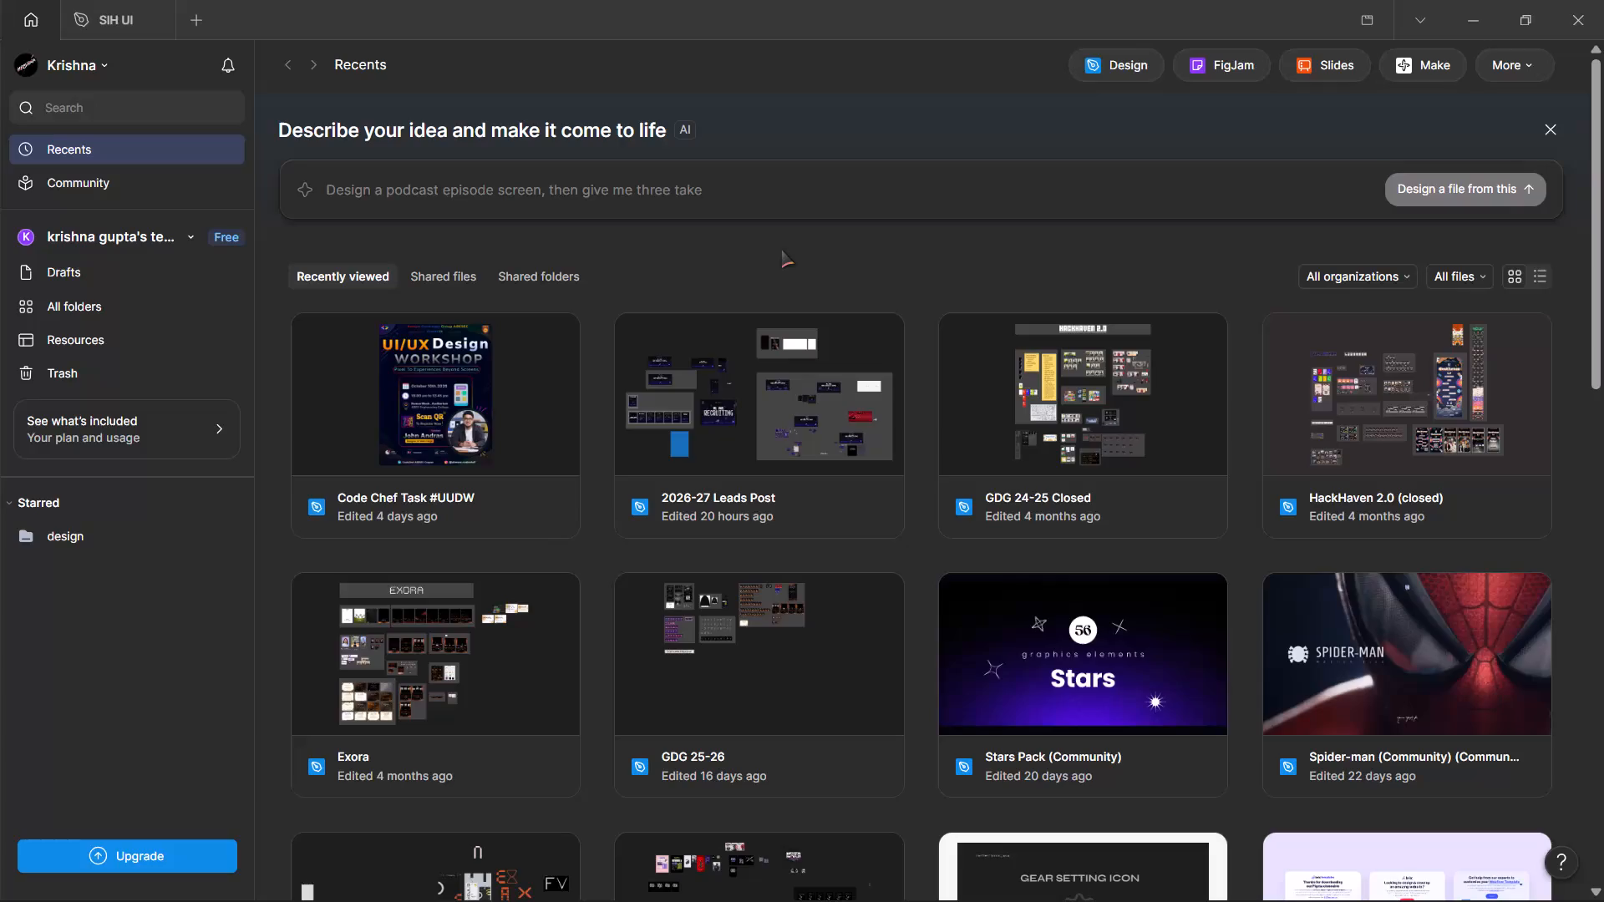
Open the 2026-27 Leads Post file from the recent files and close the SIH UI file.
scroll(781, 250, "down", 3)
scroll(781, 250, "up", 1)
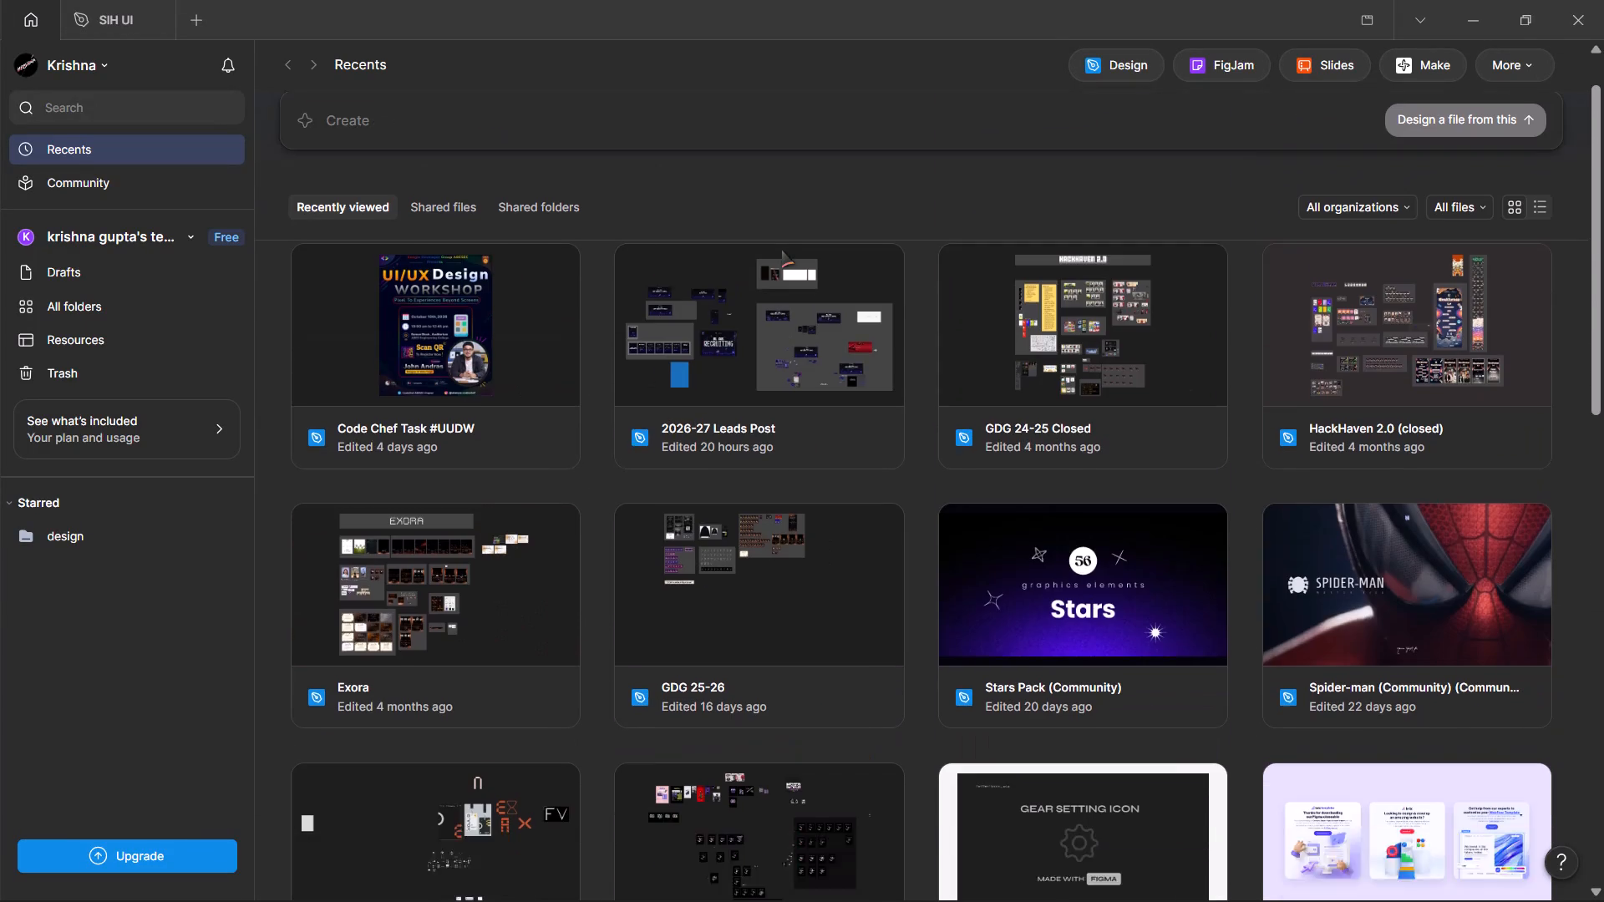
scroll(781, 250, "up", 1)
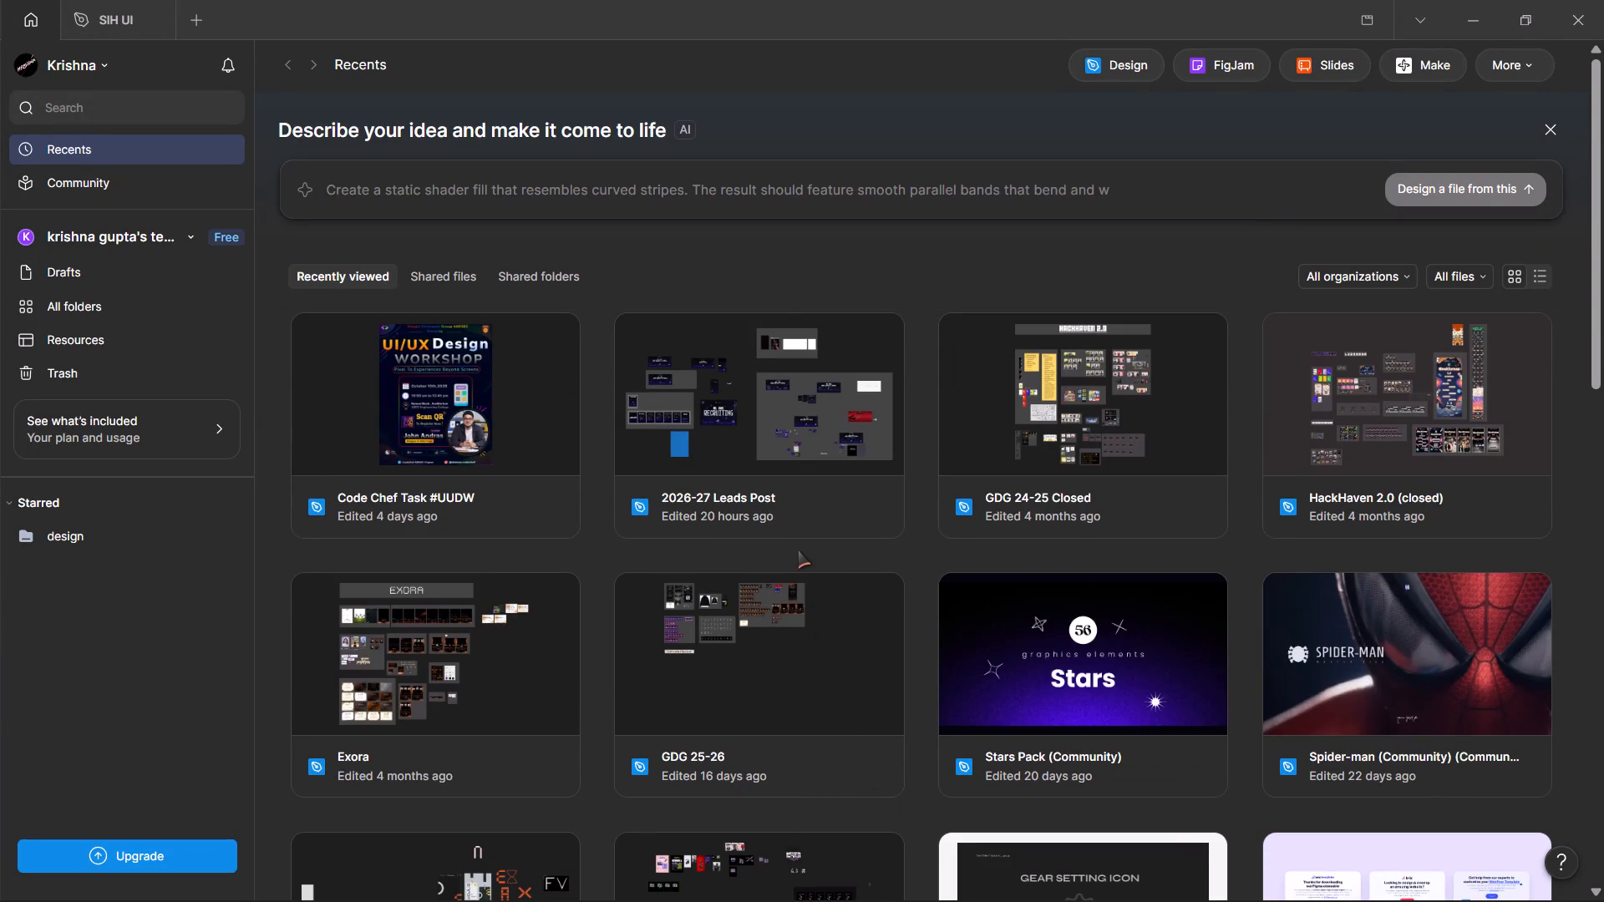
double_click(738, 436)
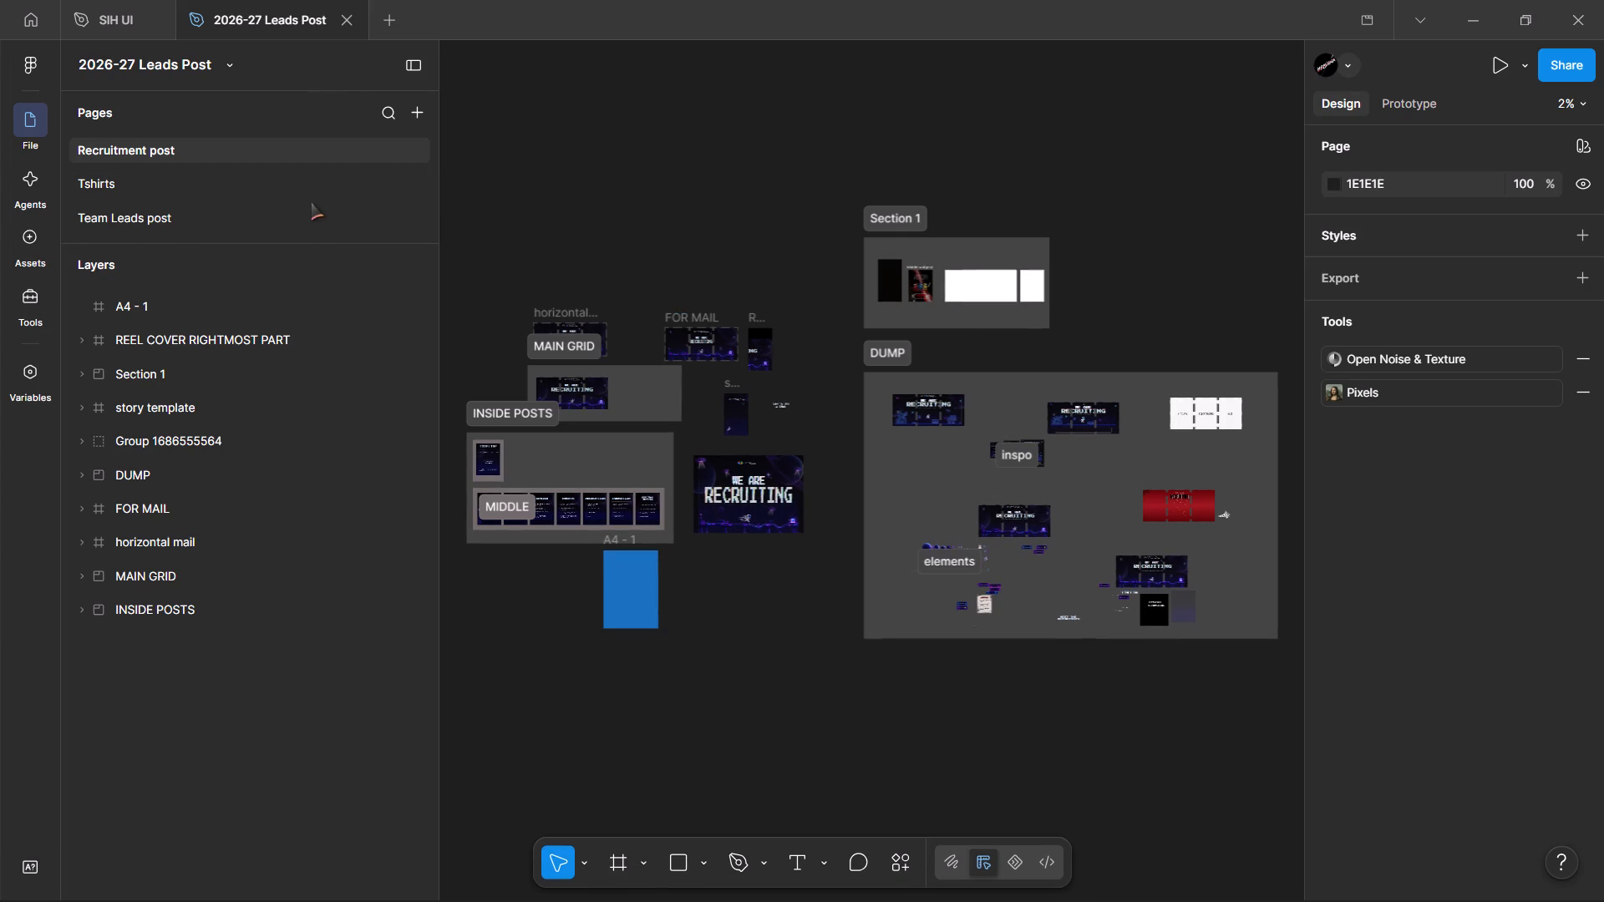
left_click(147, 23)
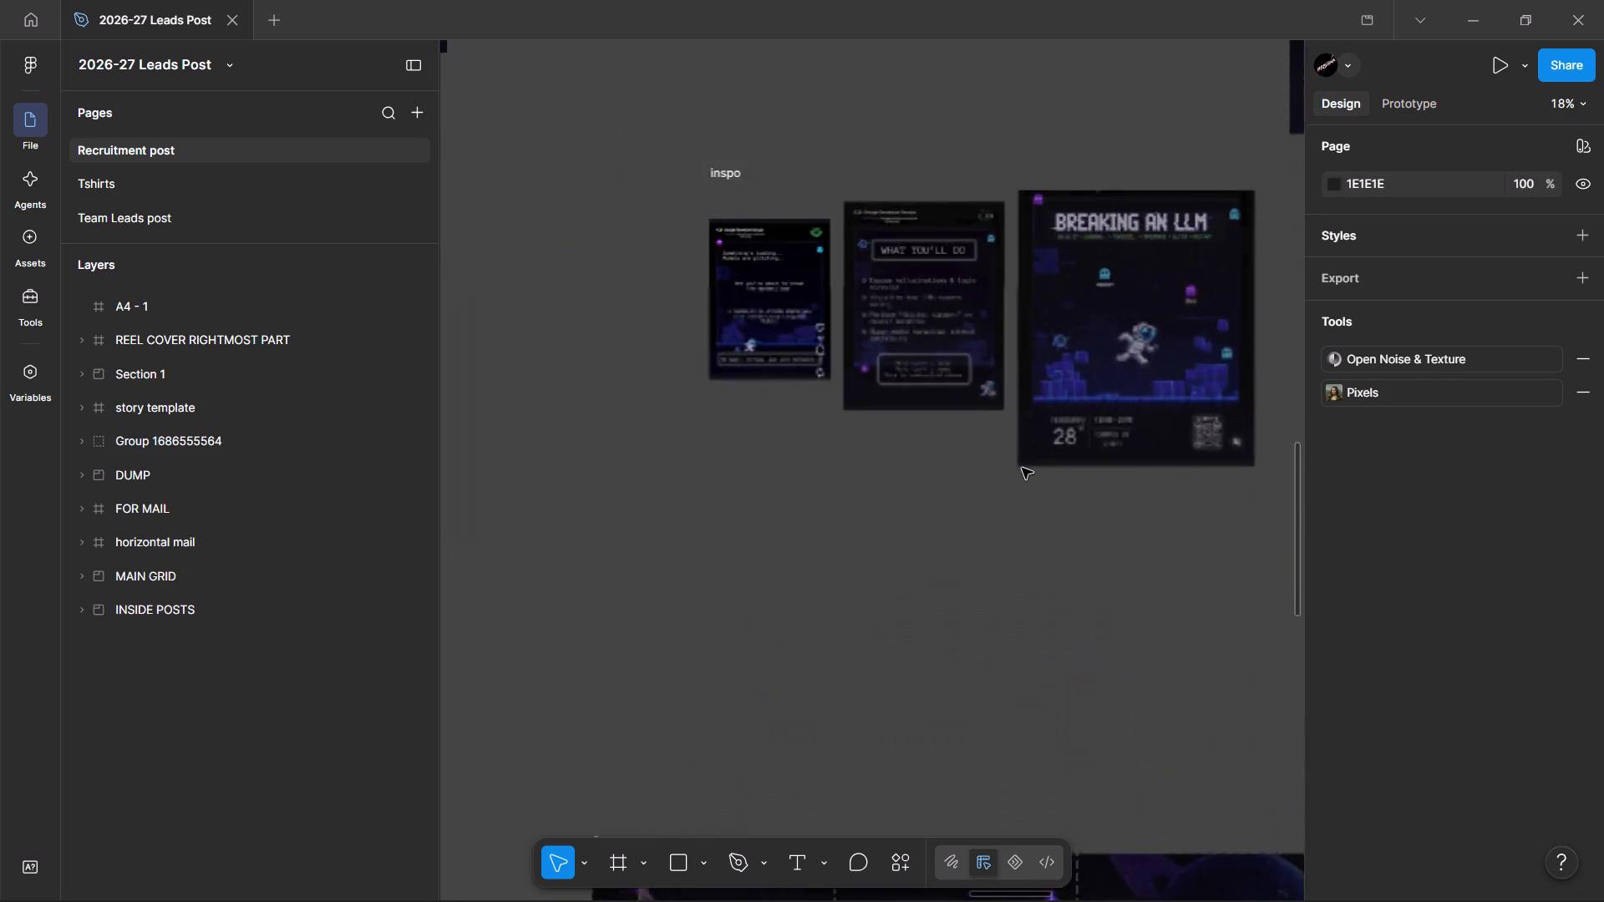
Look through the Recruitment post page, examining the main grid, the inspo and elements groups and the red recruiting banner.
scroll(1022, 468, "up", 2)
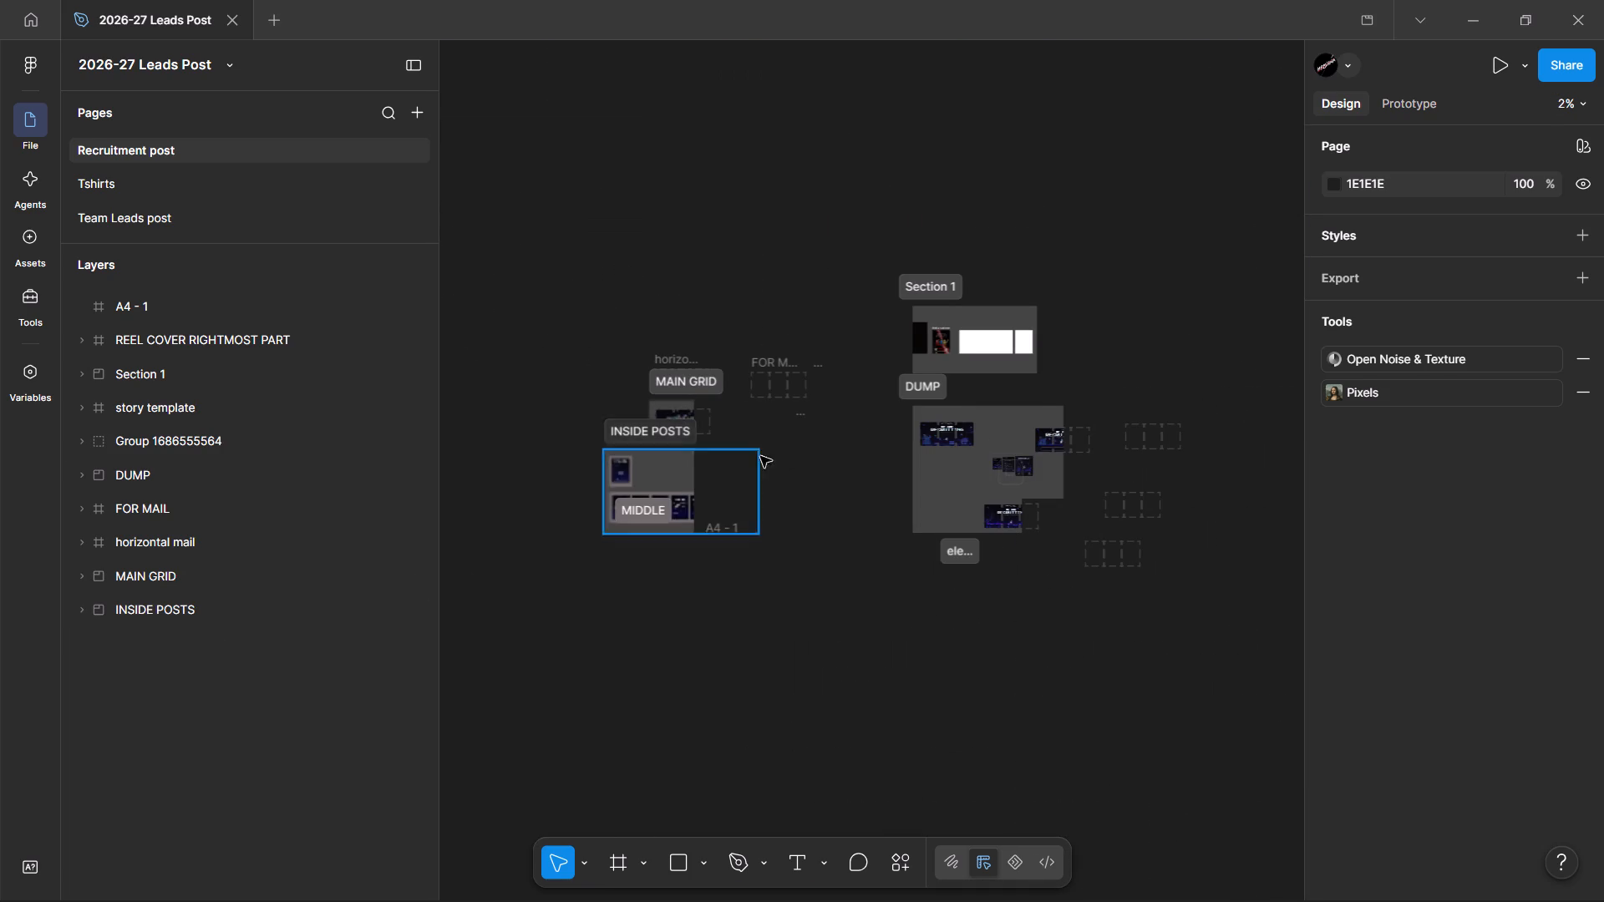
scroll(760, 456, "right", 1)
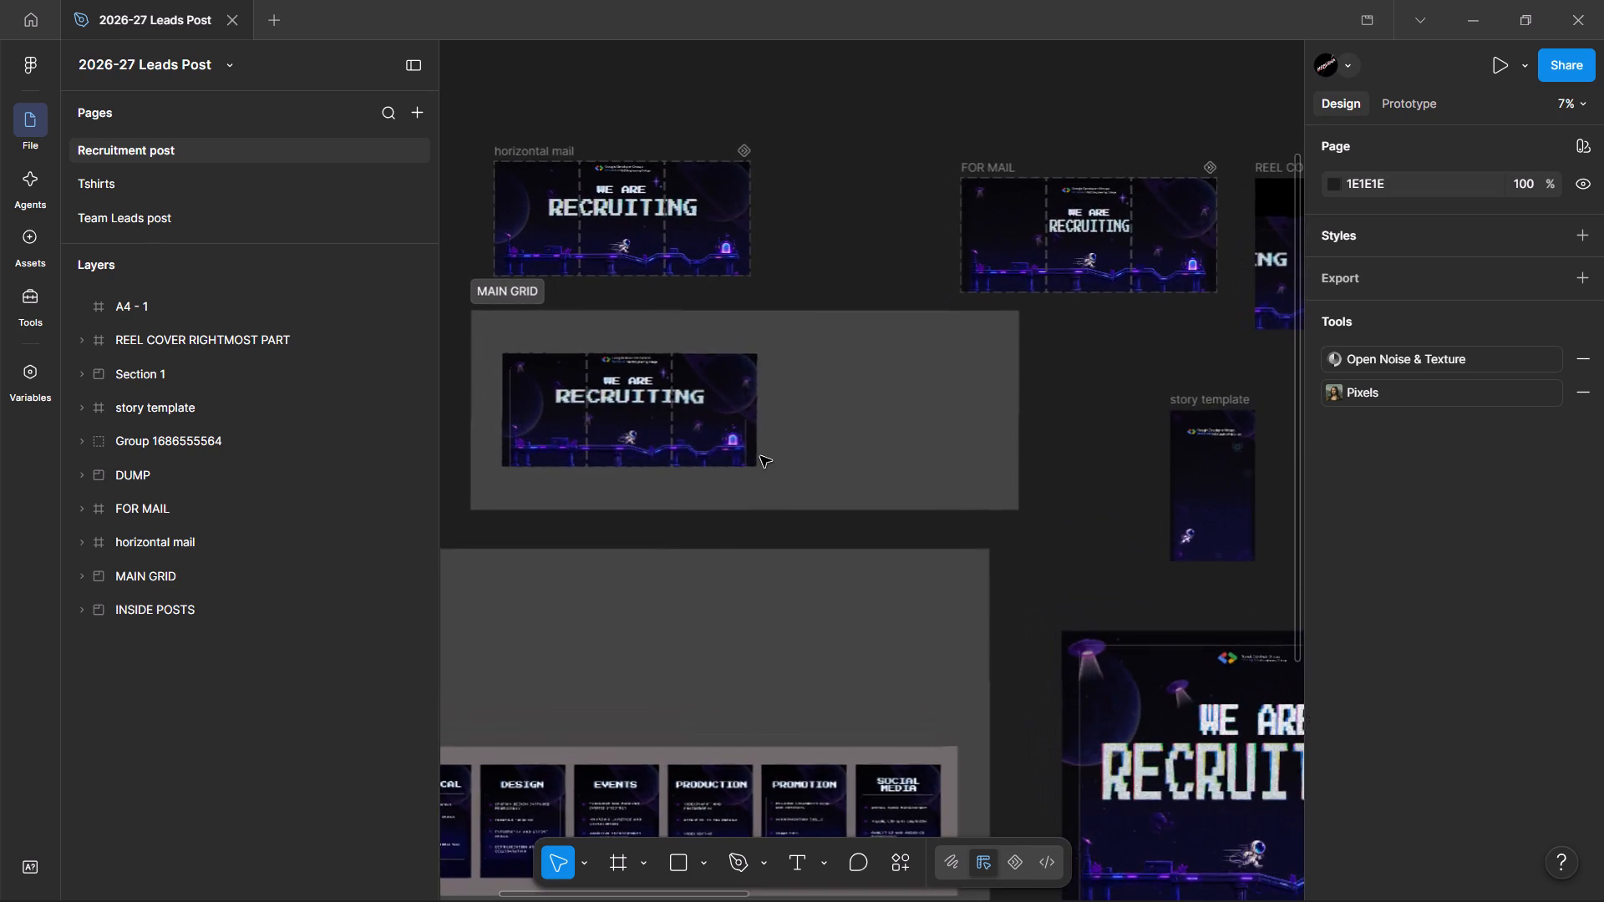
scroll(760, 456, "left", 1)
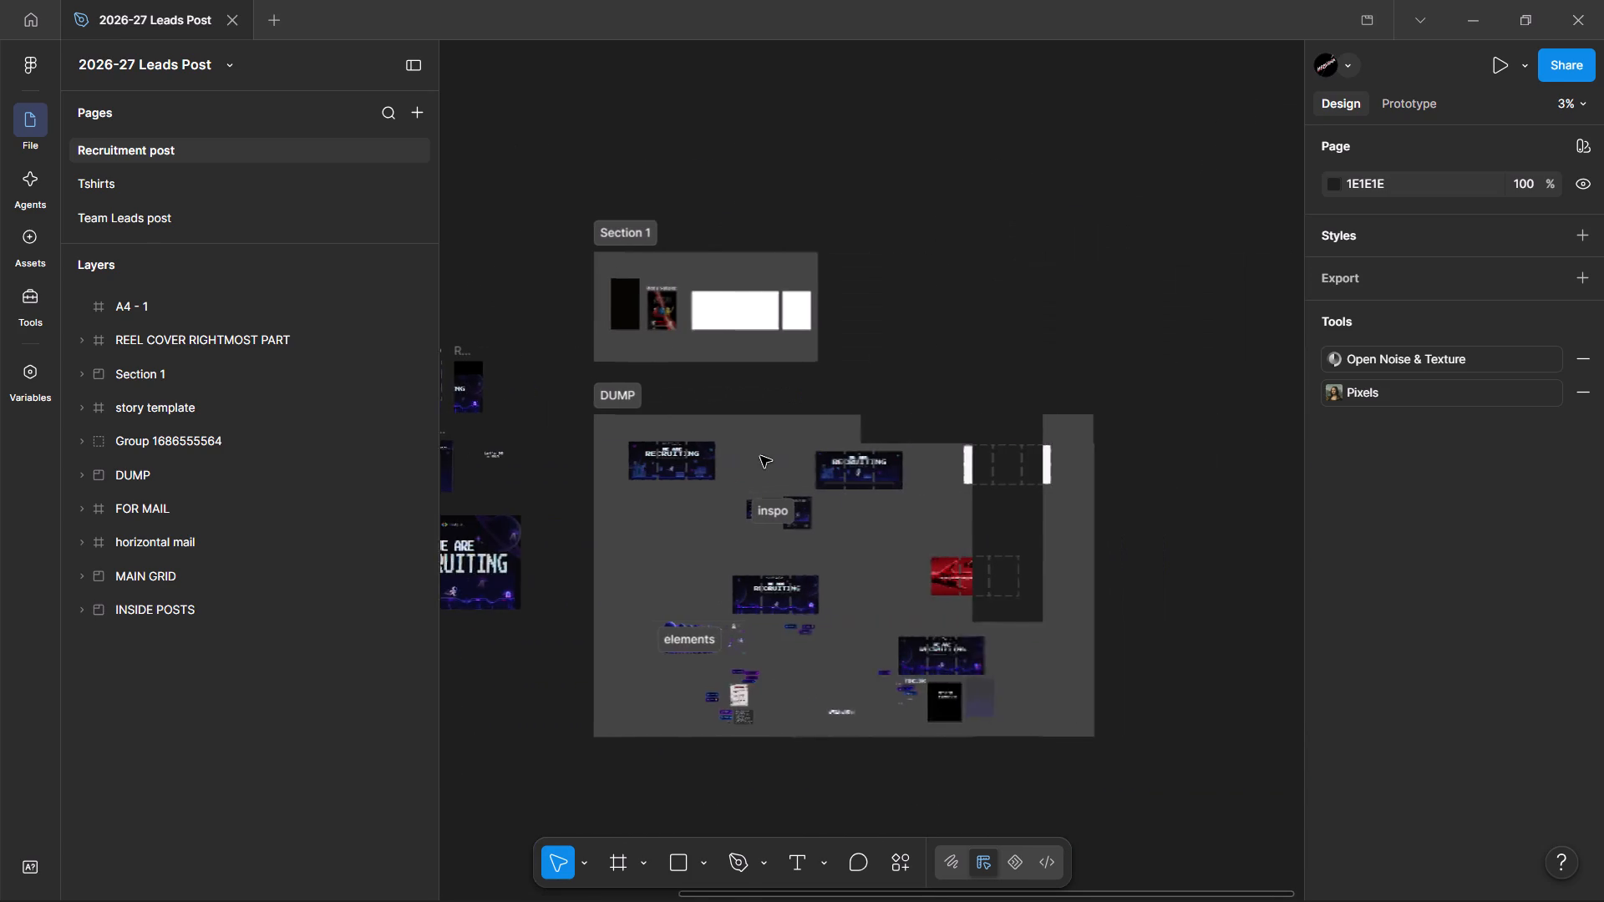
scroll(760, 456, "left", 1)
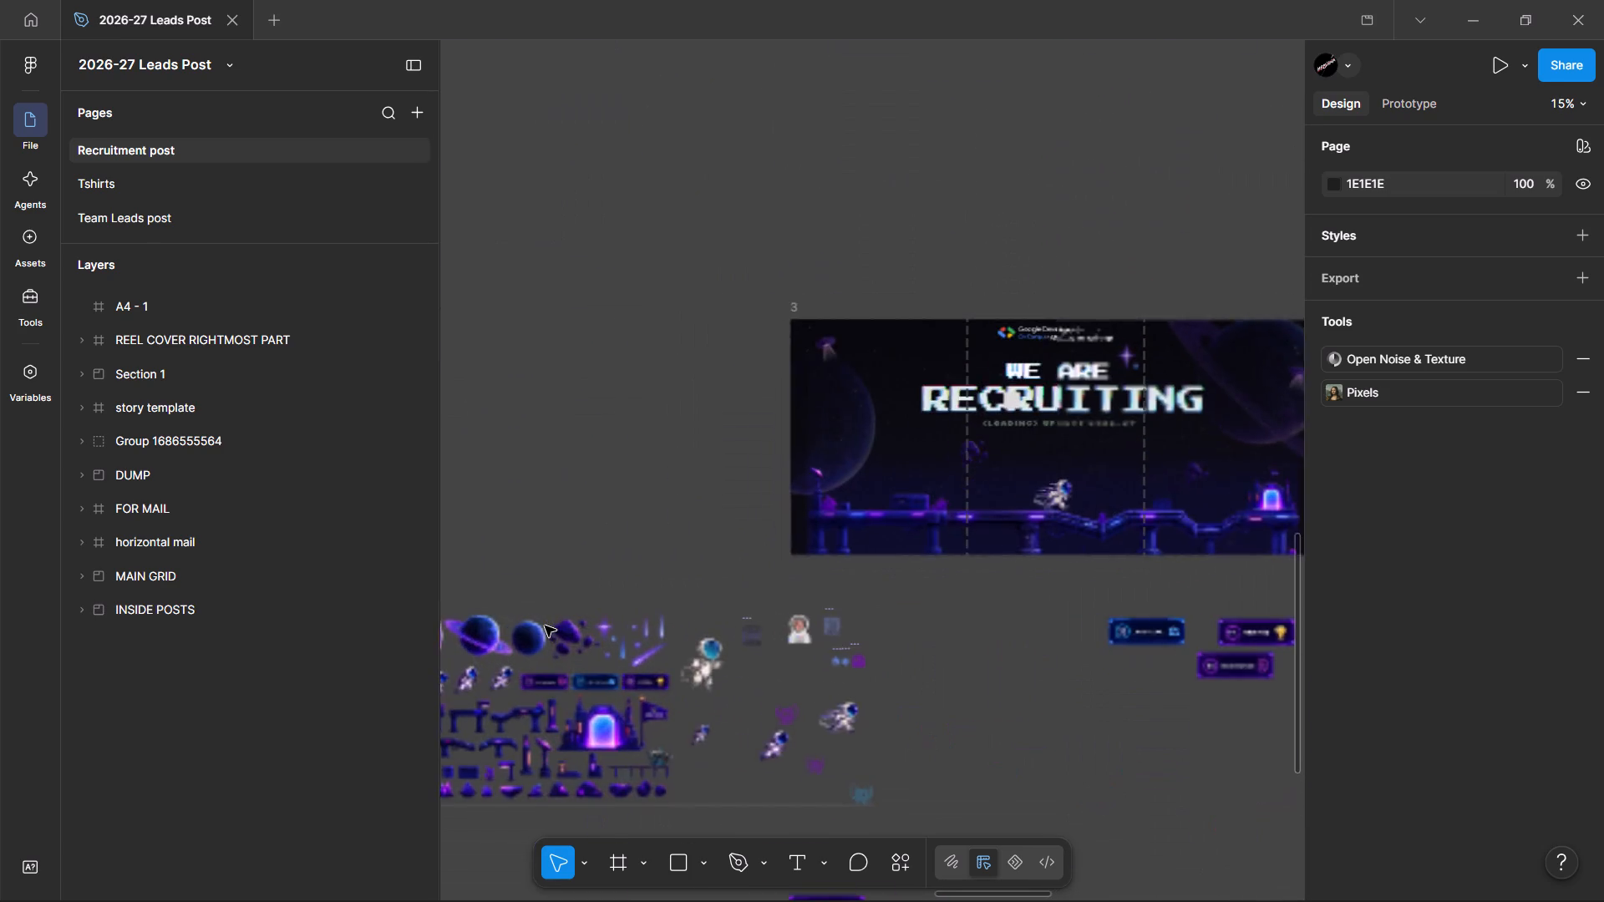
scroll(545, 626, "down", 2)
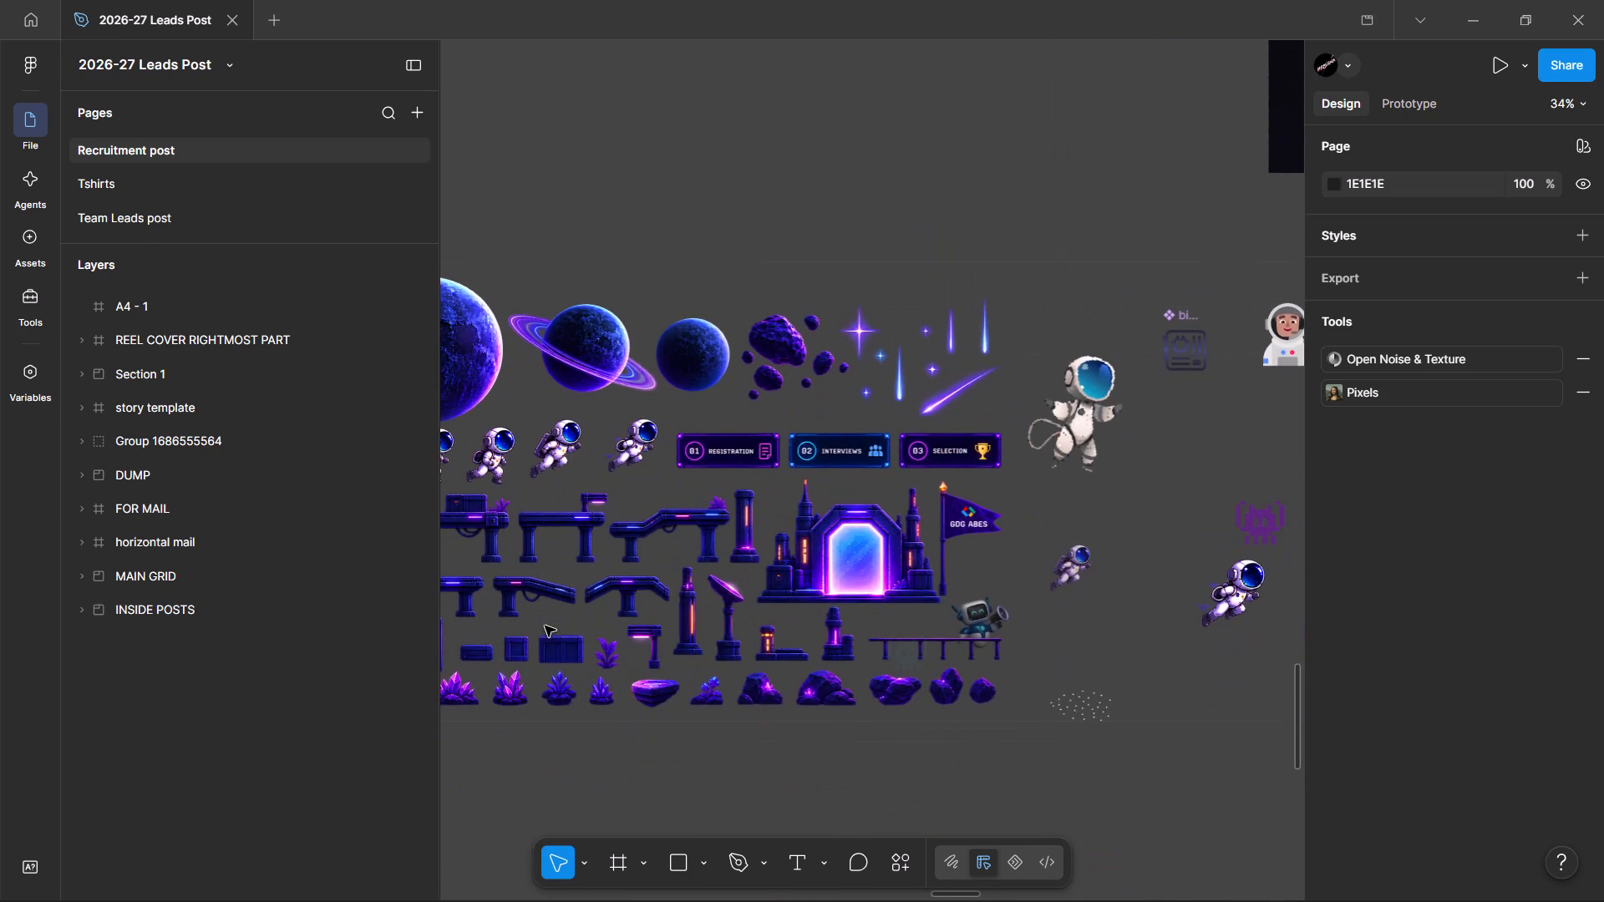
scroll(545, 626, "down", 2)
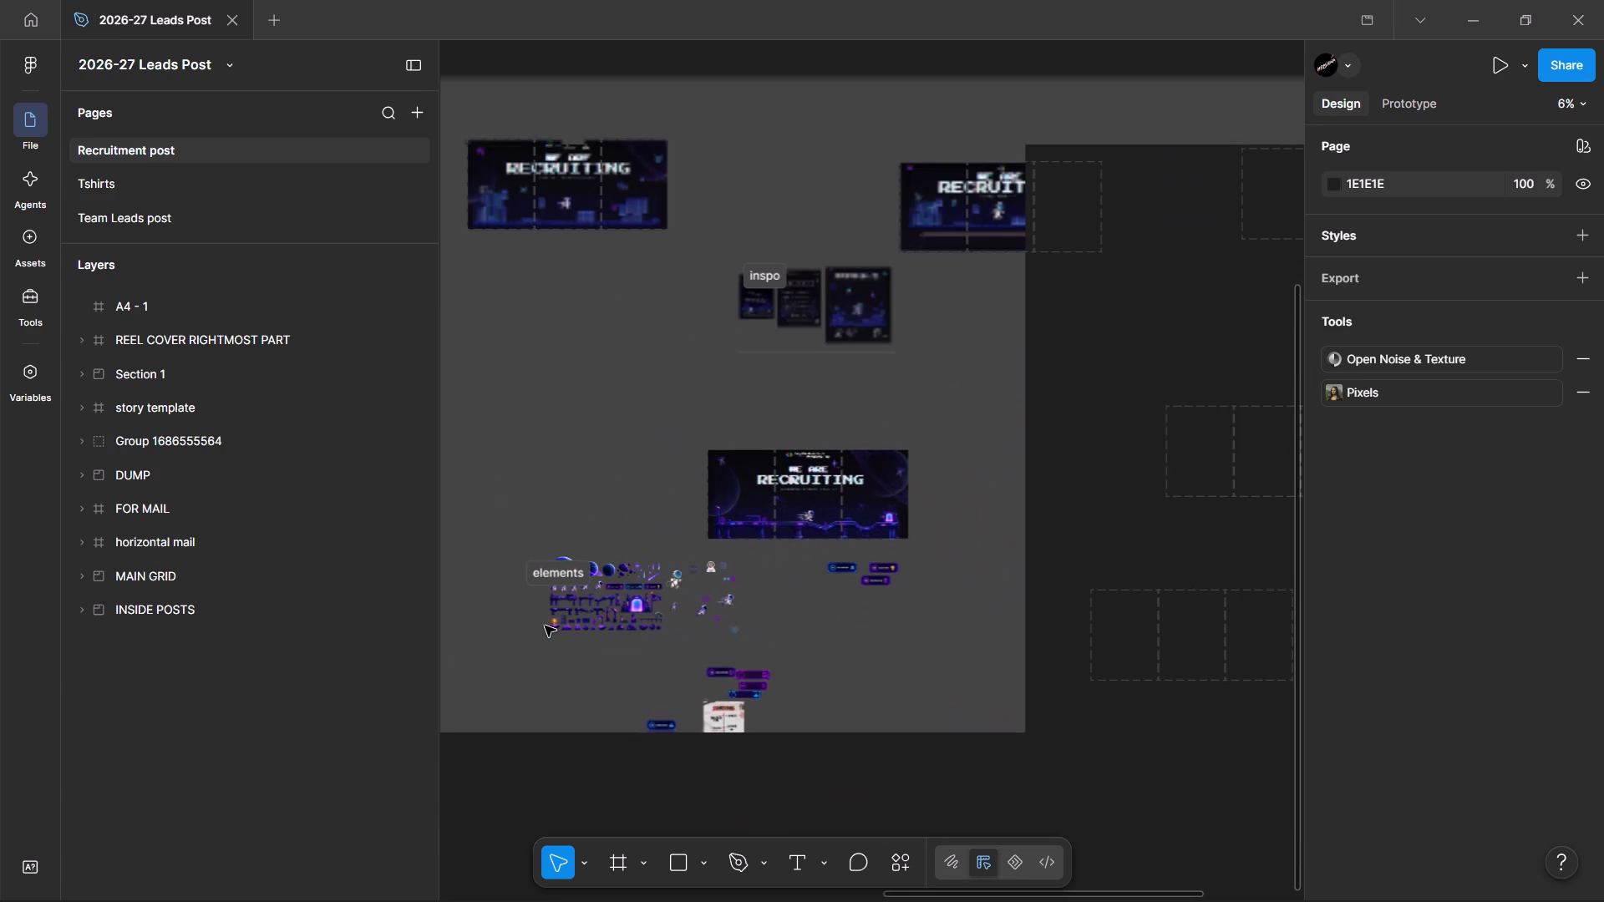
scroll(545, 626, "down", 1)
scroll(1196, 436, "left", 1)
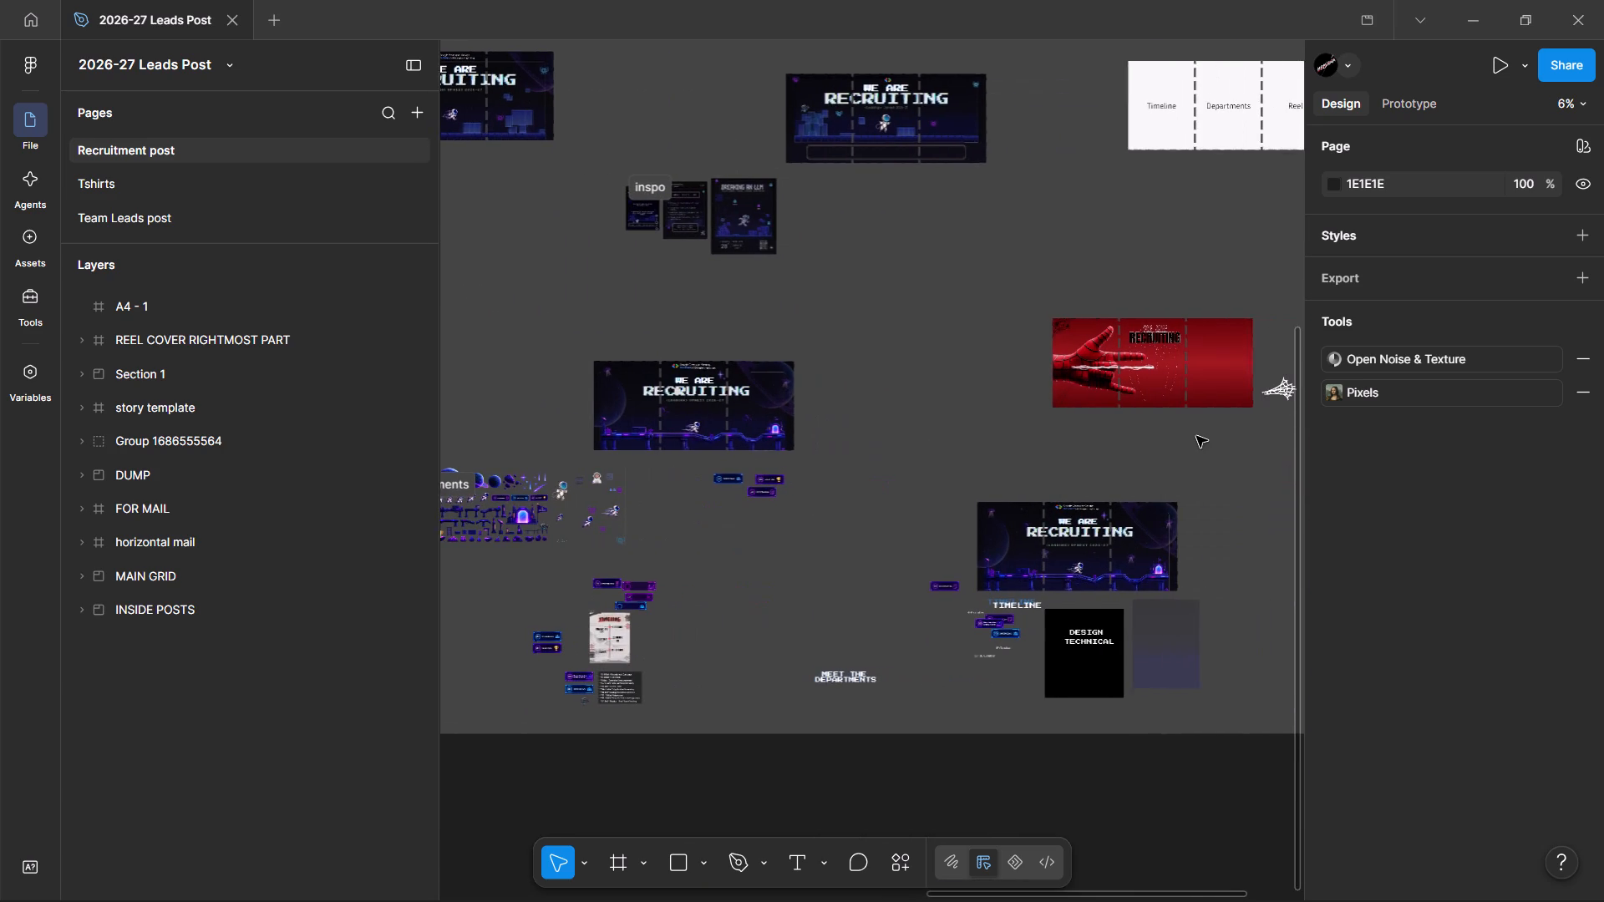
scroll(1147, 359, "left", 1)
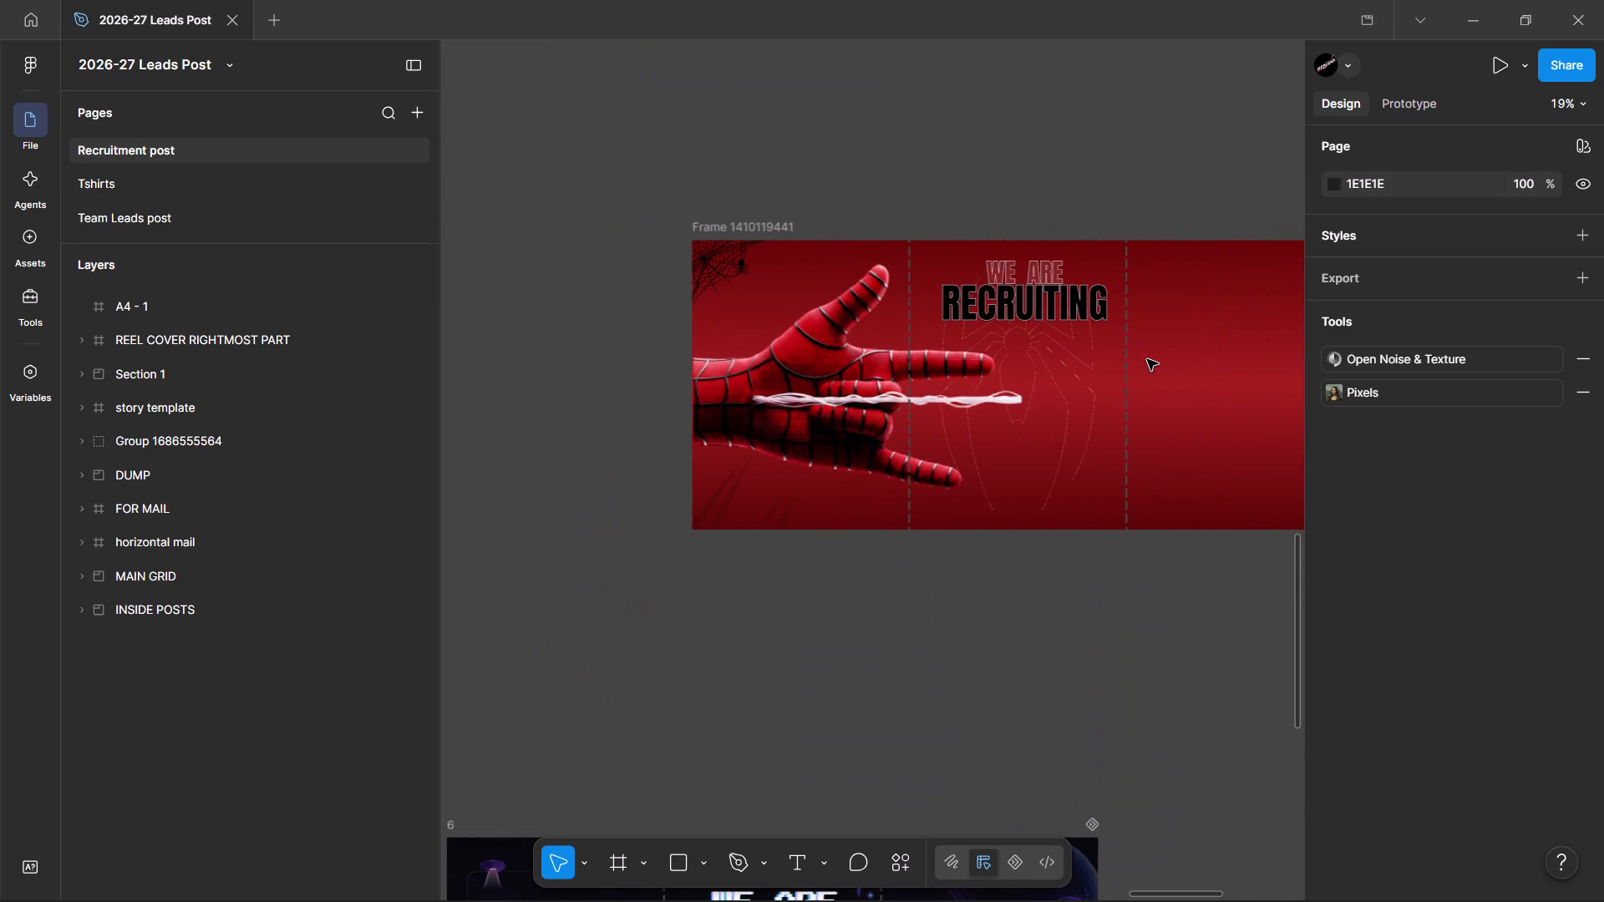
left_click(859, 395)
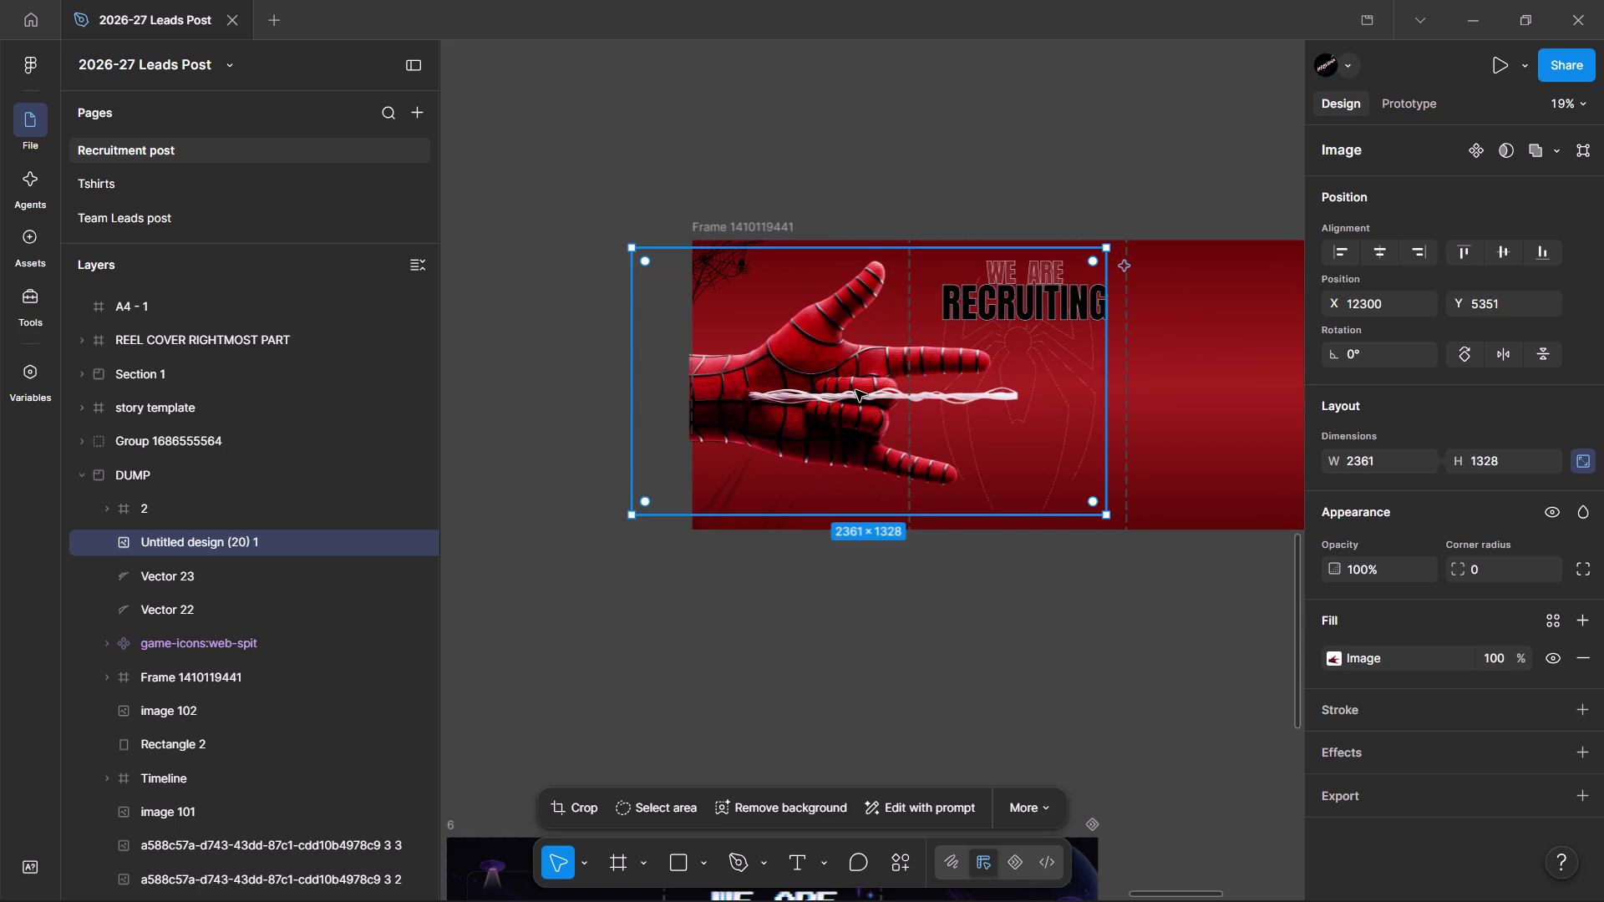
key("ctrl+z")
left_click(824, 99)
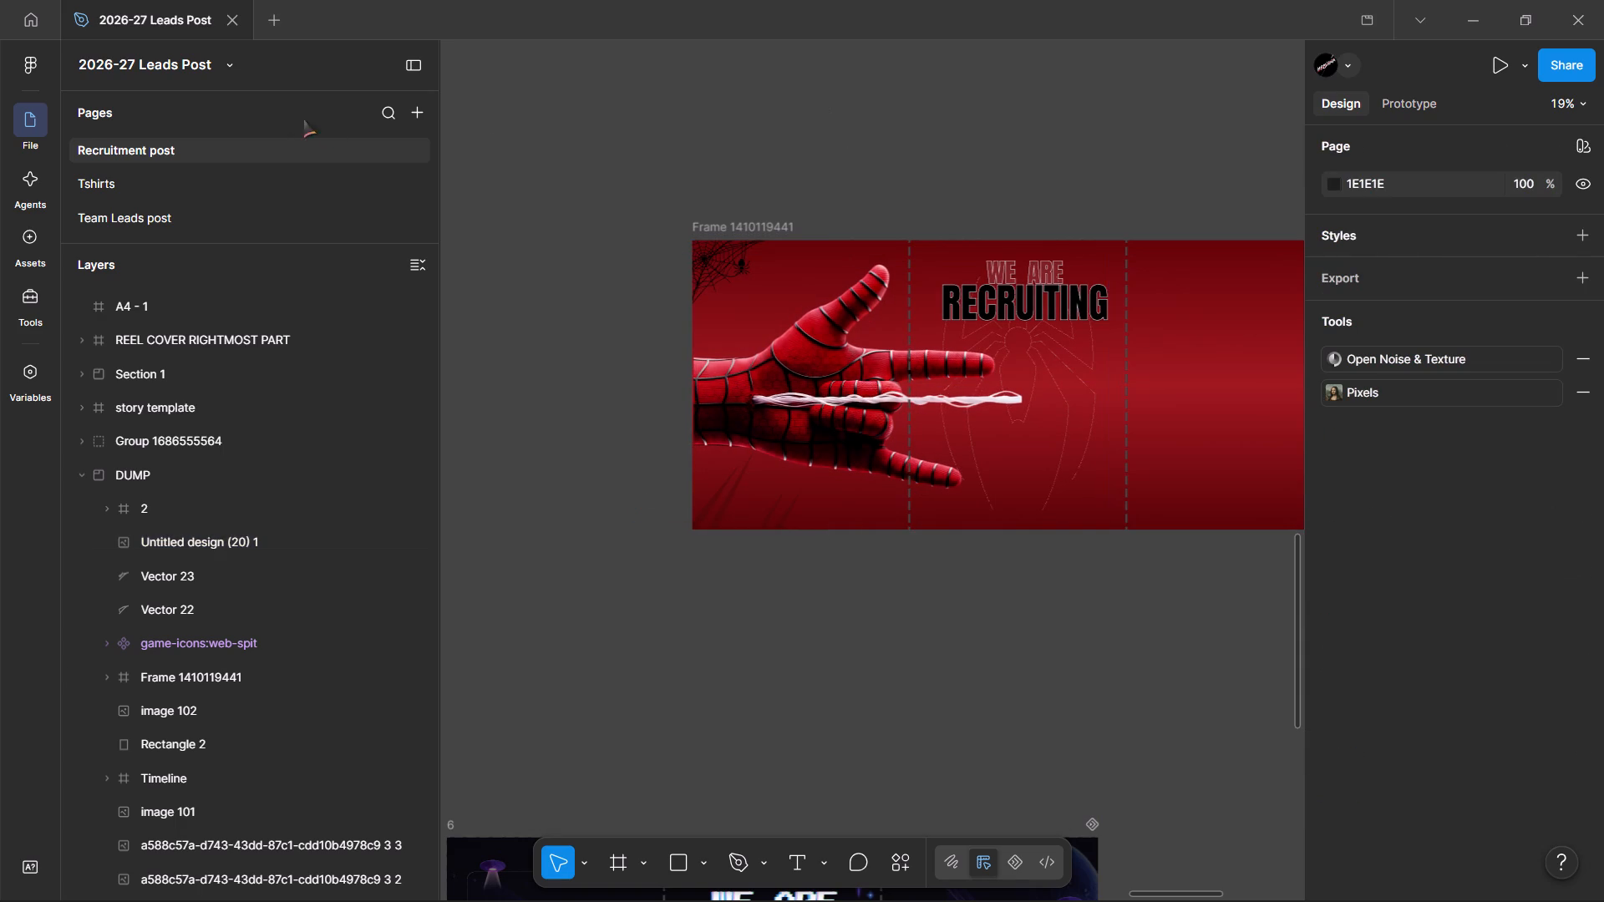
Check the file's version history, then return to editing.
left_click(227, 67)
left_click(316, 108)
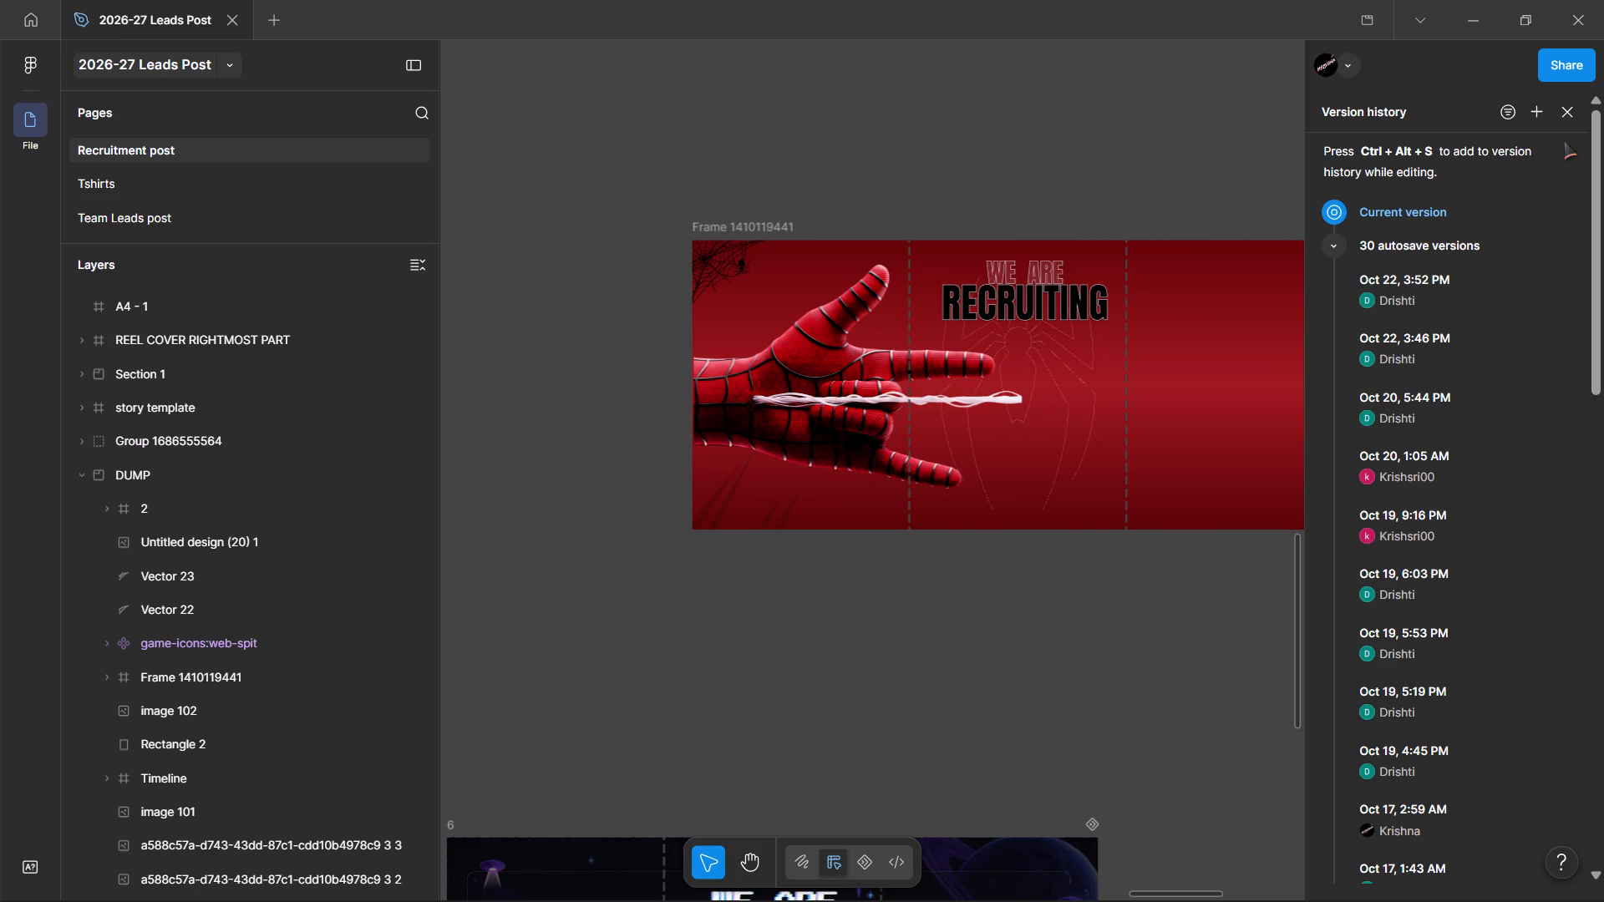
left_click(1568, 114)
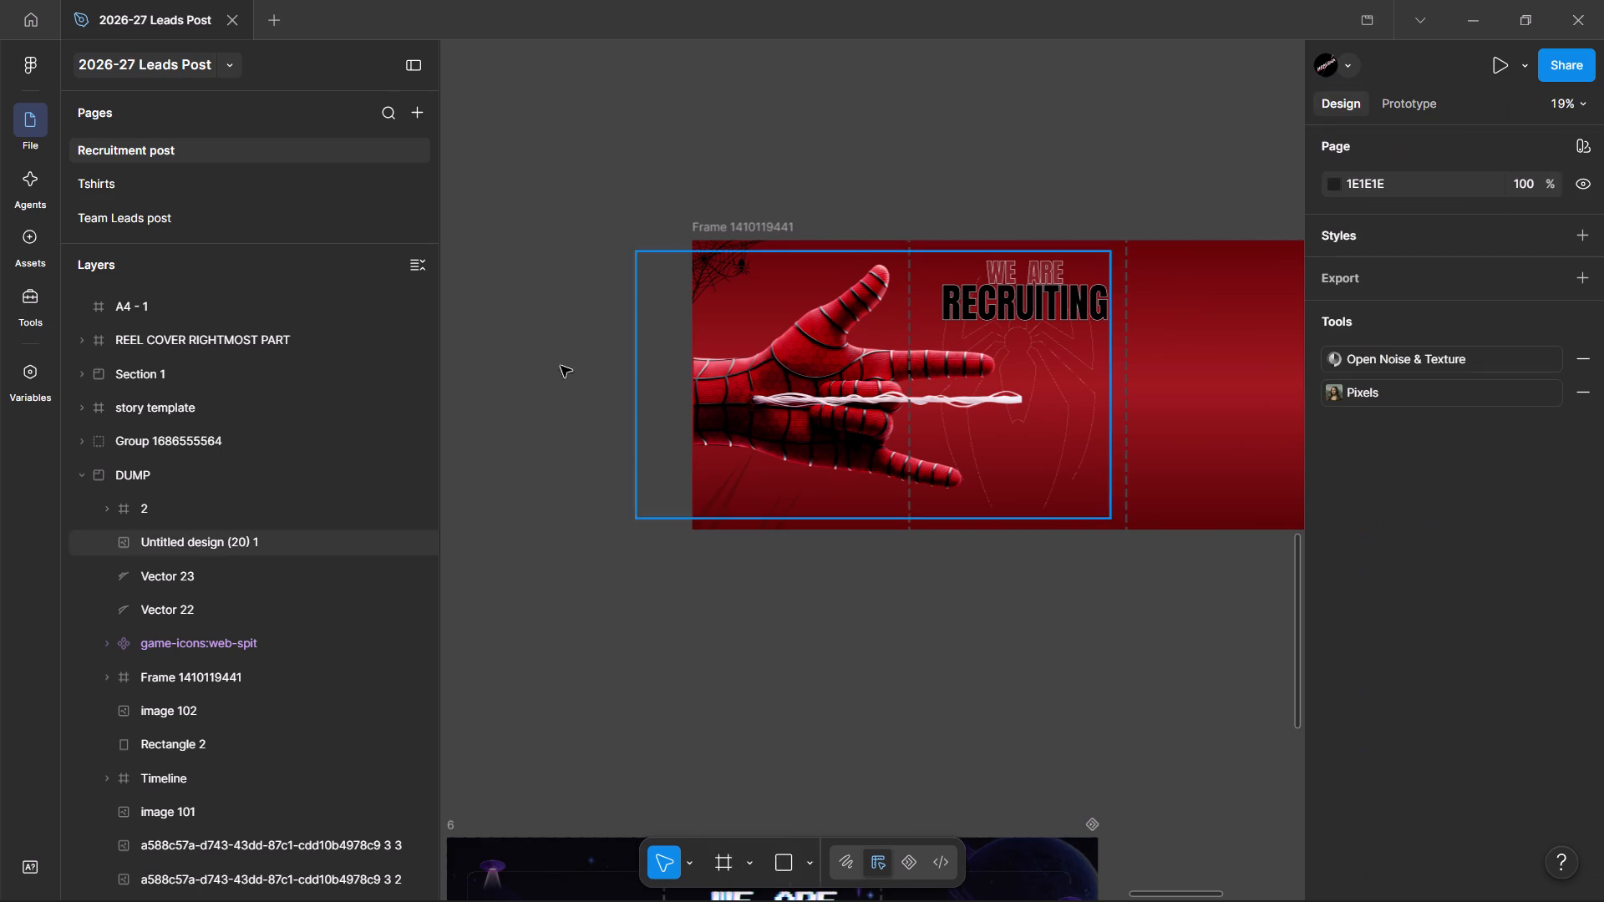
Open the Tshirts page and examine the Tajalli organiser shirt design variants.
left_click(152, 188)
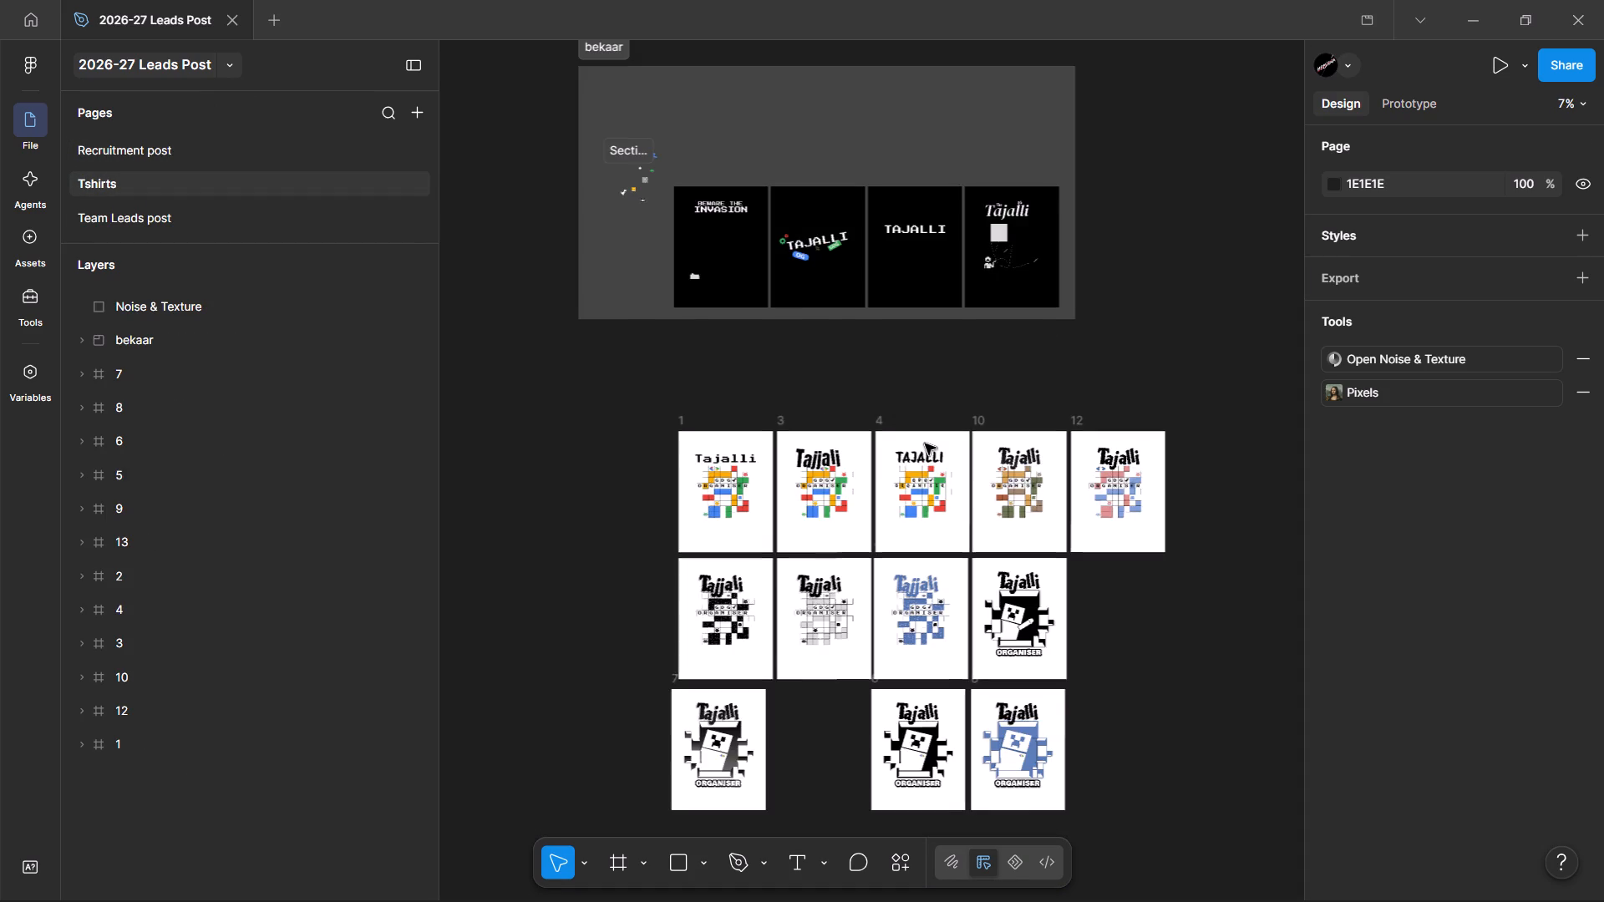
scroll(925, 443, "down", 1)
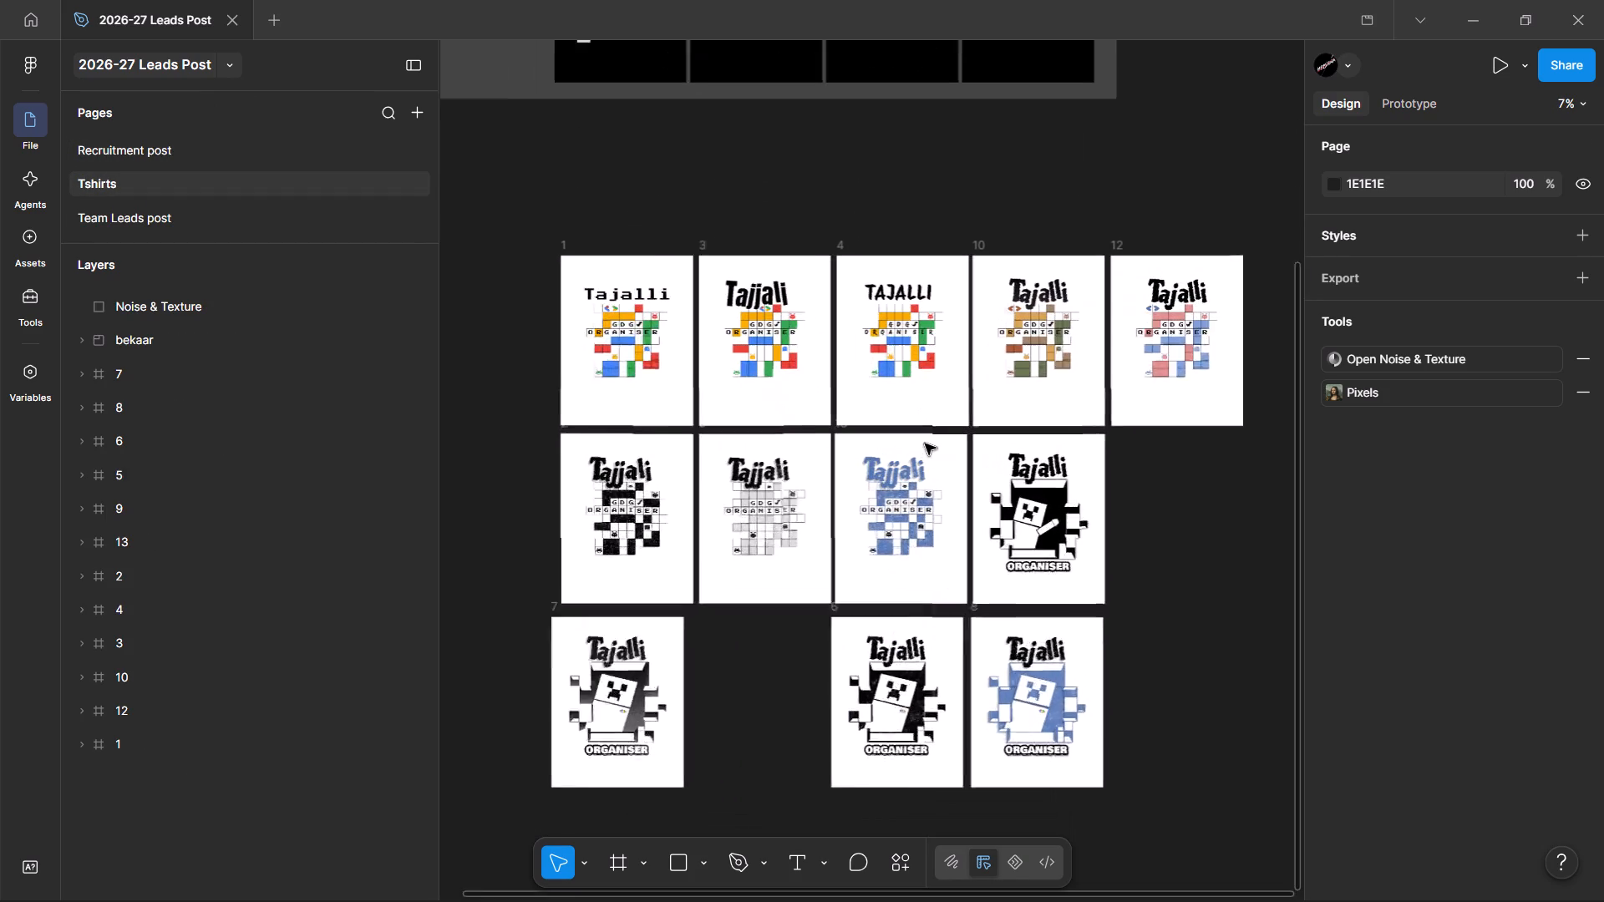
scroll(925, 443, "down", 3)
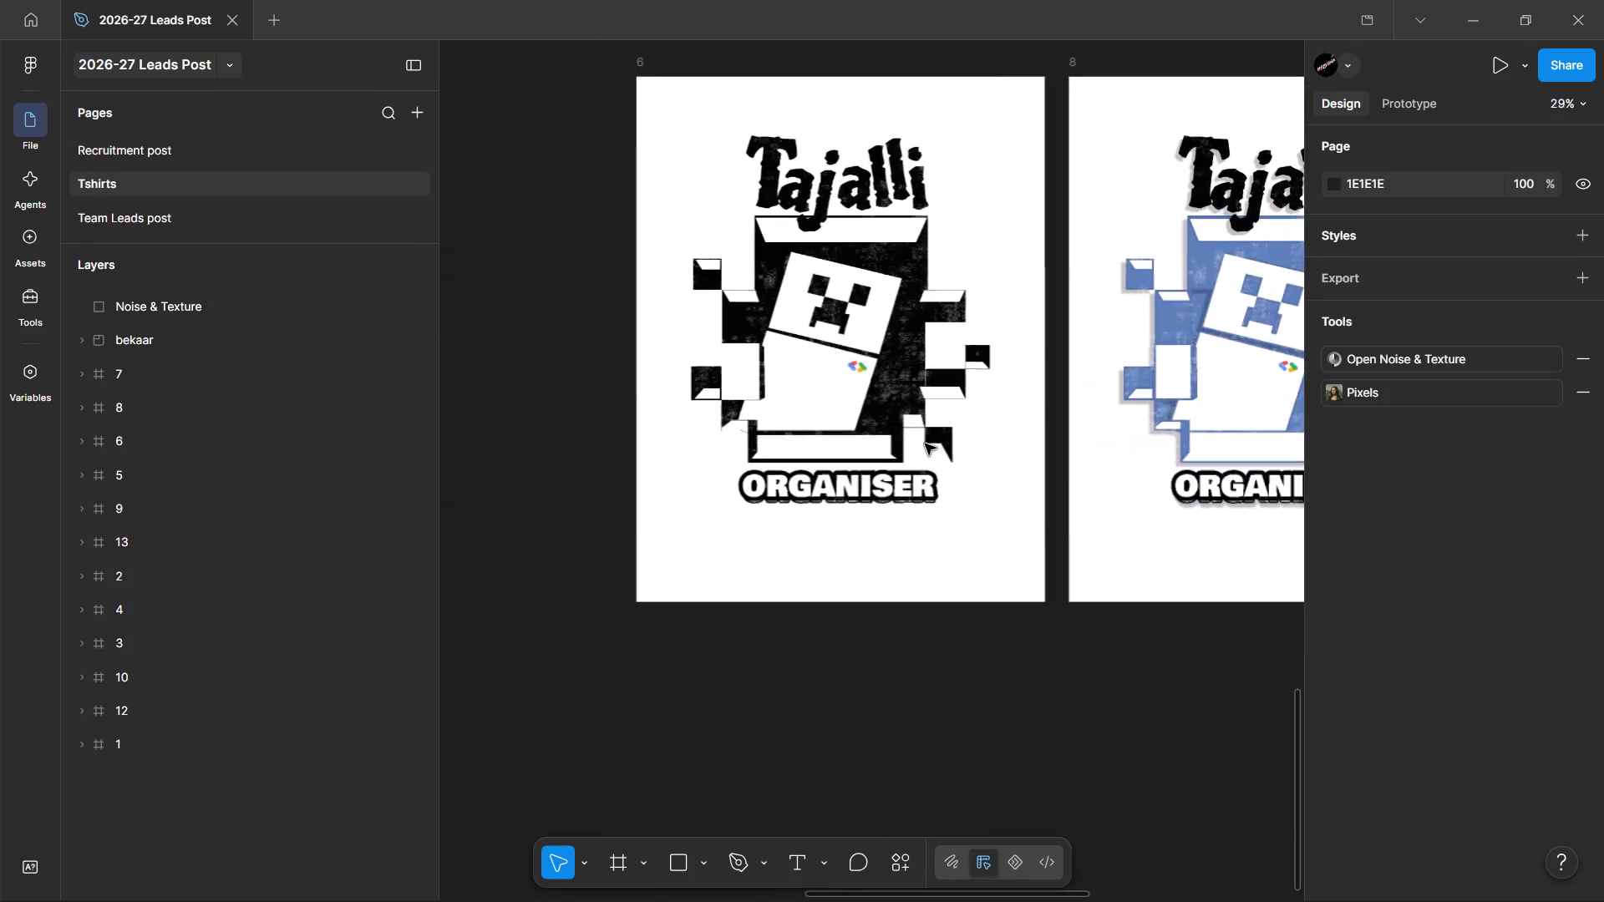
scroll(925, 443, "up", 2)
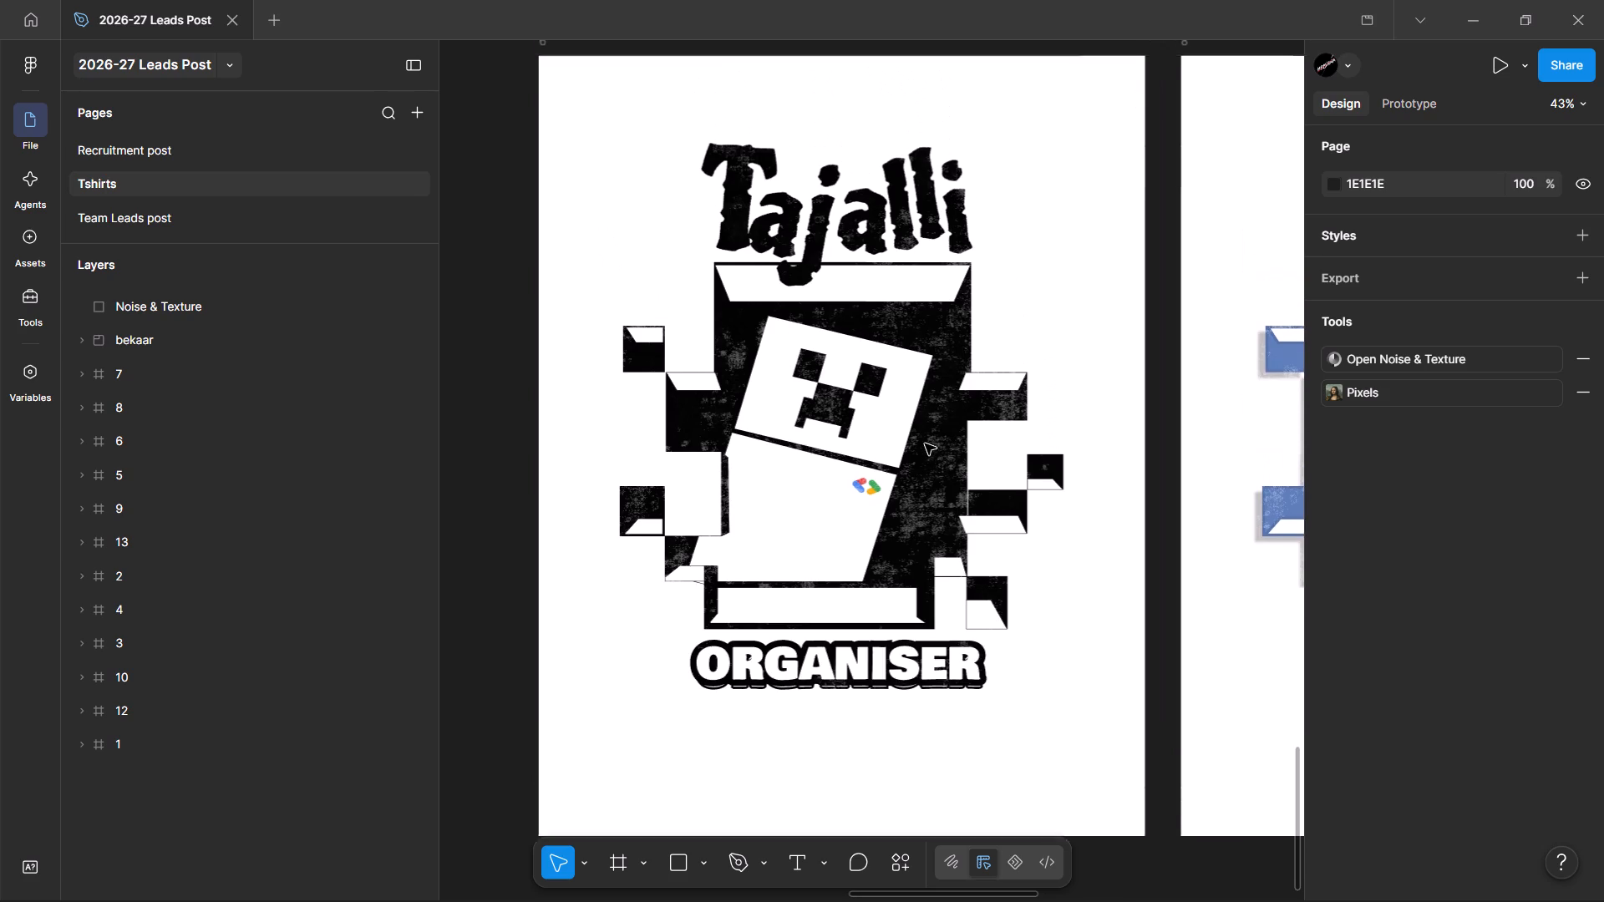
scroll(925, 443, "up", 1)
scroll(925, 443, "right", 3)
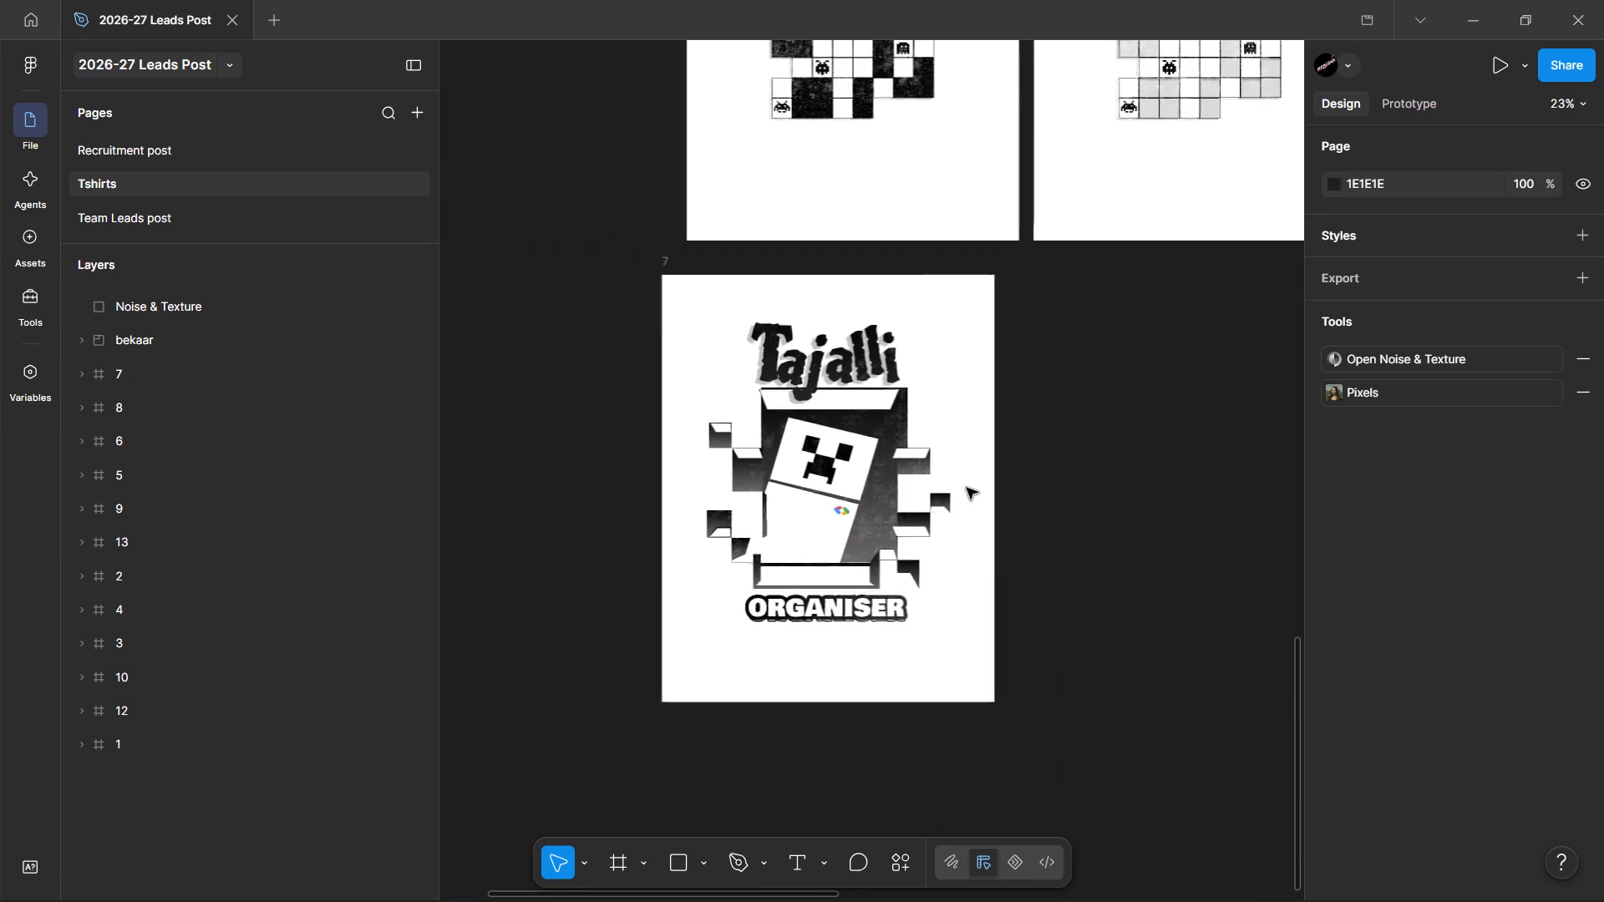
scroll(967, 488, "up", 2)
scroll(967, 488, "left", 1)
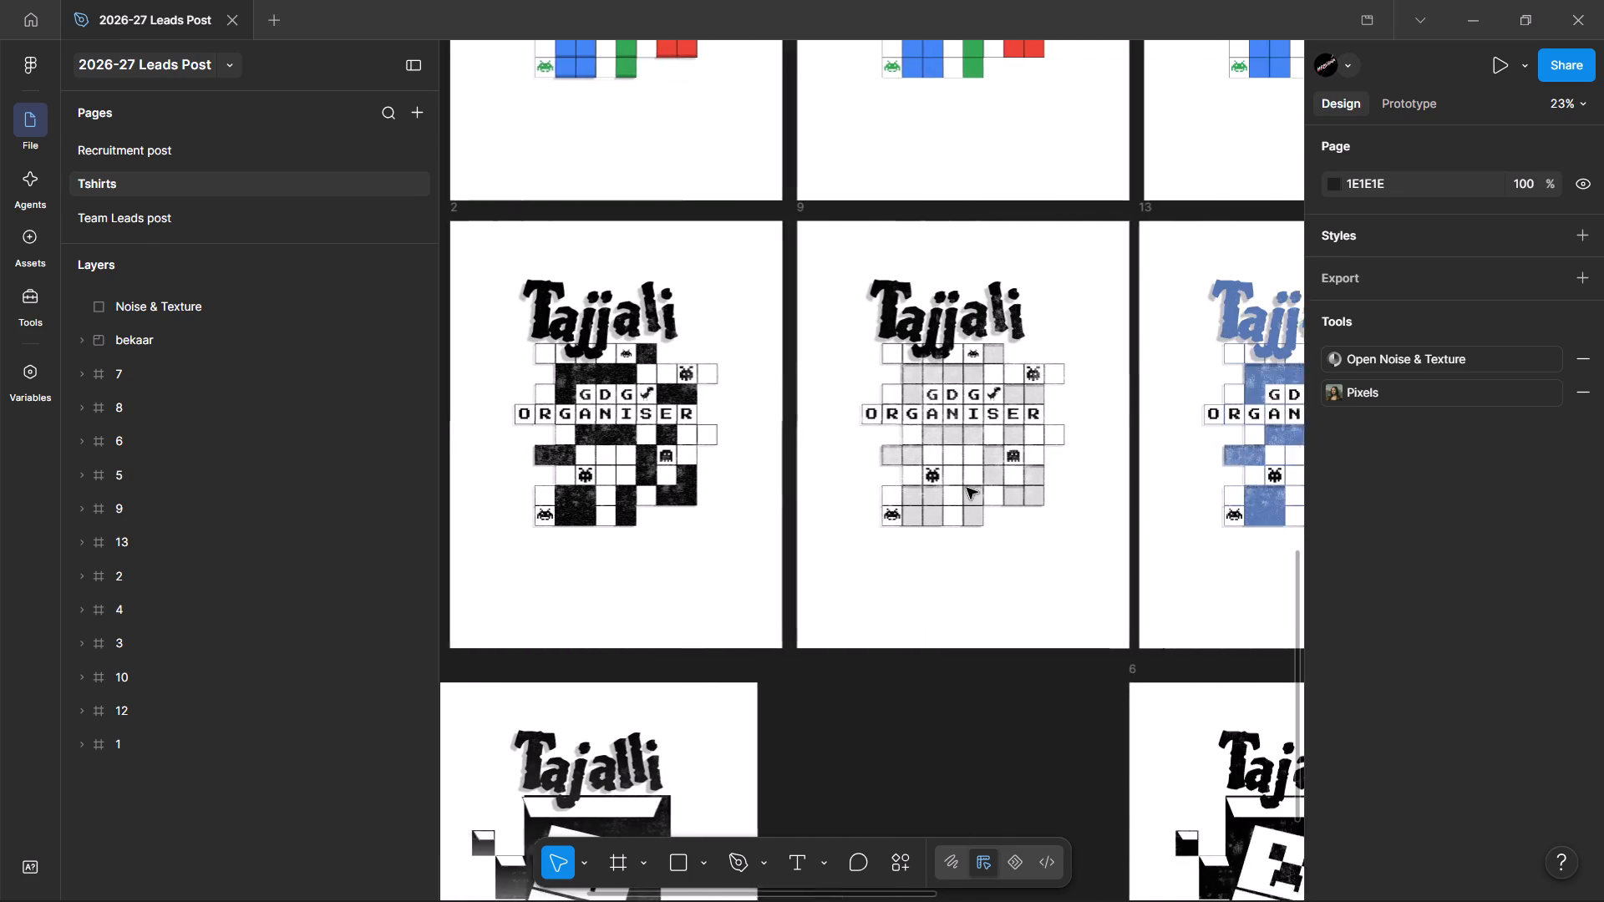
scroll(967, 488, "left", 3)
scroll(967, 488, "up", 1)
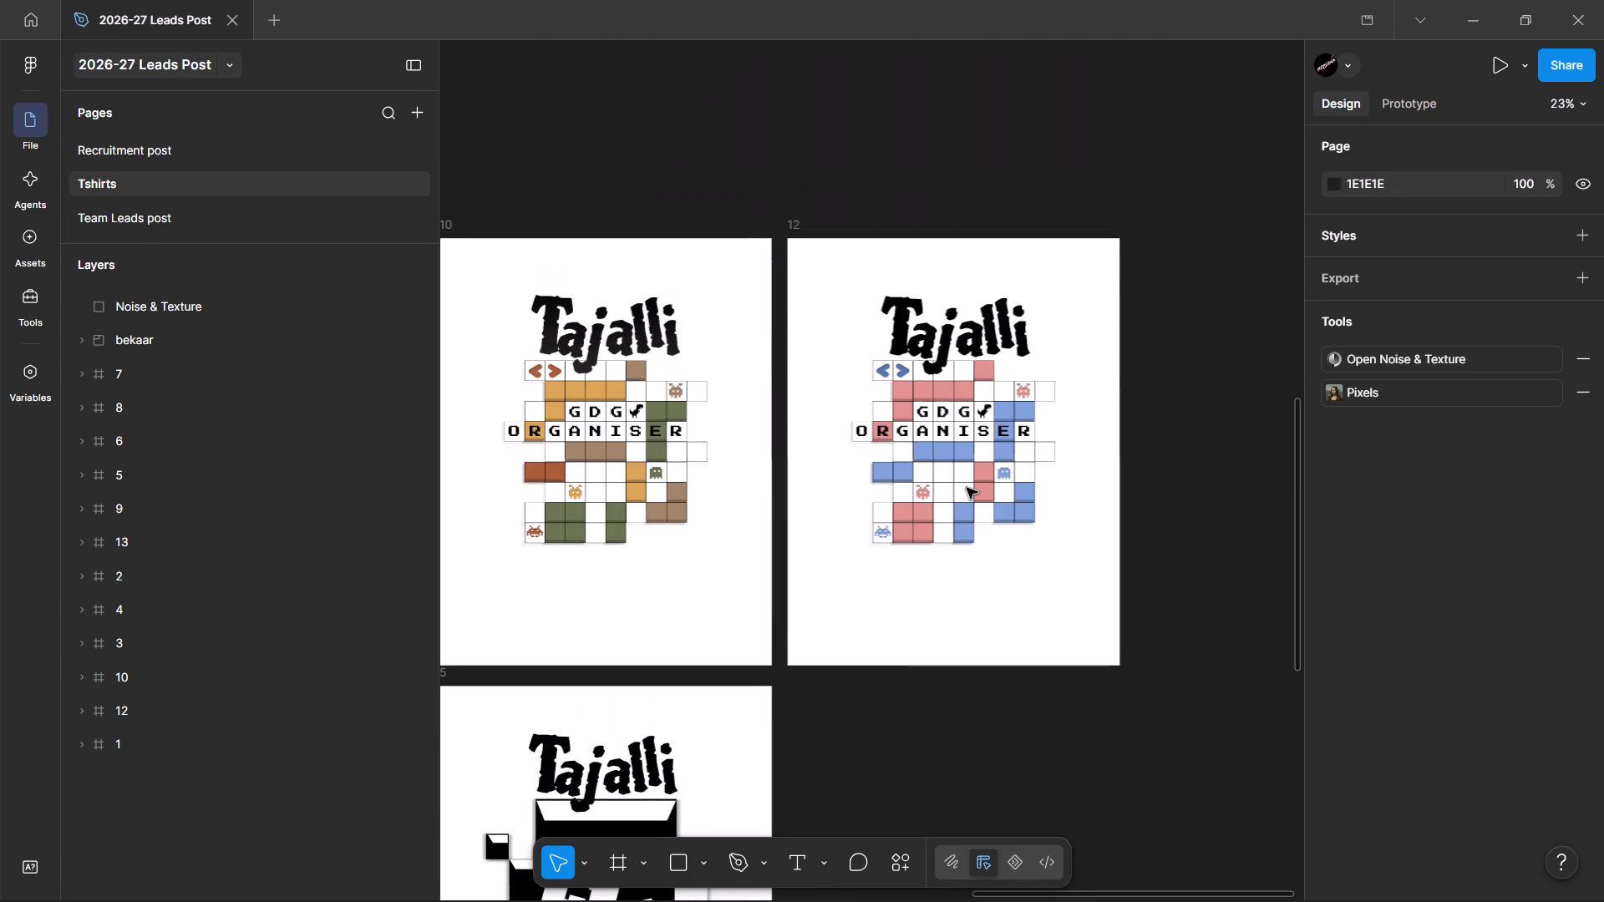
scroll(967, 488, "down", 1)
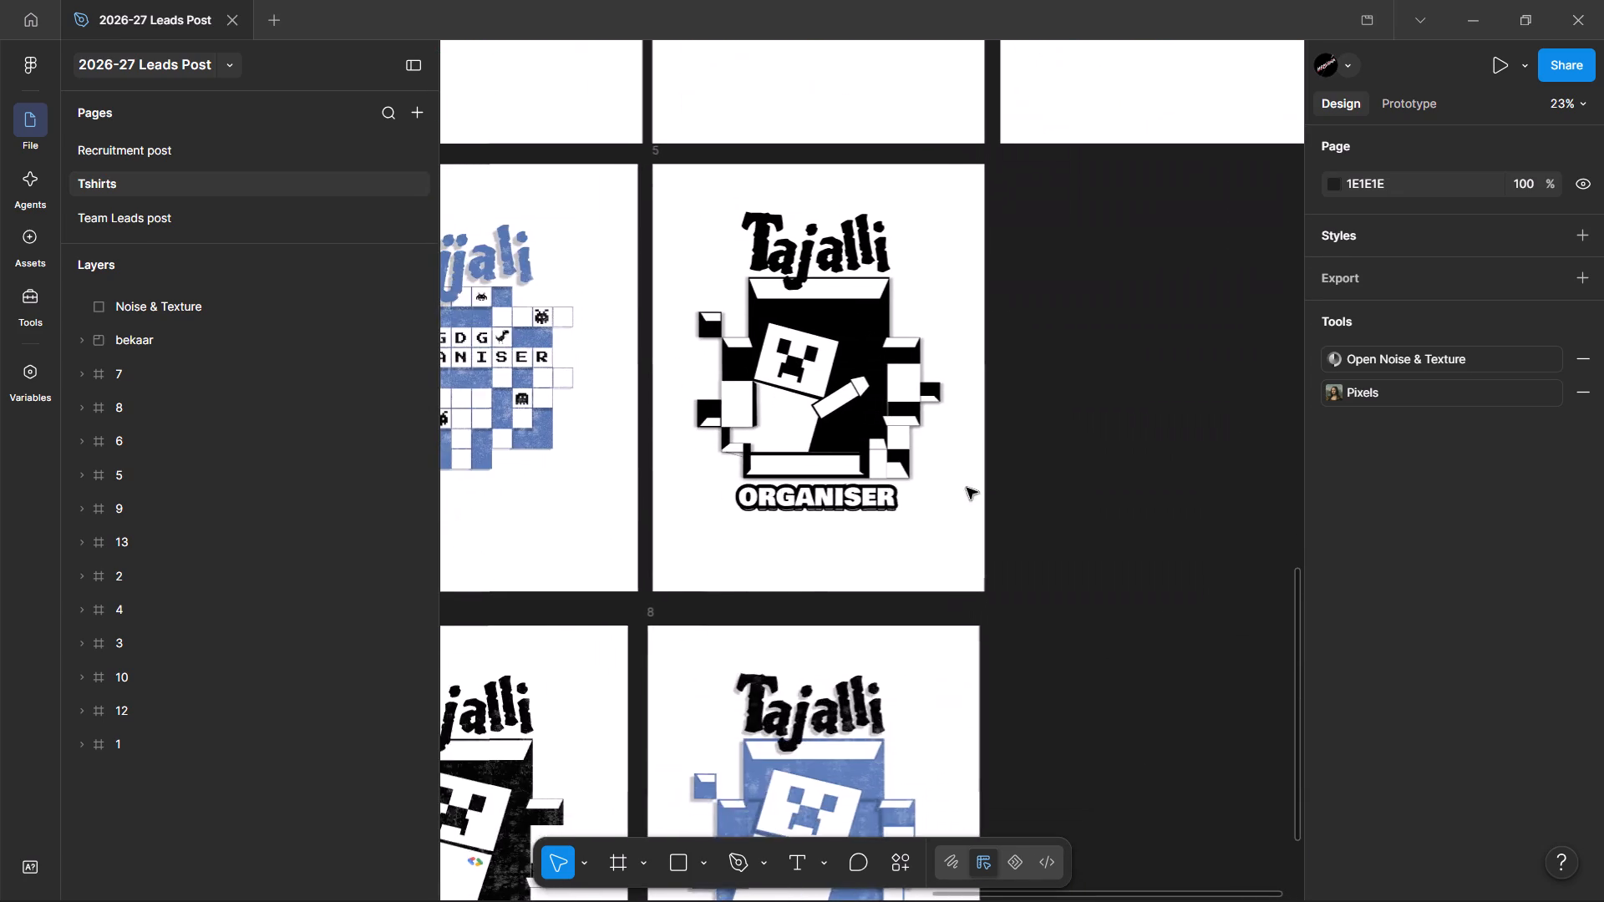
scroll(967, 488, "down", 3)
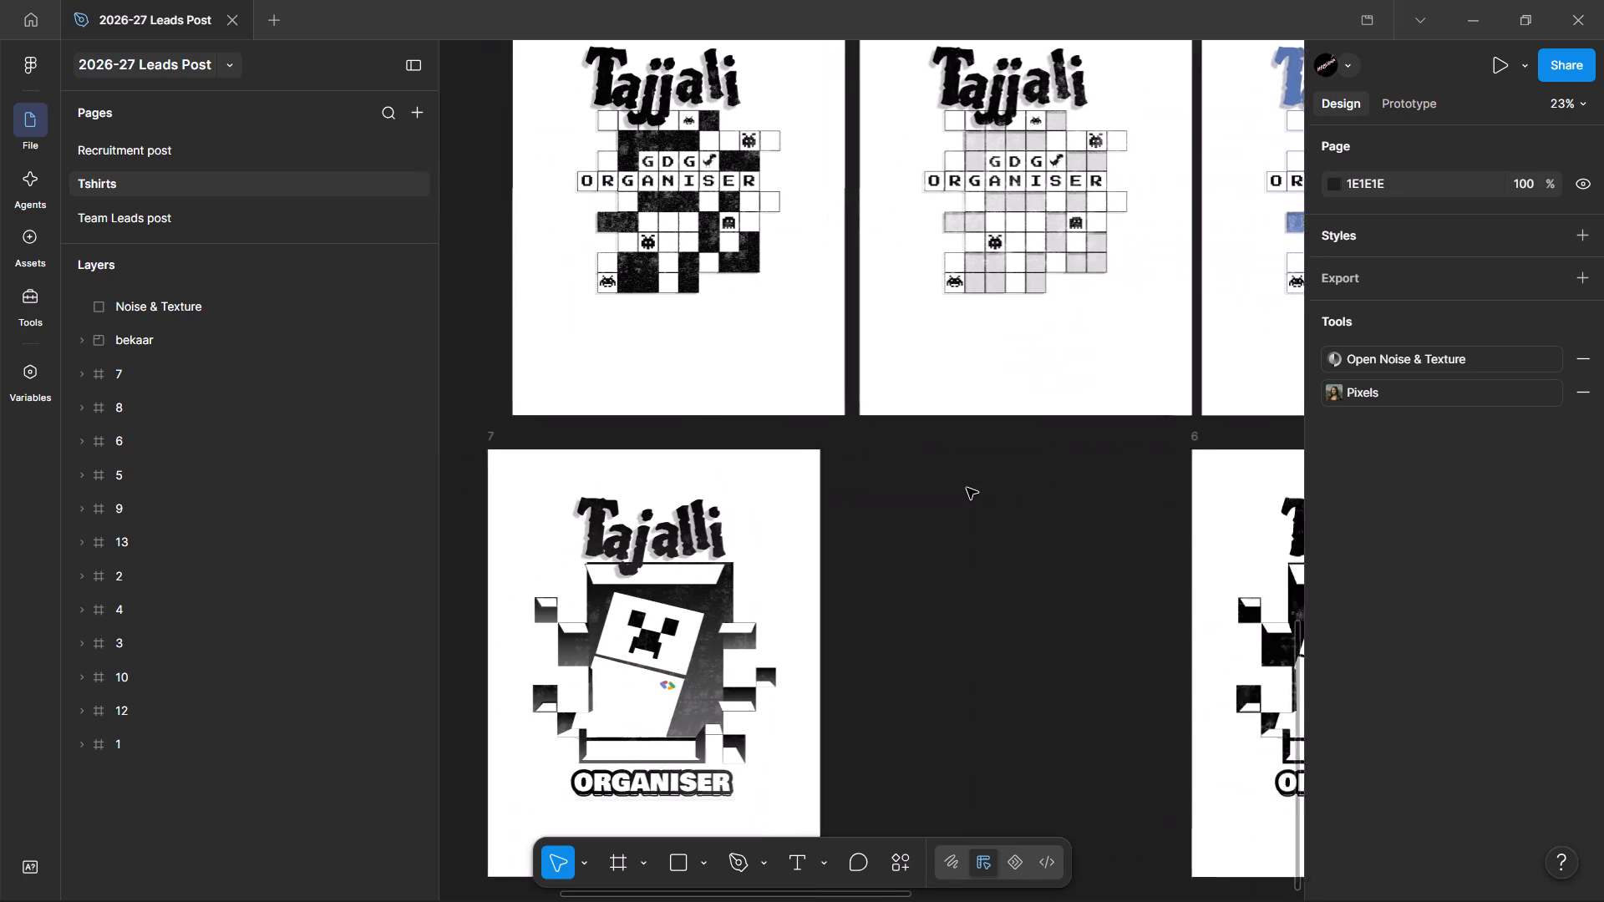
scroll(967, 488, "down", 1)
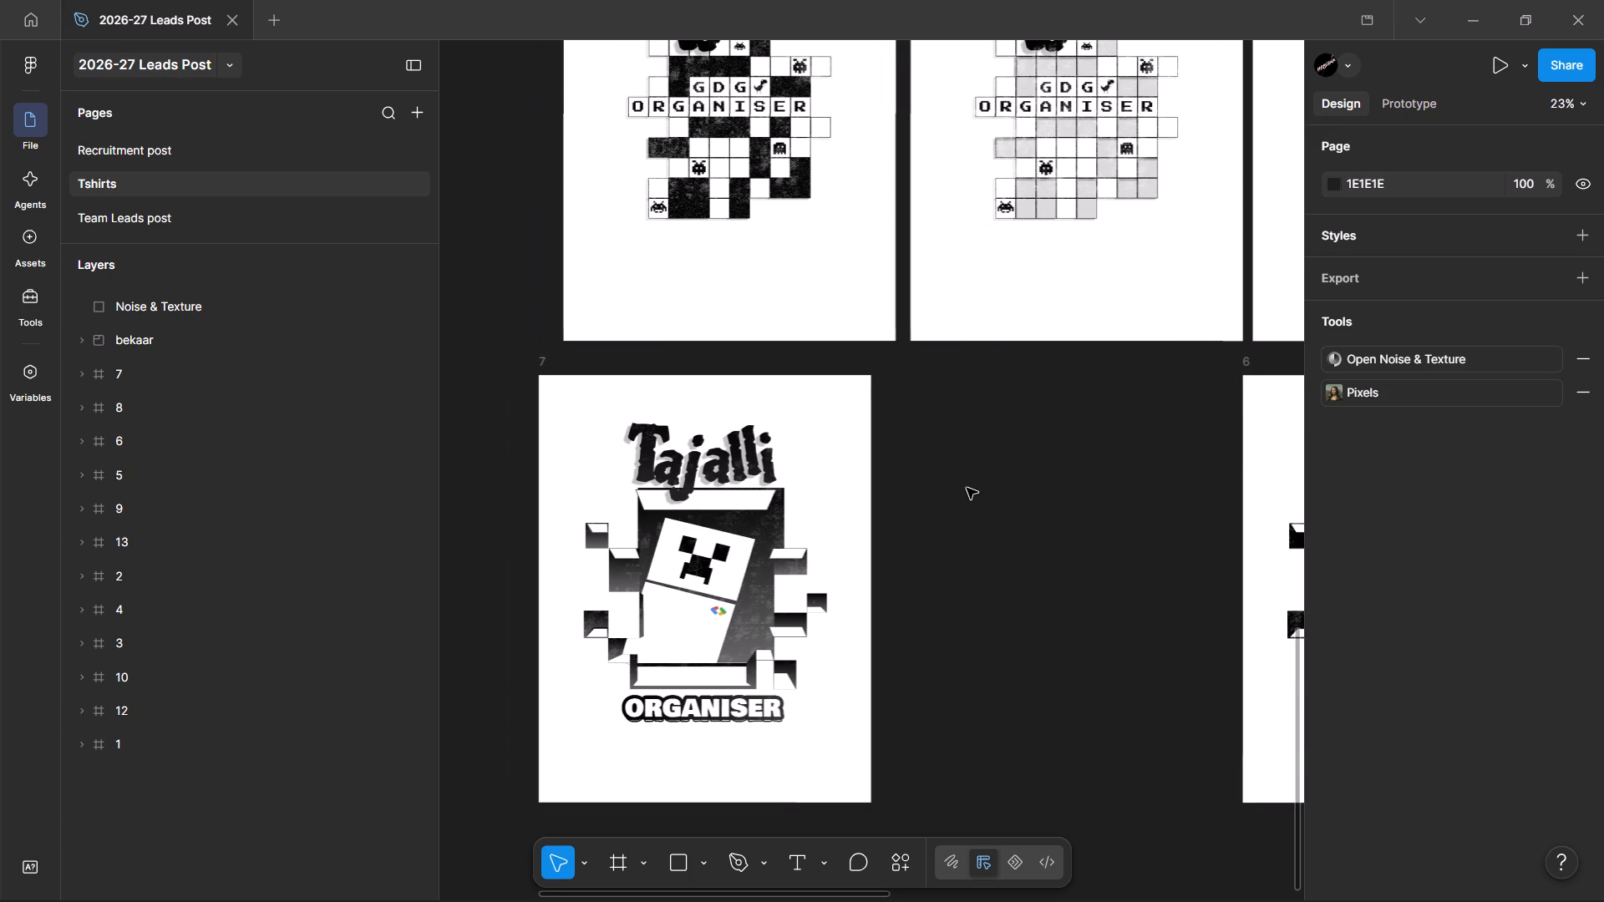
scroll(967, 488, "up", 2)
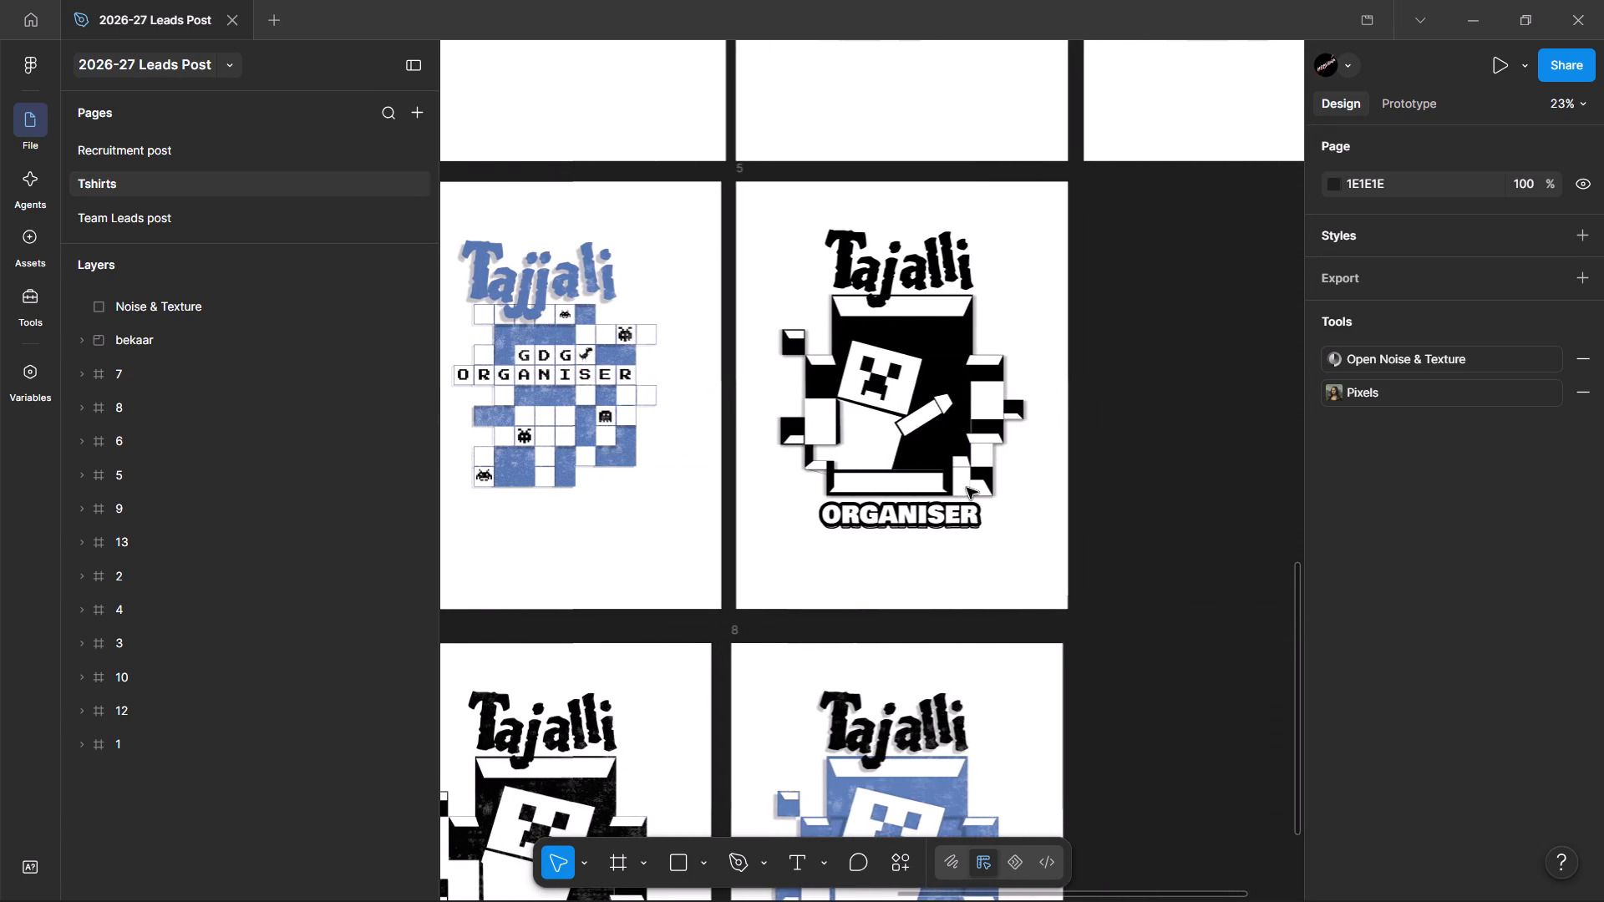
scroll(967, 488, "right", 1)
scroll(967, 488, "down", 1)
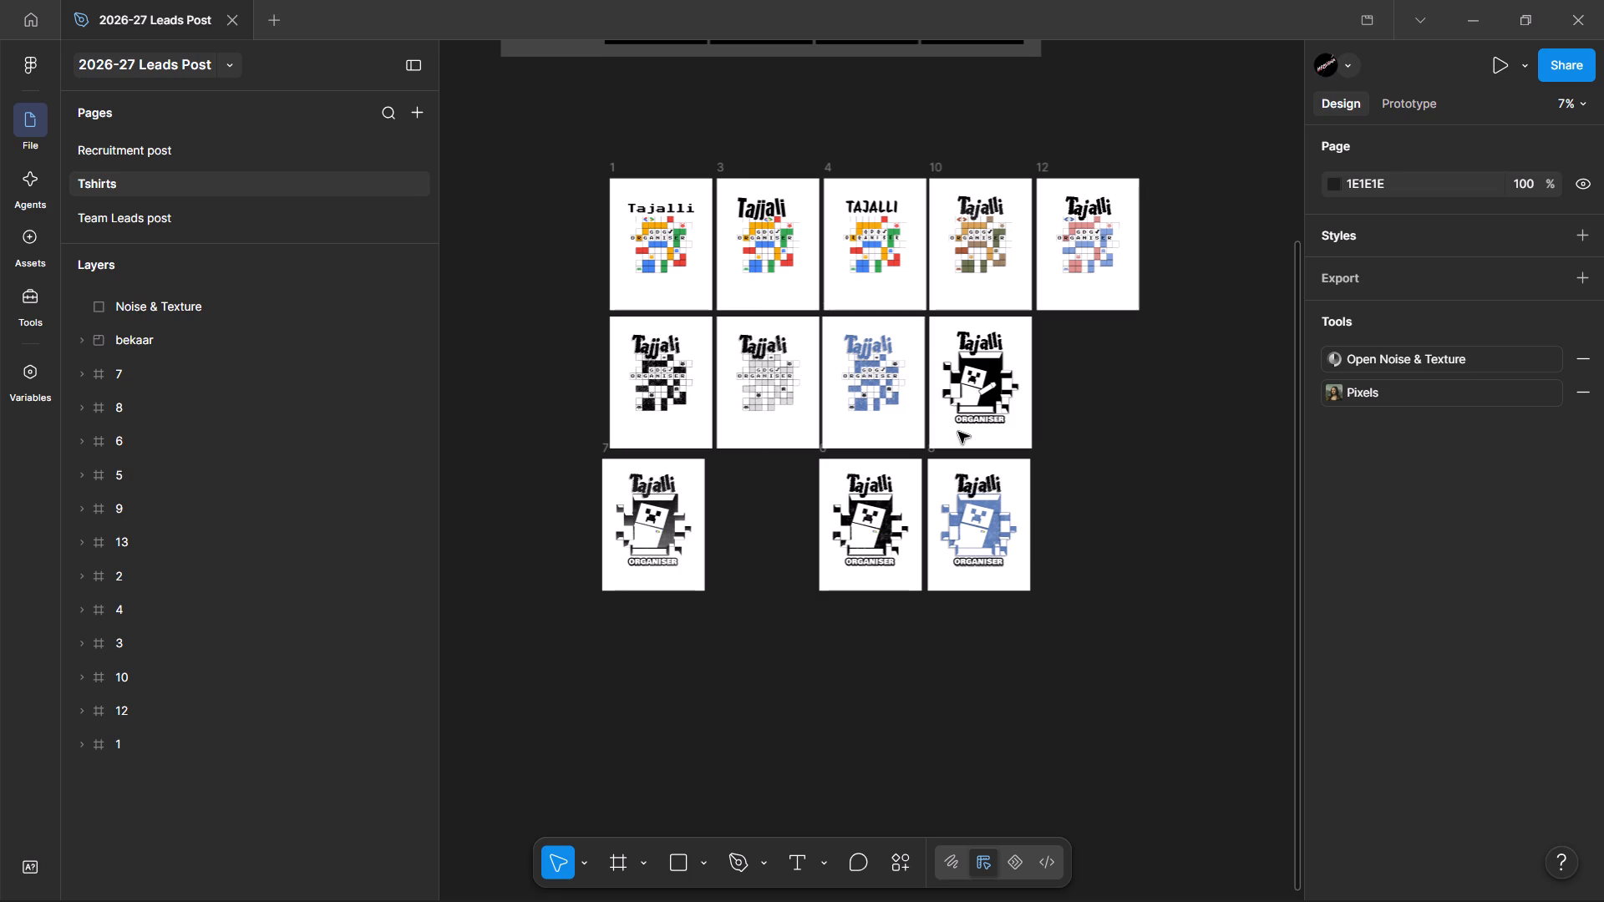
Open the empty Team Leads post page and narrow the sidebars on both sides of the canvas.
left_click(178, 207)
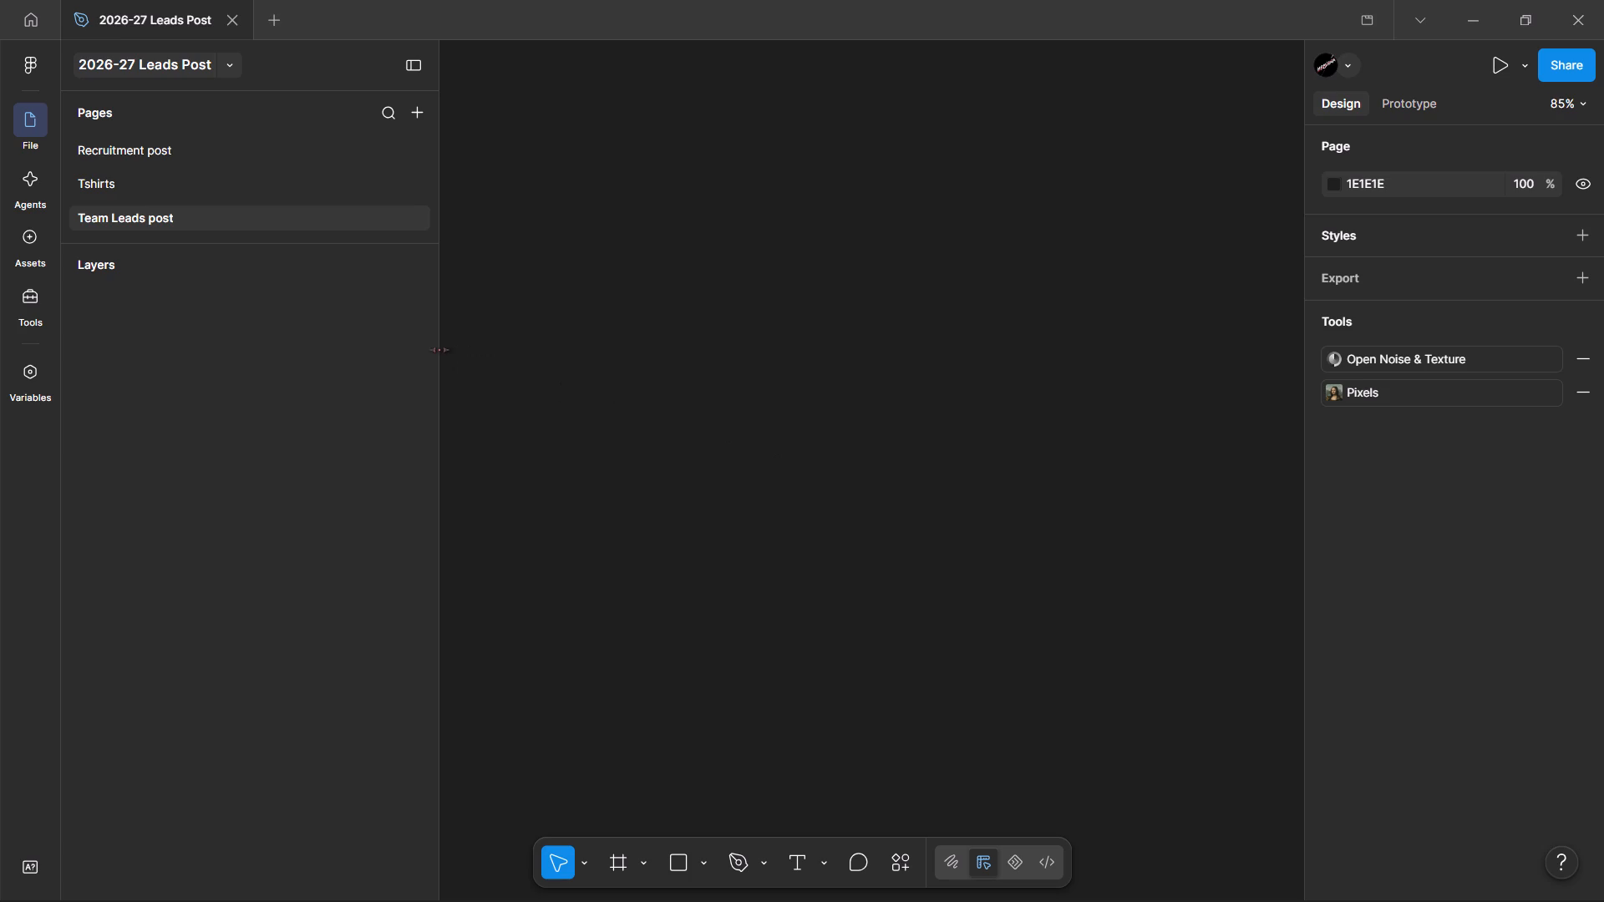
left_click_drag(439, 350, 248, 349)
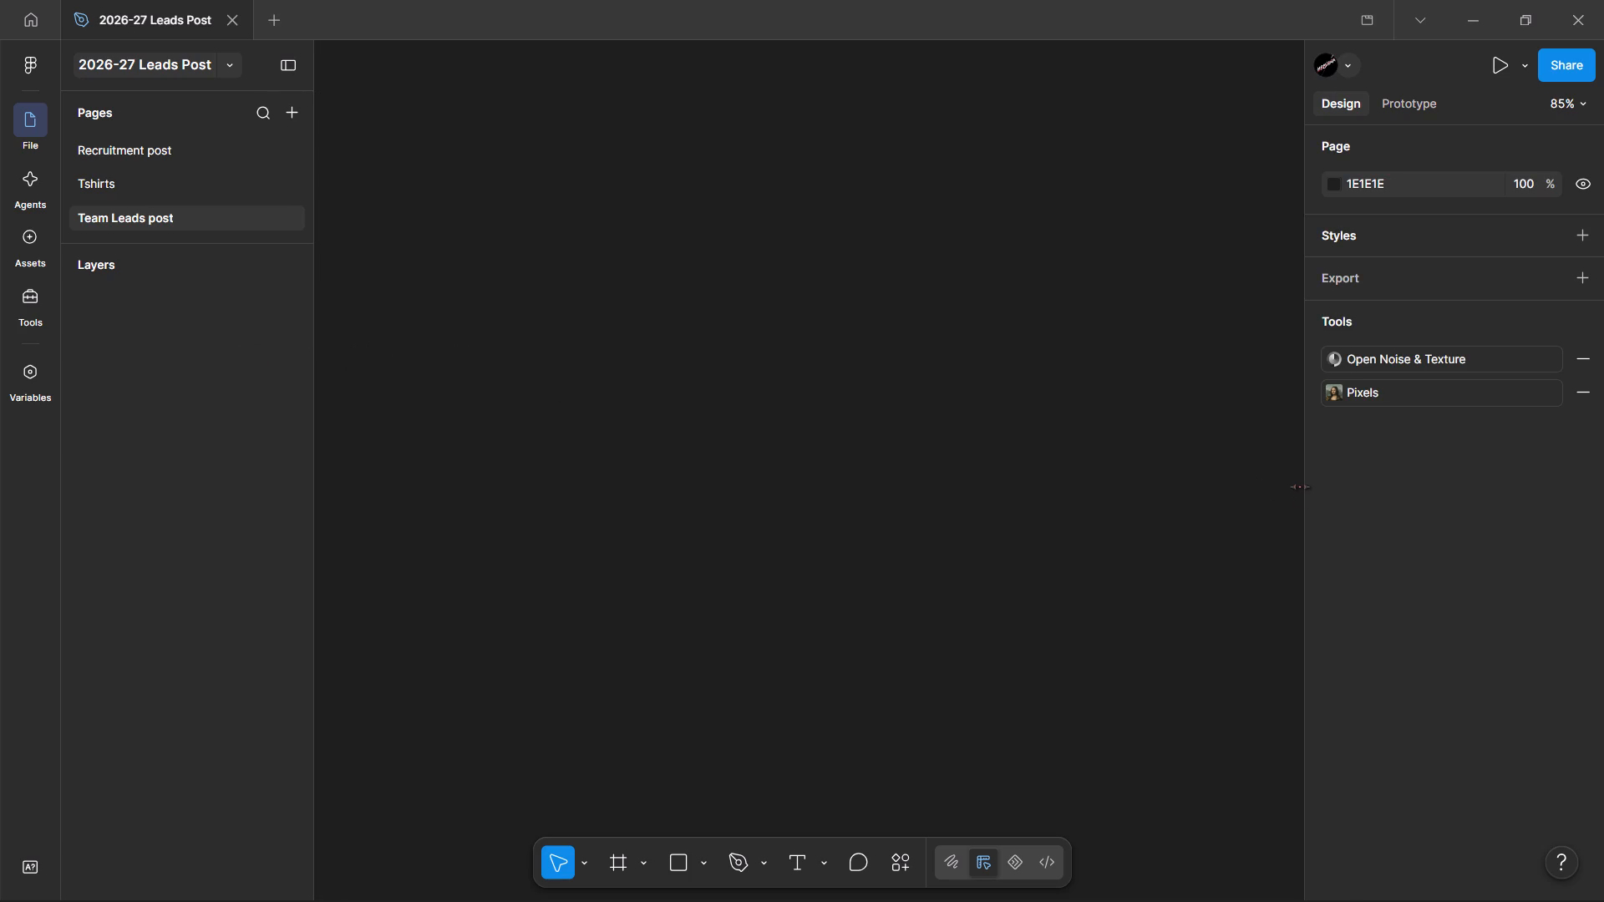
left_click_drag(1300, 487, 1424, 485)
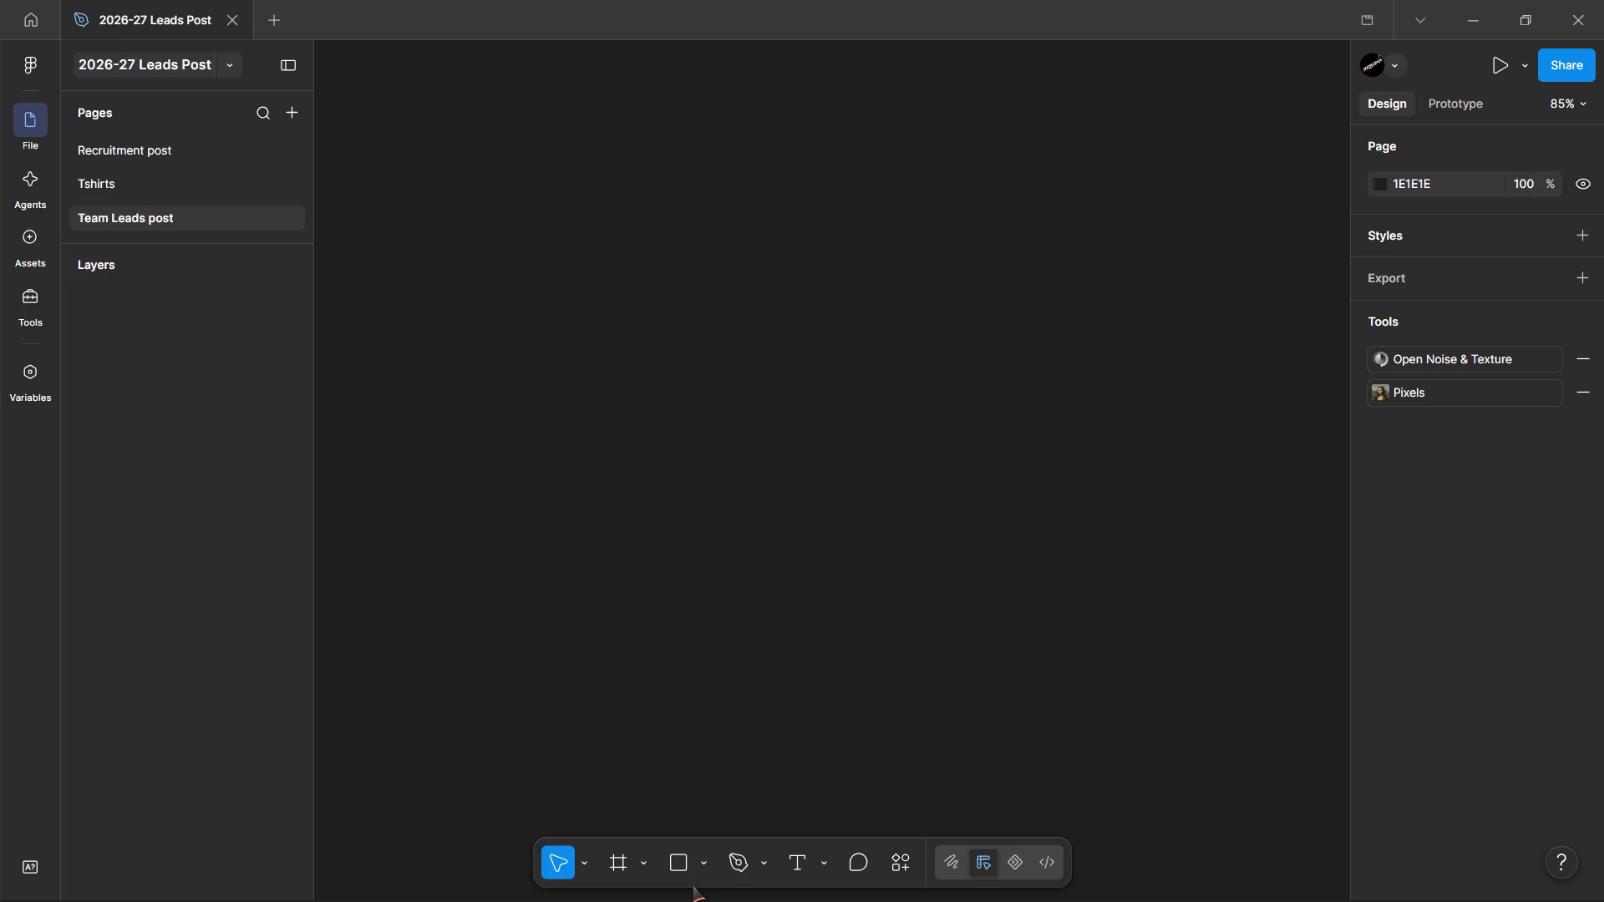
Draw a landscape frame about 1305 × 565 on the empty Team Leads post page.
key("f")
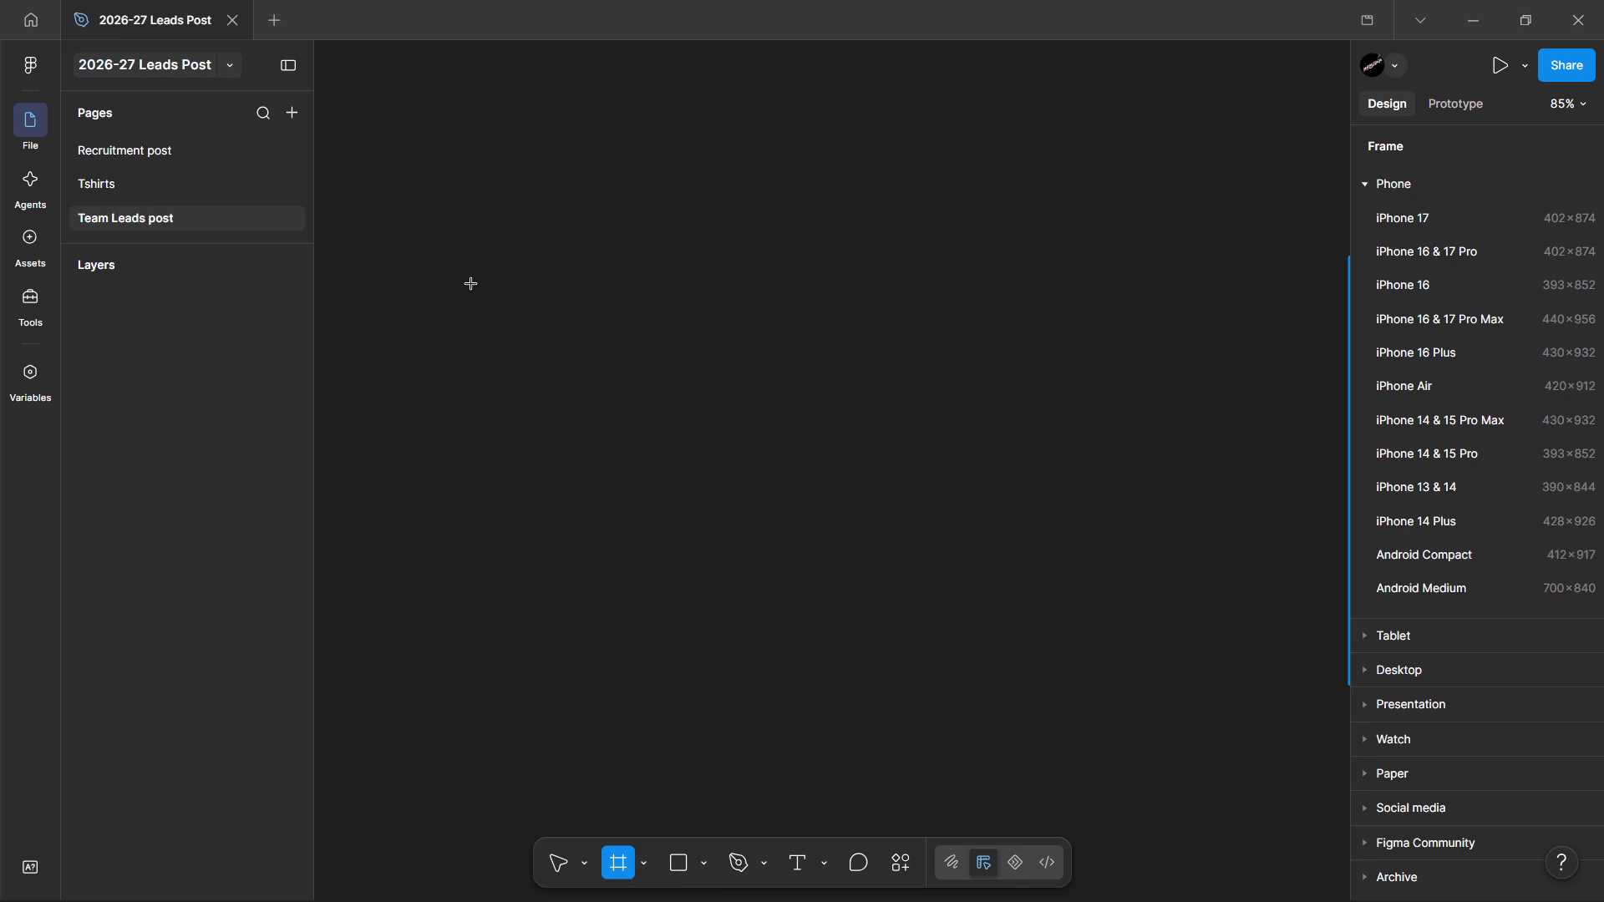
left_click_drag(471, 284, 886, 443)
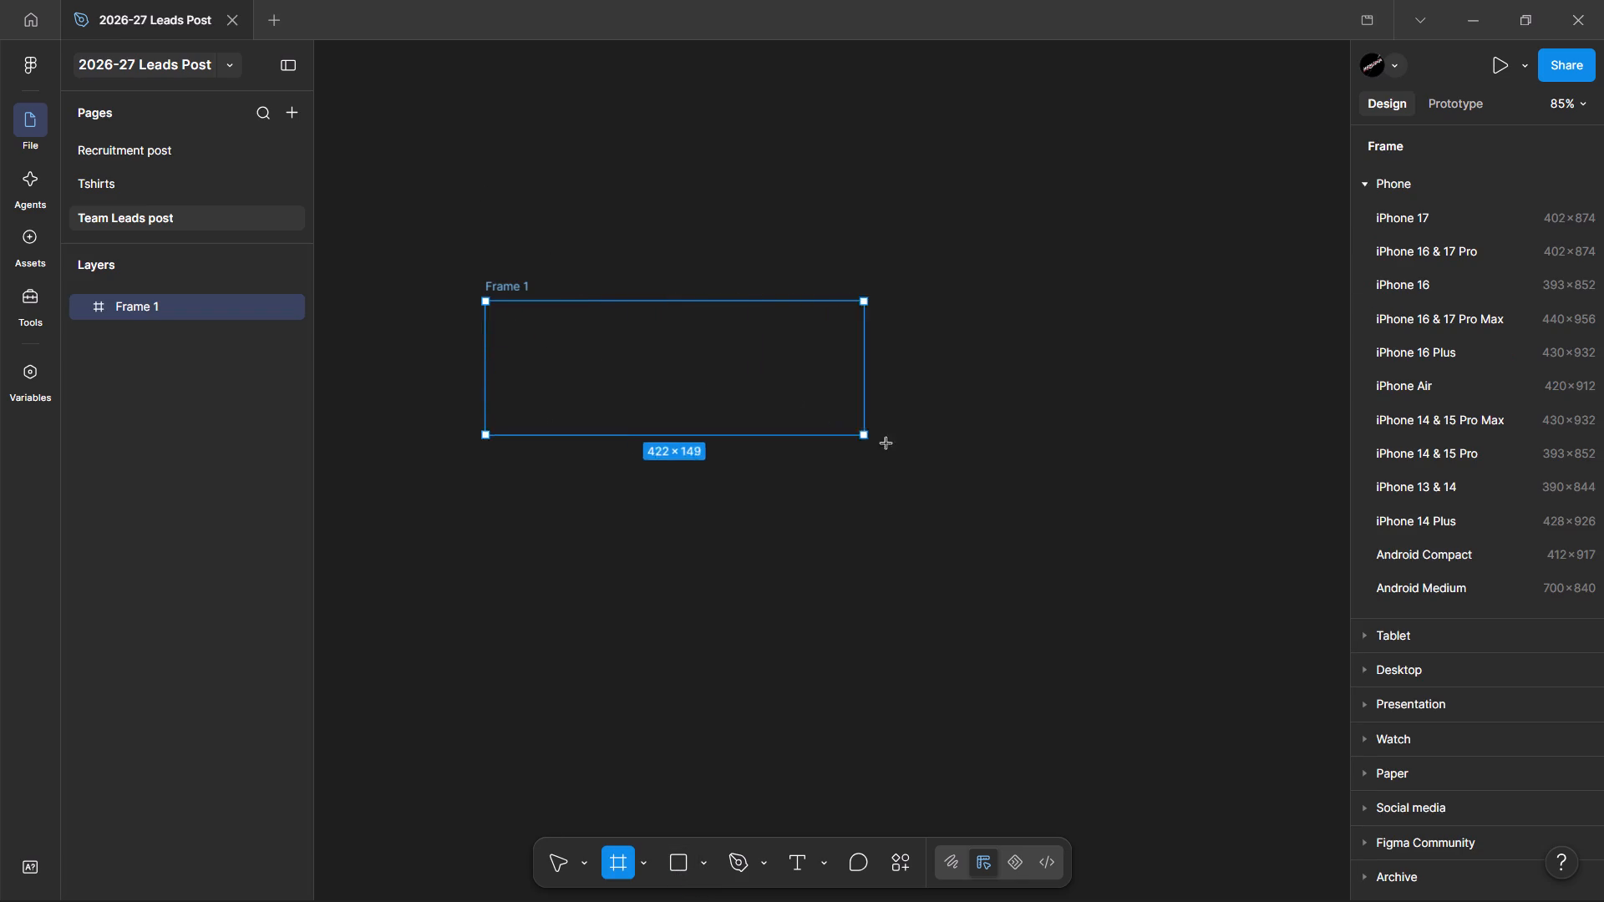
left_click_drag(886, 443, 1292, 692)
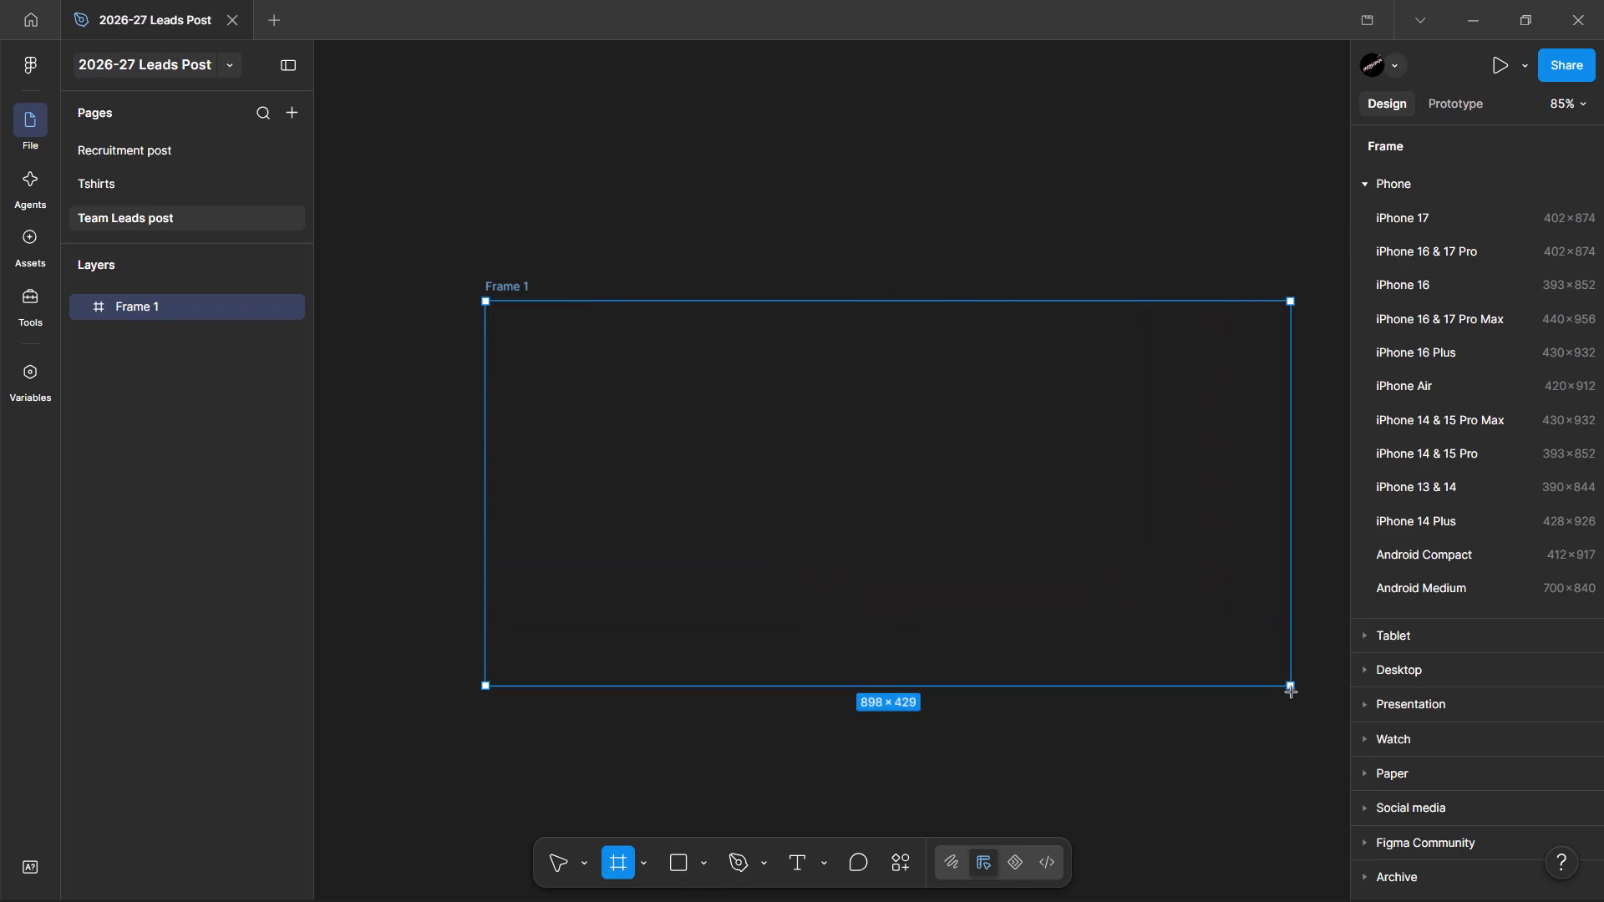
left_click_drag(1292, 692, 1322, 774)
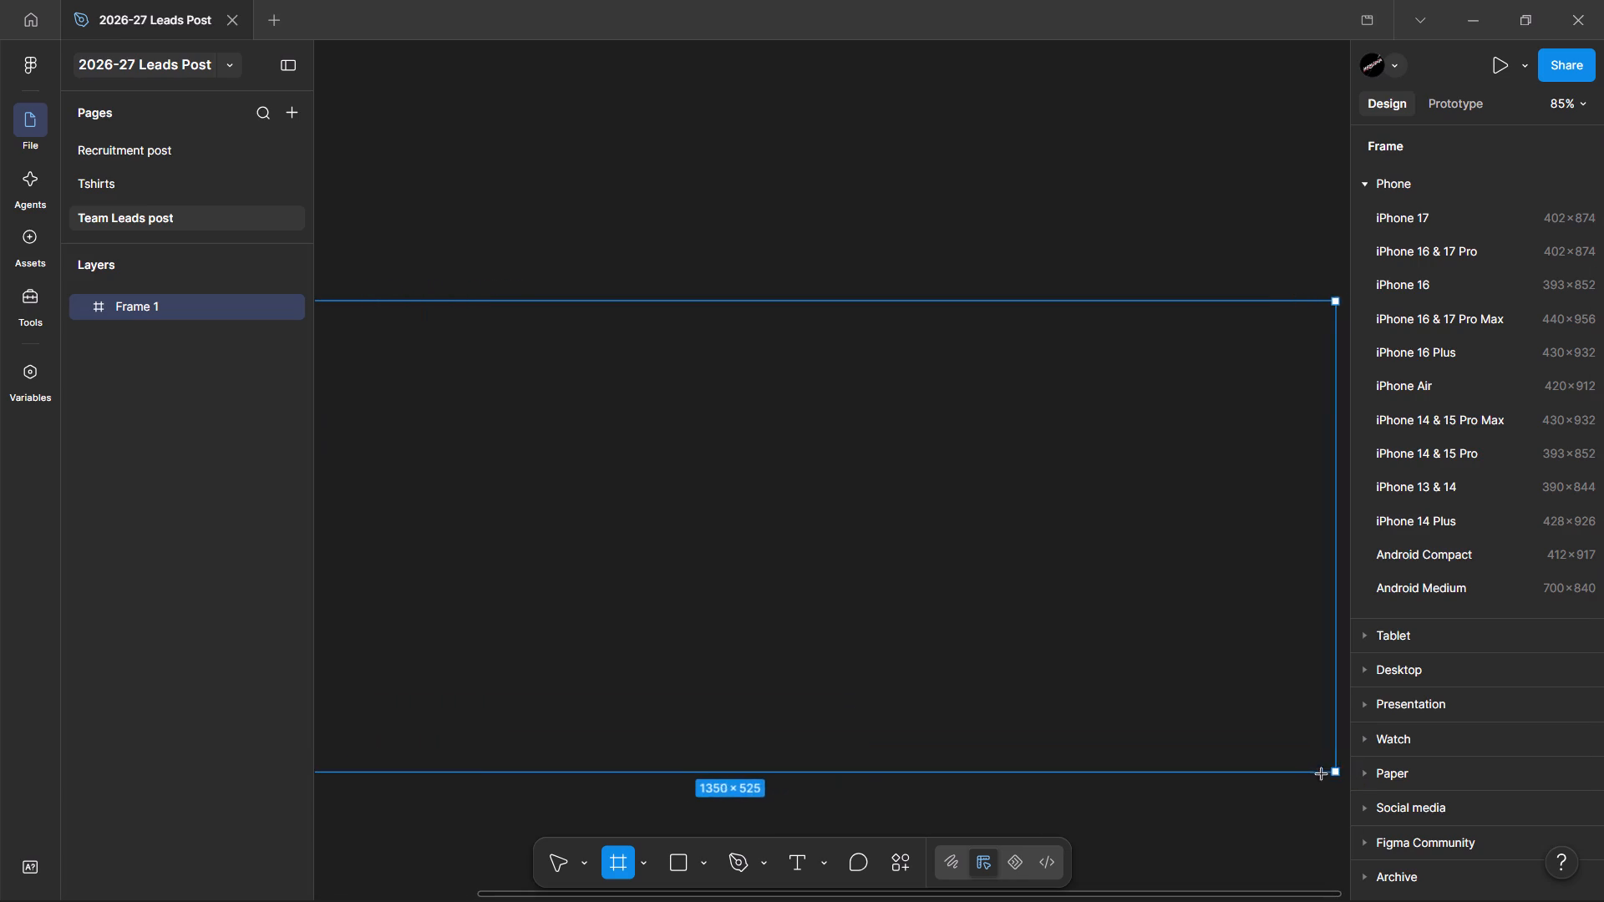
left_click_drag(1322, 774, 1295, 807)
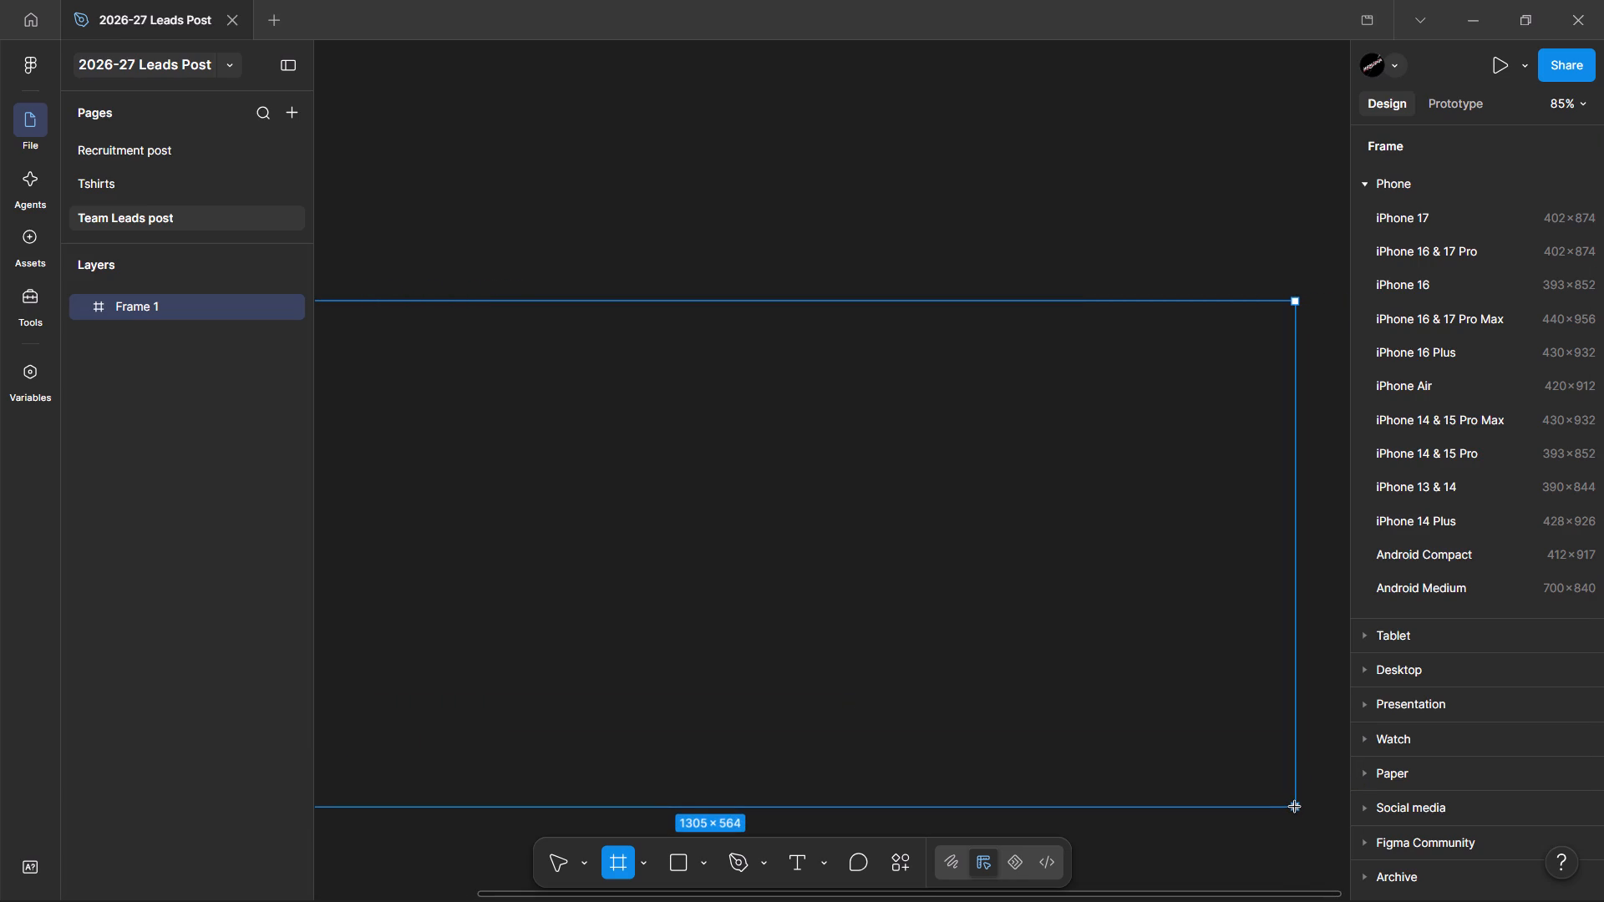
left_click_drag(1295, 807, 1295, 808)
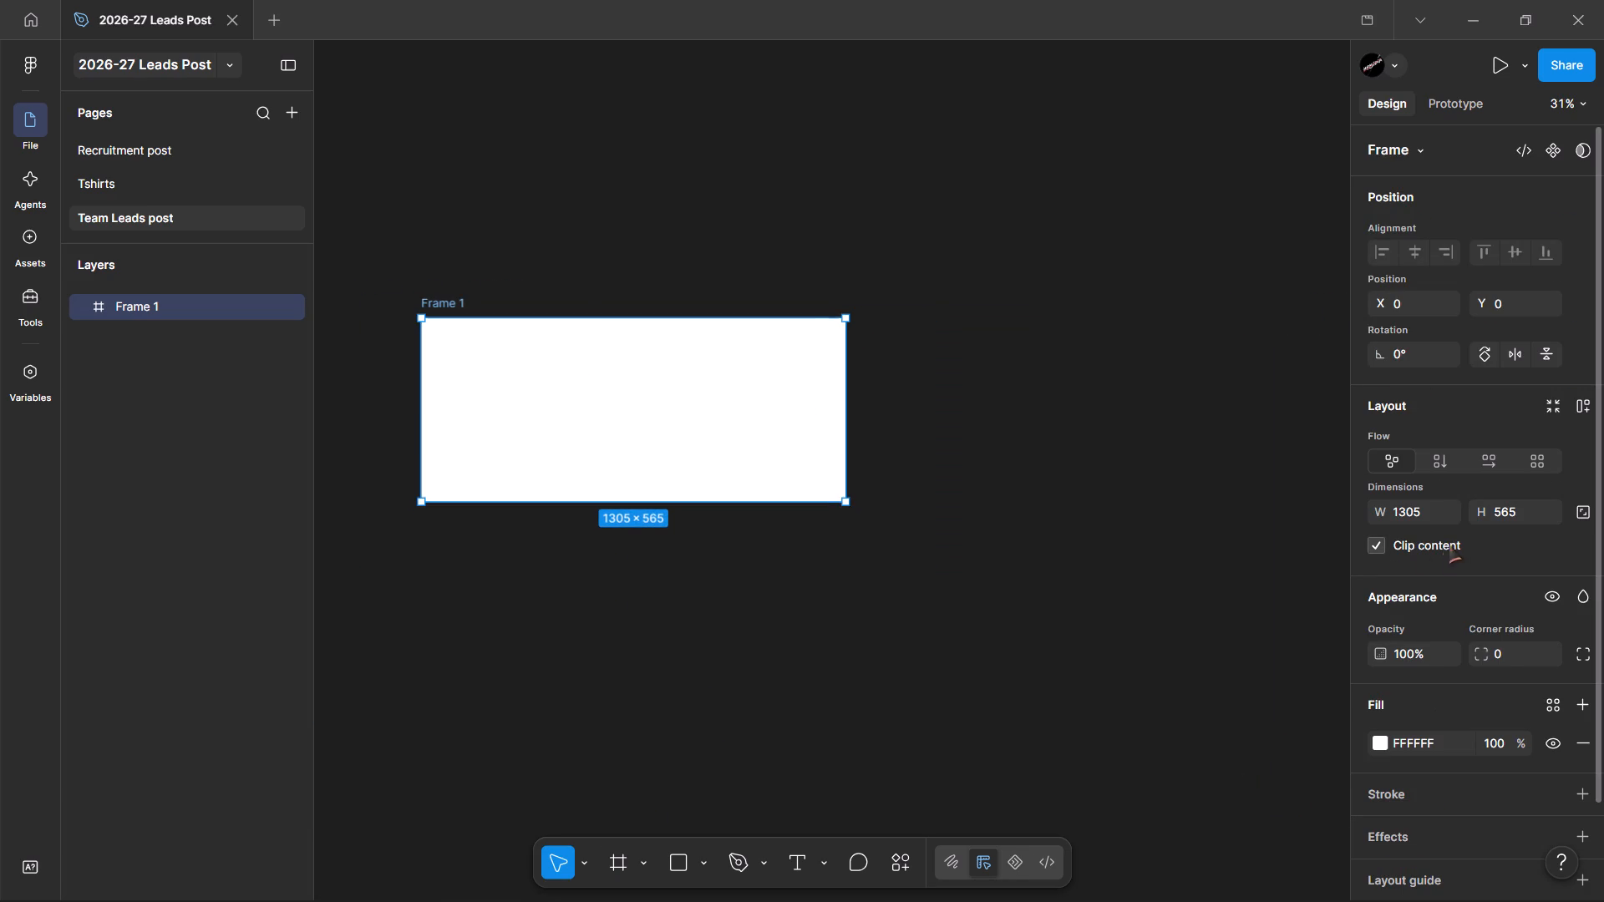
Set the frame's height to 1080 and its width to 1440*3, making it 4320 × 1080.
left_click(1418, 514)
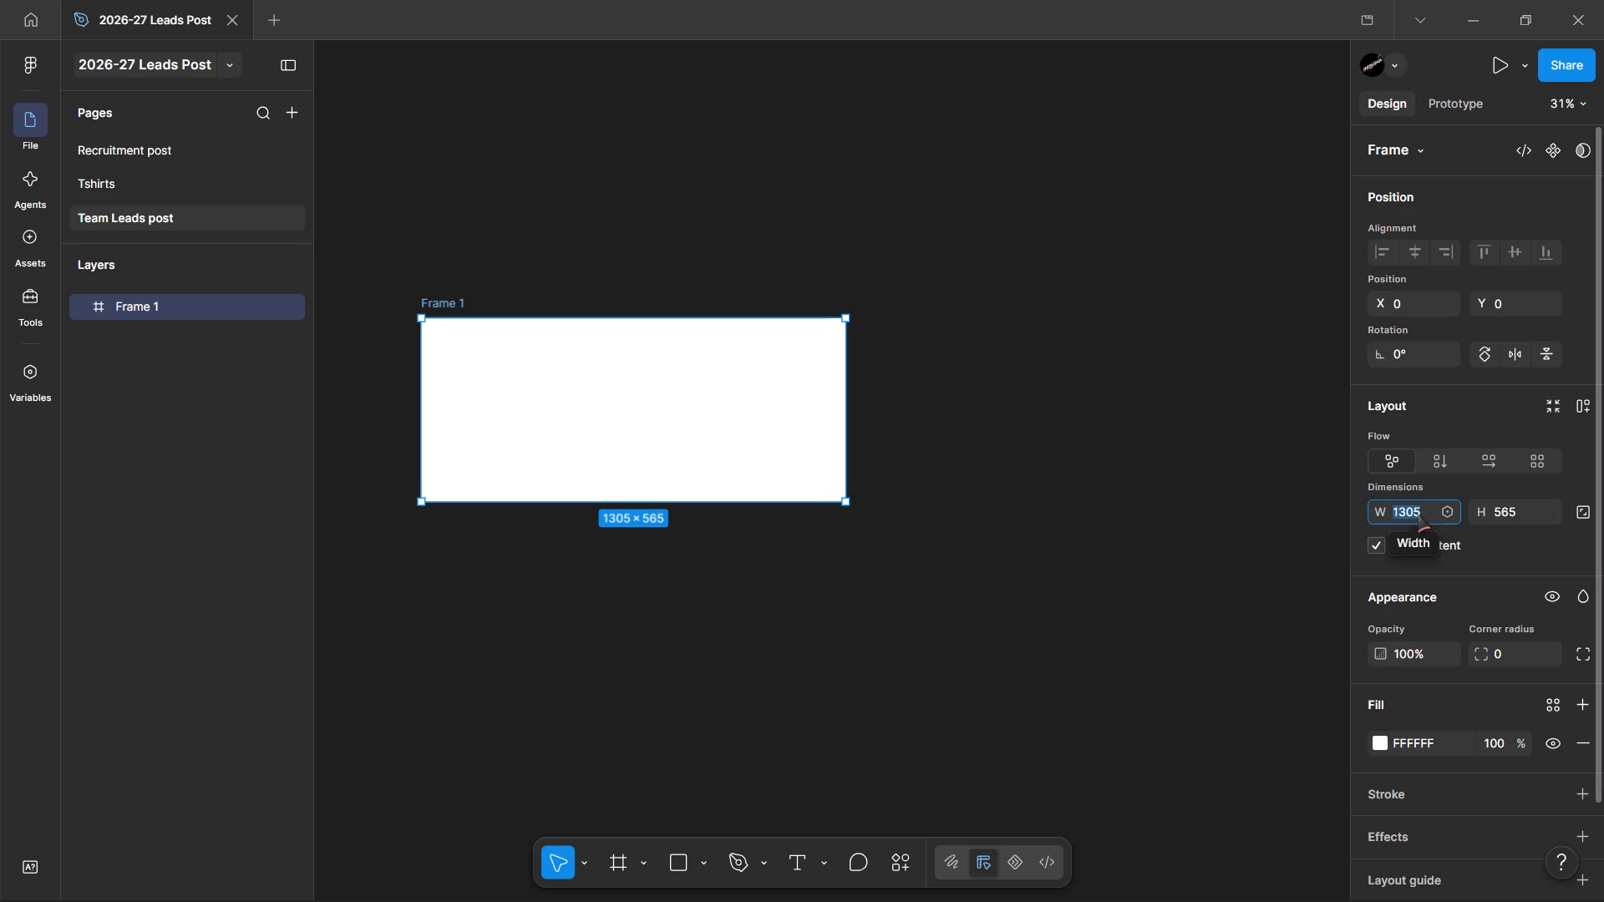
double_click(1515, 514)
type("1080")
key("Return")
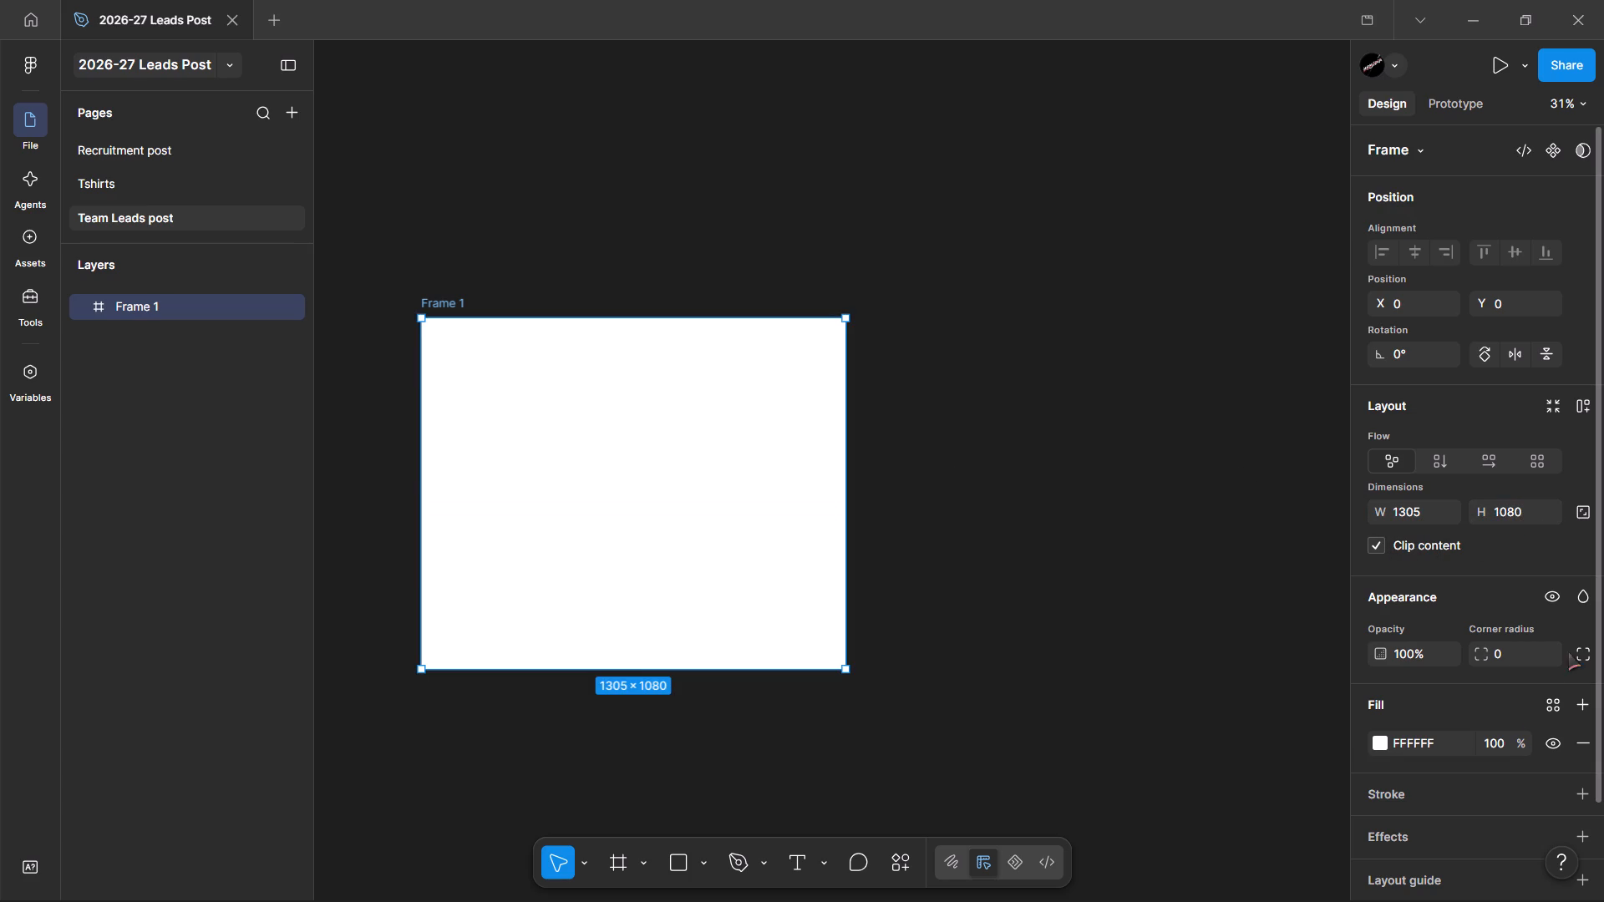
left_click(1423, 513)
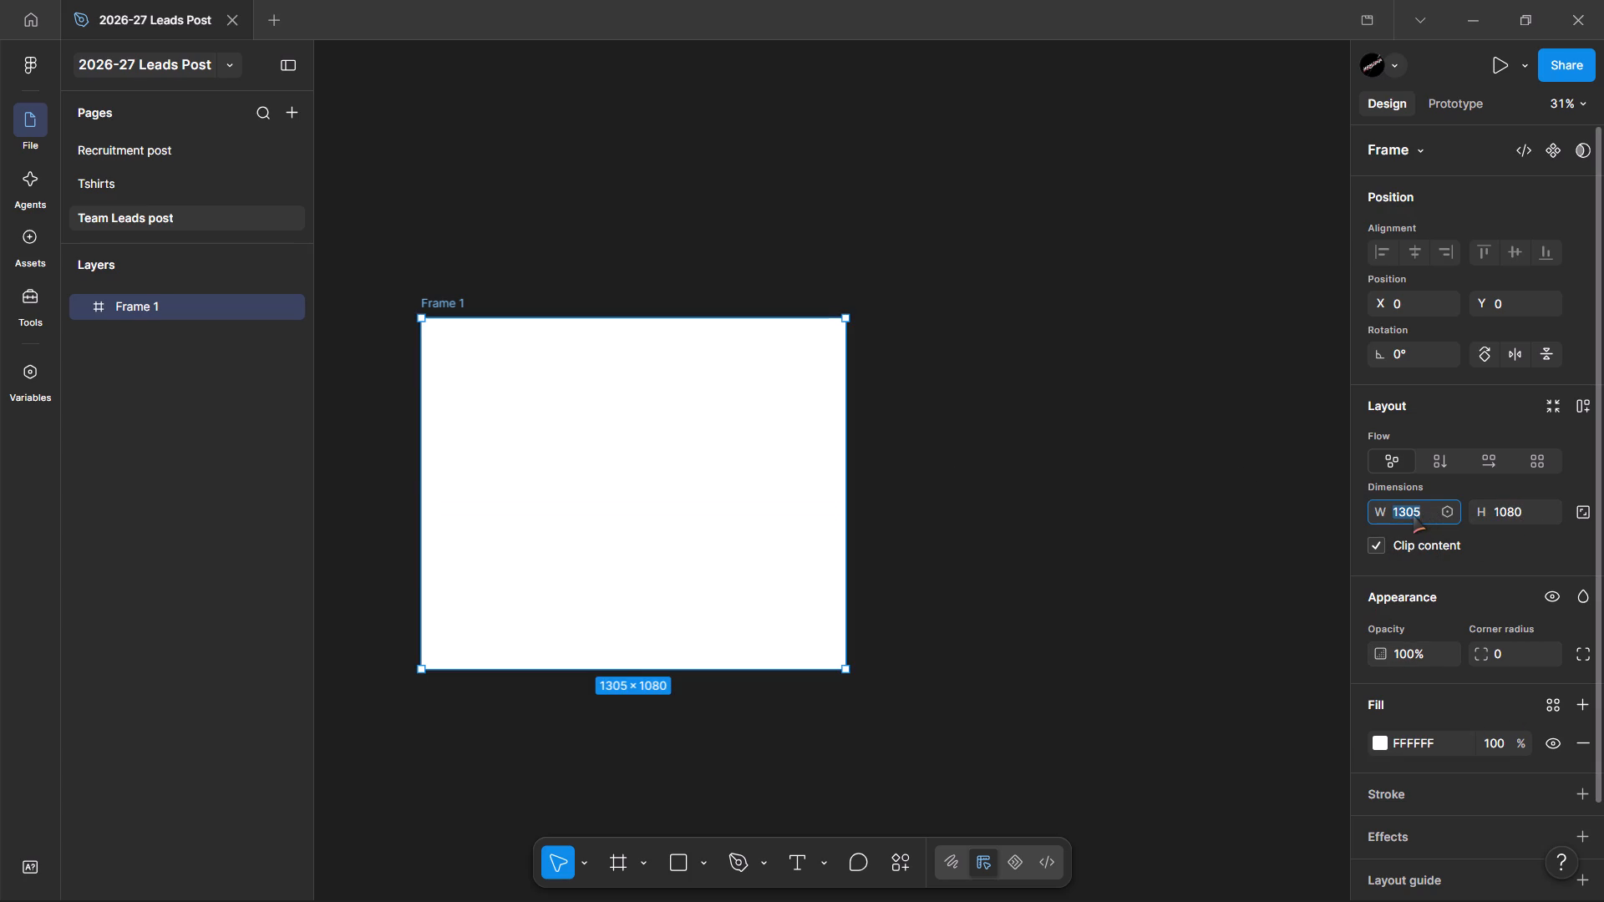
type("1440")
key("shift+asterisk")
key("3")
key("Return")
Draw a slice about 1455 × 1080 inside the frame, starting at its top-left corner and spanning its full height.
scroll(913, 512, "left", 2)
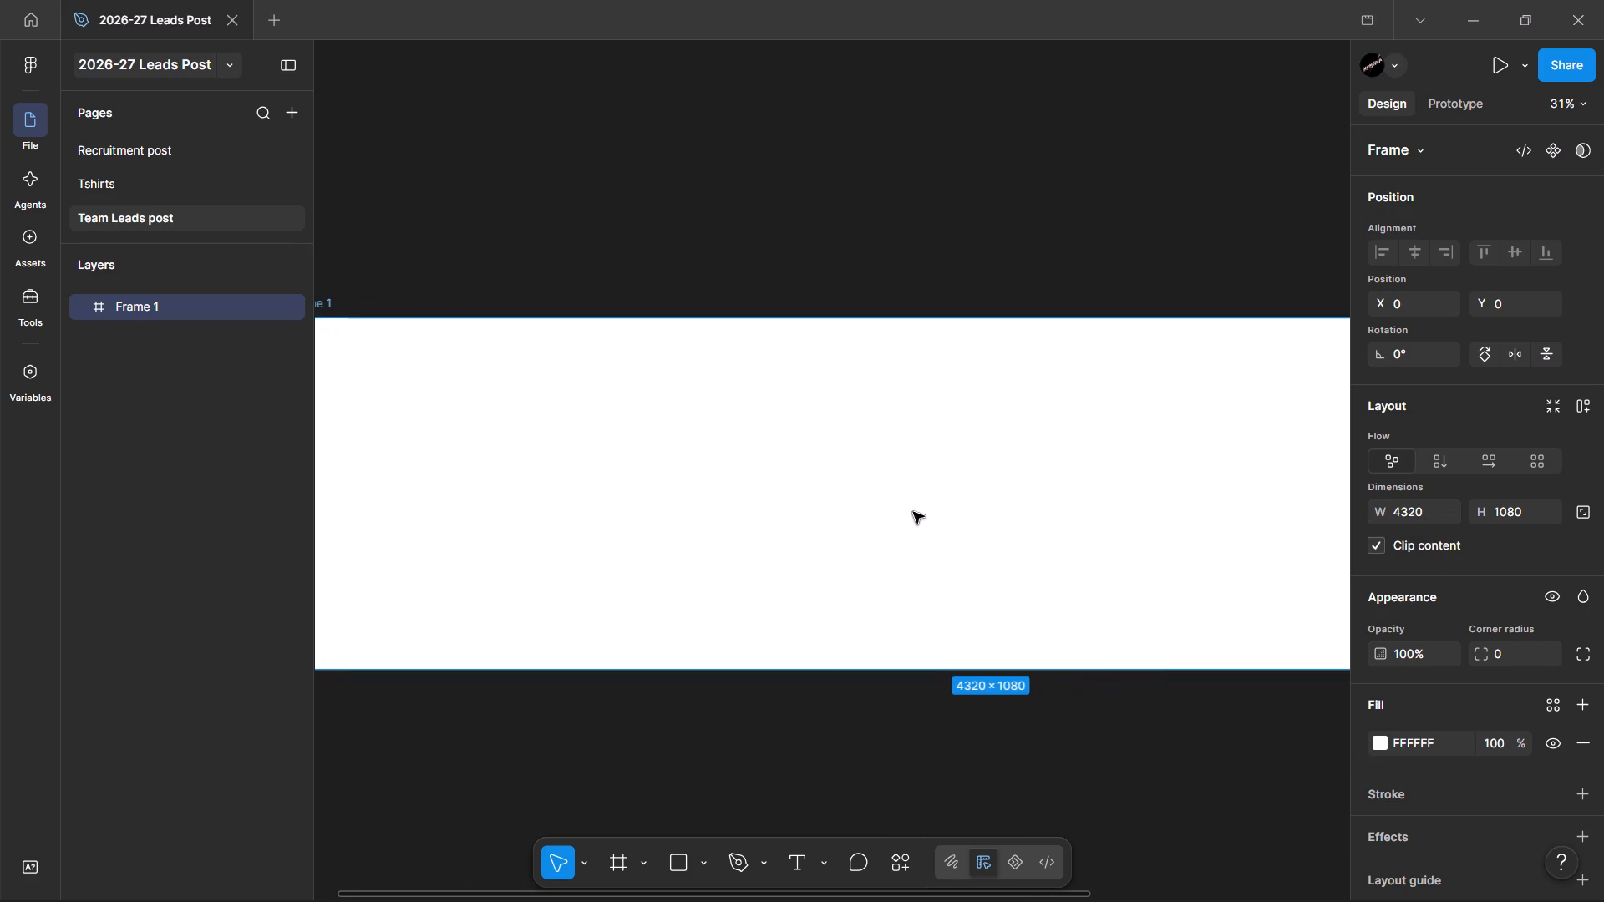
scroll(913, 512, "left", 1)
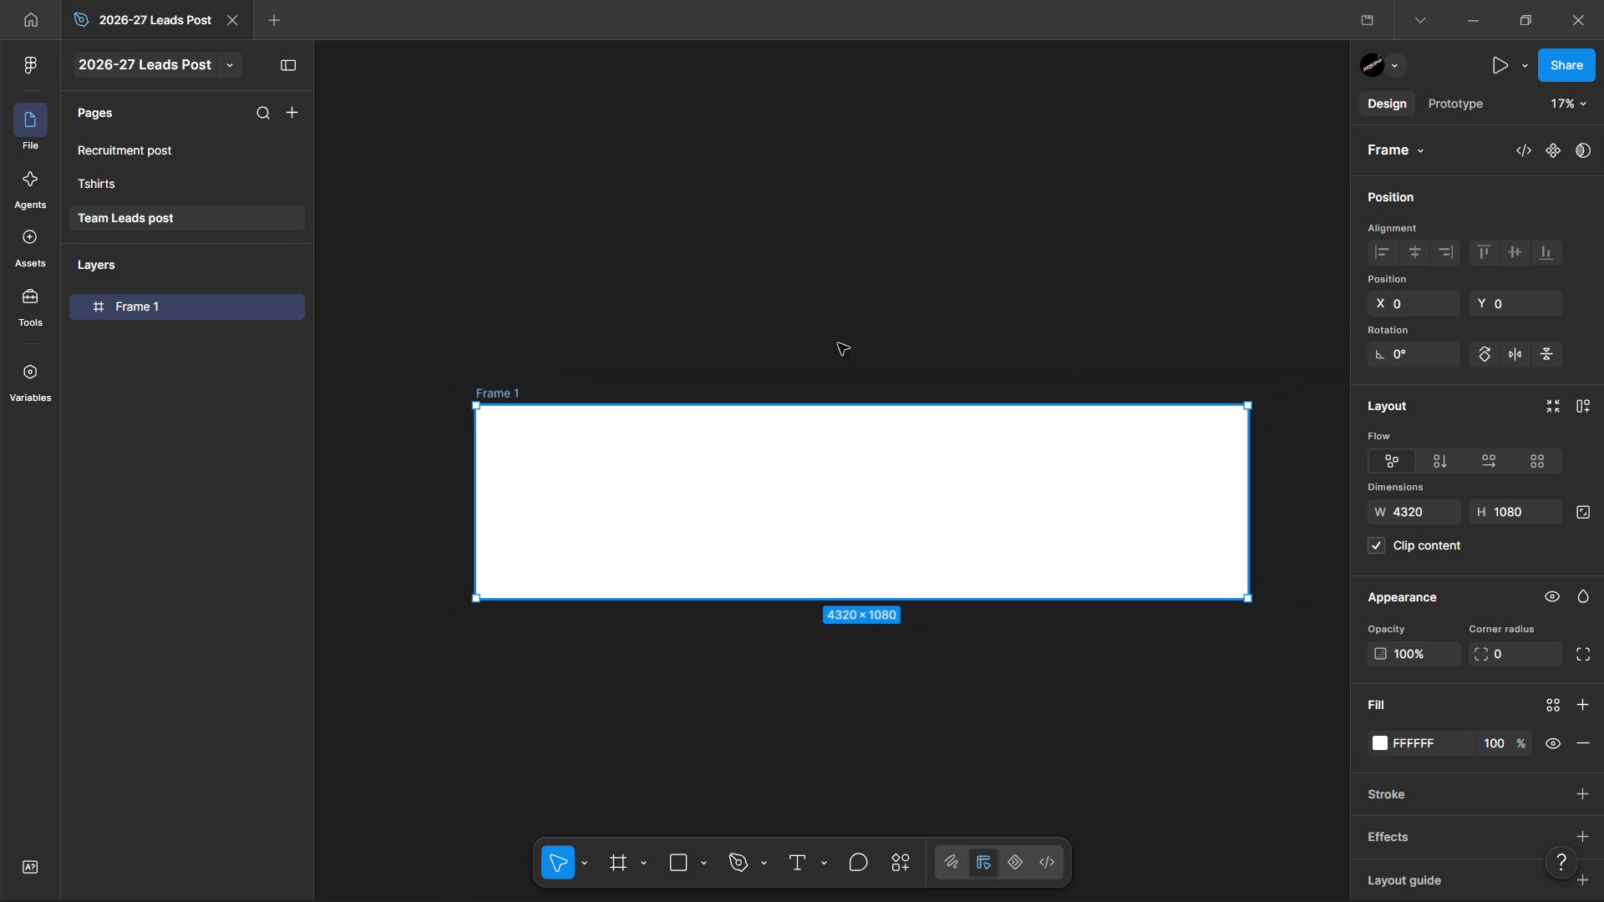
left_click(831, 326)
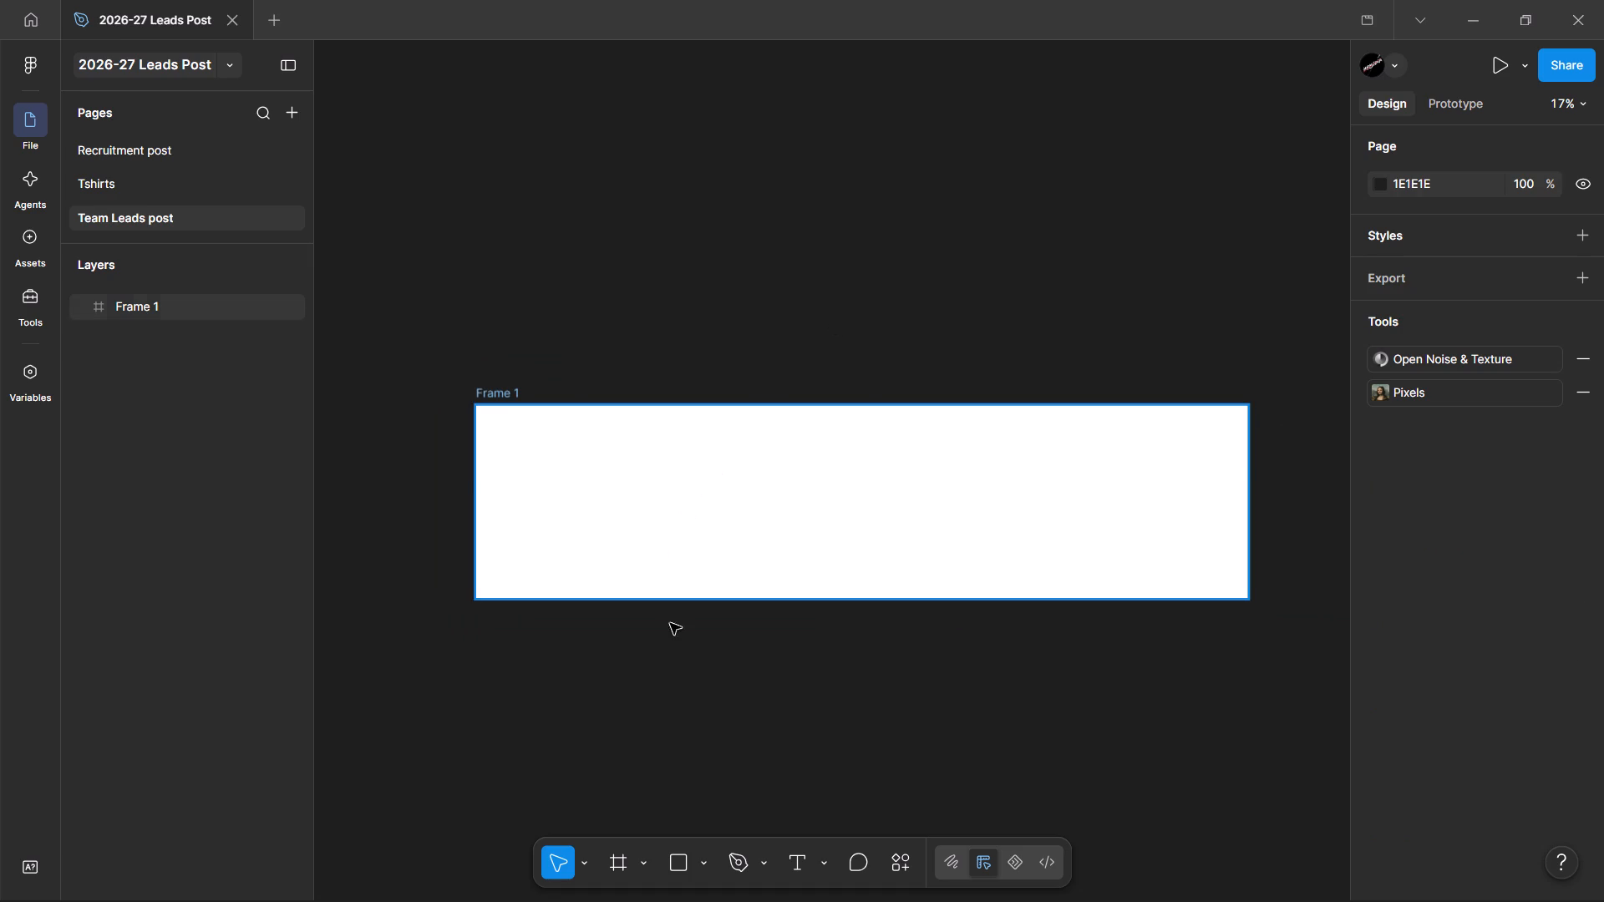
key("s")
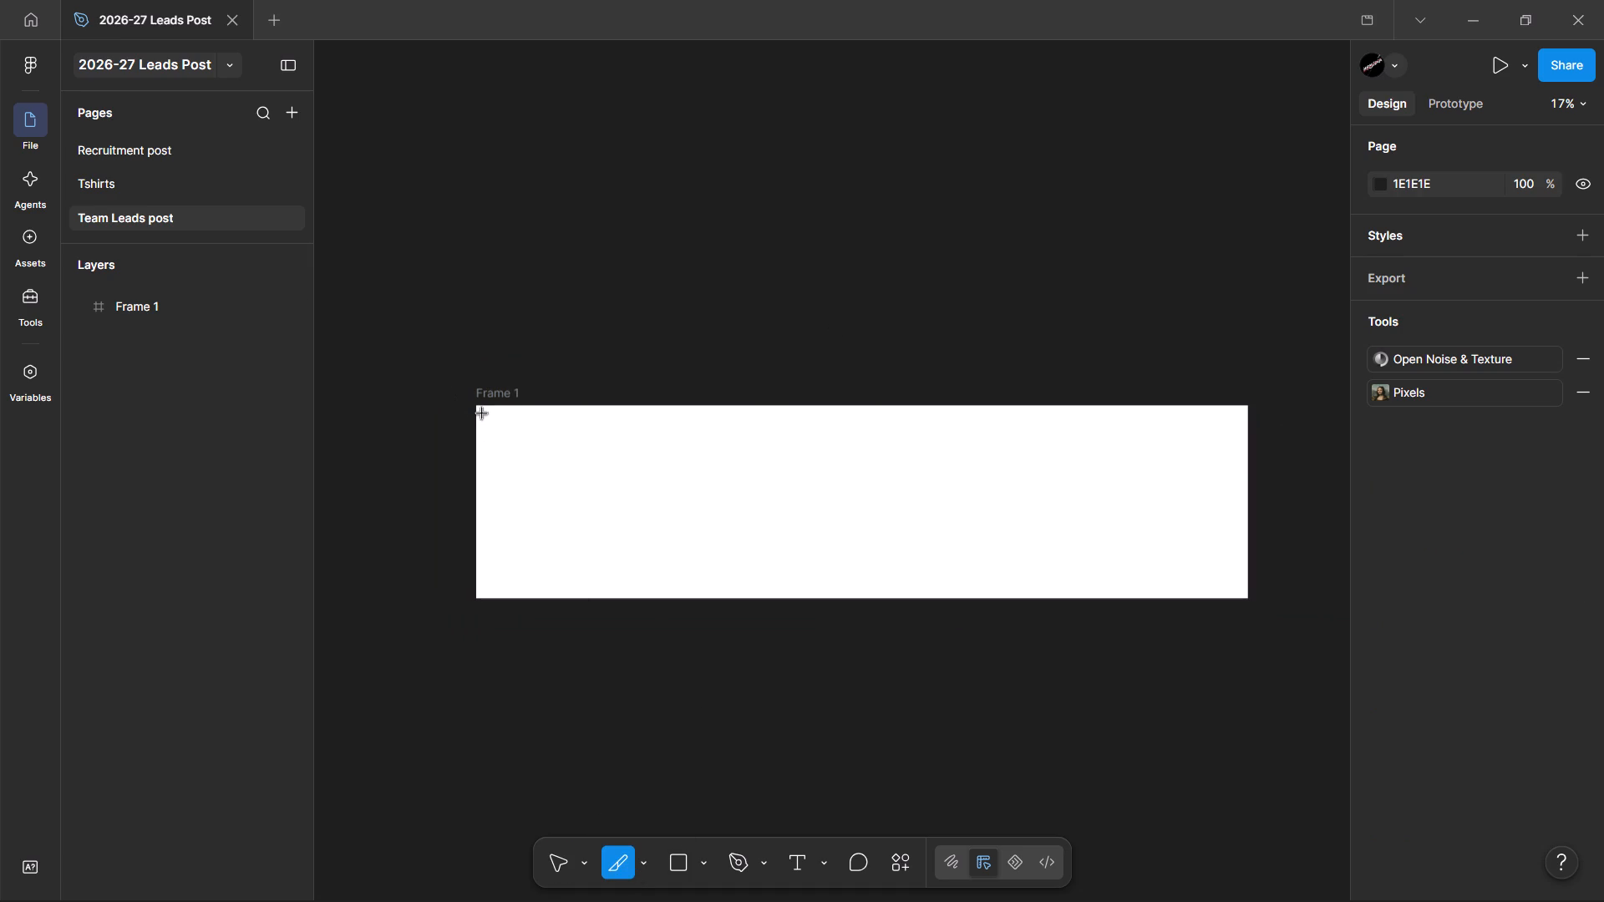
scroll(482, 413, "up", 3, "ctrl")
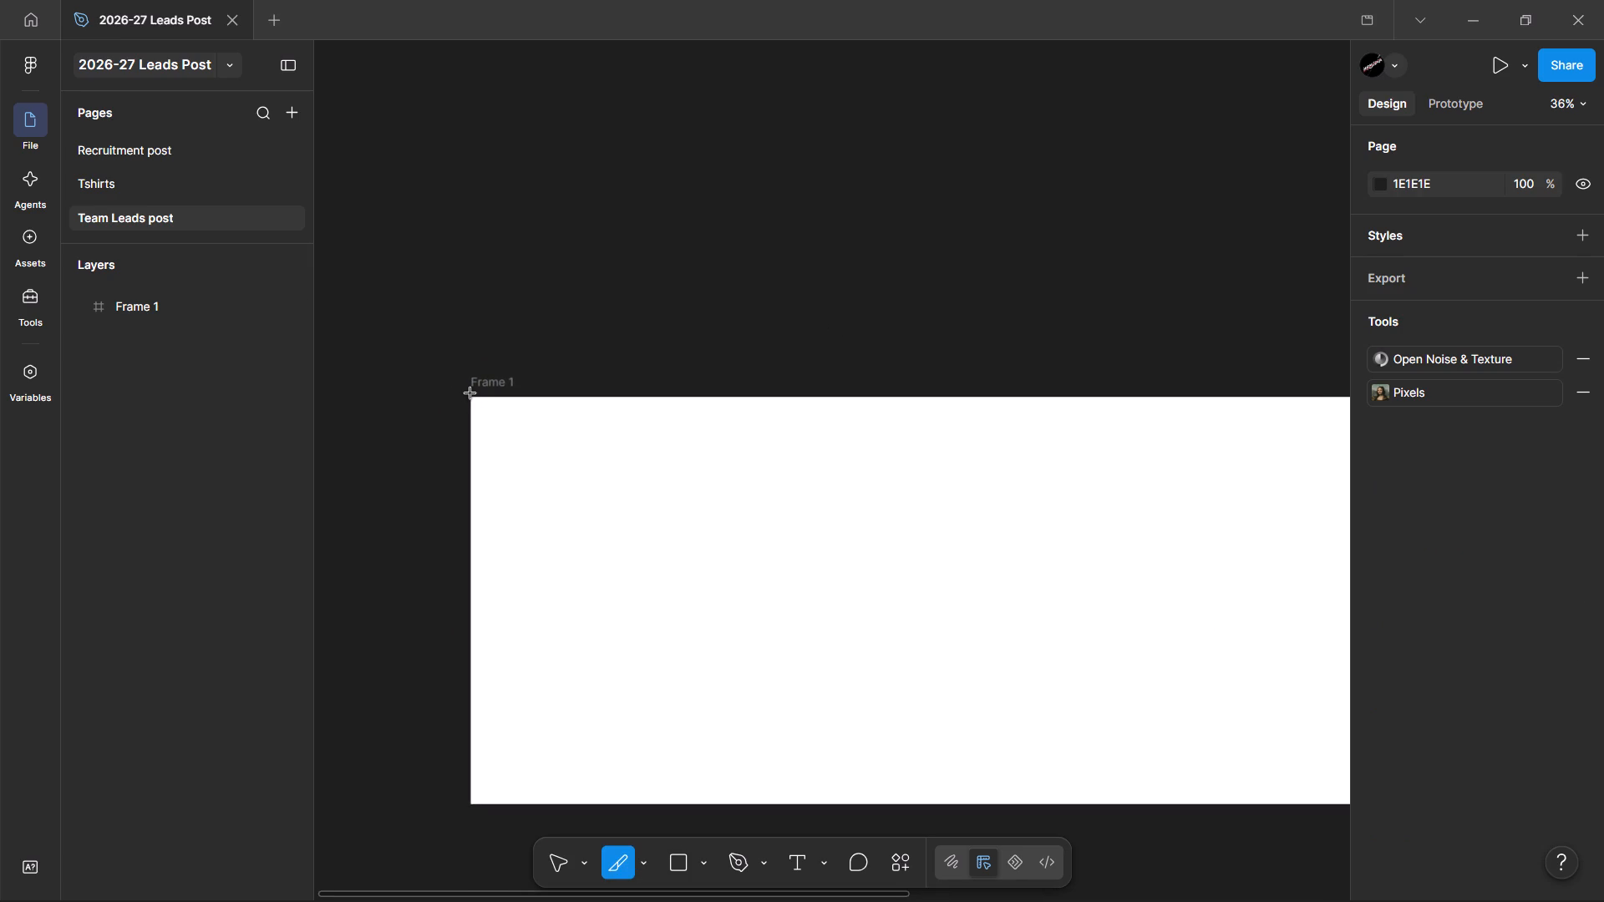
left_click_drag(473, 397, 823, 803)
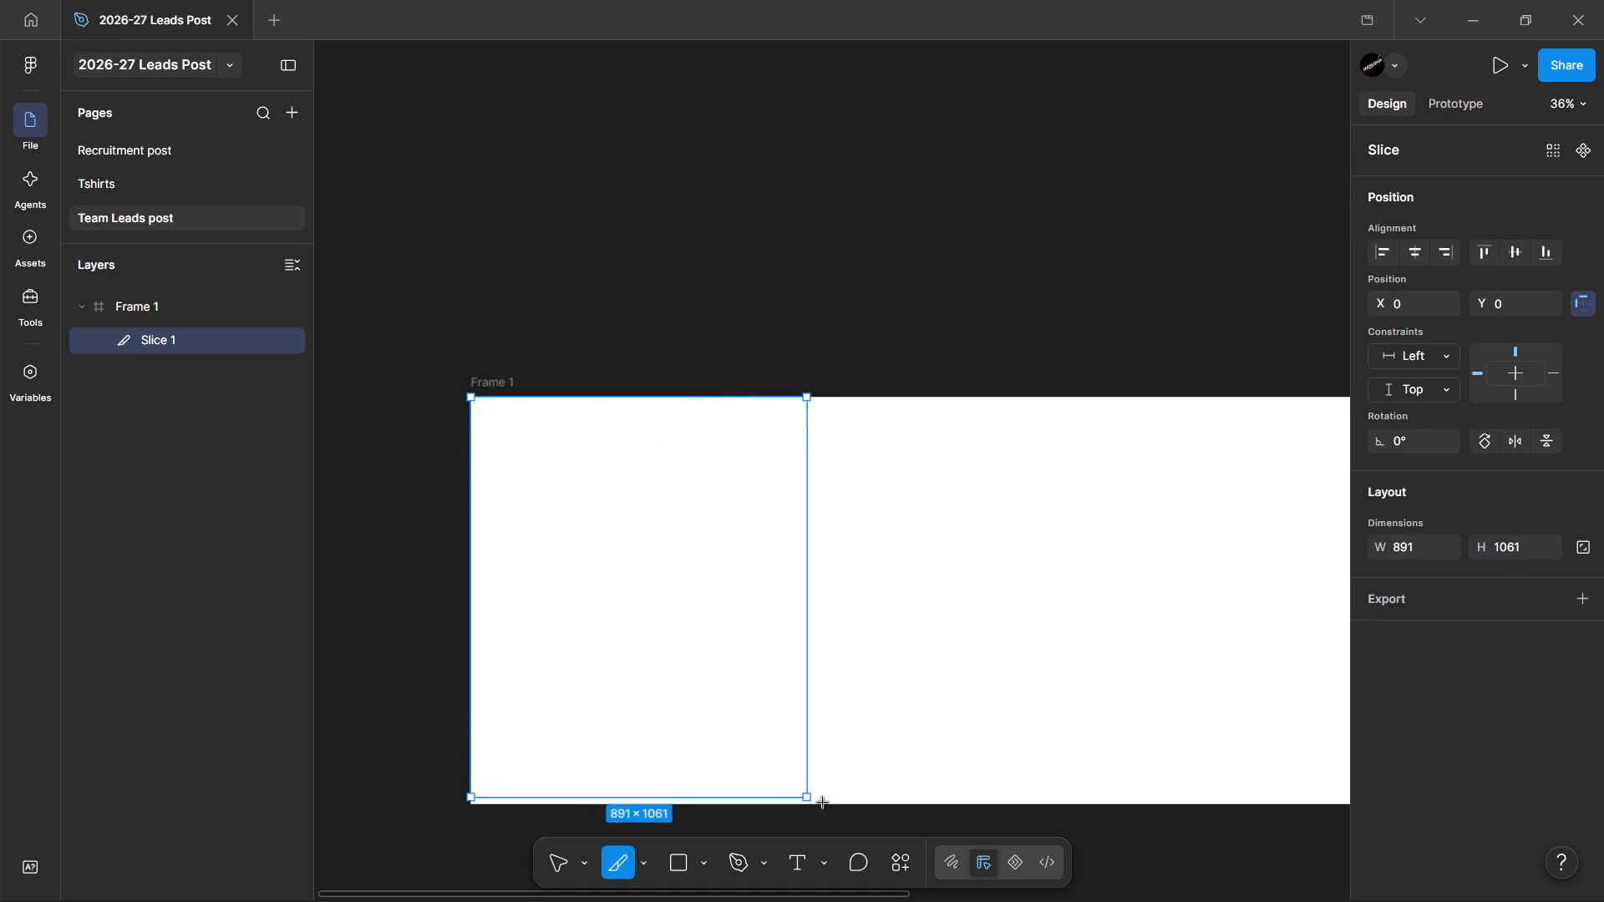
left_click_drag(823, 803, 830, 796)
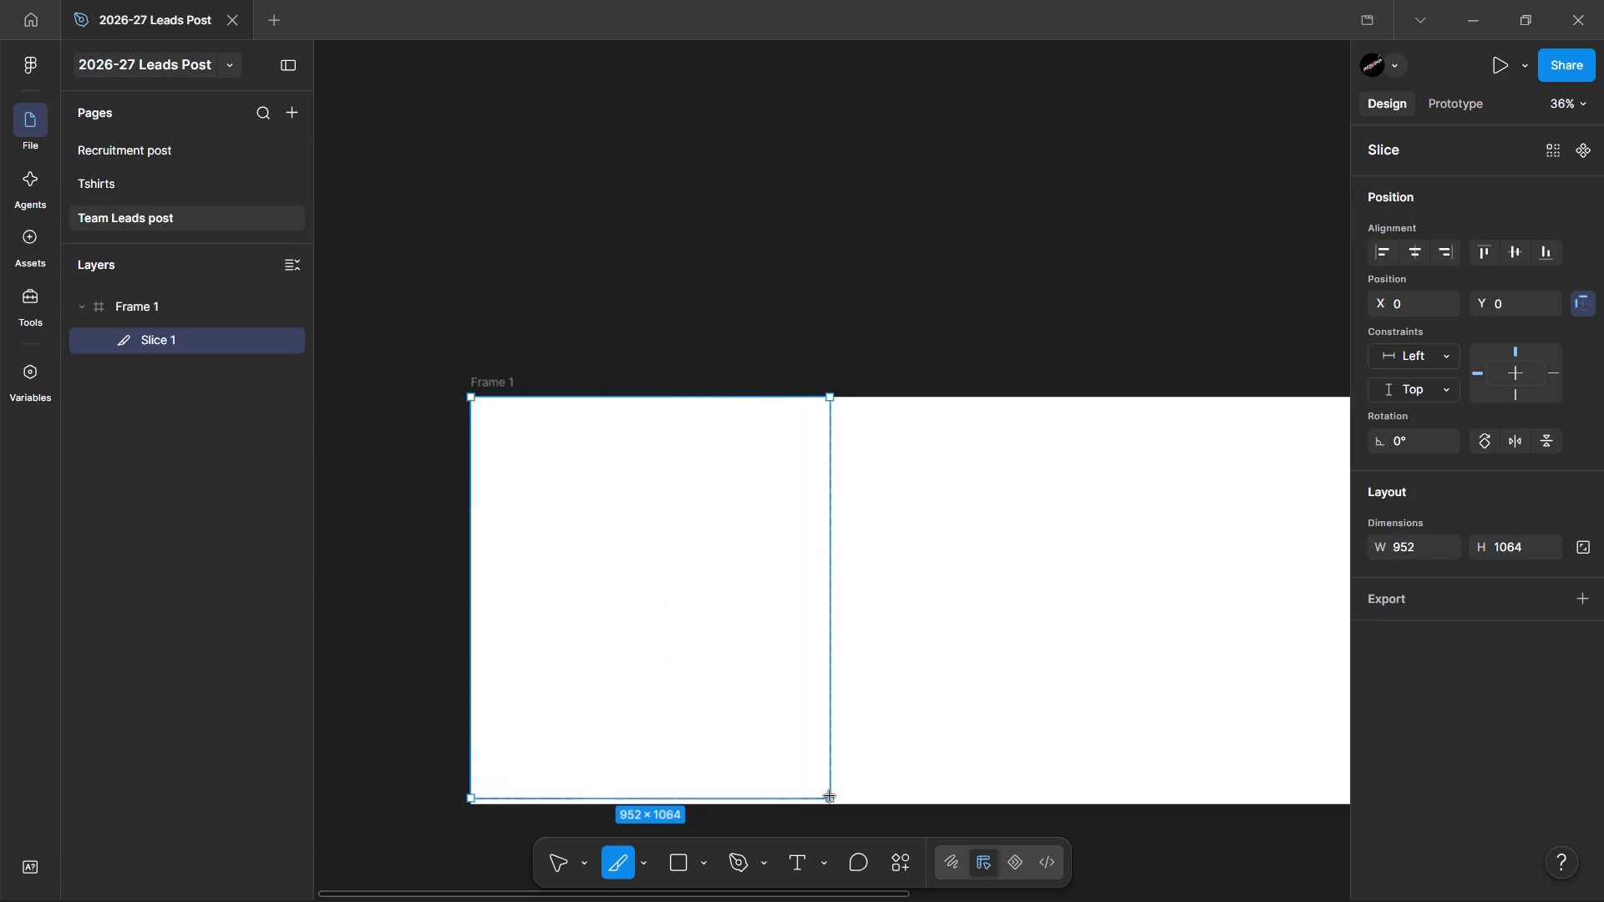
left_click_drag(830, 796, 877, 807)
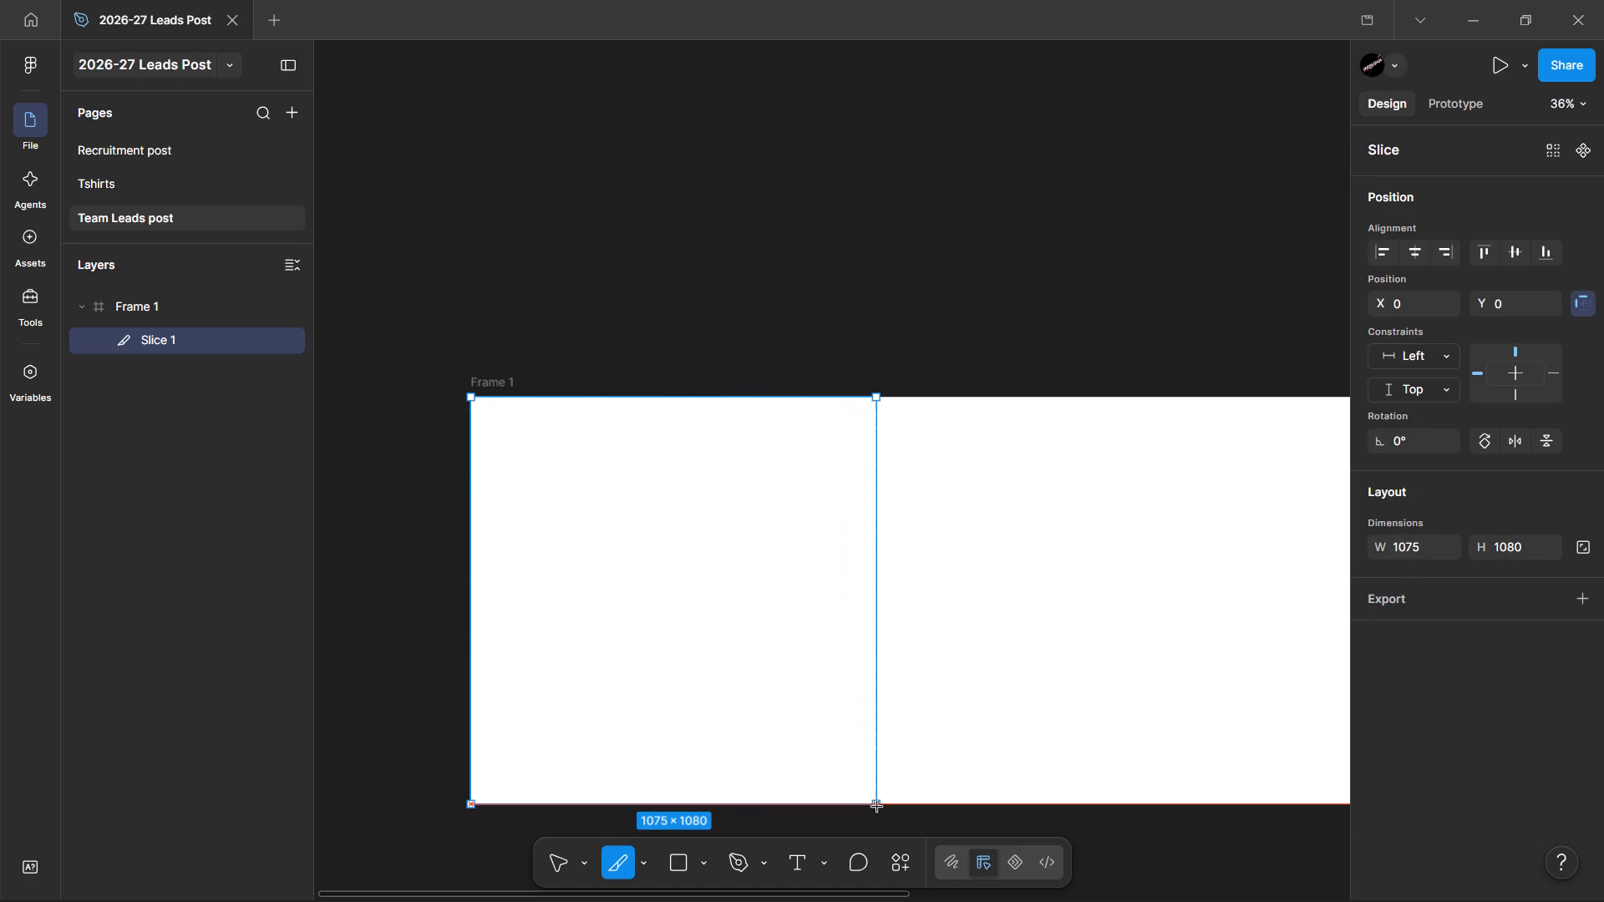
left_click_drag(877, 807, 855, 807)
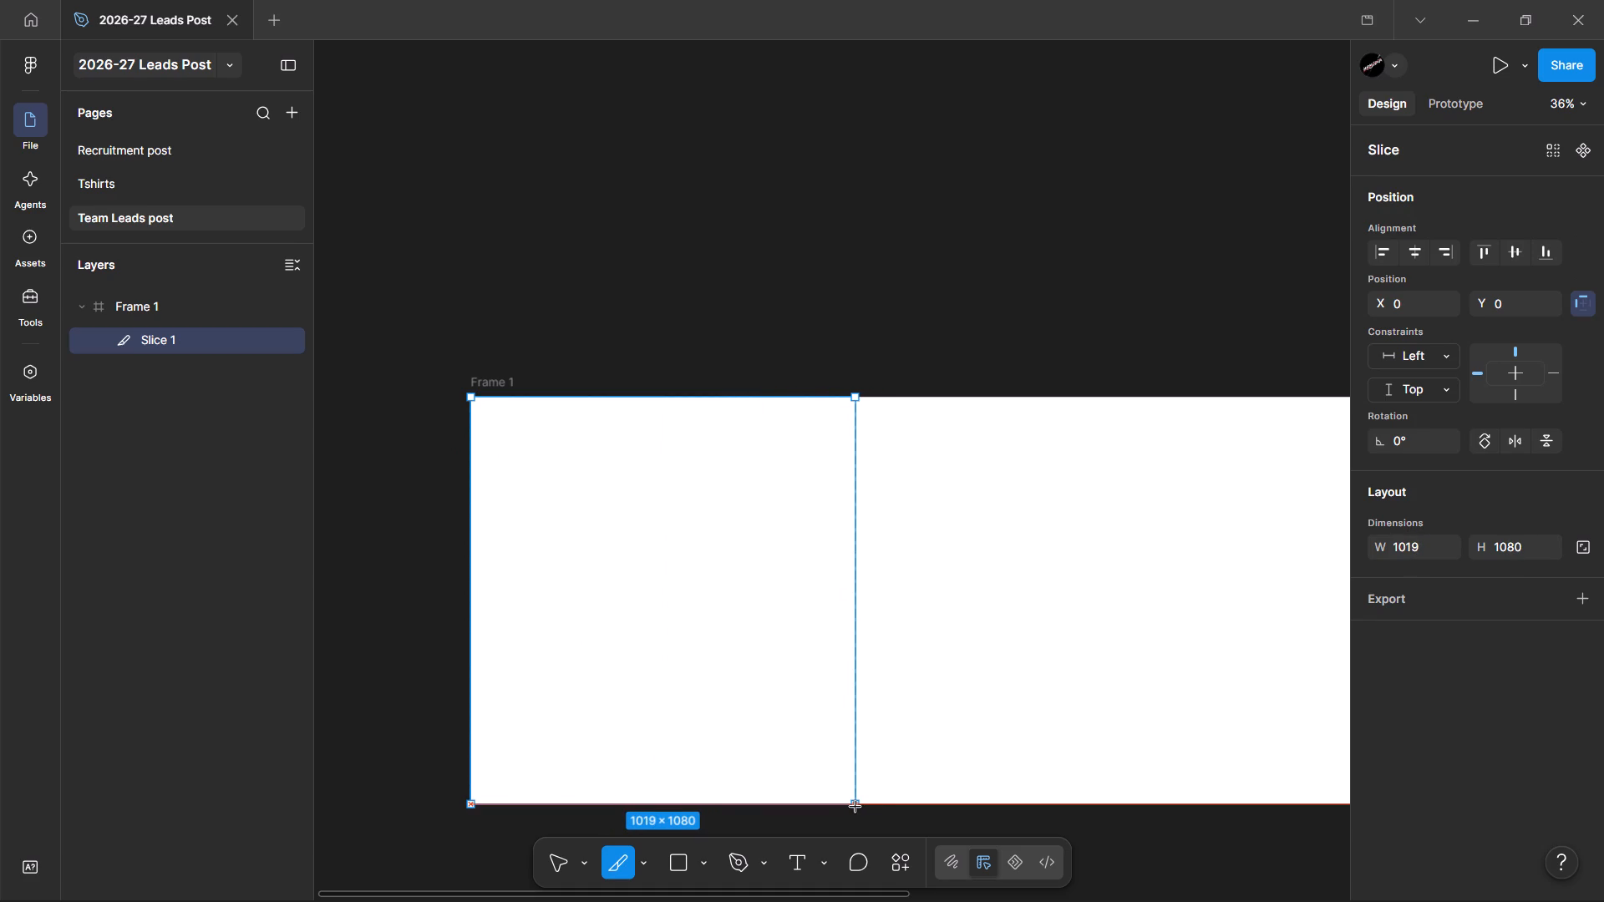
left_click_drag(855, 807, 919, 807)
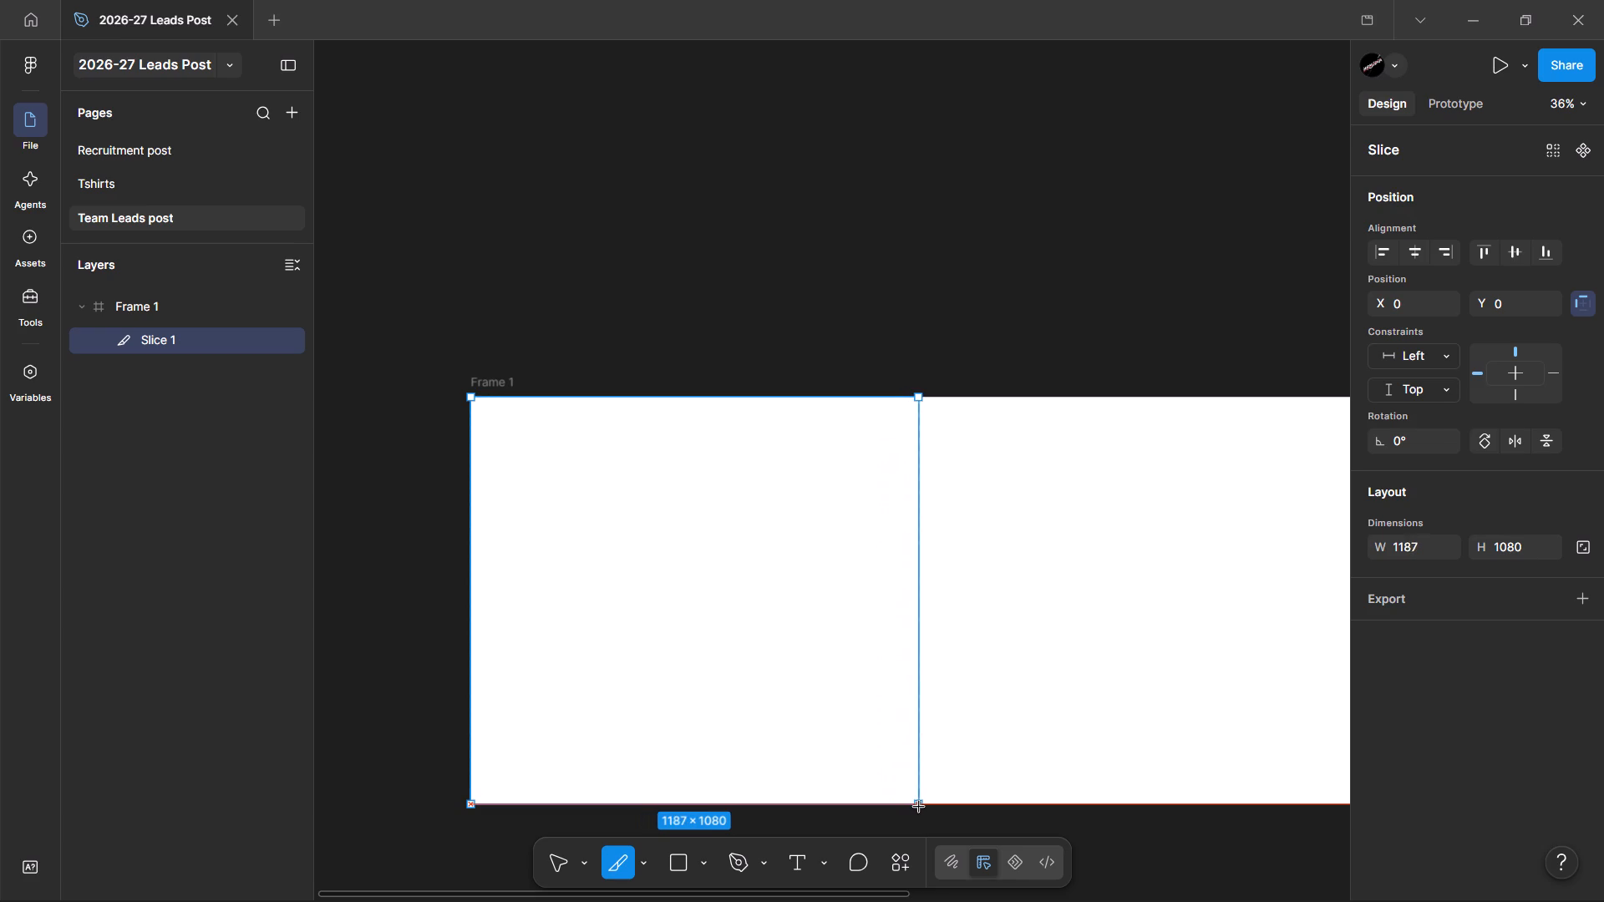
left_click_drag(919, 807, 991, 804)
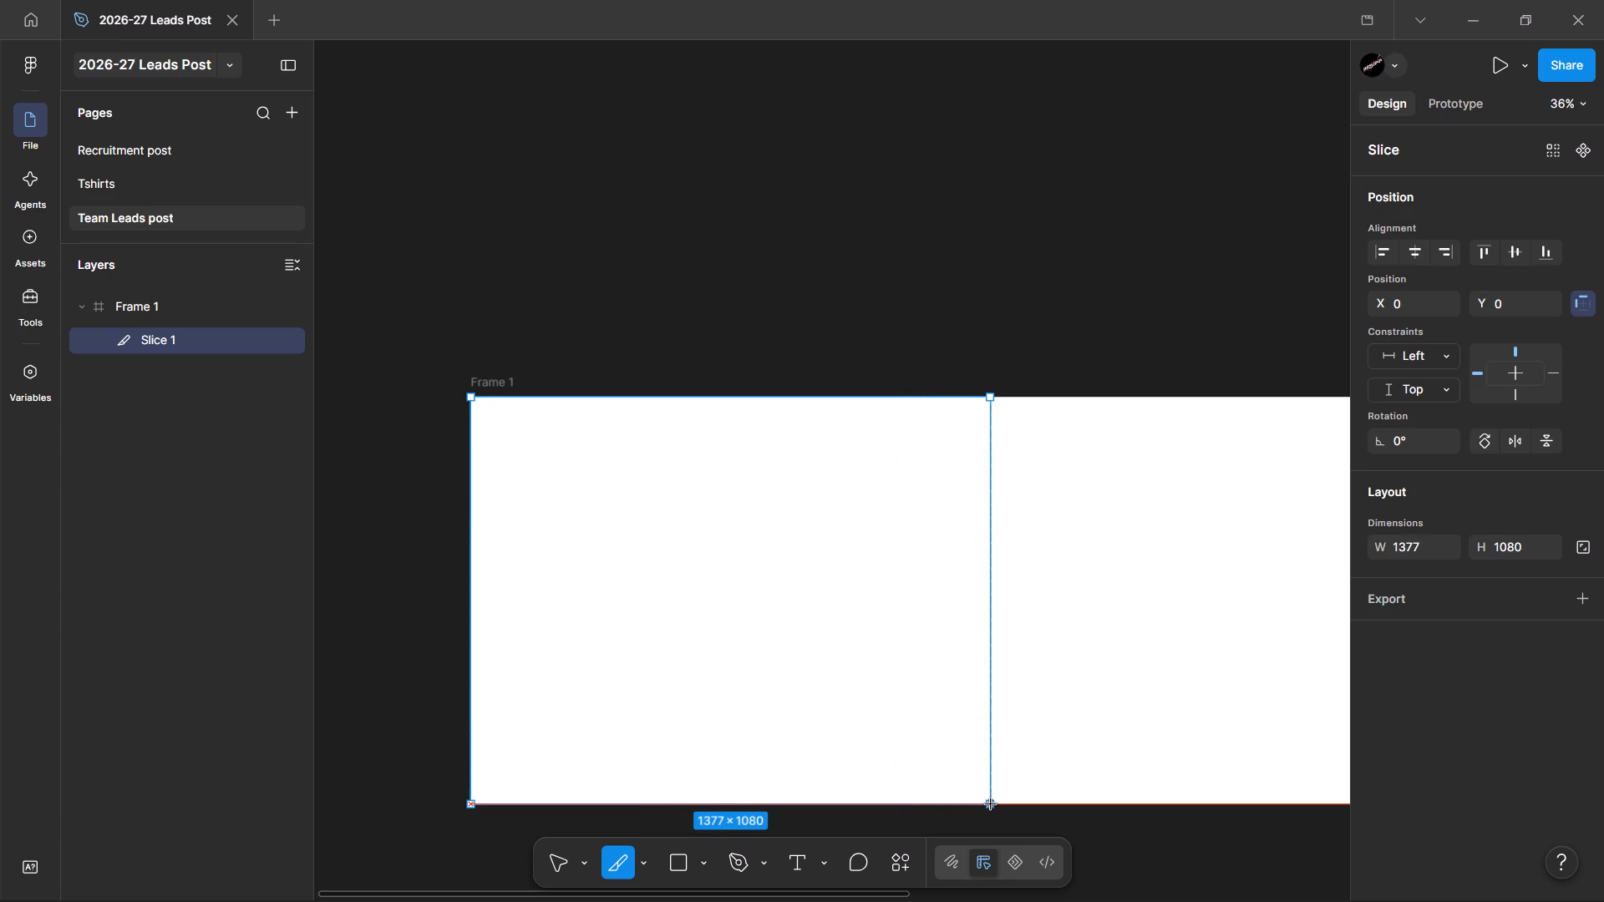
left_click_drag(991, 804, 994, 803)
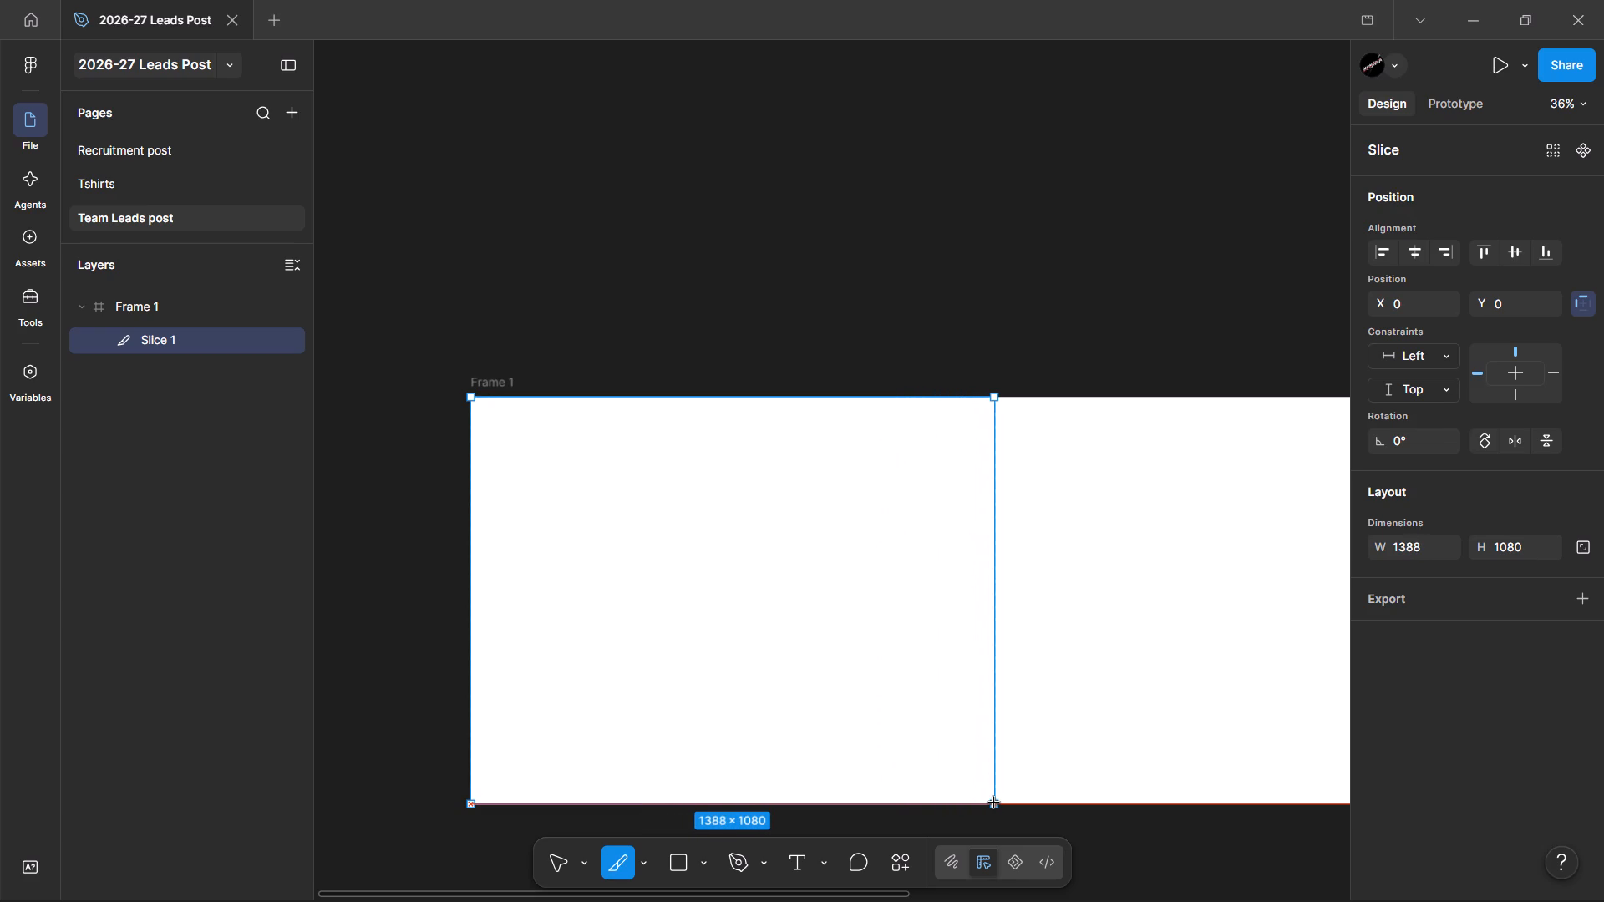
left_click_drag(994, 803, 994, 800)
left_click_drag(994, 800, 1004, 803)
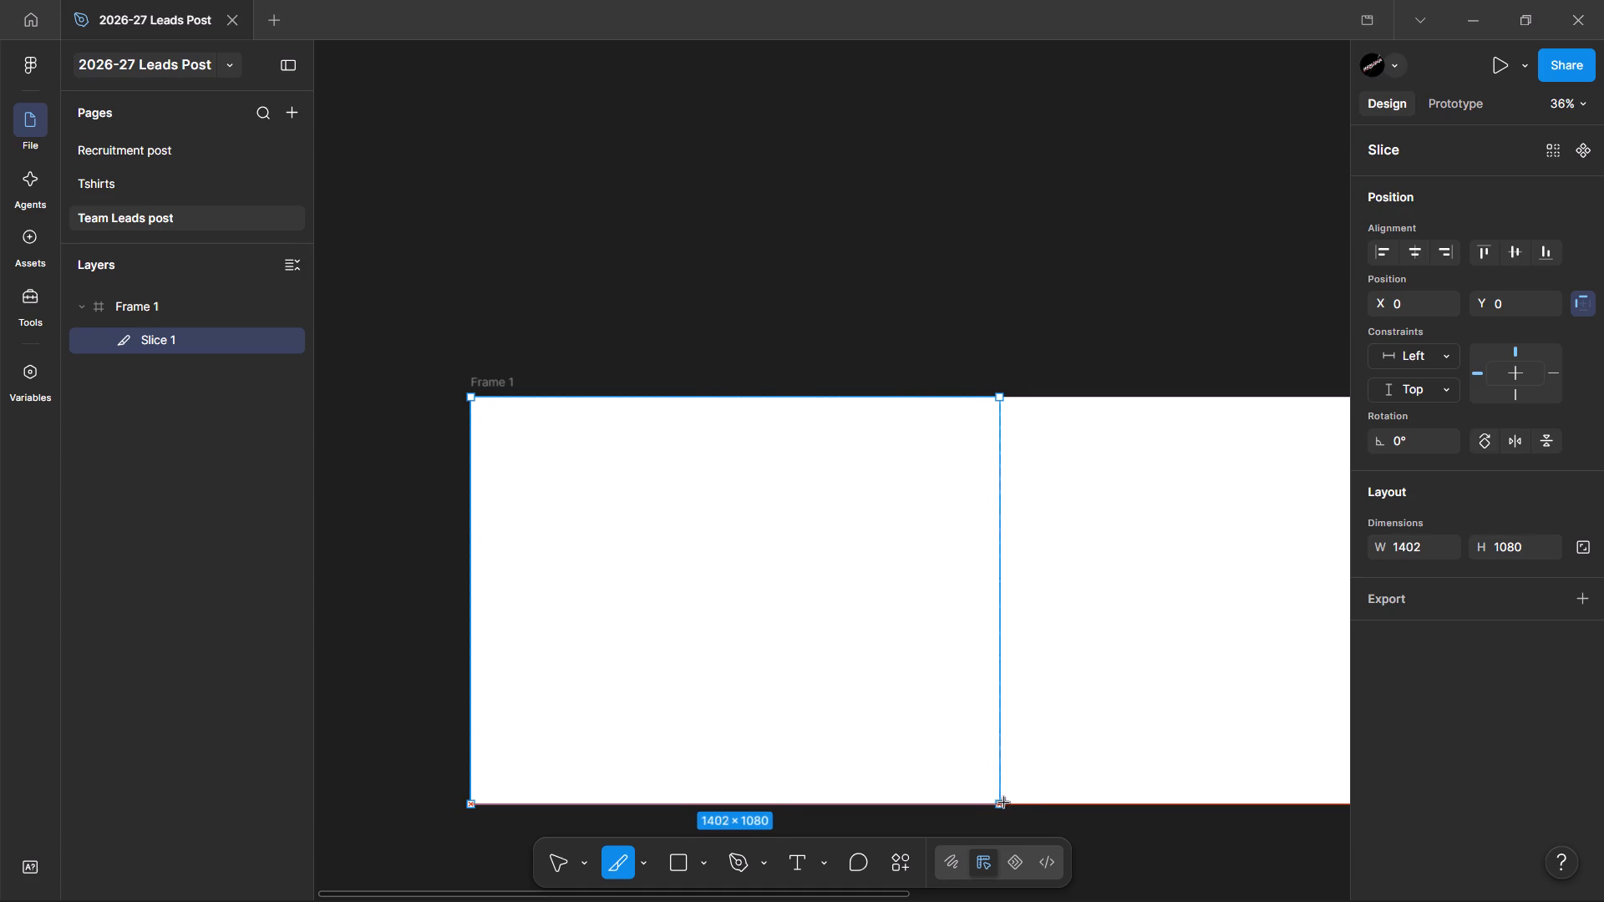
left_click_drag(1004, 803, 1019, 808)
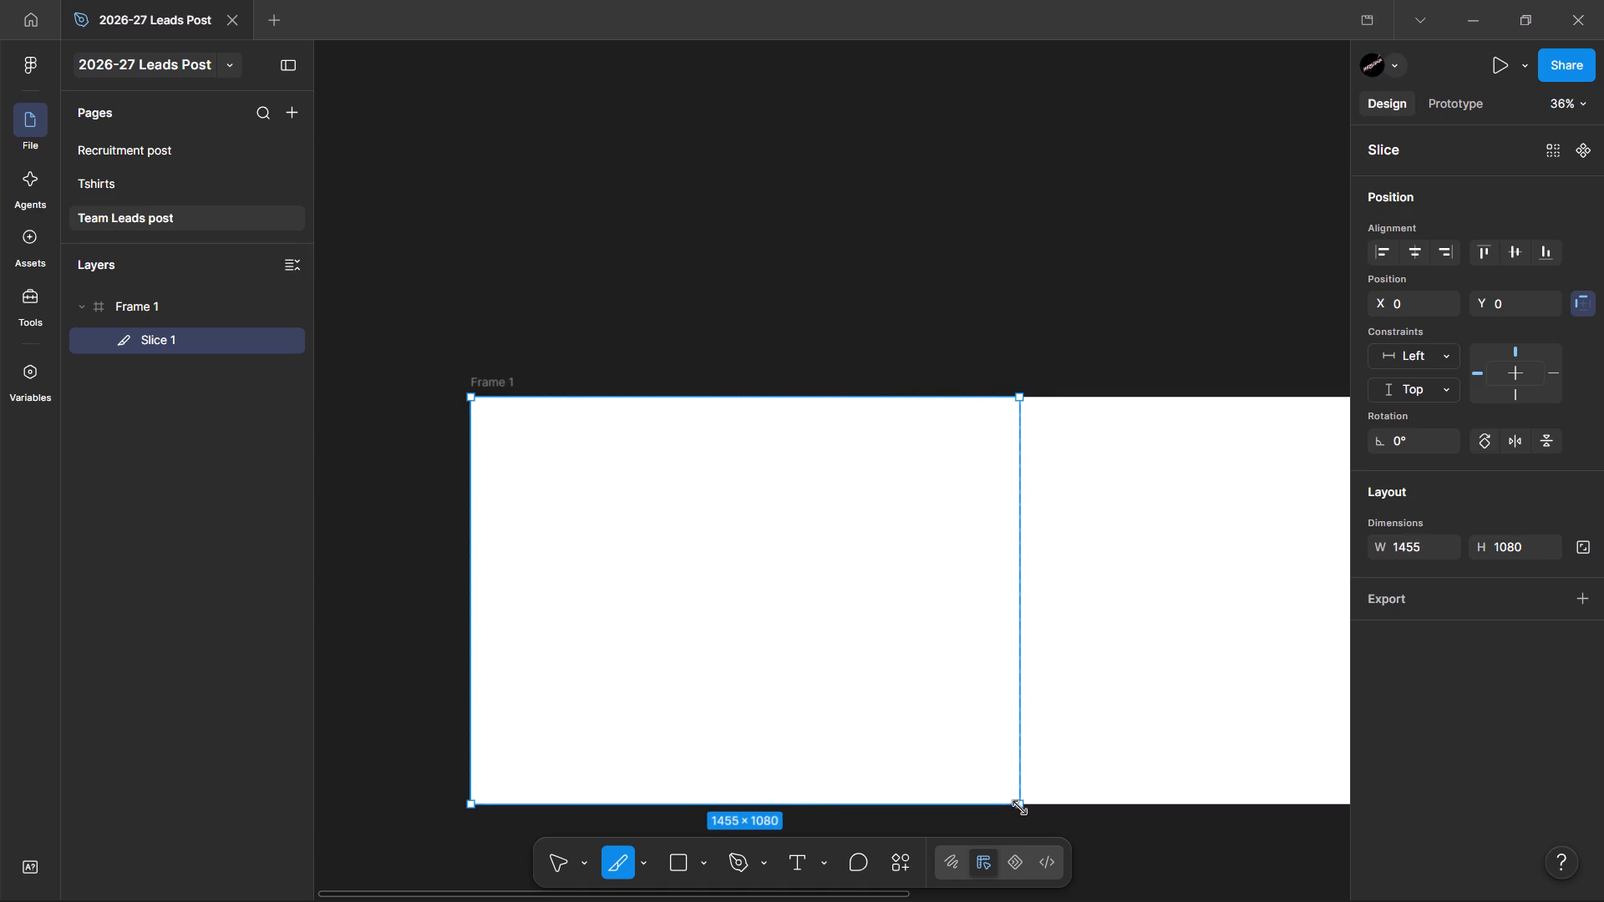
Set the slice's width to 1440.
left_click(1409, 543)
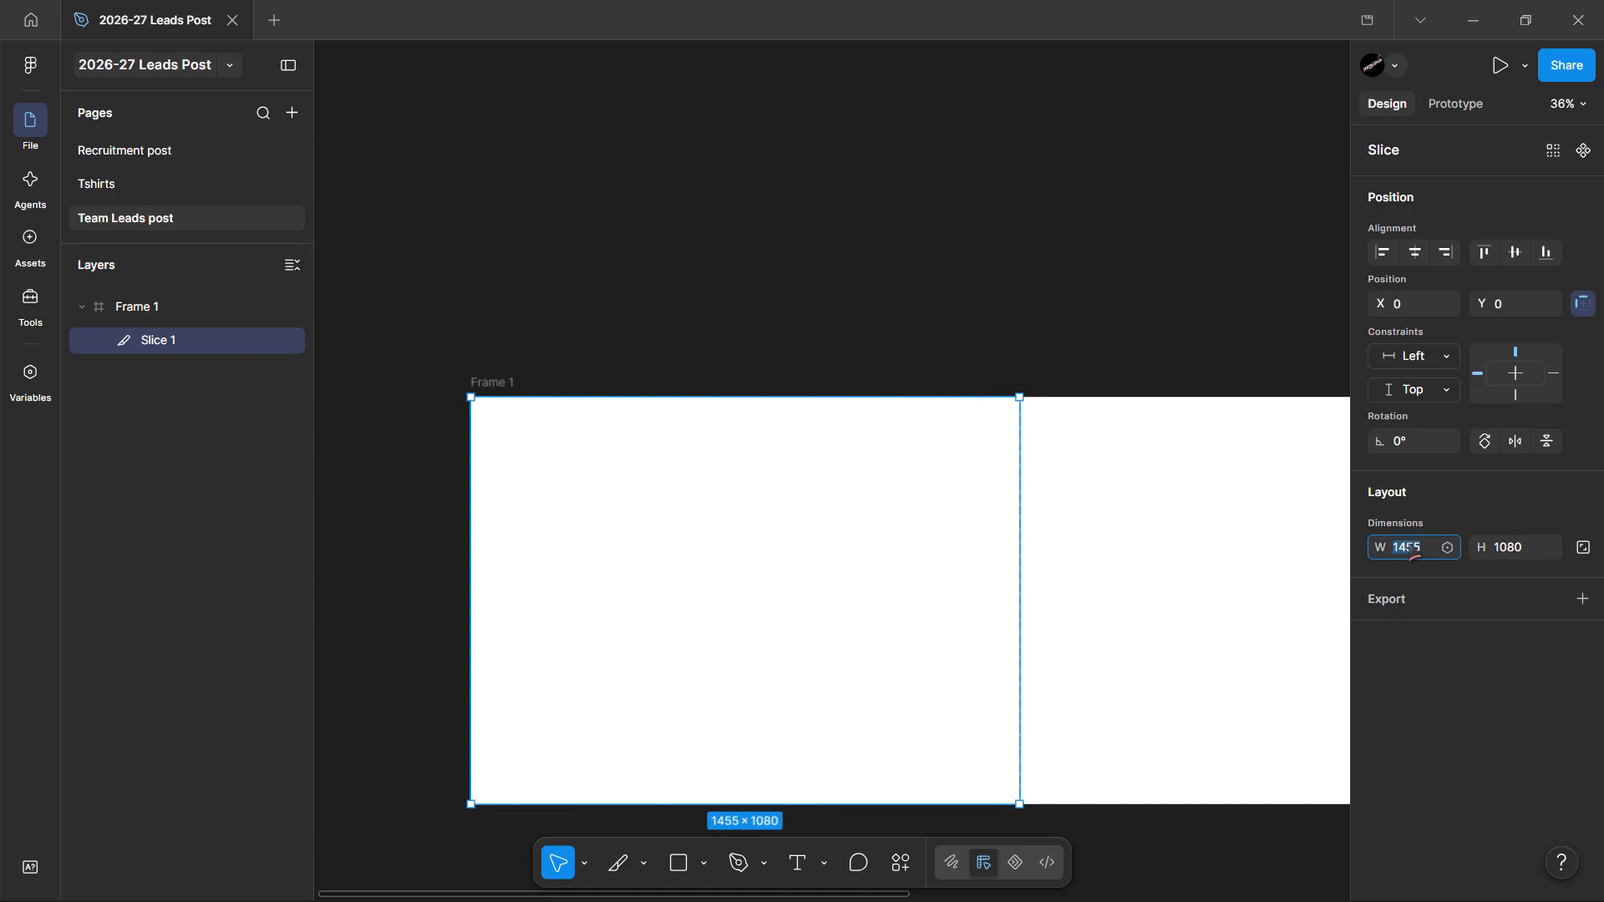
type("1440")
left_click(1490, 509)
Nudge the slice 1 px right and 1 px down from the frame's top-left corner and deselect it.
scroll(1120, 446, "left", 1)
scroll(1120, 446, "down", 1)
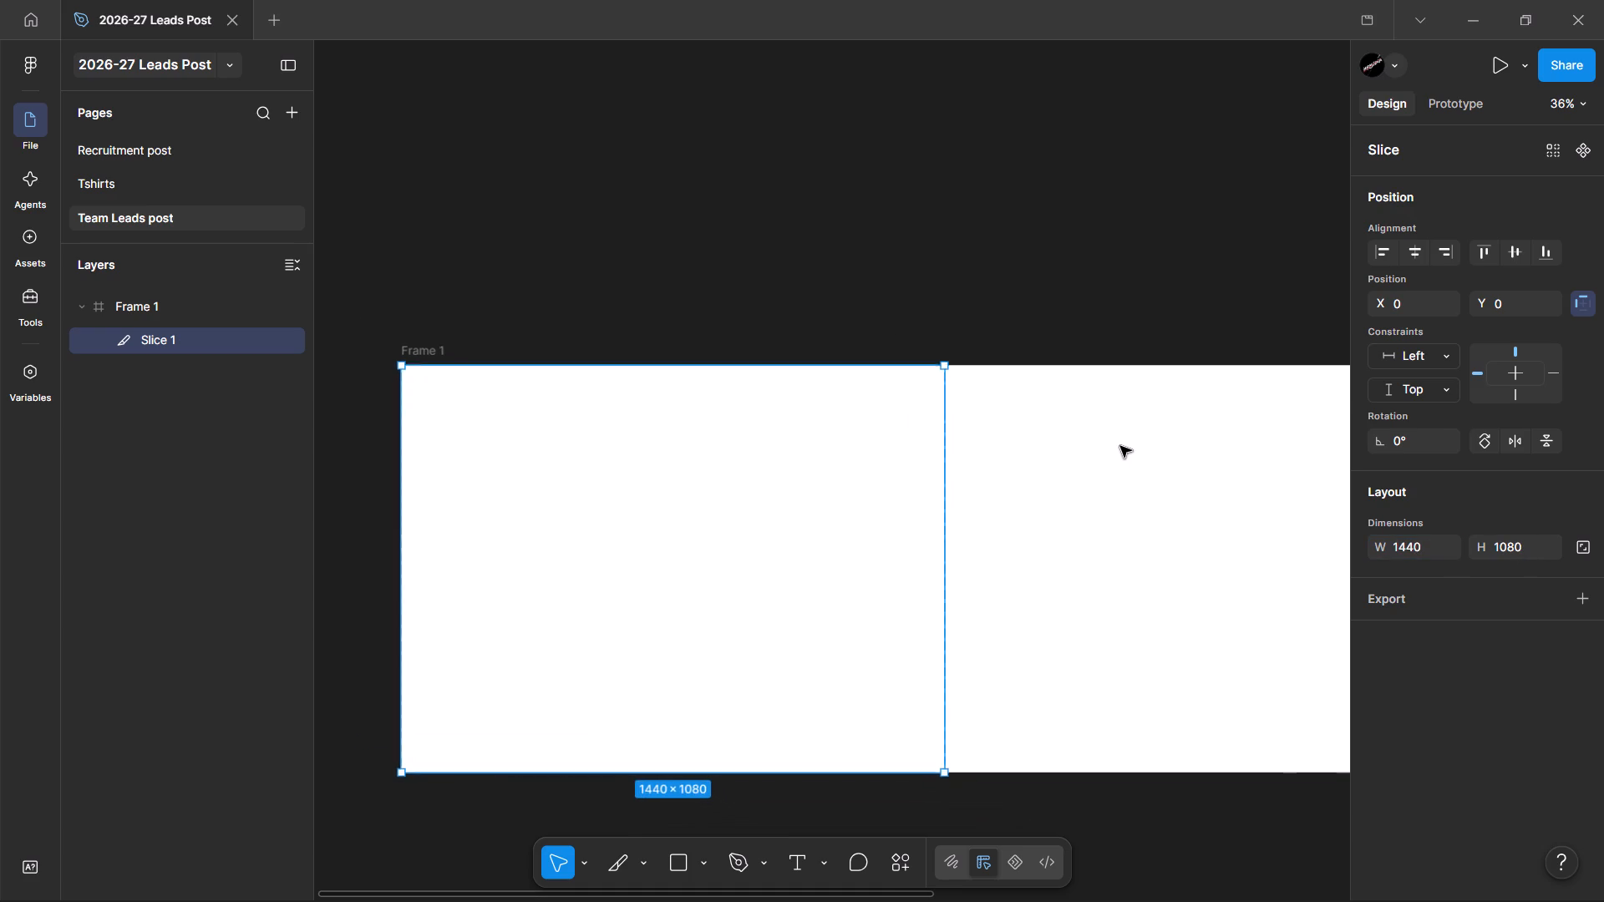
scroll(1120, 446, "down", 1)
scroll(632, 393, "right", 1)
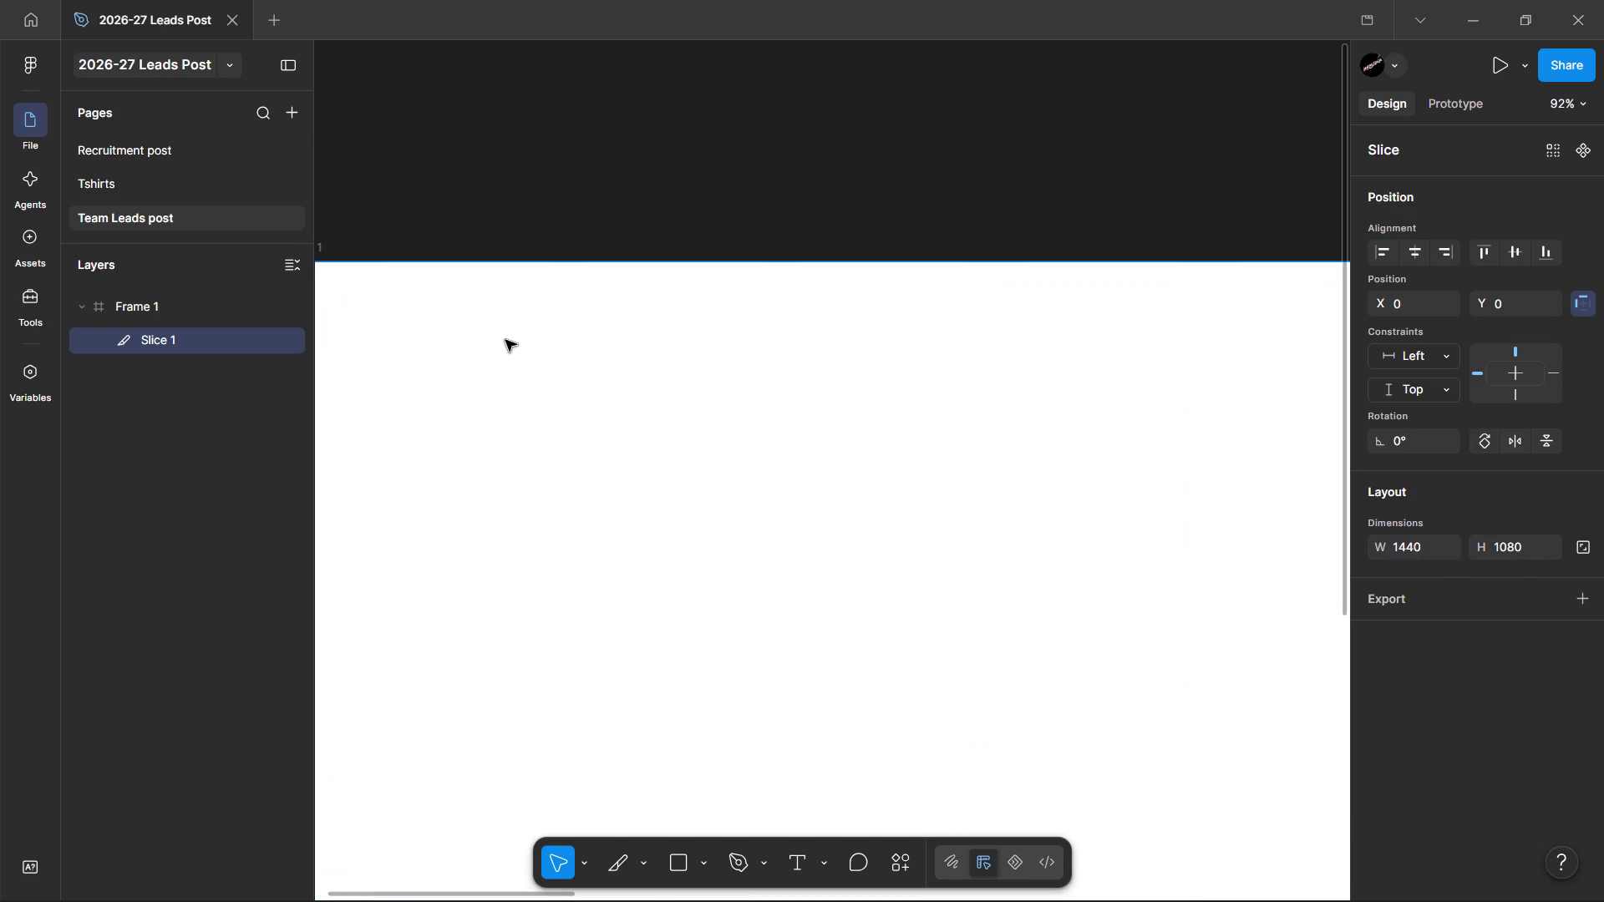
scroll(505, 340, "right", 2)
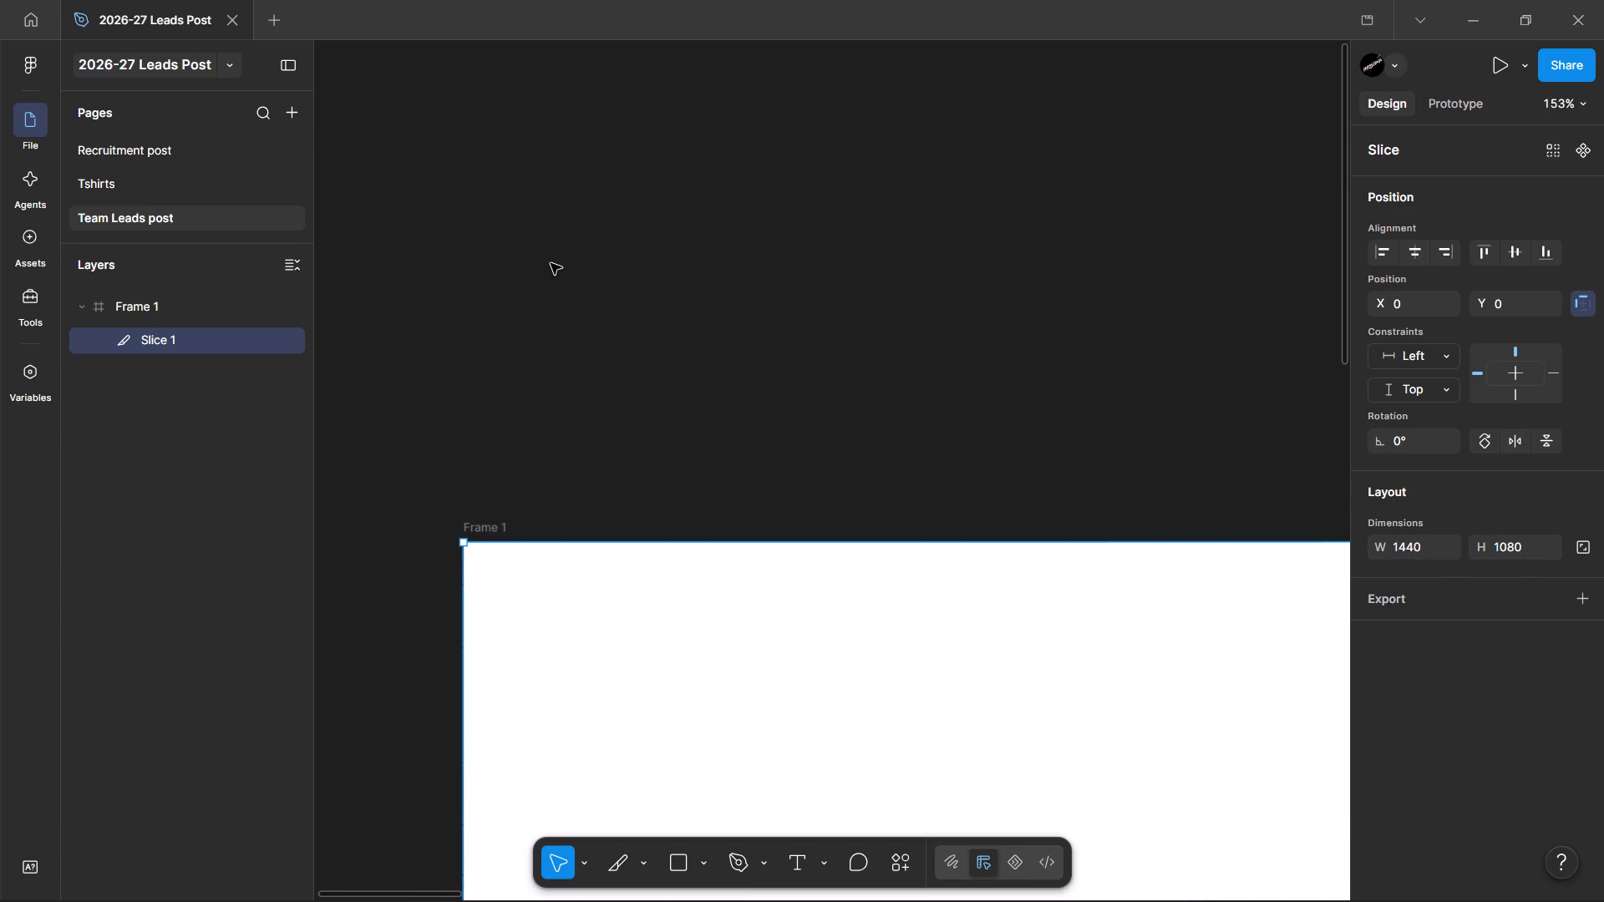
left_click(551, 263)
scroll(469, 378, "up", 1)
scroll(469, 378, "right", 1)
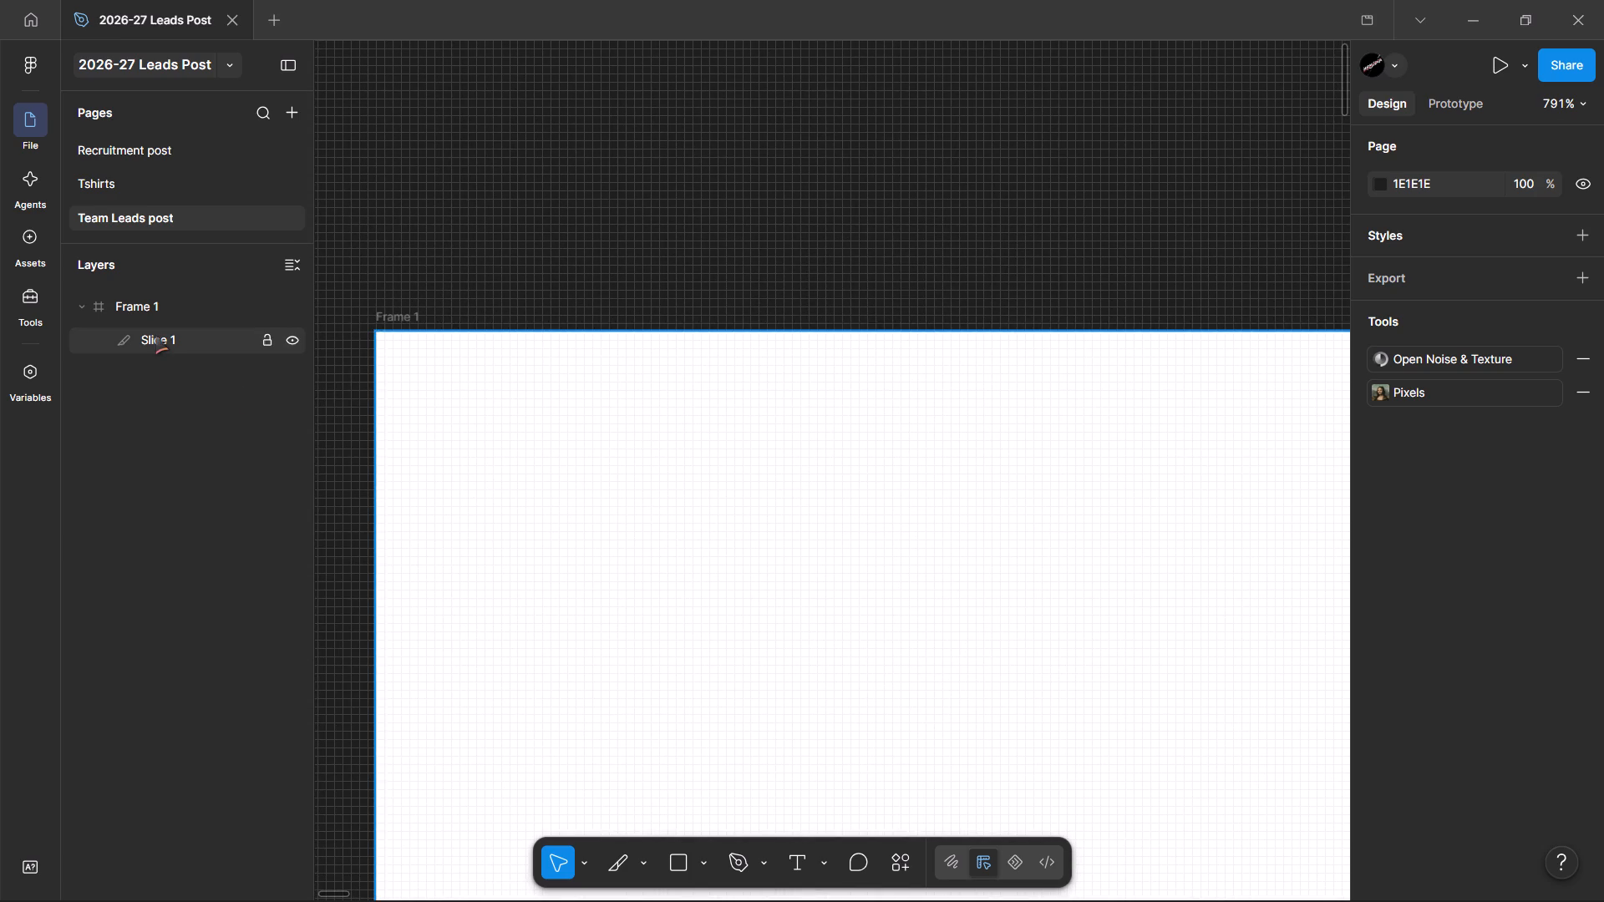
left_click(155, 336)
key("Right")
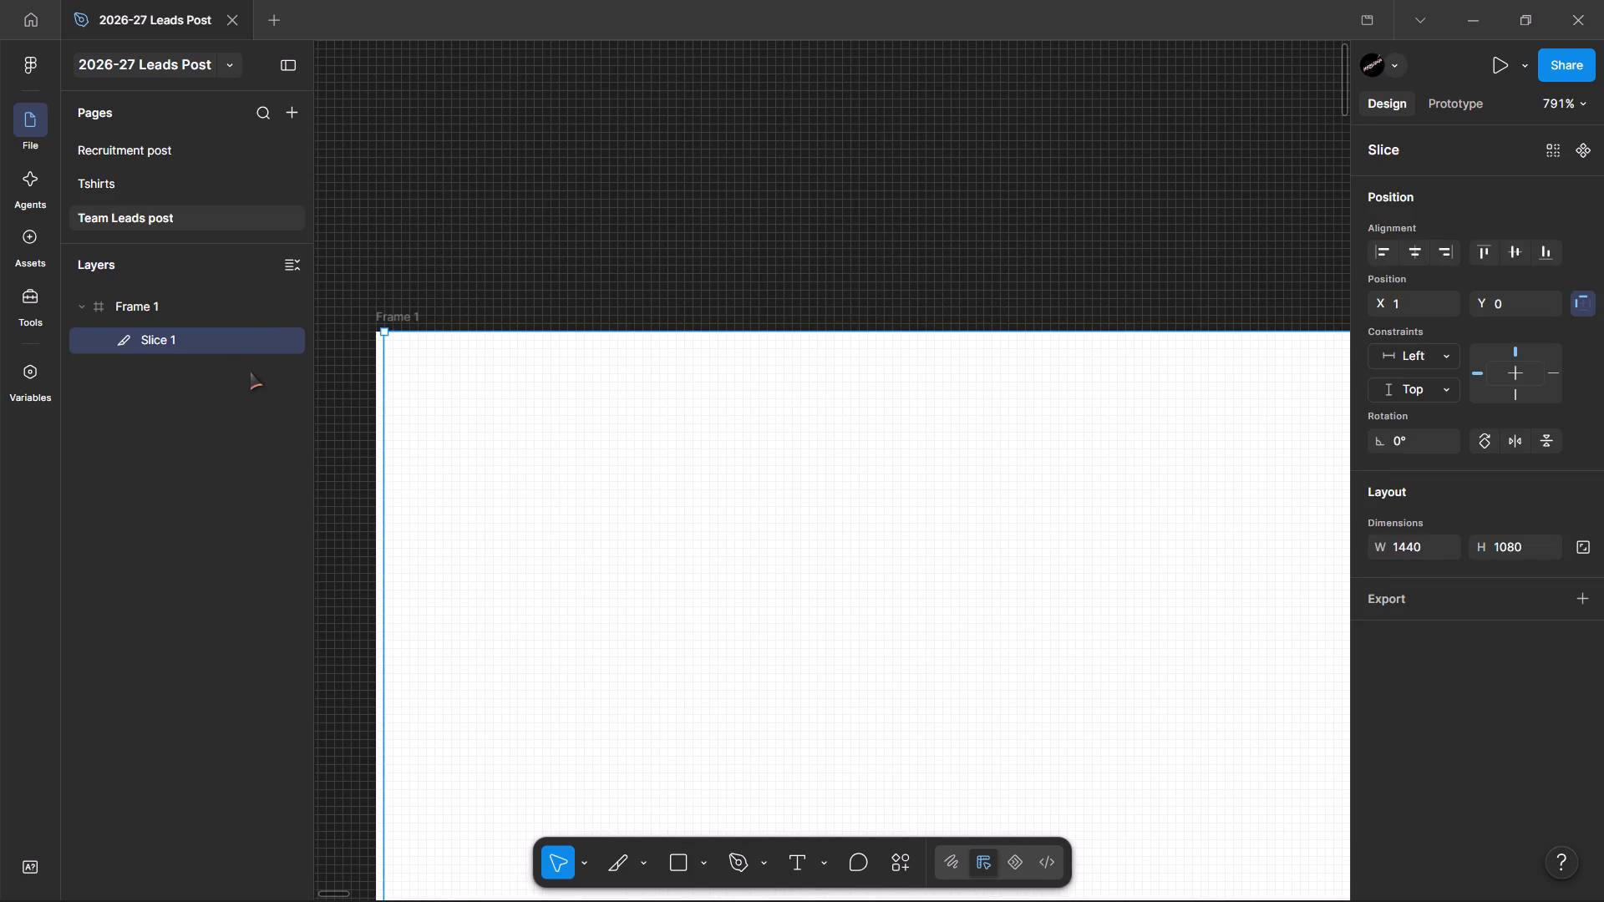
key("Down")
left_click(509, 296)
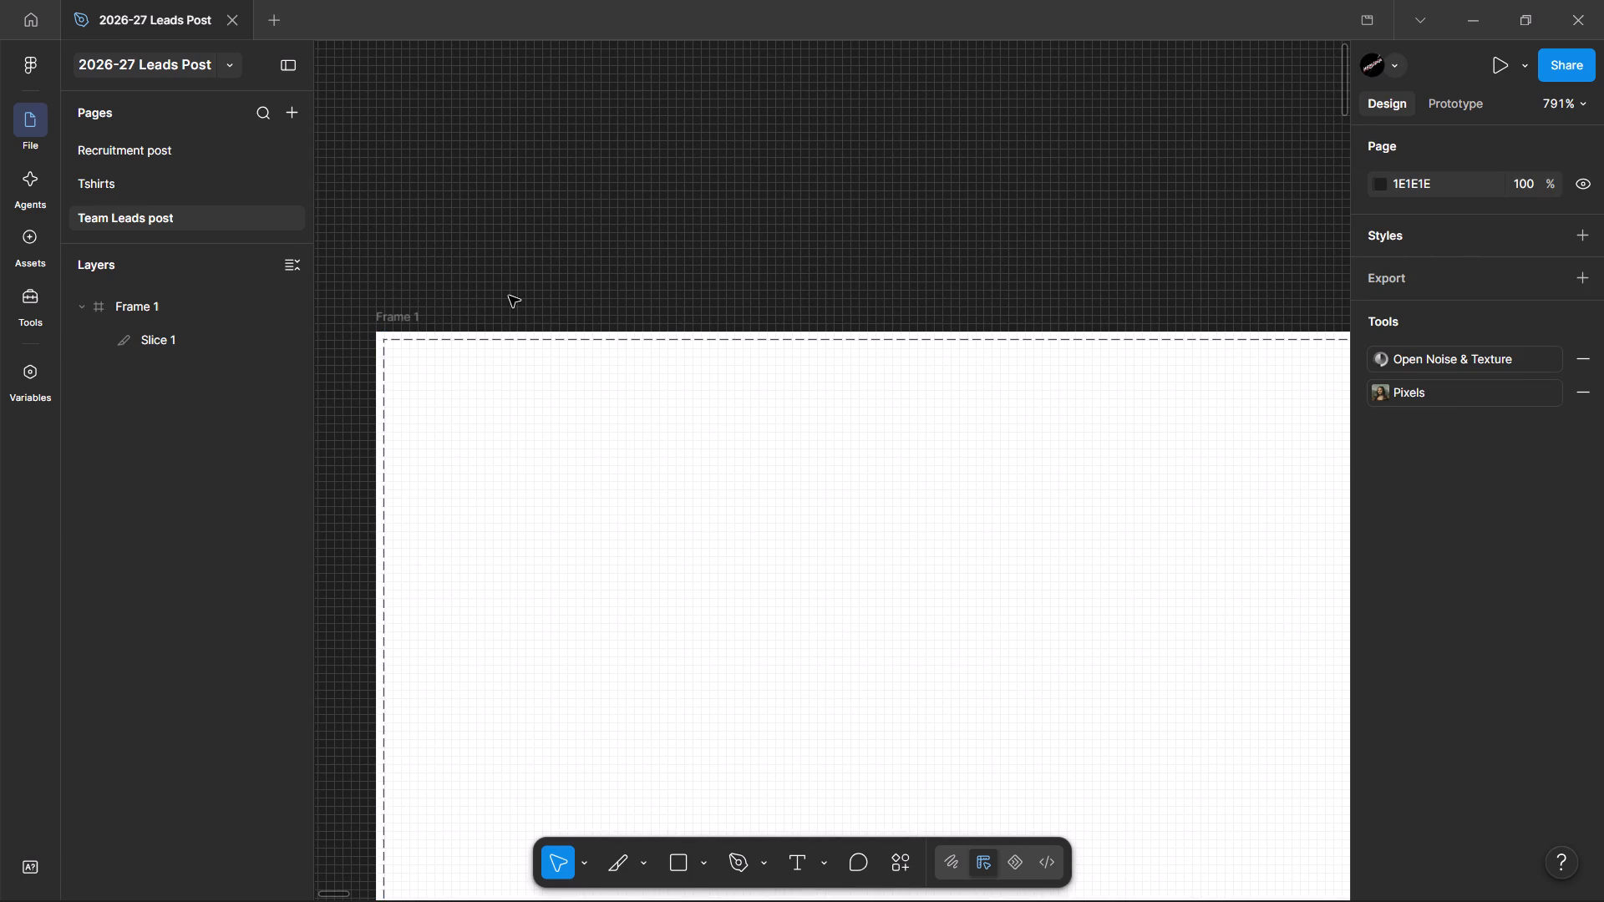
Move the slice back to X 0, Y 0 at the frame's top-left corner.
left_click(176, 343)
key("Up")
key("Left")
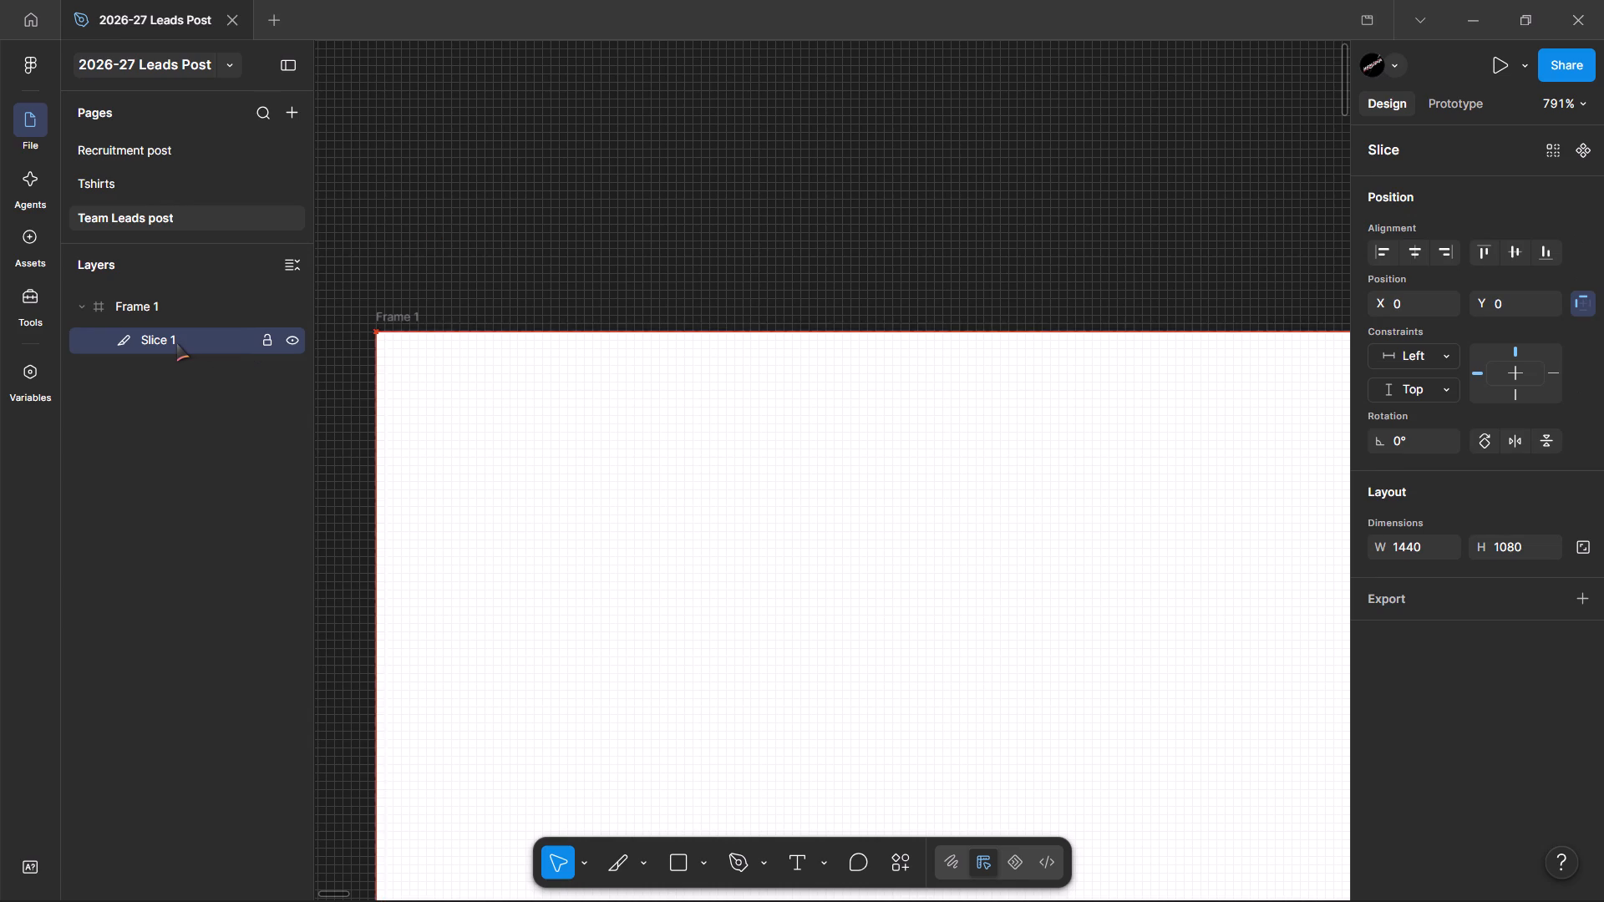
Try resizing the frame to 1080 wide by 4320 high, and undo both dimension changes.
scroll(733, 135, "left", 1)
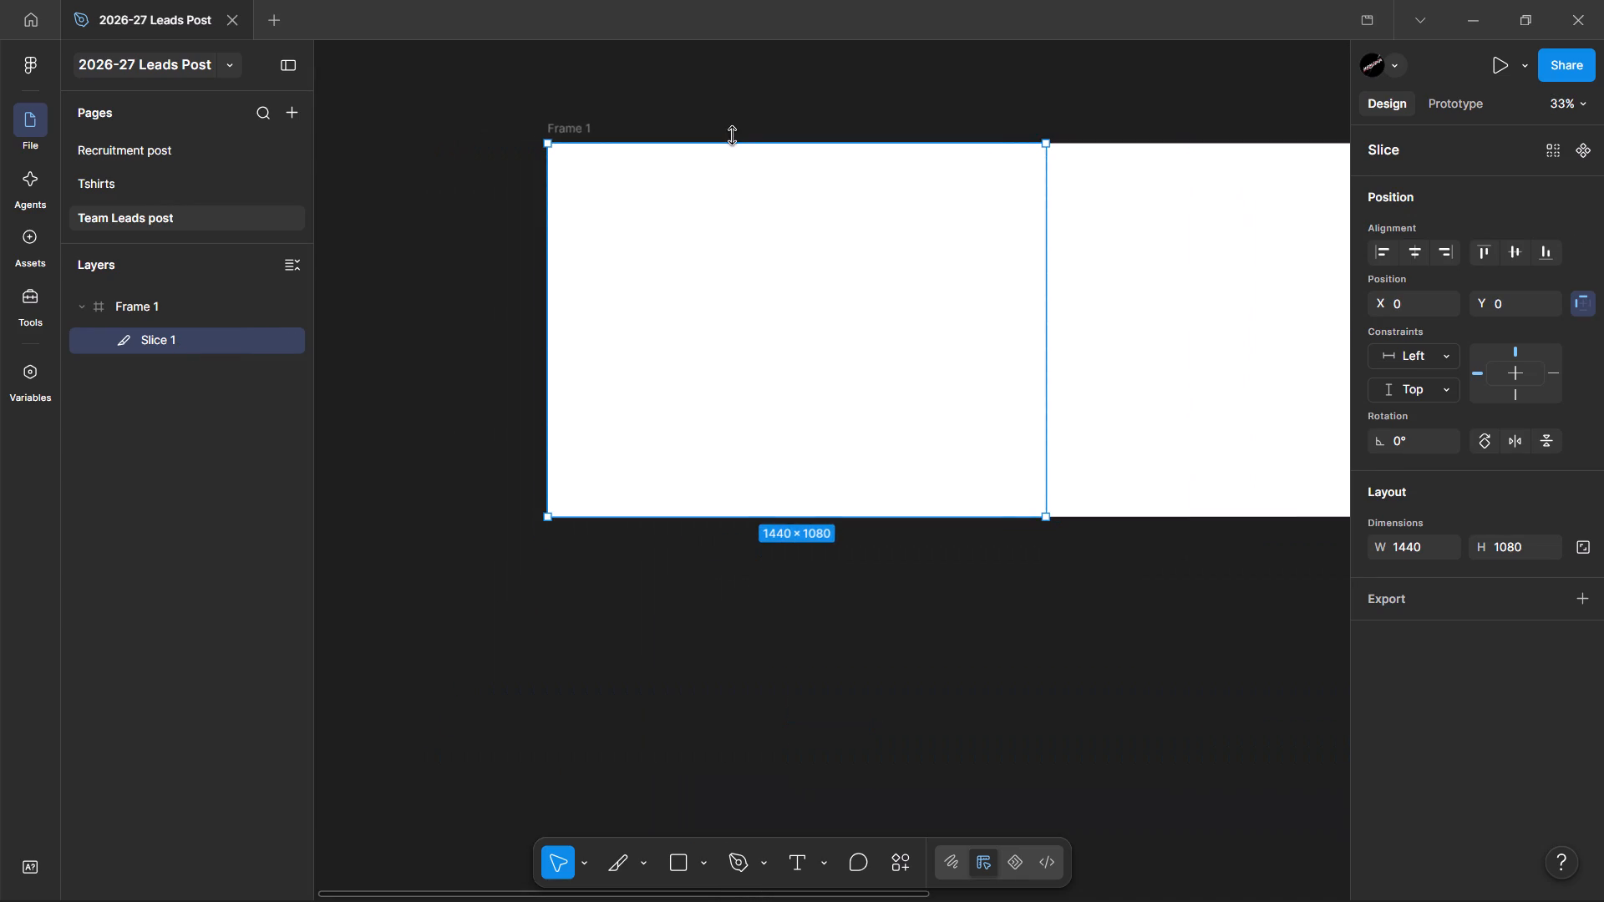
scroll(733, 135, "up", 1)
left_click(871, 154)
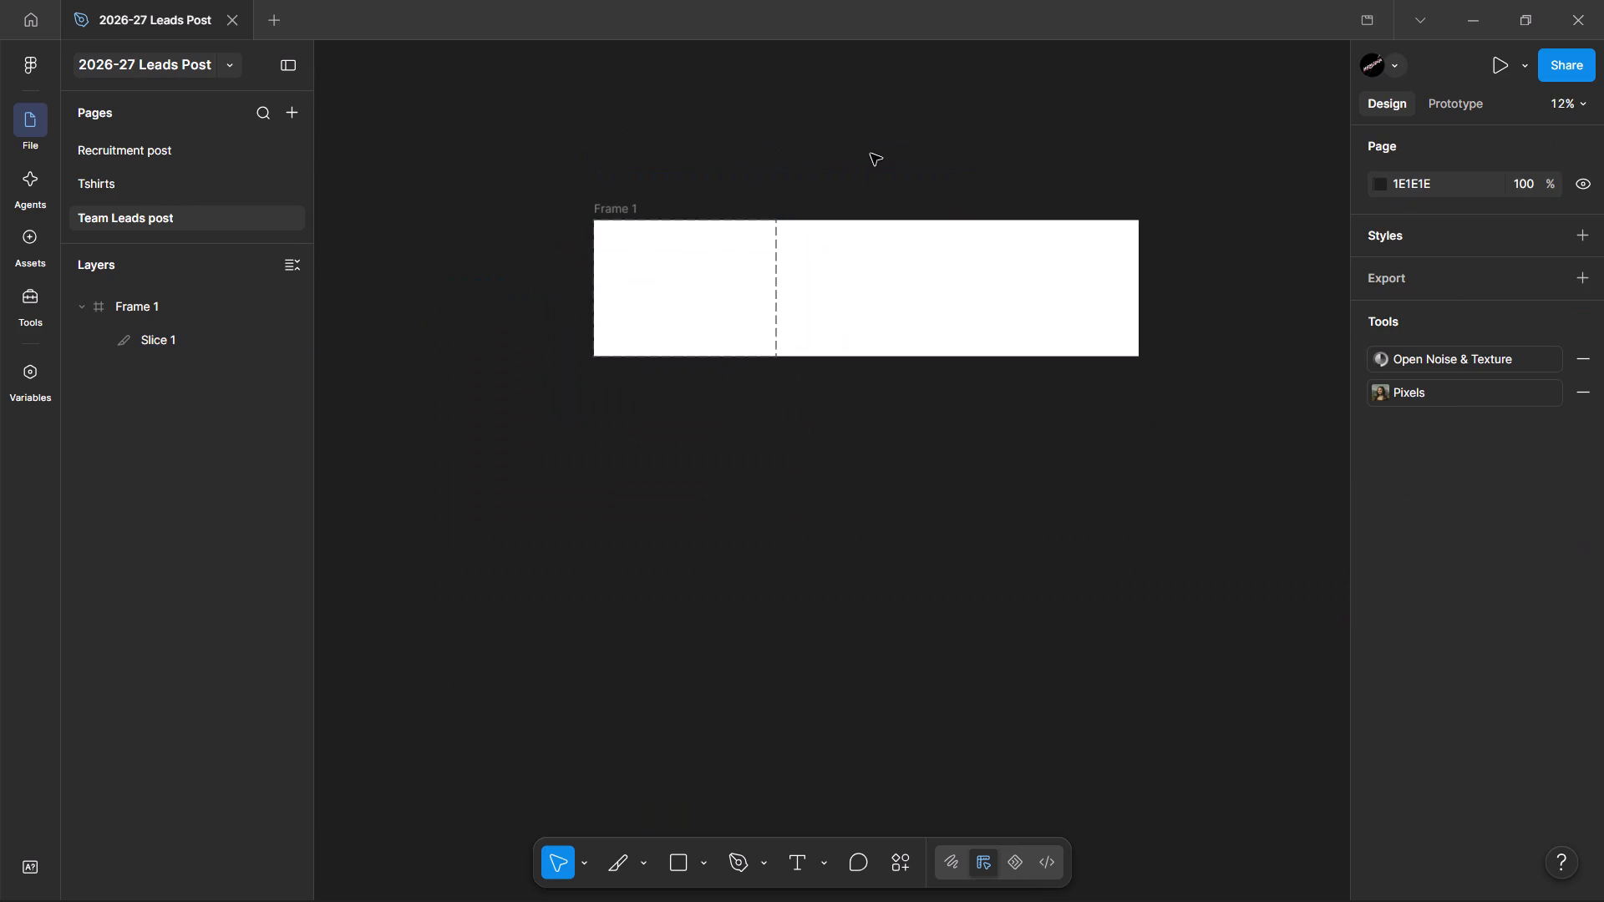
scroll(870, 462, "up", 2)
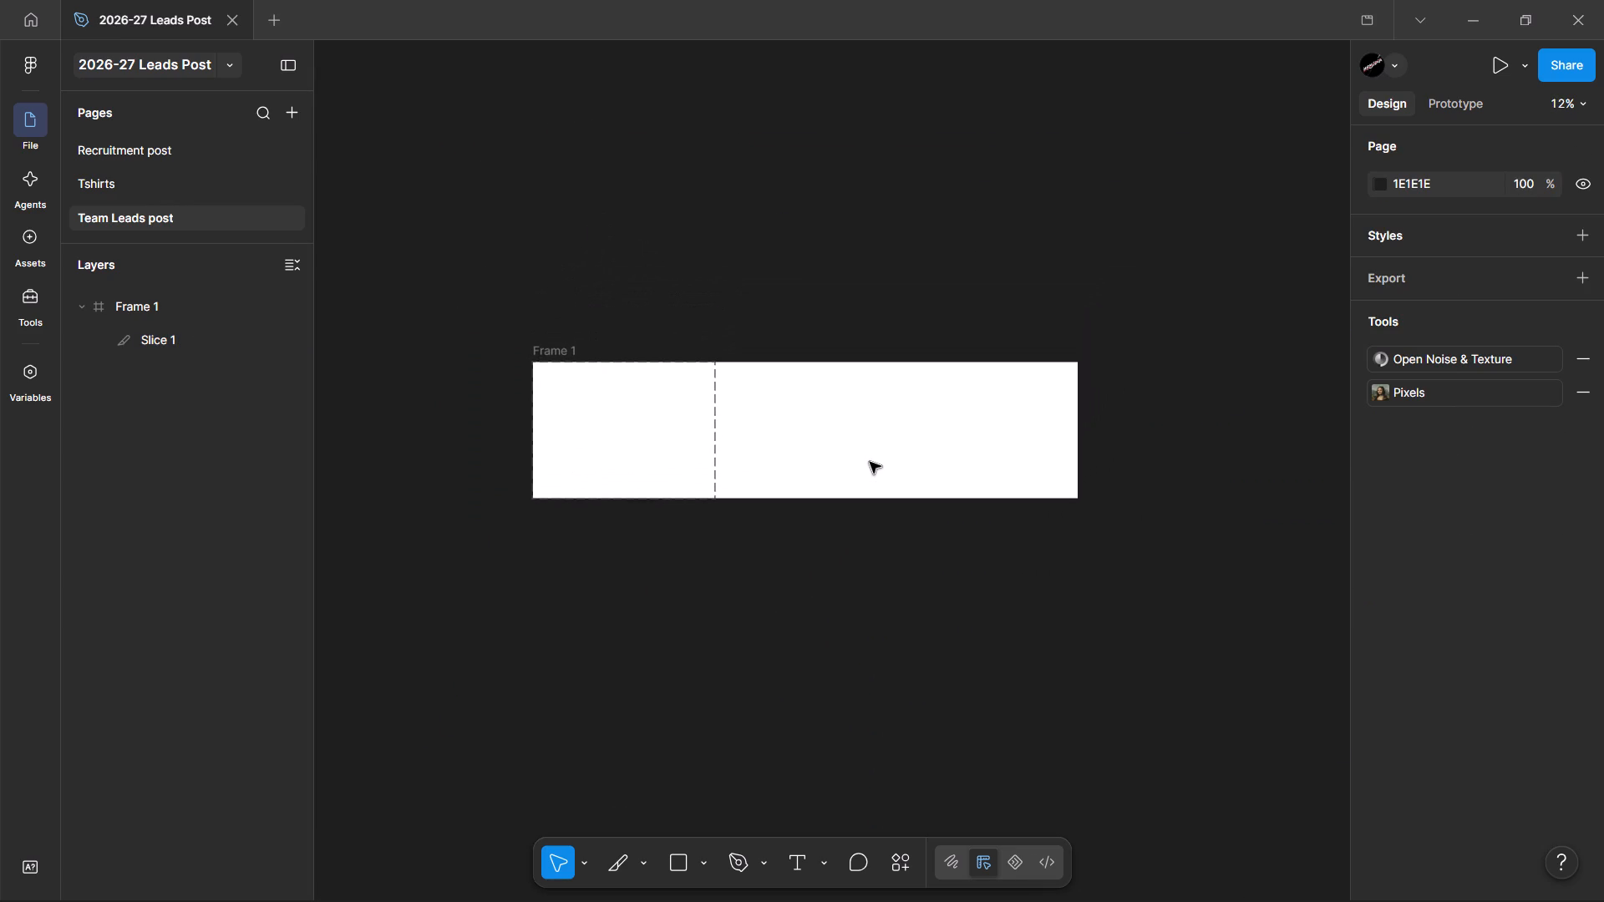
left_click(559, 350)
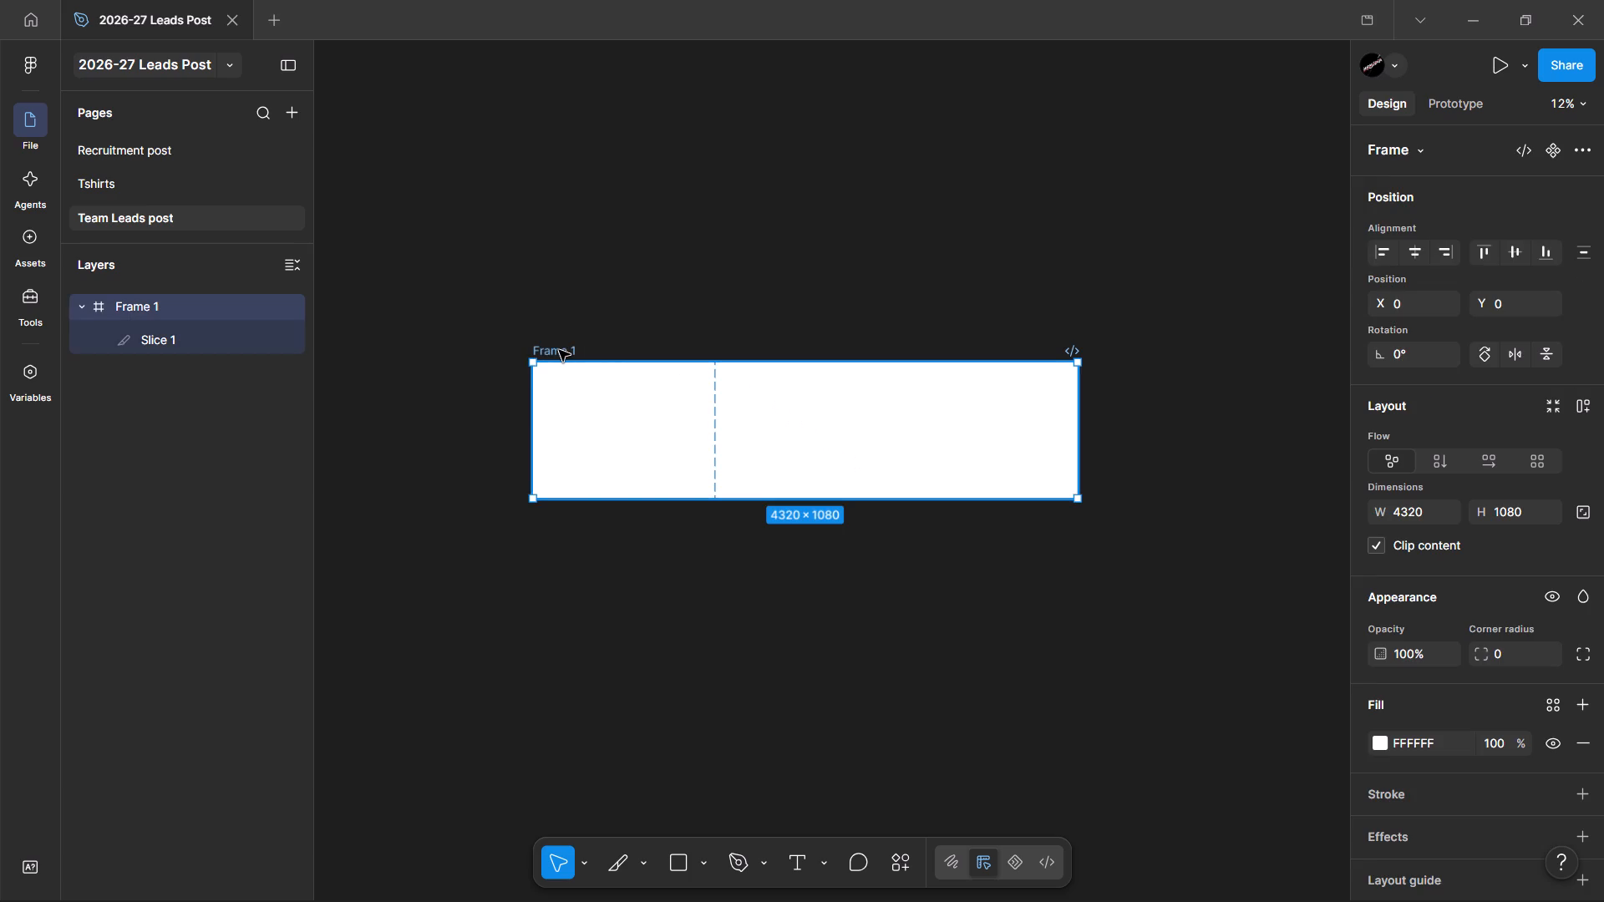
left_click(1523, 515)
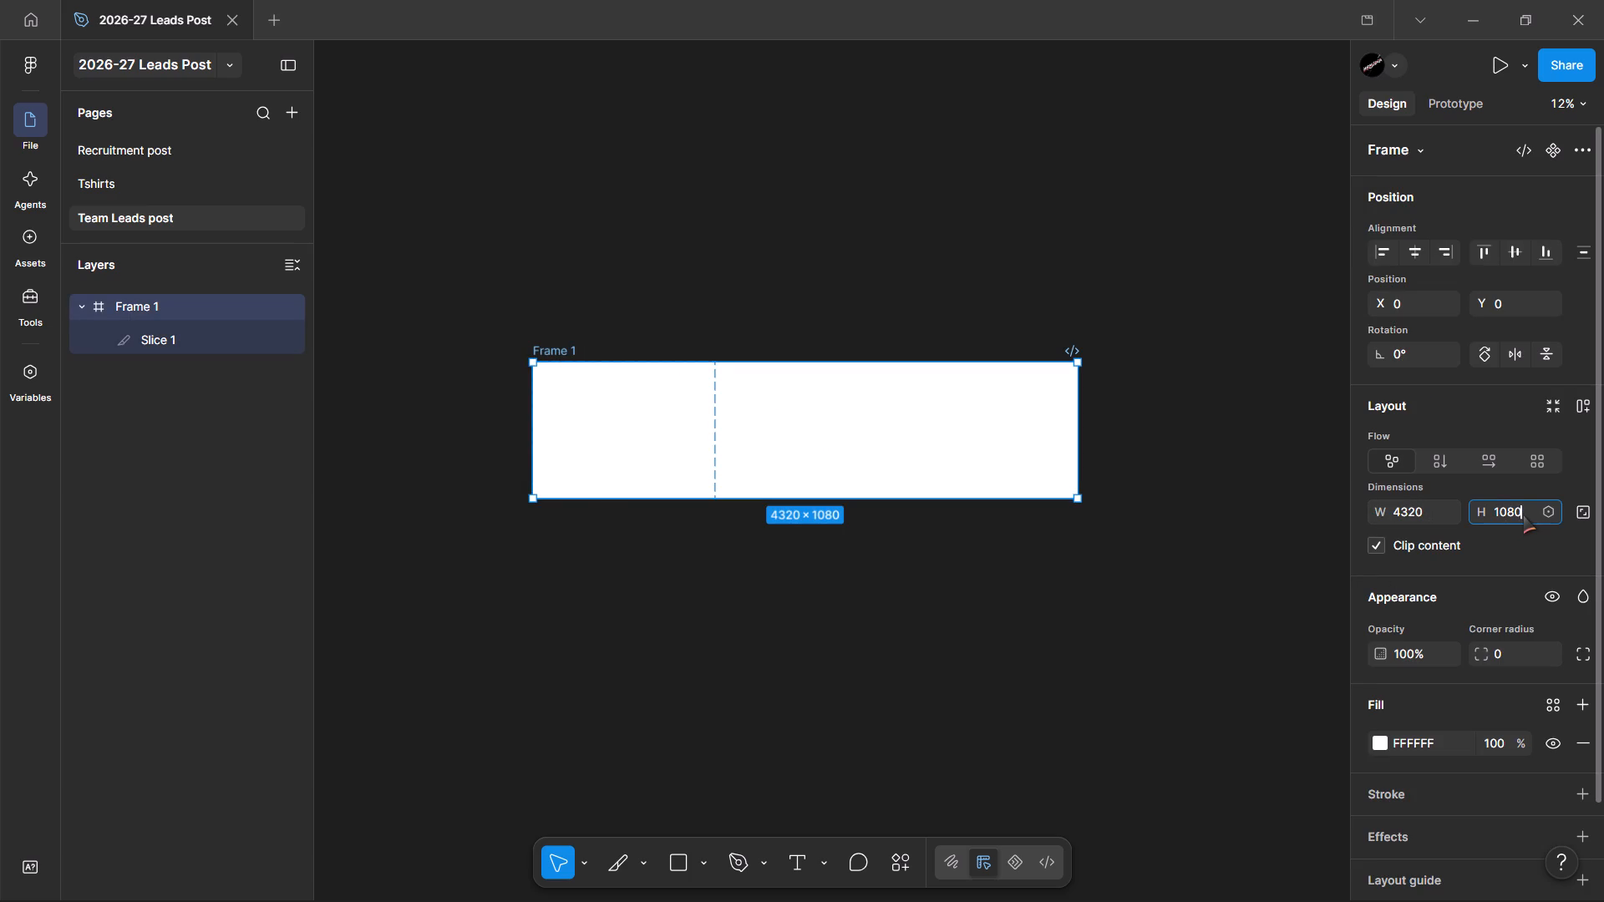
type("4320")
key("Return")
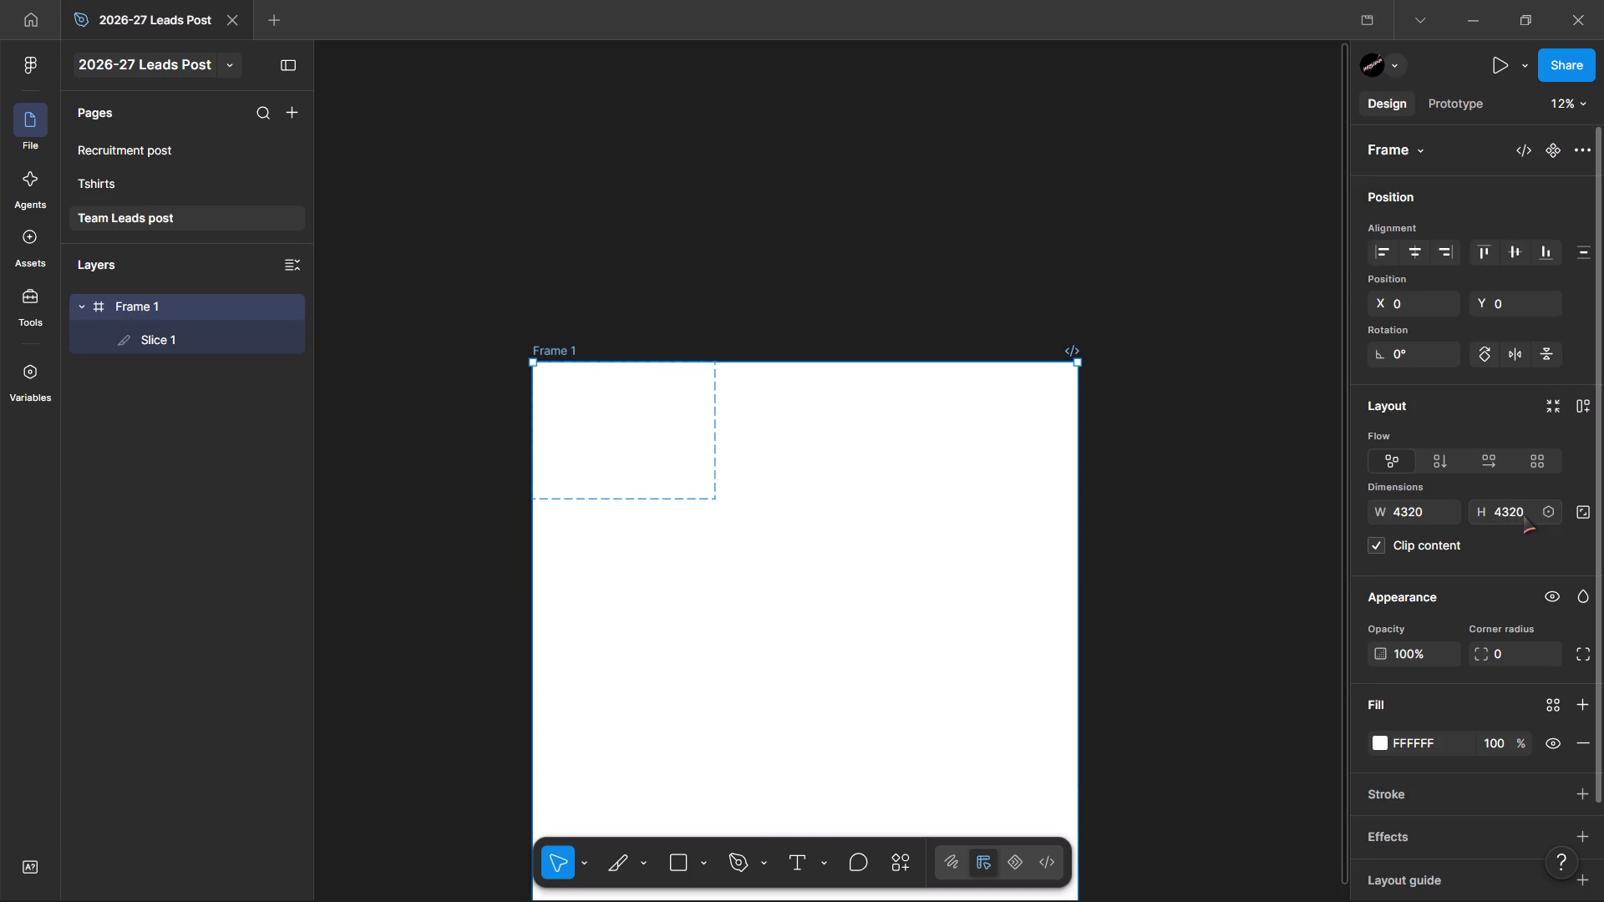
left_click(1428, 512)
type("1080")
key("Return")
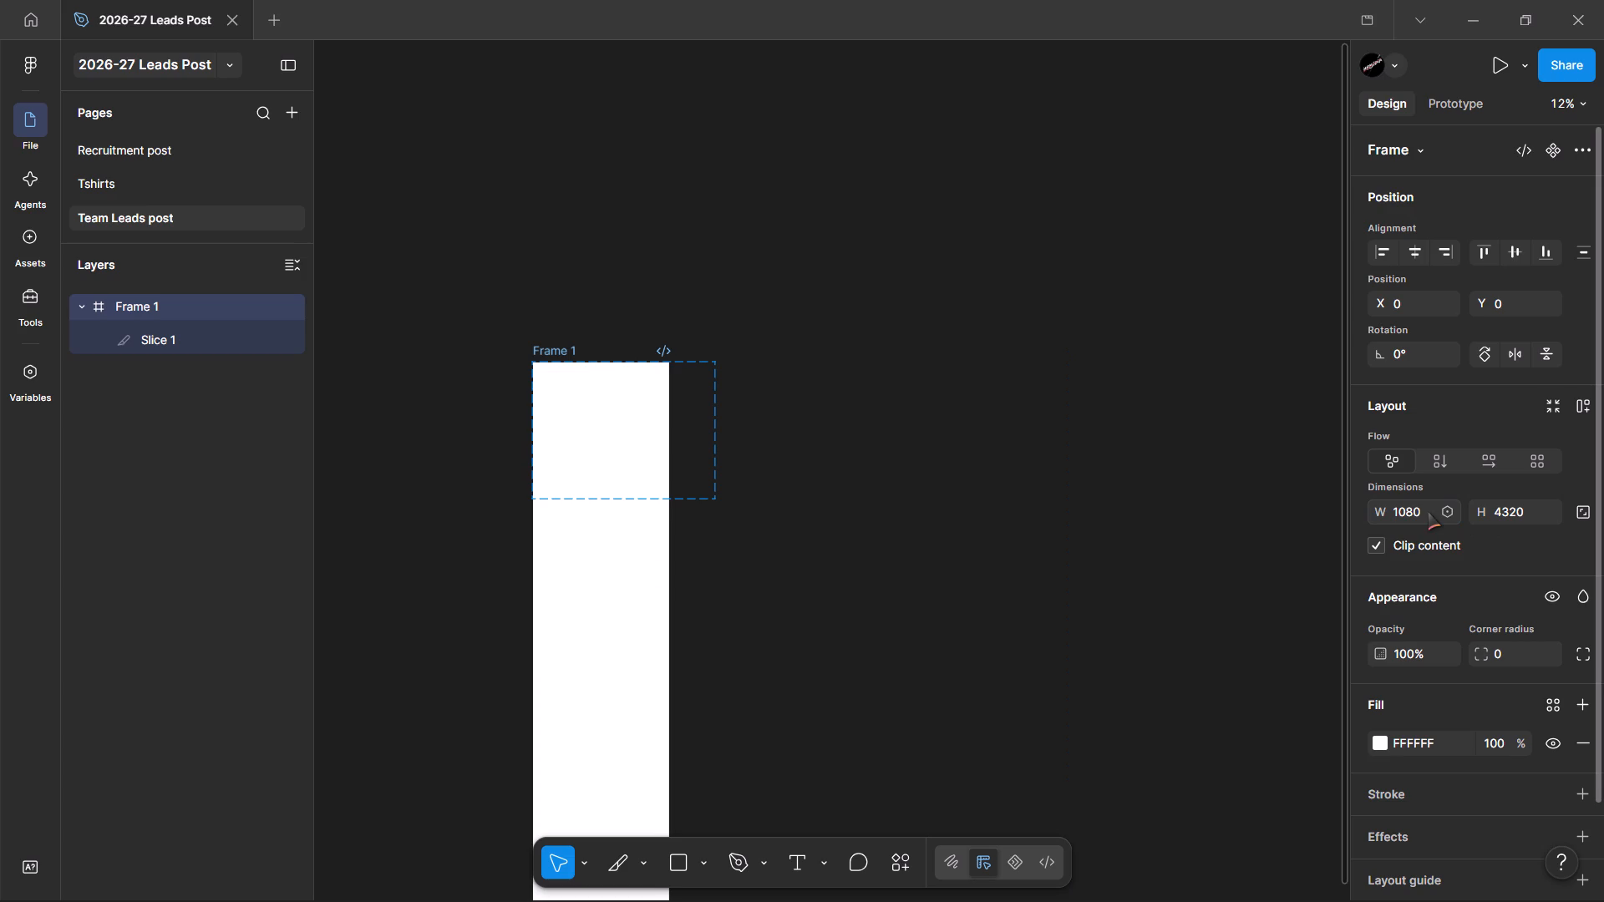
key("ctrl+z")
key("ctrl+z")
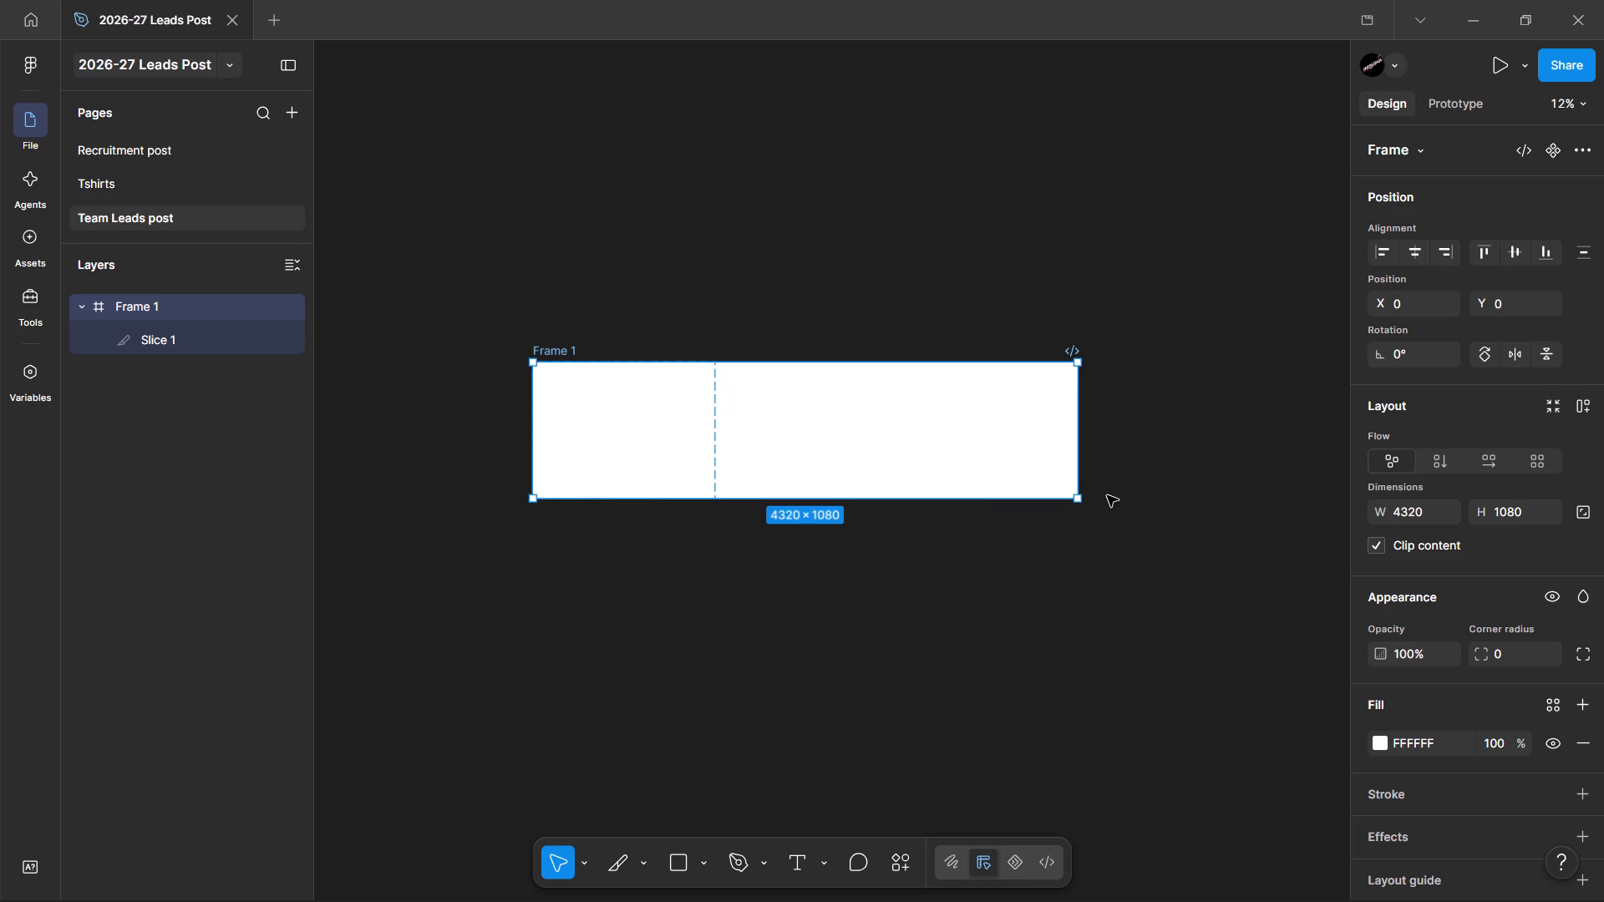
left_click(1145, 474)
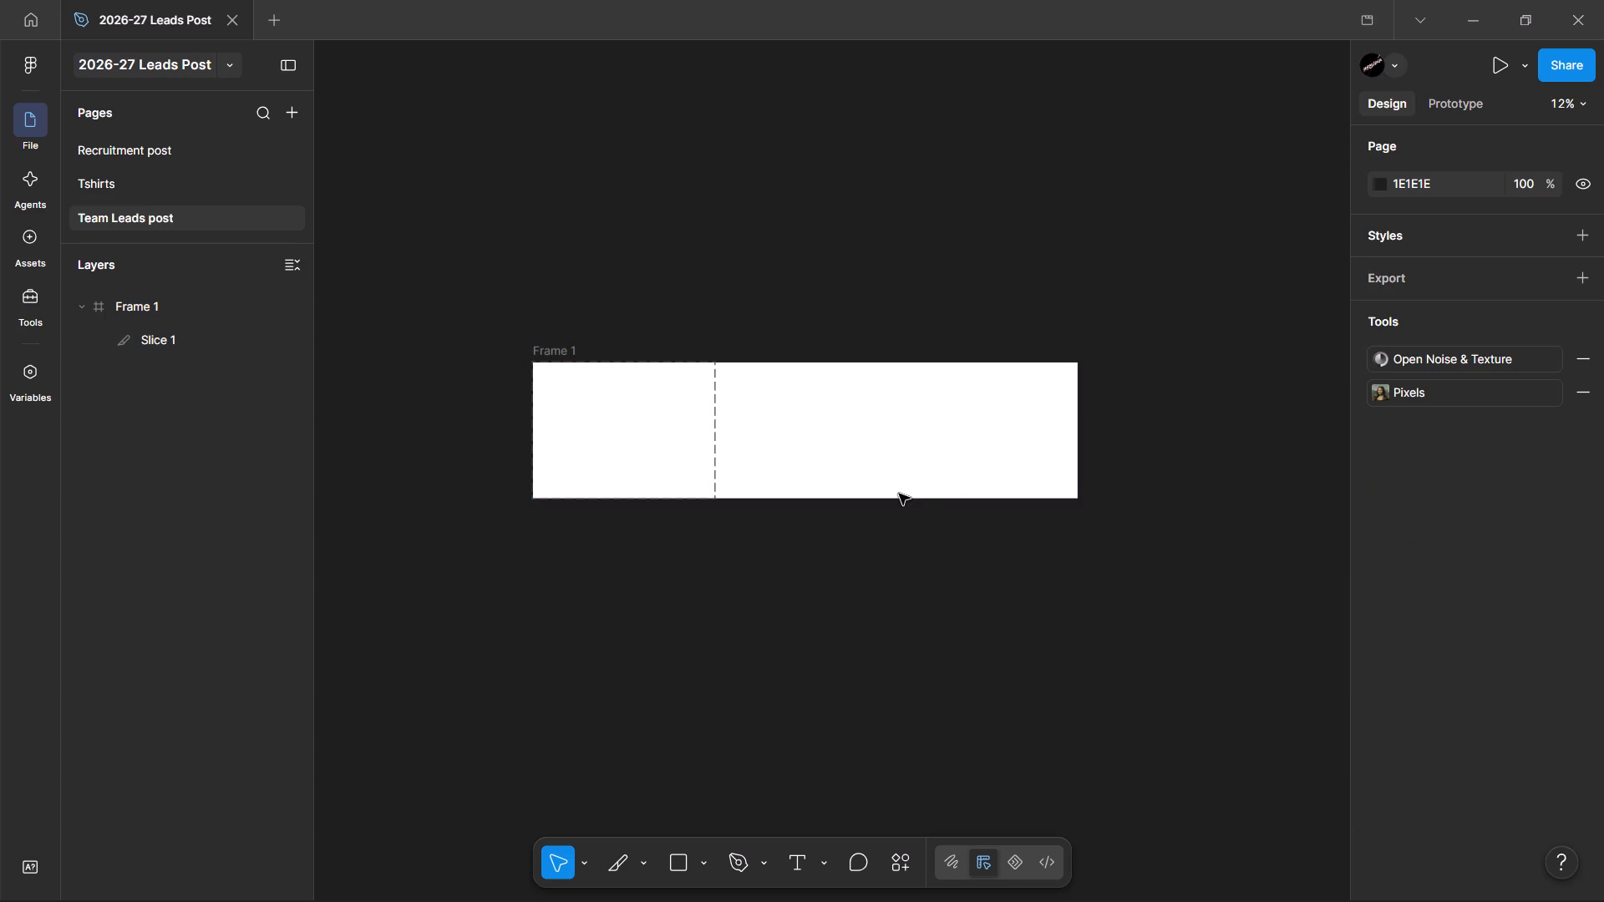
Check the red recruiting frame's size on the Recruitment post page, and resize the Team Leads post frame to 3240 × 1440.
left_click(118, 153)
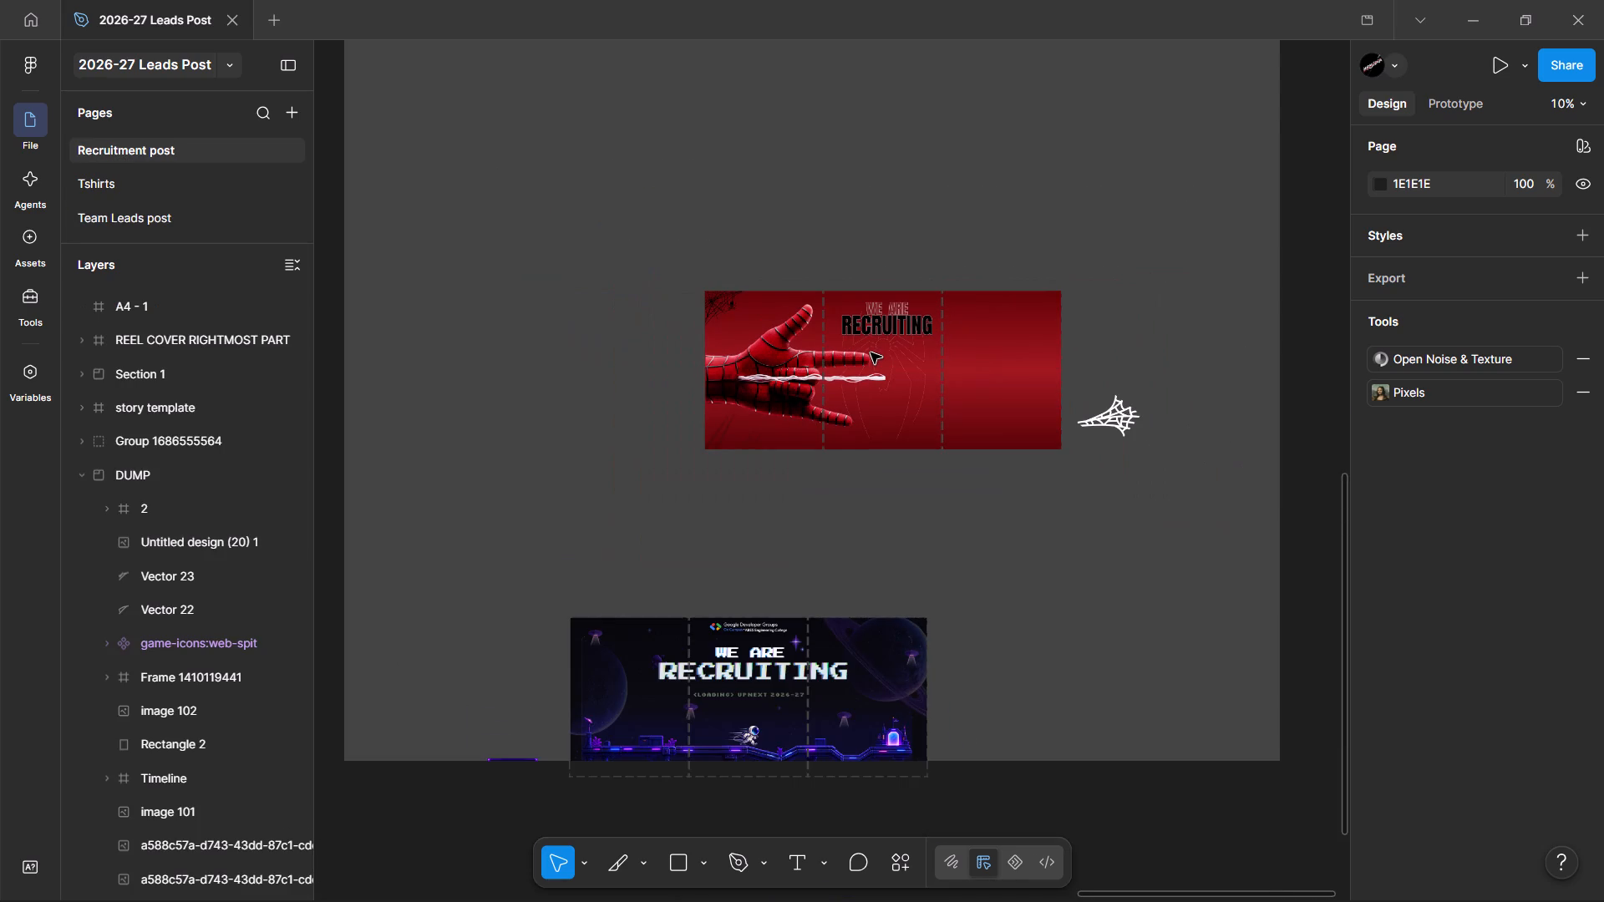
left_click(749, 288)
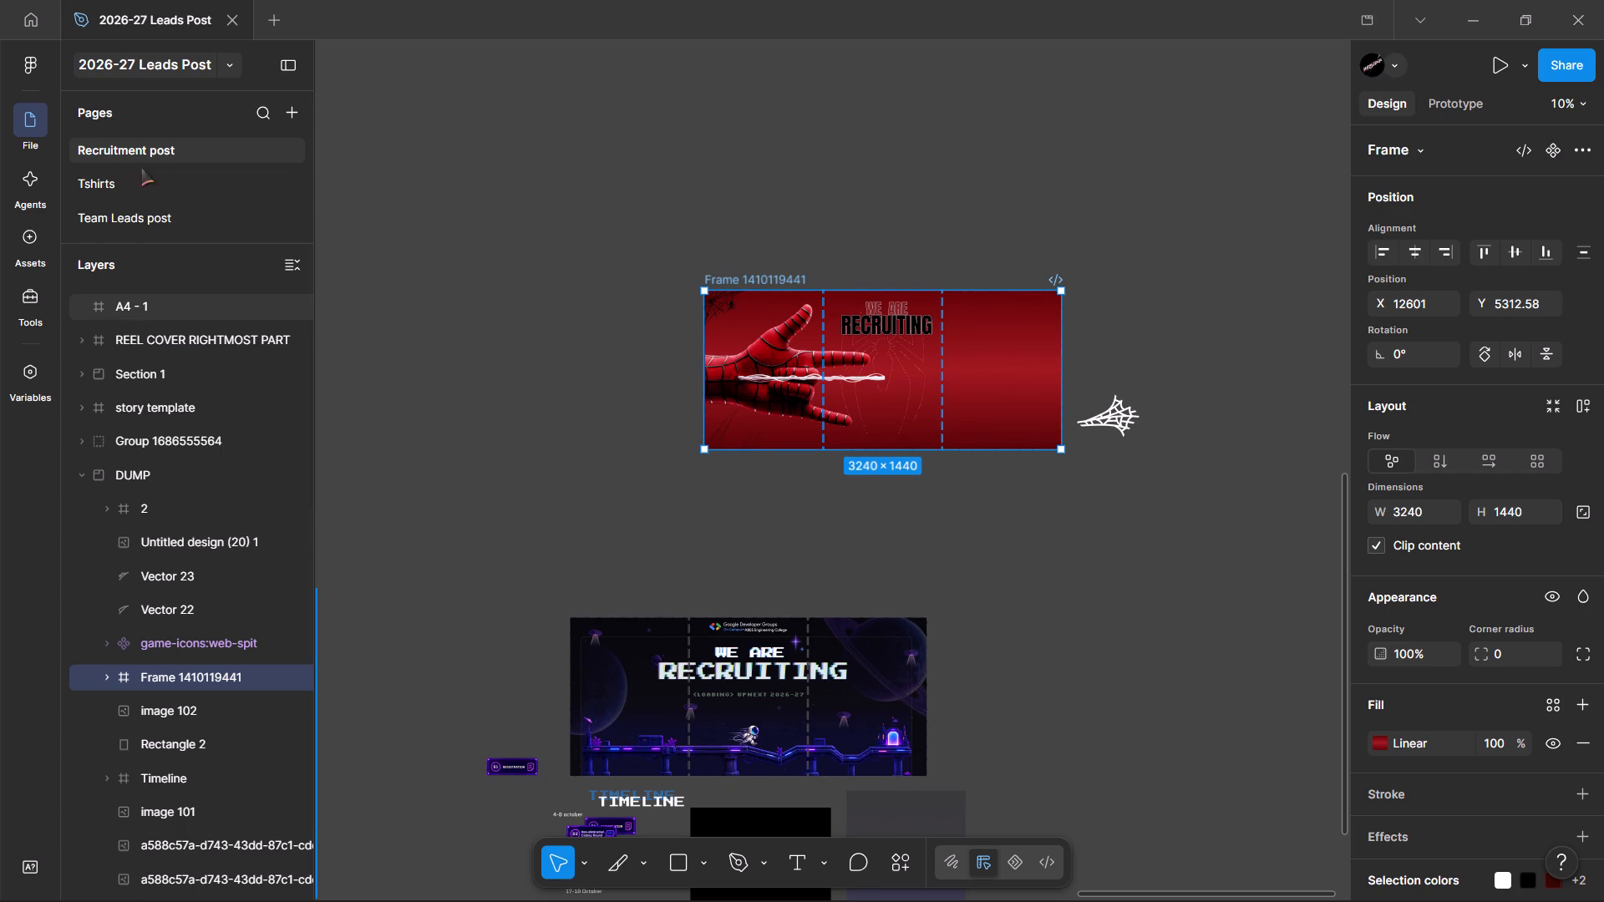
left_click(130, 200)
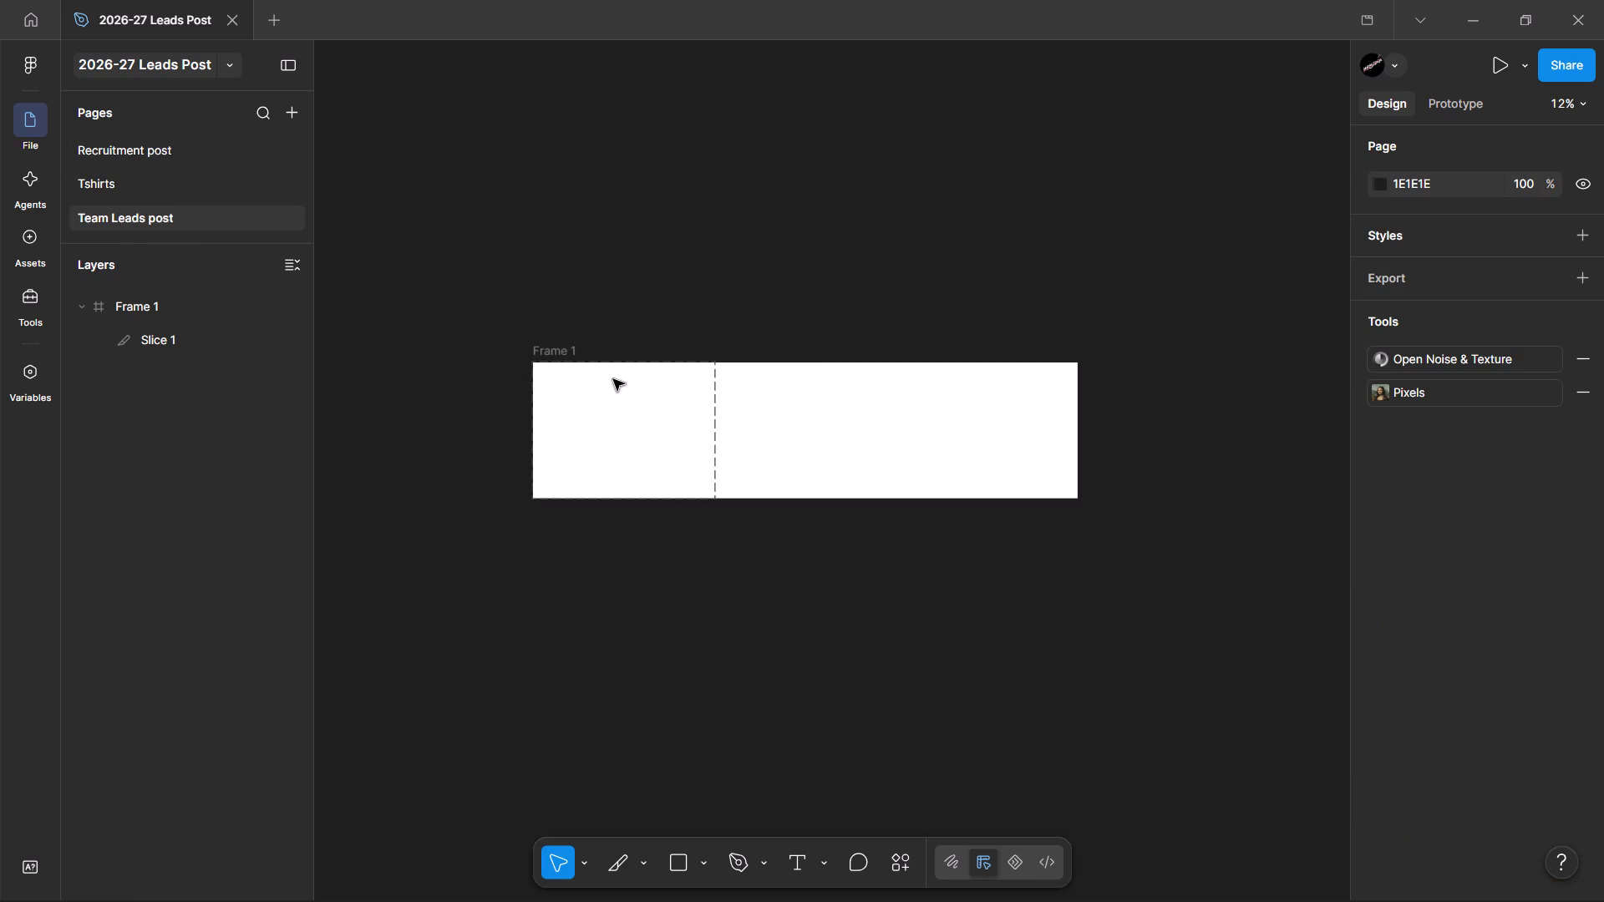
left_click(559, 362)
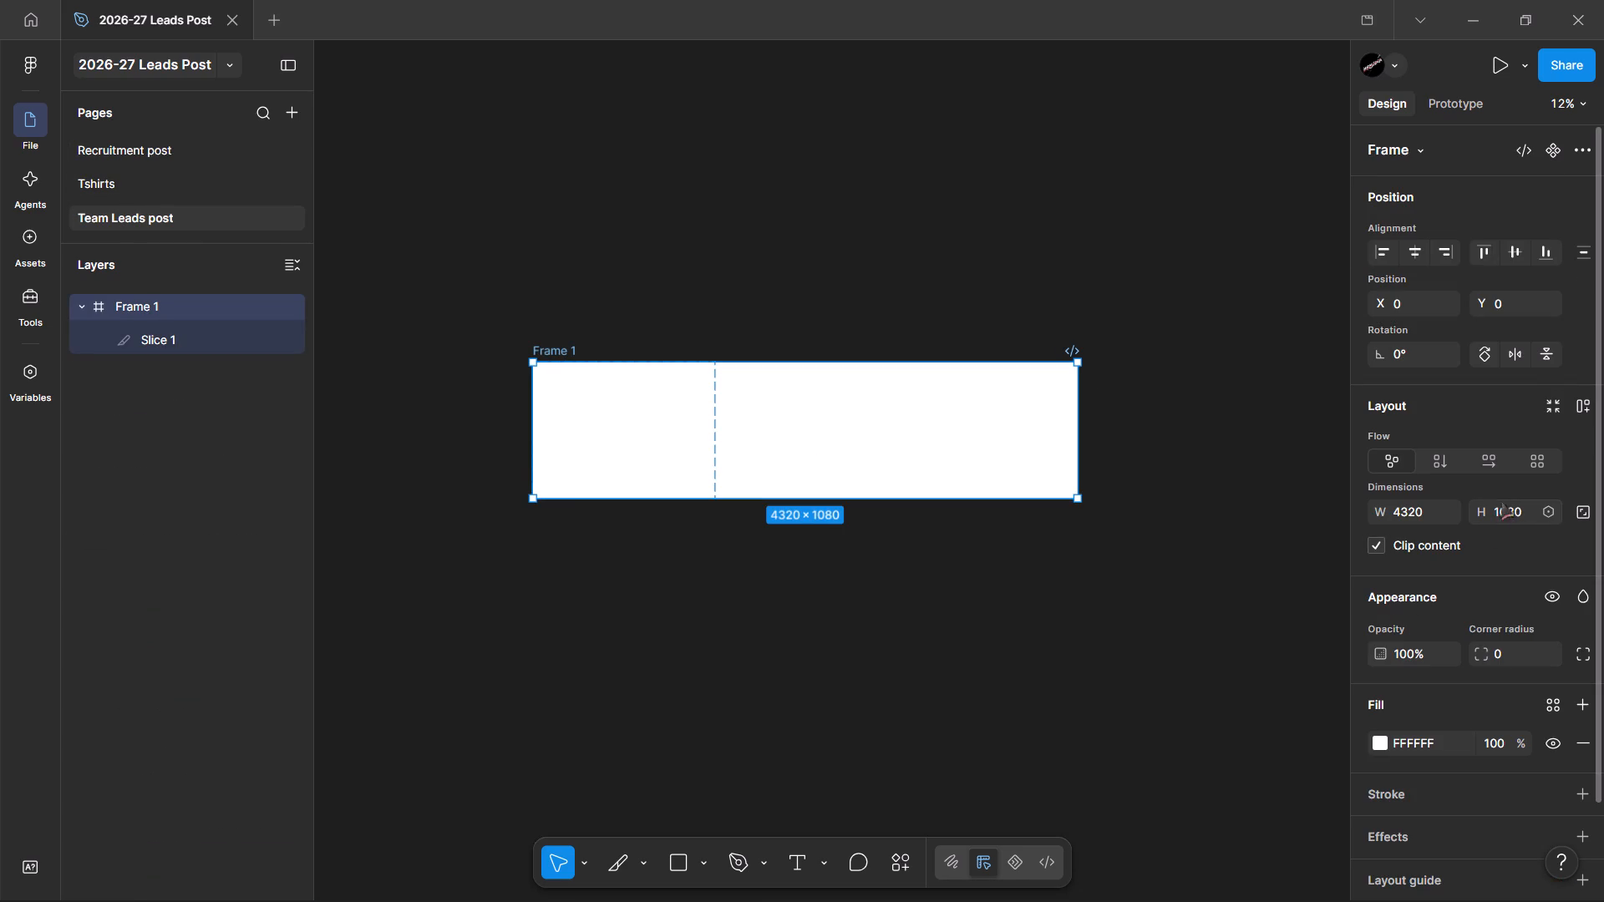
left_click(1503, 509)
type("11")
key("BackSpace")
type("440")
key("Return")
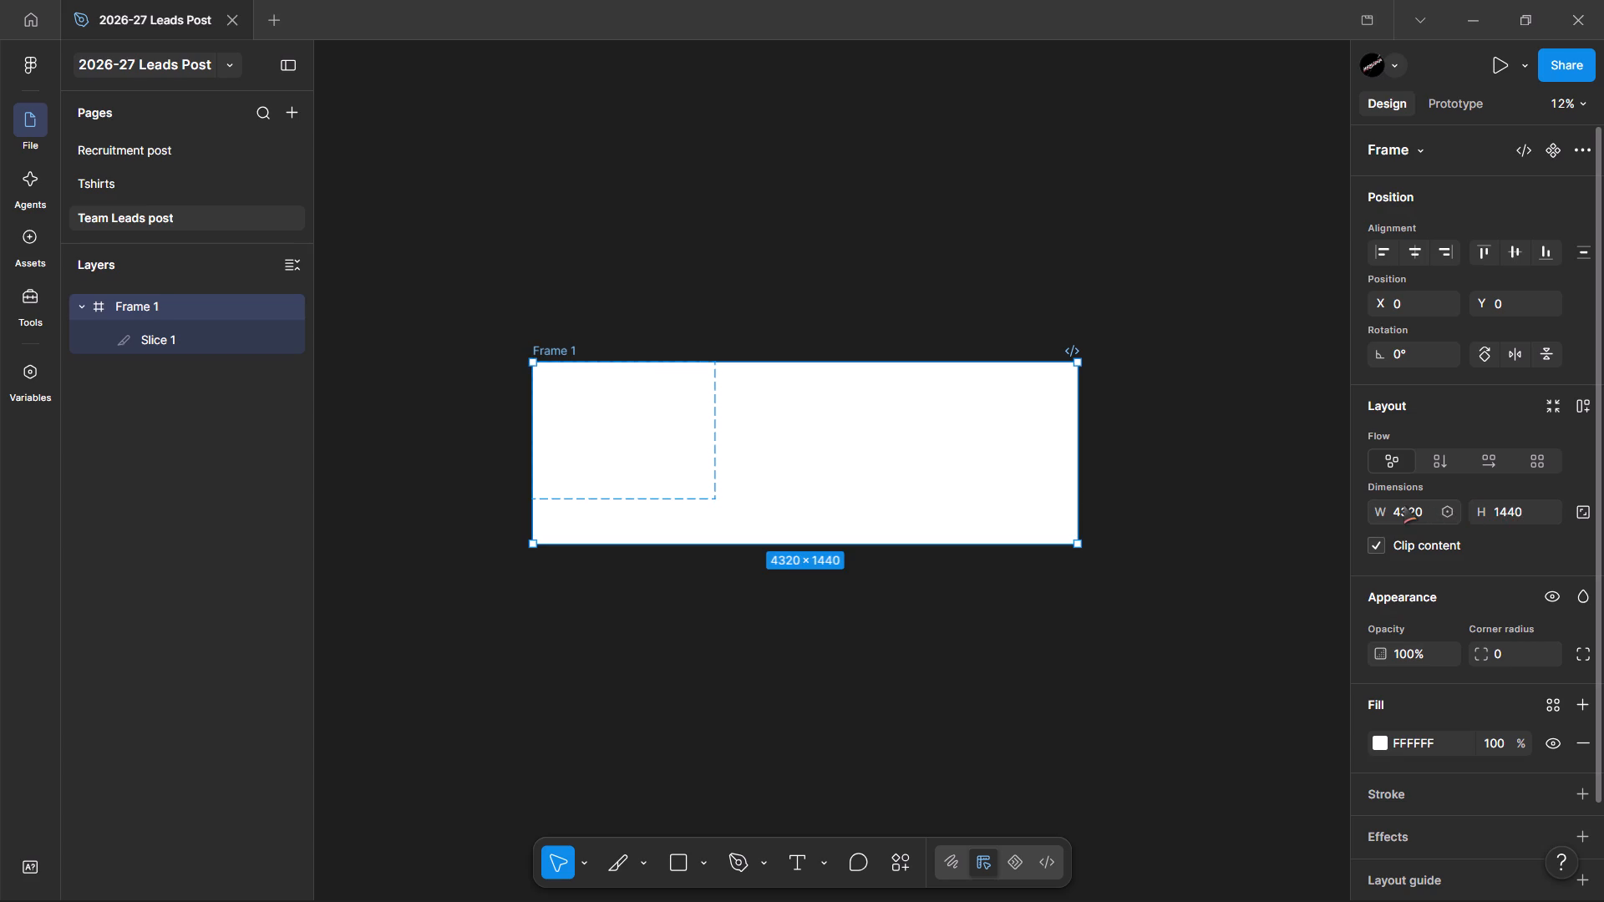
double_click(1403, 505)
type("1080")
key("shift+asterisk")
key("3")
key("Return")
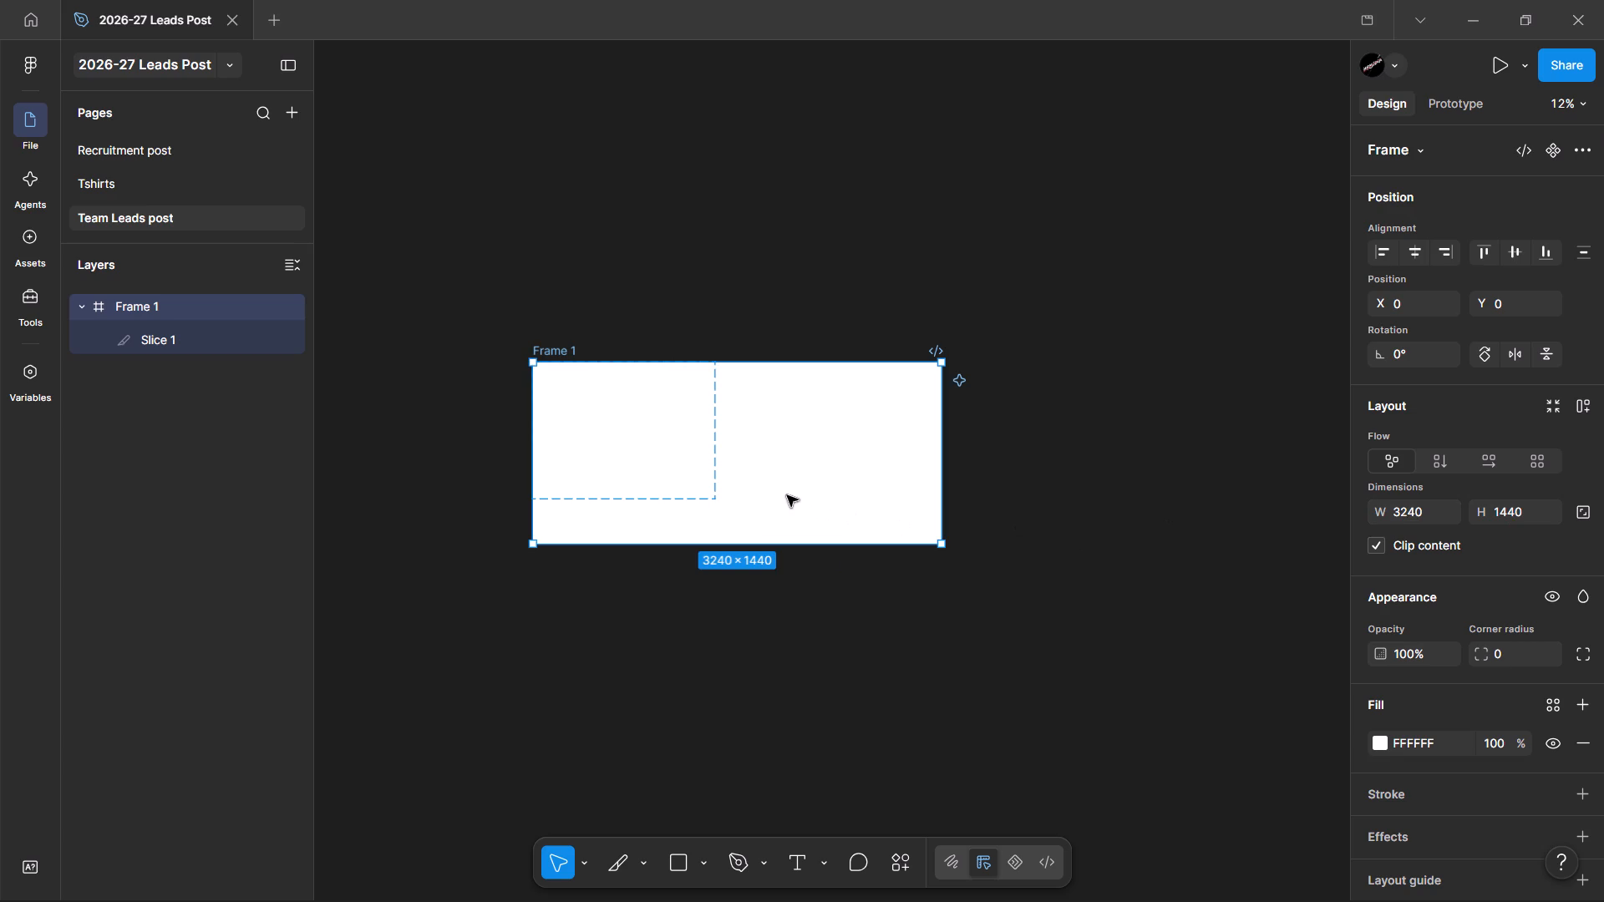
Resize the slice in the frame to 1080 wide by 1440 high.
left_click(175, 337)
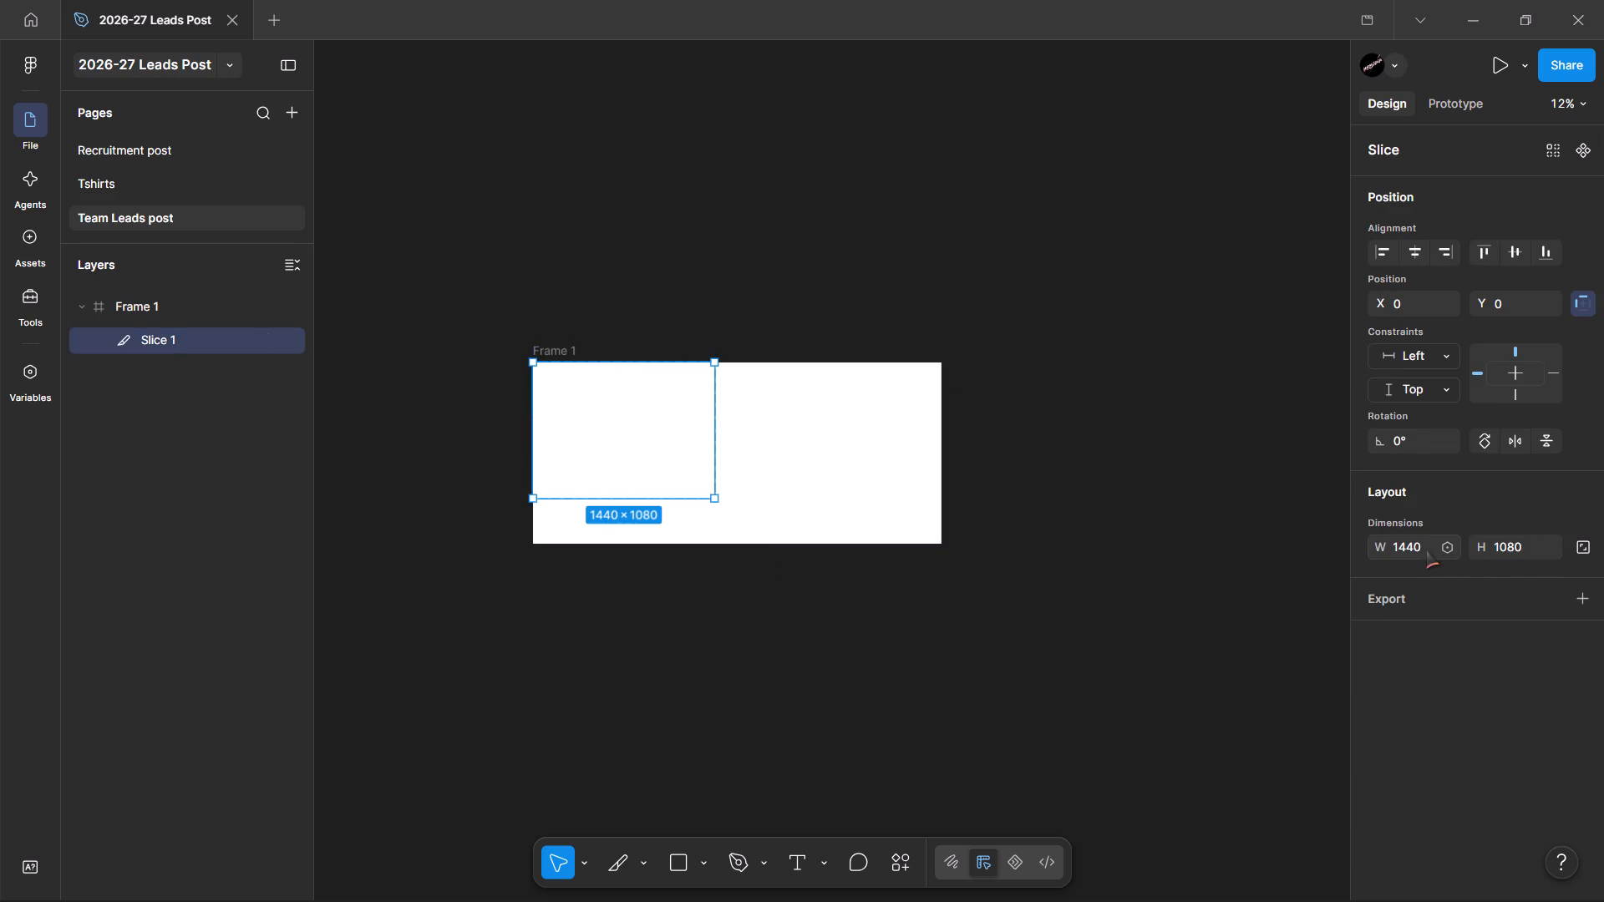
left_click(1417, 550)
type("1080")
key("Return")
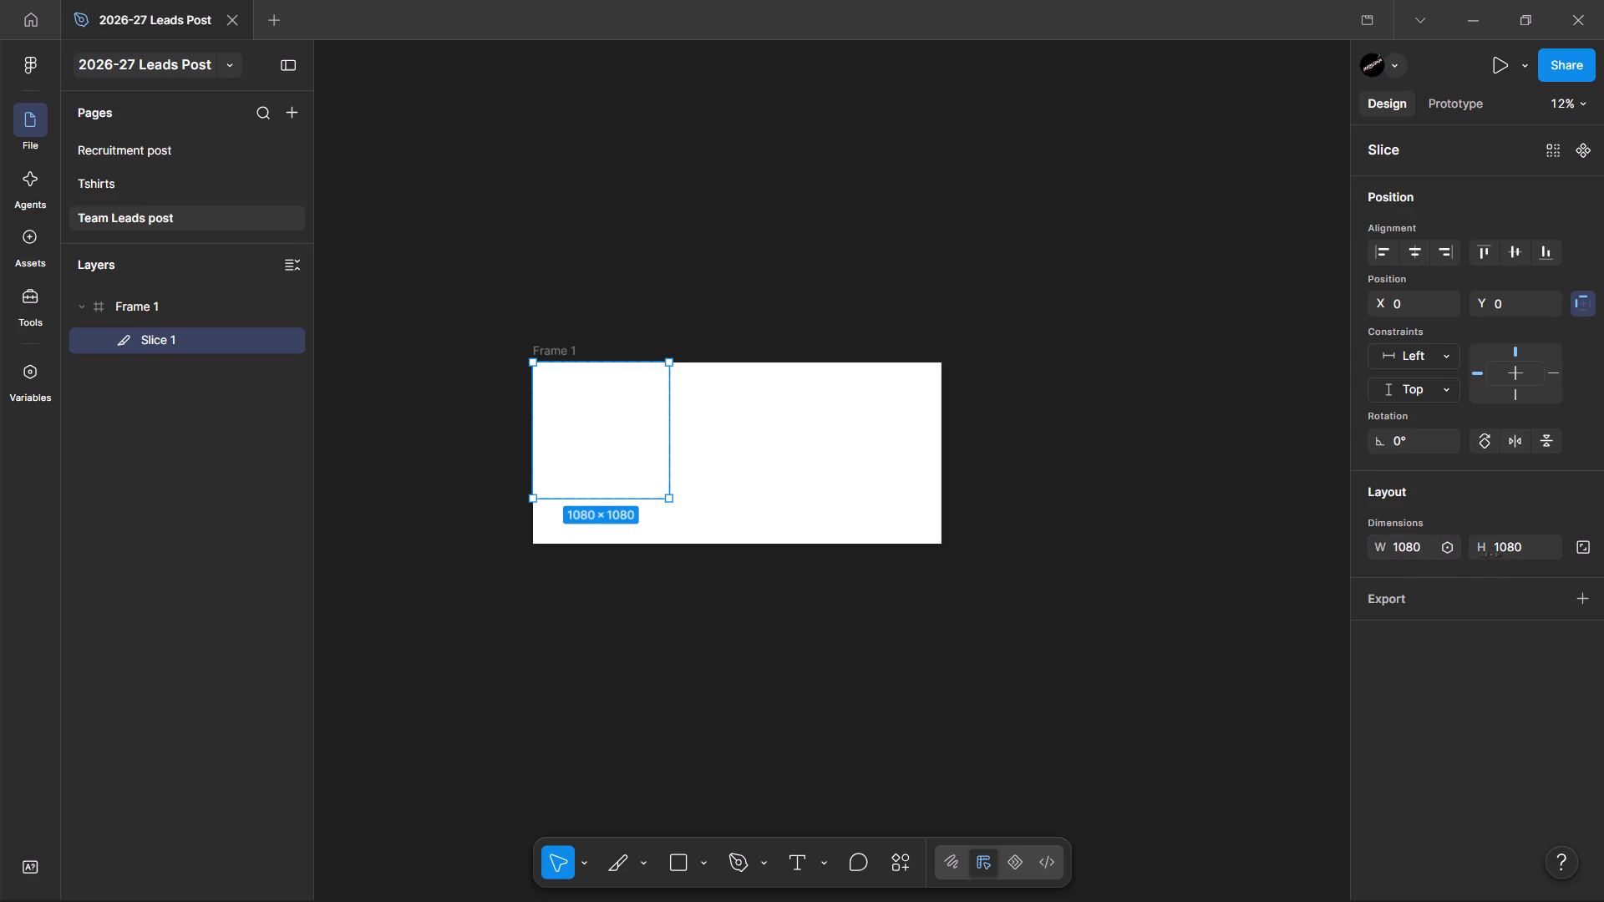
double_click(1509, 552)
type("1440")
key("Return")
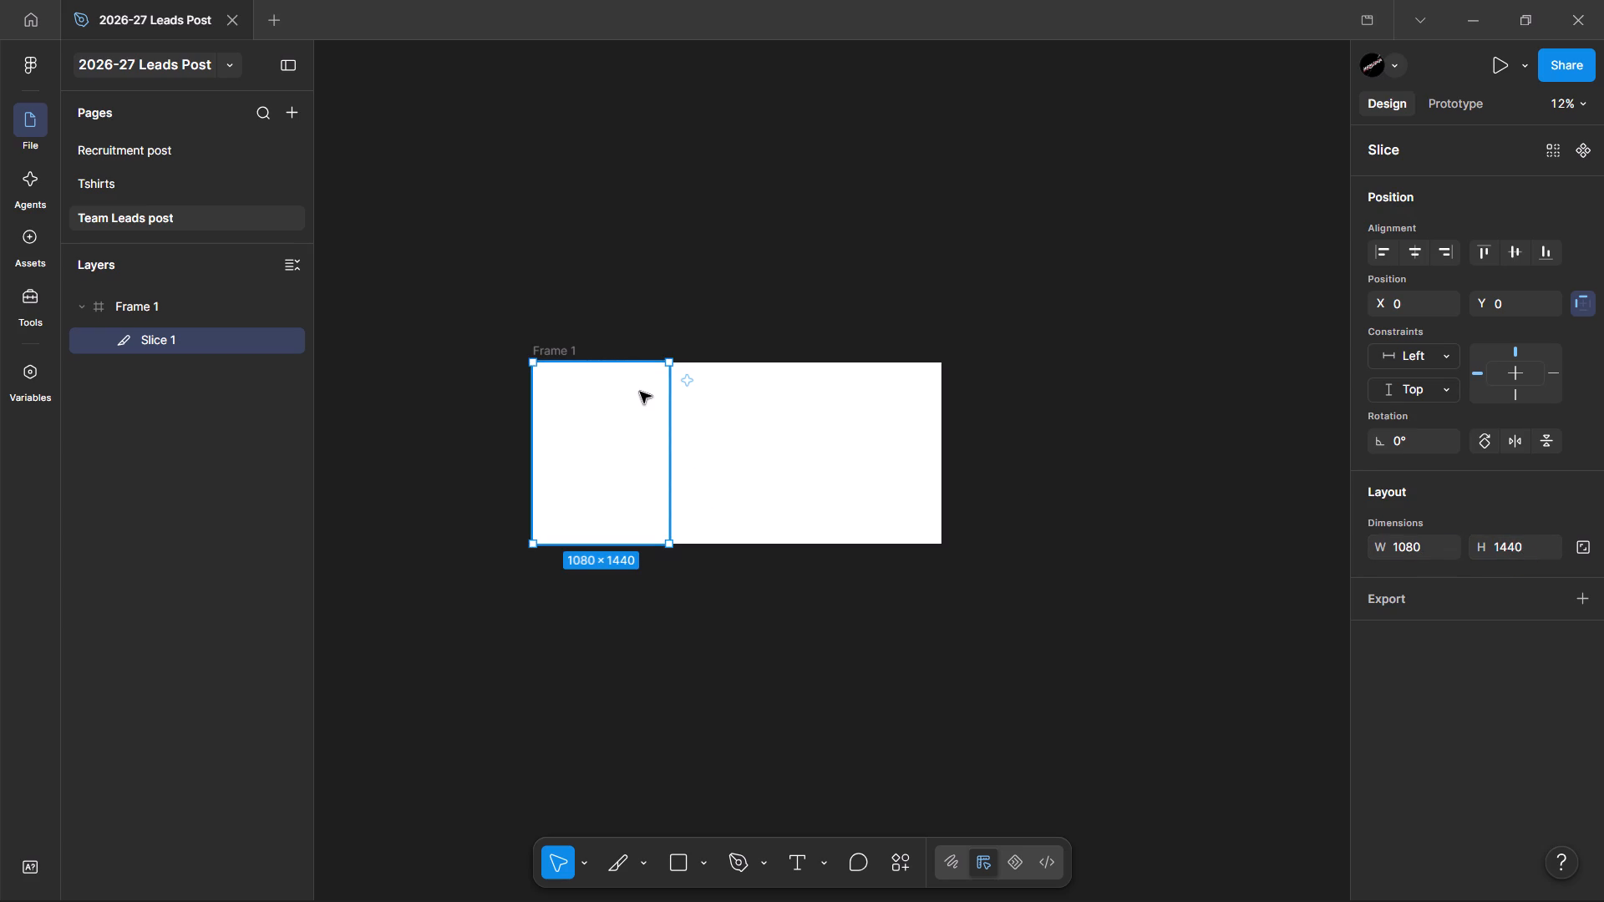
Duplicate the slice twice, placing the copies edge to edge across the frame with the last one at X 2160.
scroll(640, 392, "up", 2, "ctrl")
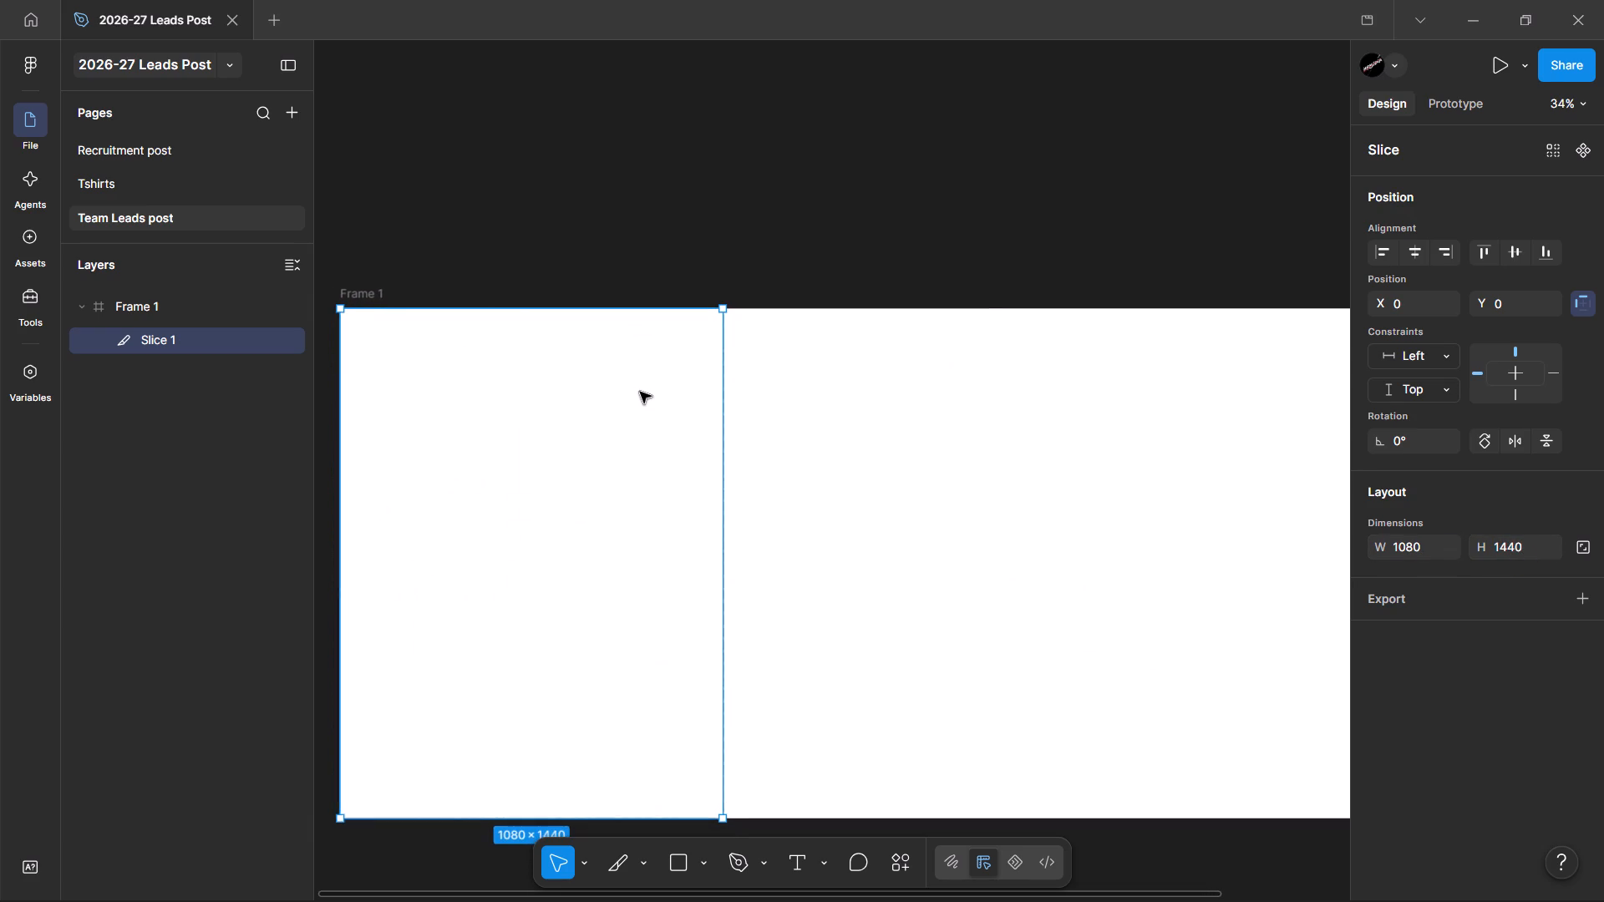
left_click_drag(651, 445, 994, 448, "alt+shift")
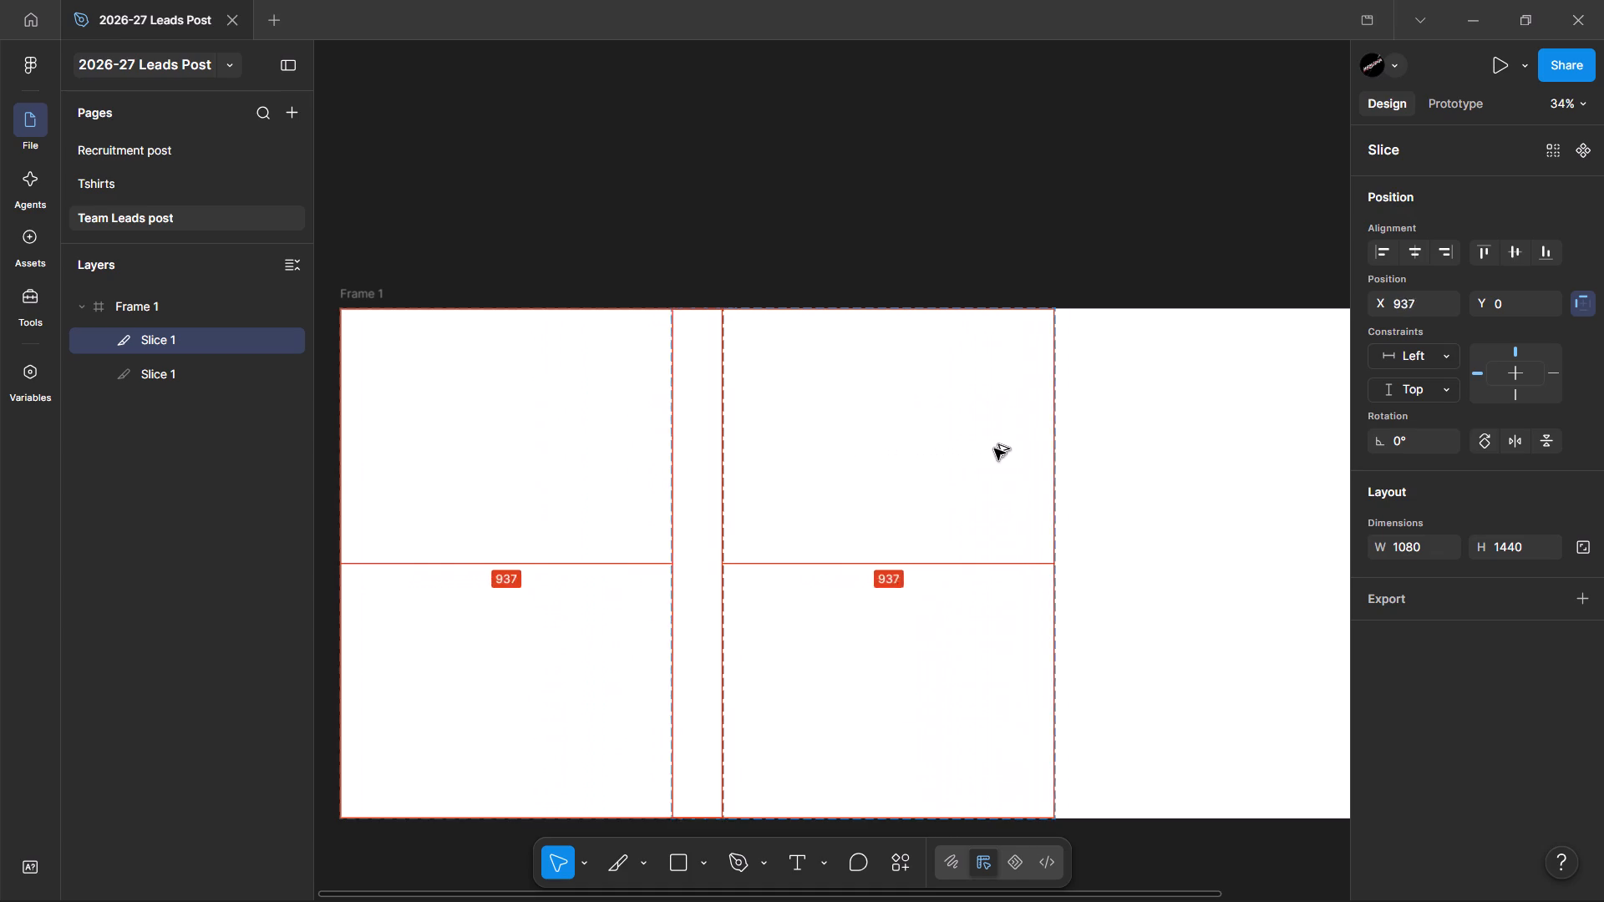
left_click_drag(994, 448, 1029, 448, "alt+shift")
left_click_drag(1029, 448, 1215, 441, "alt+shift")
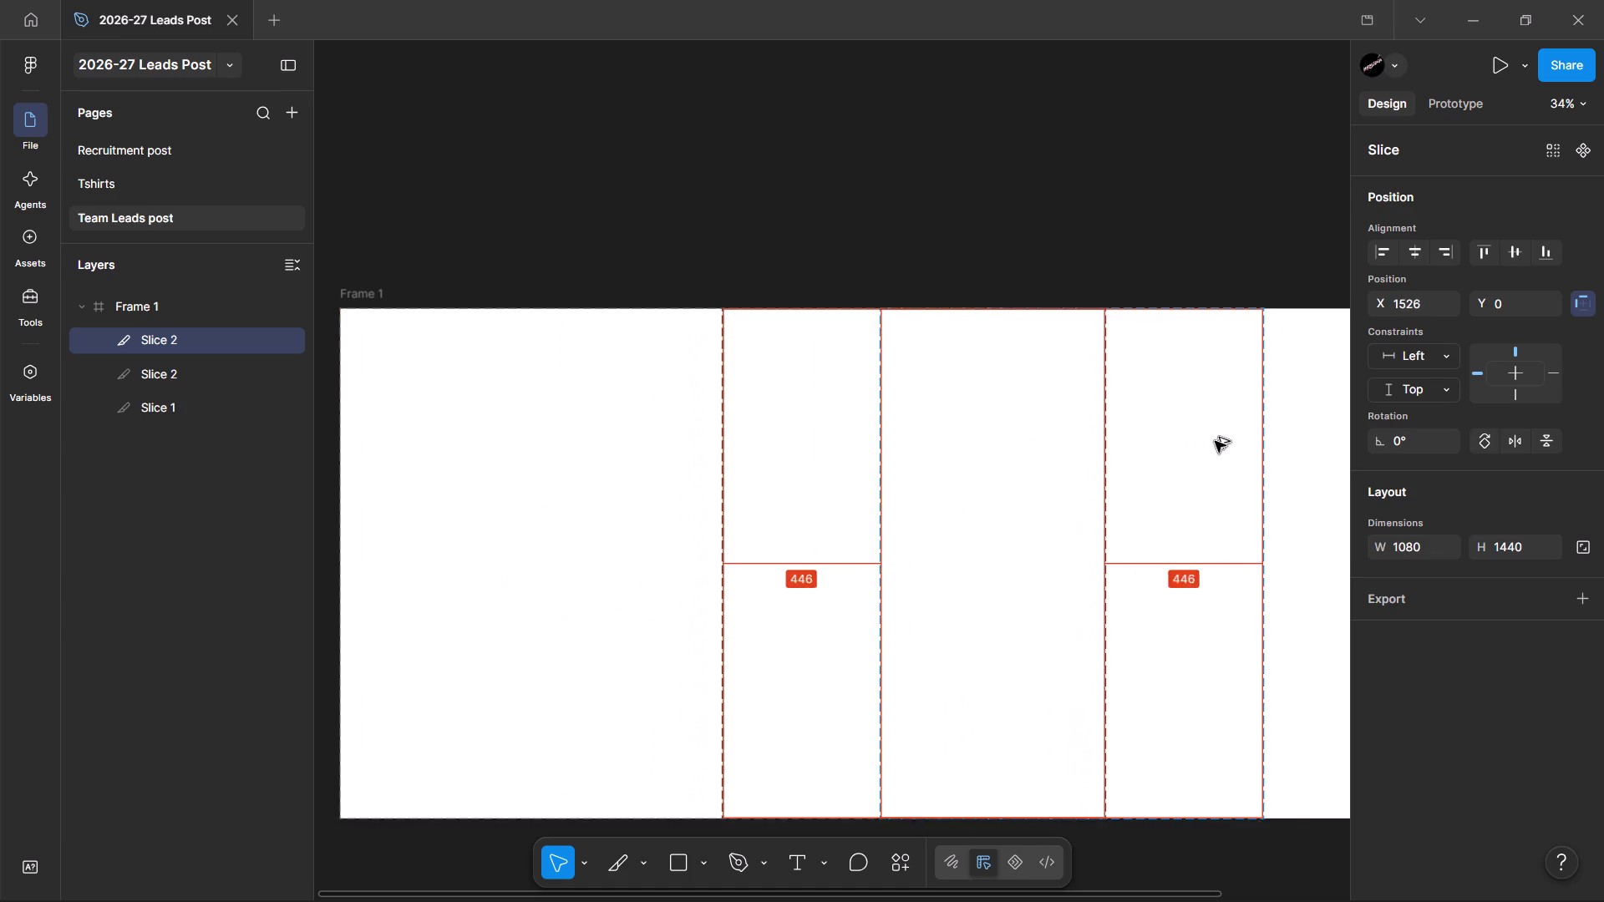
left_click_drag(1215, 441, 1129, 458, "alt+shift")
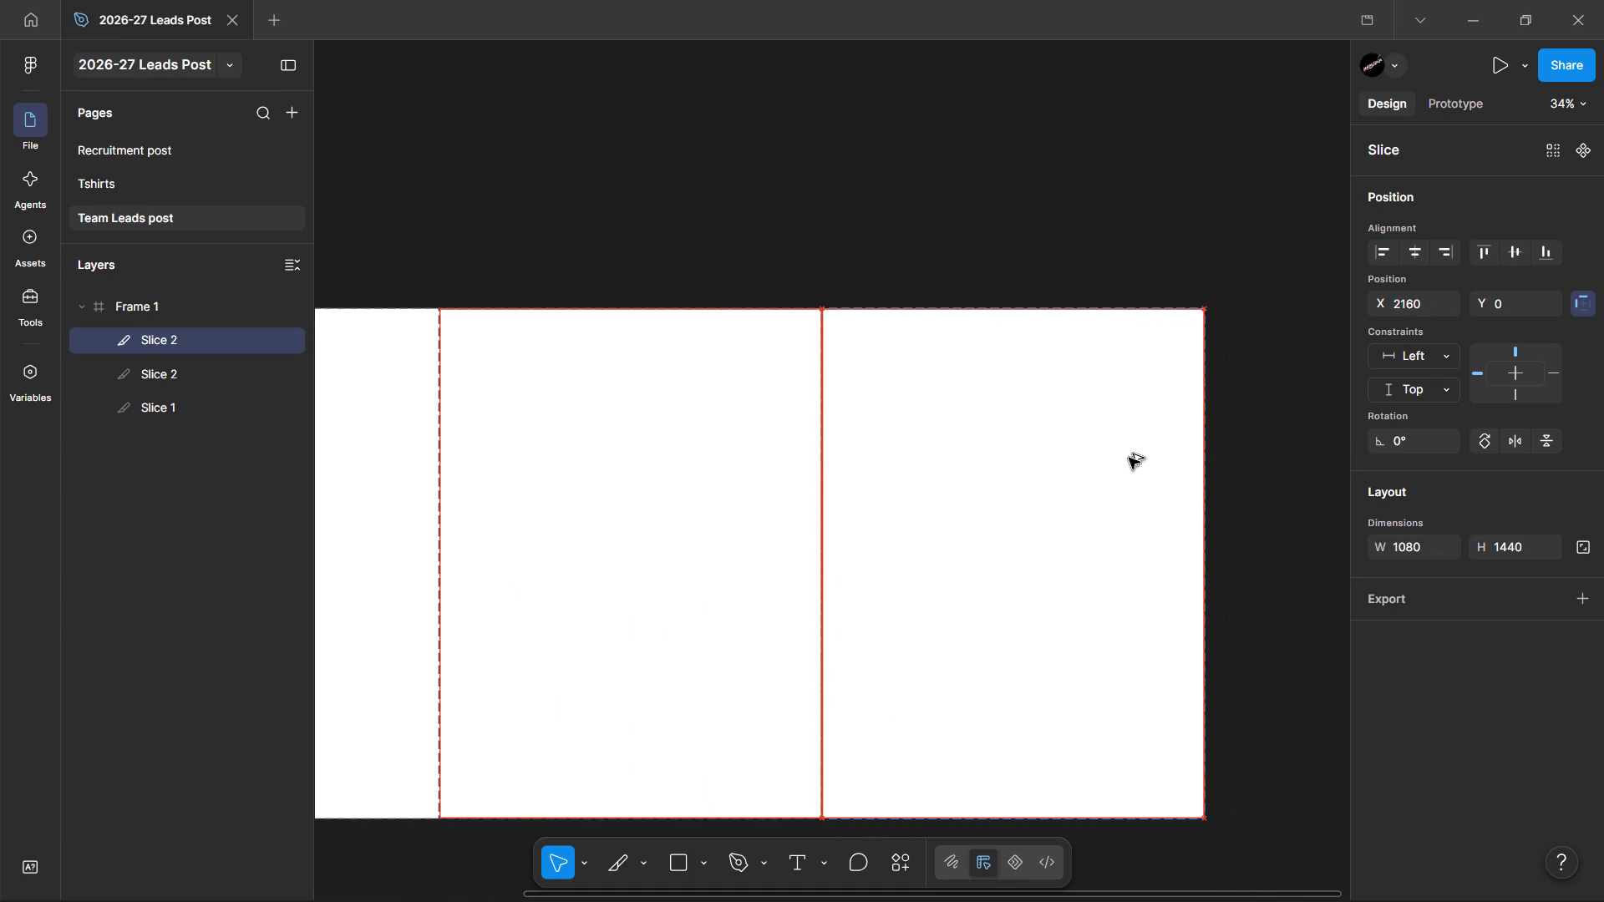
left_click(1065, 205)
scroll(841, 429, "down", 1, "ctrl")
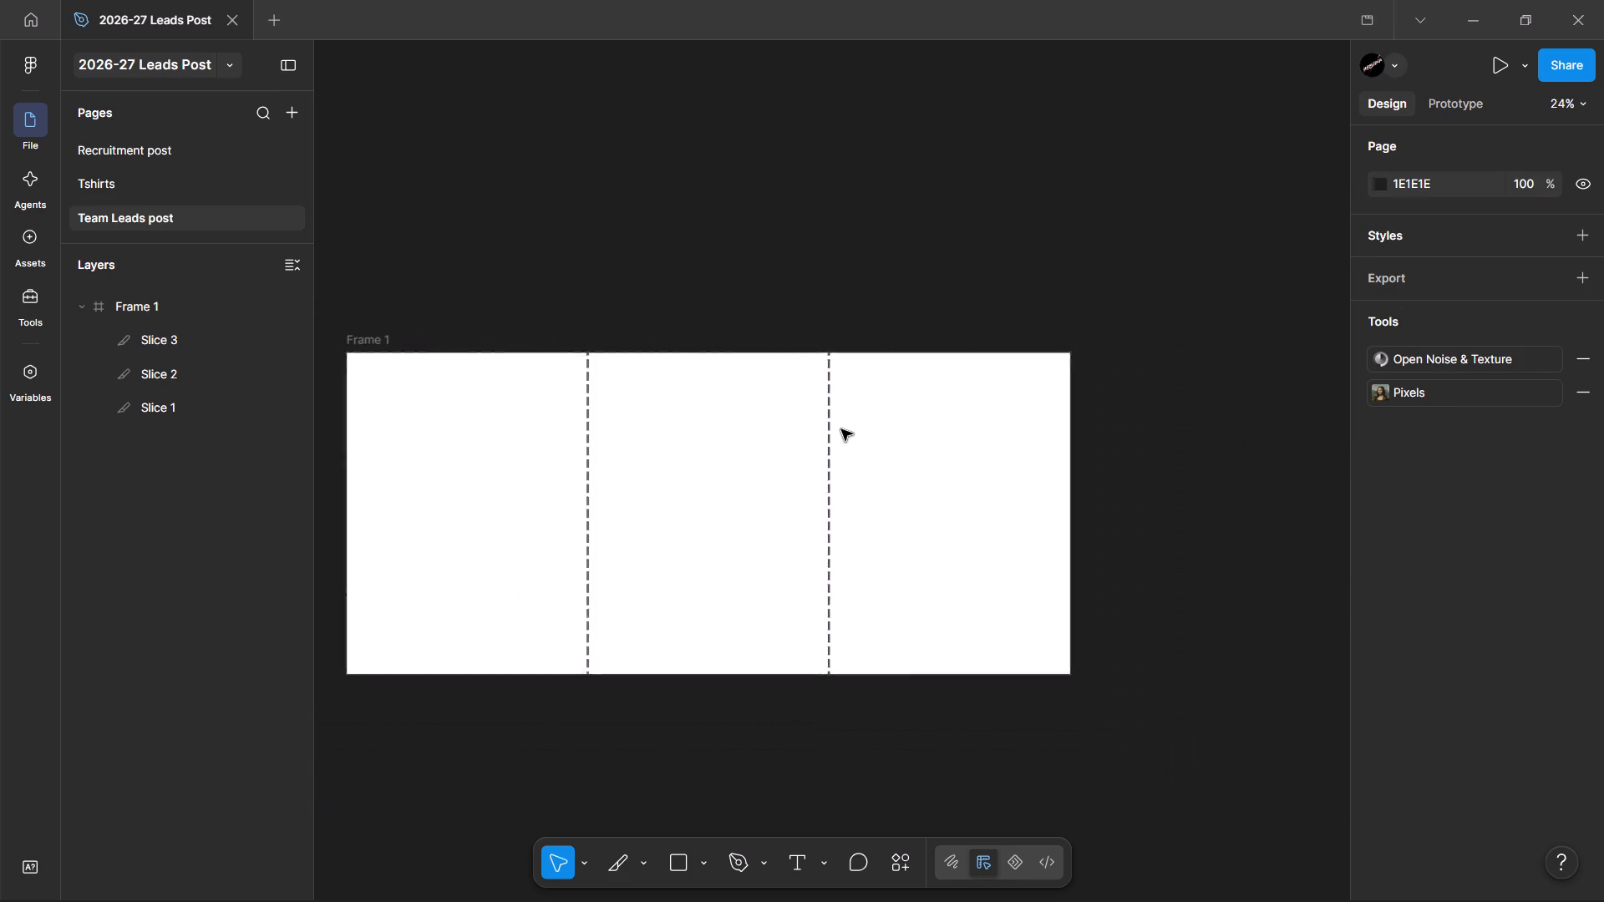
left_click(1120, 464)
Select the frame holding the three slices to work on its design properties.
left_click(380, 346)
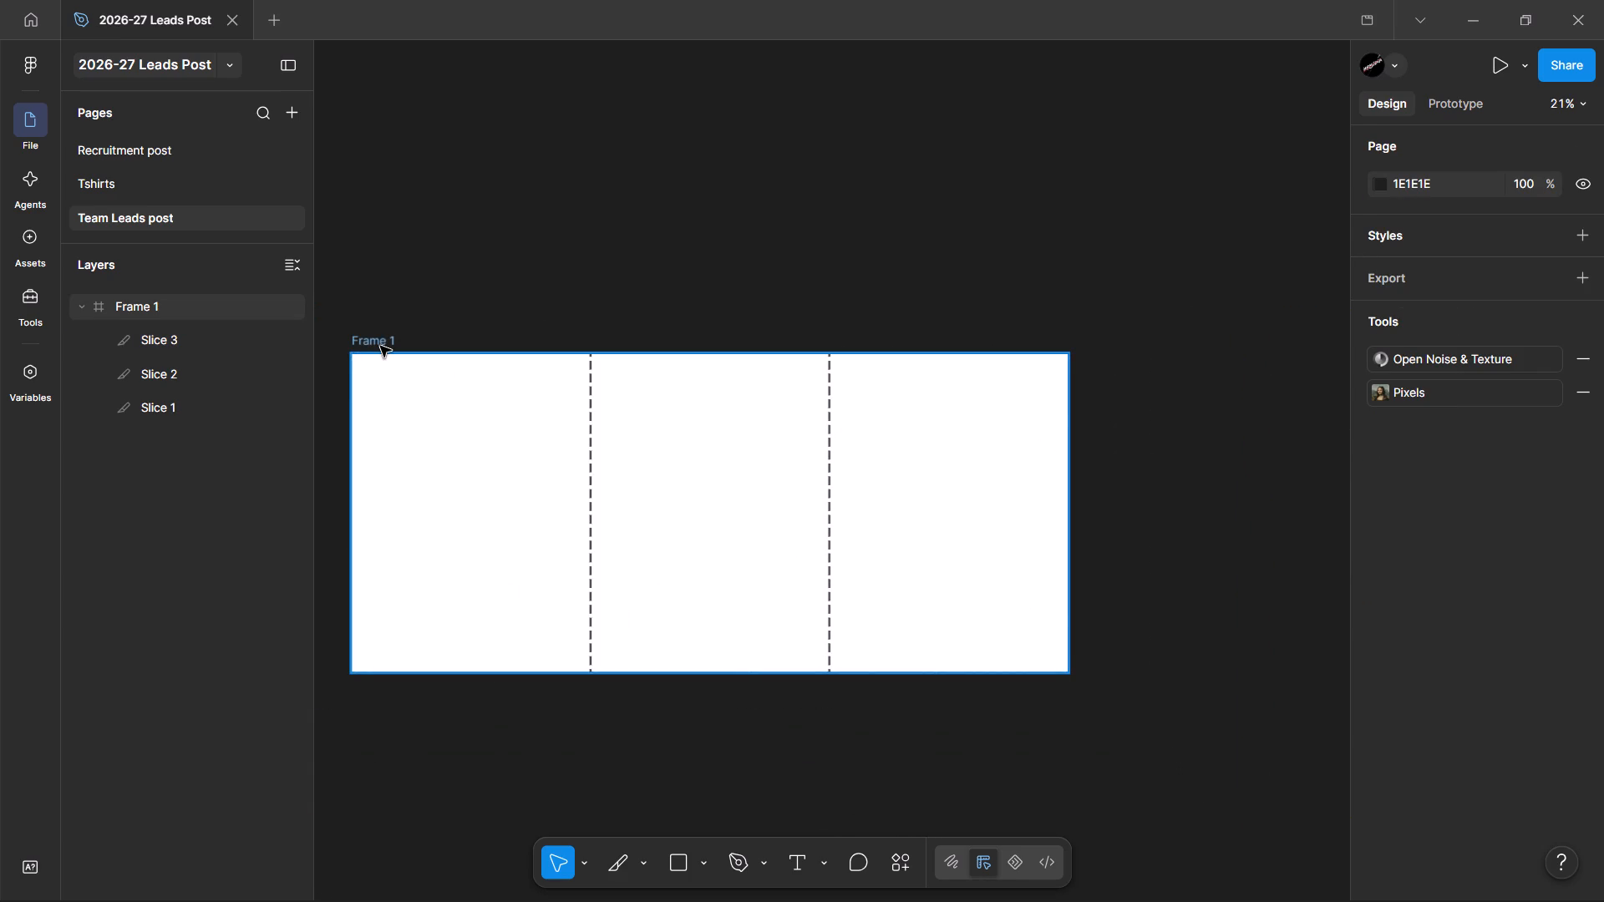
scroll(1487, 679, "down", 1)
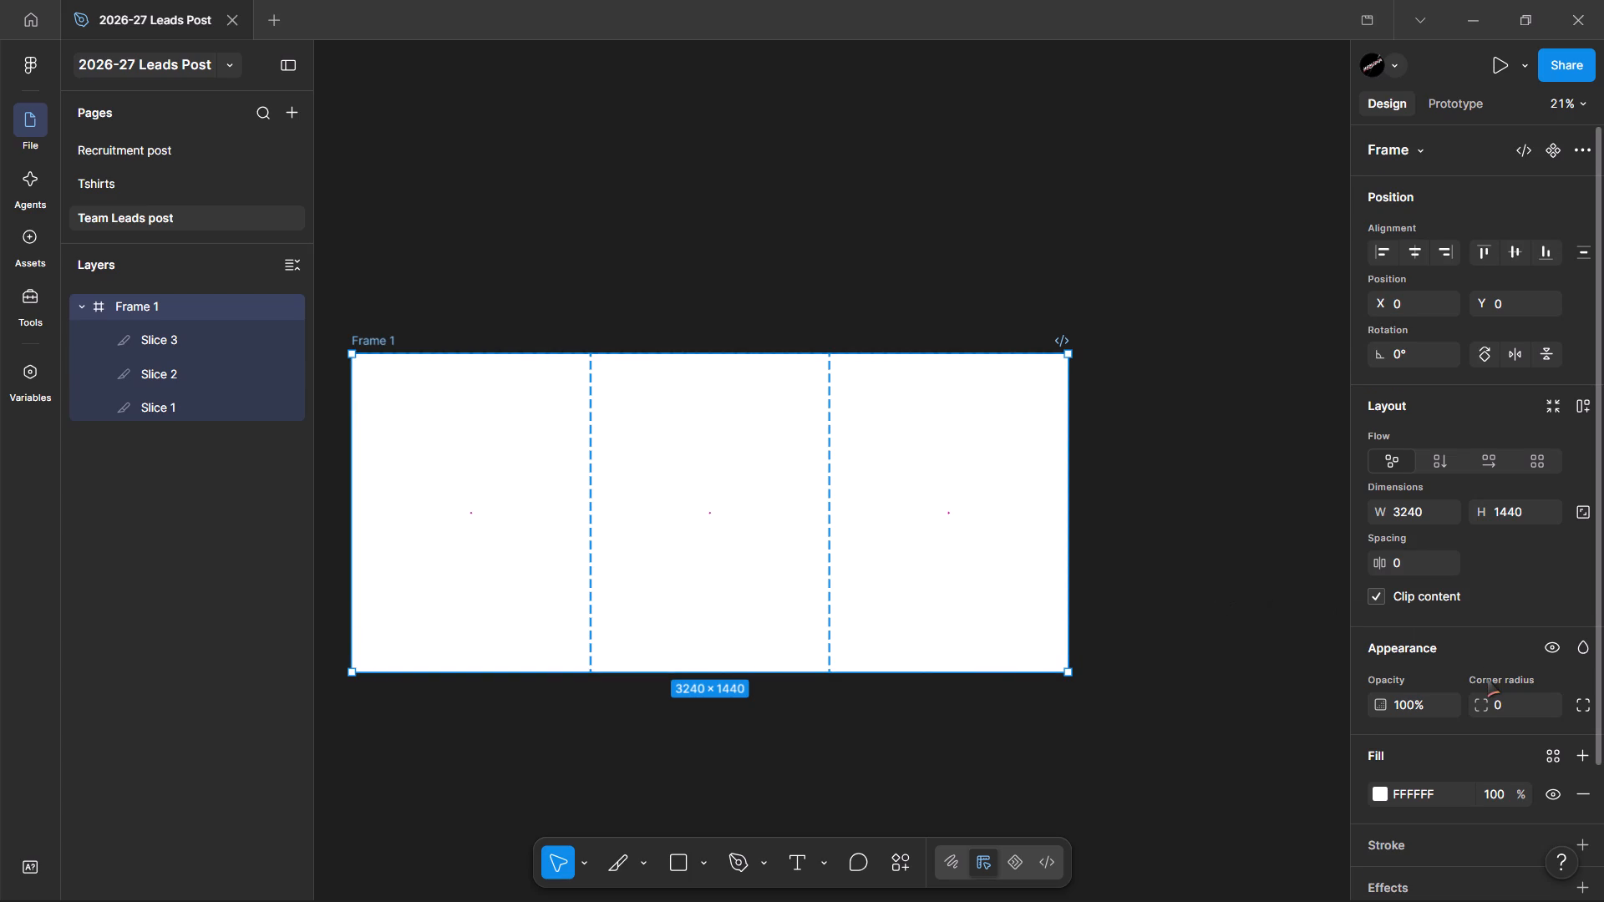
scroll(1487, 679, "down", 1)
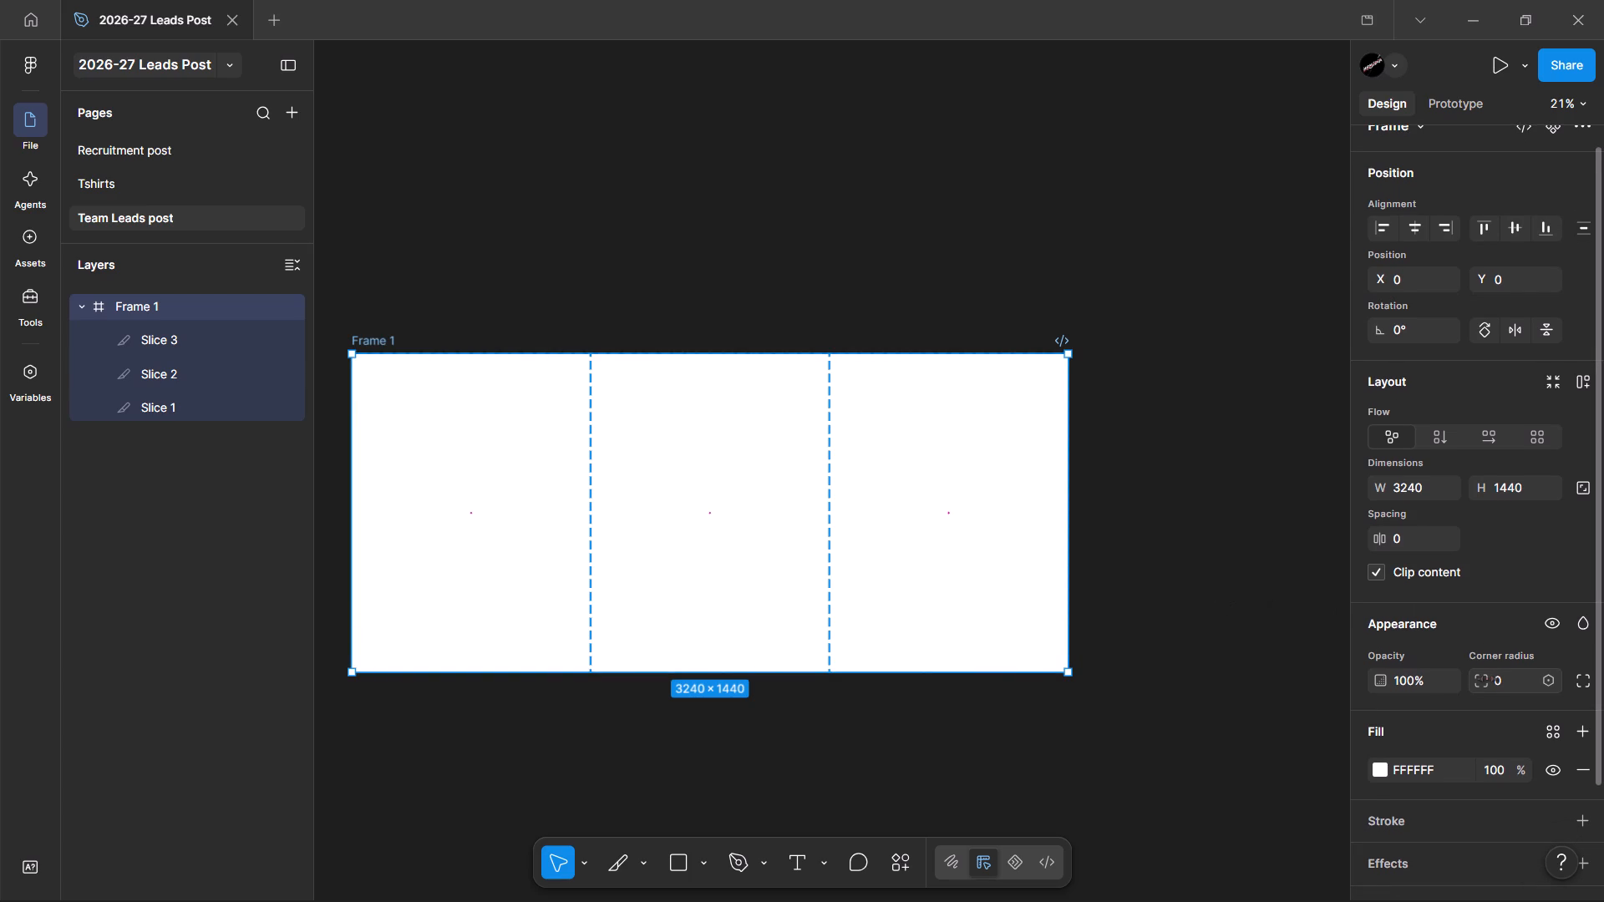
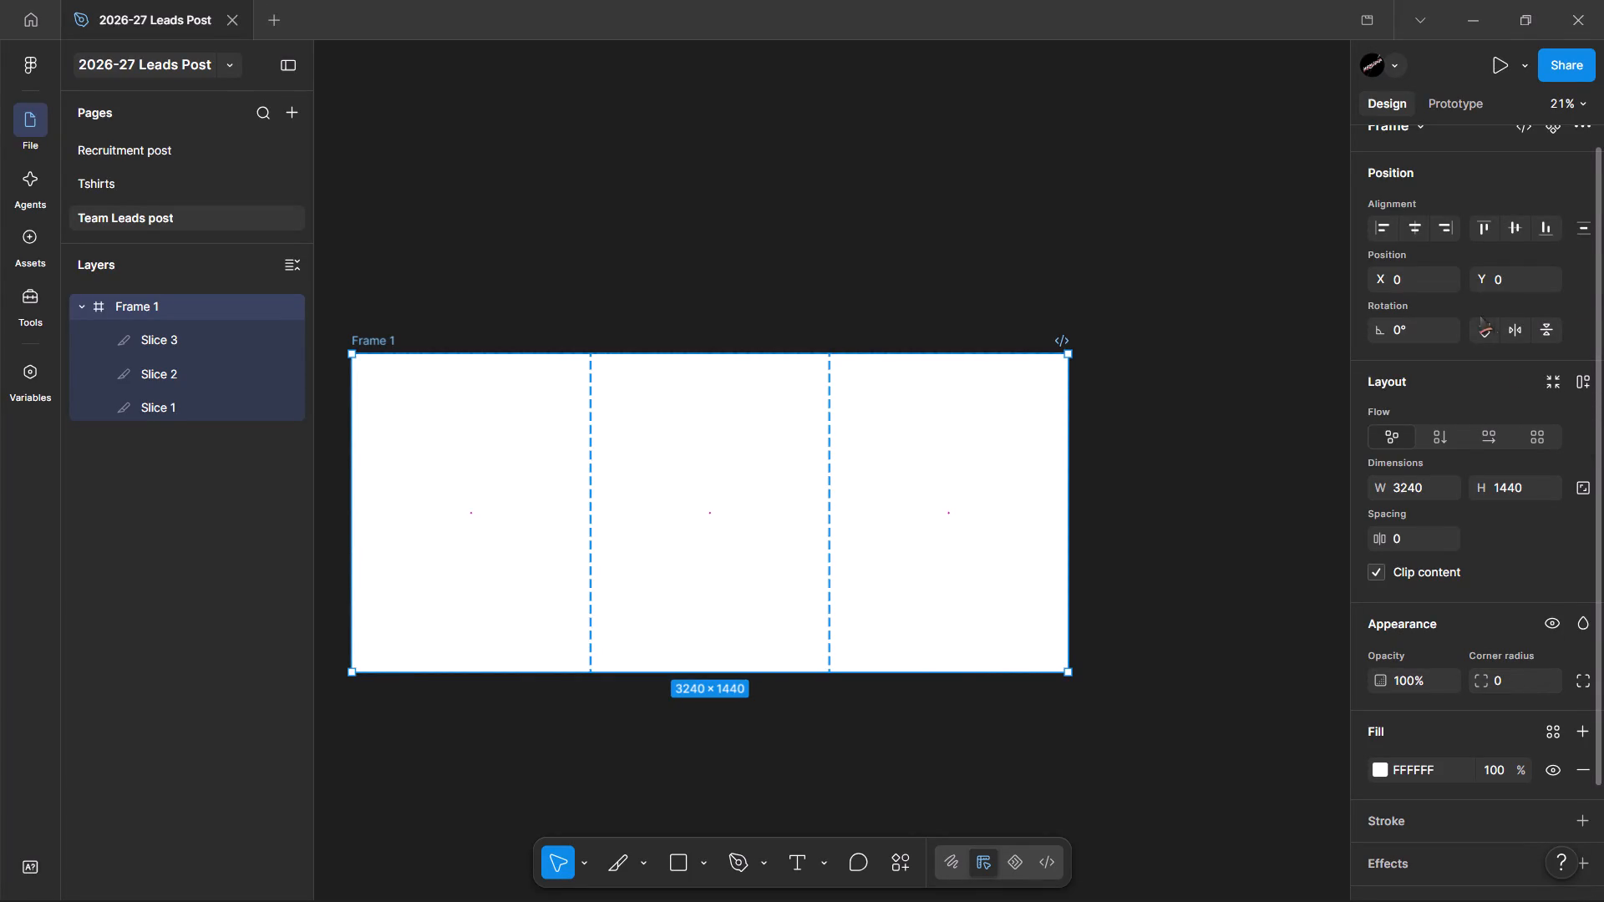
Search the files for a paper texture and open the Patterns page of the 20 Seamless Patterns & Textures file.
left_click(1146, 201)
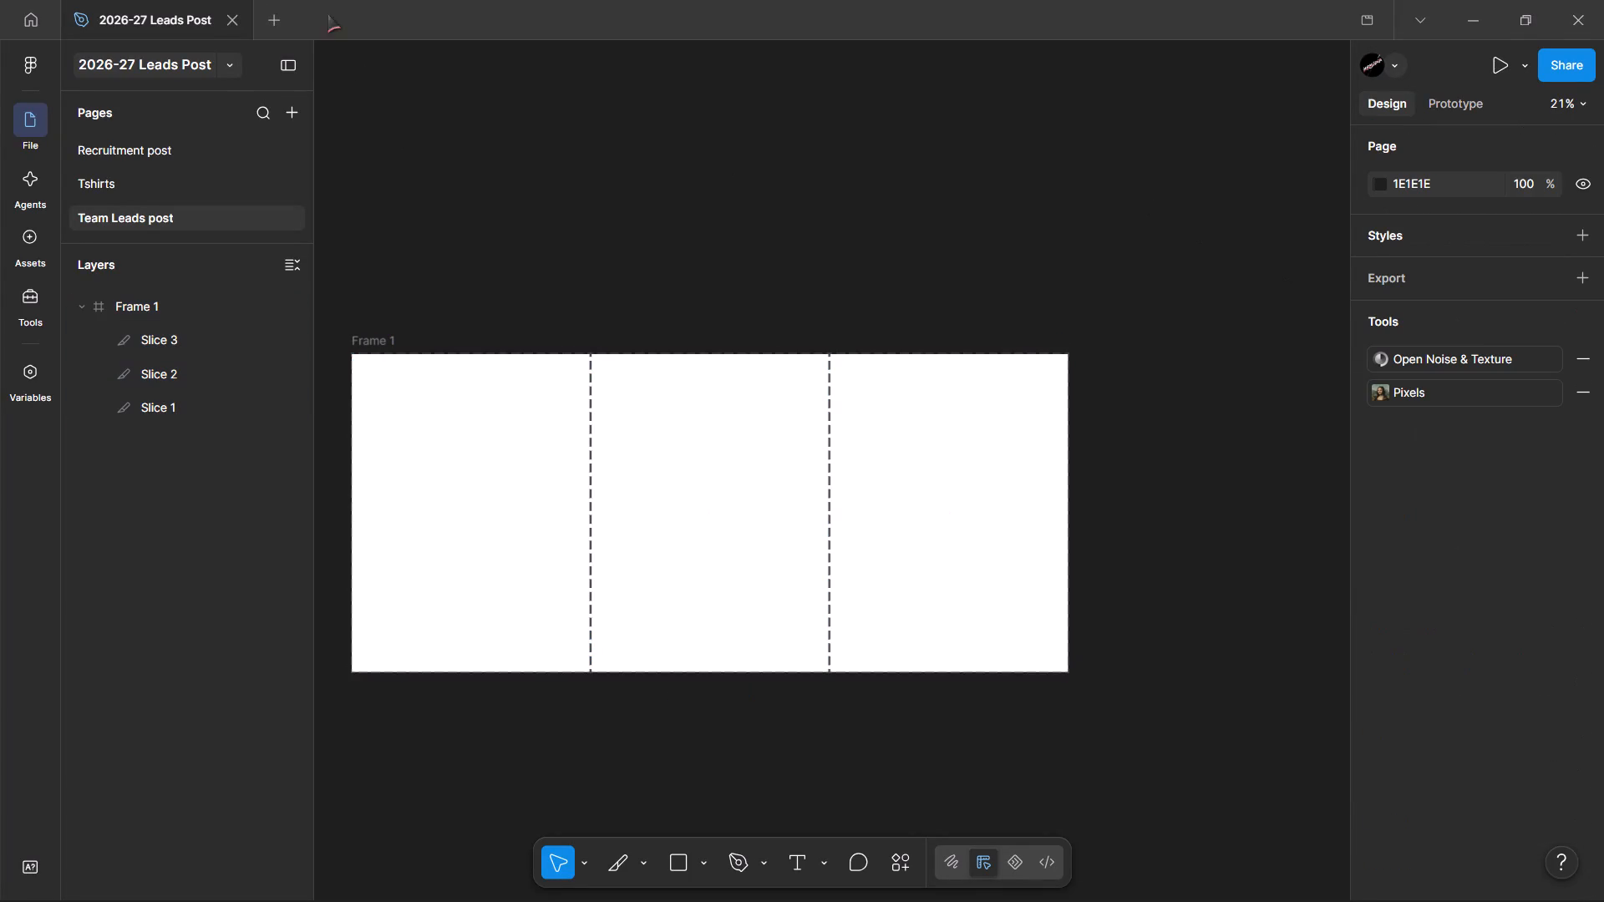
left_click(271, 8)
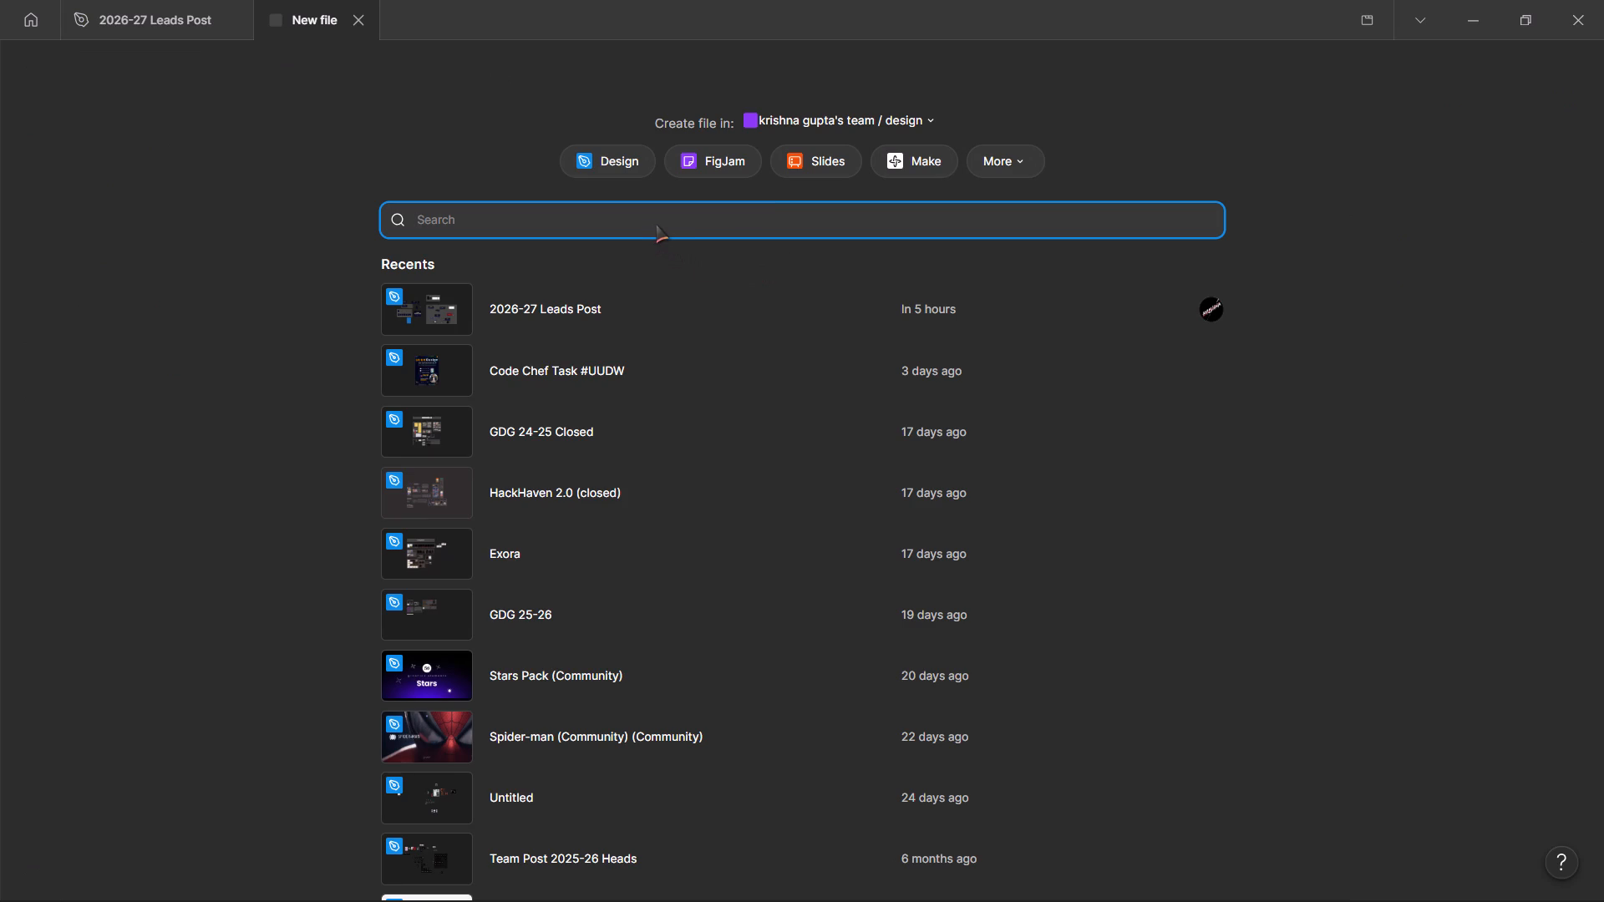
type("paper textire")
key("Return")
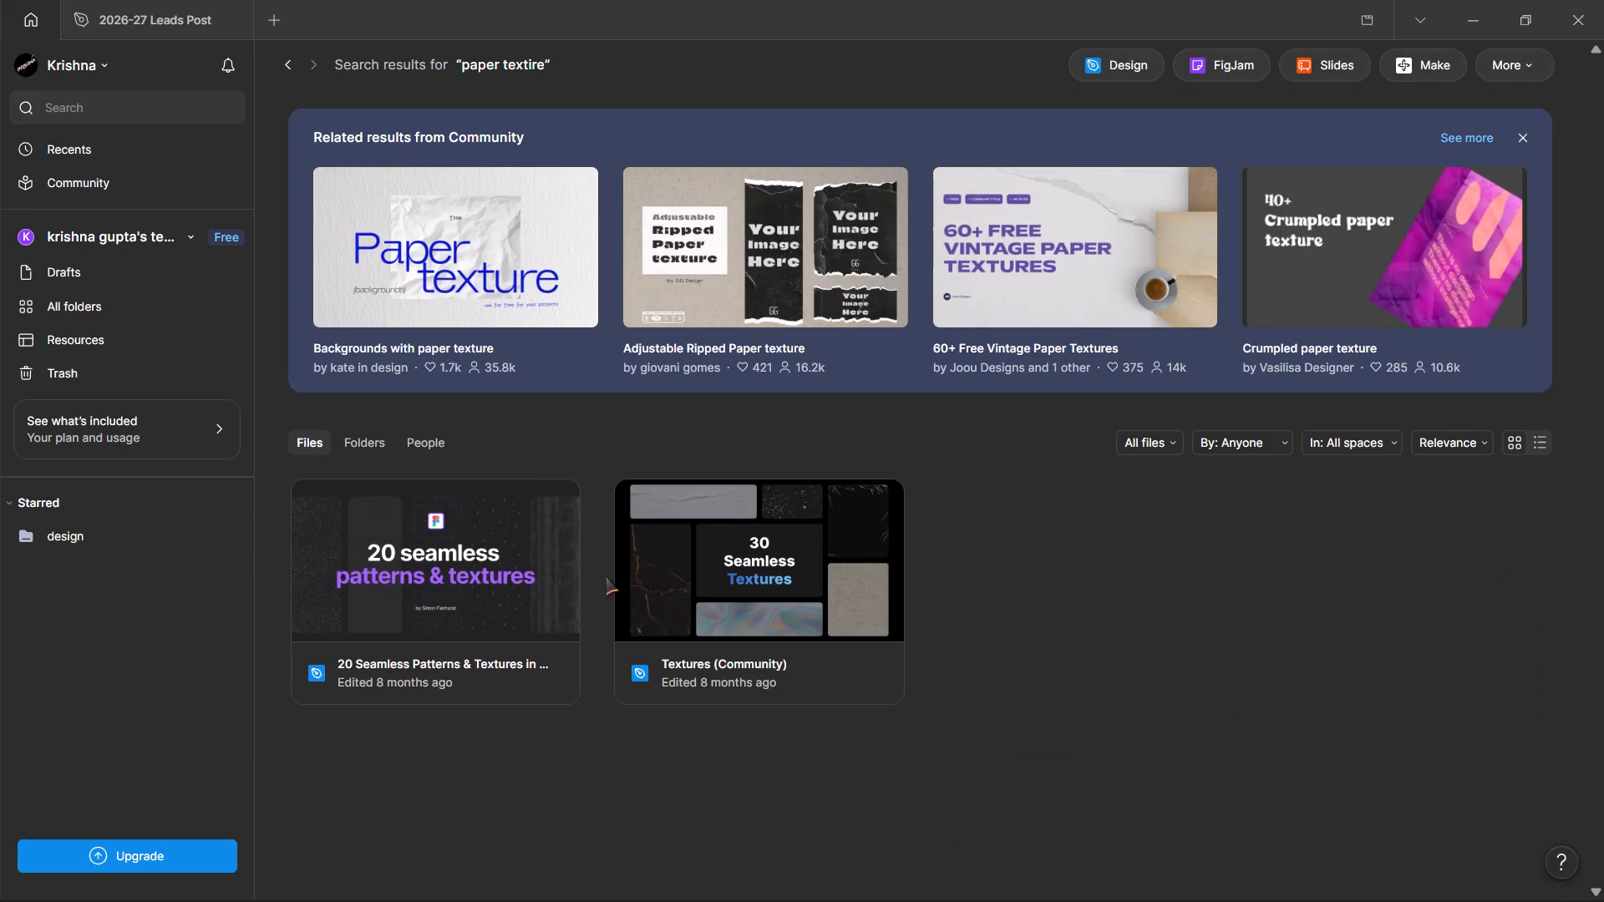
double_click(542, 583)
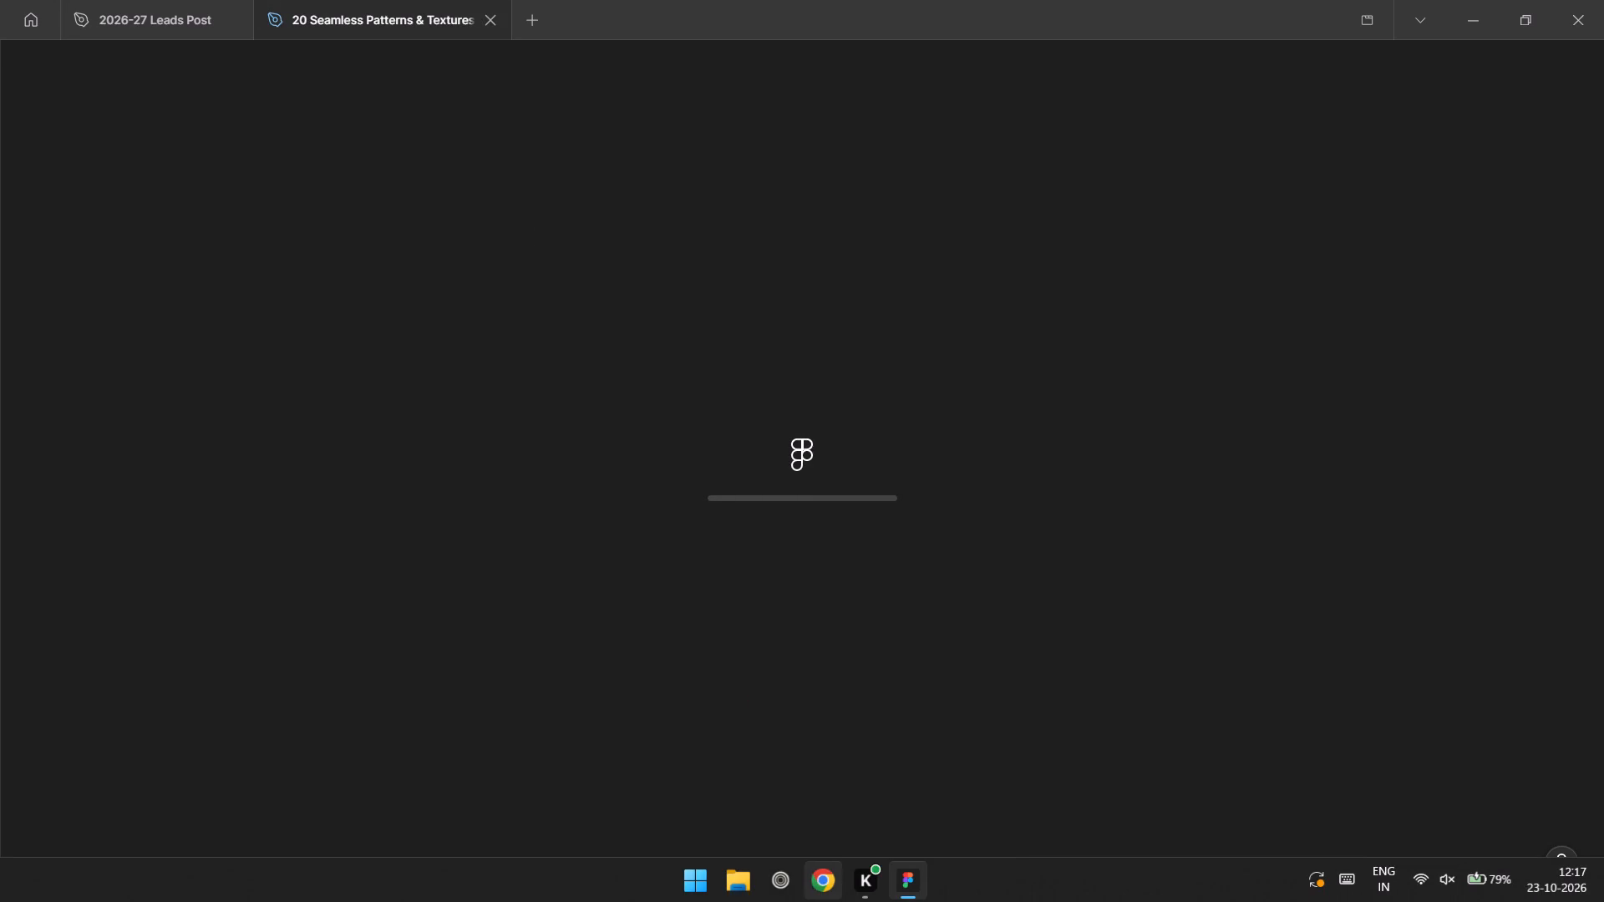
scroll(825, 463, "left", 1)
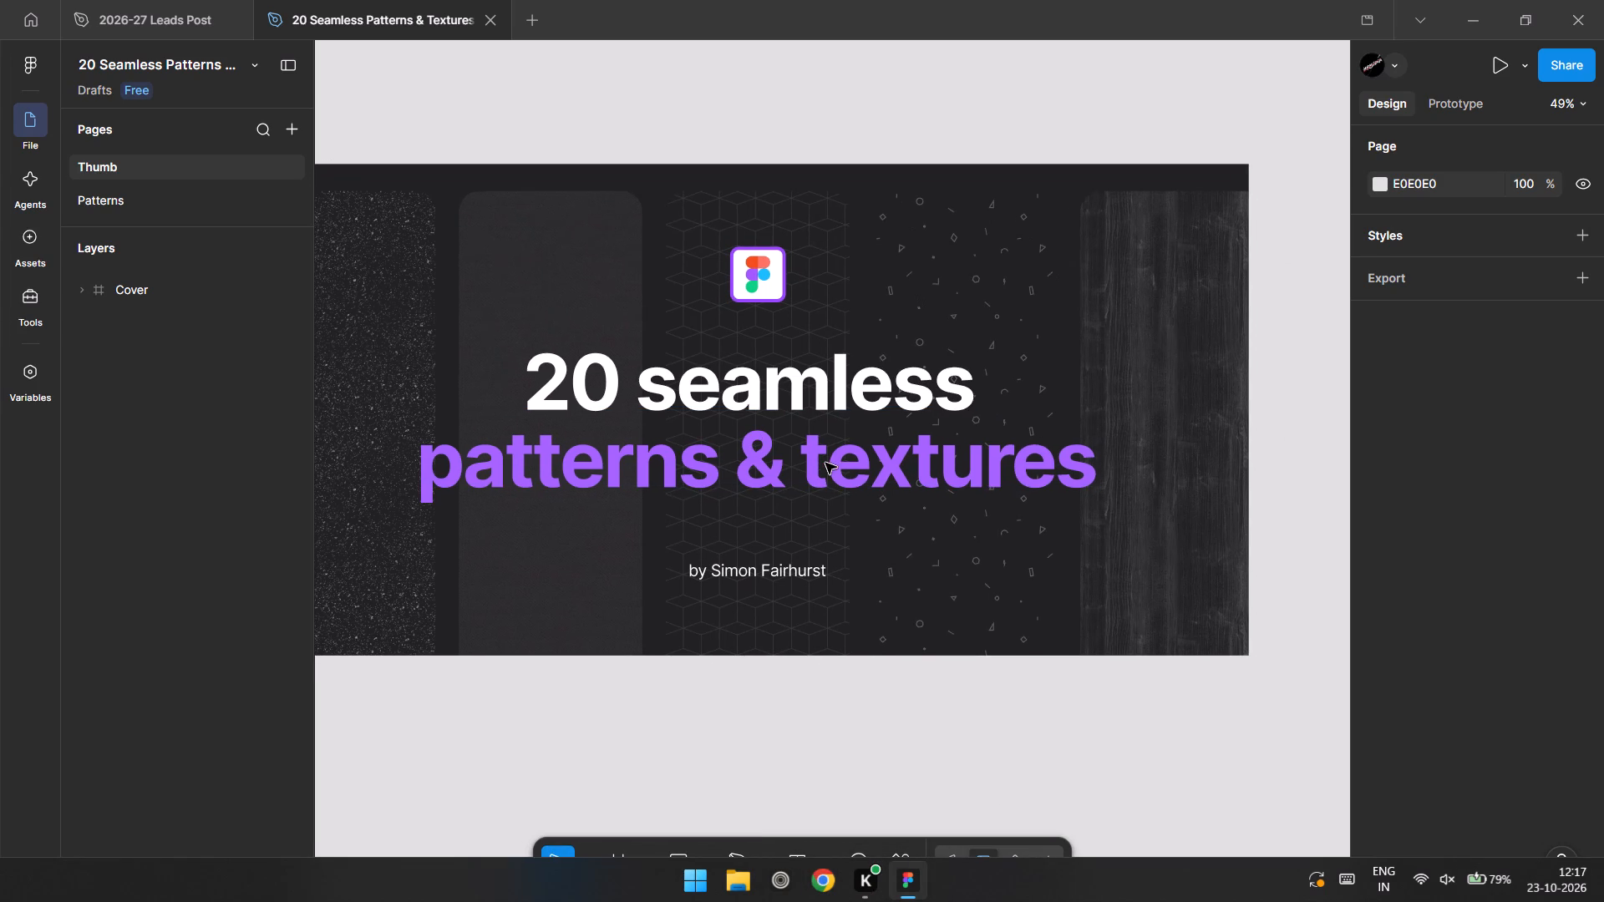
left_click(136, 194)
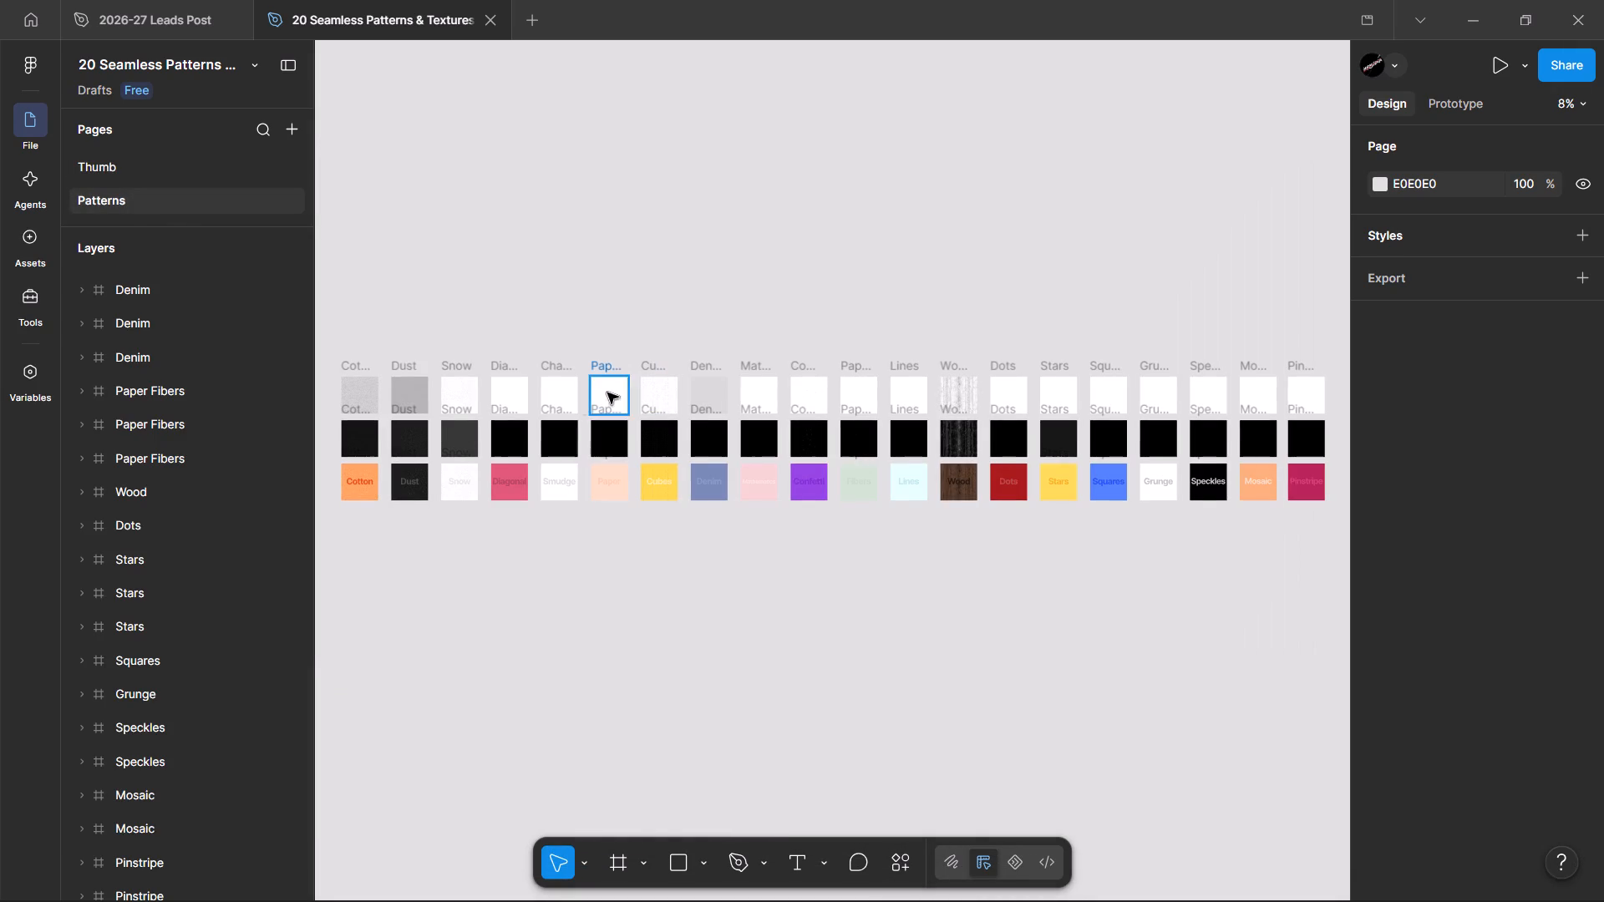
Examine the light texture swatches from Cotton through Cubes for one that suits a paper background.
scroll(418, 395, "up", 4, "ctrl")
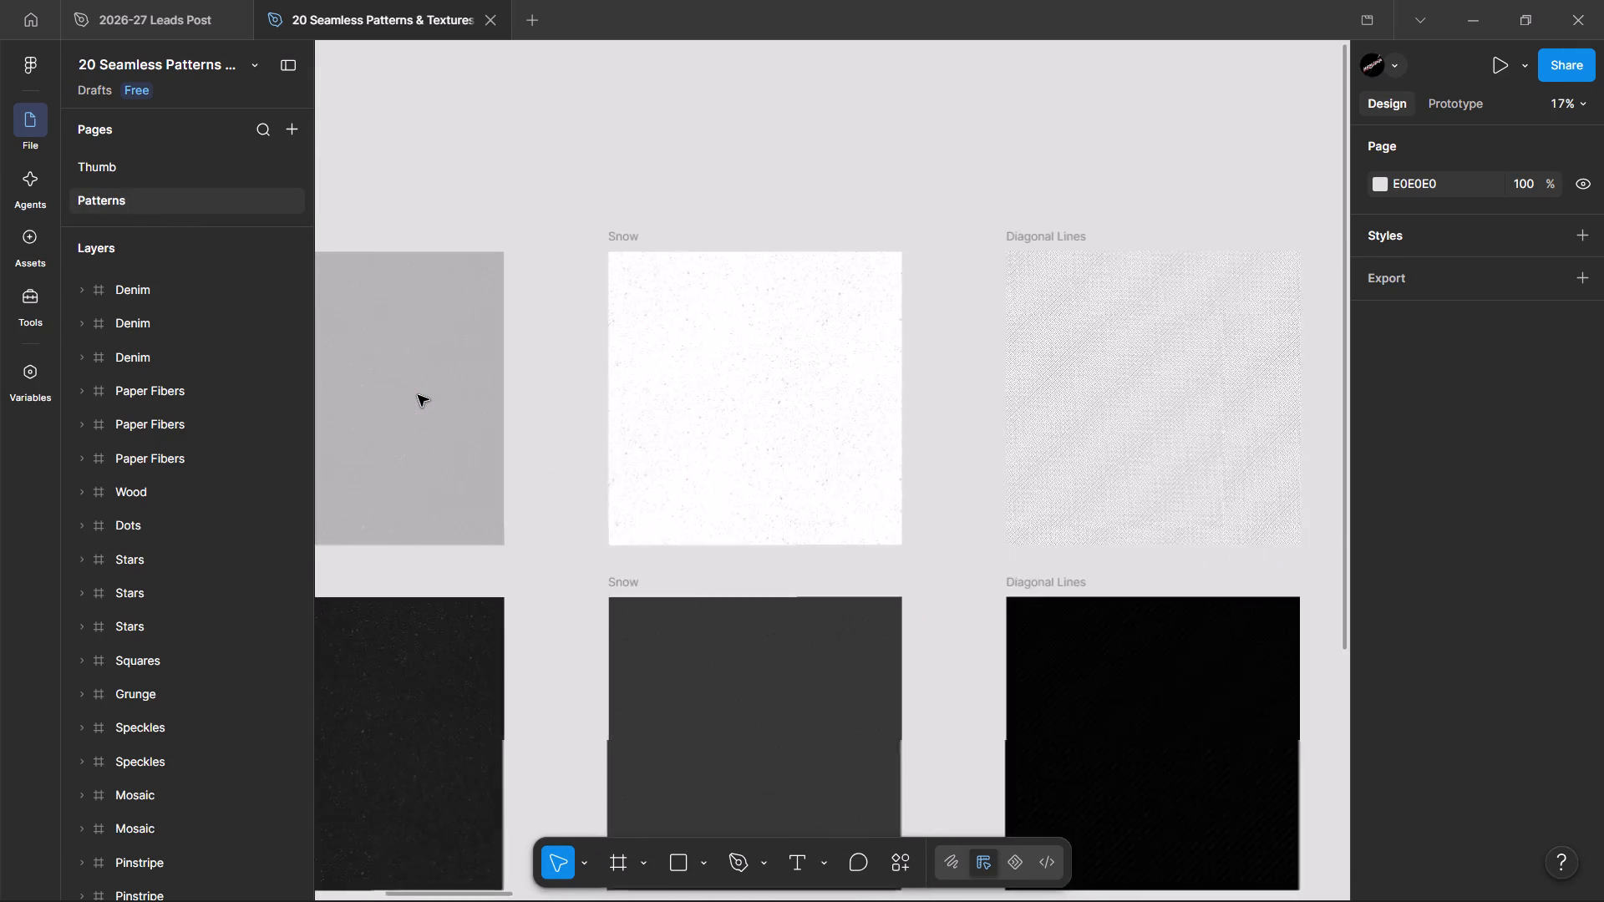
scroll(418, 395, "up", 2, "ctrl")
scroll(418, 395, "right", 4)
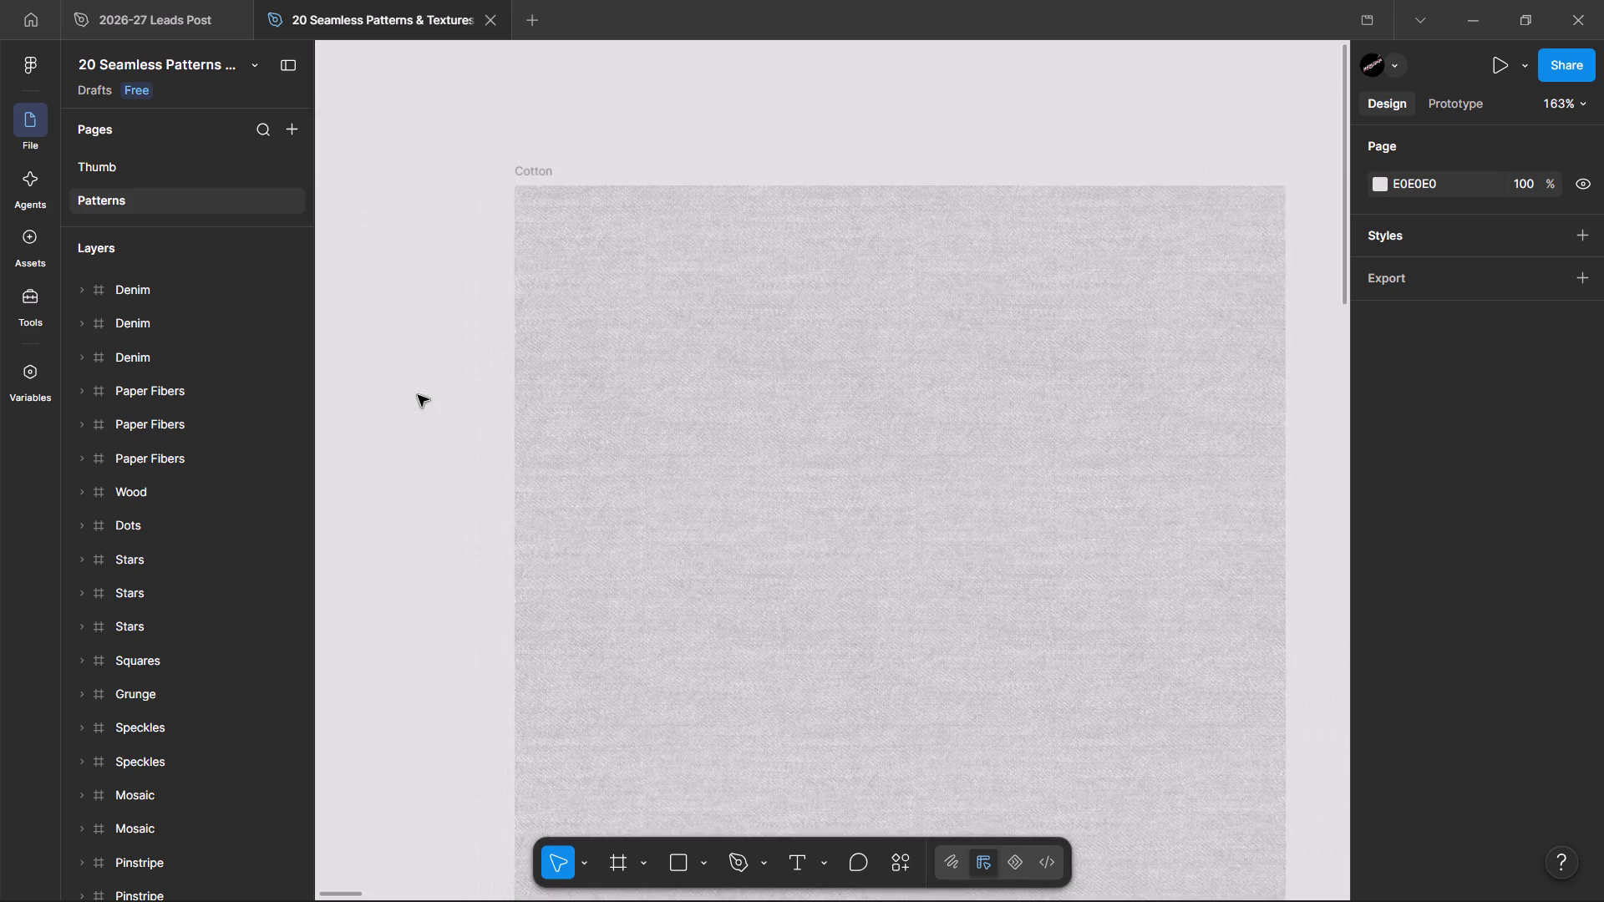
scroll(418, 395, "right", 2)
scroll(718, 427, "down", 1, "ctrl")
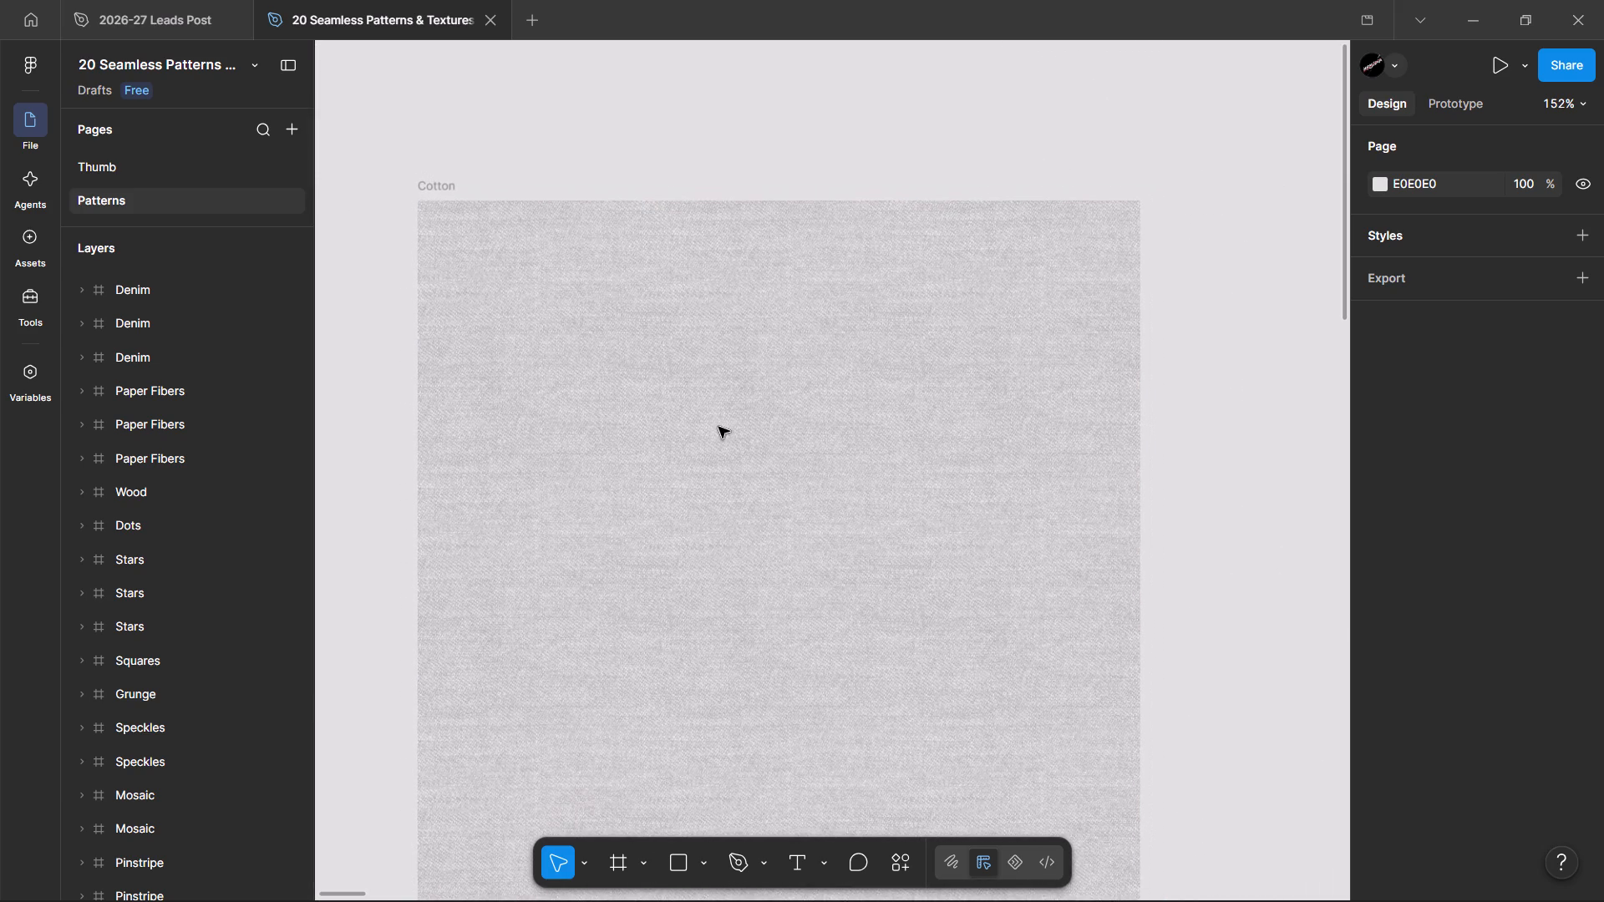
scroll(718, 427, "down", 1, "ctrl")
scroll(718, 427, "left", 4)
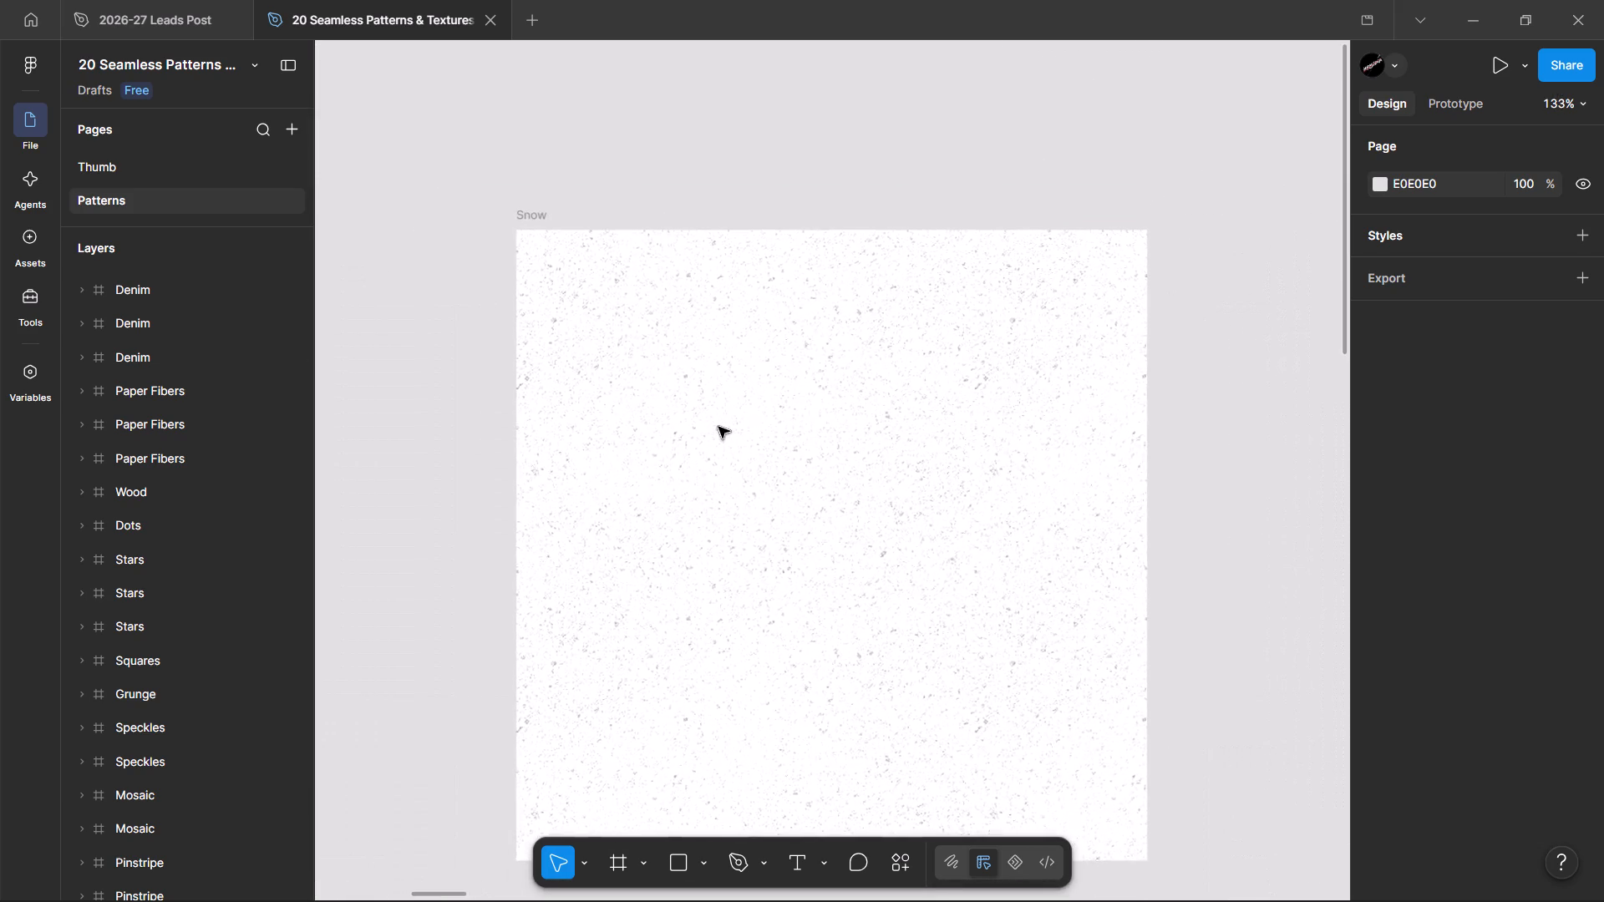
scroll(718, 427, "up", 1)
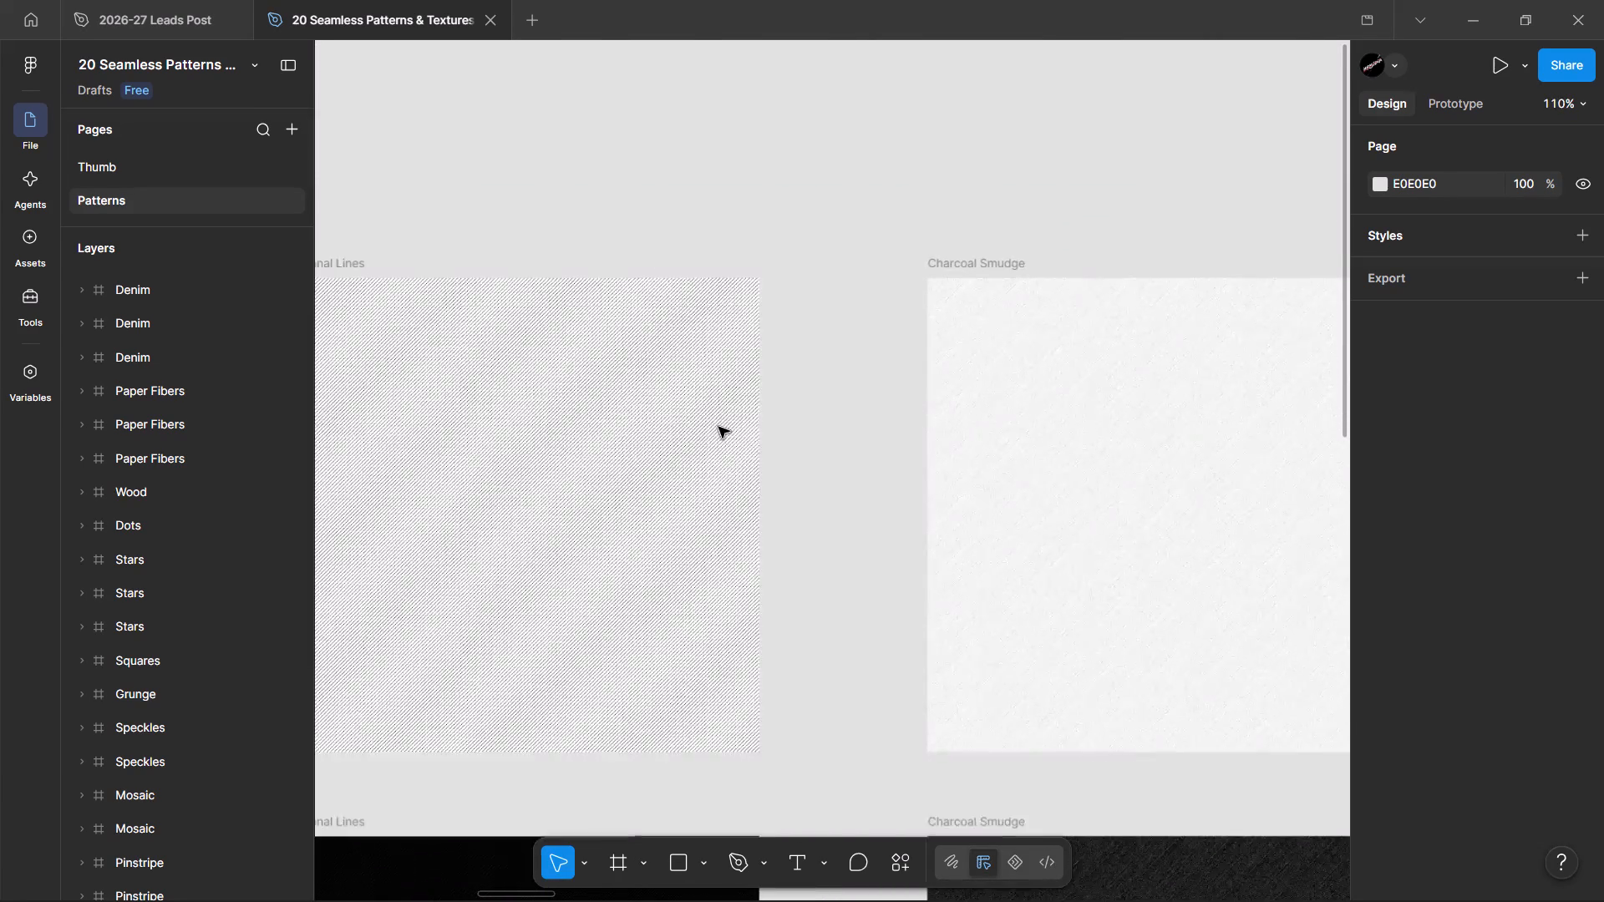
scroll(718, 427, "up", 1)
scroll(718, 427, "left", 1)
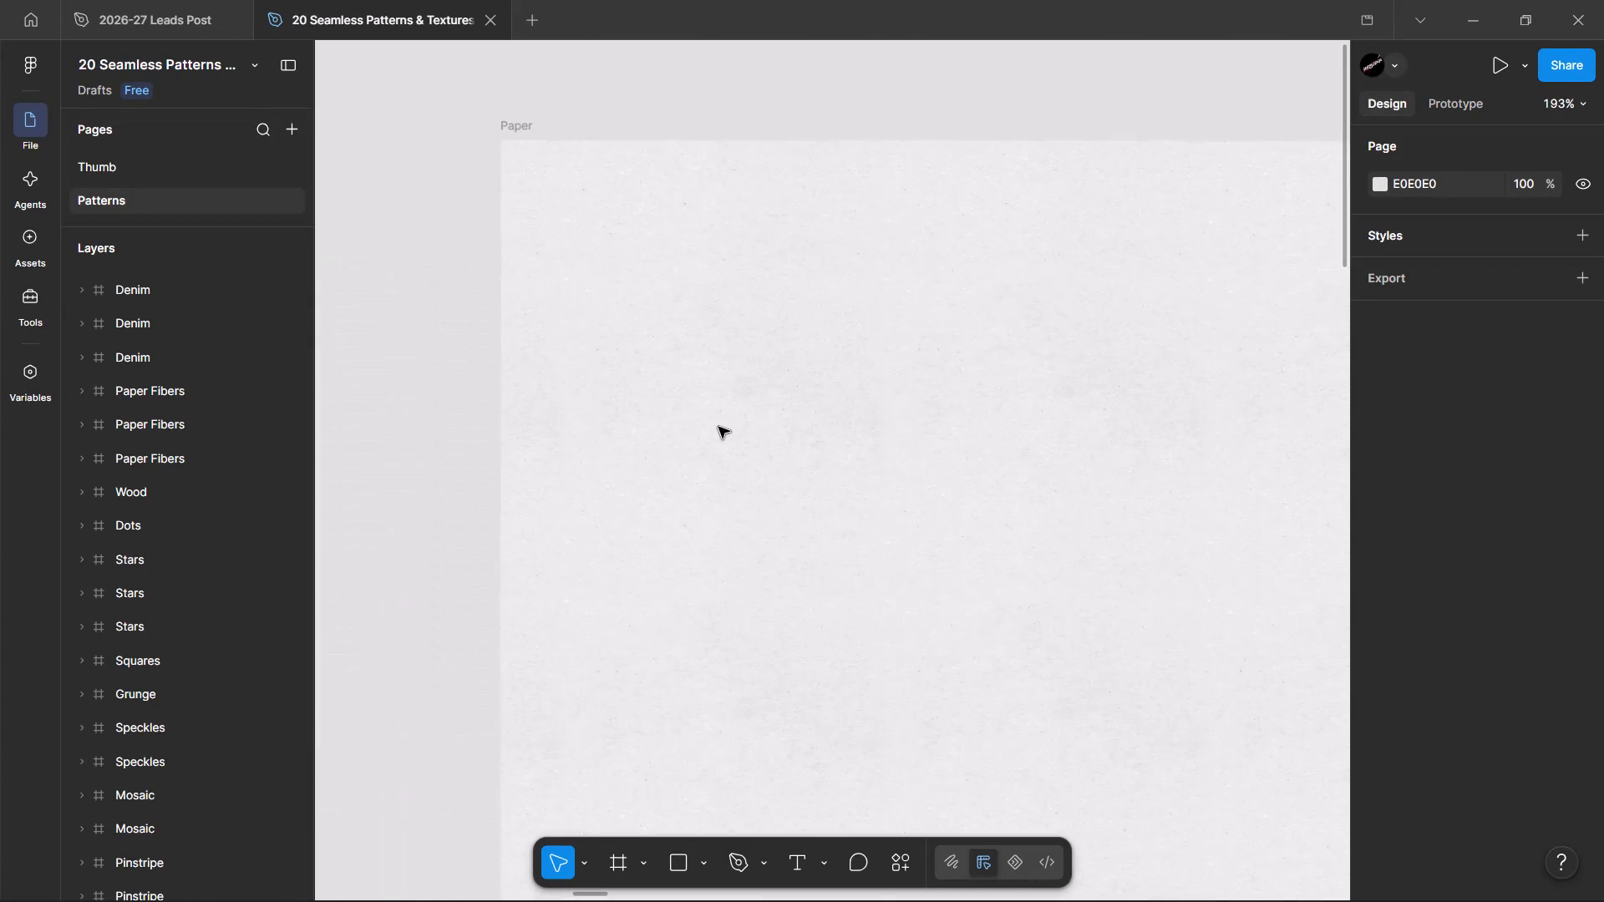
scroll(874, 416, "left", 3)
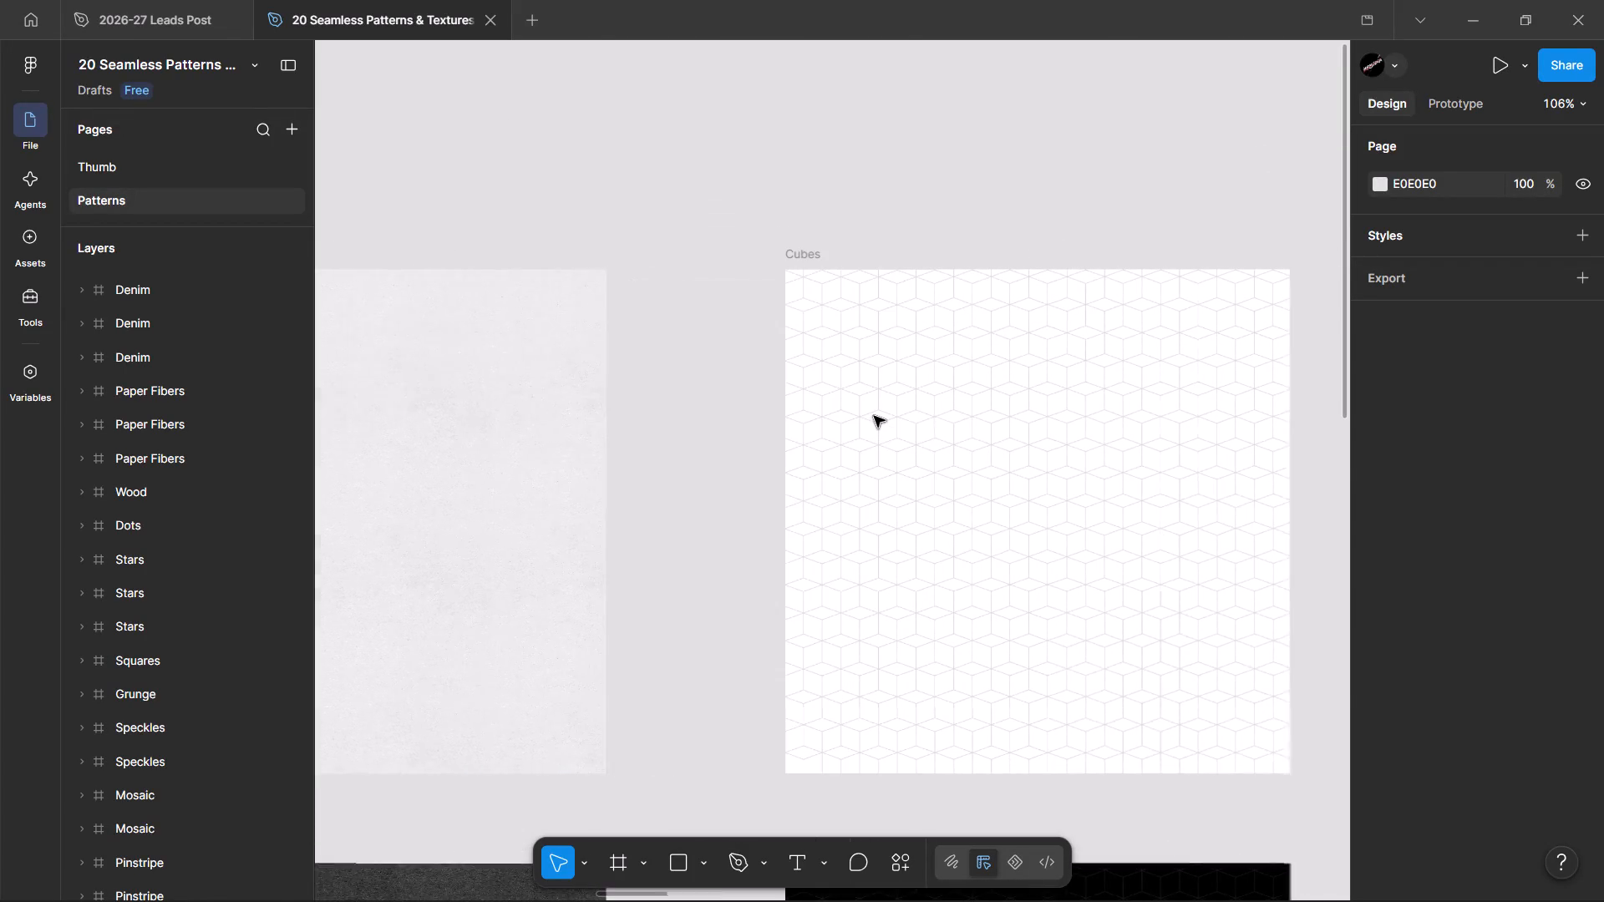
scroll(874, 416, "right", 3)
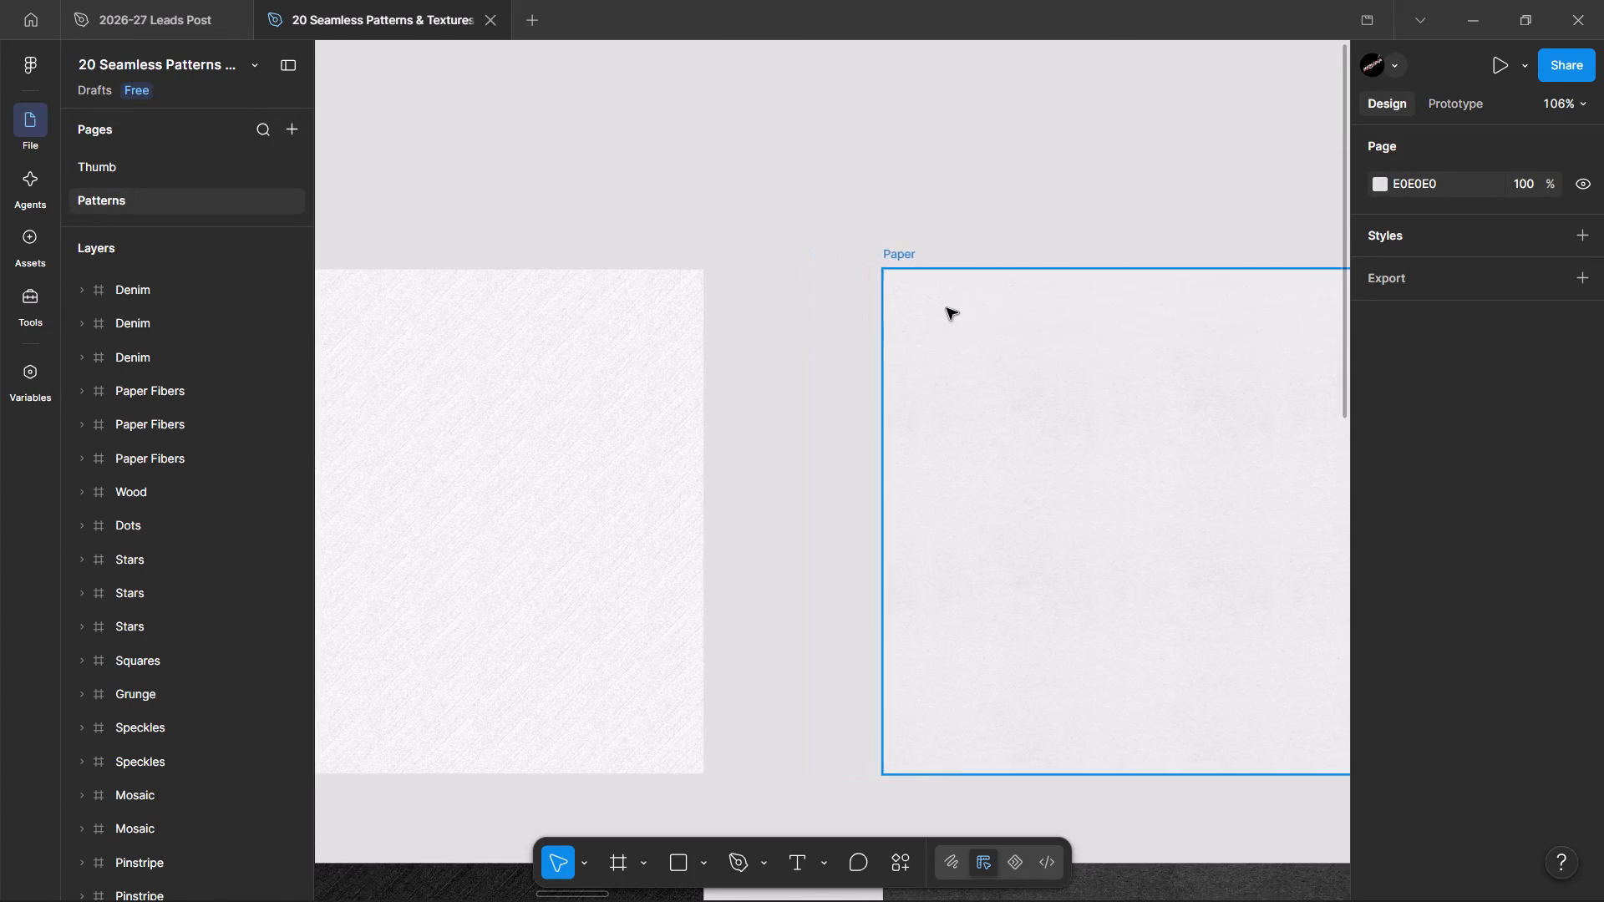
Copy the image inside the light Paper swatch and paste it into Frame 1 on the Team Leads post page.
left_click(944, 308)
left_click(979, 295)
key("ctrl+c")
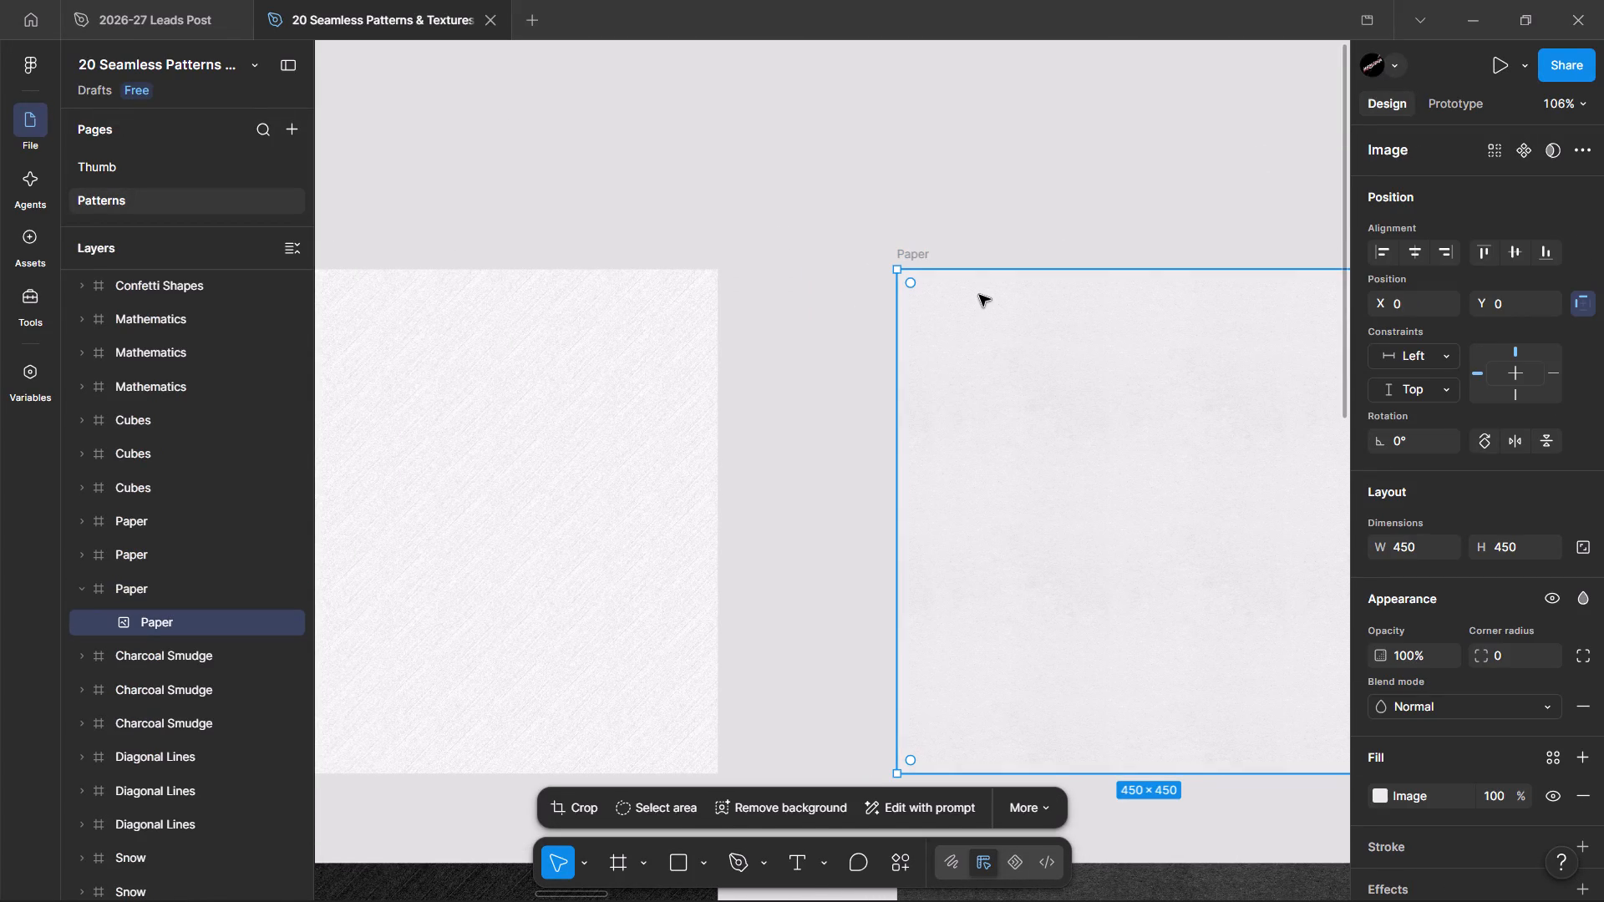
key("ctrl+c")
left_click(70, 0)
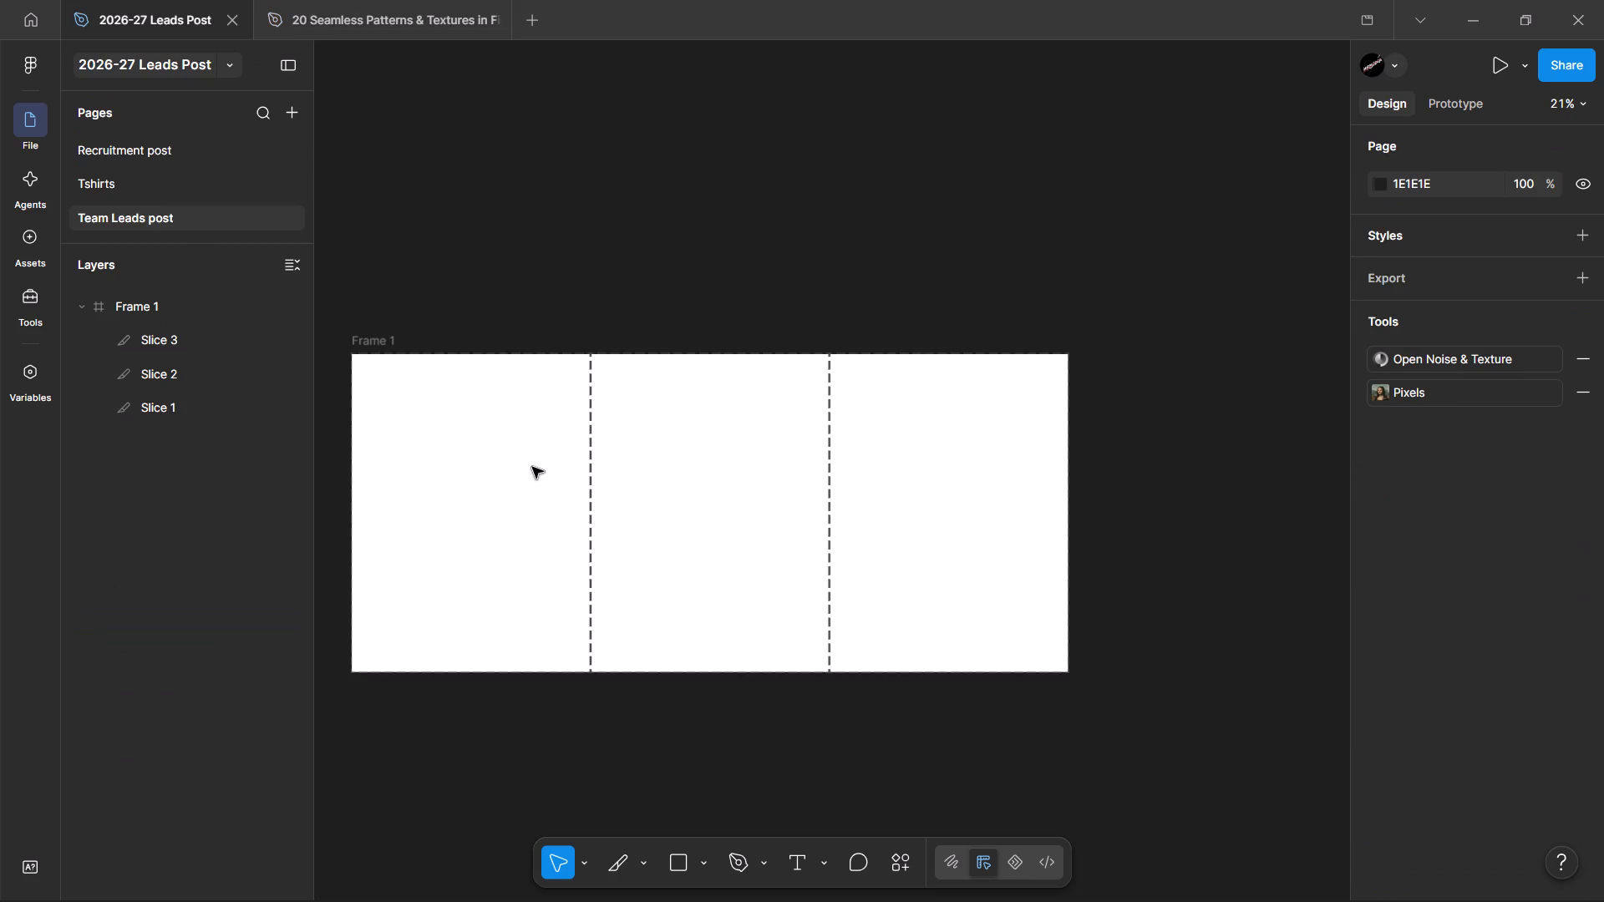
key("ctrl+v")
Place the Paper image at the frame's origin, X 0 and Y 0, and enlarge it to cover the whole frame.
left_click_drag(825, 486, 810, 484)
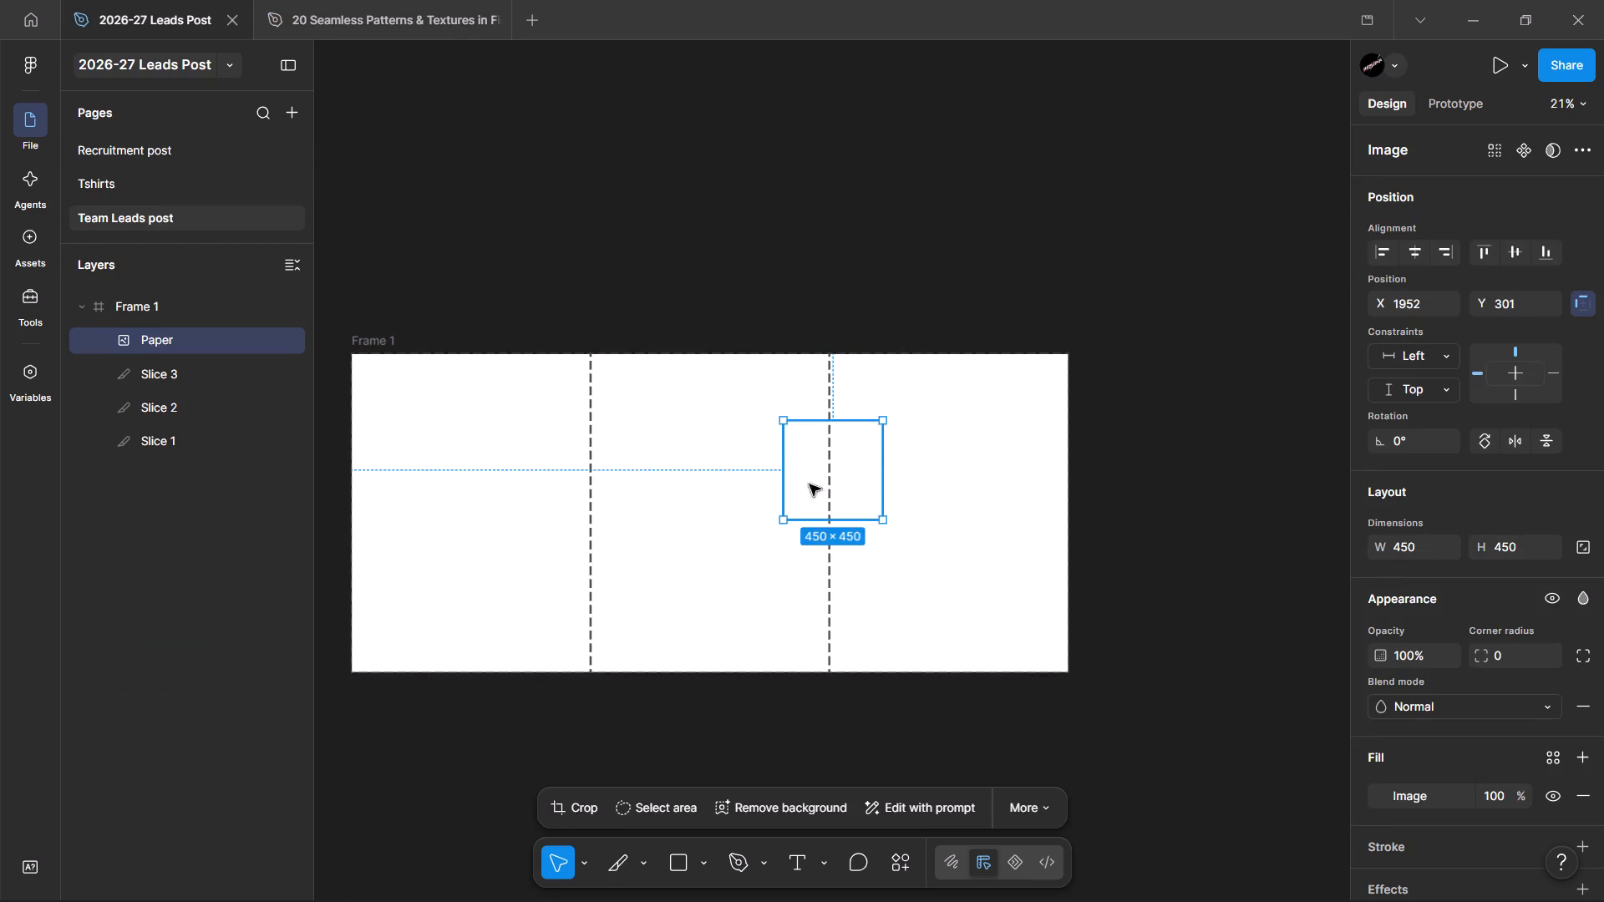
left_click_drag(810, 484, 398, 415)
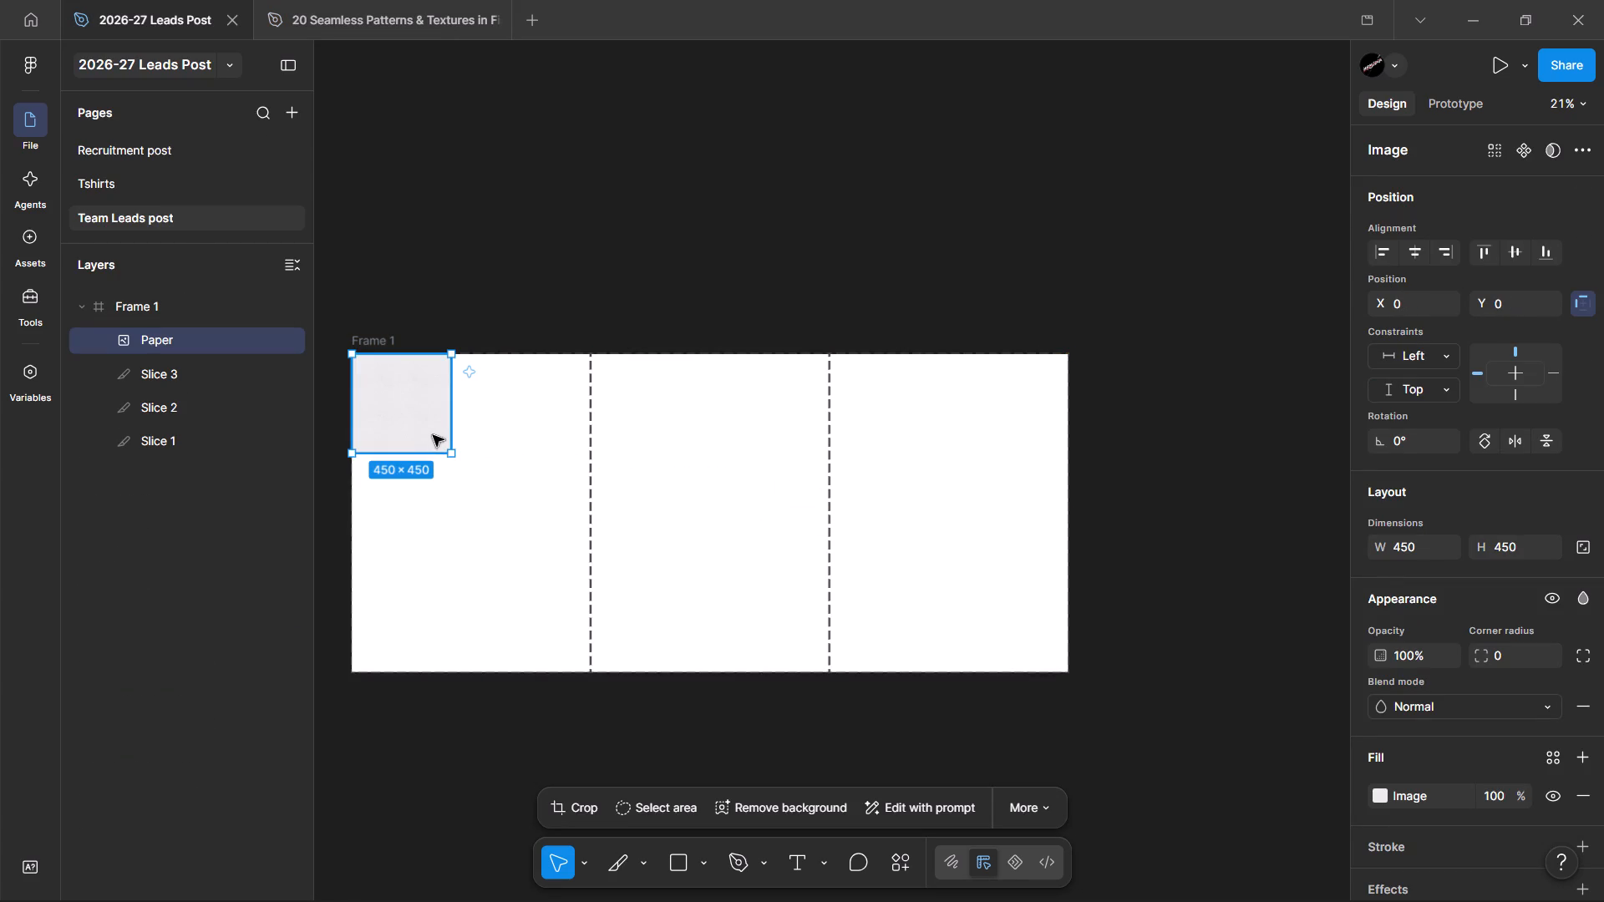
left_click_drag(449, 455, 855, 632)
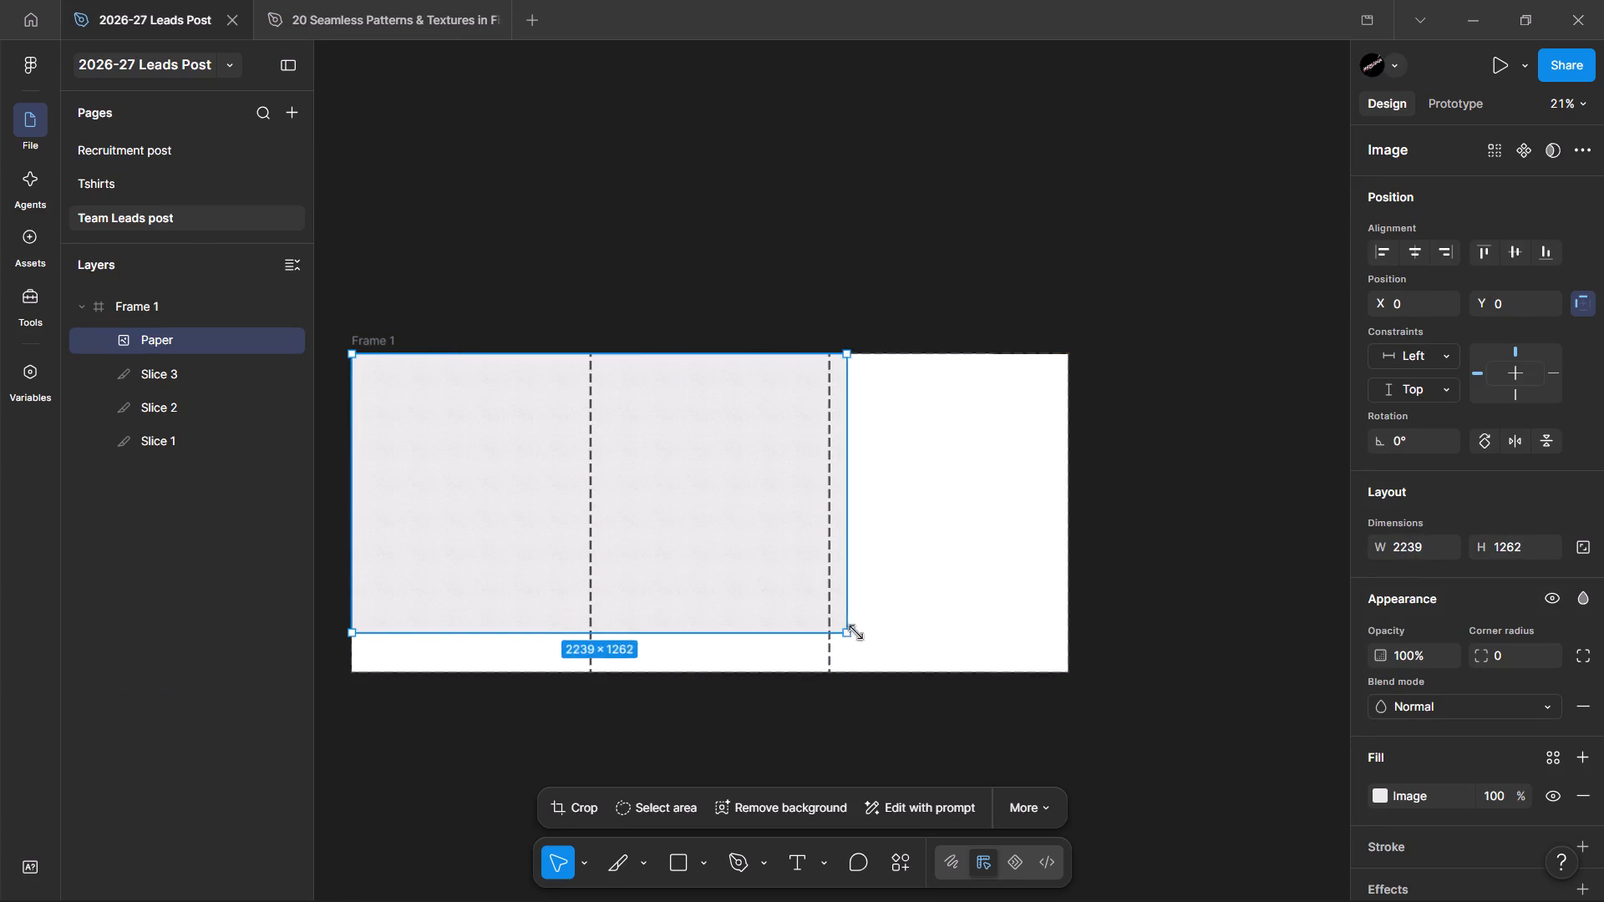
left_click_drag(855, 632, 1064, 671)
left_click(1221, 602)
Inspect the paper texture in the frame both close up and as a whole.
scroll(336, 460, "right", 1)
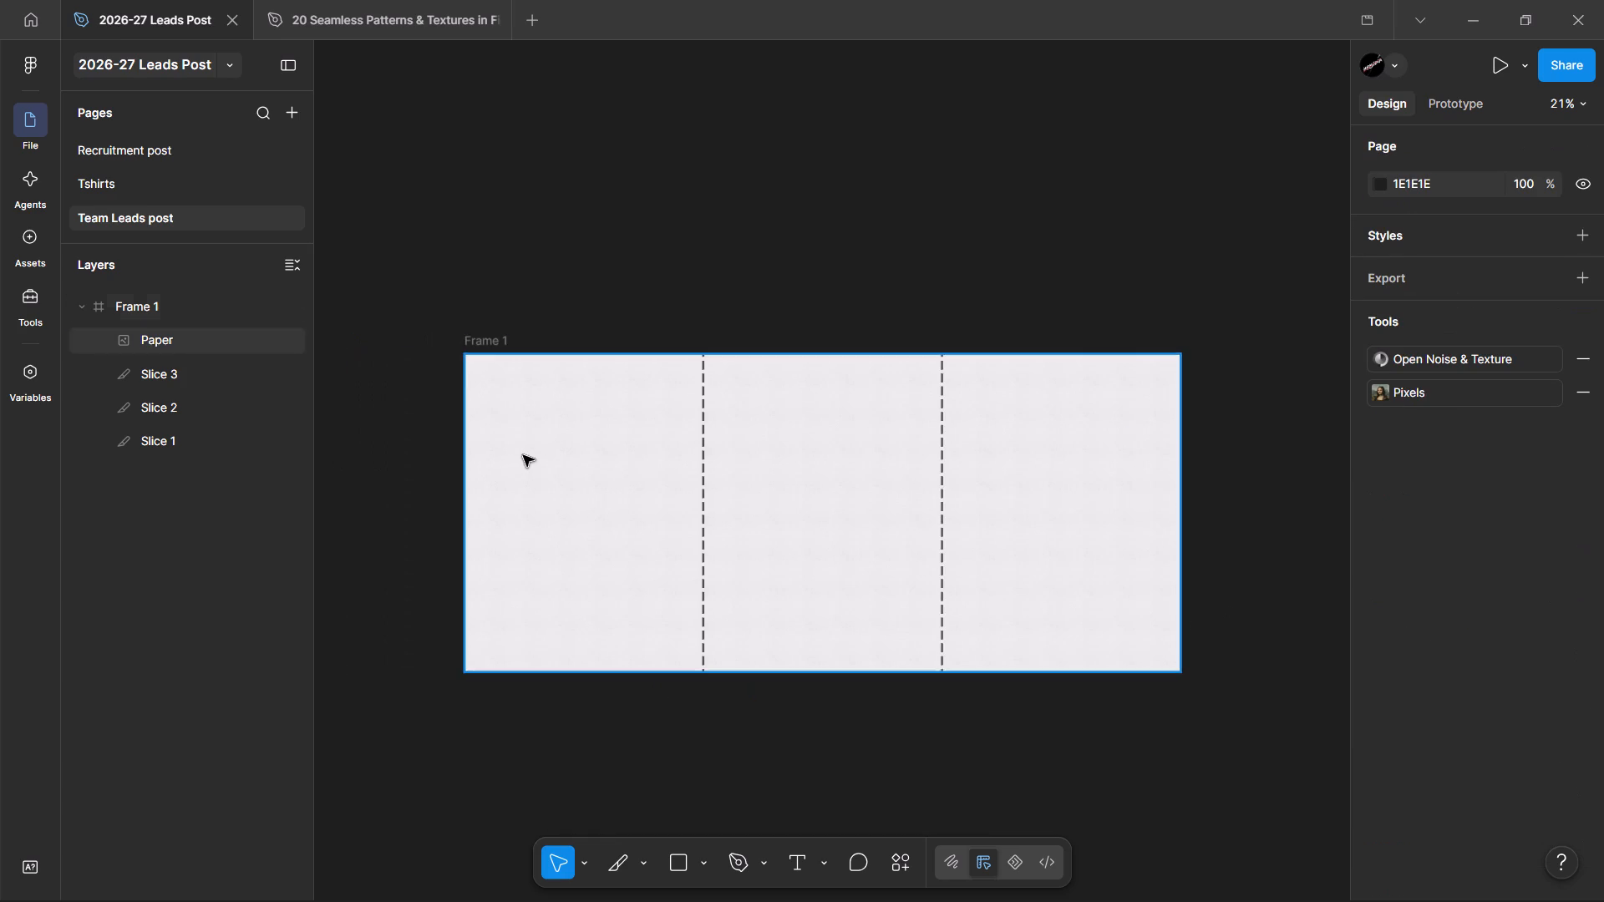
scroll(523, 455, "up", 6, "ctrl")
scroll(523, 455, "down", 1, "ctrl")
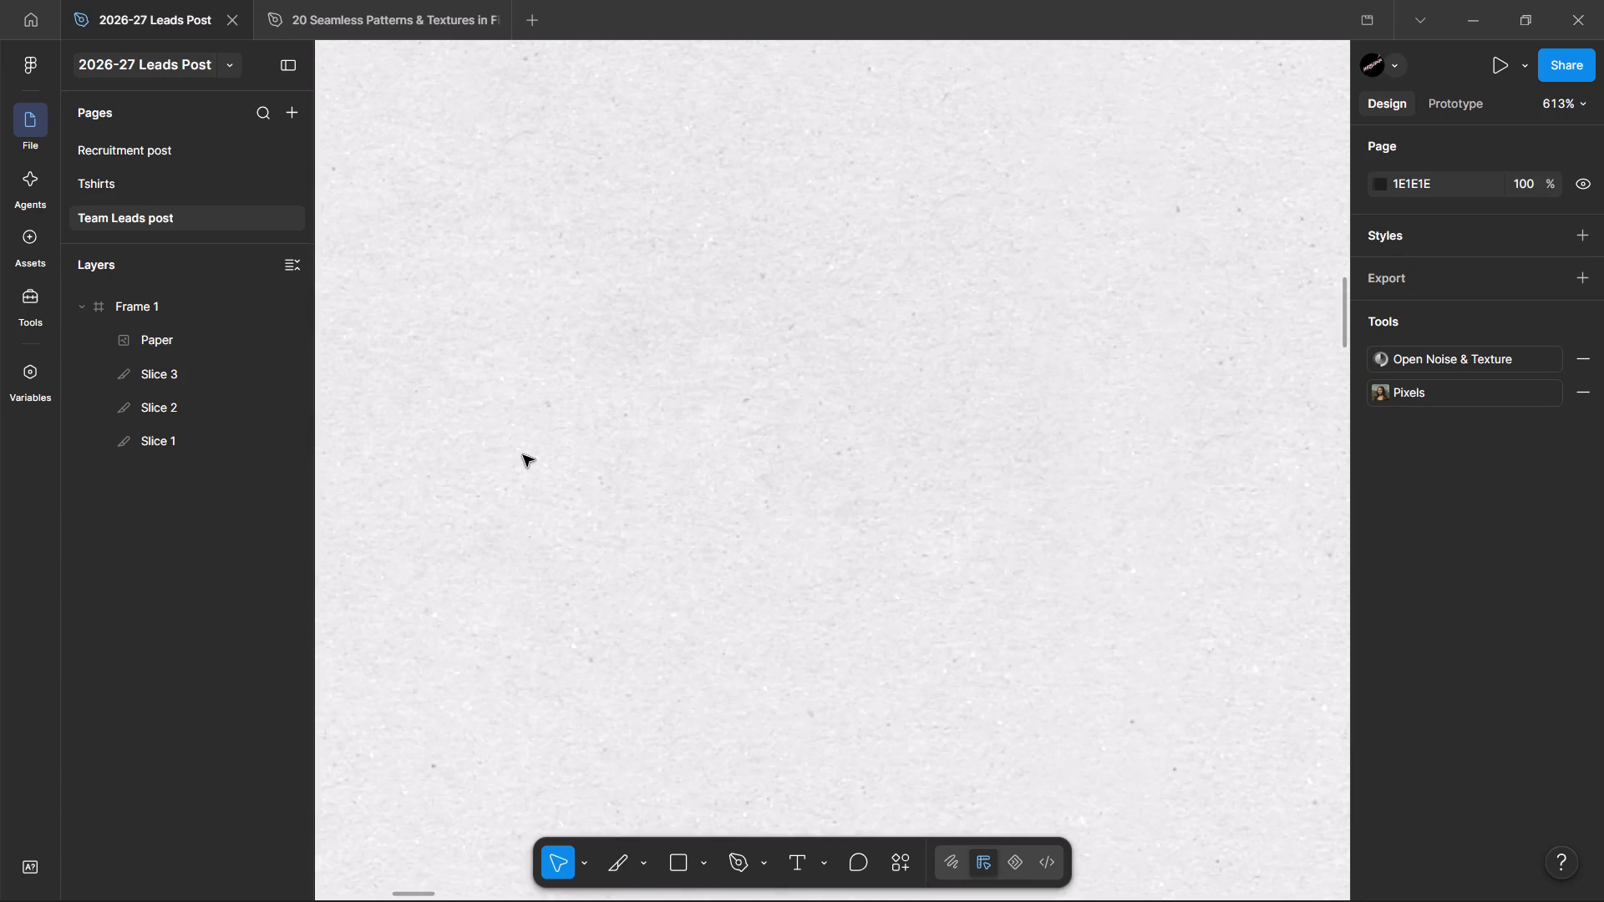
scroll(523, 455, "down", 2, "ctrl")
scroll(523, 455, "up", 4, "ctrl")
scroll(523, 455, "down", 1, "ctrl")
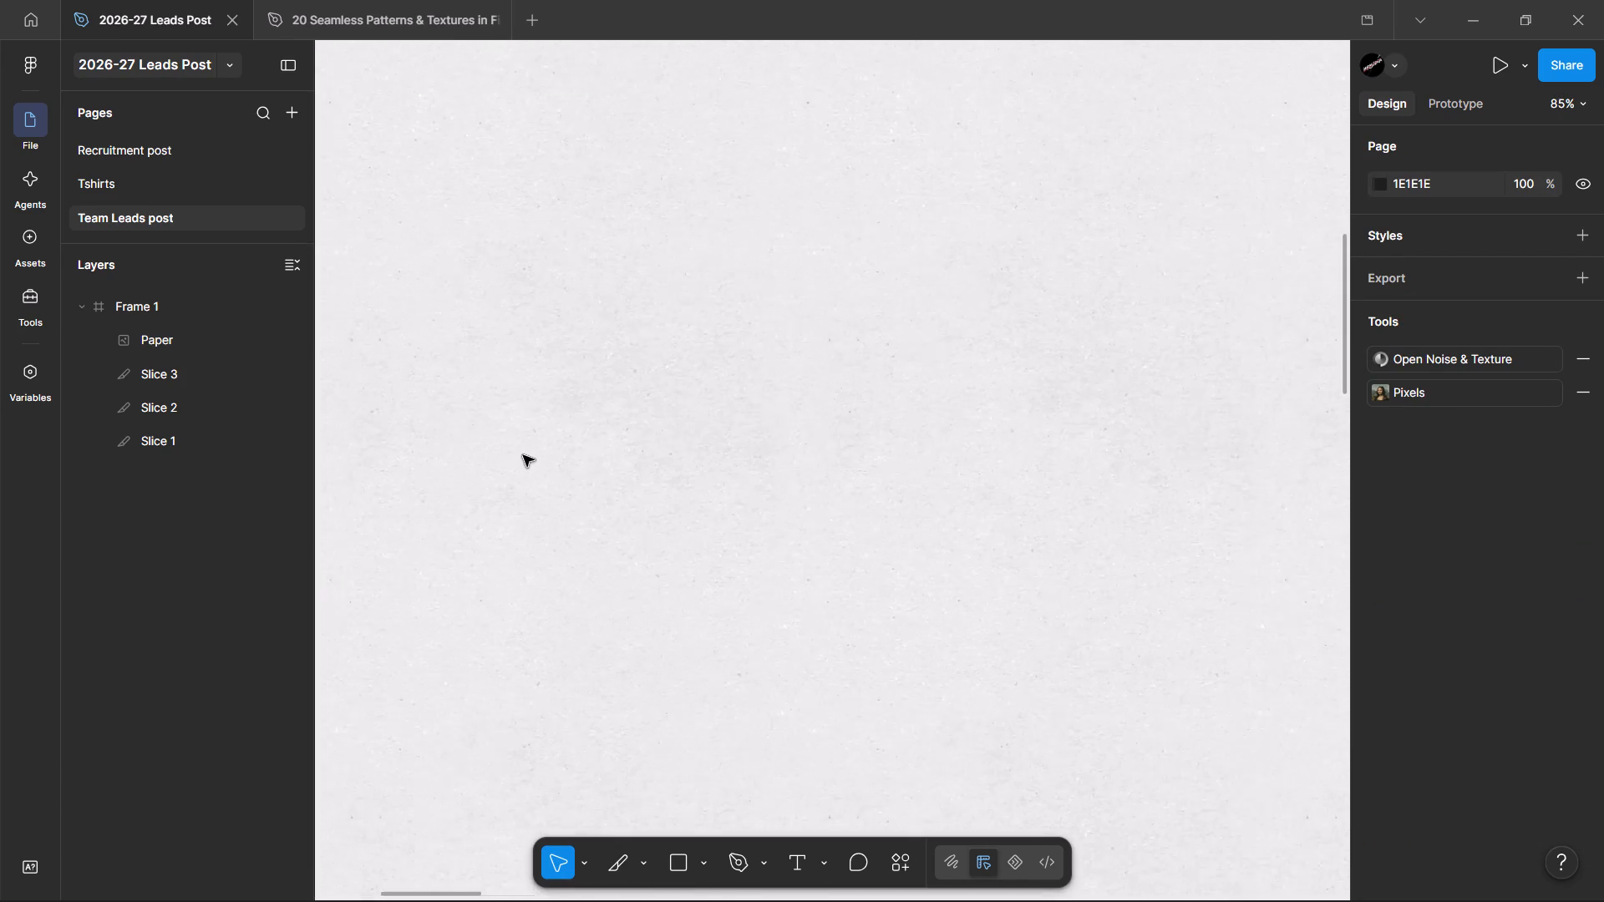
scroll(523, 455, "down", 1, "ctrl")
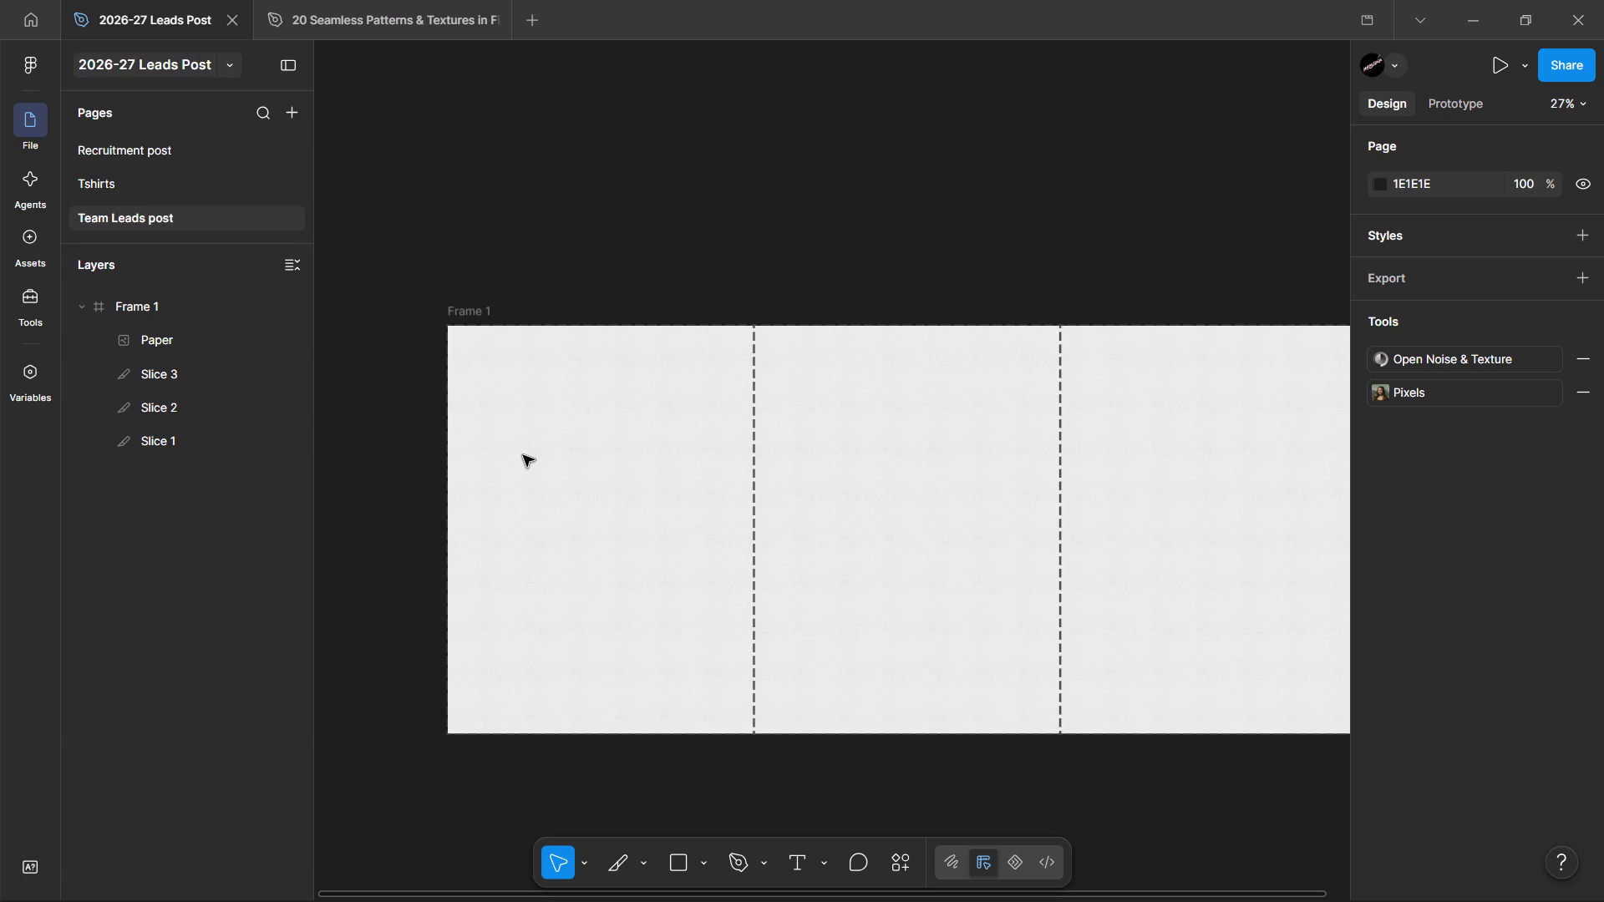
Return to the 20 Seamless Patterns & Textures file and examine the light swatches from Cubes through Confetti Shapes.
key("ctrl+Tab")
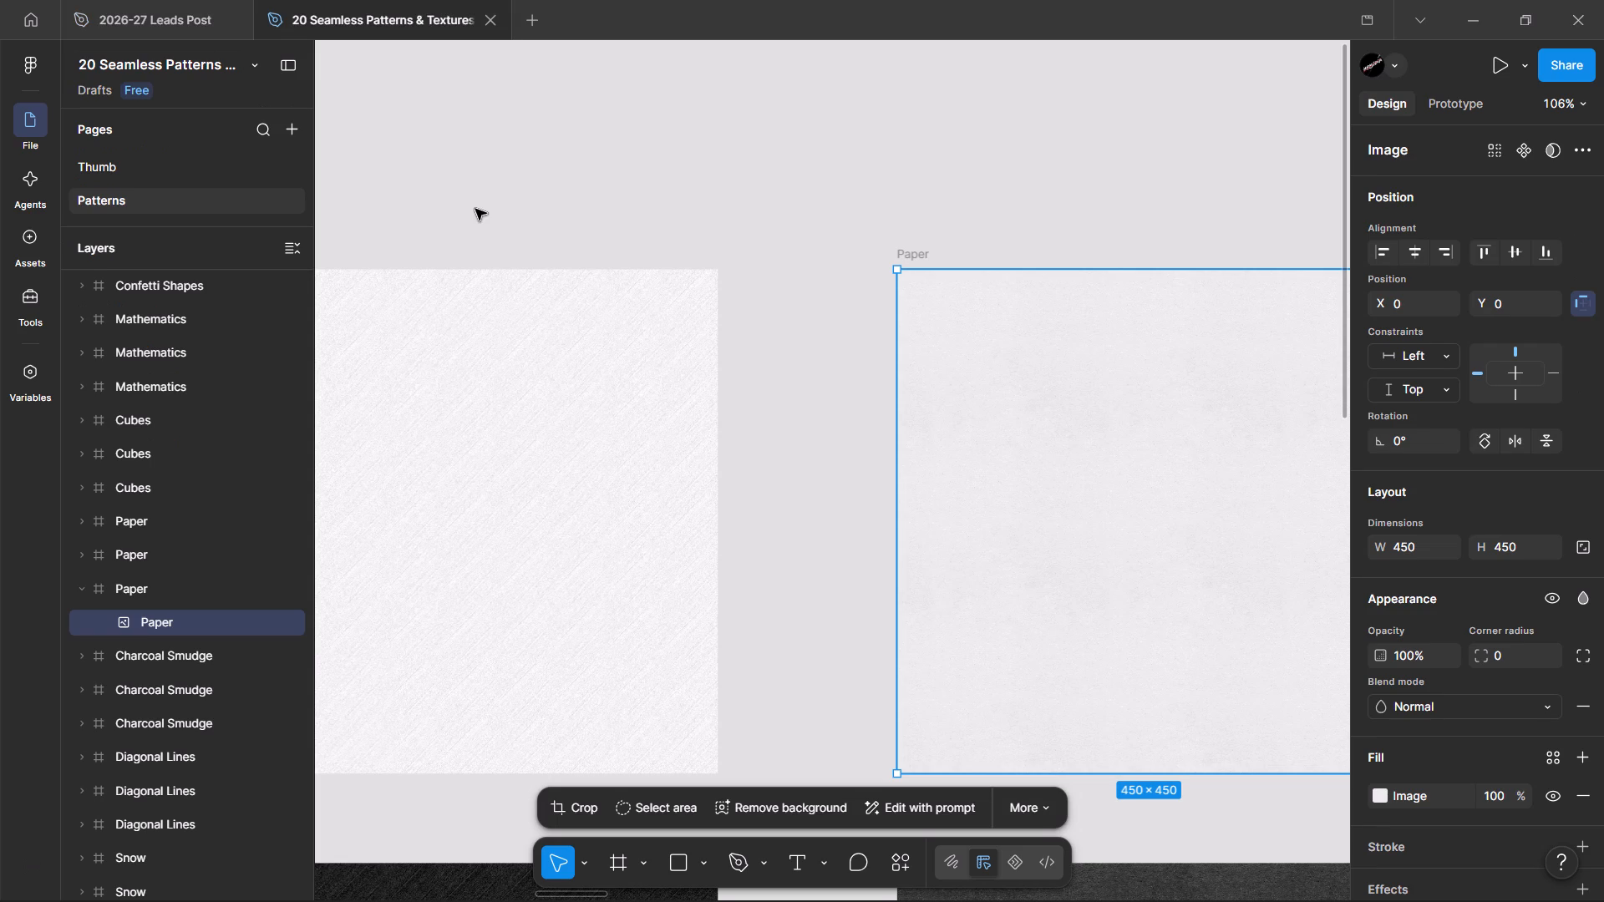
scroll(747, 537, "down", 1, "ctrl")
scroll(747, 537, "left", 2)
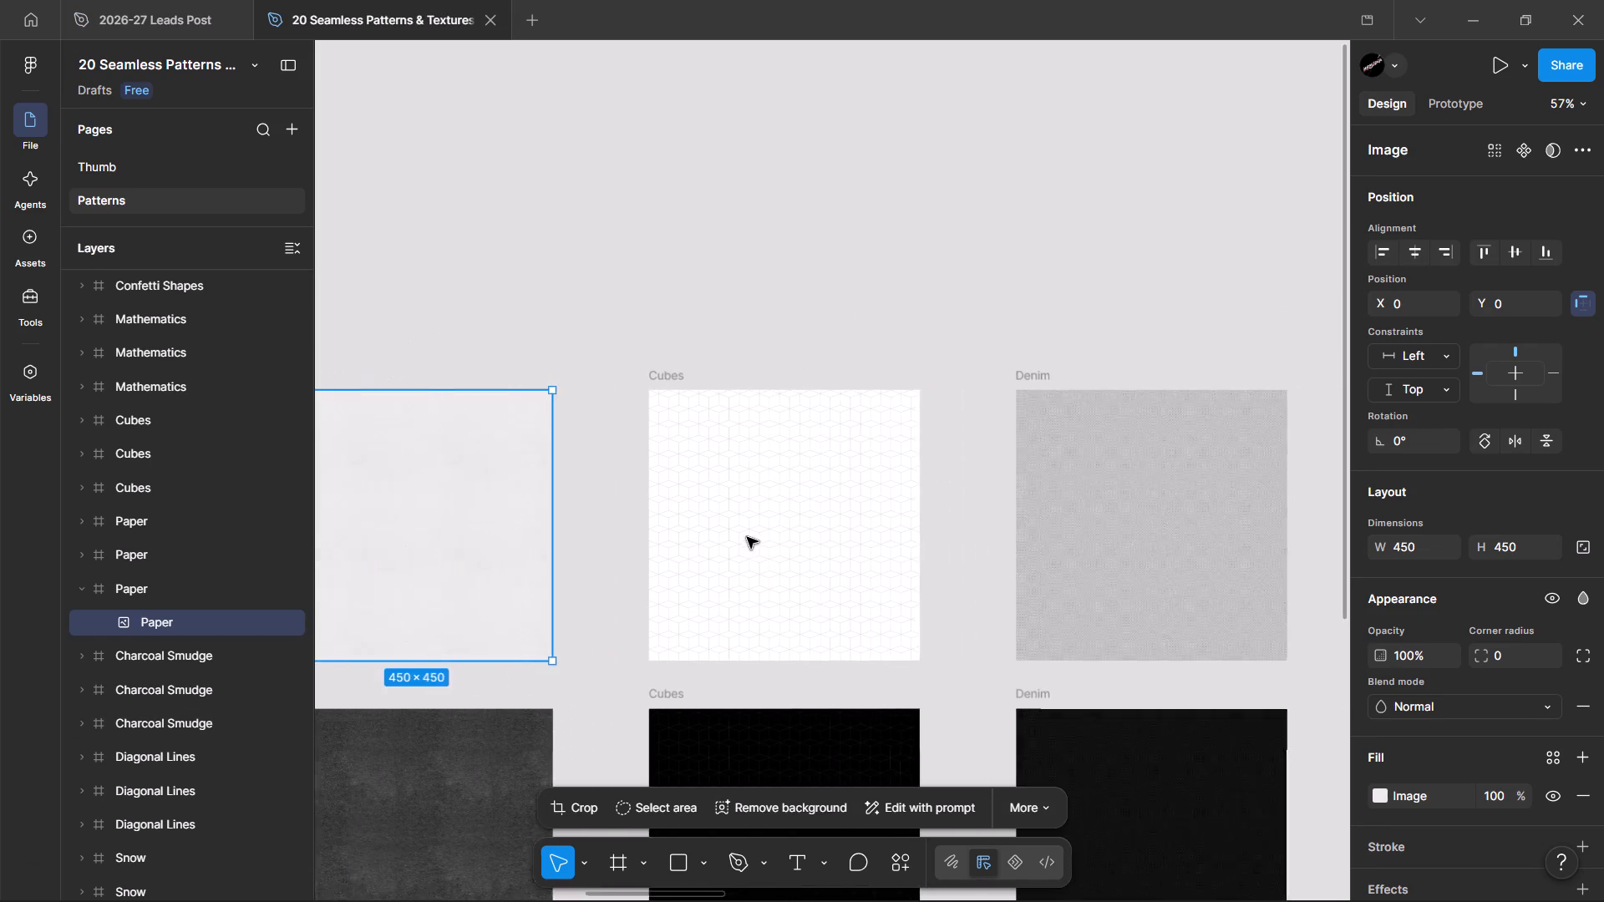
scroll(1109, 523, "left", 2)
scroll(783, 507, "up", 4, "ctrl")
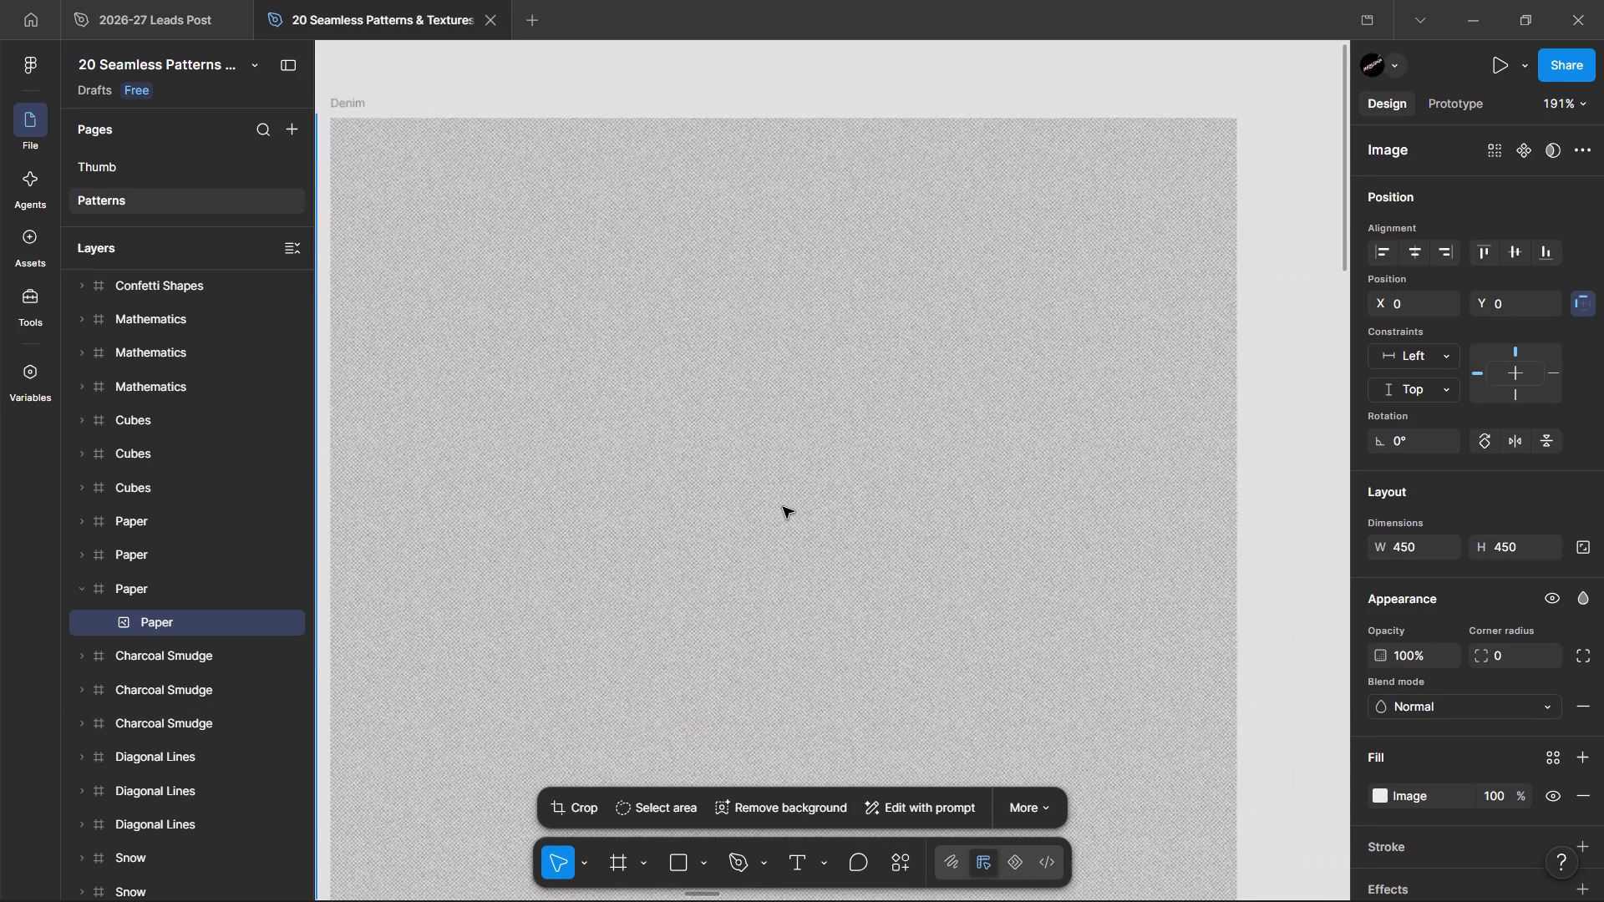
scroll(783, 507, "down", 2, "ctrl")
scroll(783, 507, "left", 3)
scroll(628, 437, "left", 3)
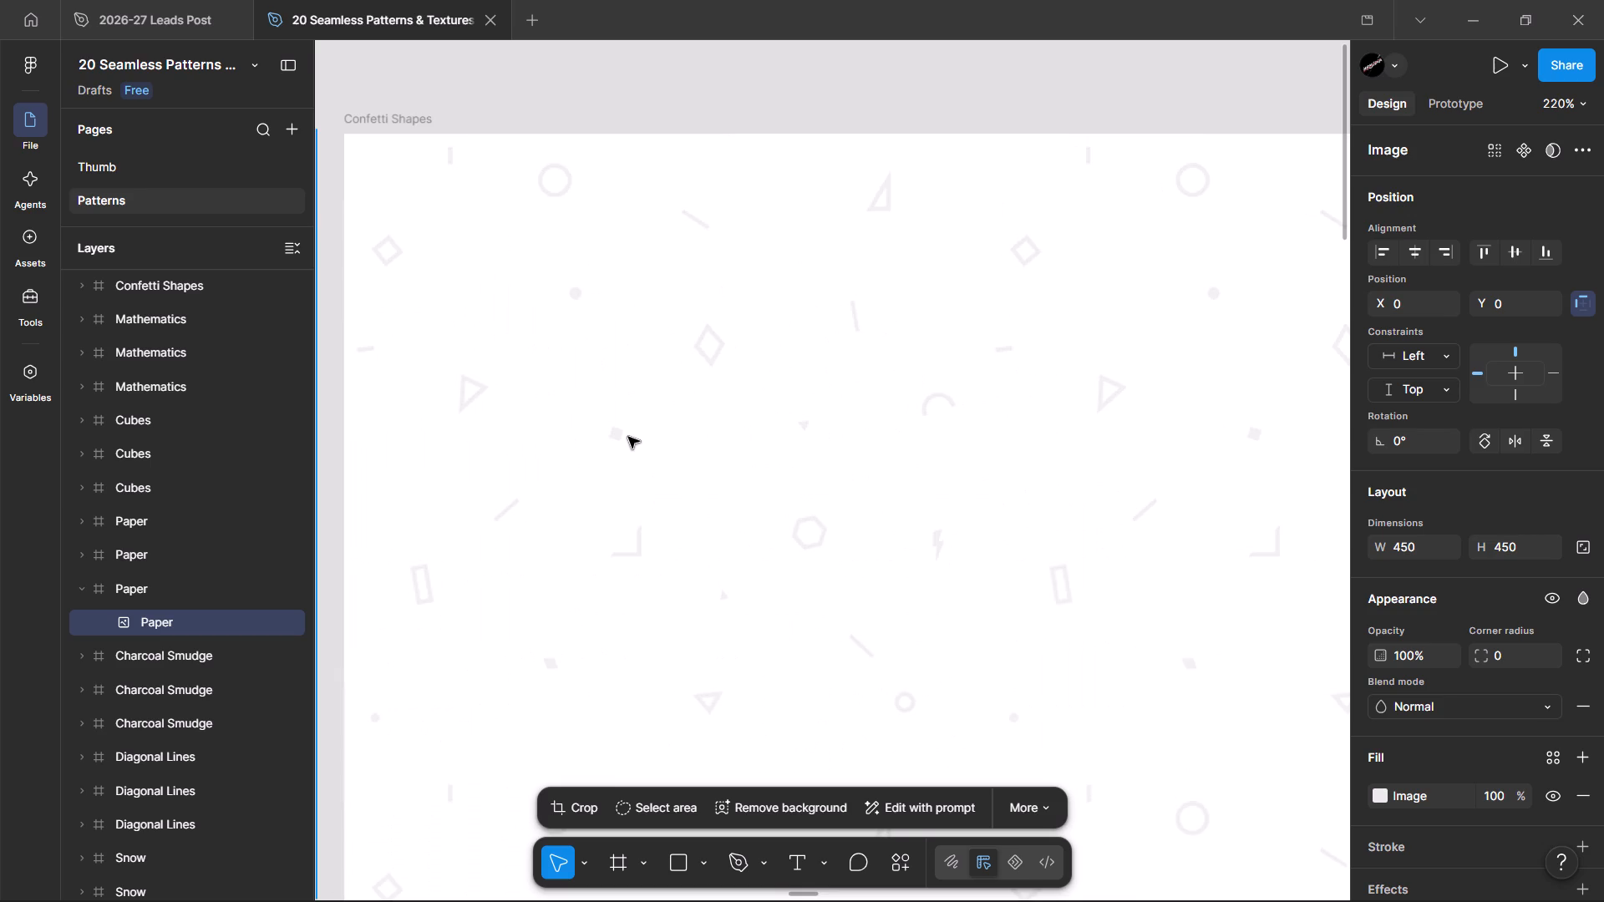
Examine the light Paper Fibers and Lines textures up close as alternative backgrounds.
scroll(628, 437, "left", 3)
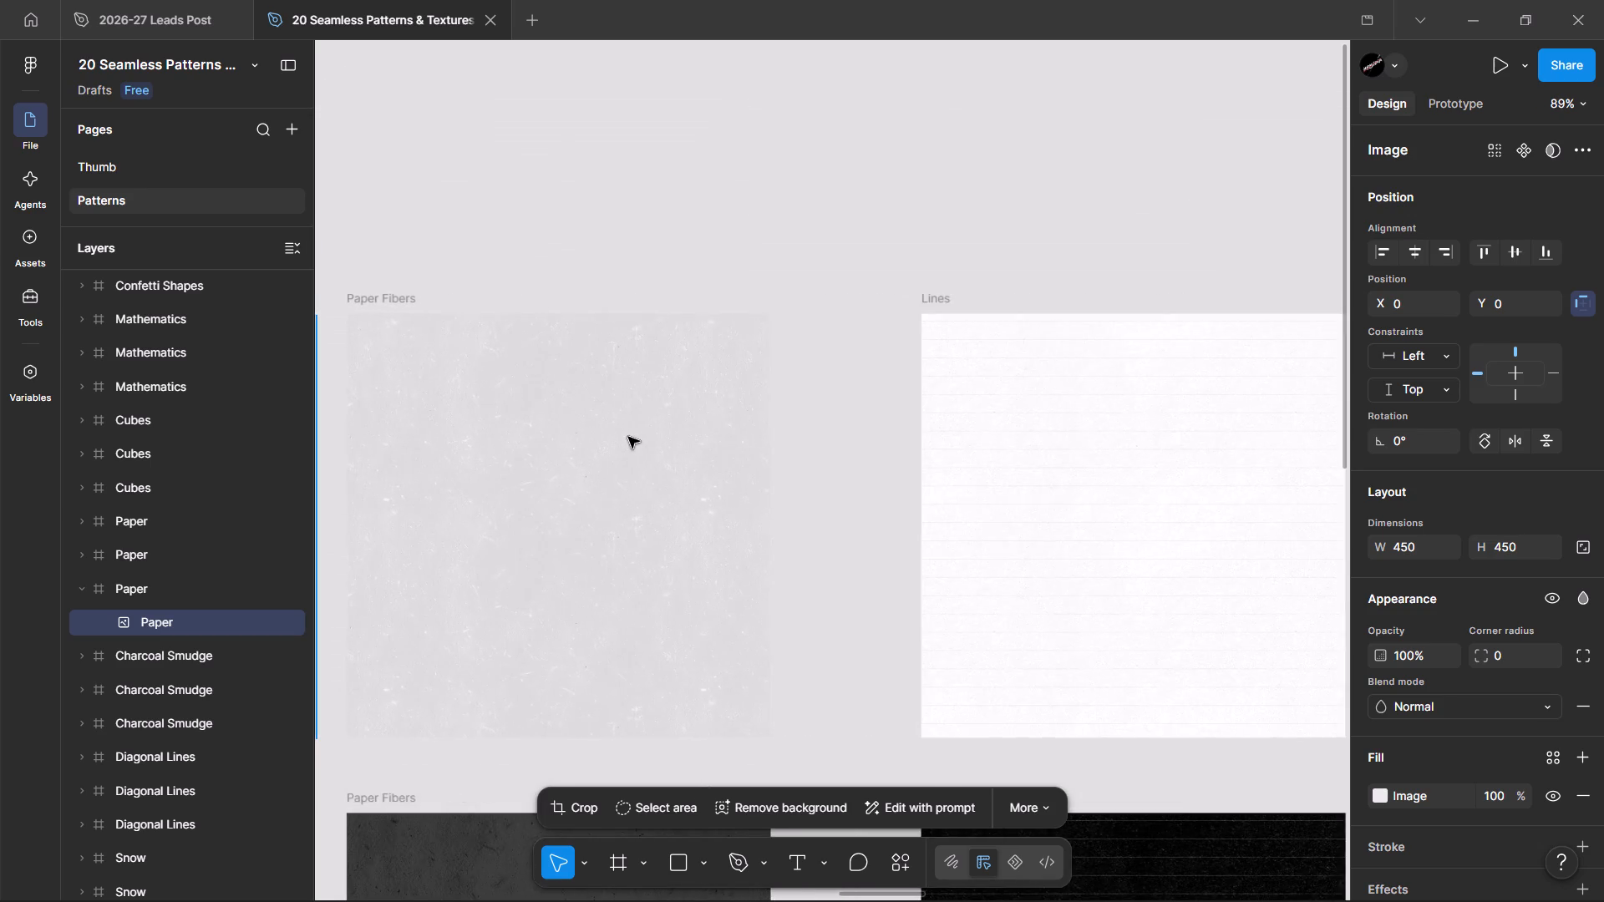
scroll(637, 437, "up", 3, "ctrl")
scroll(637, 437, "down", 1, "ctrl")
scroll(637, 437, "right", 1)
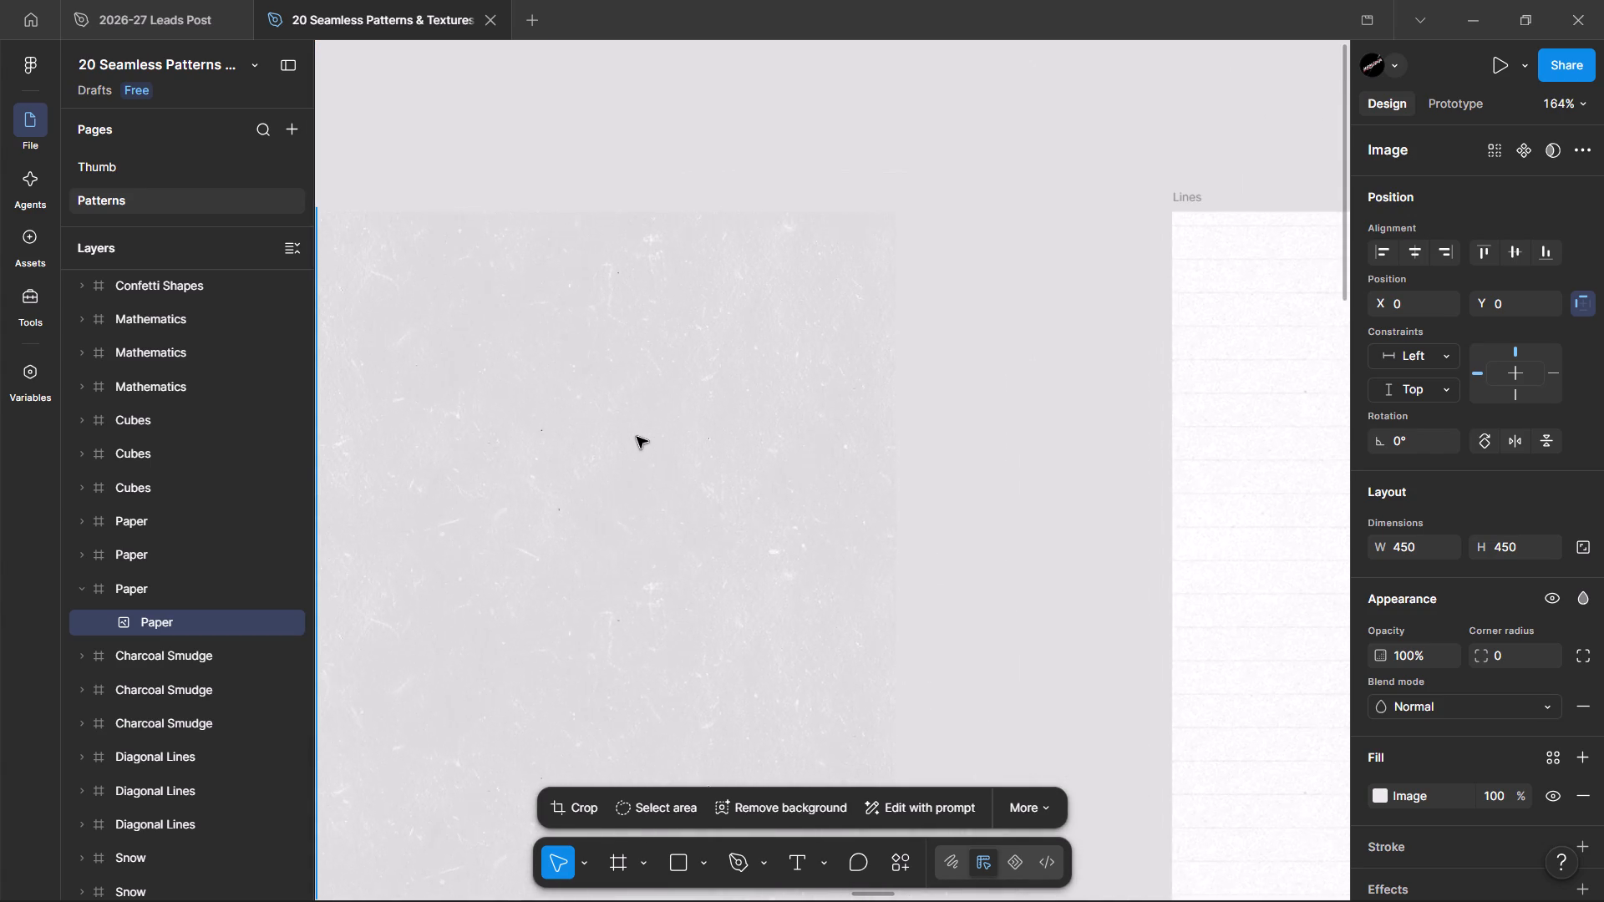
scroll(637, 437, "right", 1)
scroll(637, 437, "left", 2)
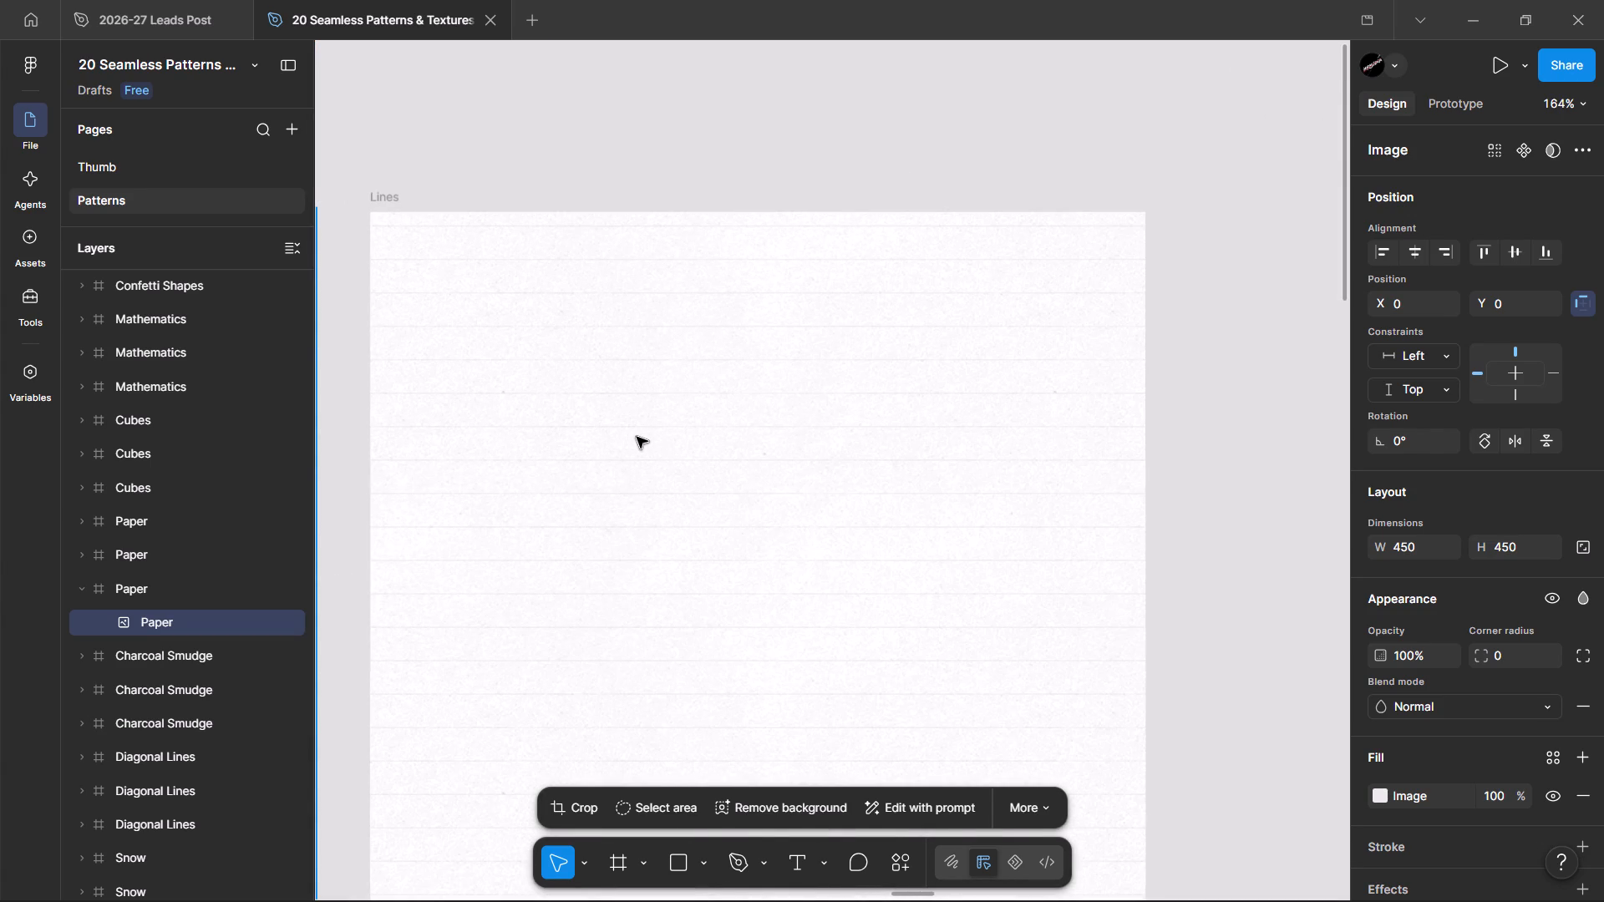
scroll(637, 437, "left", 1)
scroll(637, 437, "right", 2)
scroll(637, 437, "left", 3)
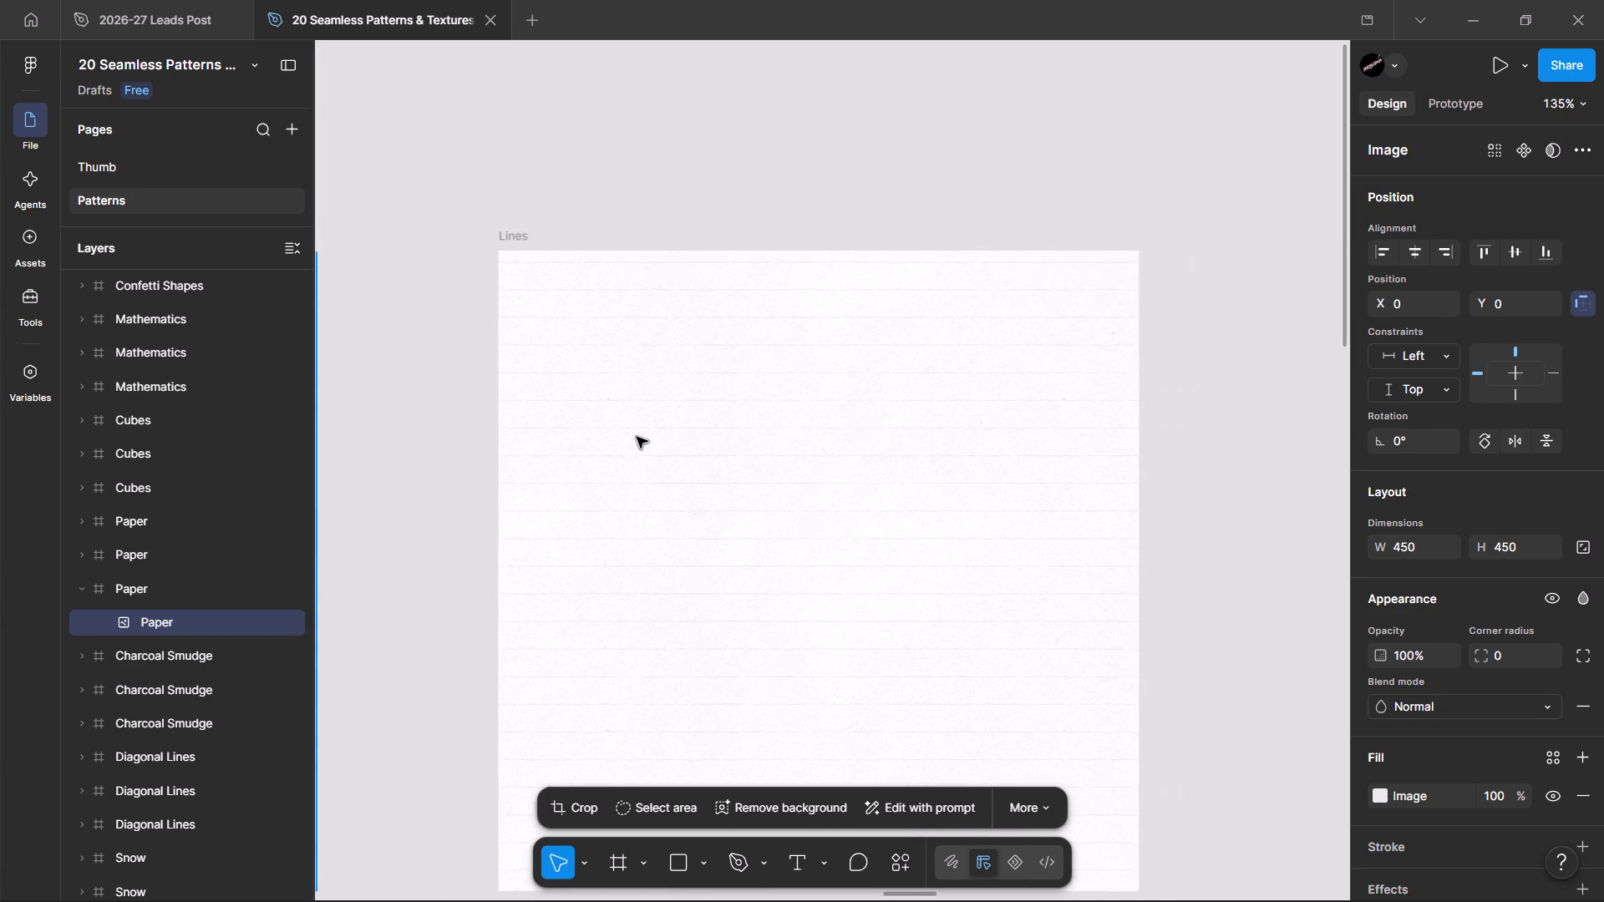
Examine the remaining light textures from Dots through Pinstripe, including Squares and Speckles, as alternative backgrounds.
scroll(637, 437, "left", 6)
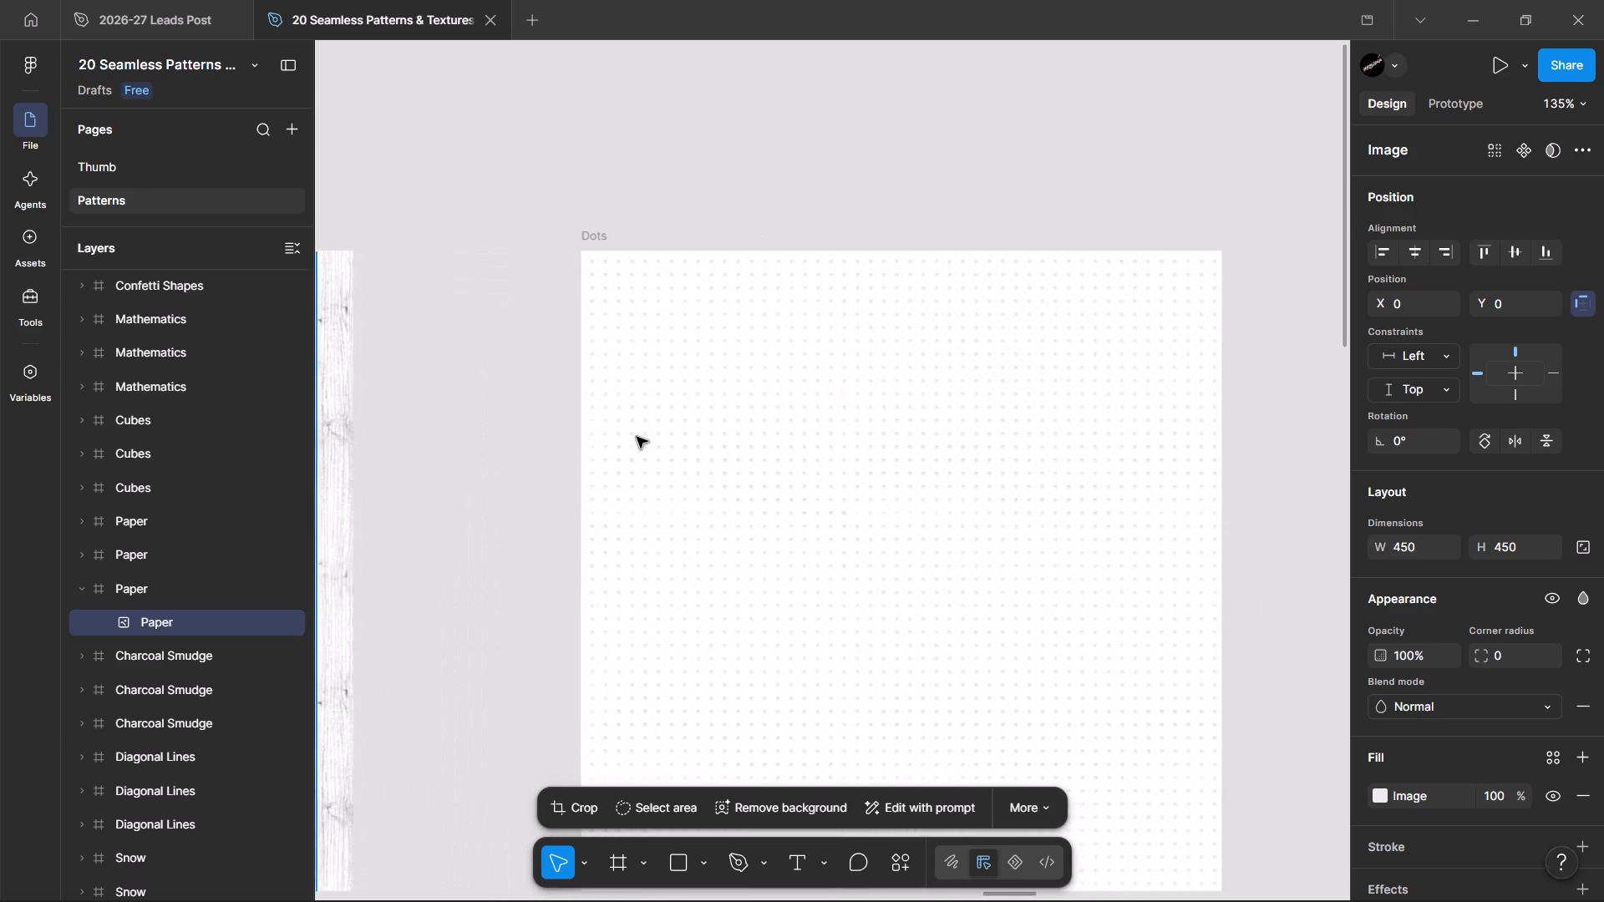
scroll(637, 437, "left", 5)
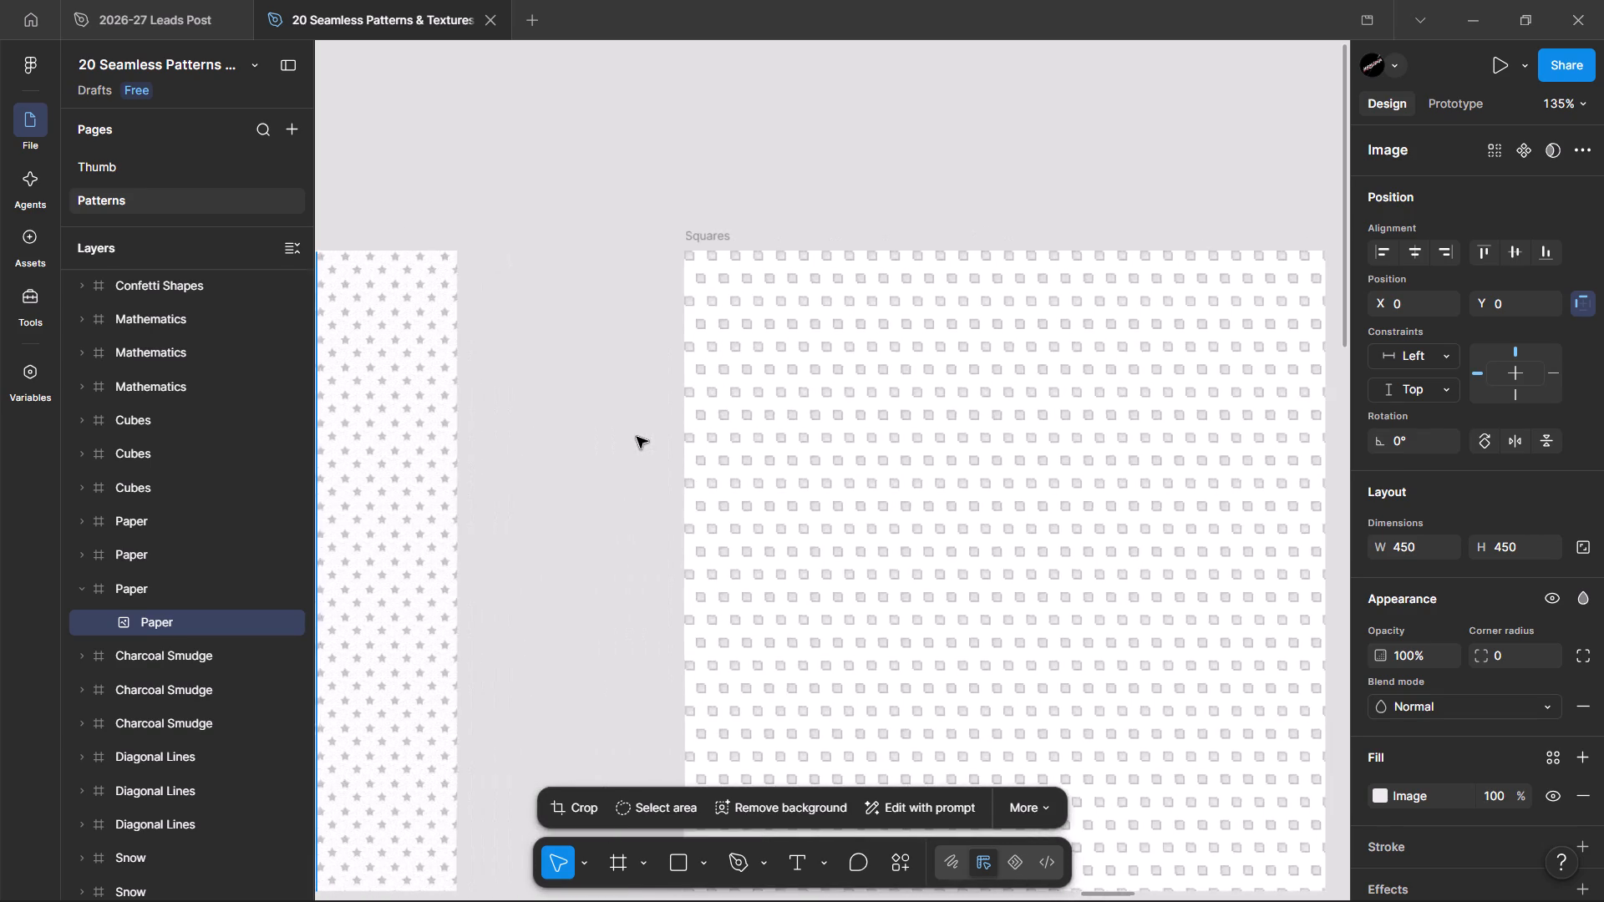
scroll(637, 437, "left", 2)
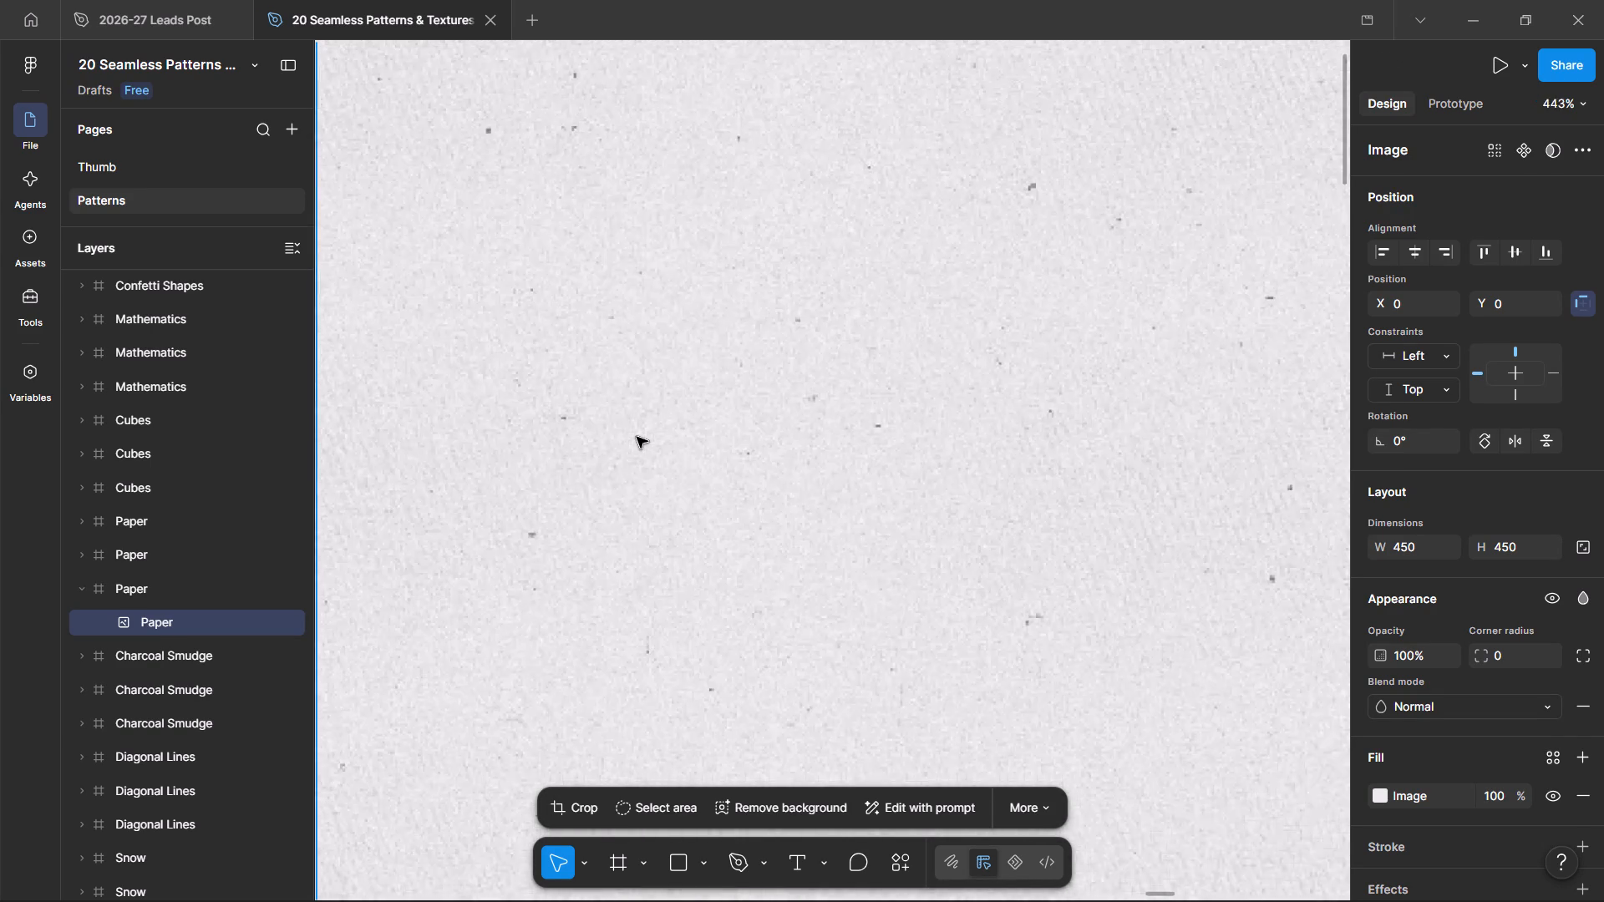
scroll(637, 437, "left", 3)
scroll(637, 437, "right", 1)
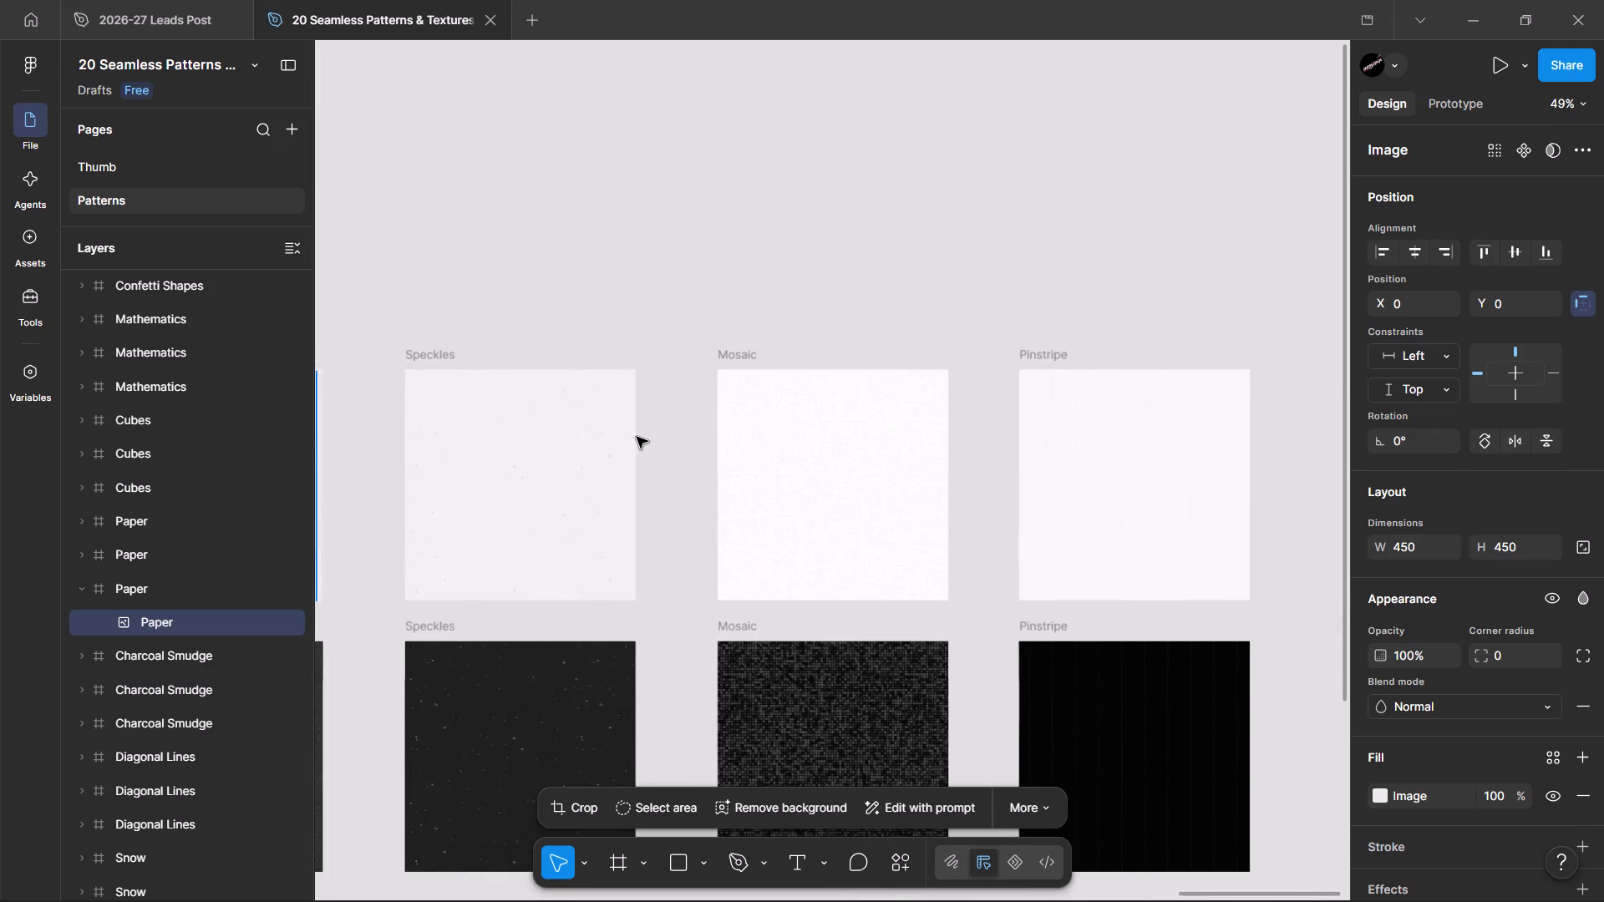
Re-examine the light Speckles, Mosaic and Pinstripe textures, then the light row from Confetti Shapes through Grunge, as alternative backgrounds.
scroll(637, 437, "right", 1)
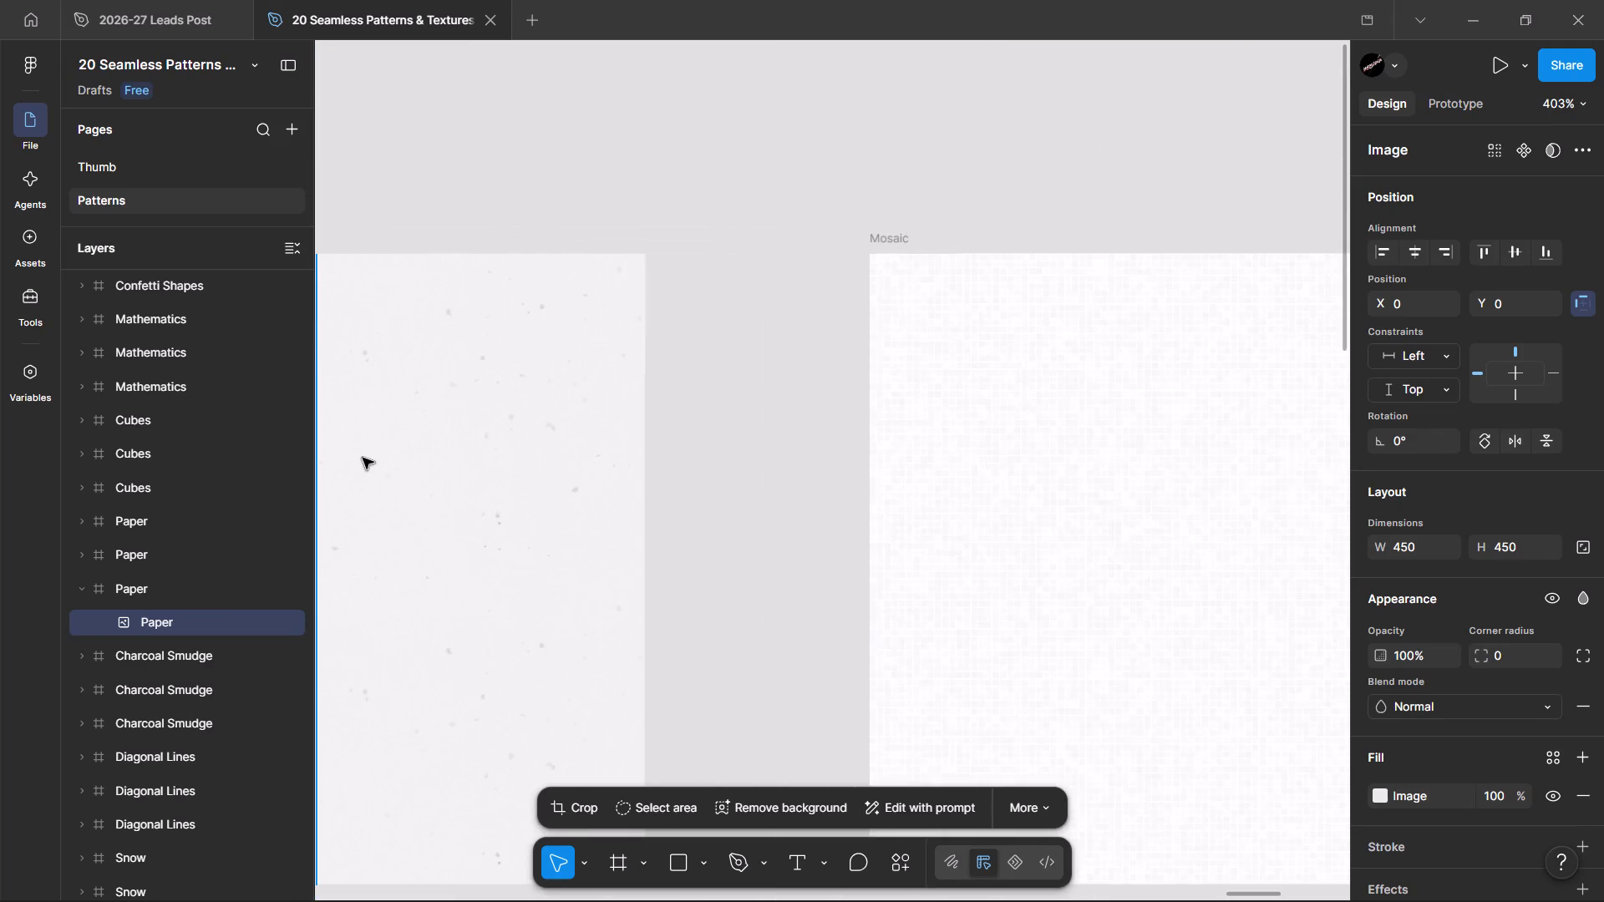
scroll(363, 458, "right", 2)
scroll(822, 519, "left", 1)
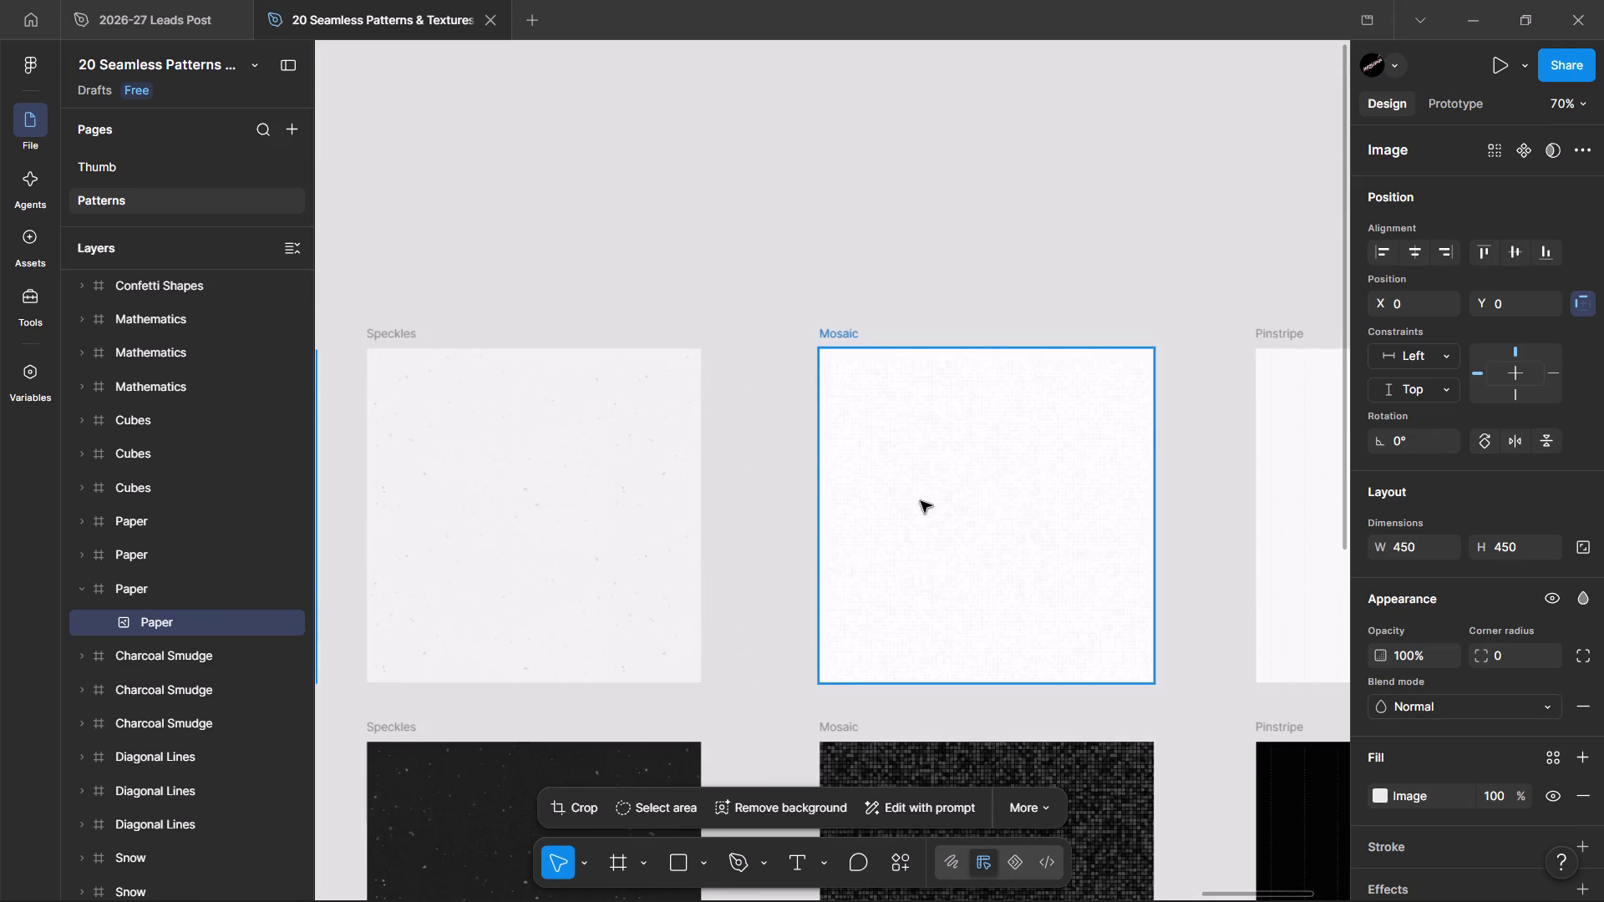
scroll(921, 501, "left", 2)
scroll(755, 528, "left", 1)
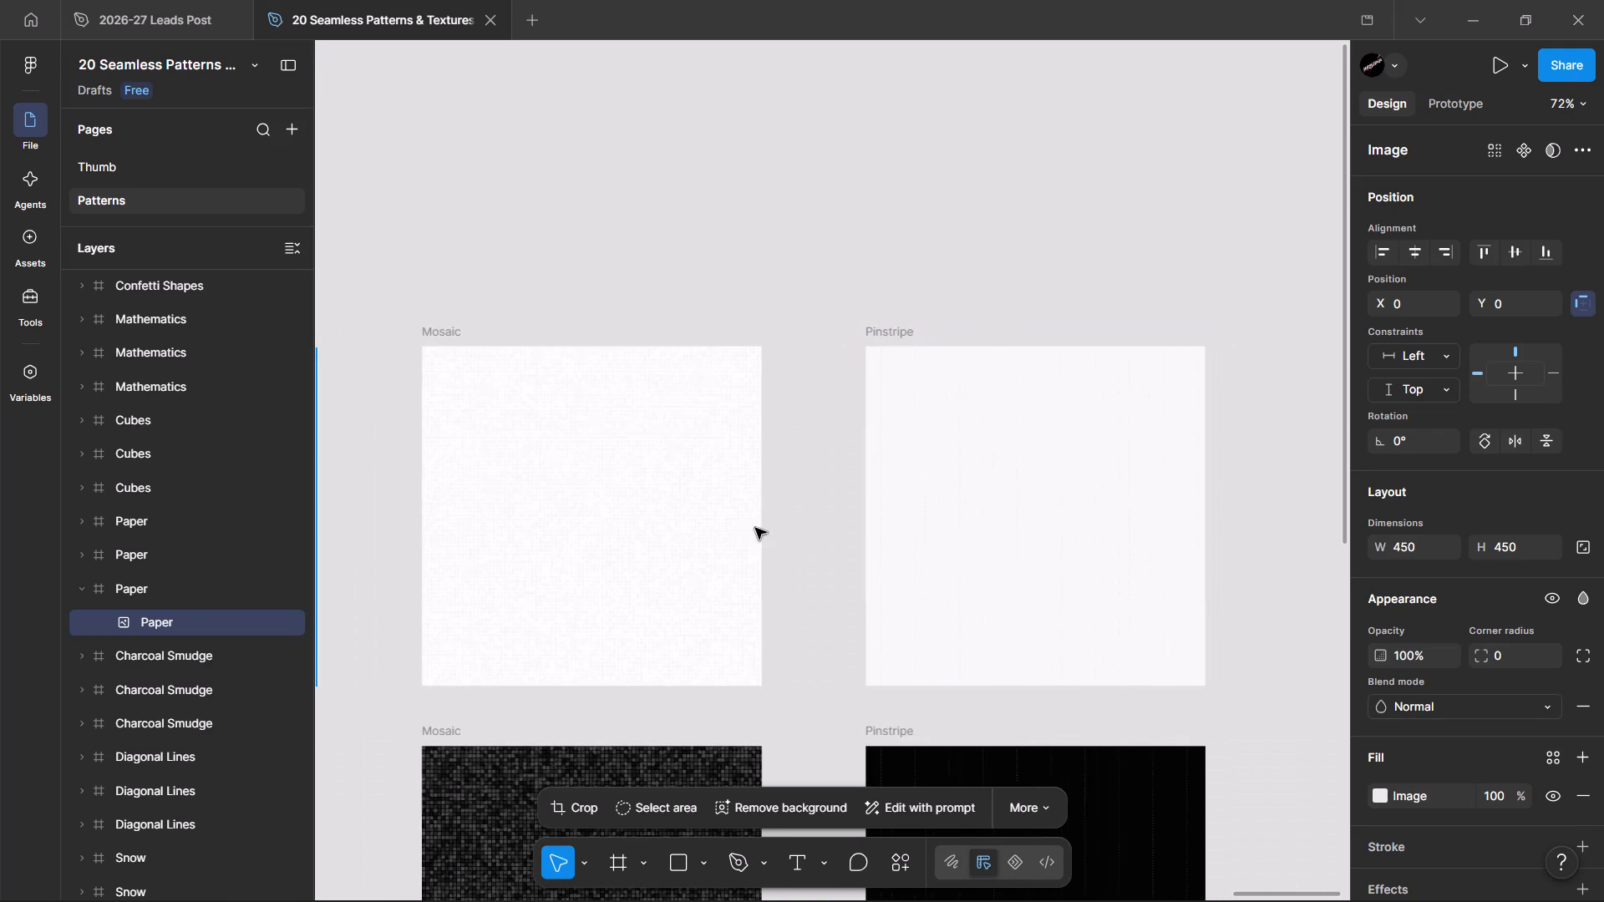
scroll(755, 528, "left", 1)
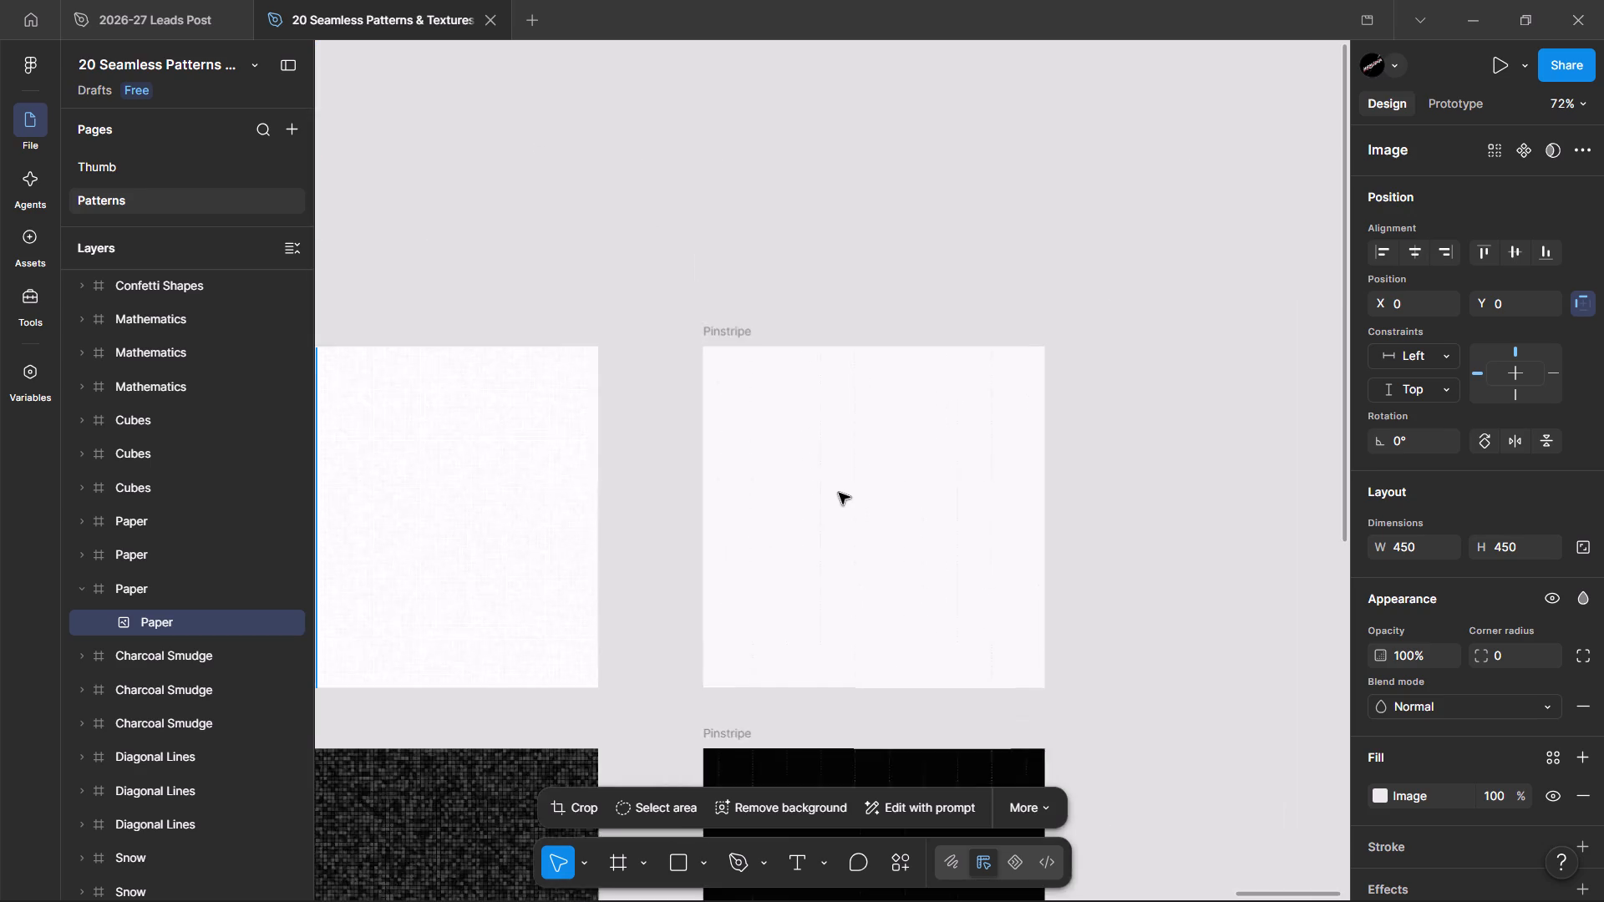
scroll(839, 493, "right", 9)
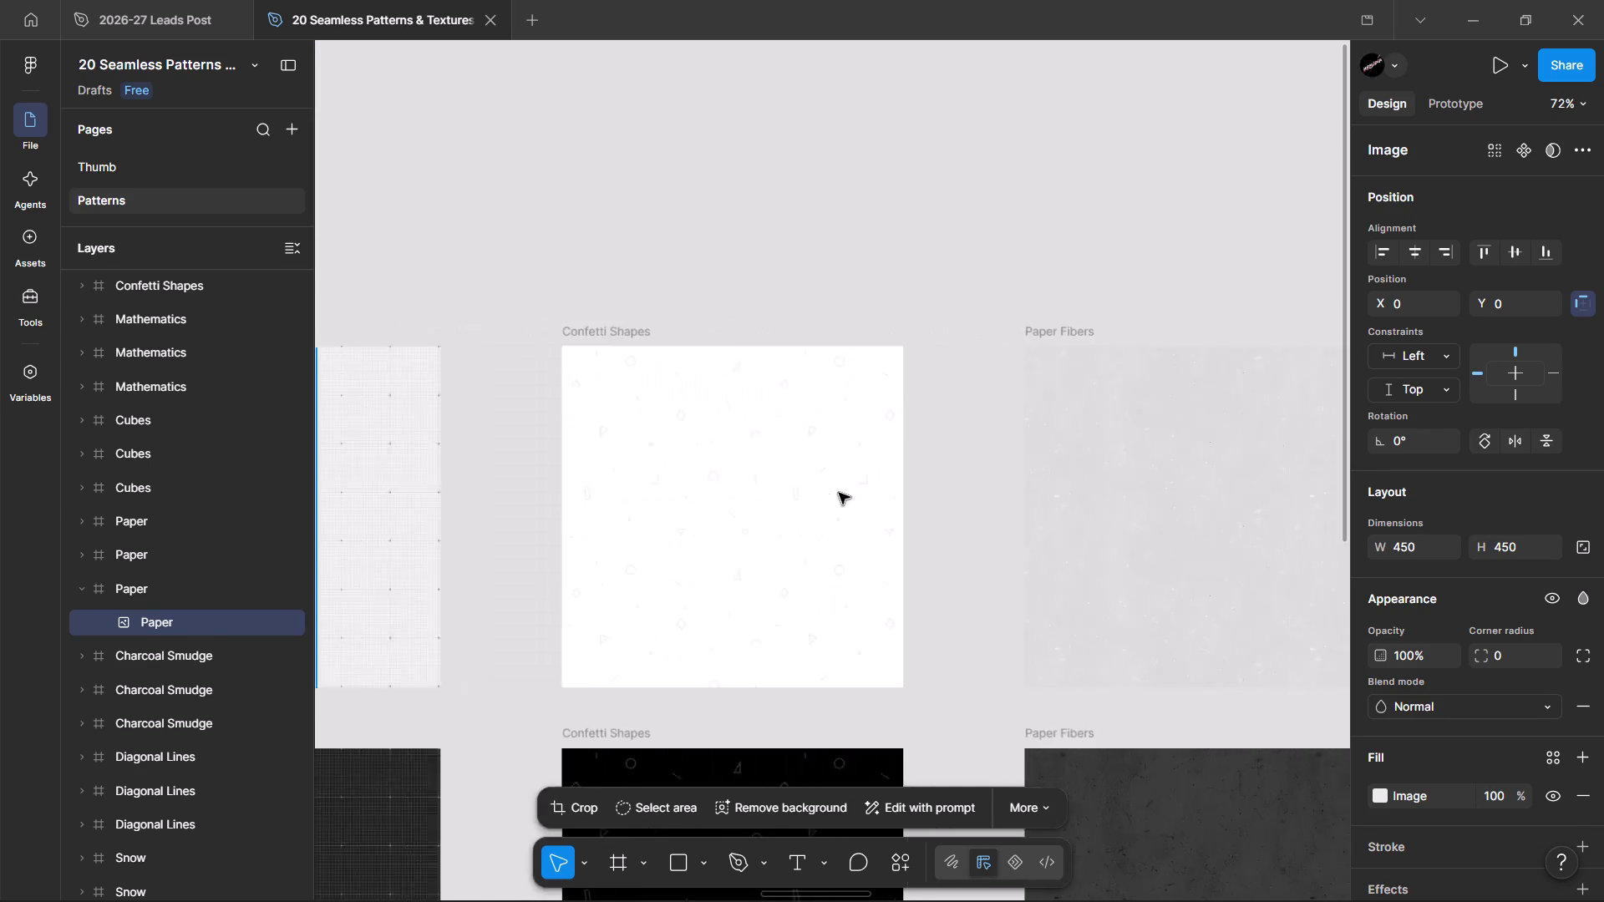
scroll(839, 493, "left", 1)
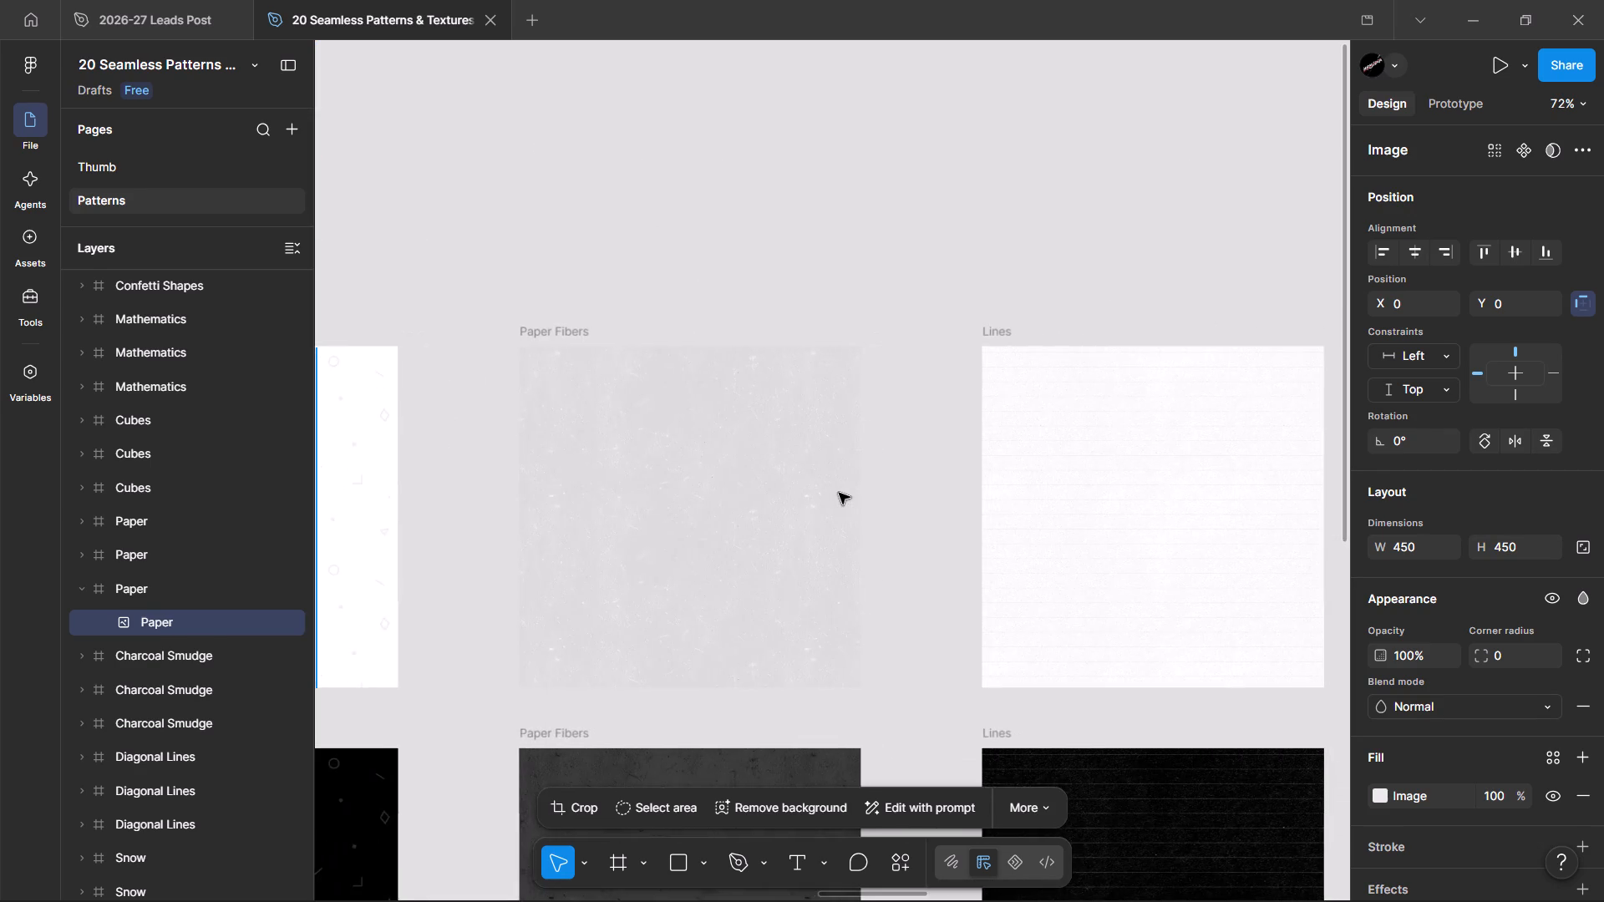
scroll(839, 493, "left", 2)
scroll(998, 472, "left", 1)
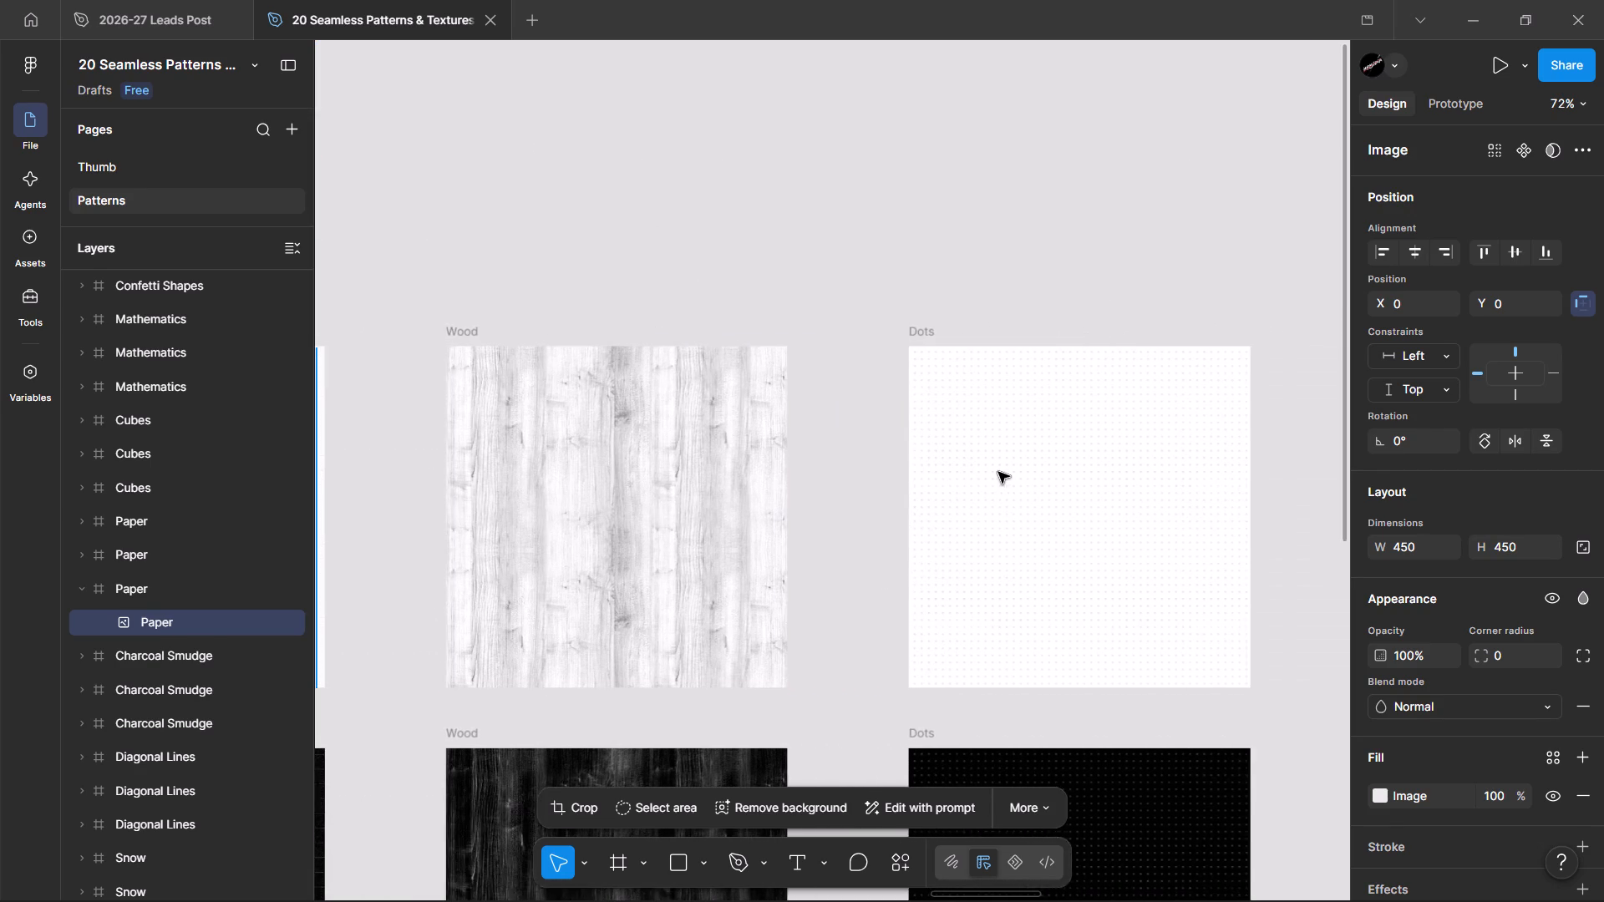
scroll(998, 472, "left", 4)
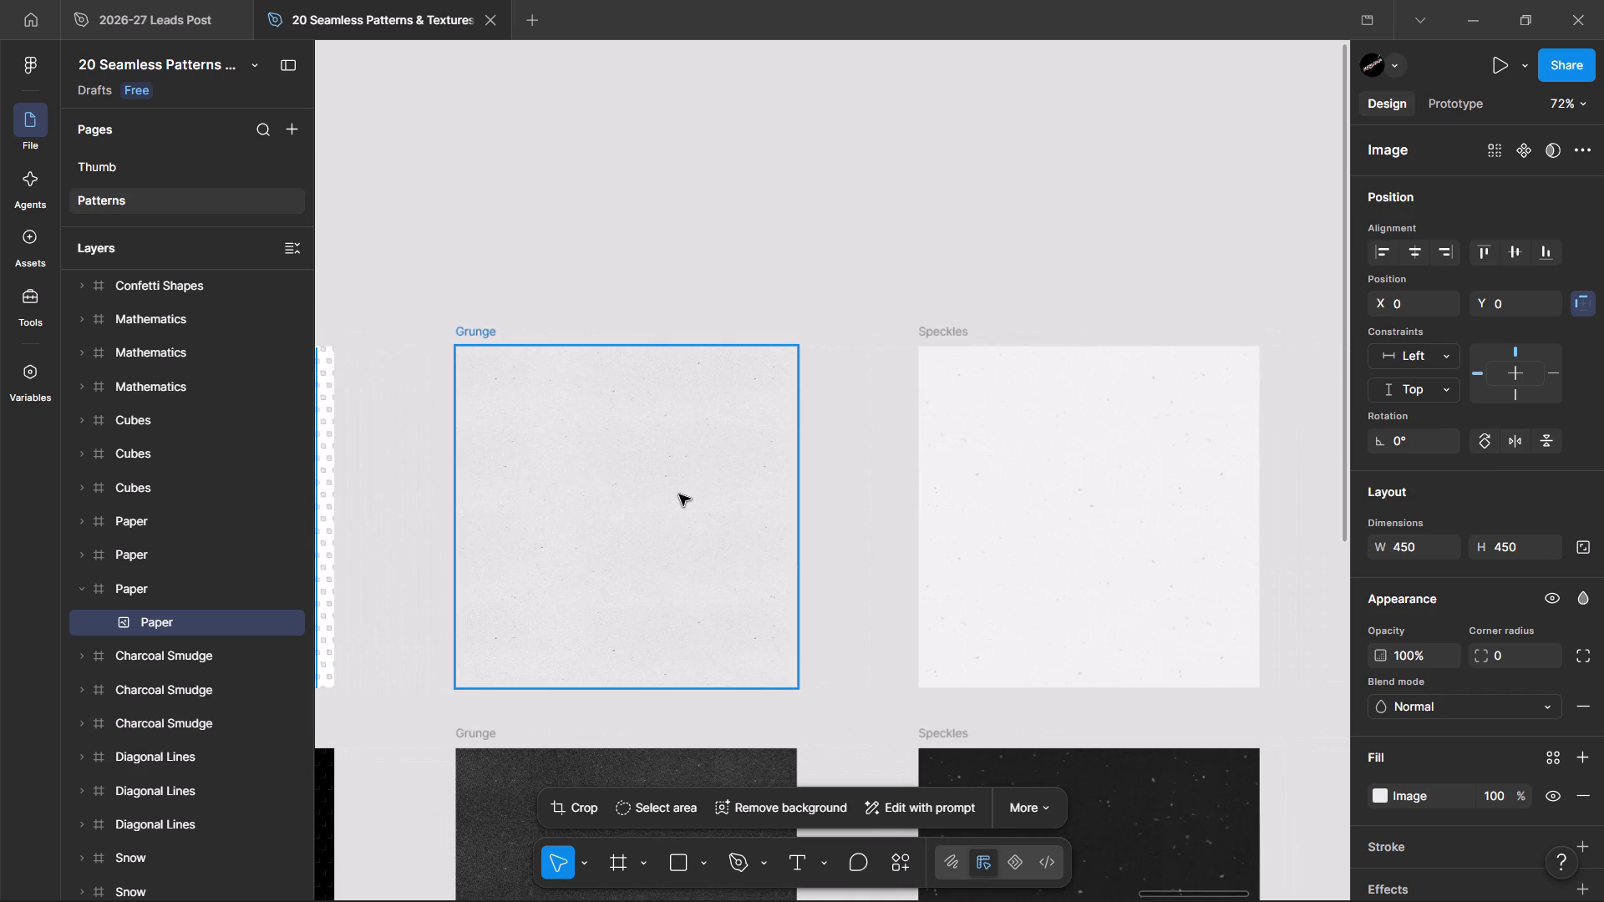
Copy the light Grunge texture frame.
left_click(678, 494)
key("ctrl+c")
key("ctrl+c")
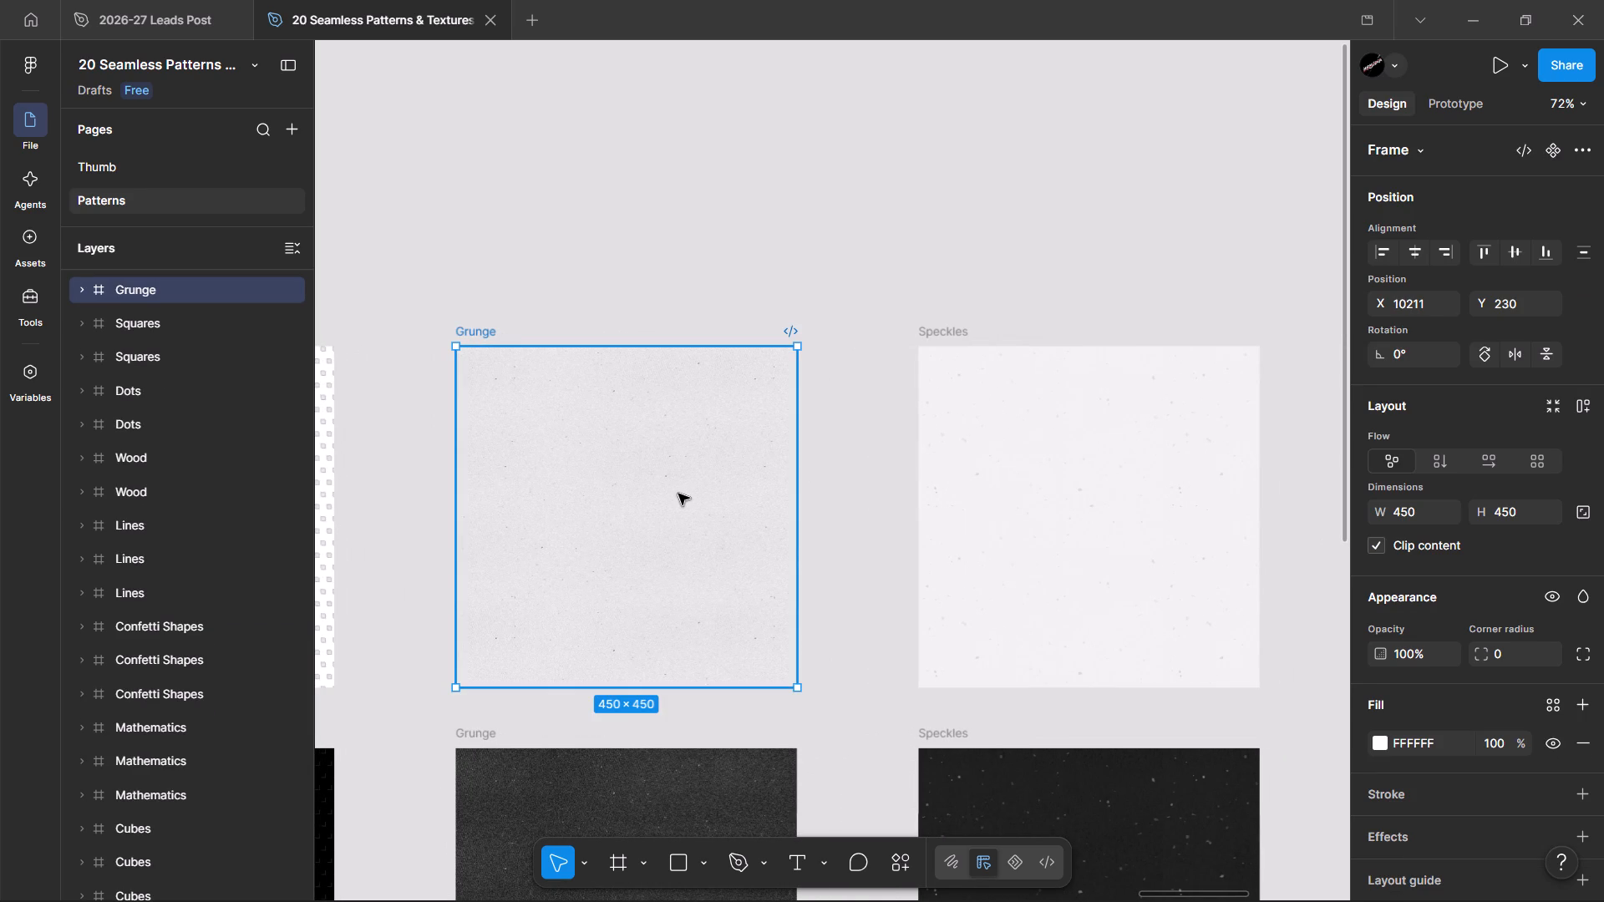
Switch to the 2026-27 Leads Post file and duplicate Frame 1 directly below the original at X 0, Y 1674.
left_click(154, 0)
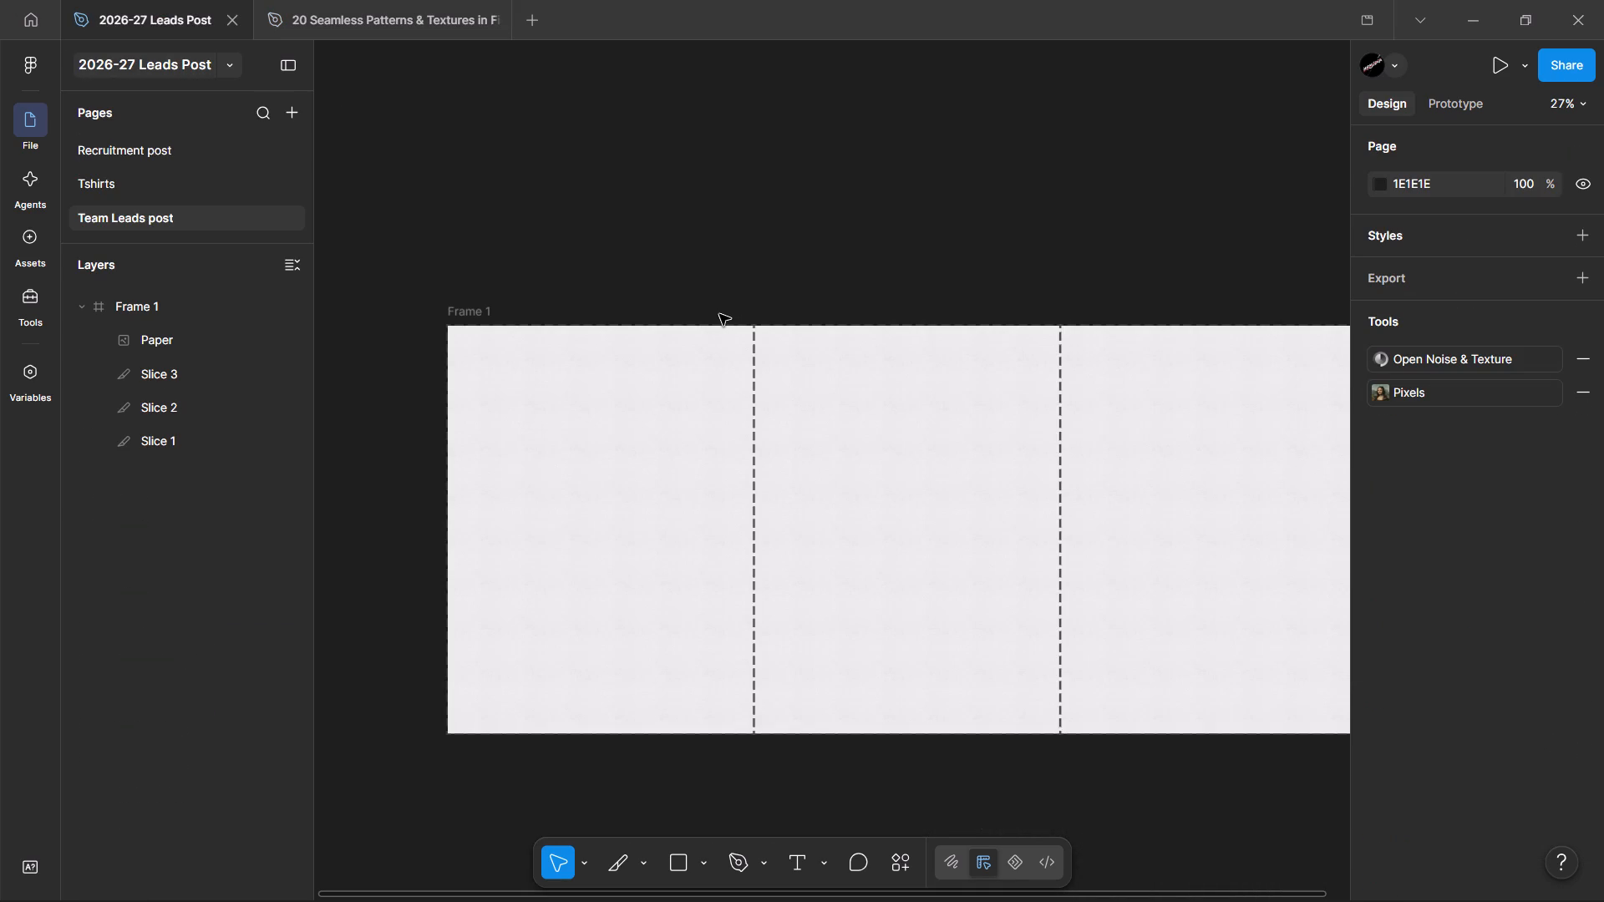
scroll(719, 314, "down", 1)
scroll(719, 314, "down", 1, "ctrl")
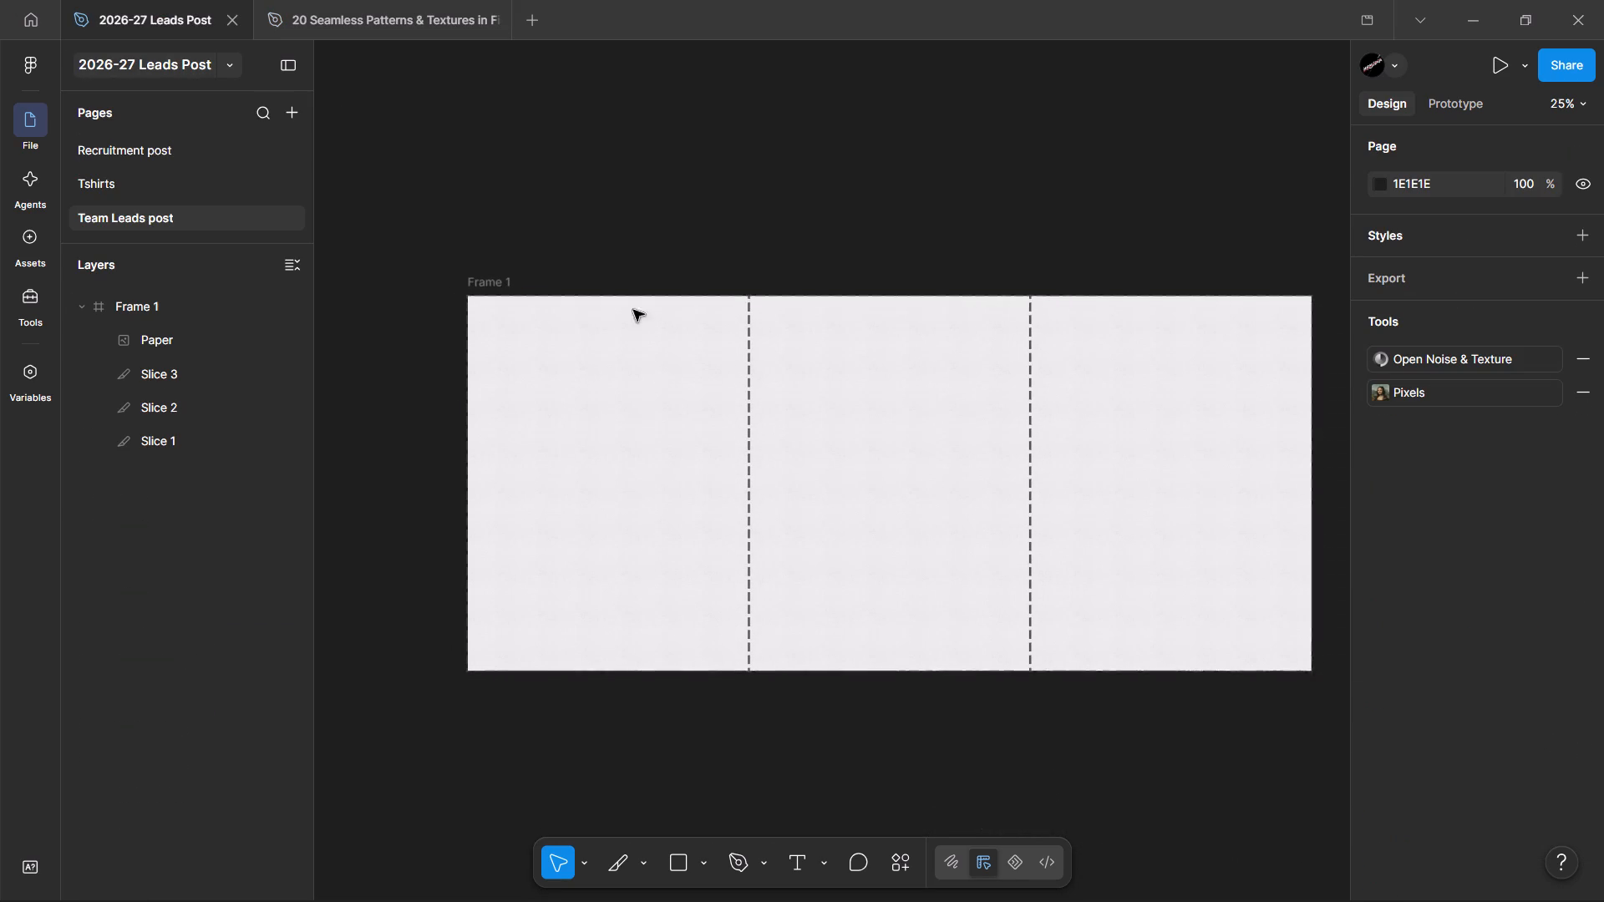
left_click_drag(500, 278, 497, 717, "alt")
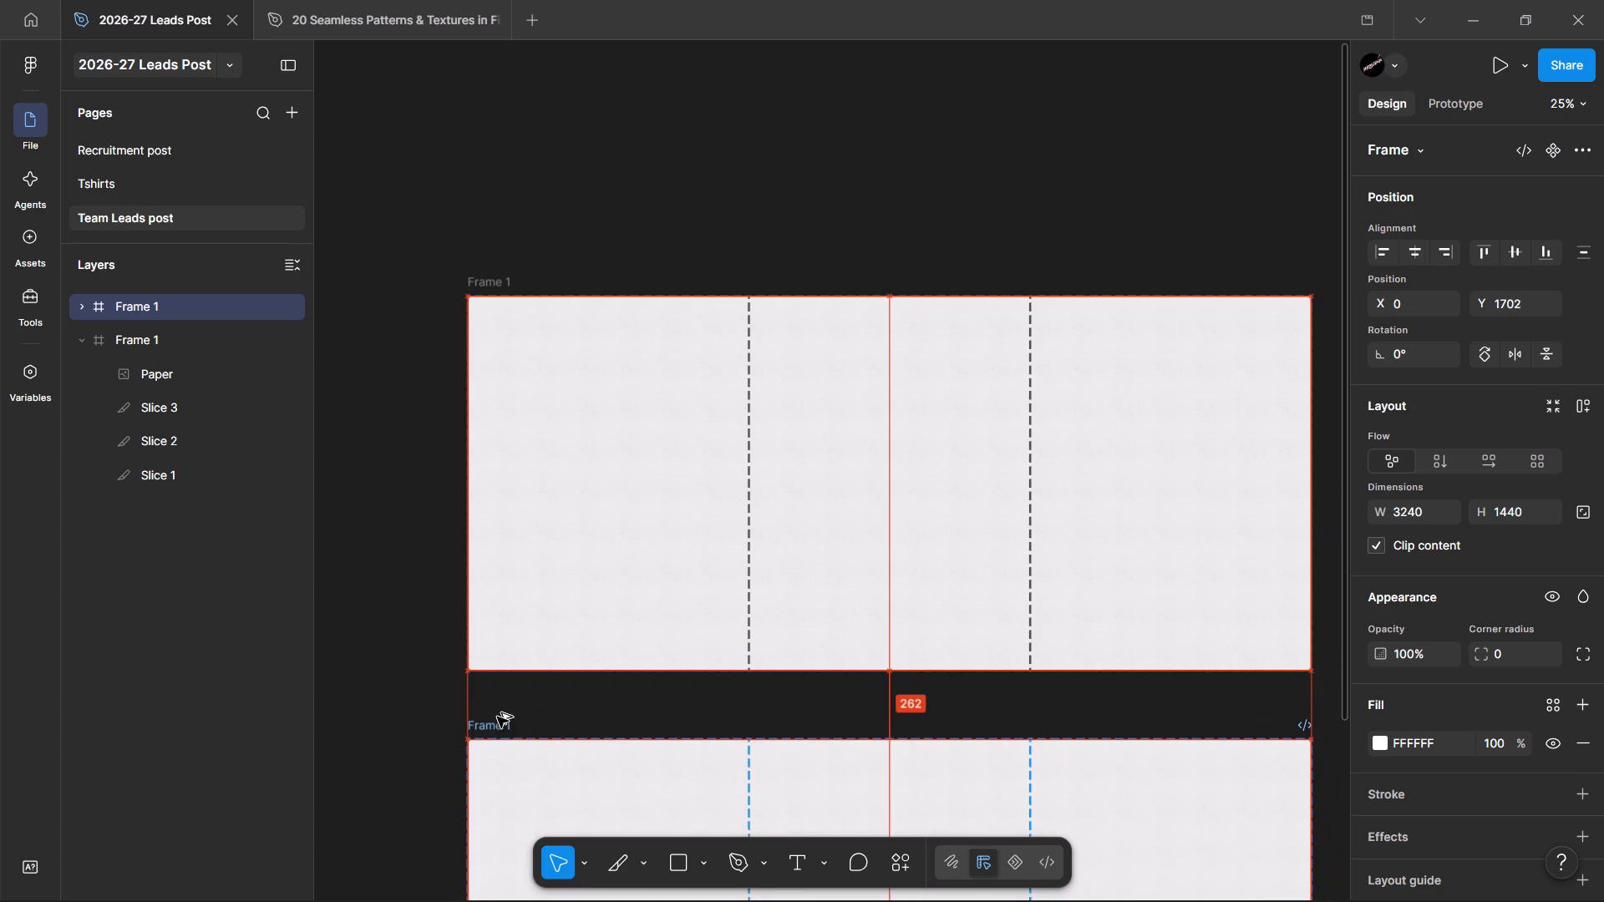
left_click_drag(497, 717, 495, 714, "alt")
scroll(495, 714, "down", 1)
scroll(564, 641, "down", 2)
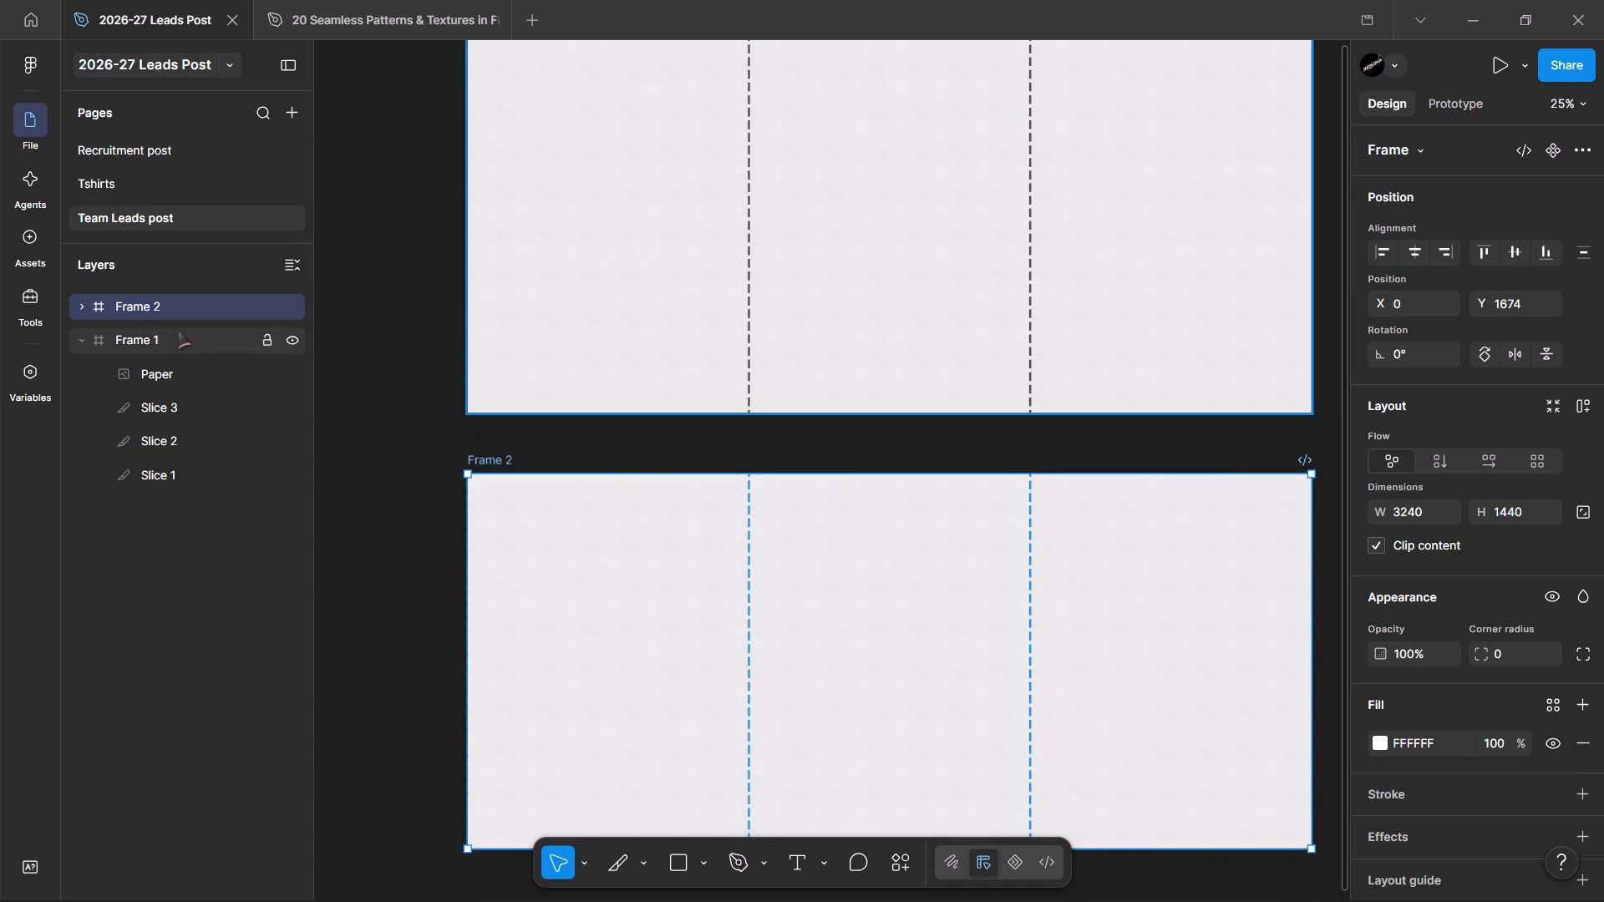
Delete the Paper image from Frame 2.
left_click(684, 552)
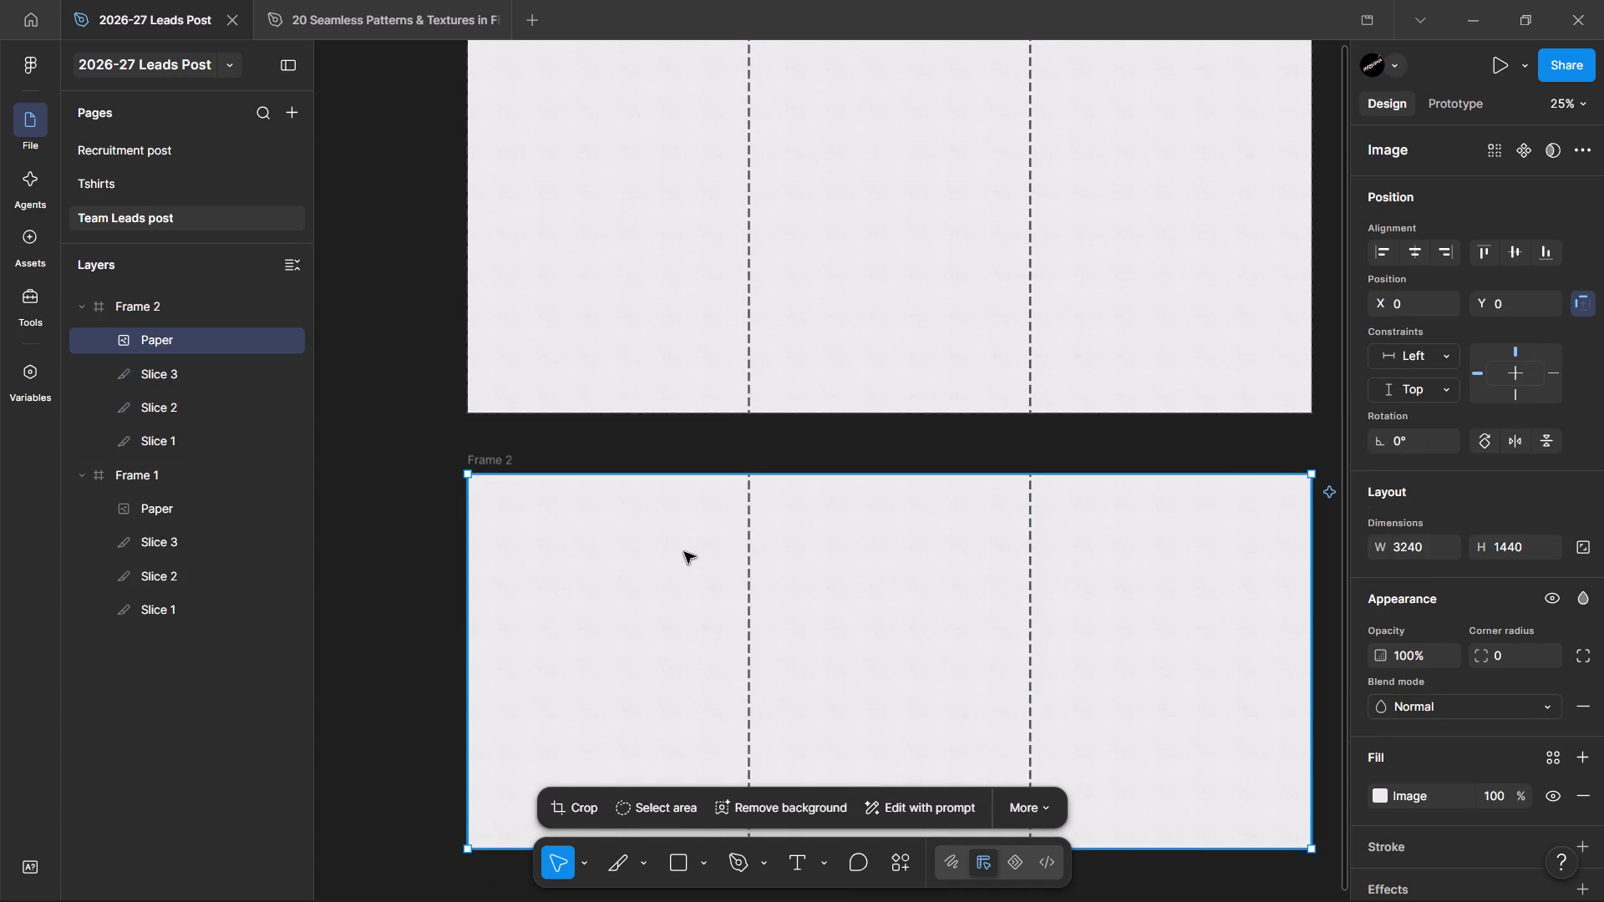
key("BackSpace")
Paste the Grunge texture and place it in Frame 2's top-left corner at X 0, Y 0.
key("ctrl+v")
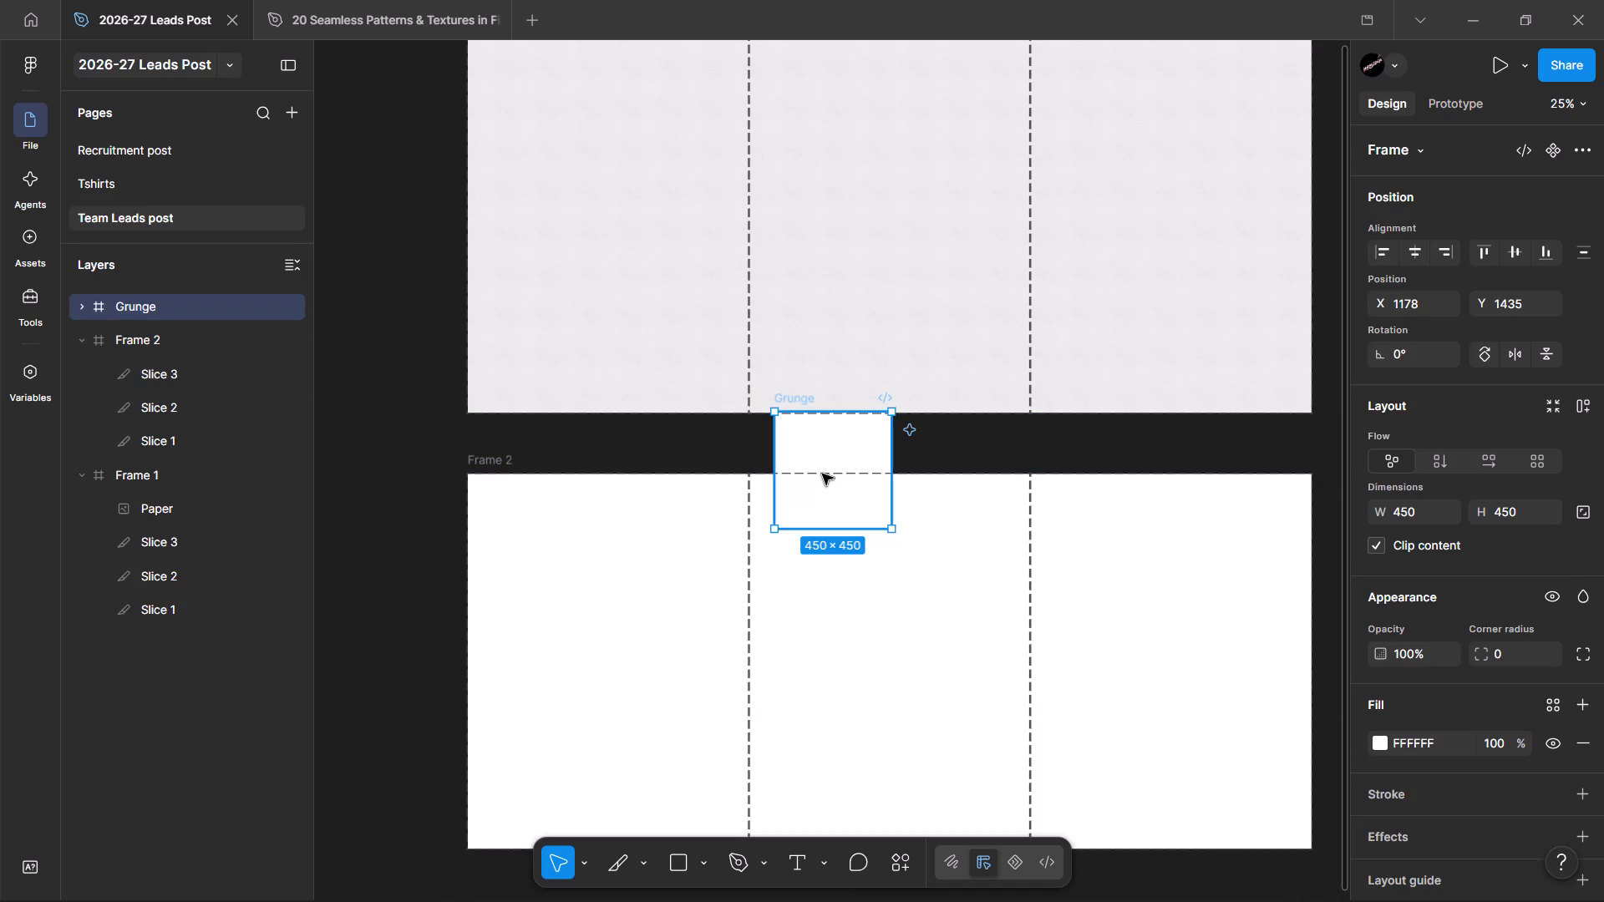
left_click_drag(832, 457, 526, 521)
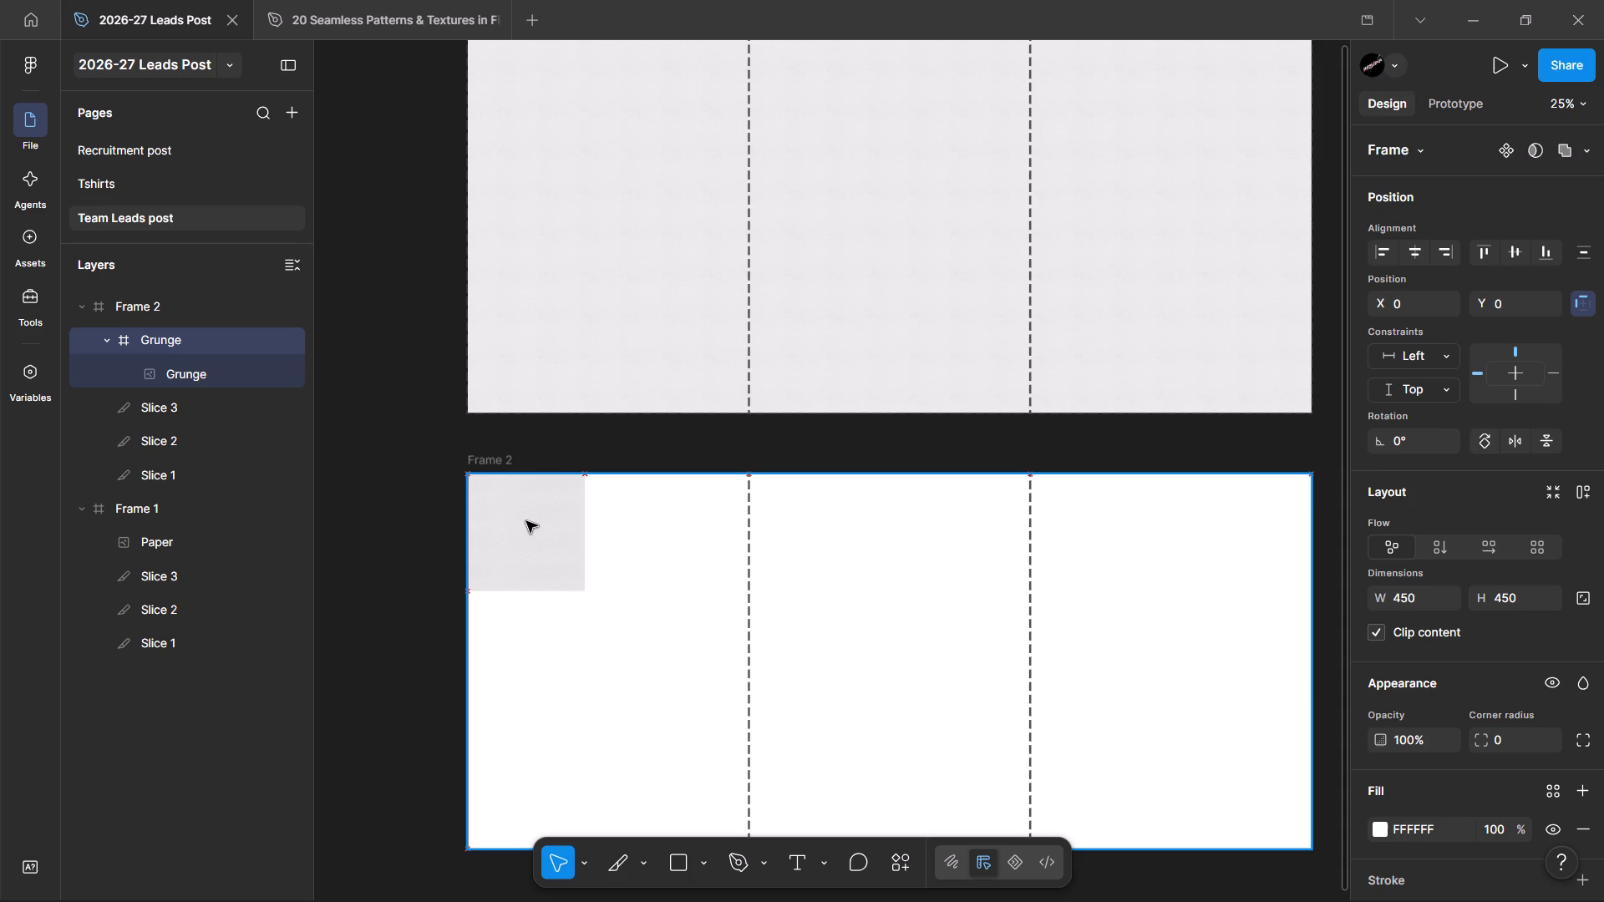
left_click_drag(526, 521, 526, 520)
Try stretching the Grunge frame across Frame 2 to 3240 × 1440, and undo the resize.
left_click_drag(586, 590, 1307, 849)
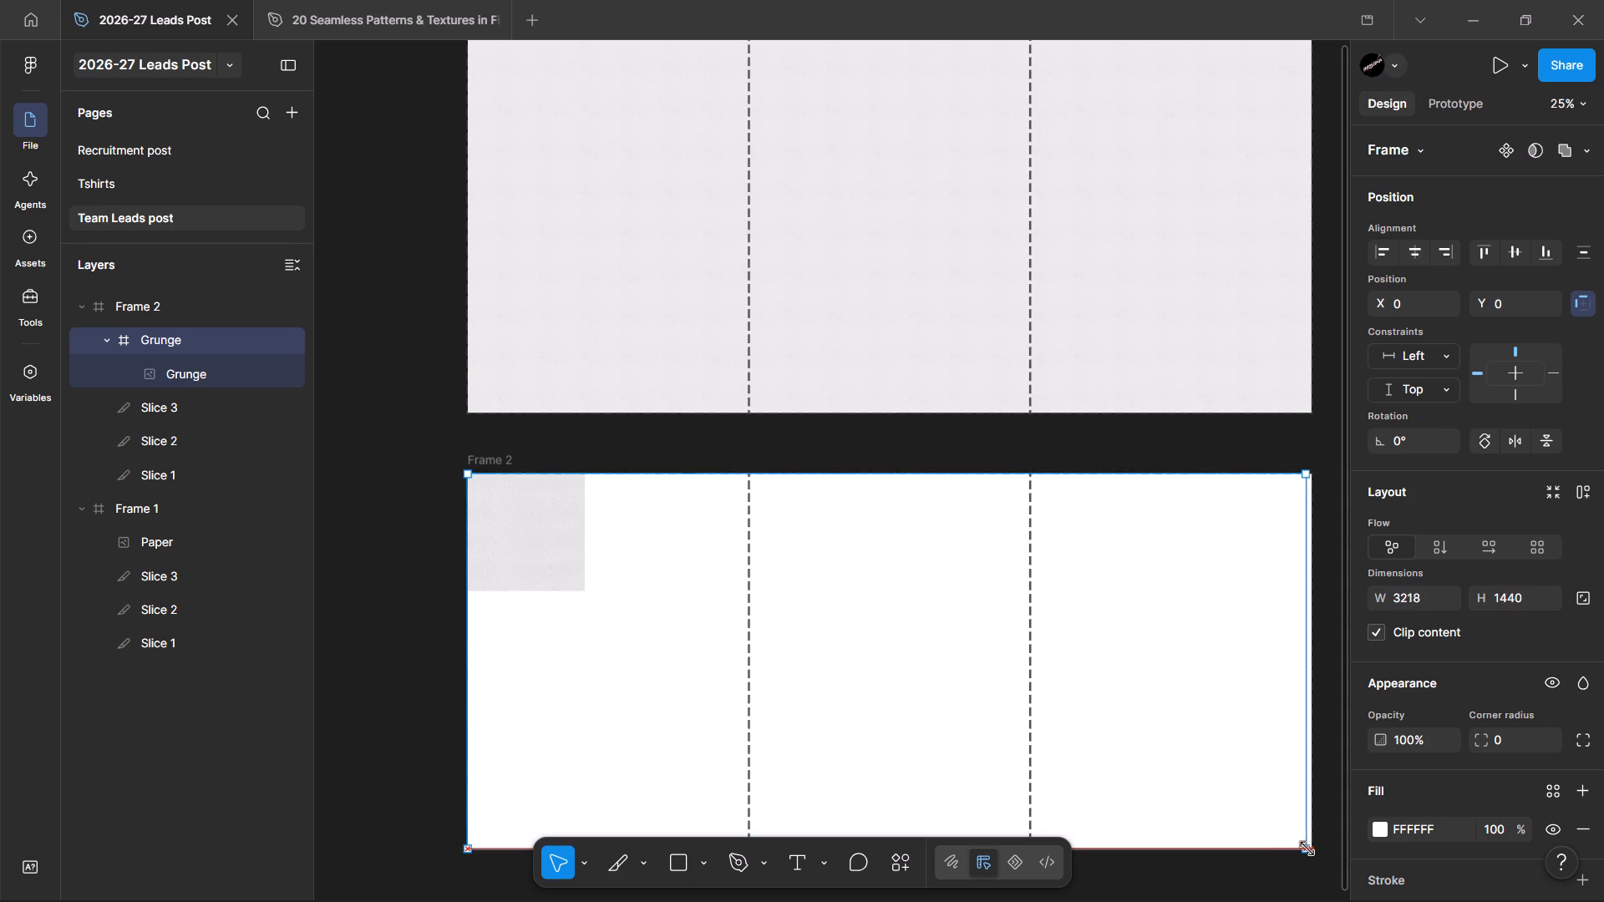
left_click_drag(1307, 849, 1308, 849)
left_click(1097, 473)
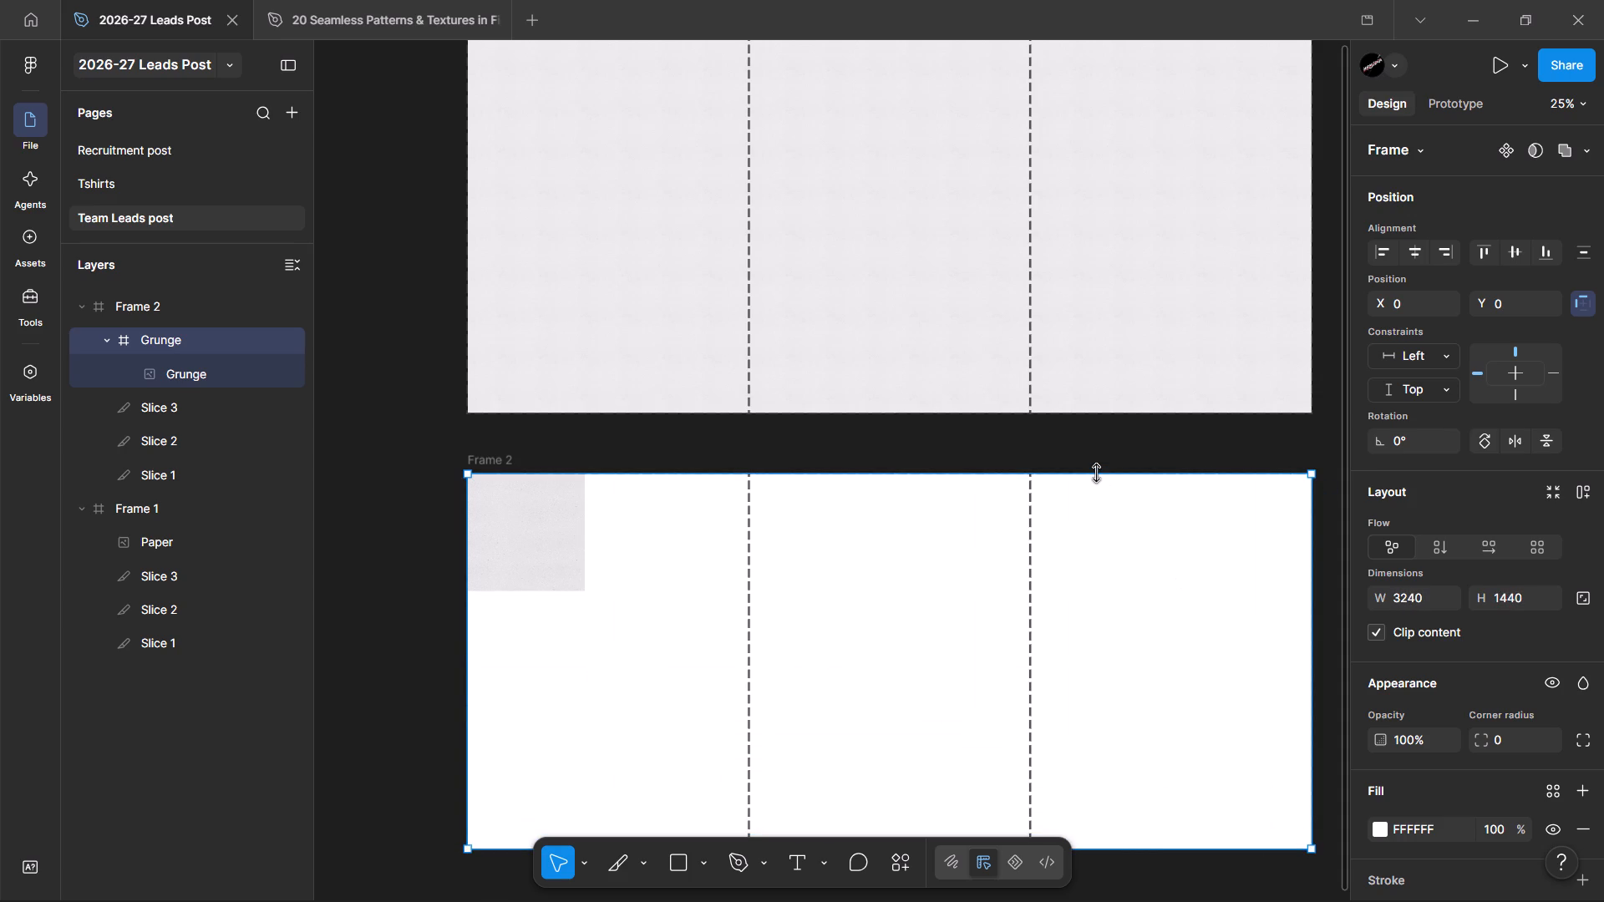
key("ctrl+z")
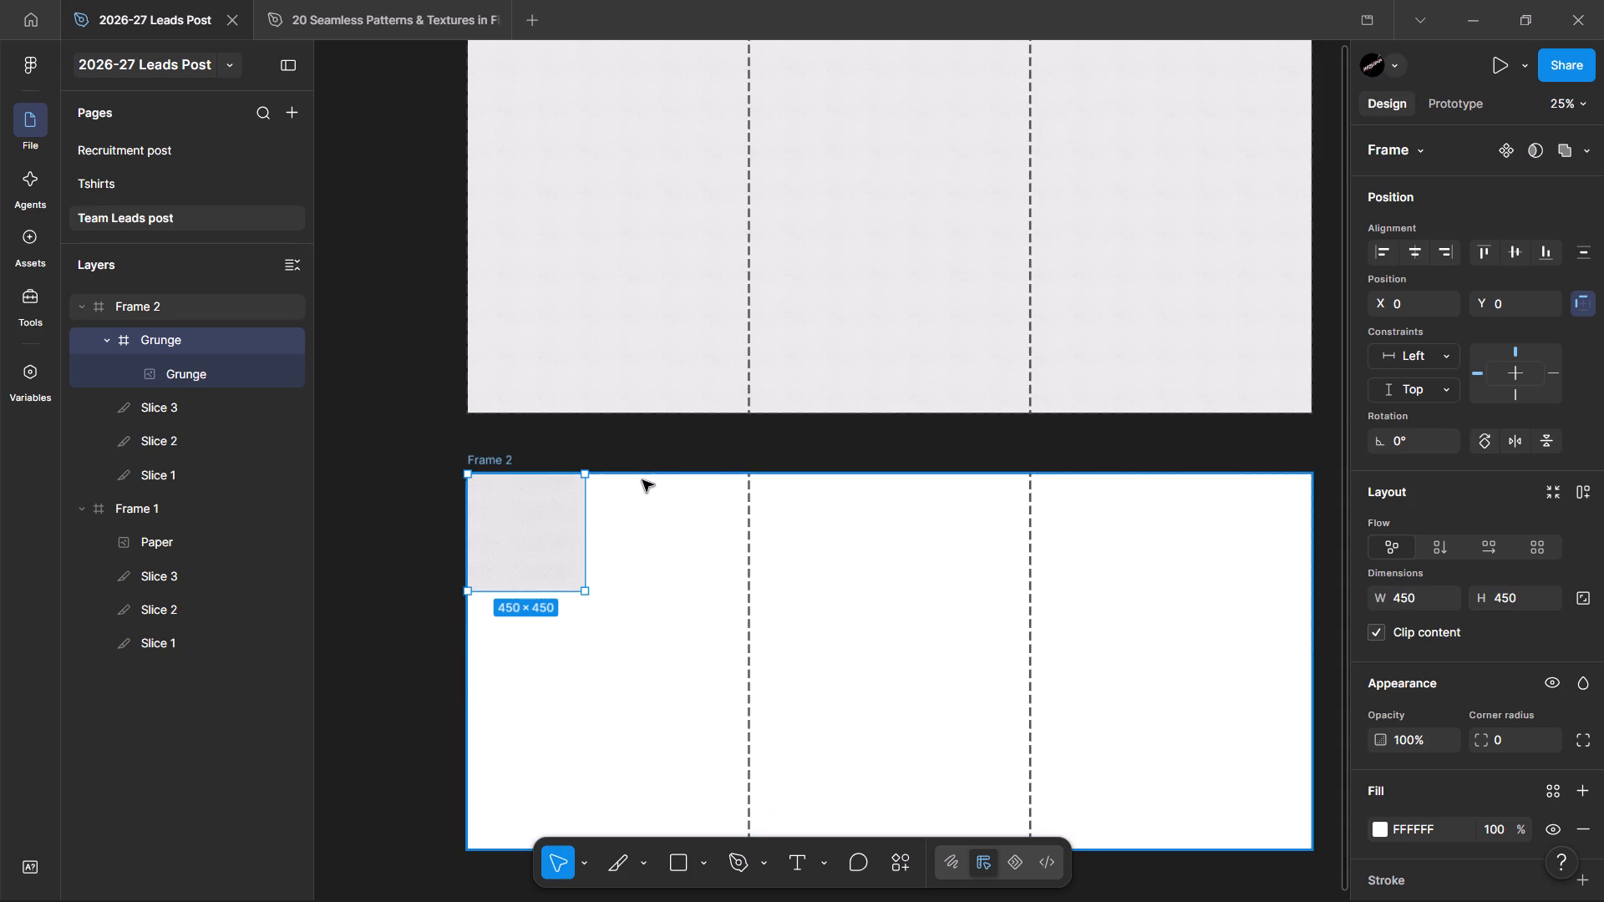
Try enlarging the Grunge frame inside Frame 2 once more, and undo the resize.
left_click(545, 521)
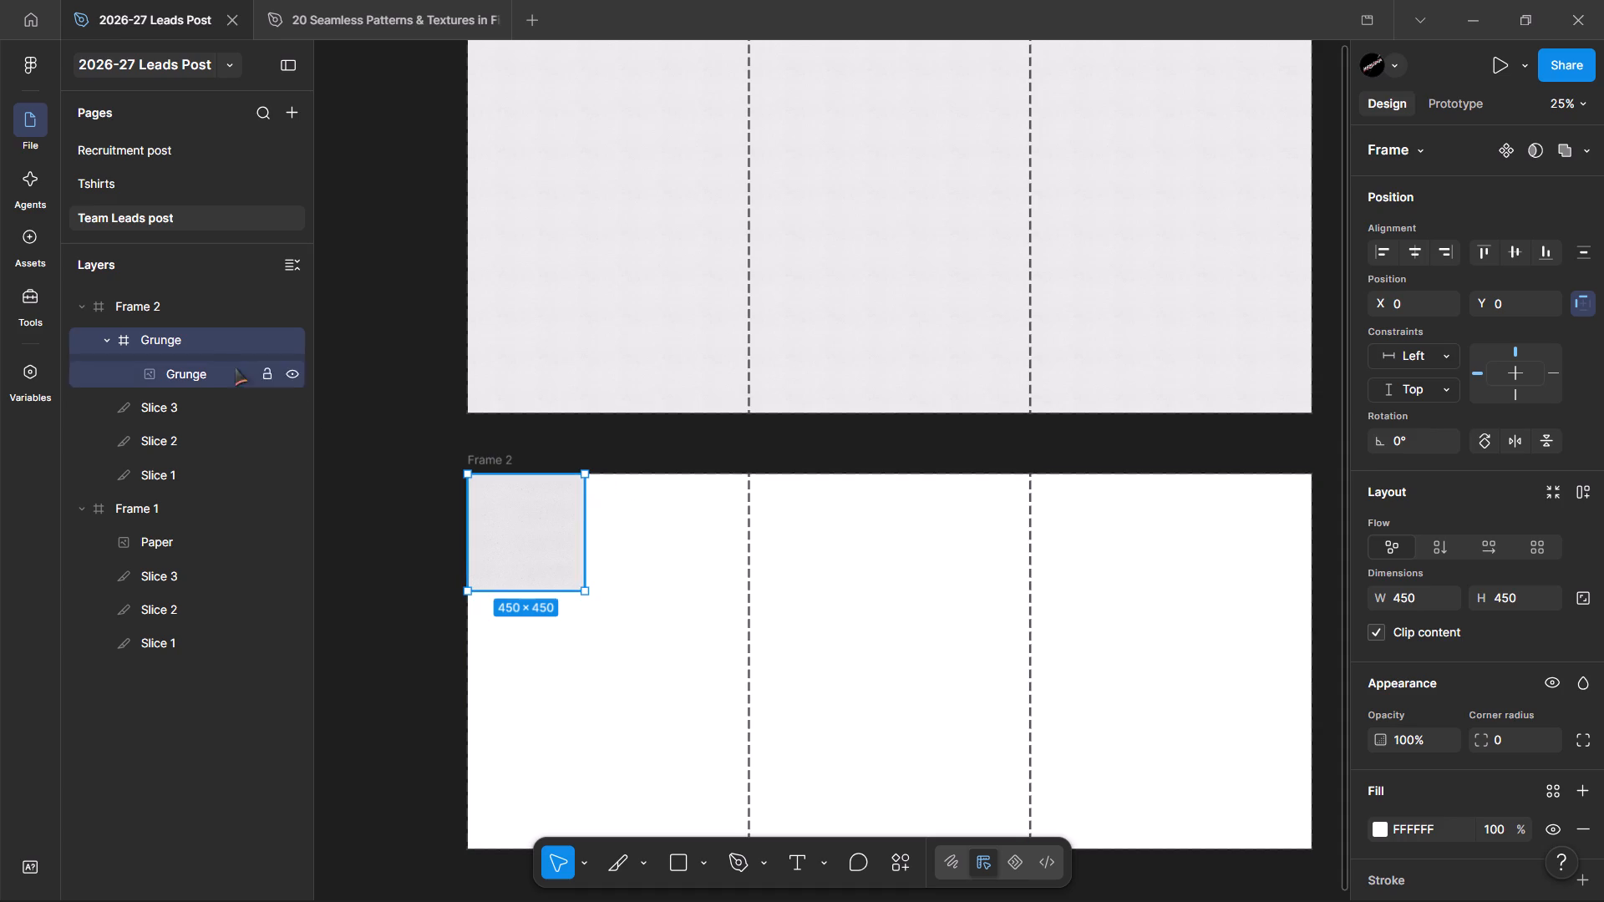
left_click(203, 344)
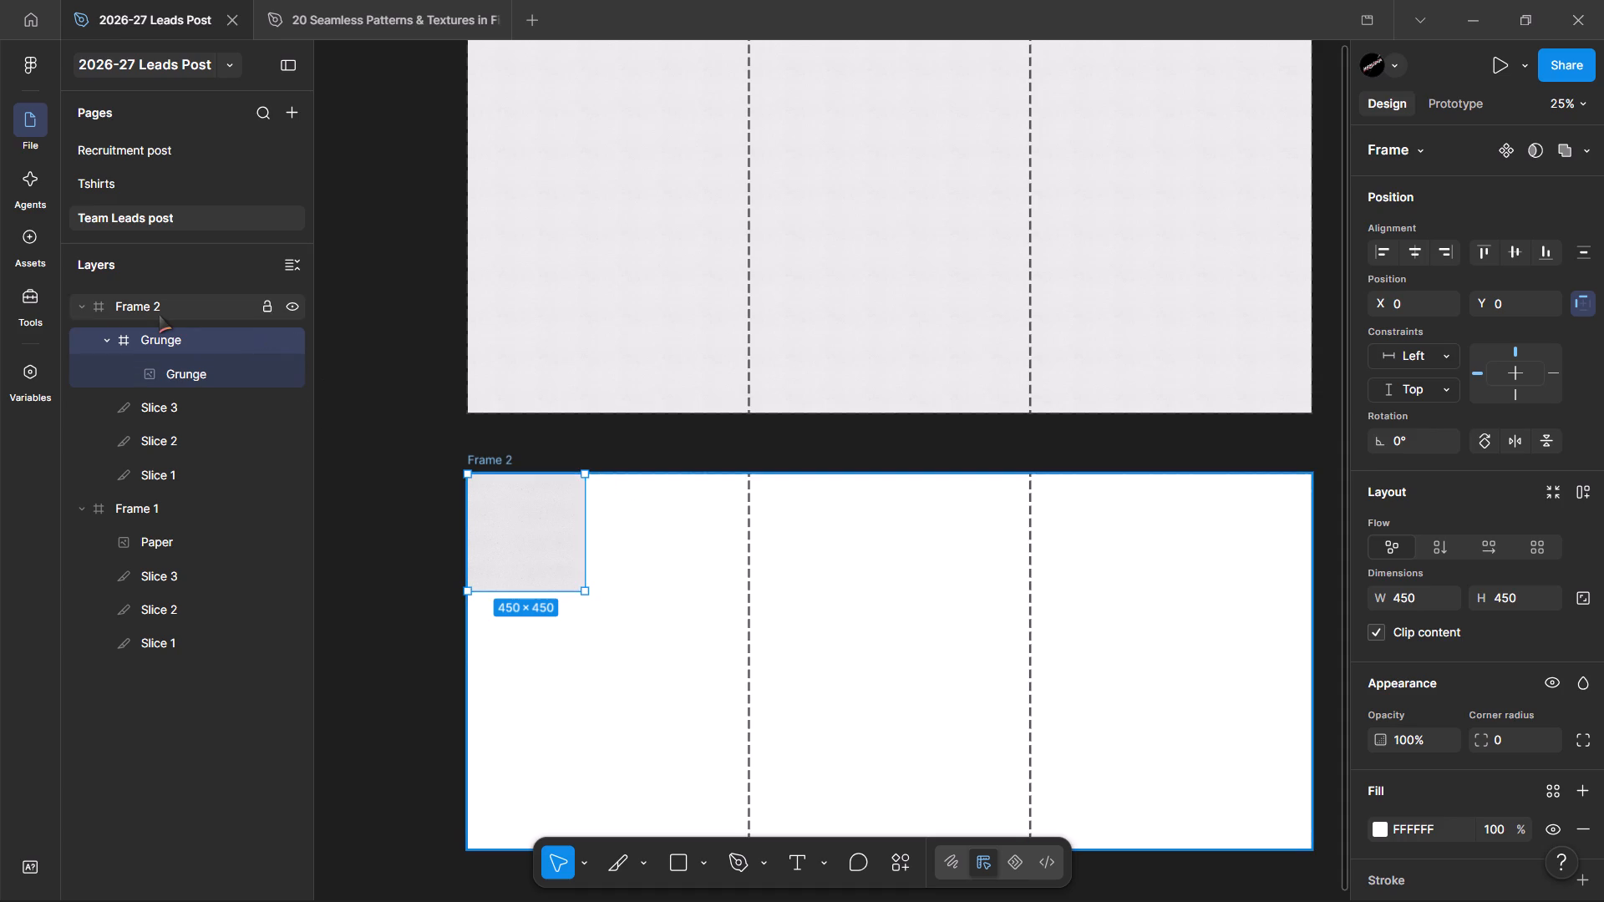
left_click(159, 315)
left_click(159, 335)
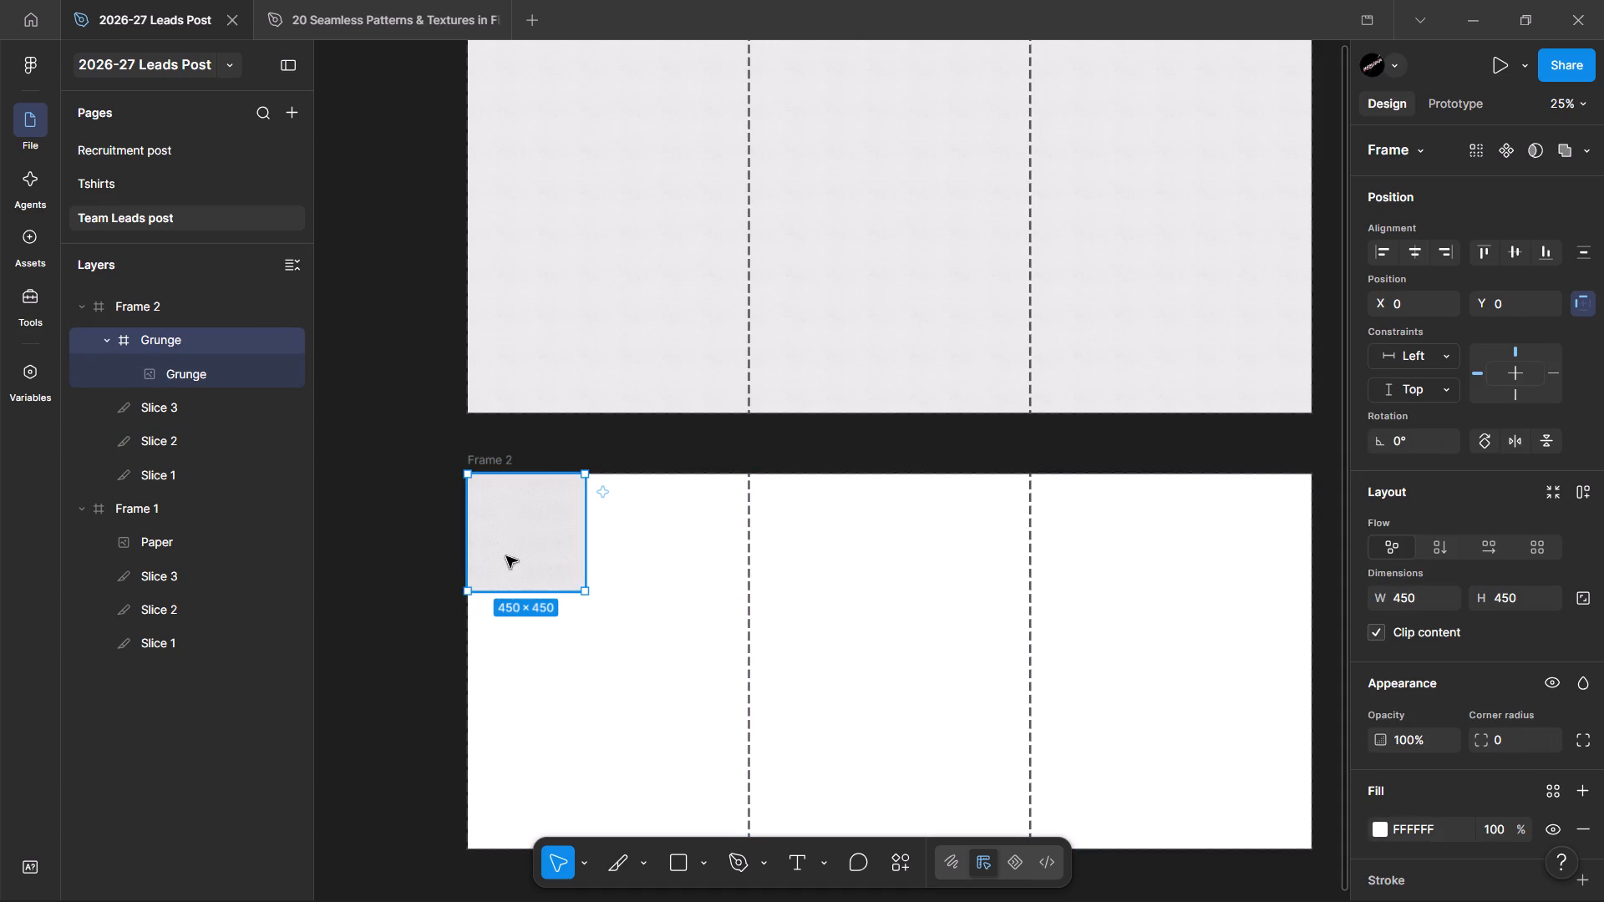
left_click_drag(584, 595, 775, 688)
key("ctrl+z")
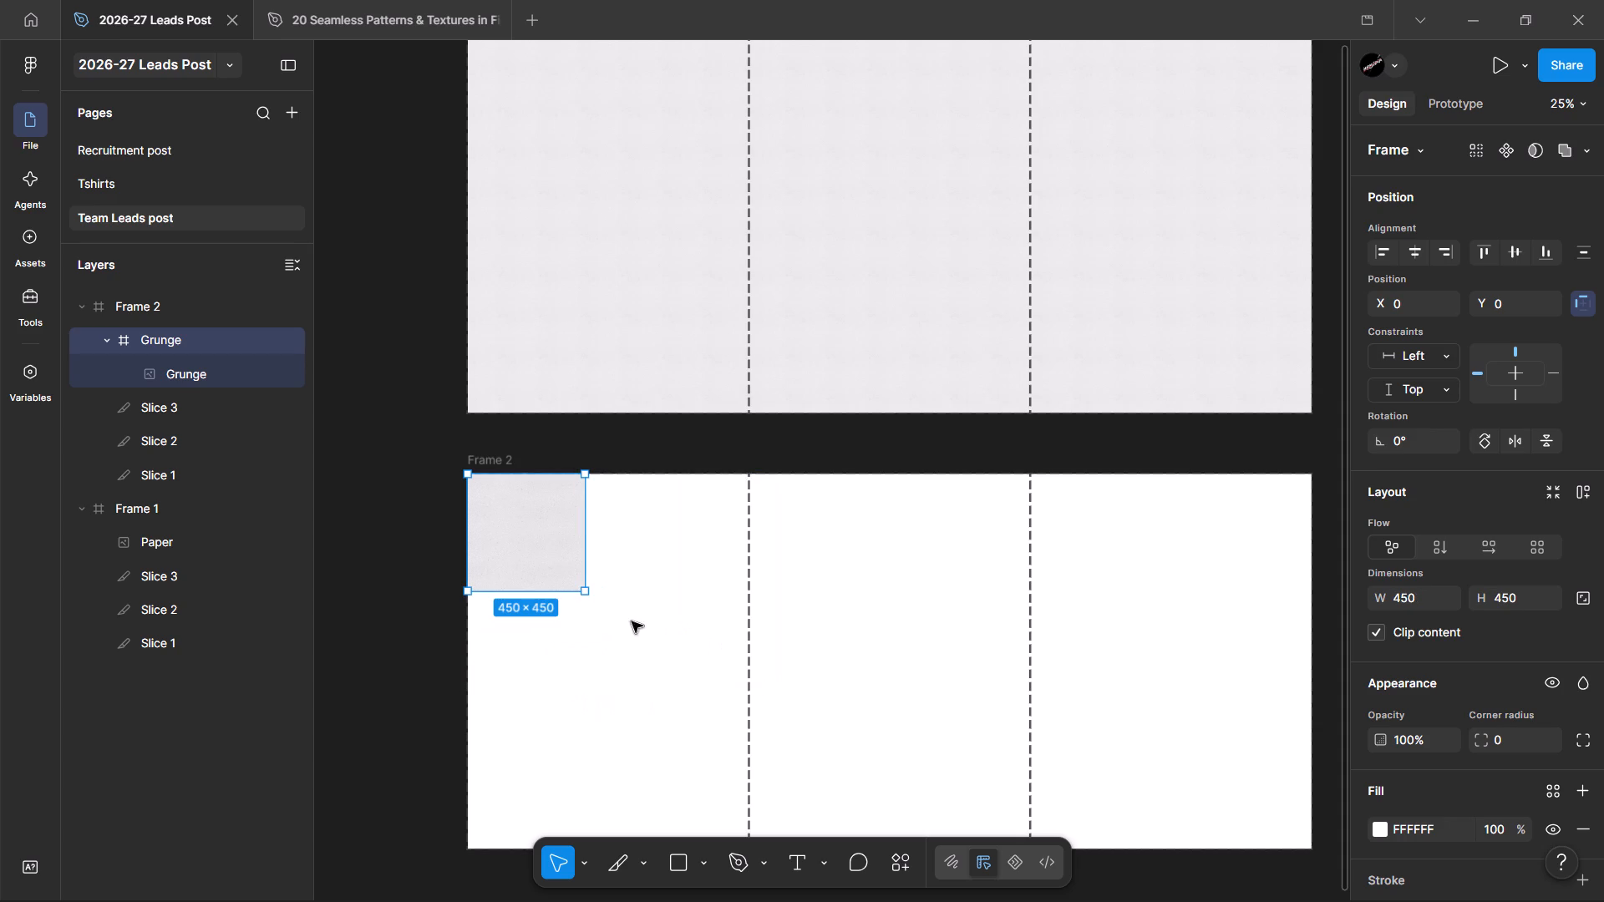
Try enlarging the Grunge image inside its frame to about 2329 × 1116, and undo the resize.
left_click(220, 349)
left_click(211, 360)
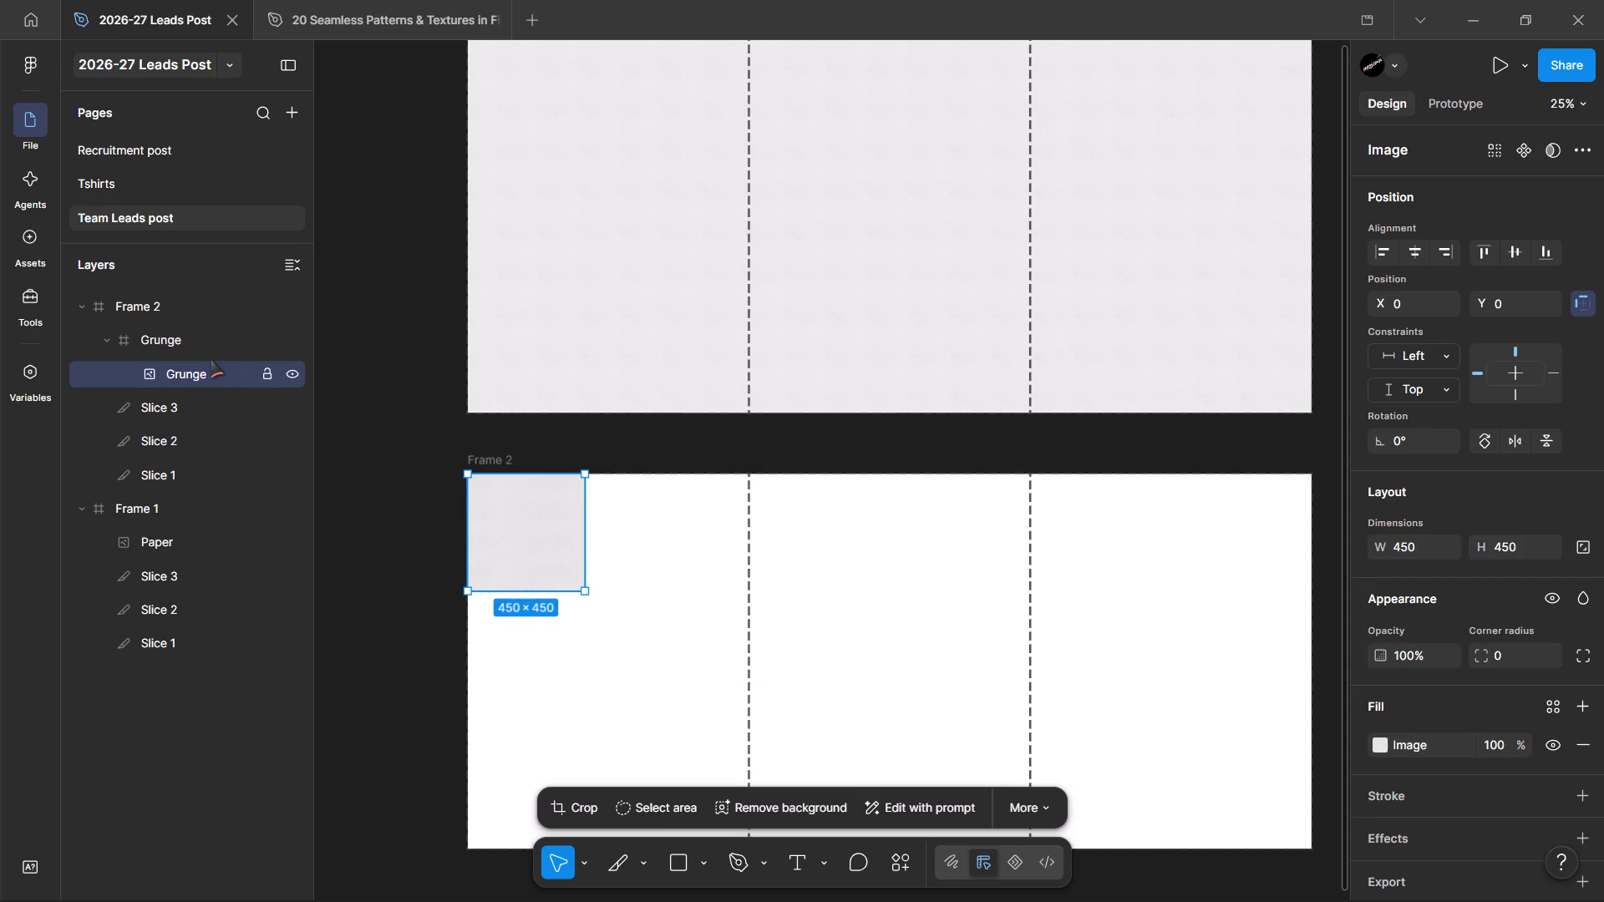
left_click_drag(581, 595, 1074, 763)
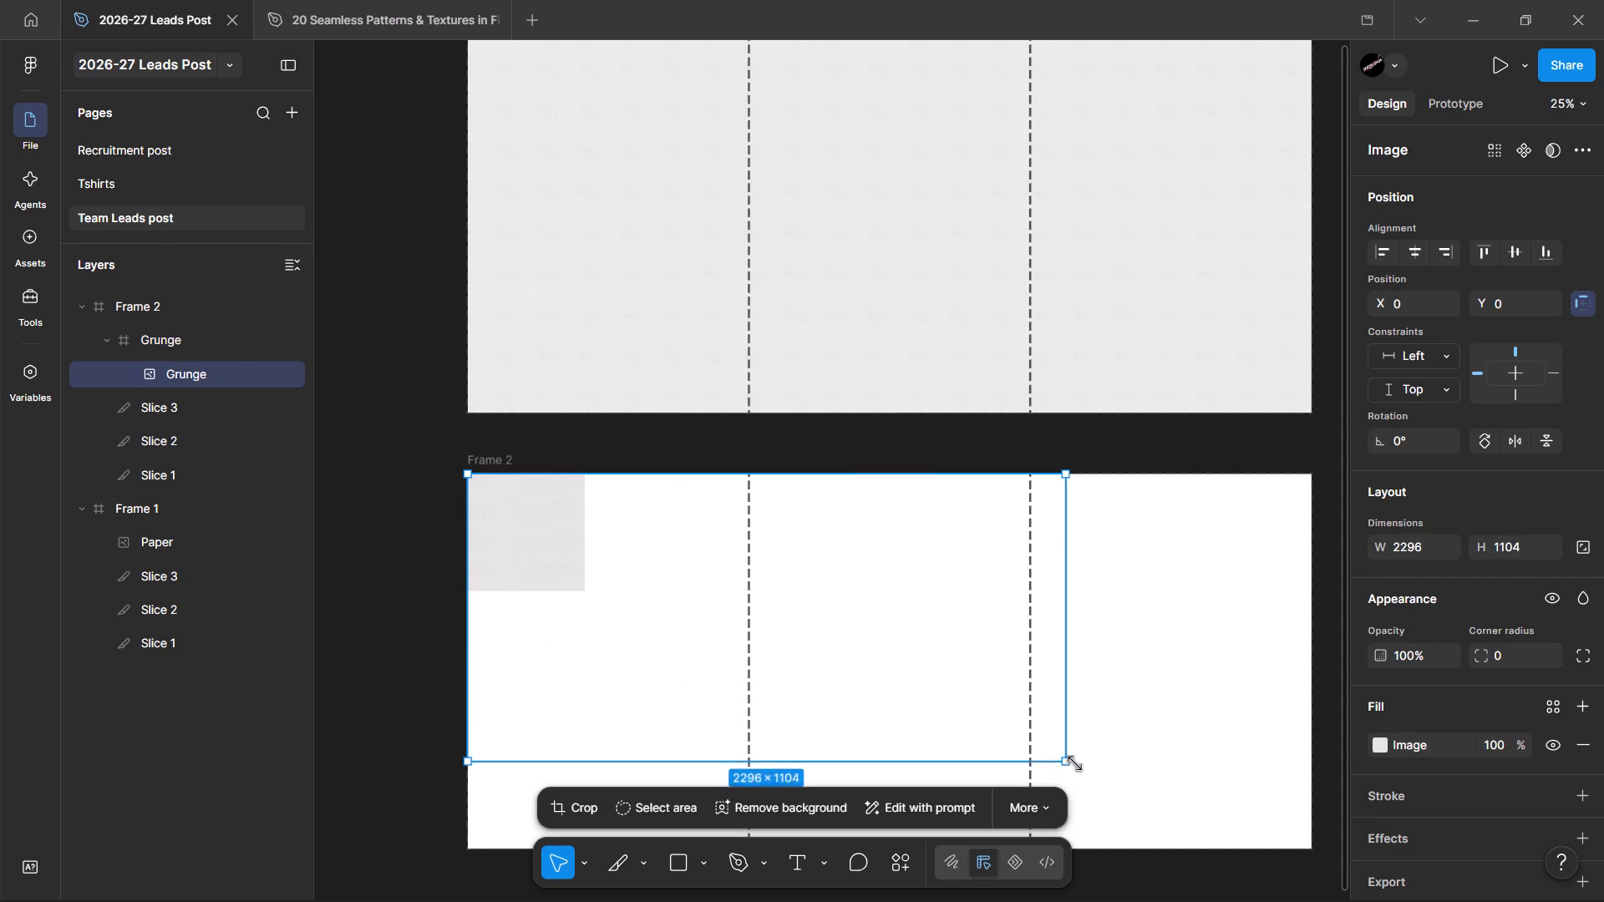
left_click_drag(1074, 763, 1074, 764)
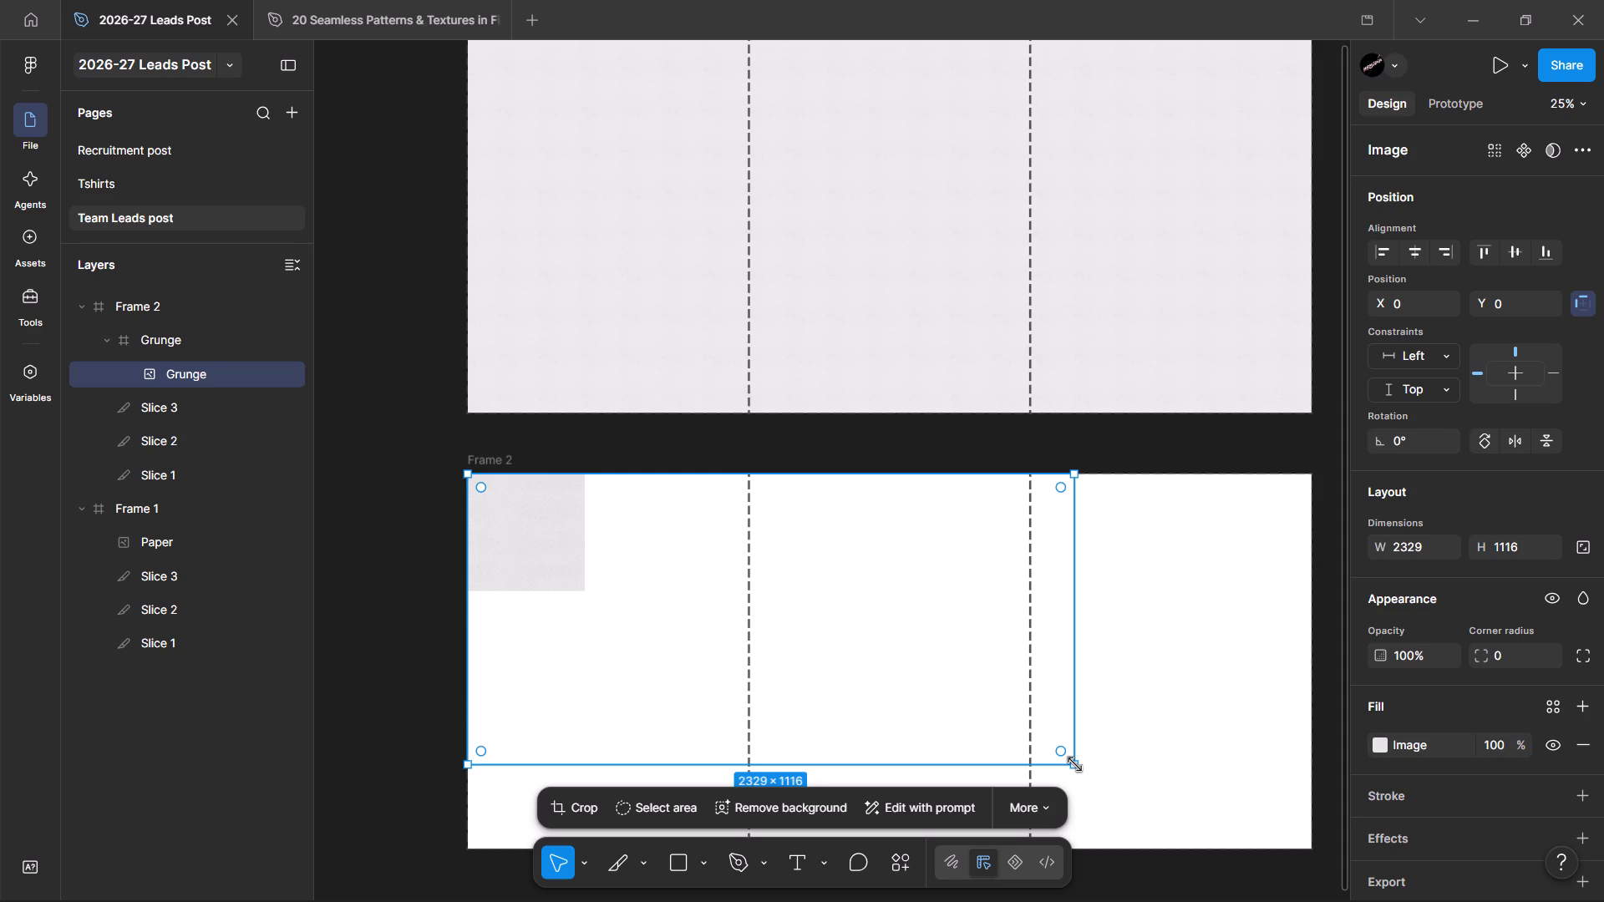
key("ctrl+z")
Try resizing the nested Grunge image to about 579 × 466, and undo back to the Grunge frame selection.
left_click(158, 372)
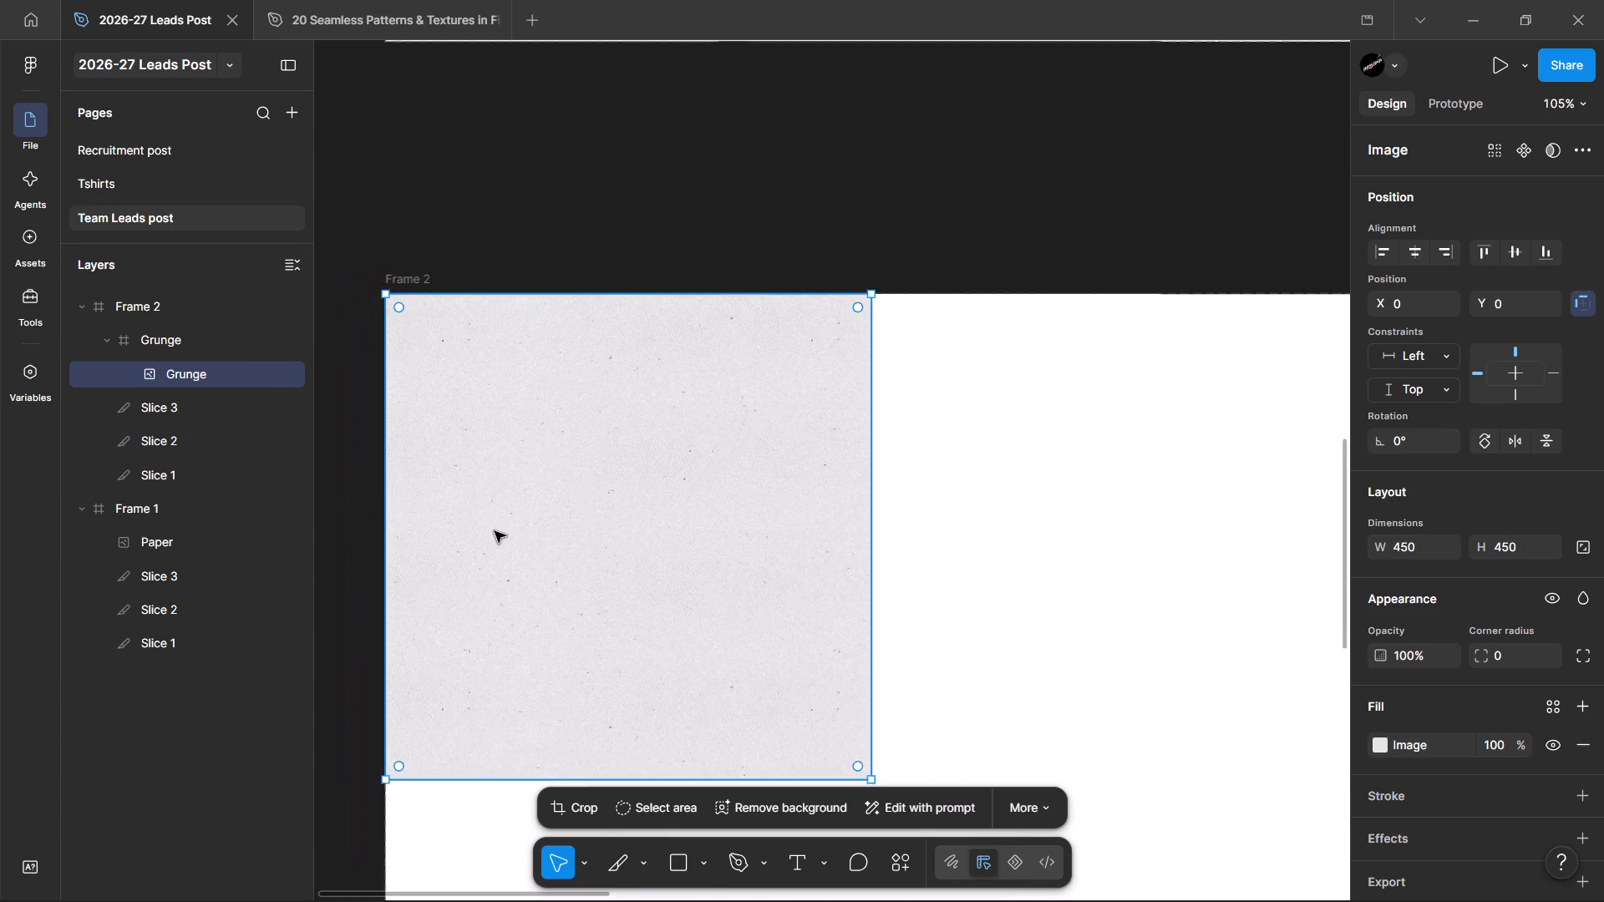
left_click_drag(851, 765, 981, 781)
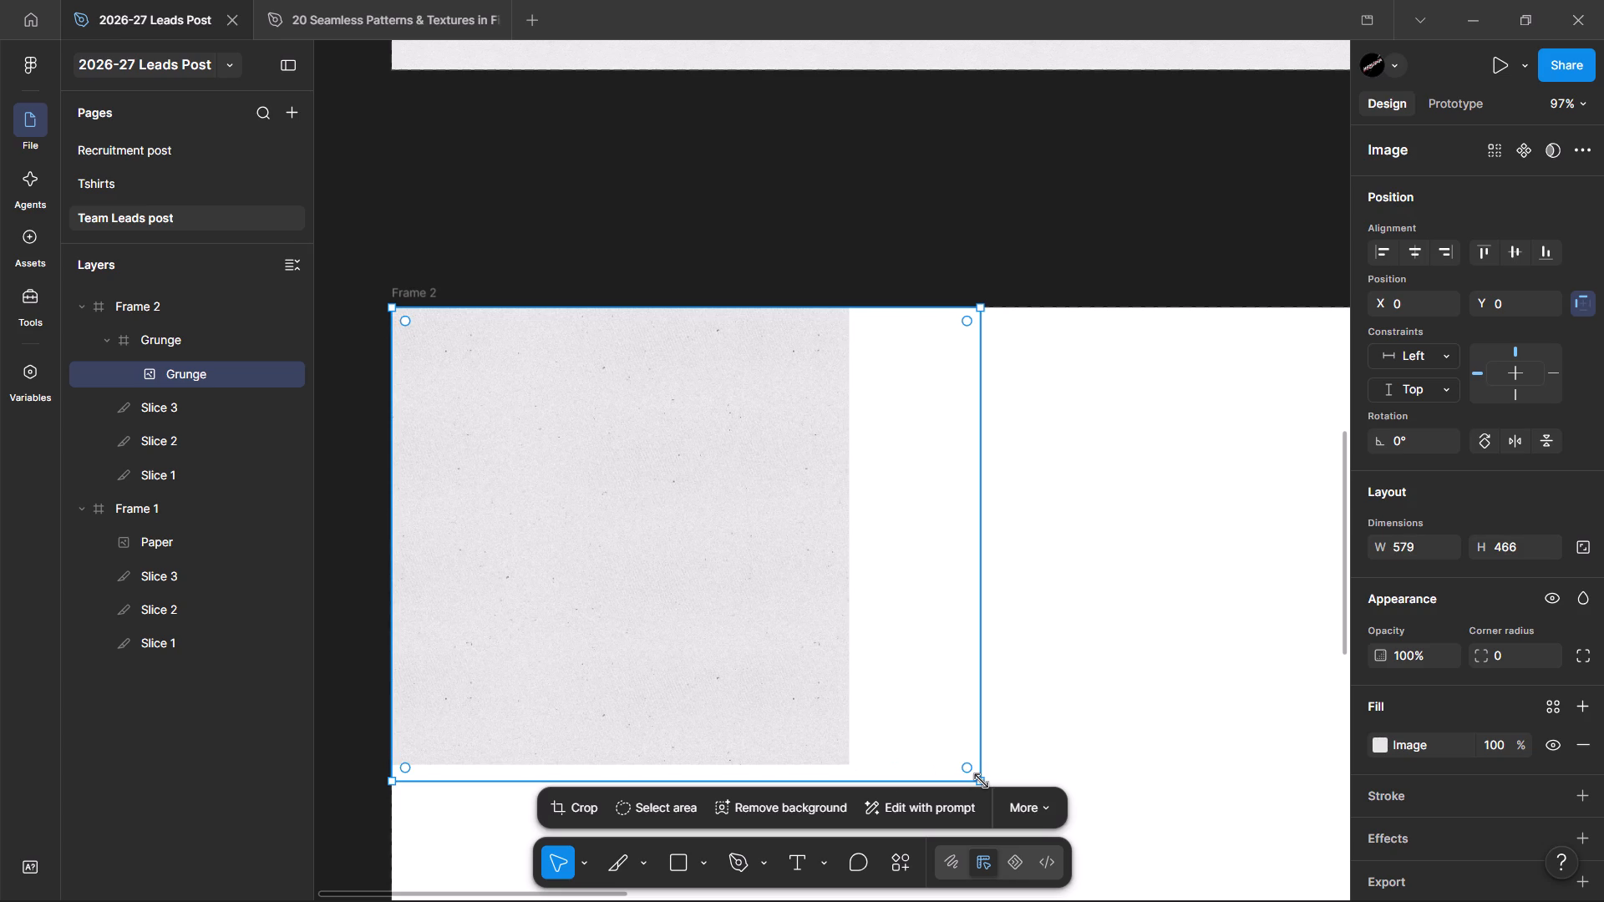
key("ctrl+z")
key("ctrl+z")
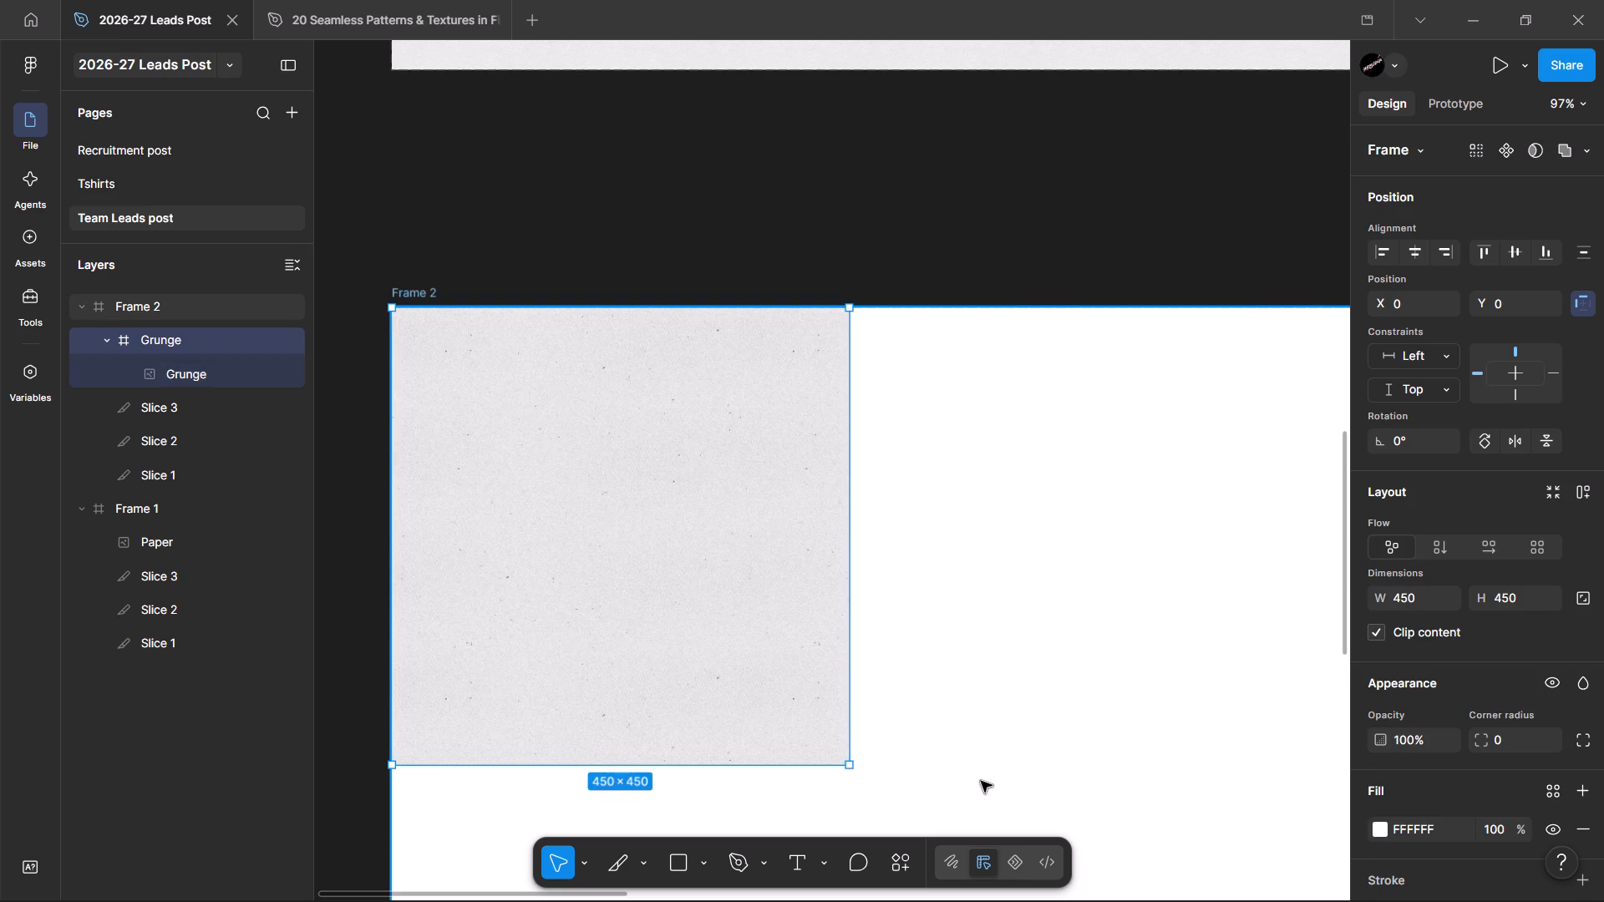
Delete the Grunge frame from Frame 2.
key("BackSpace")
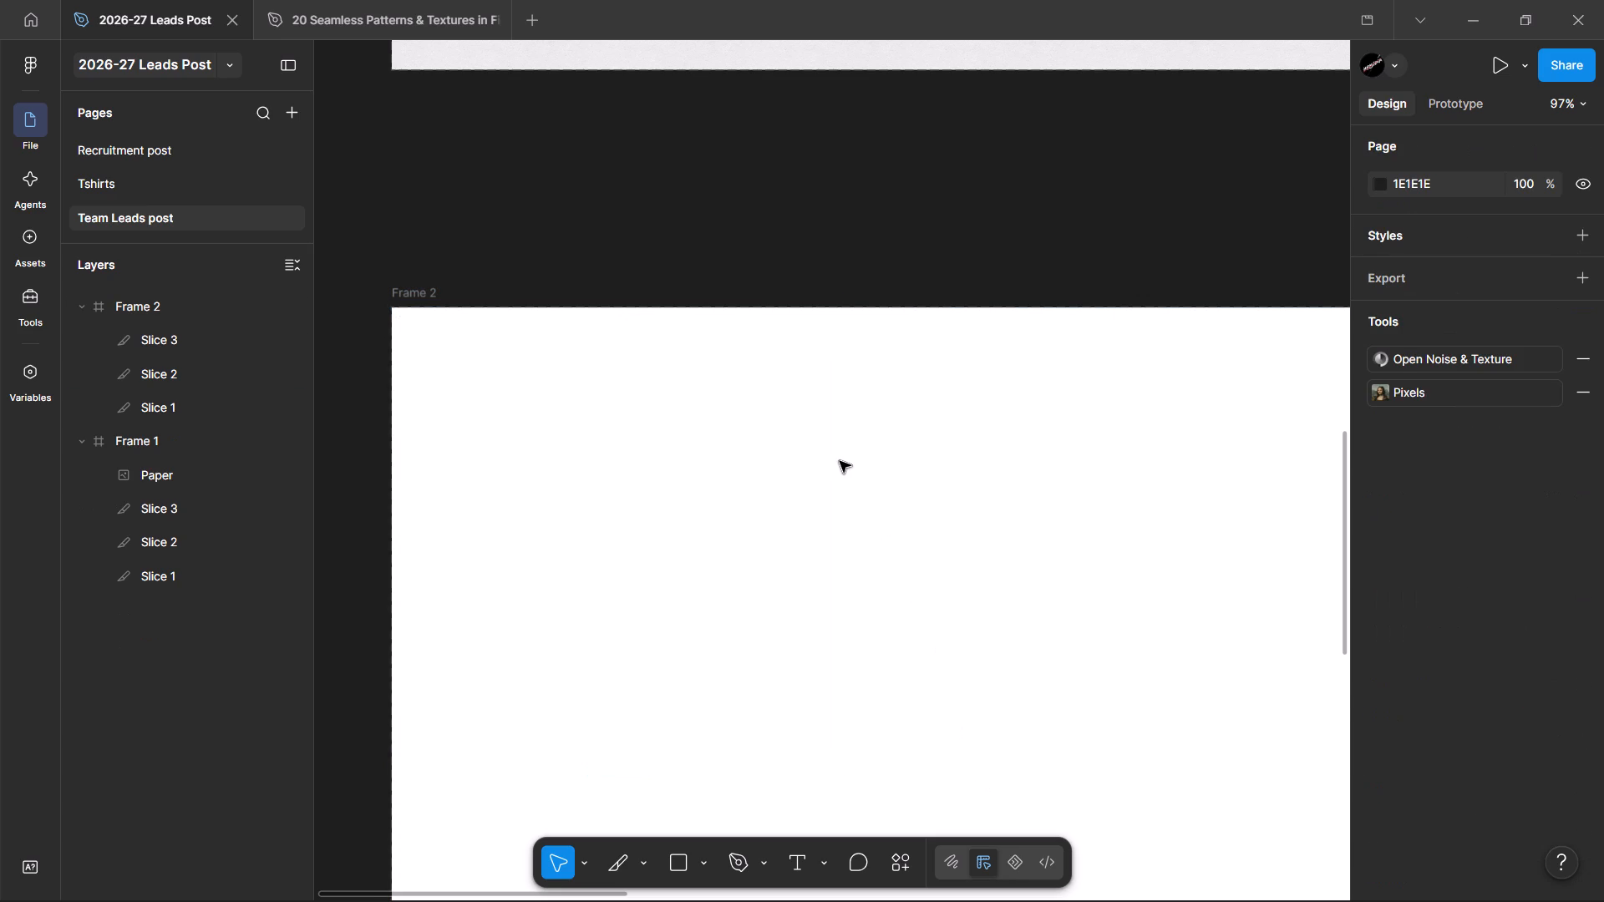
Paste the Grunge texture frame again and align it over Frame 2's top-left corner at X 0, Y 1674.
key("ctrl+v")
left_click_drag(837, 468, 625, 536)
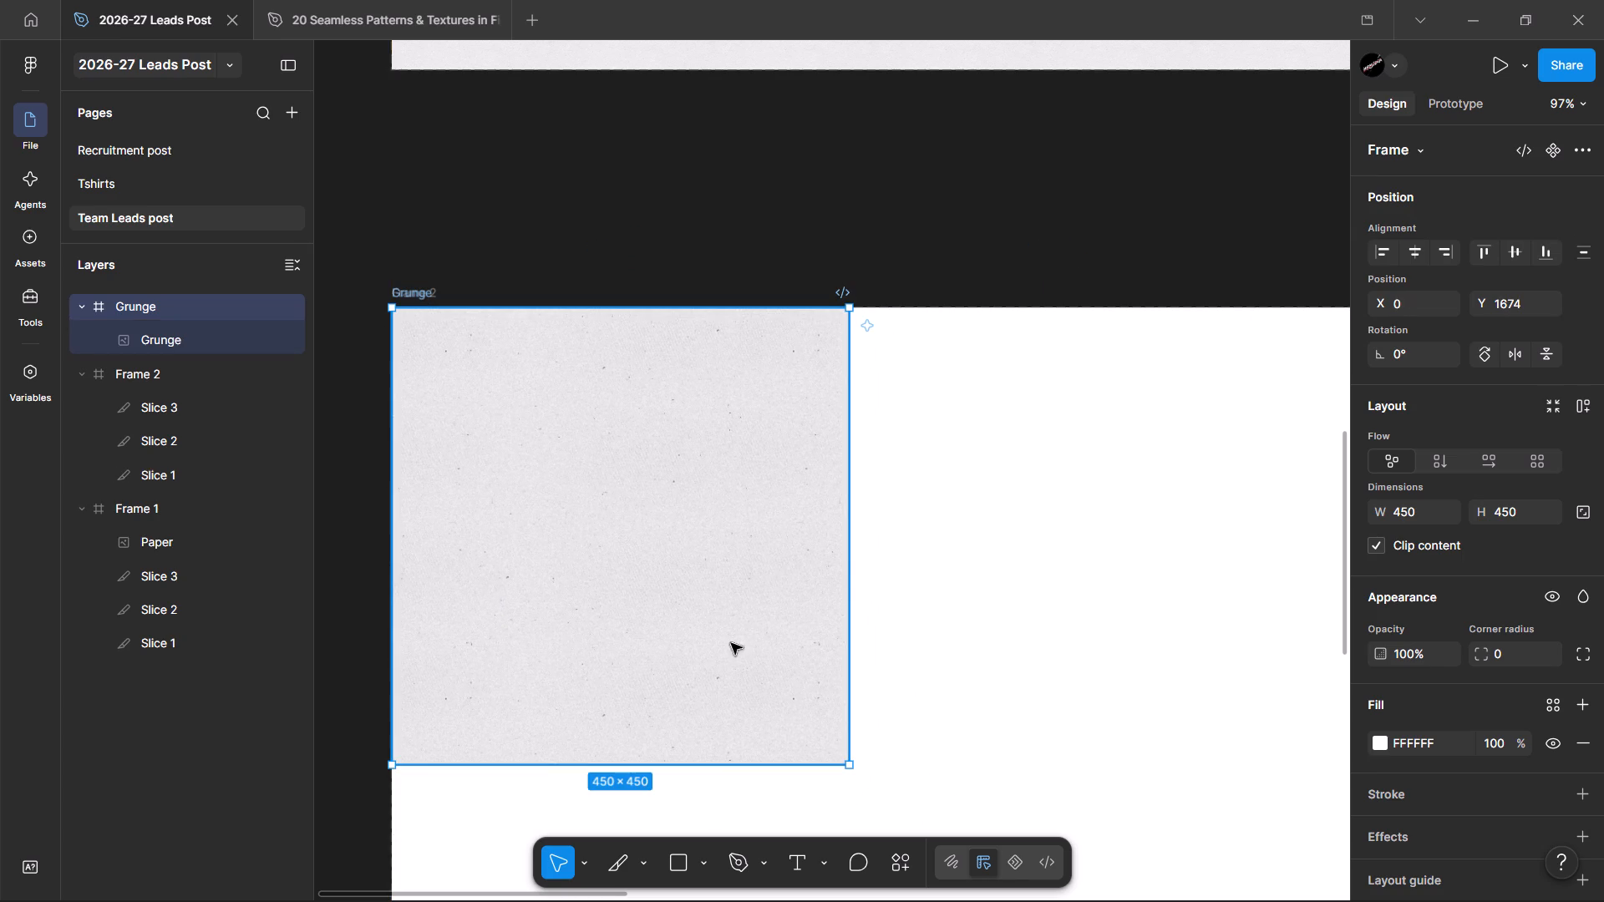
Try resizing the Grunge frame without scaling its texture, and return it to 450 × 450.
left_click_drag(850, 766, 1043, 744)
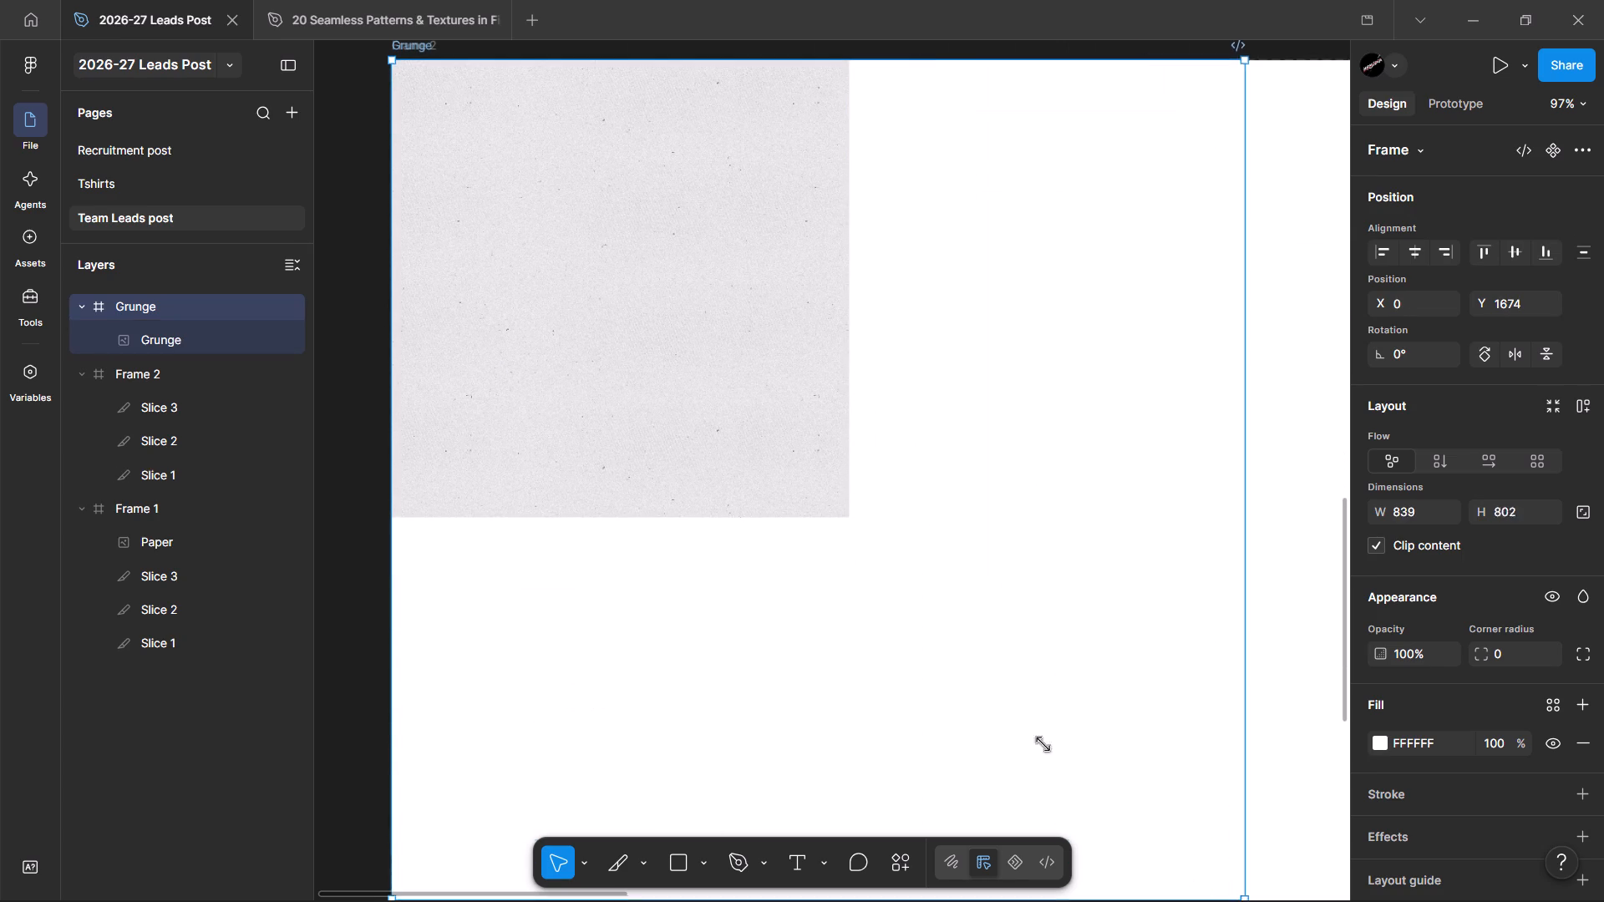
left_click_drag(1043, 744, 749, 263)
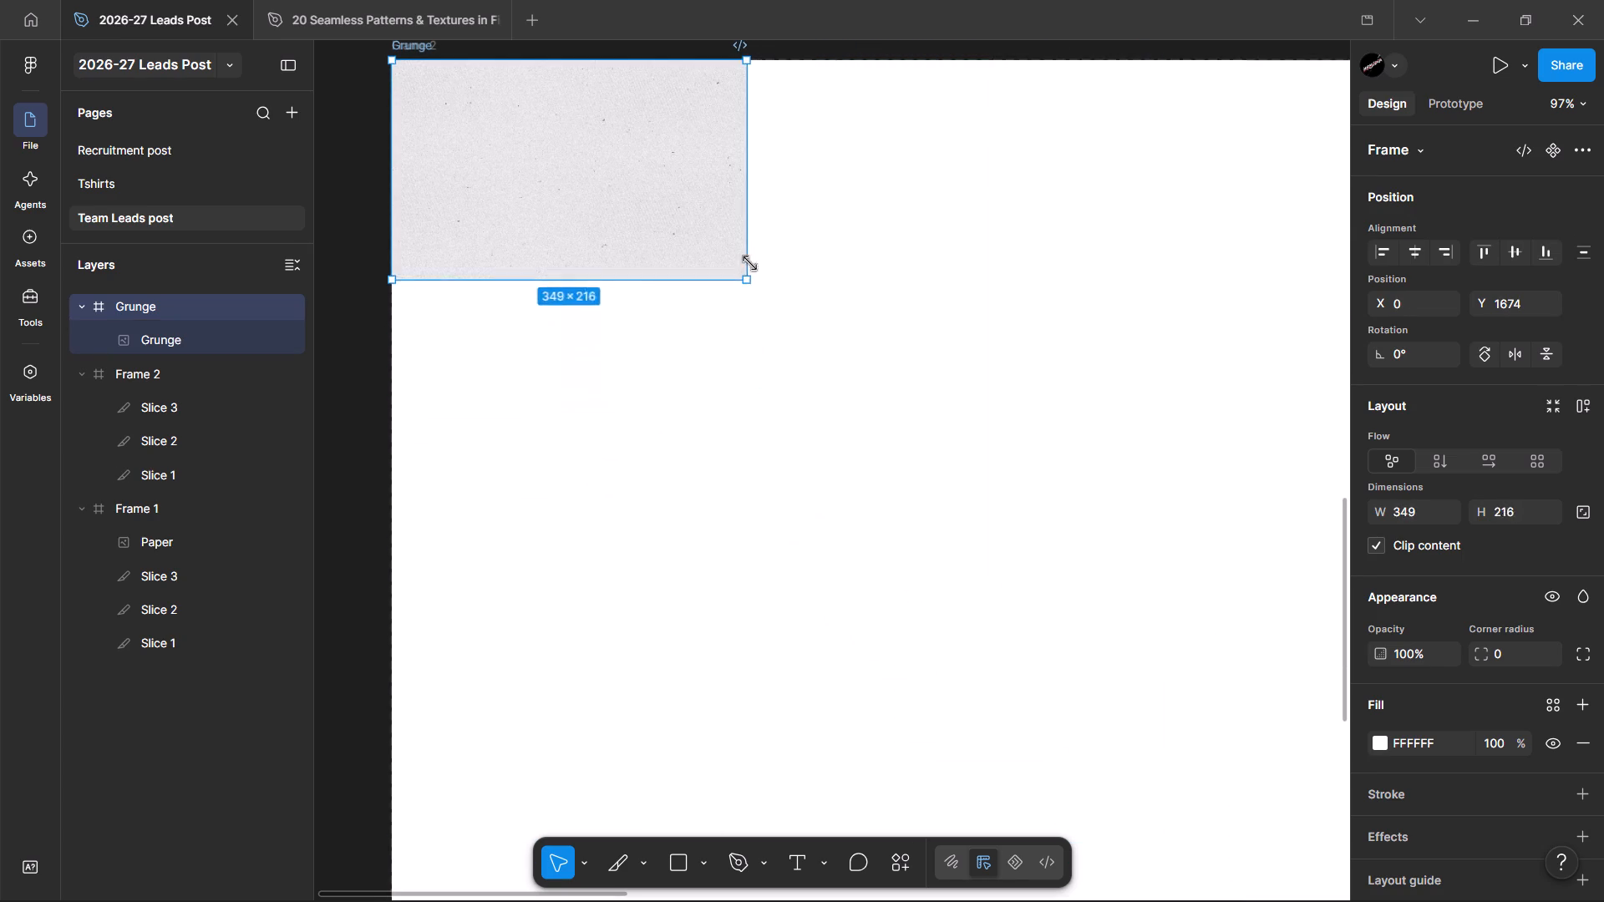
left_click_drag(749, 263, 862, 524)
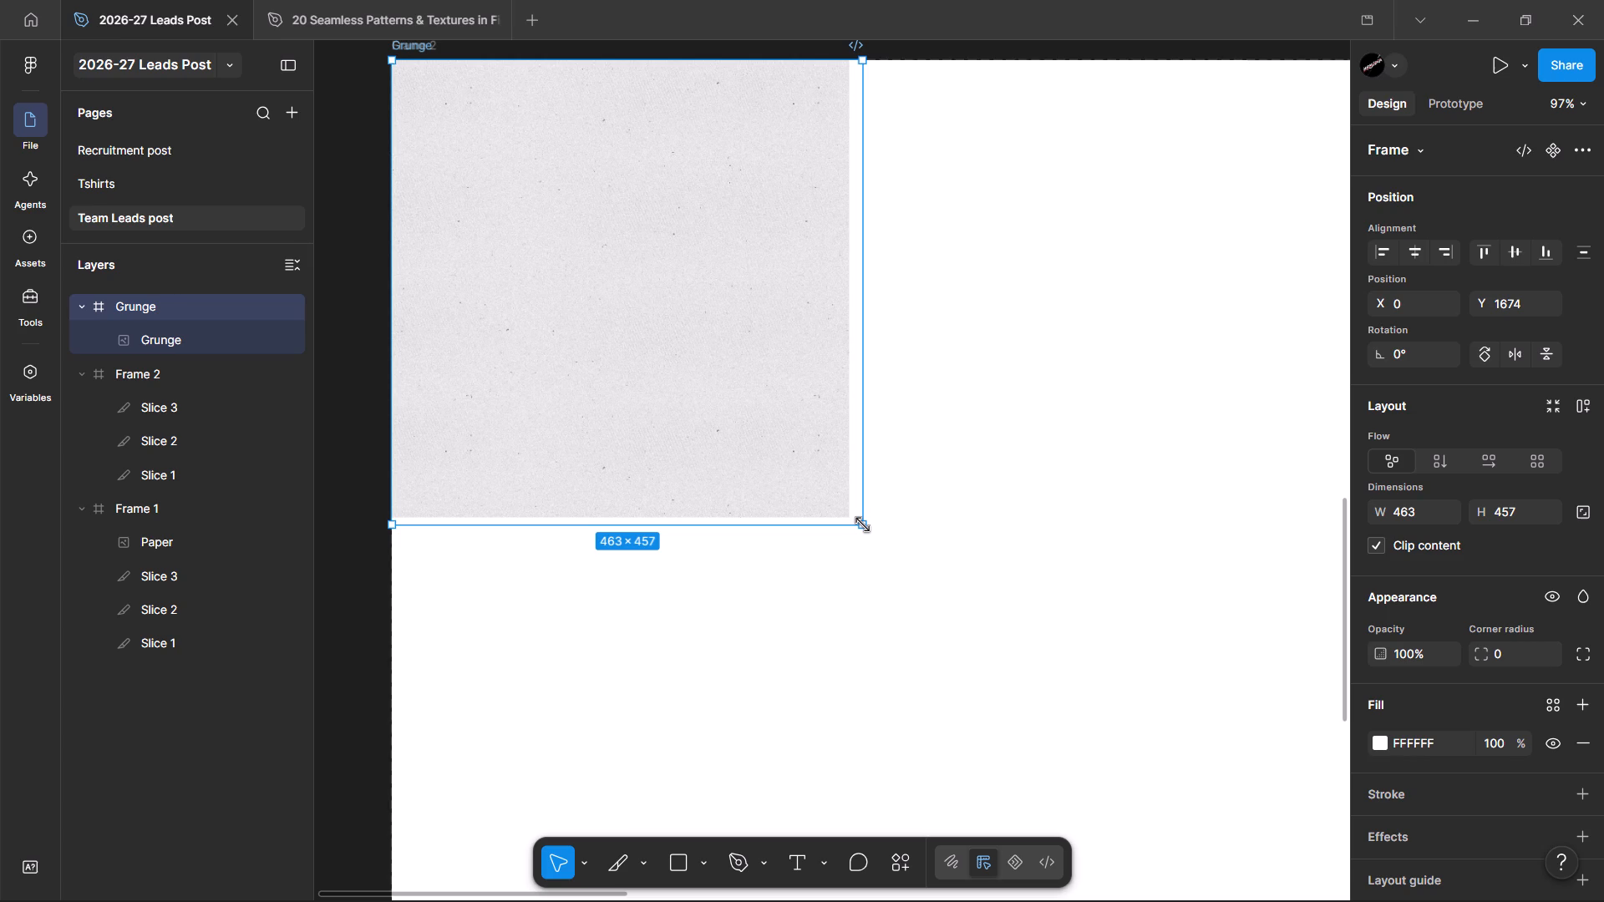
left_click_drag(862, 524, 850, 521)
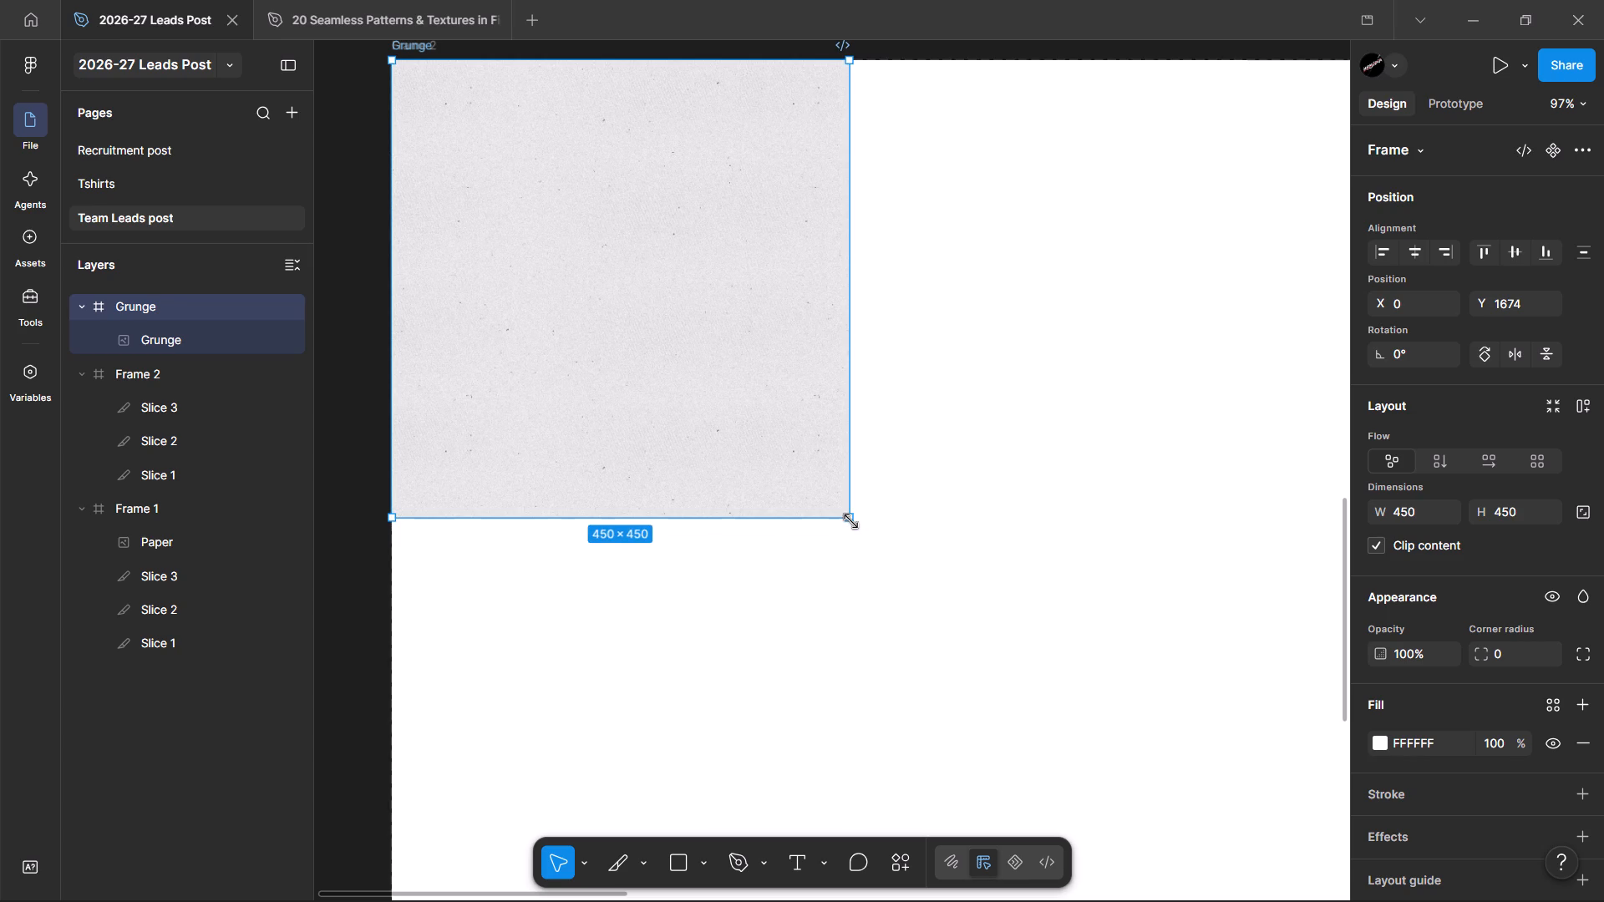
Scale the Grunge frame proportionally with its texture to 3240 × 3240 so it spans Frame 2's full width.
key("k")
left_click_drag(850, 521, 1229, 721)
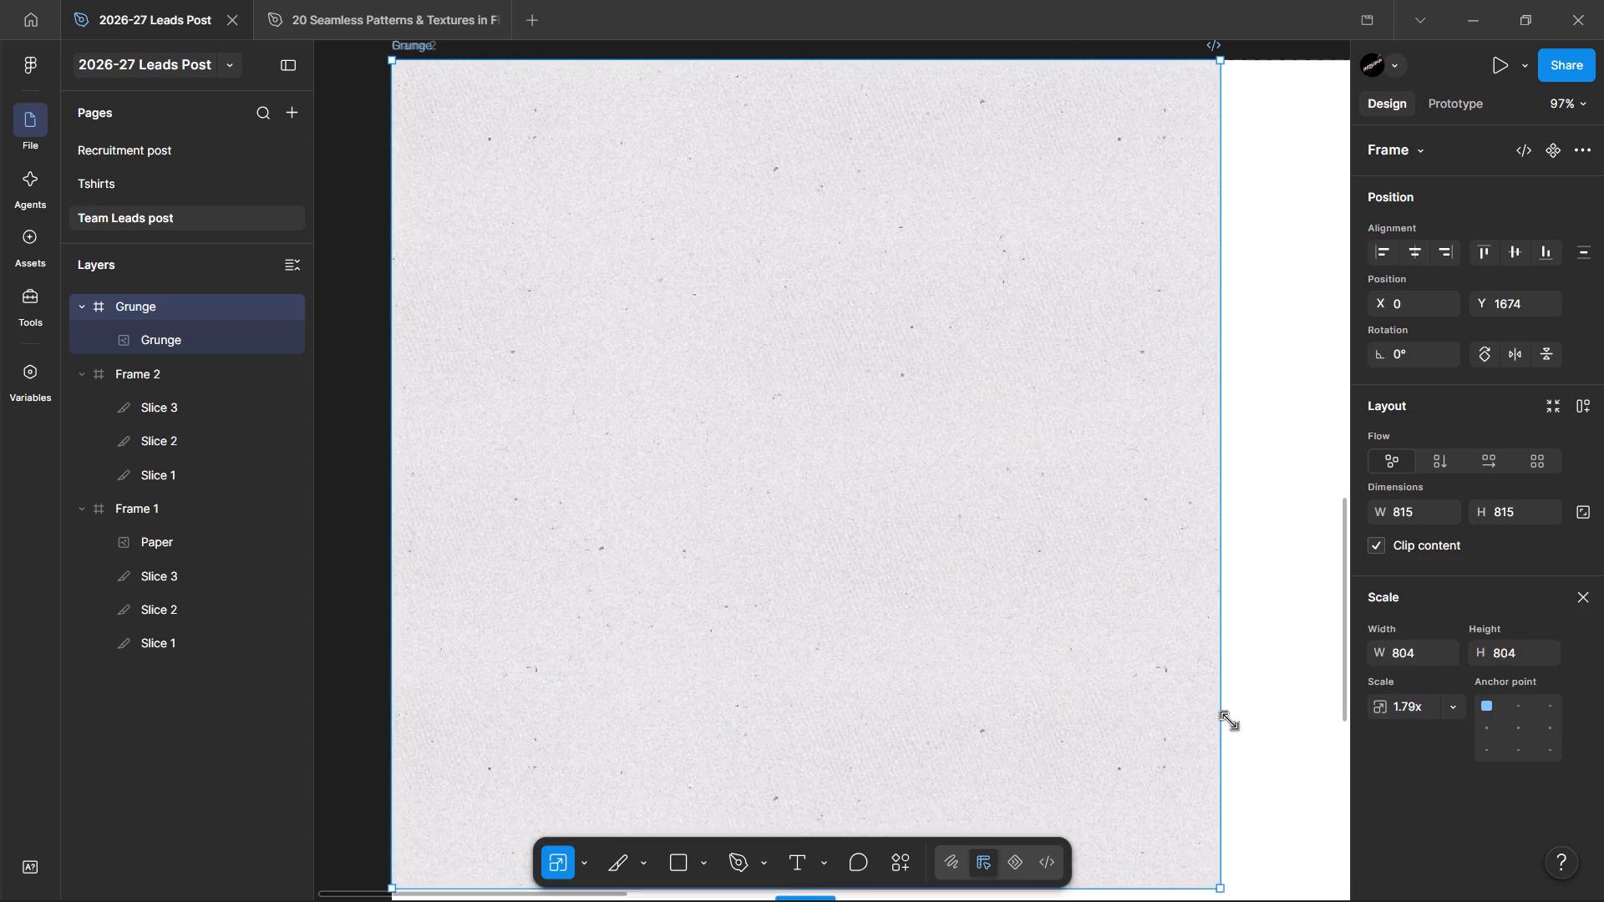
left_click_drag(1229, 721, 1231, 722)
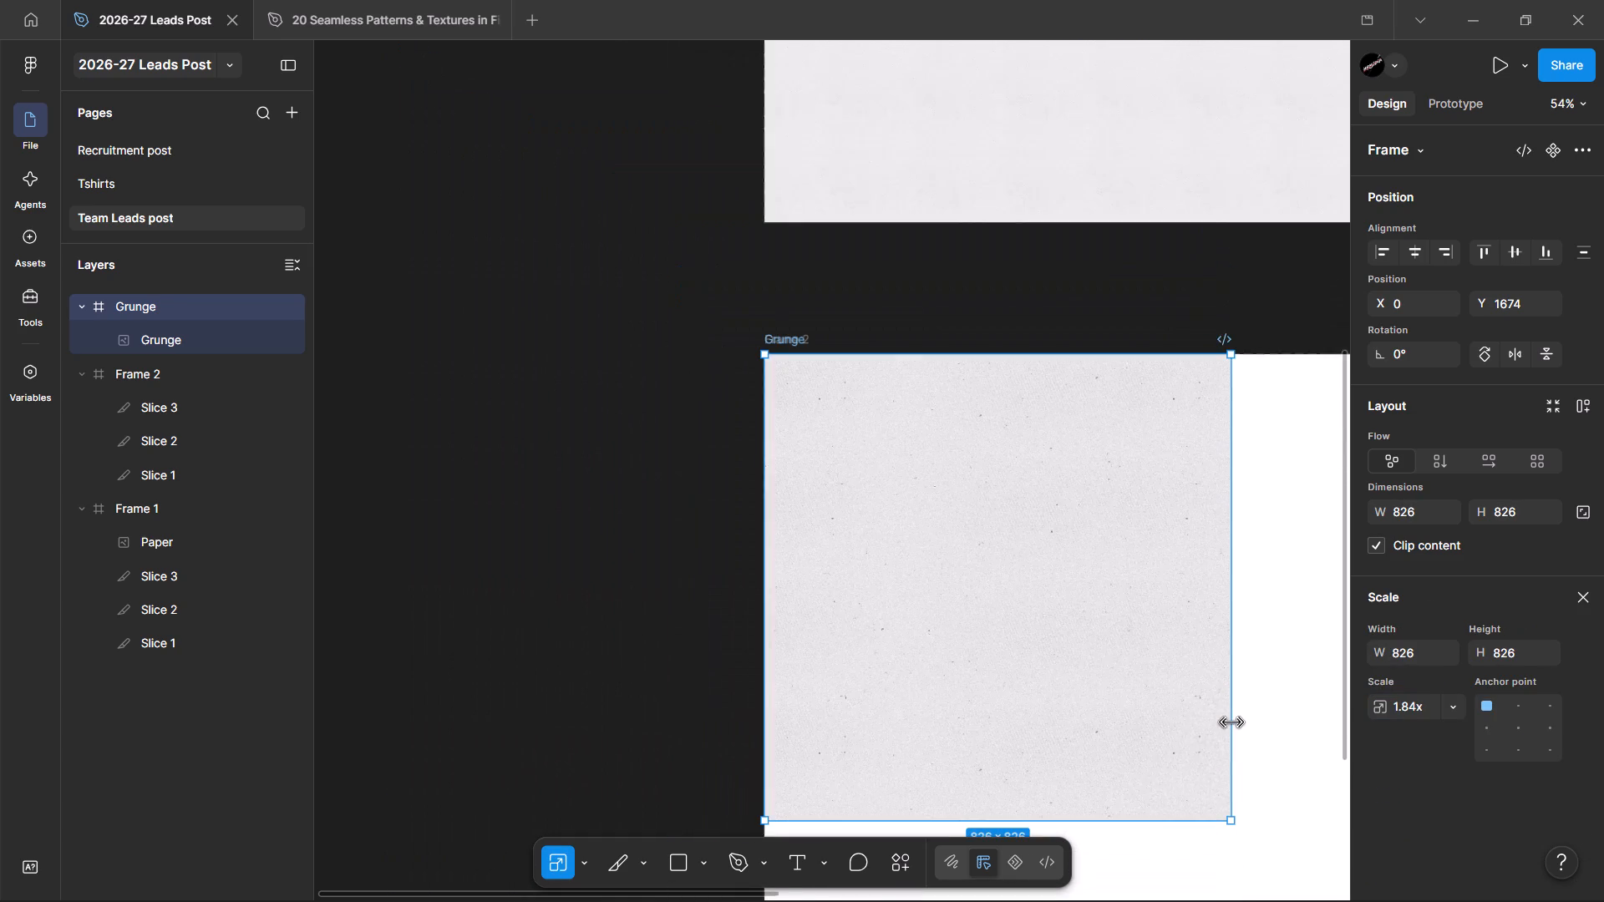
scroll(1231, 722, "left", 3)
scroll(1231, 722, "down", 2)
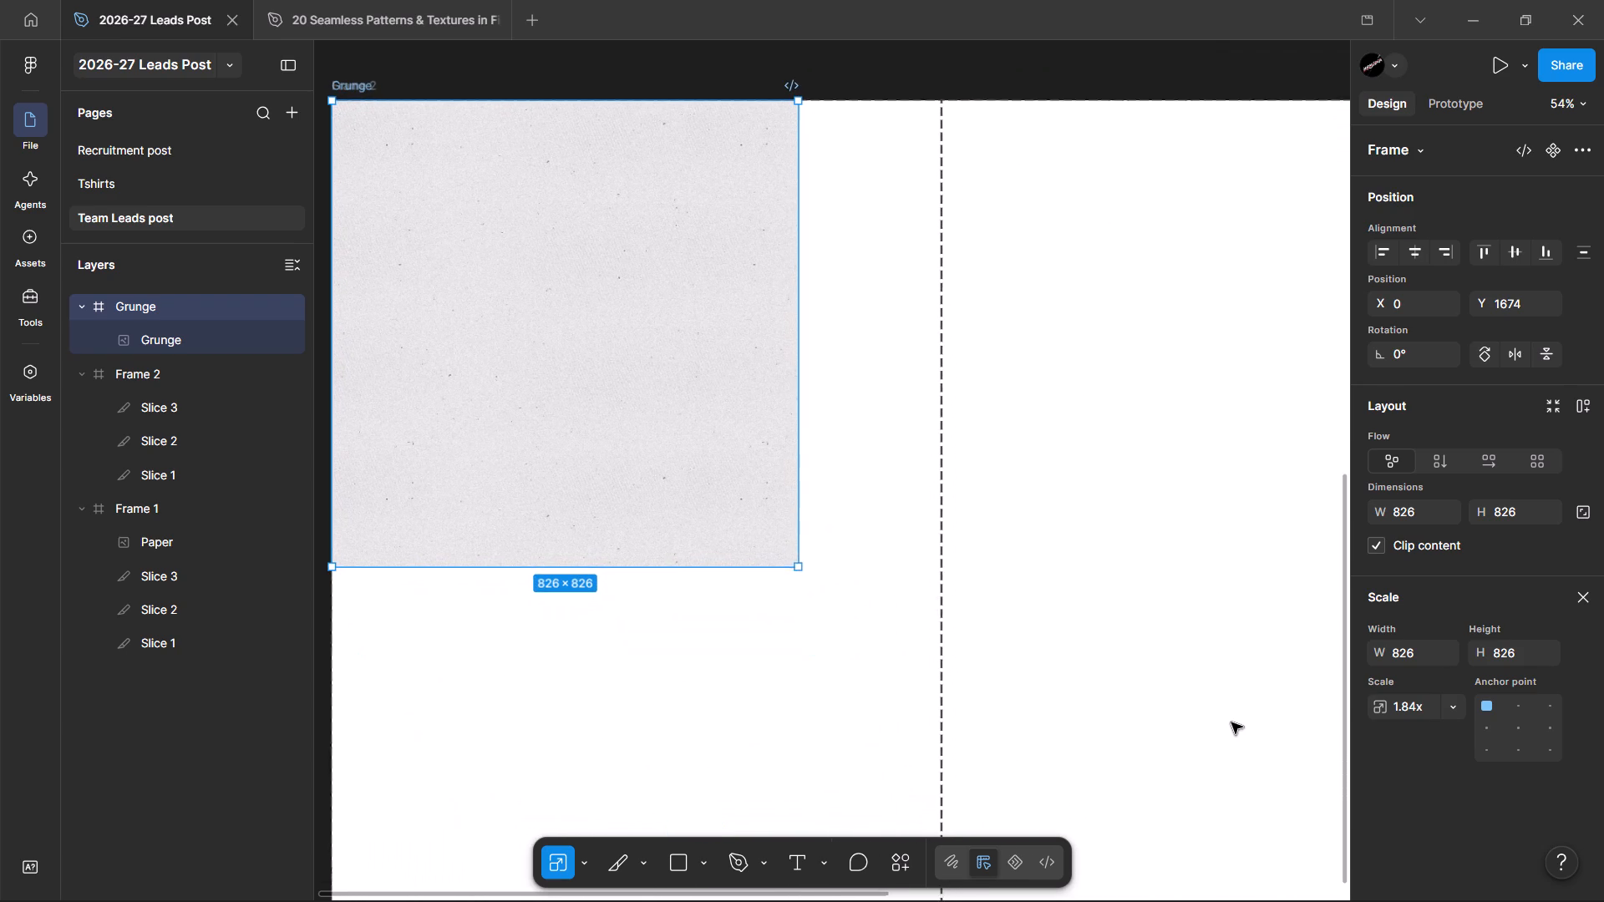
left_click_drag(795, 554, 1411, 830)
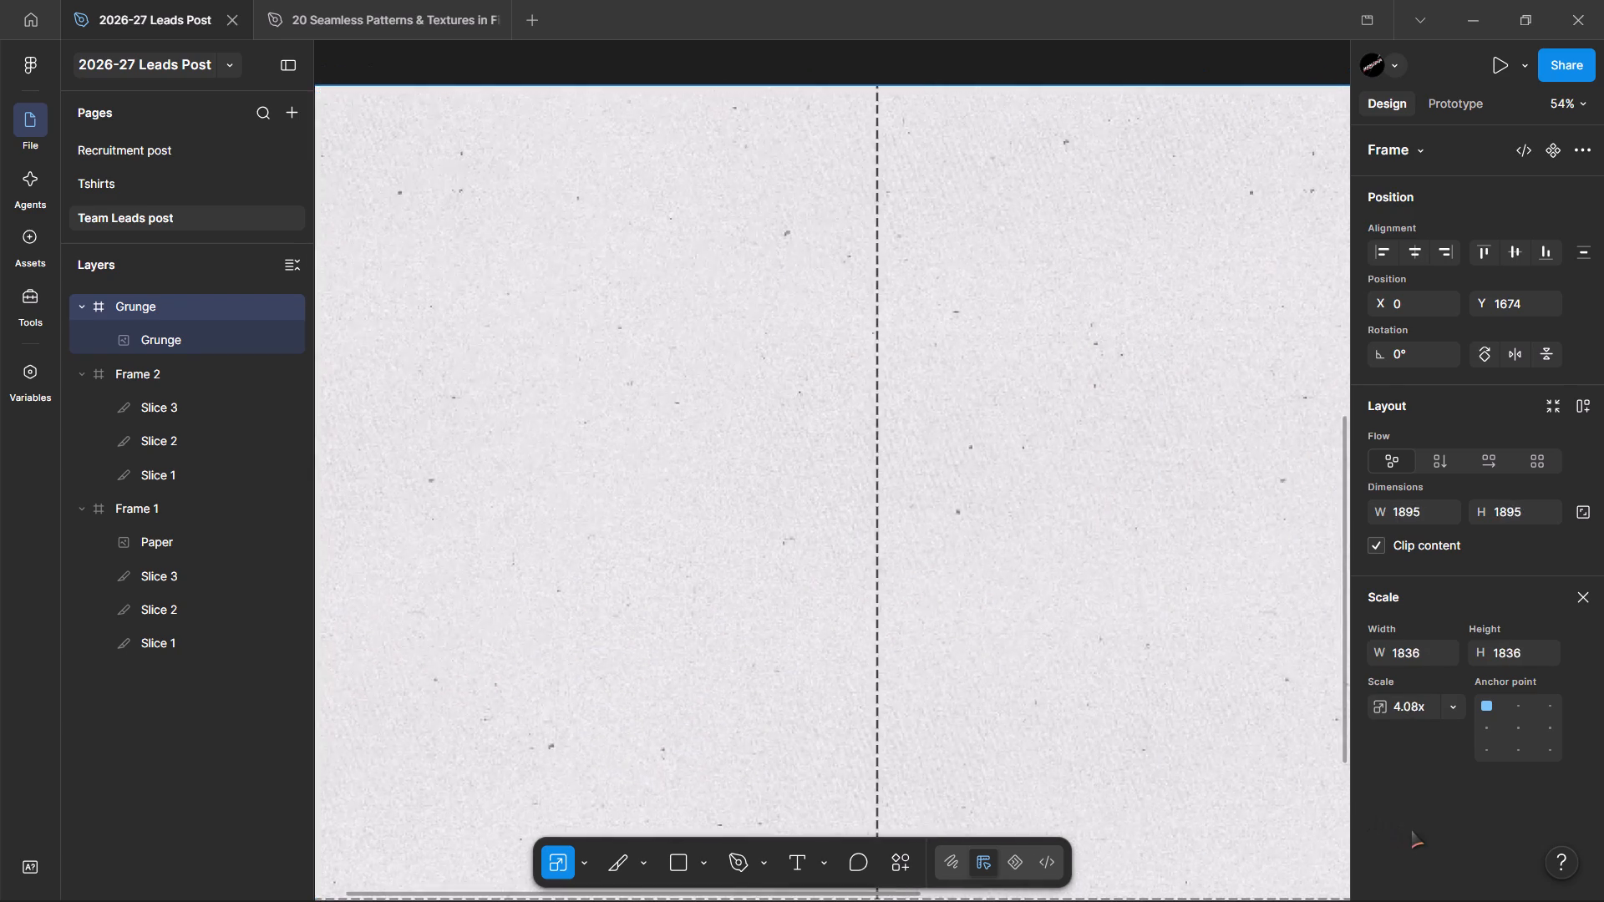
left_click_drag(1411, 830, 1414, 830)
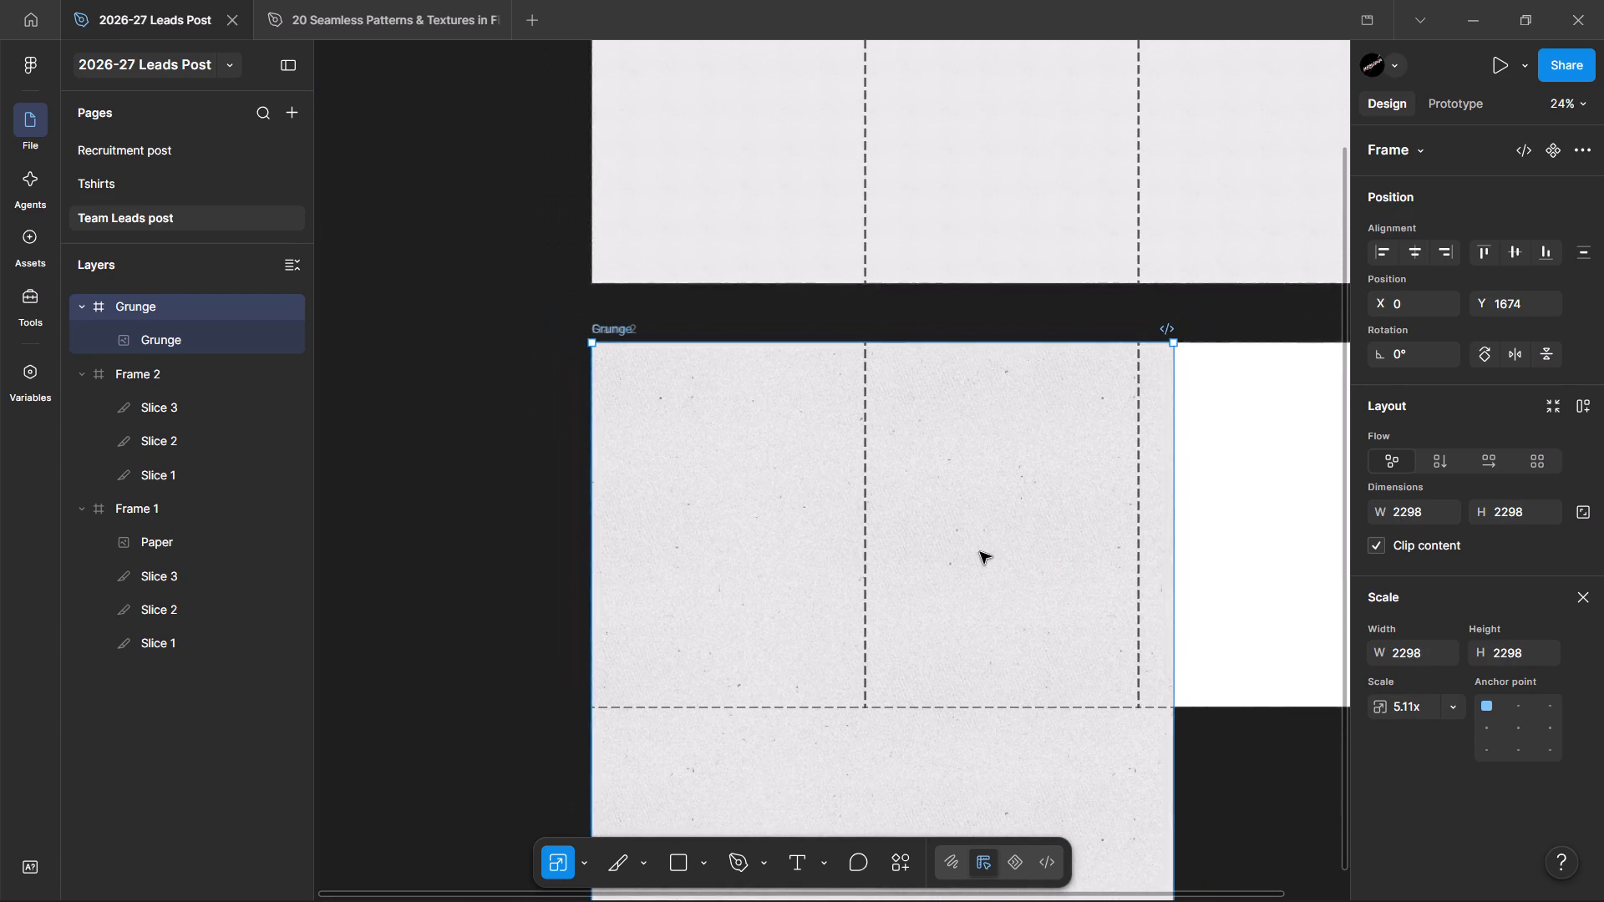
scroll(860, 522, "left", 1)
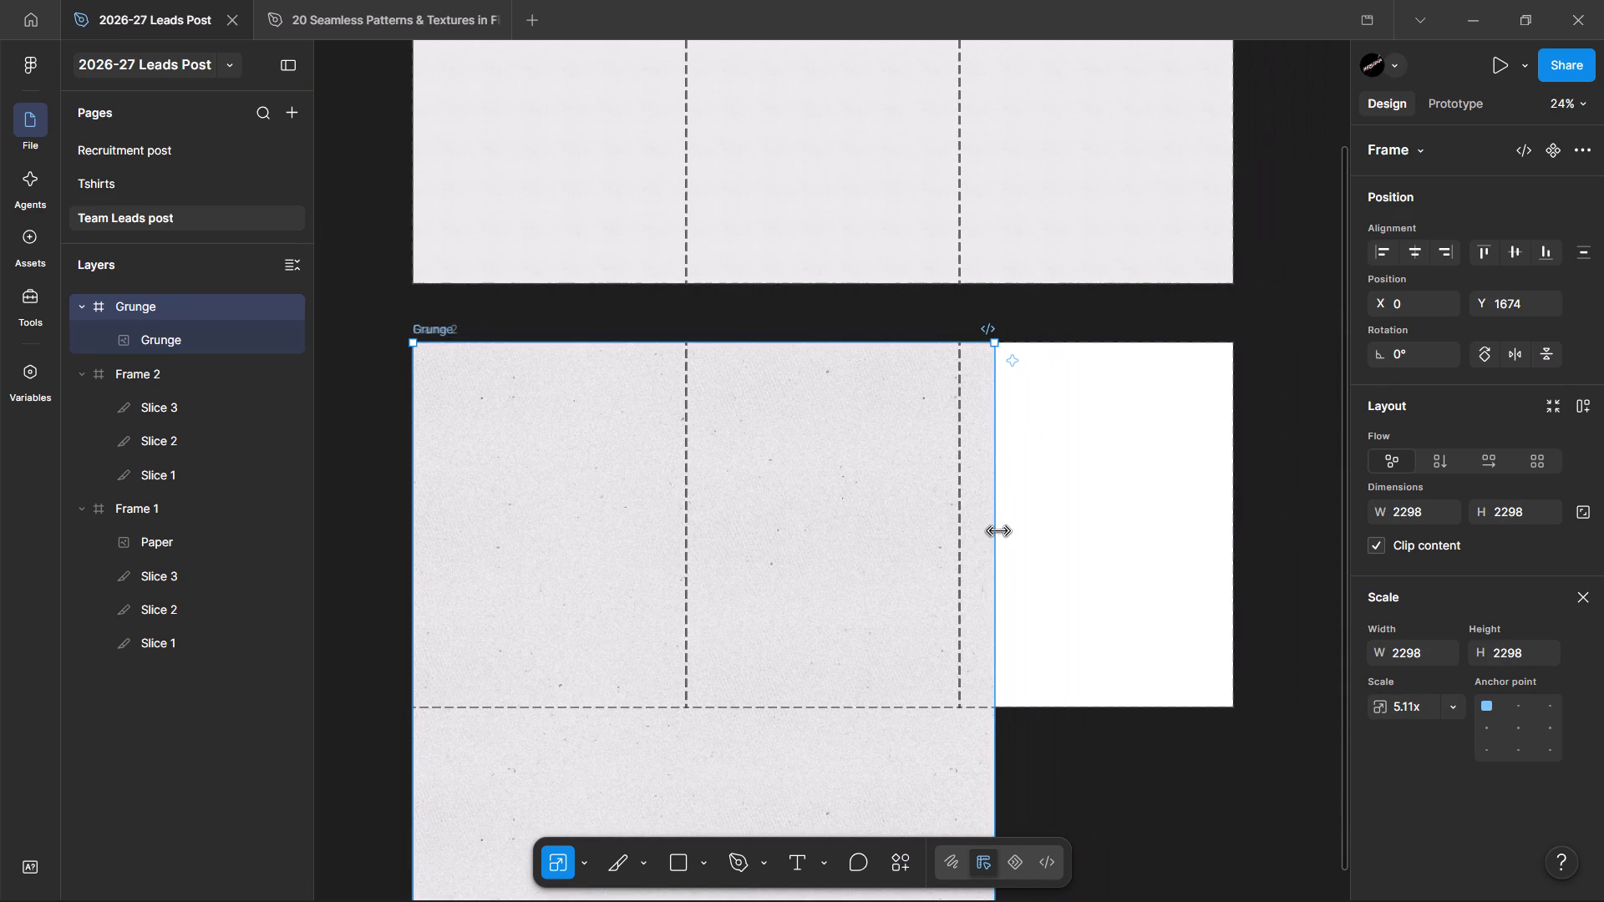
left_click_drag(998, 531, 1229, 545)
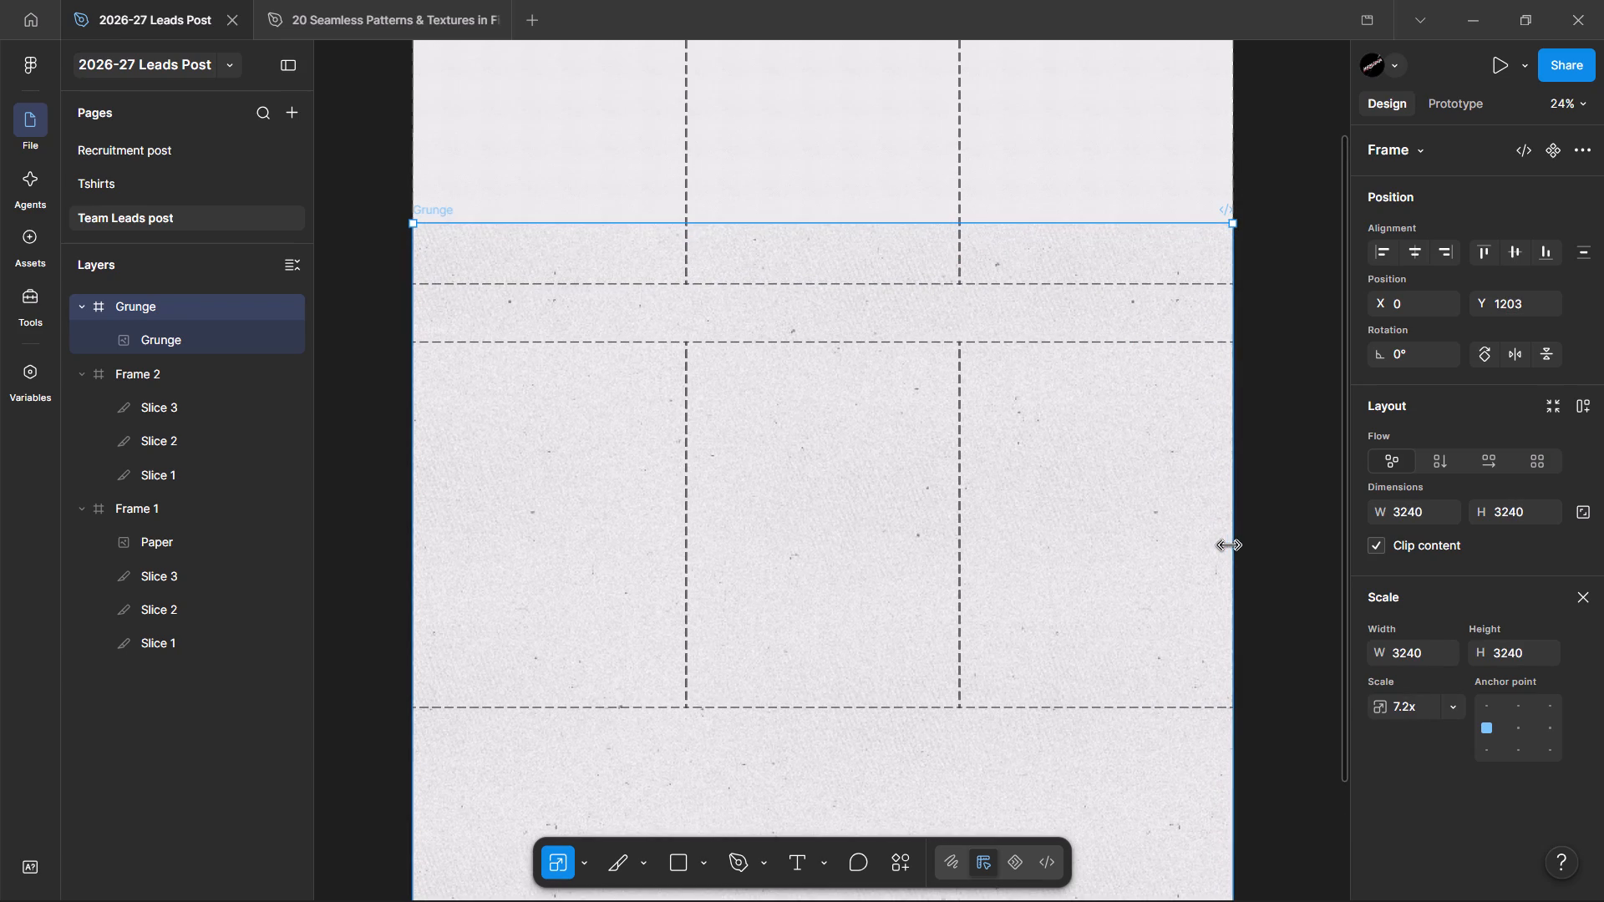
Nest the Grunge frame inside Frame 2, above its slices in the layer order.
left_click_drag(161, 312, 154, 371)
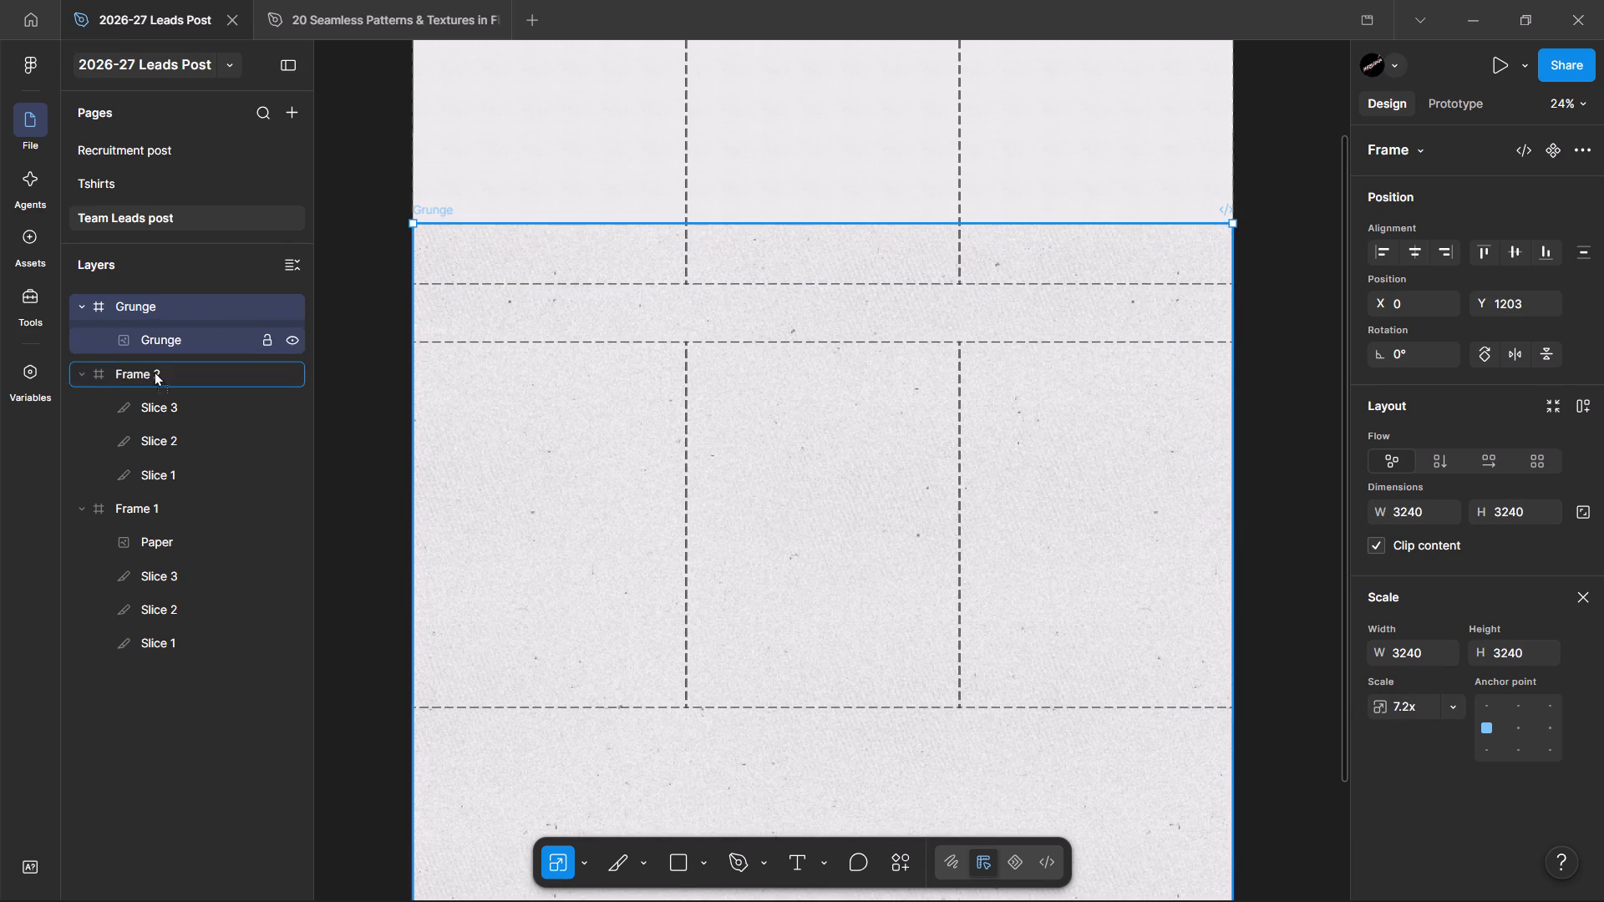
left_click_drag(154, 371, 153, 373)
left_click(1295, 473)
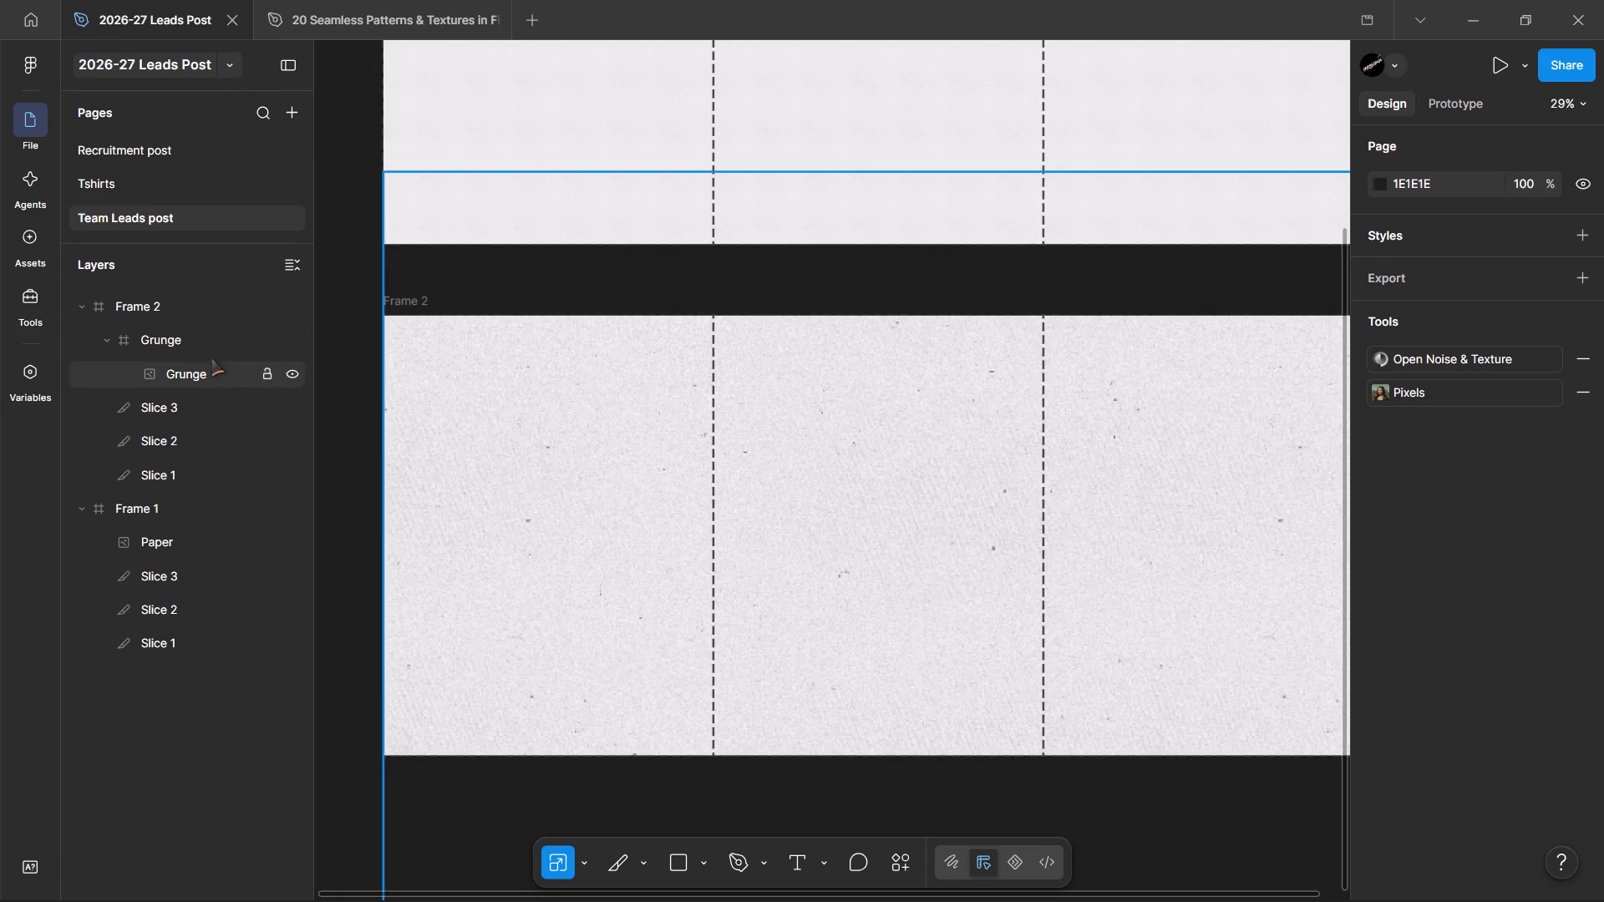
Leave the Scale tool and set the opacity of the Grunge frame inside Frame 2 to 70%.
left_click(181, 350)
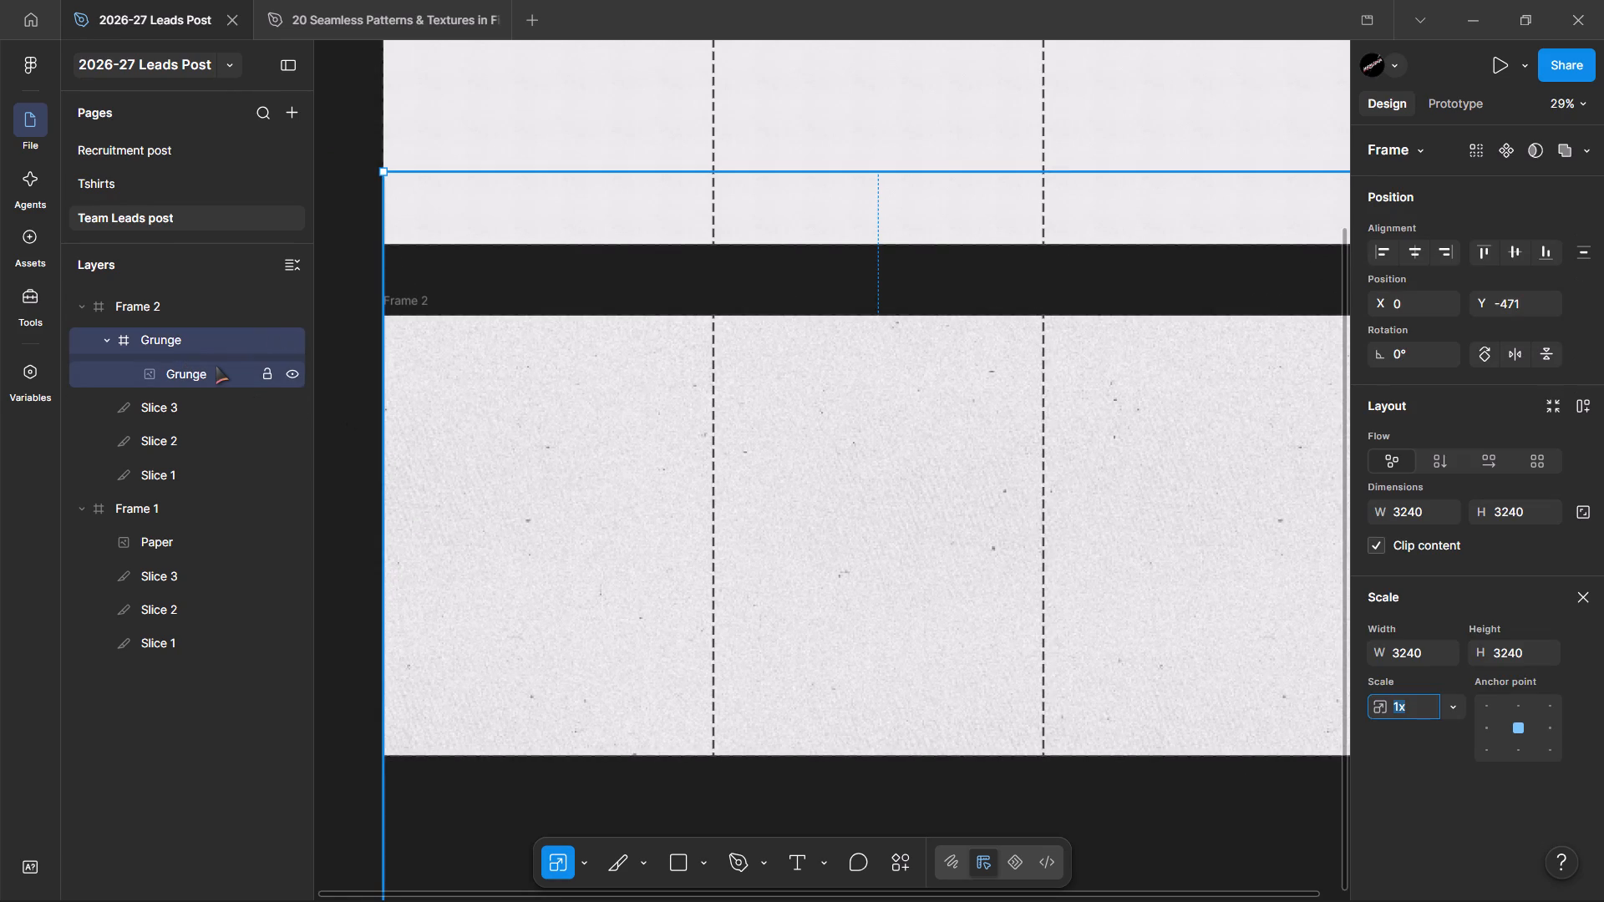
key("6")
key("BackSpace")
key("v")
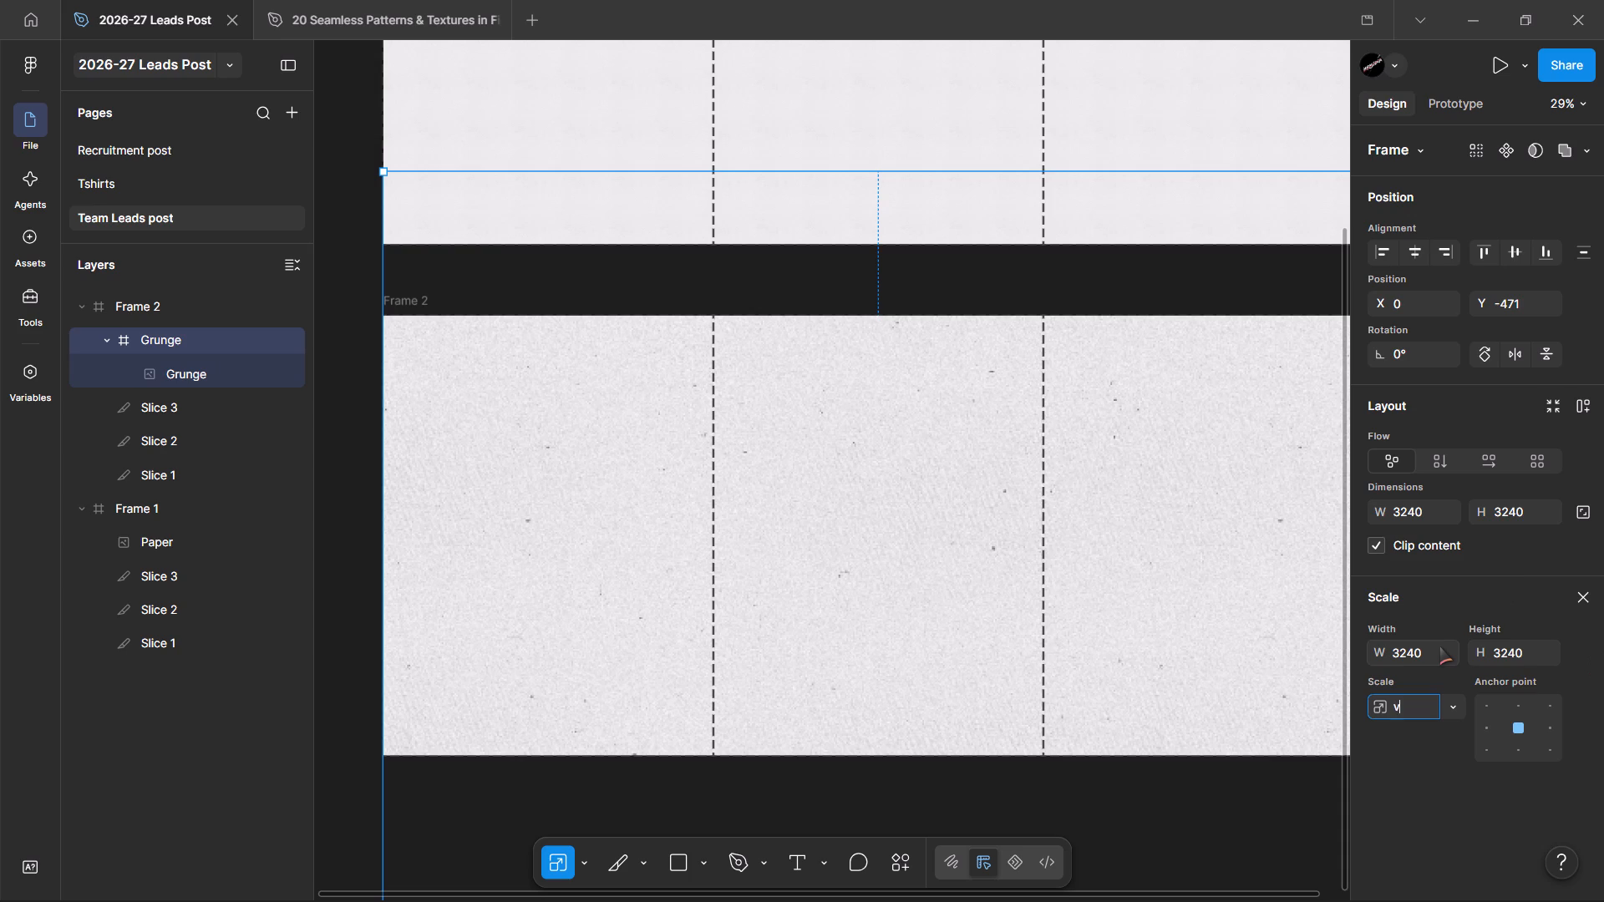
key("BackSpace")
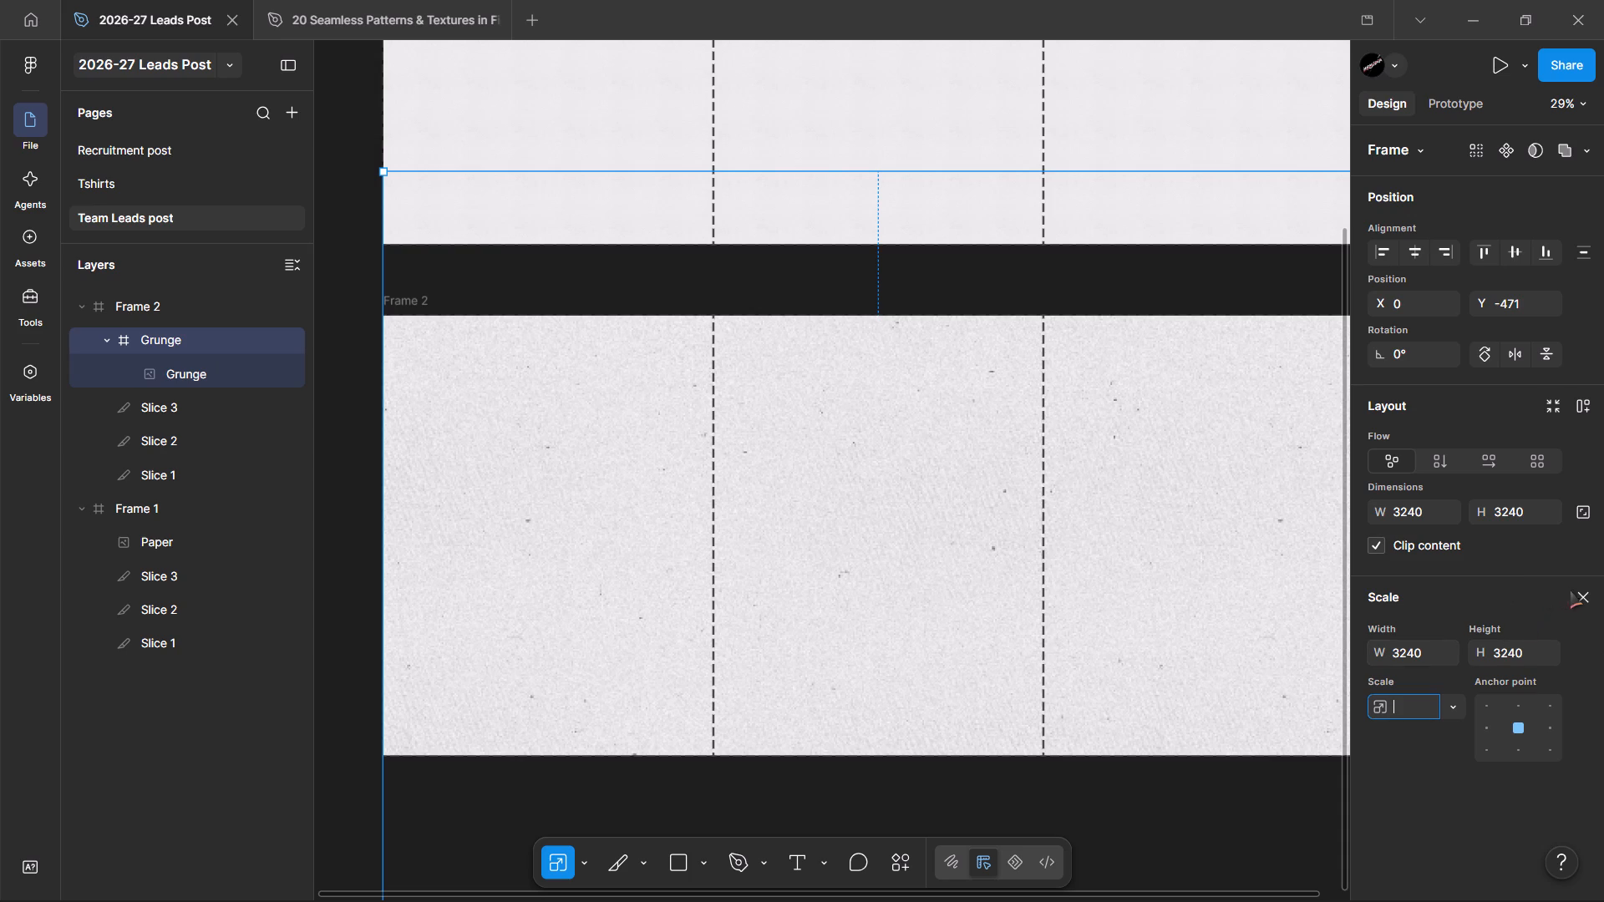
left_click(1579, 594)
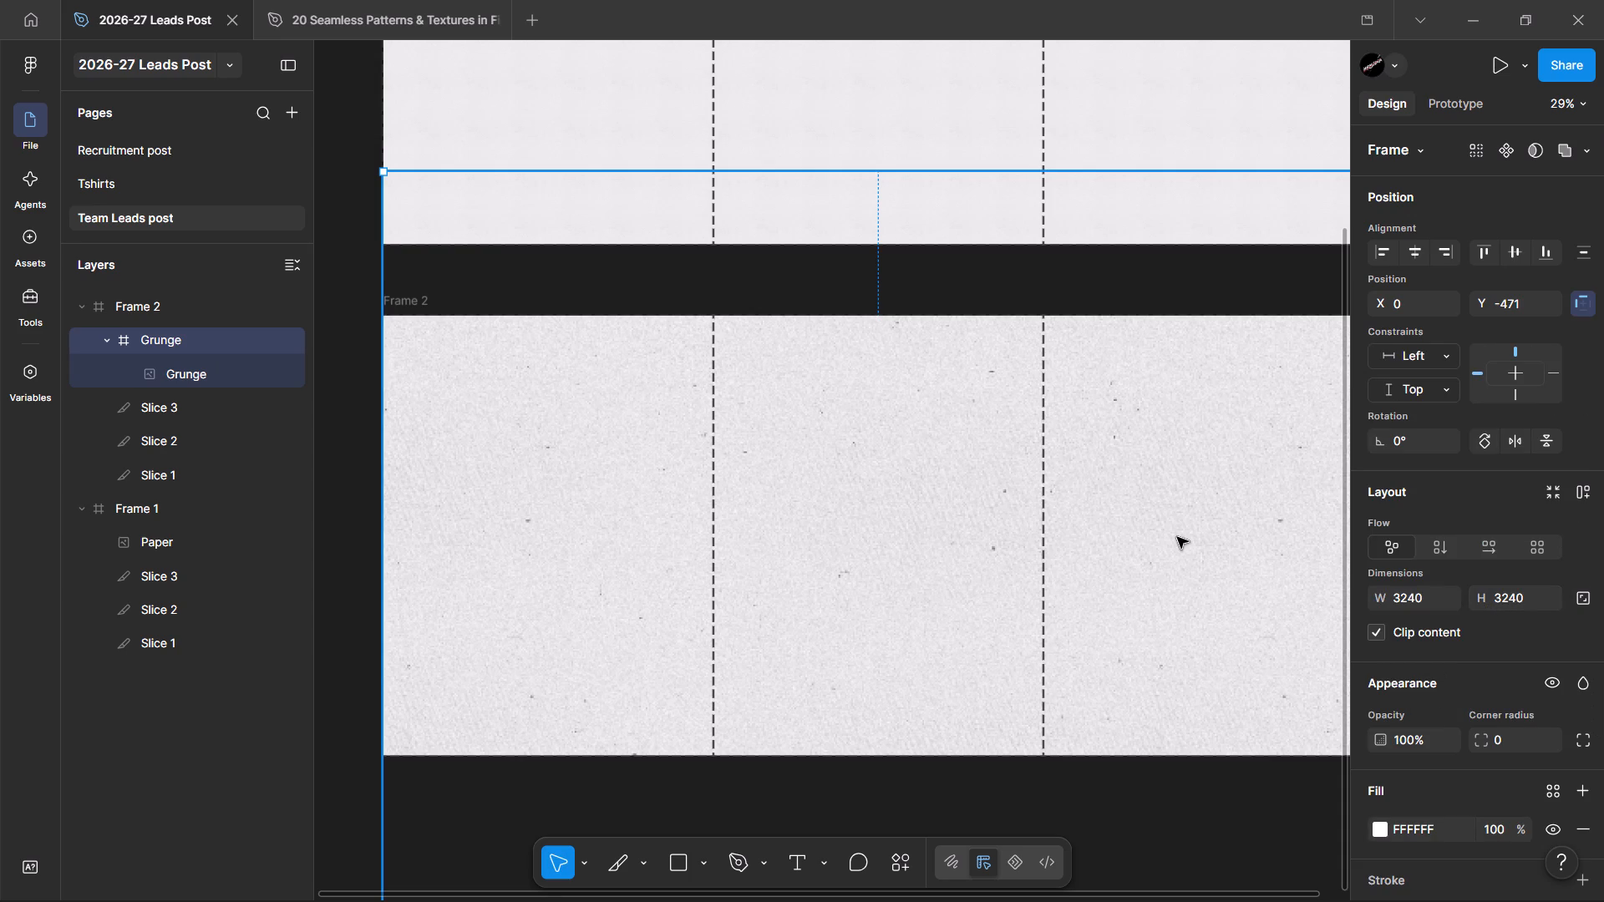
key("6")
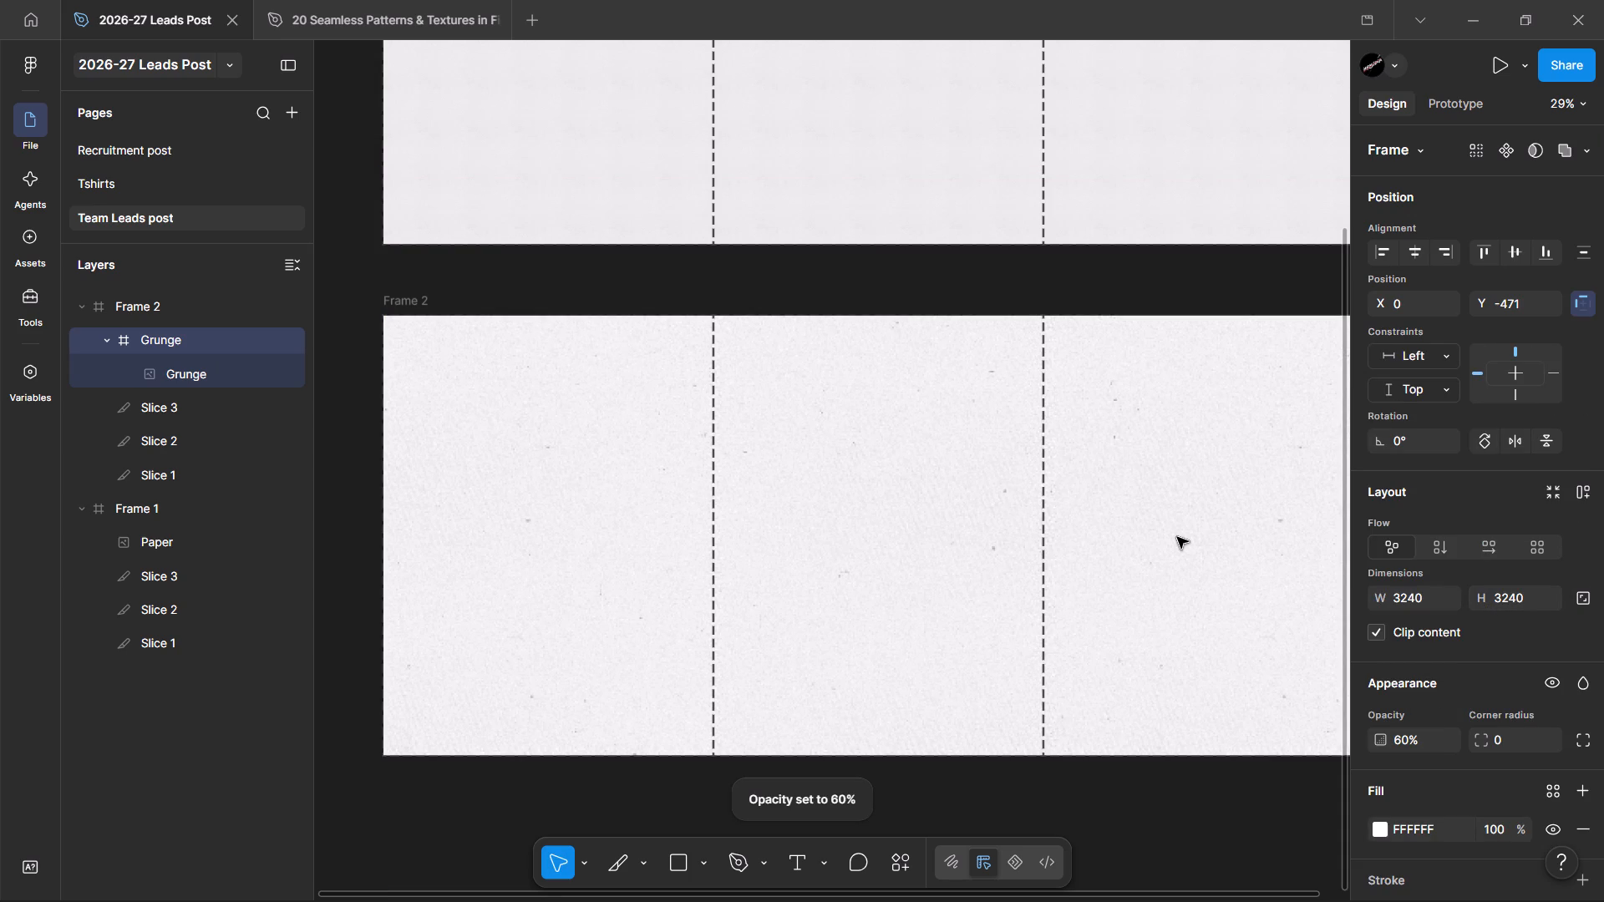
type("52")
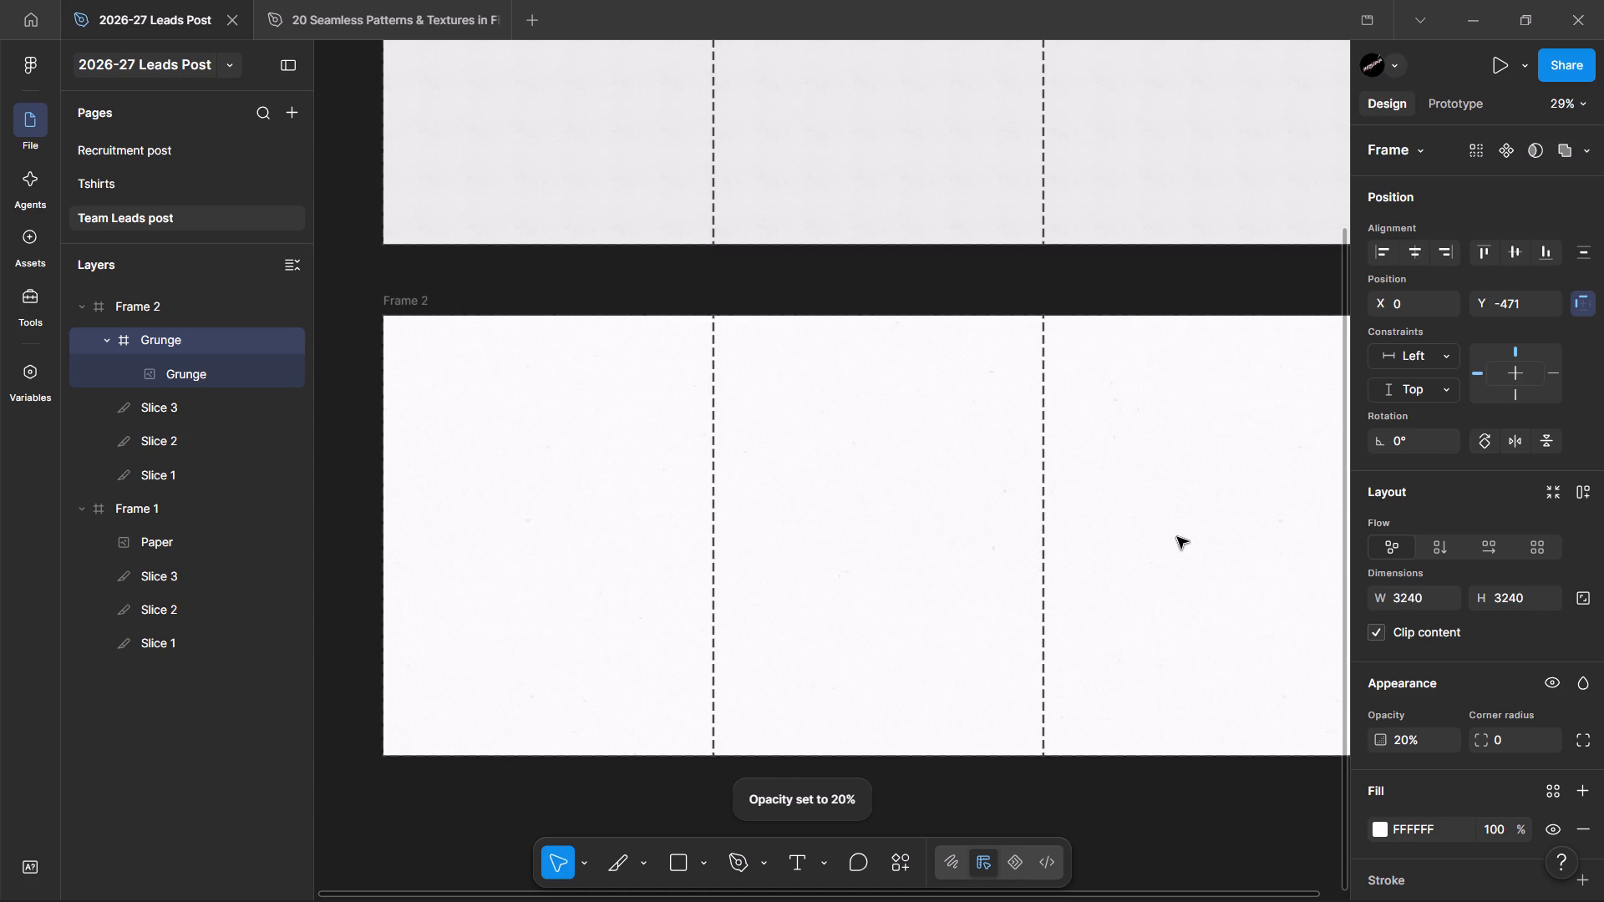
type("877")
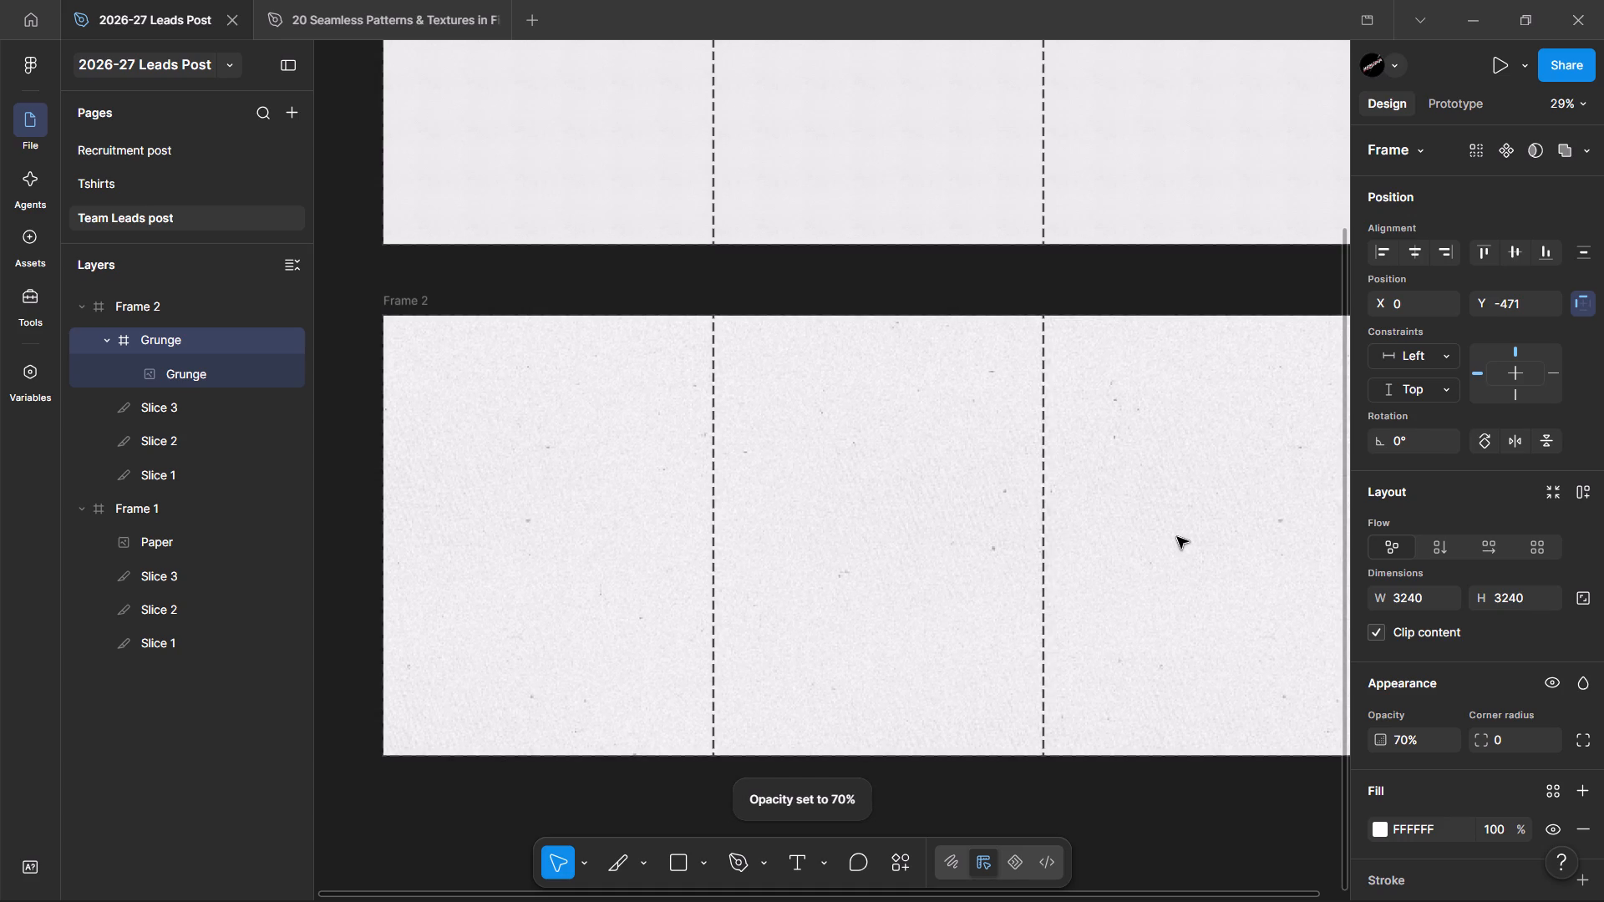
Compare the Paper background in Frame 1 with the Grunge background in Frame 2.
scroll(1177, 537, "up", 2)
left_click(348, 240)
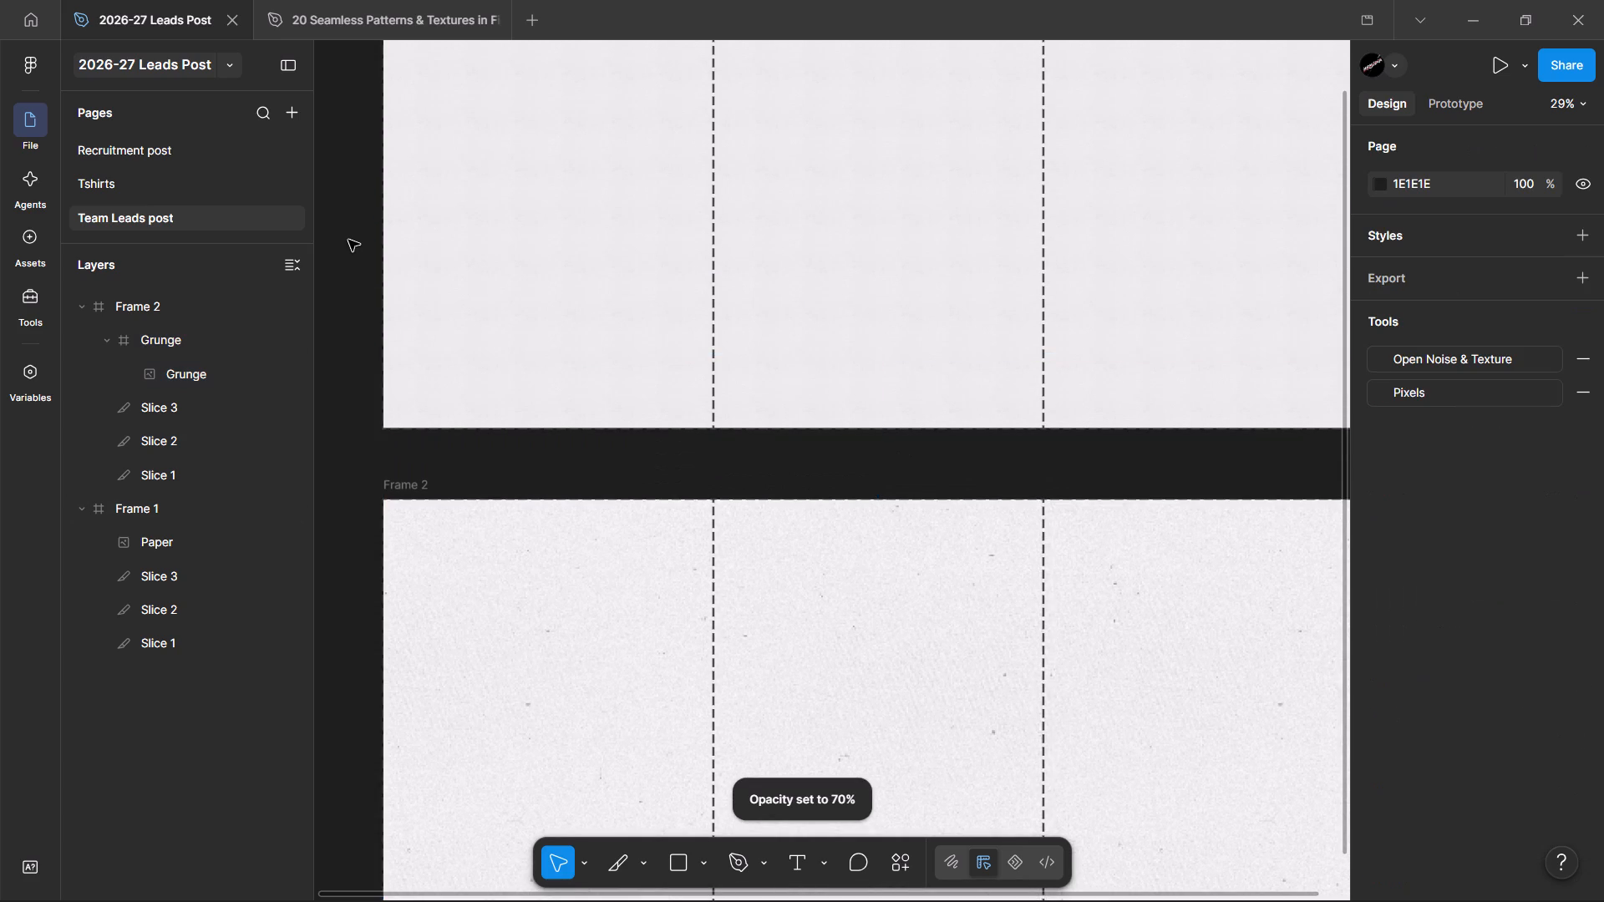
scroll(530, 259, "up", 2)
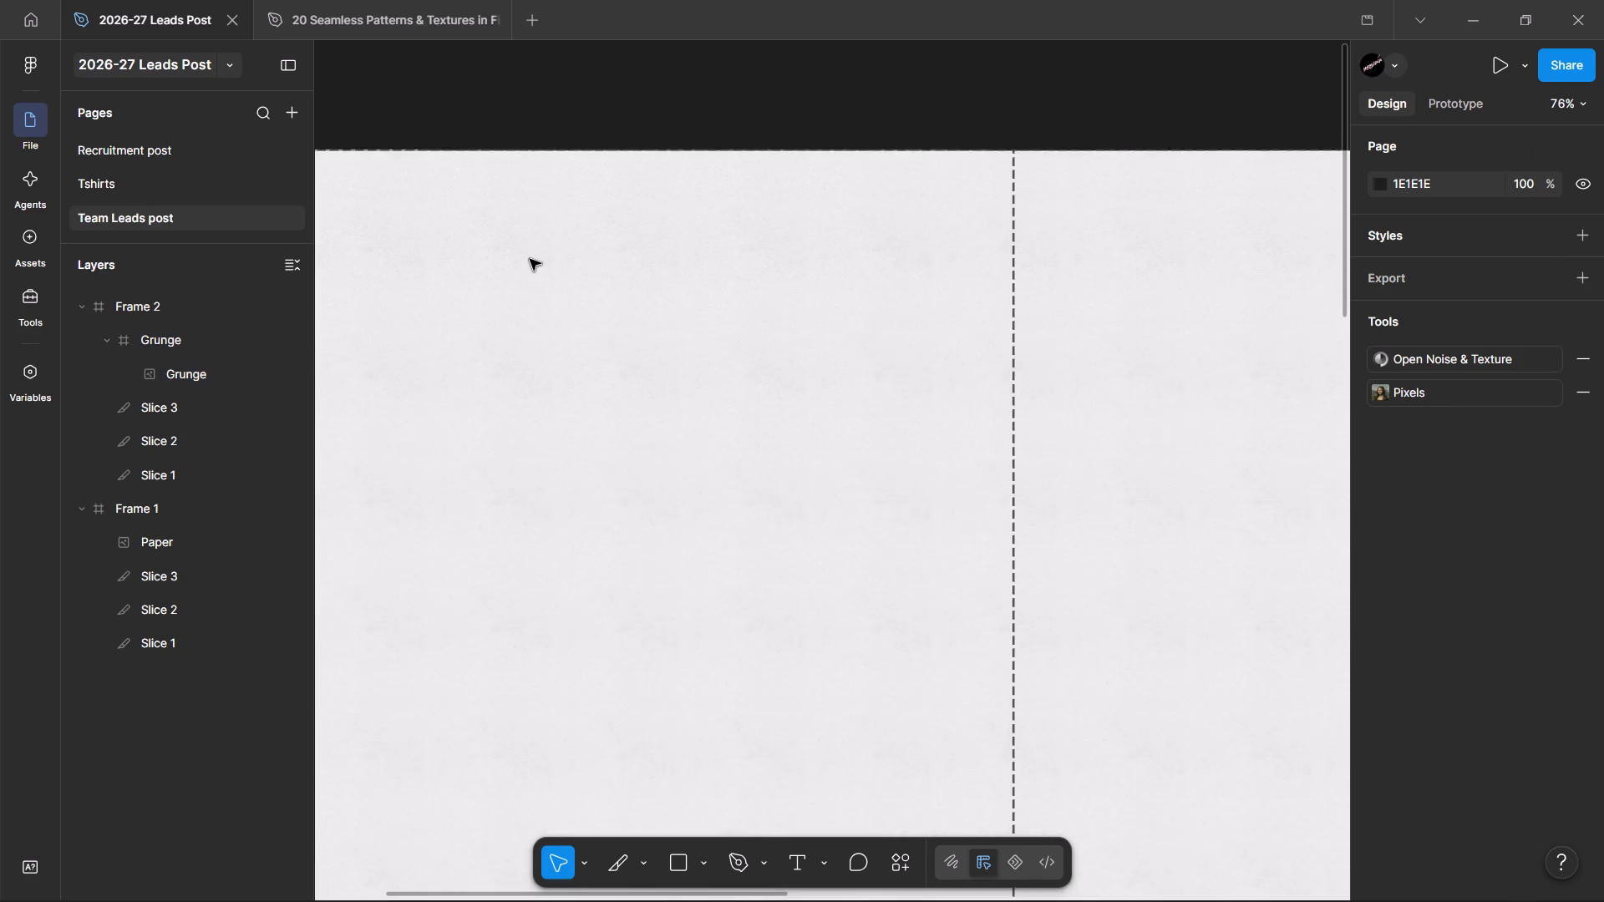
scroll(530, 259, "down", 1)
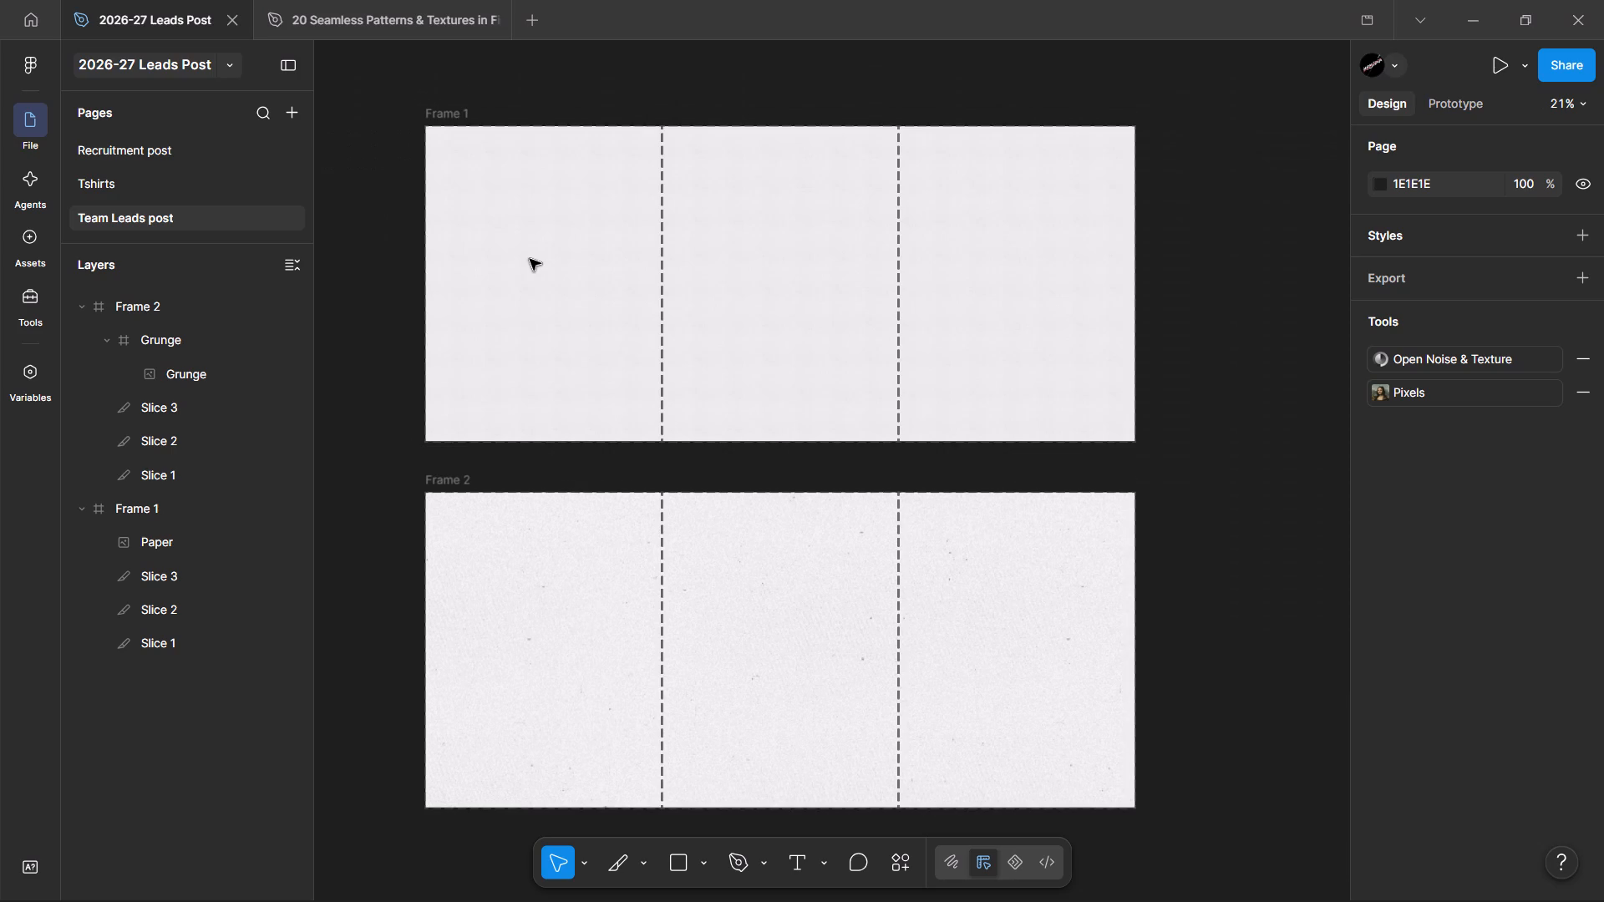
scroll(530, 259, "down", 1)
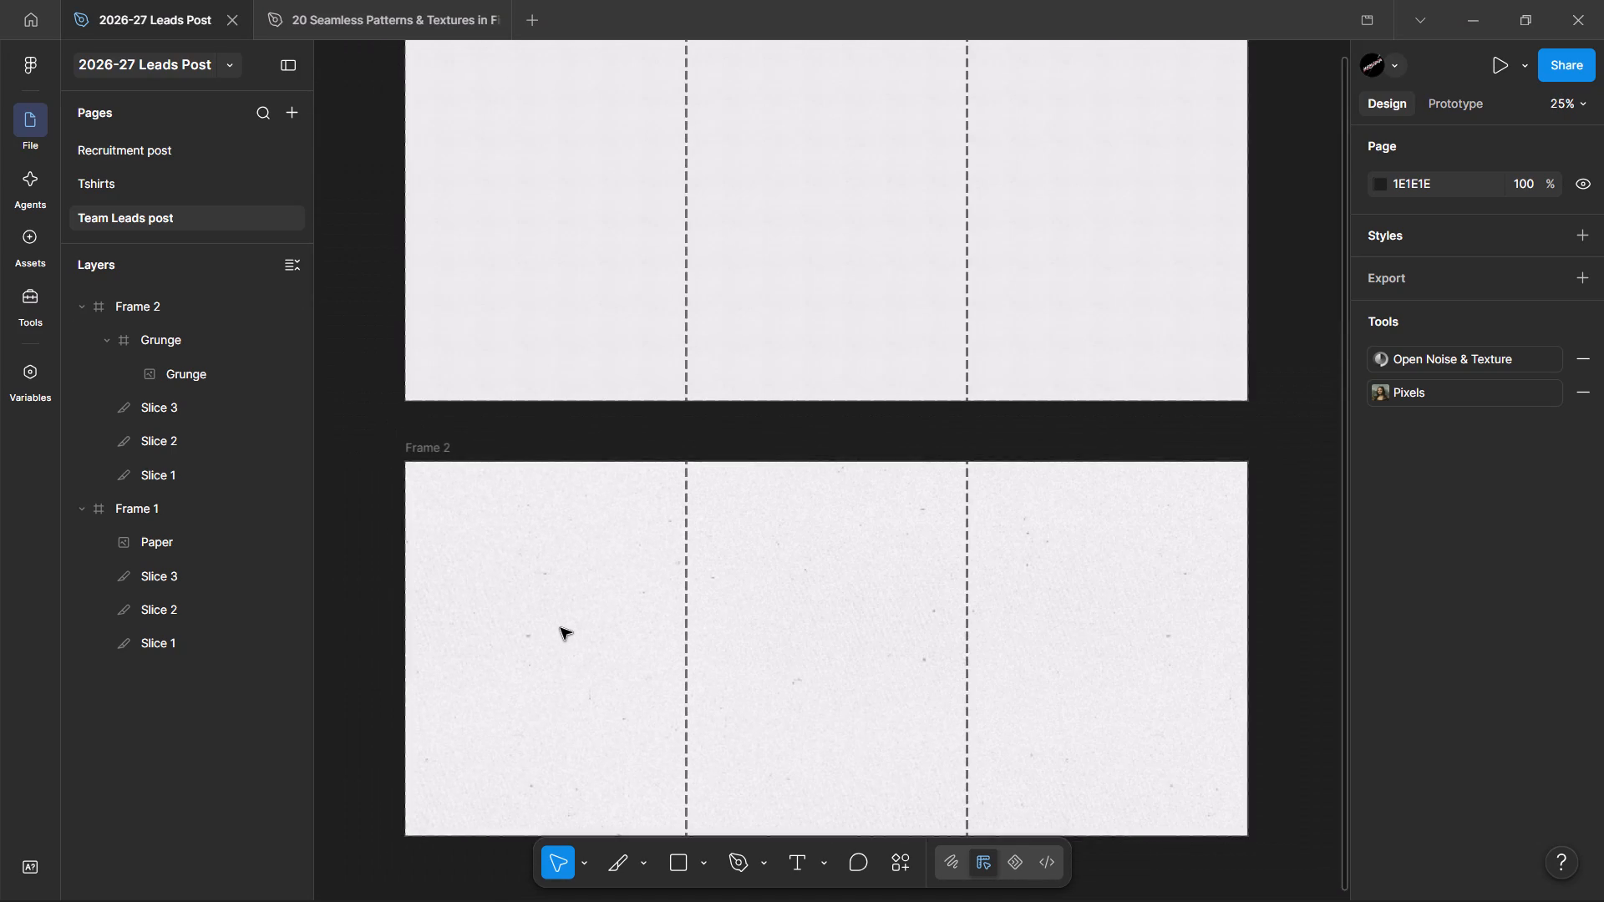
scroll(561, 628, "down", 1)
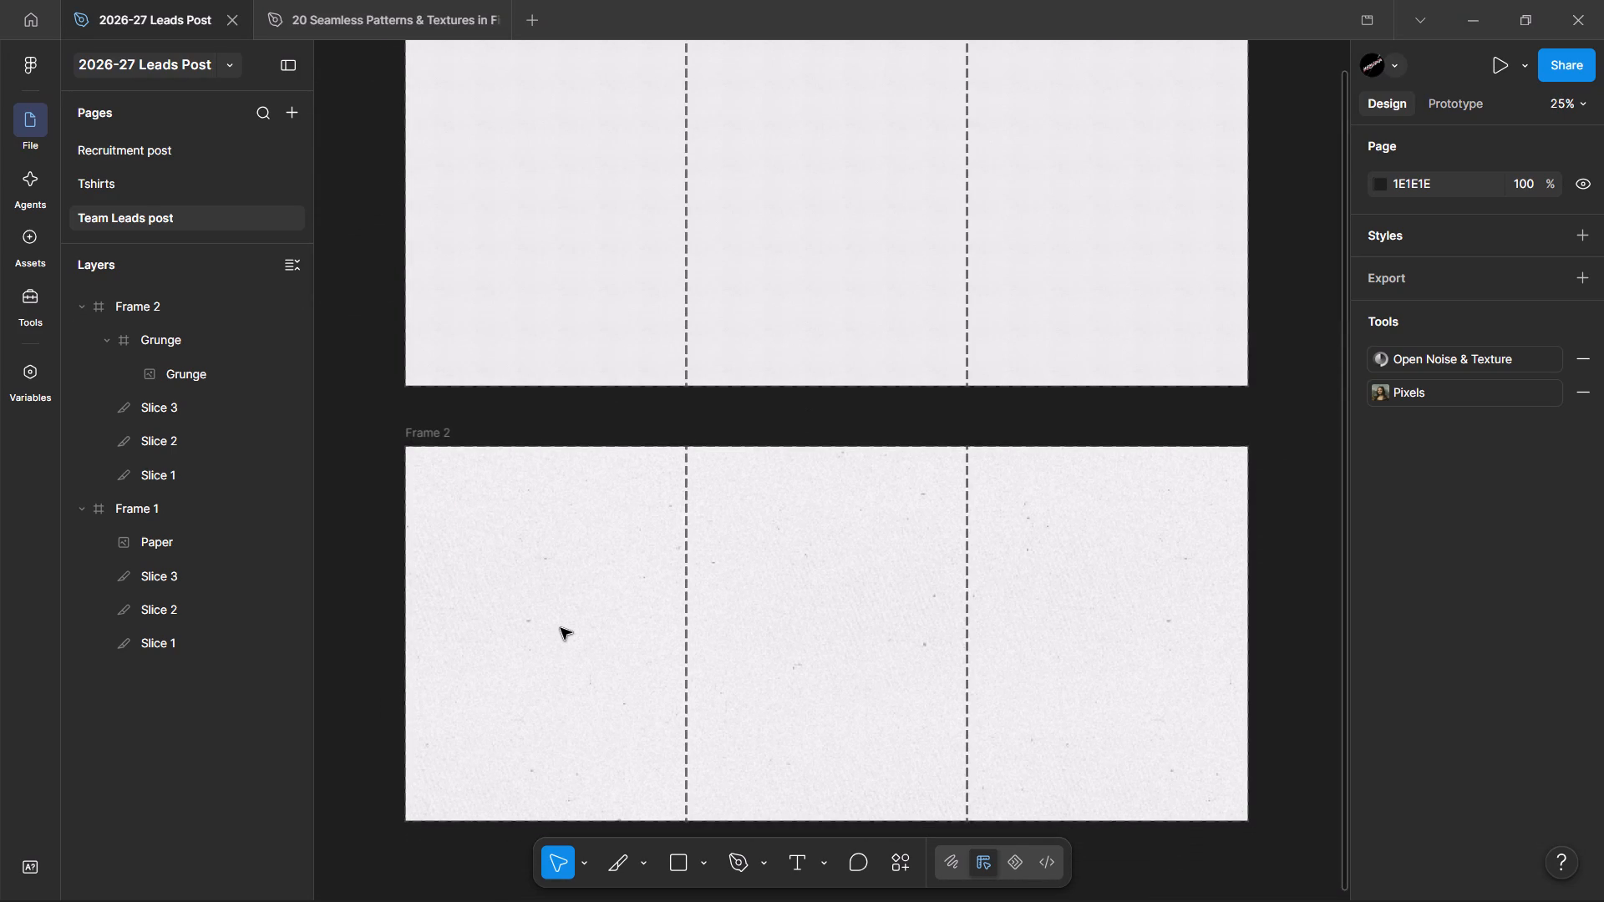
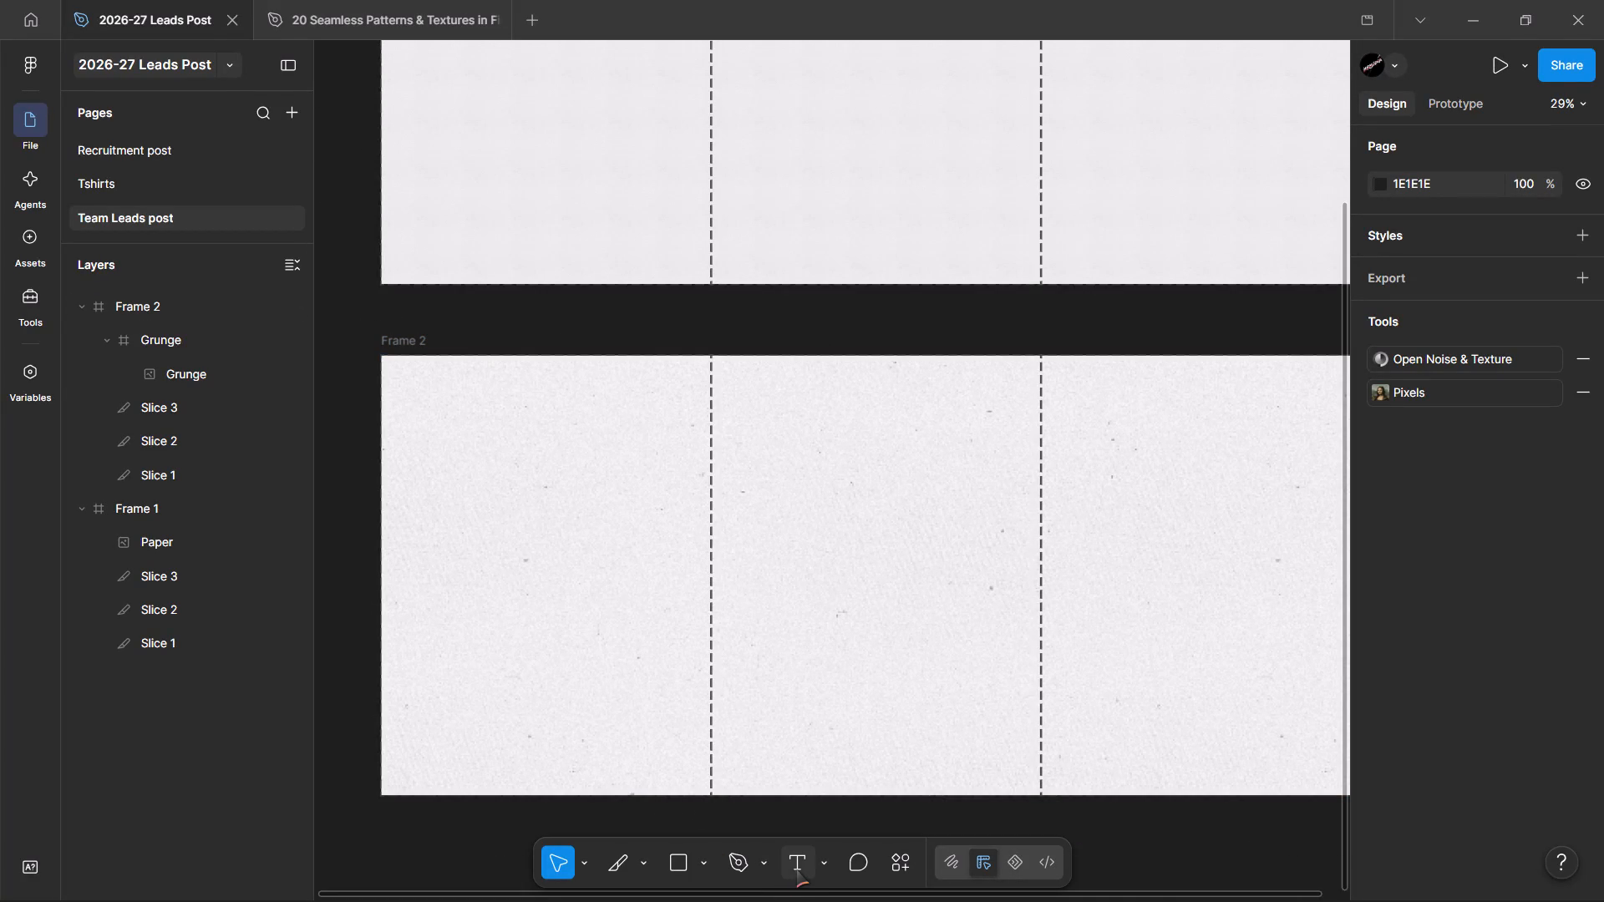
Add the text "THE" in Inter Regular at size 128 in the first slice area of Frame 2.
left_click(796, 869)
left_click(460, 508)
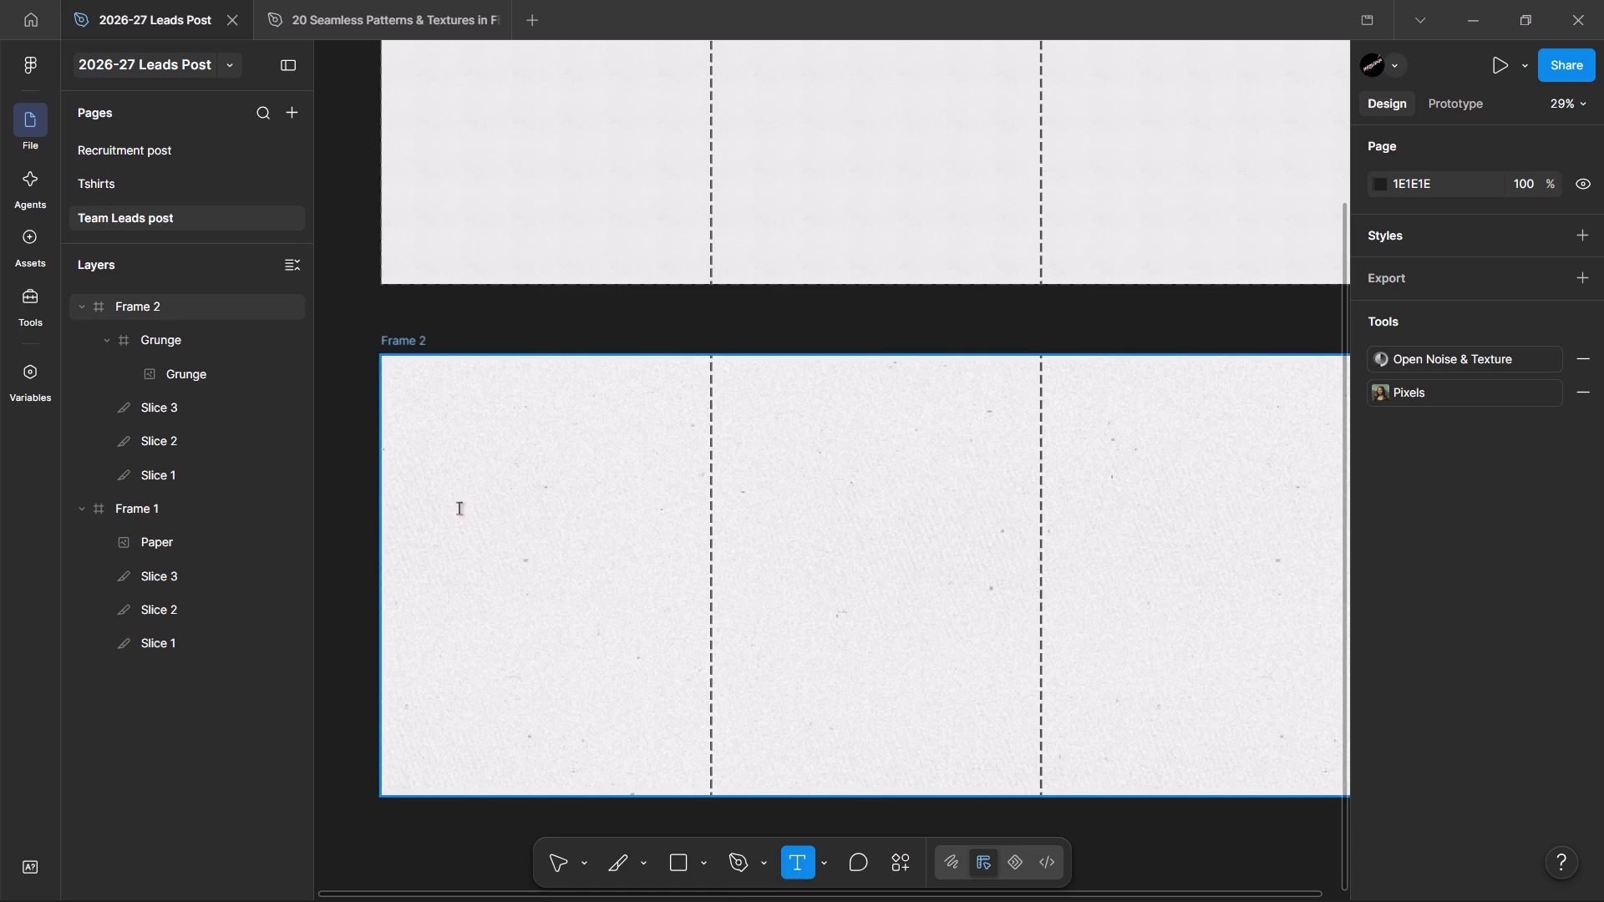
scroll(1506, 747, "down", 1)
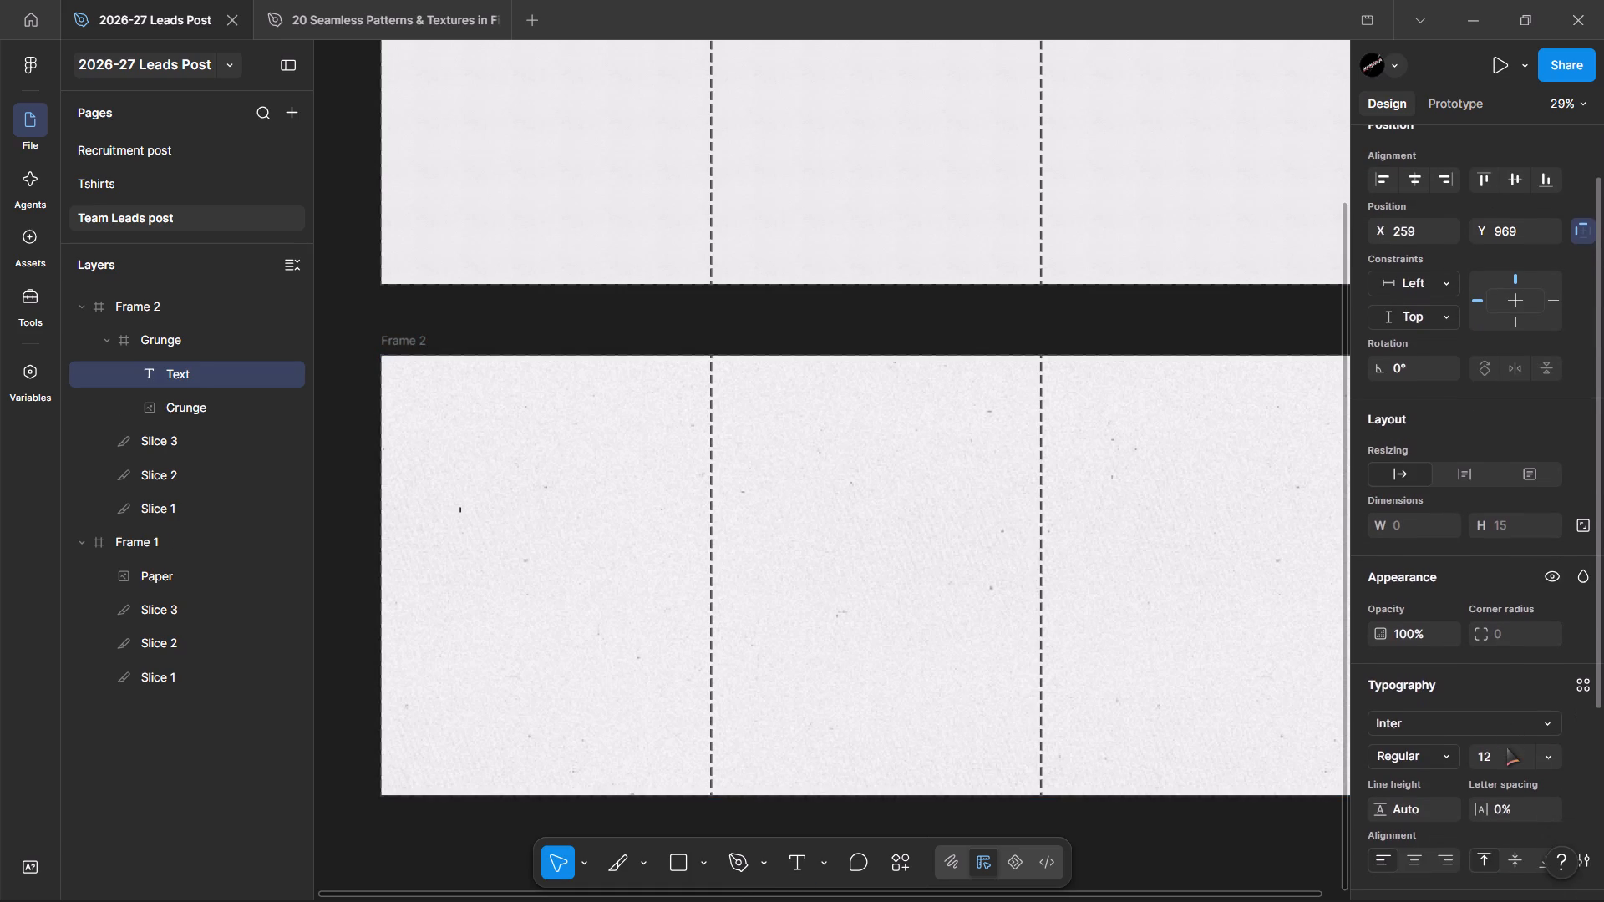
left_click(1550, 756)
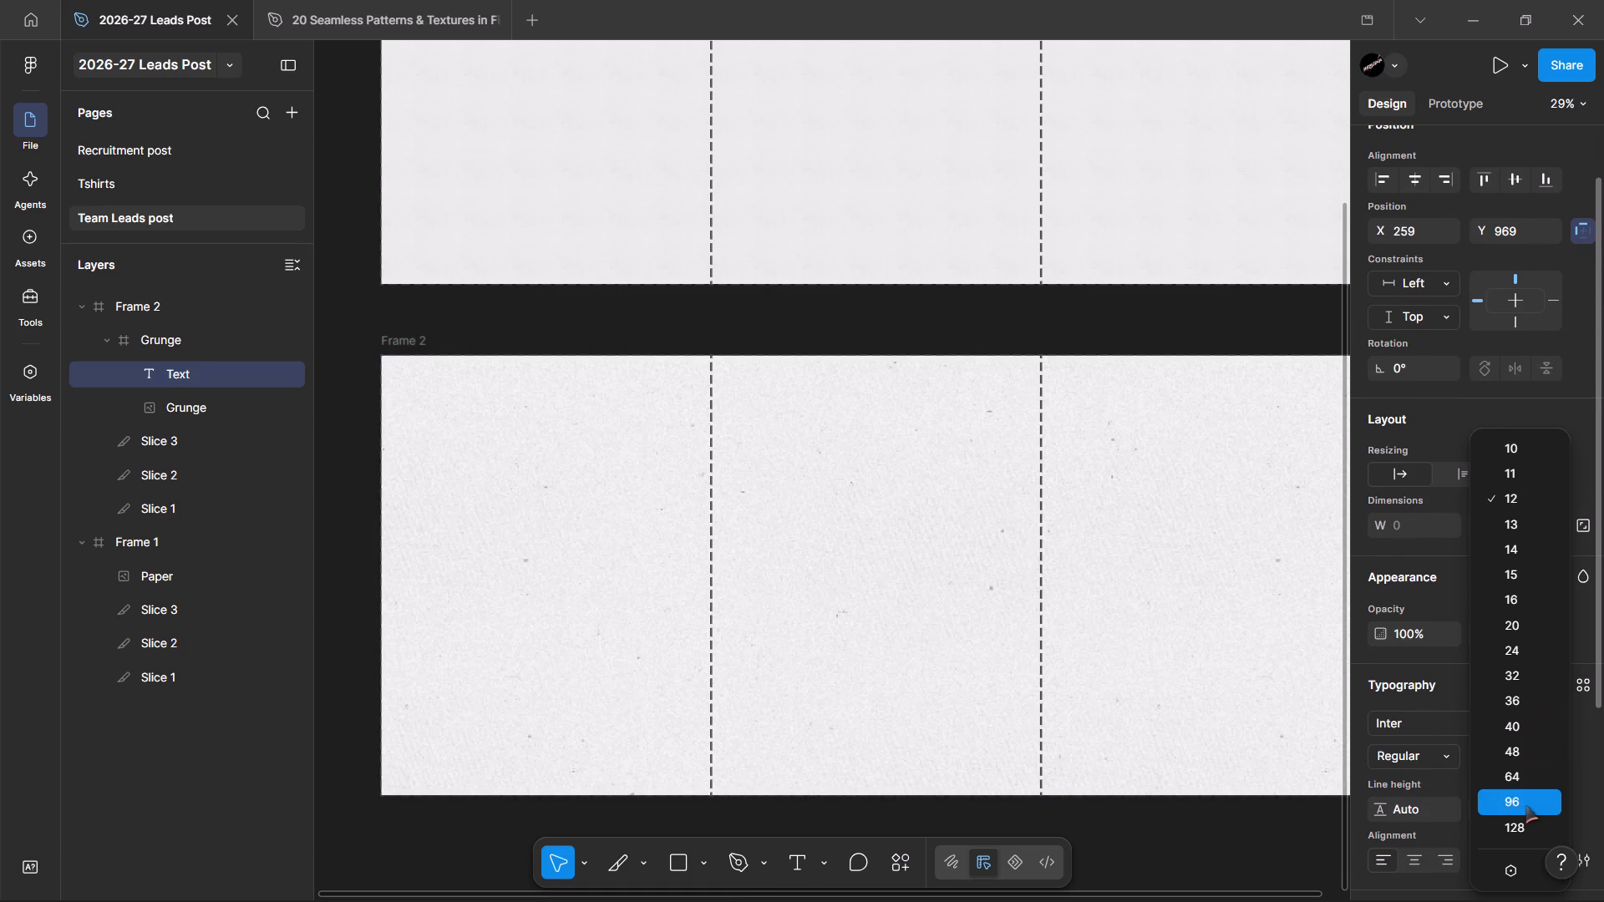
left_click(1520, 775)
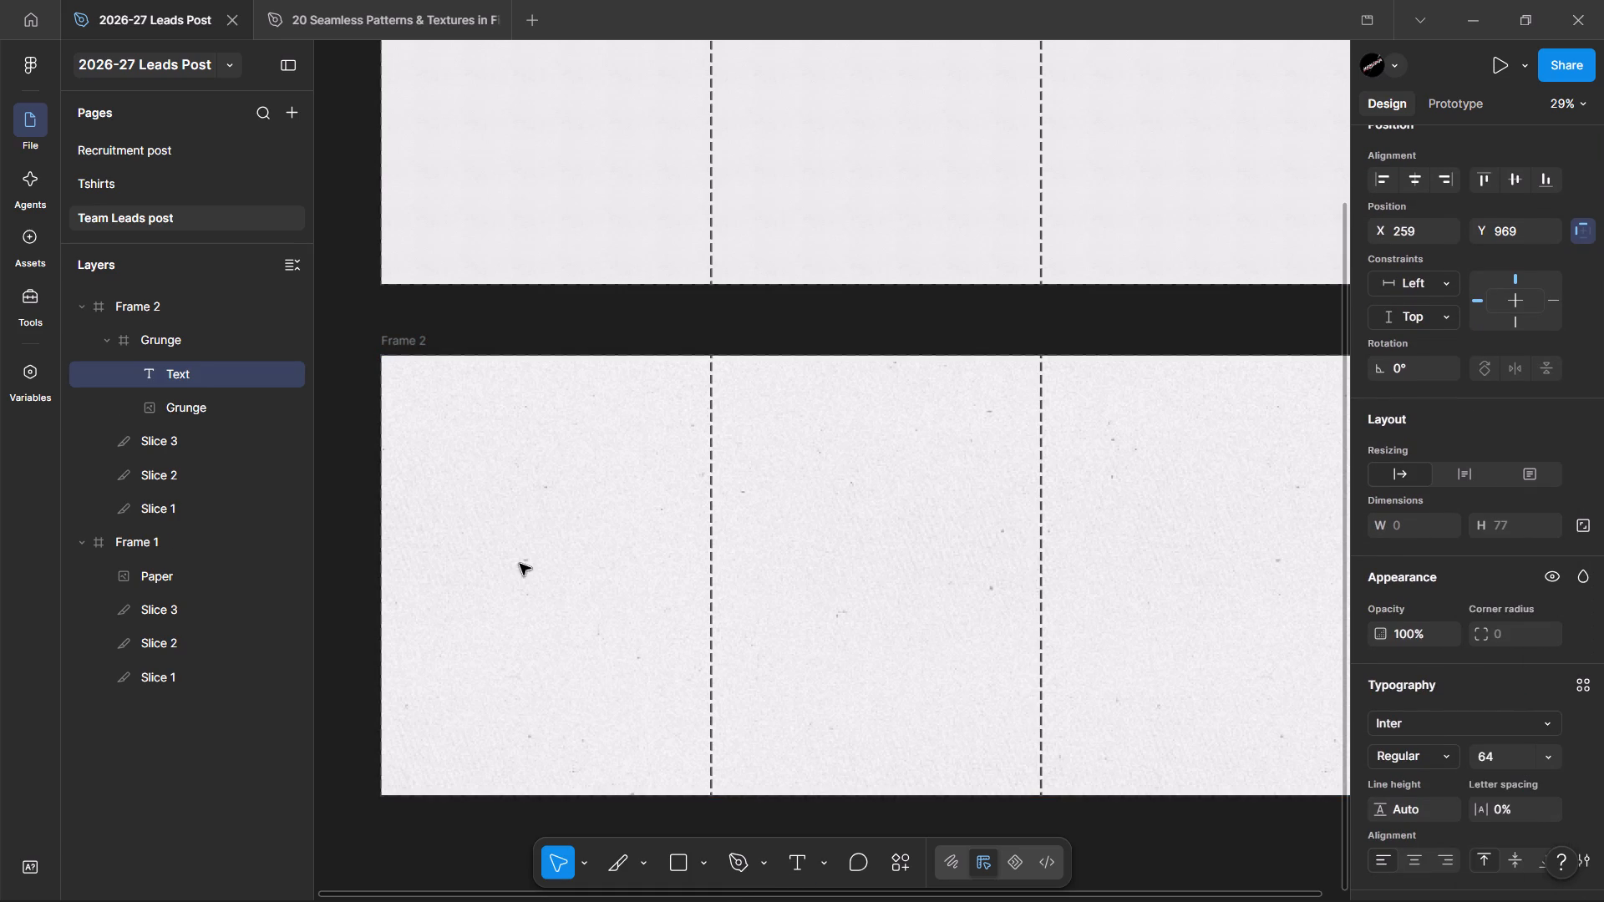
left_click(1550, 762)
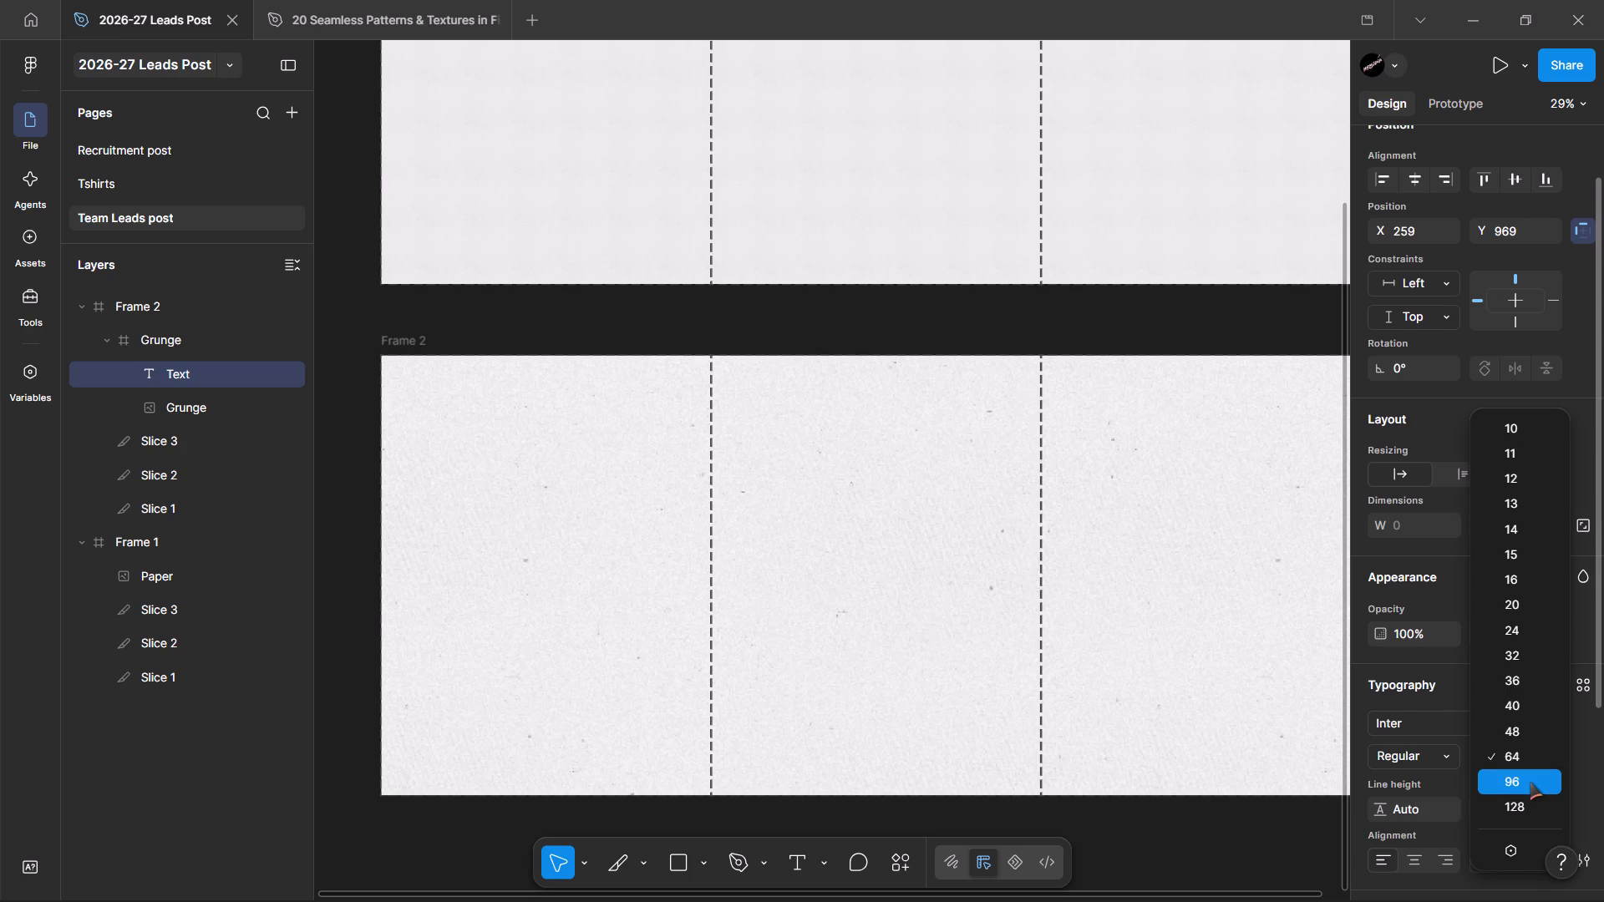
left_click(1529, 782)
left_click(1550, 763)
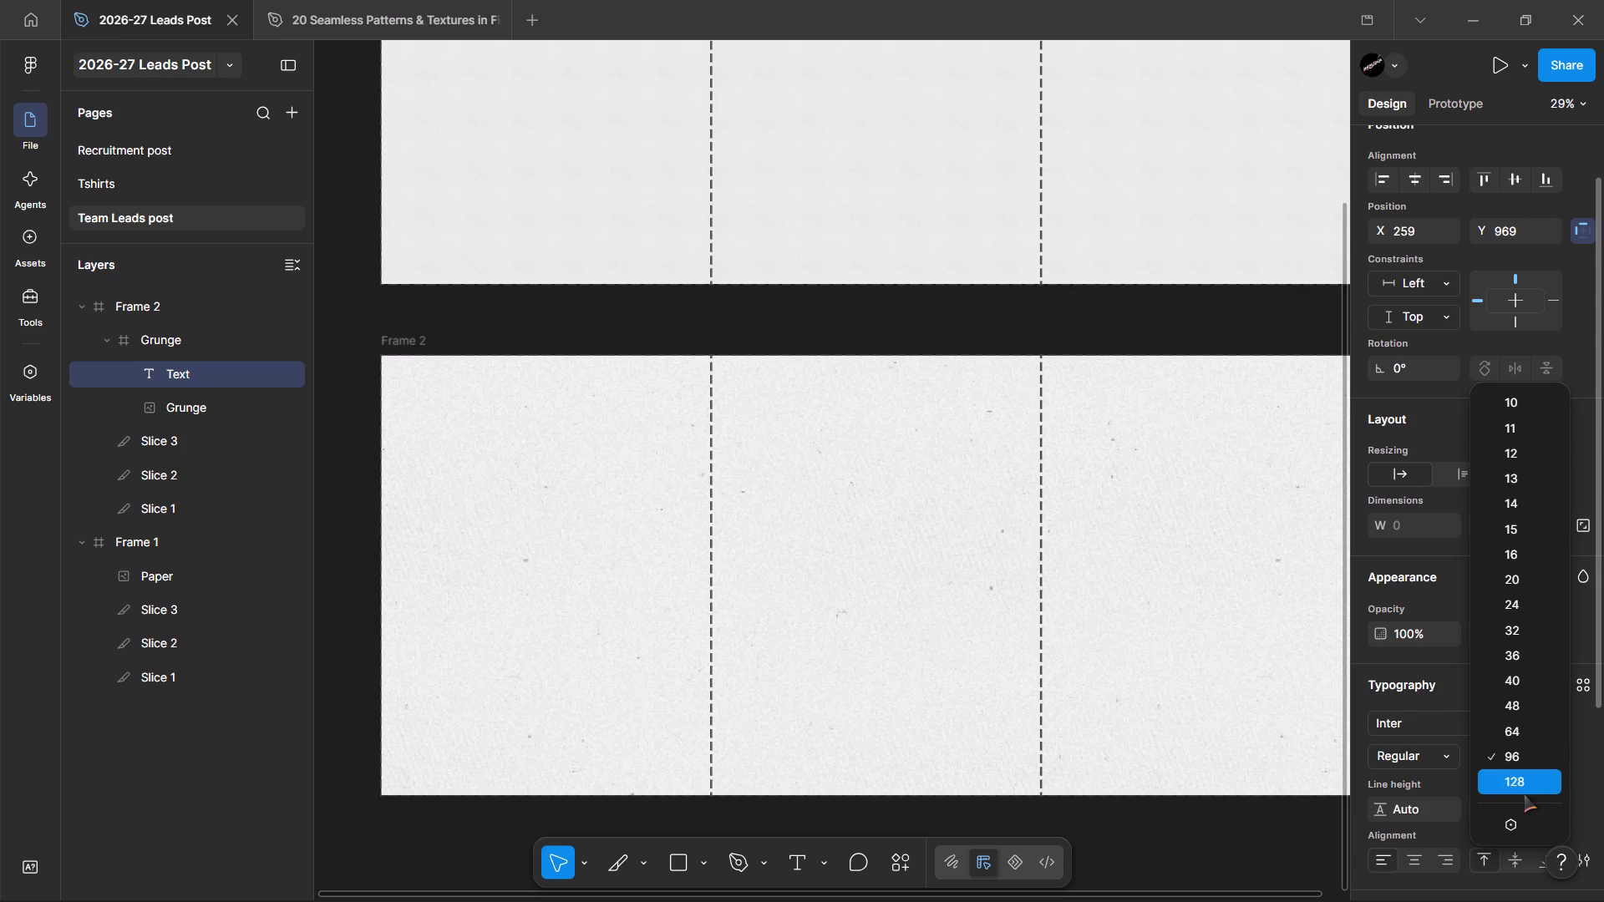
left_click(1524, 782)
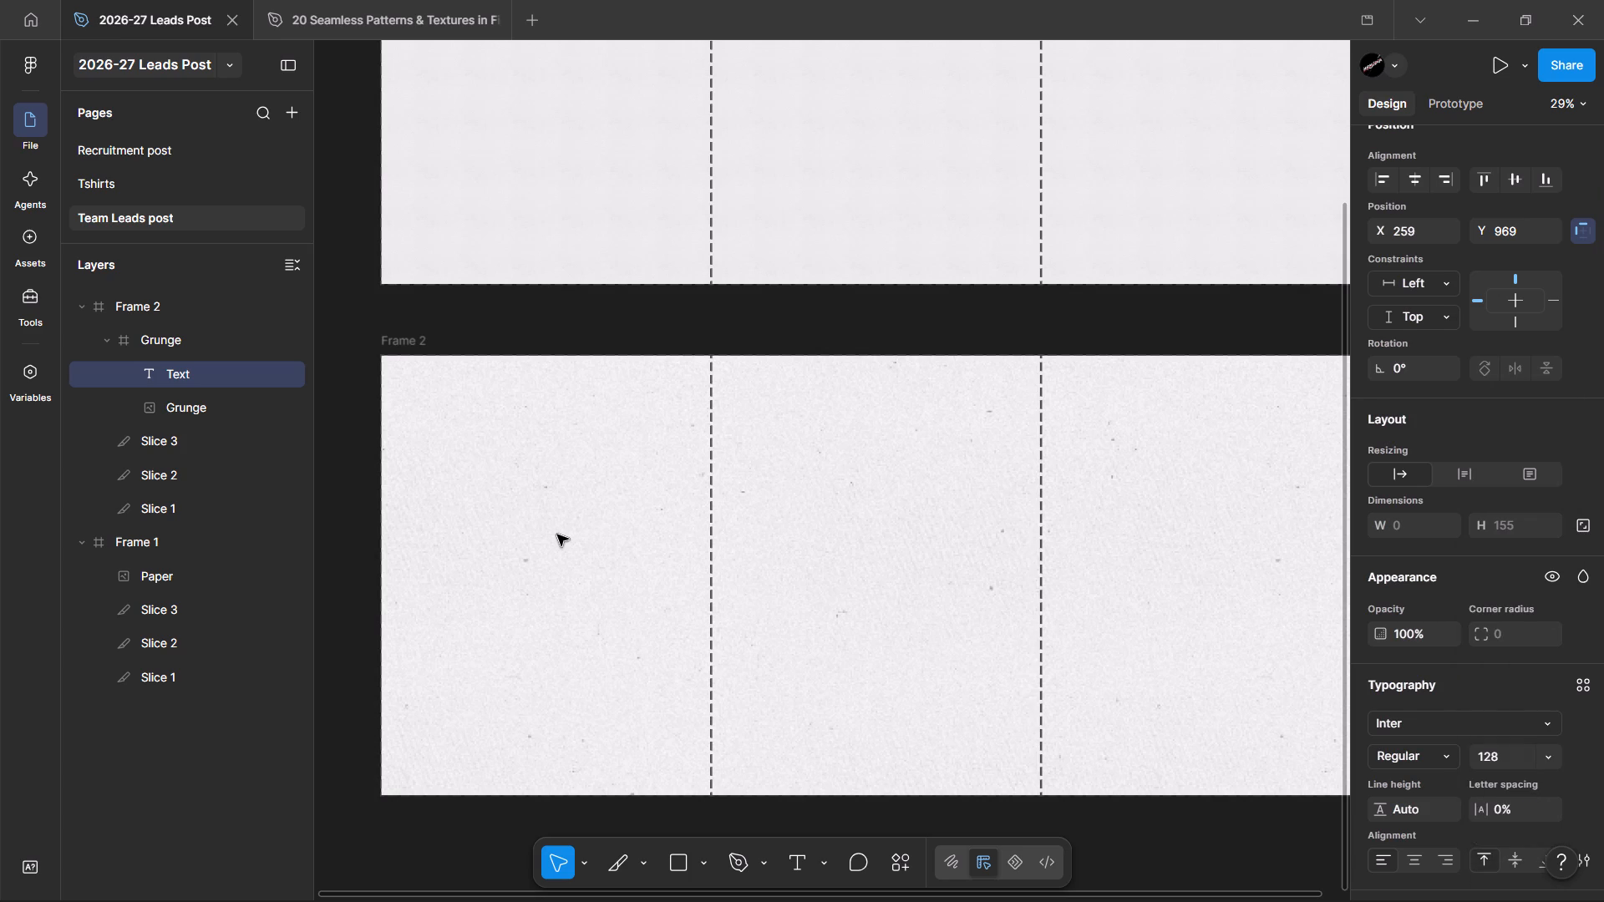
type("THE")
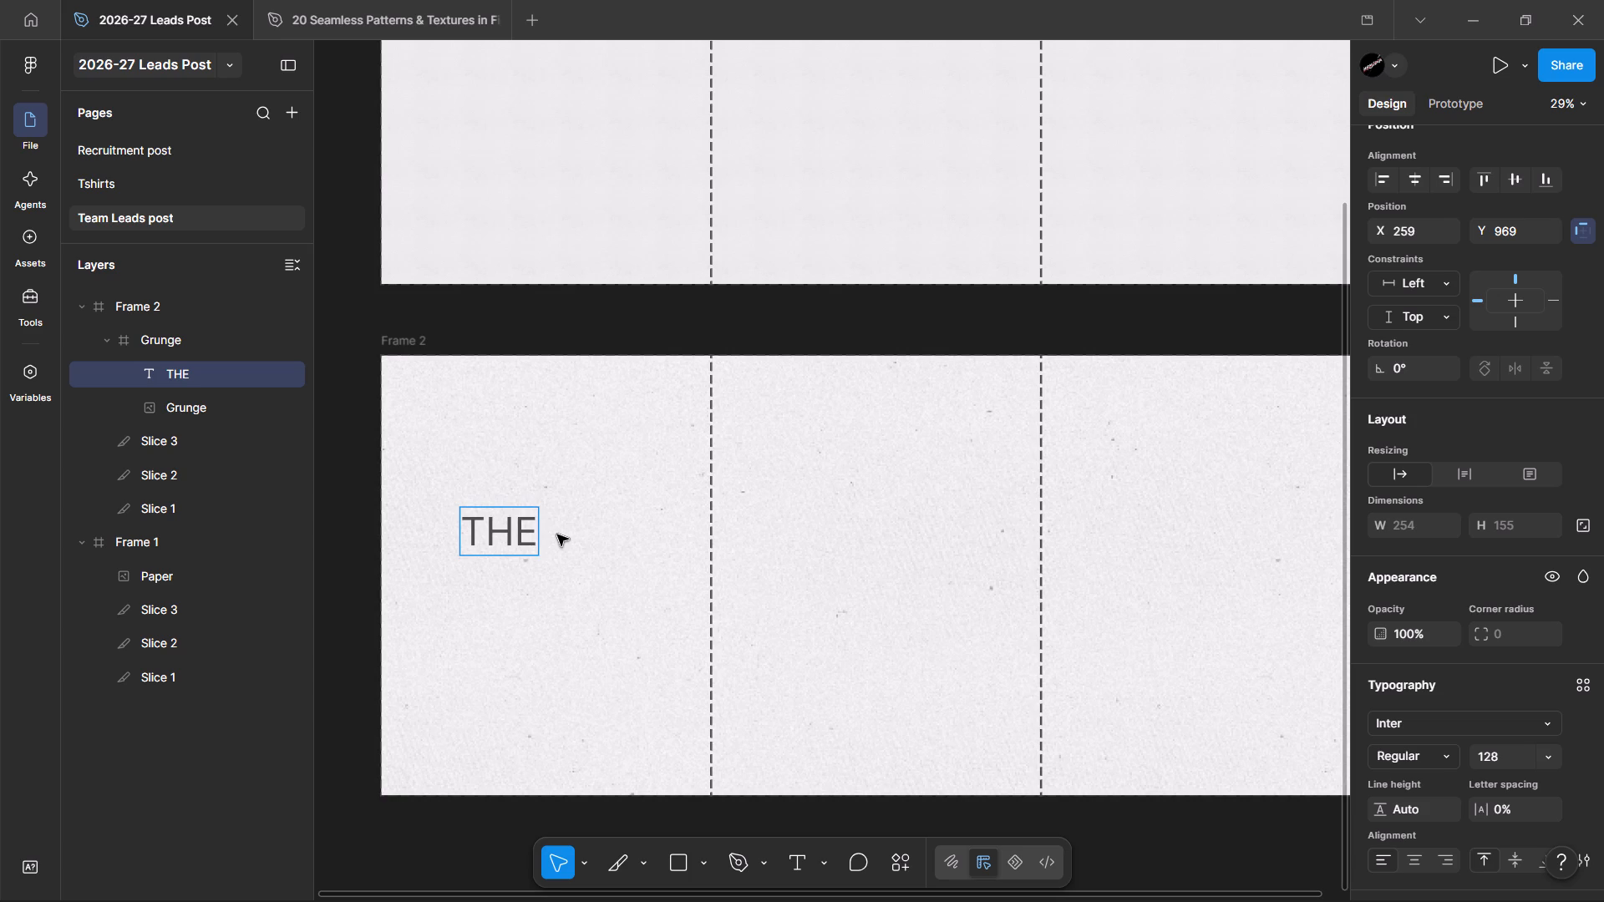
left_click(633, 306)
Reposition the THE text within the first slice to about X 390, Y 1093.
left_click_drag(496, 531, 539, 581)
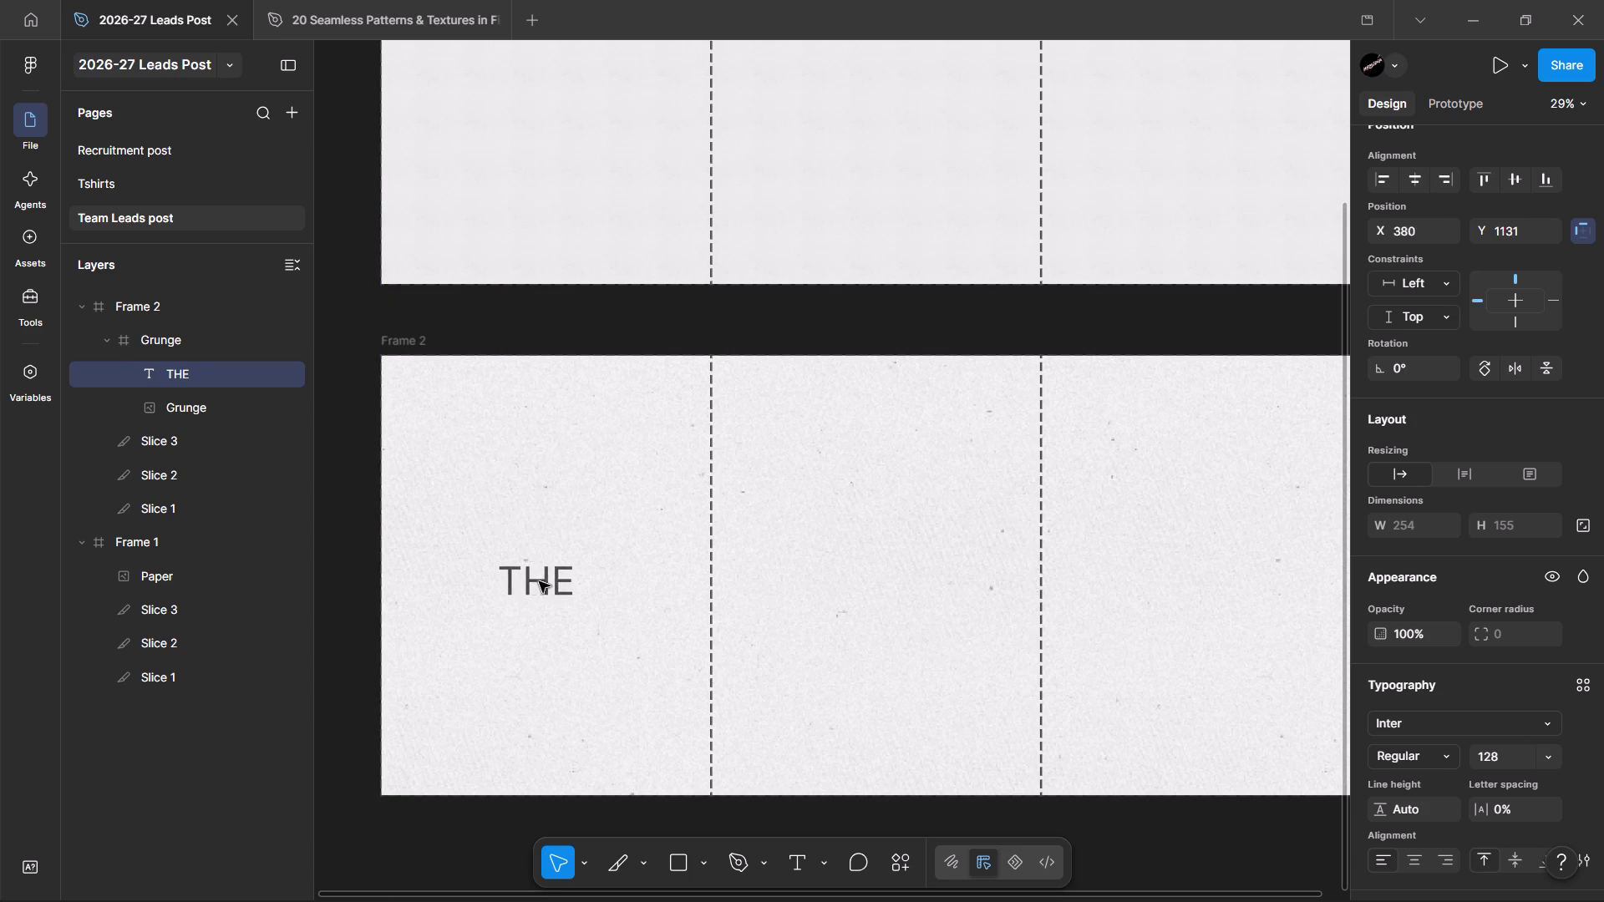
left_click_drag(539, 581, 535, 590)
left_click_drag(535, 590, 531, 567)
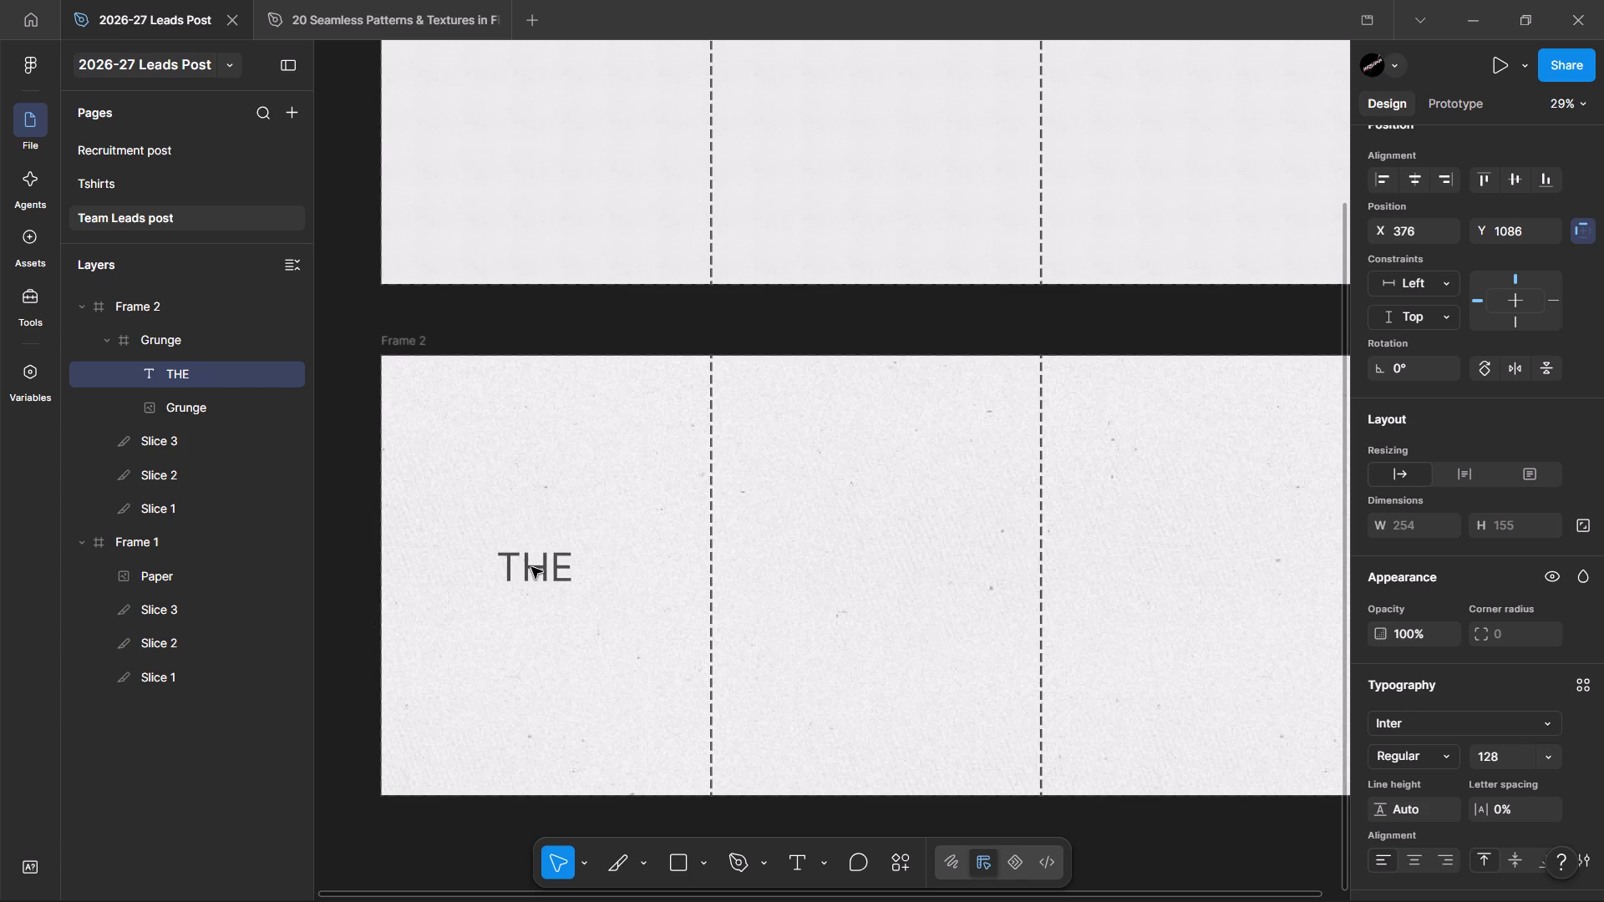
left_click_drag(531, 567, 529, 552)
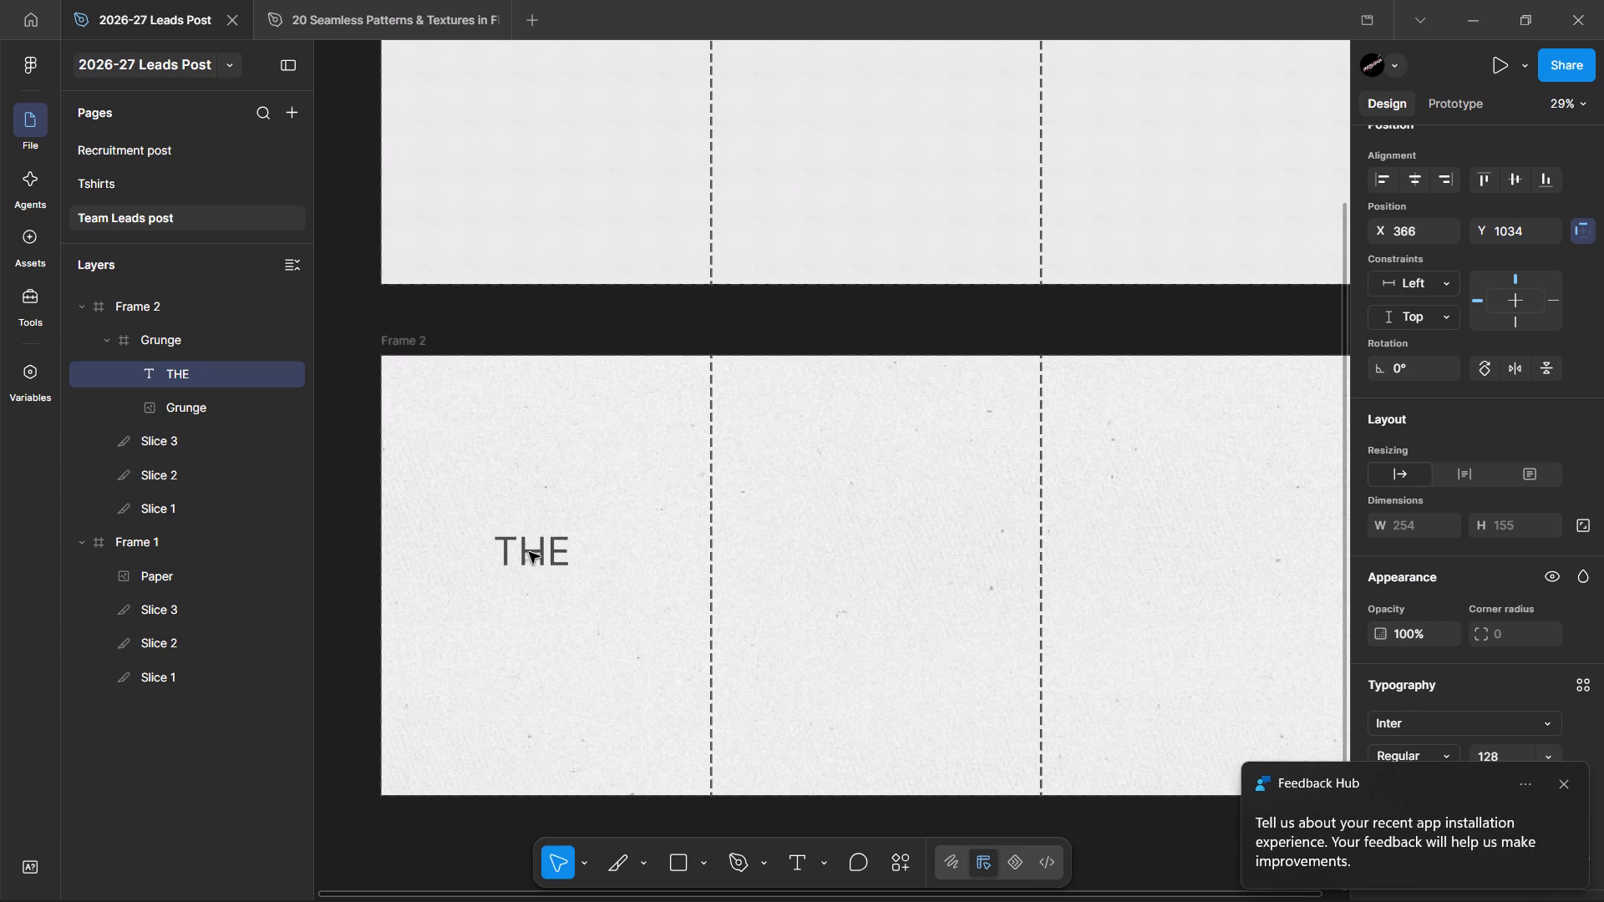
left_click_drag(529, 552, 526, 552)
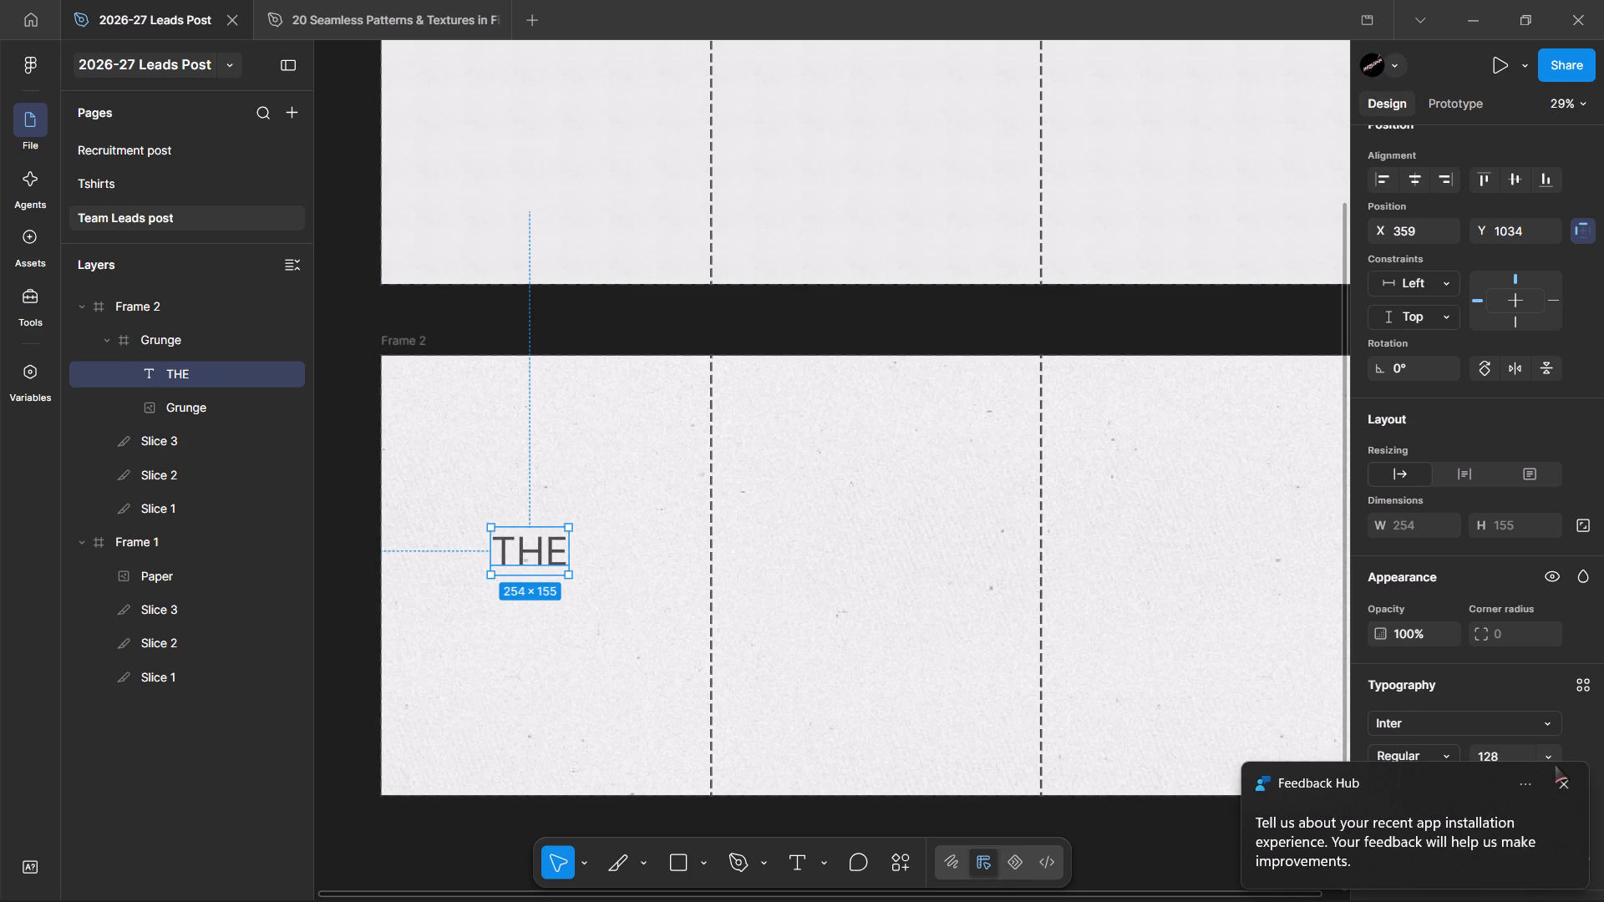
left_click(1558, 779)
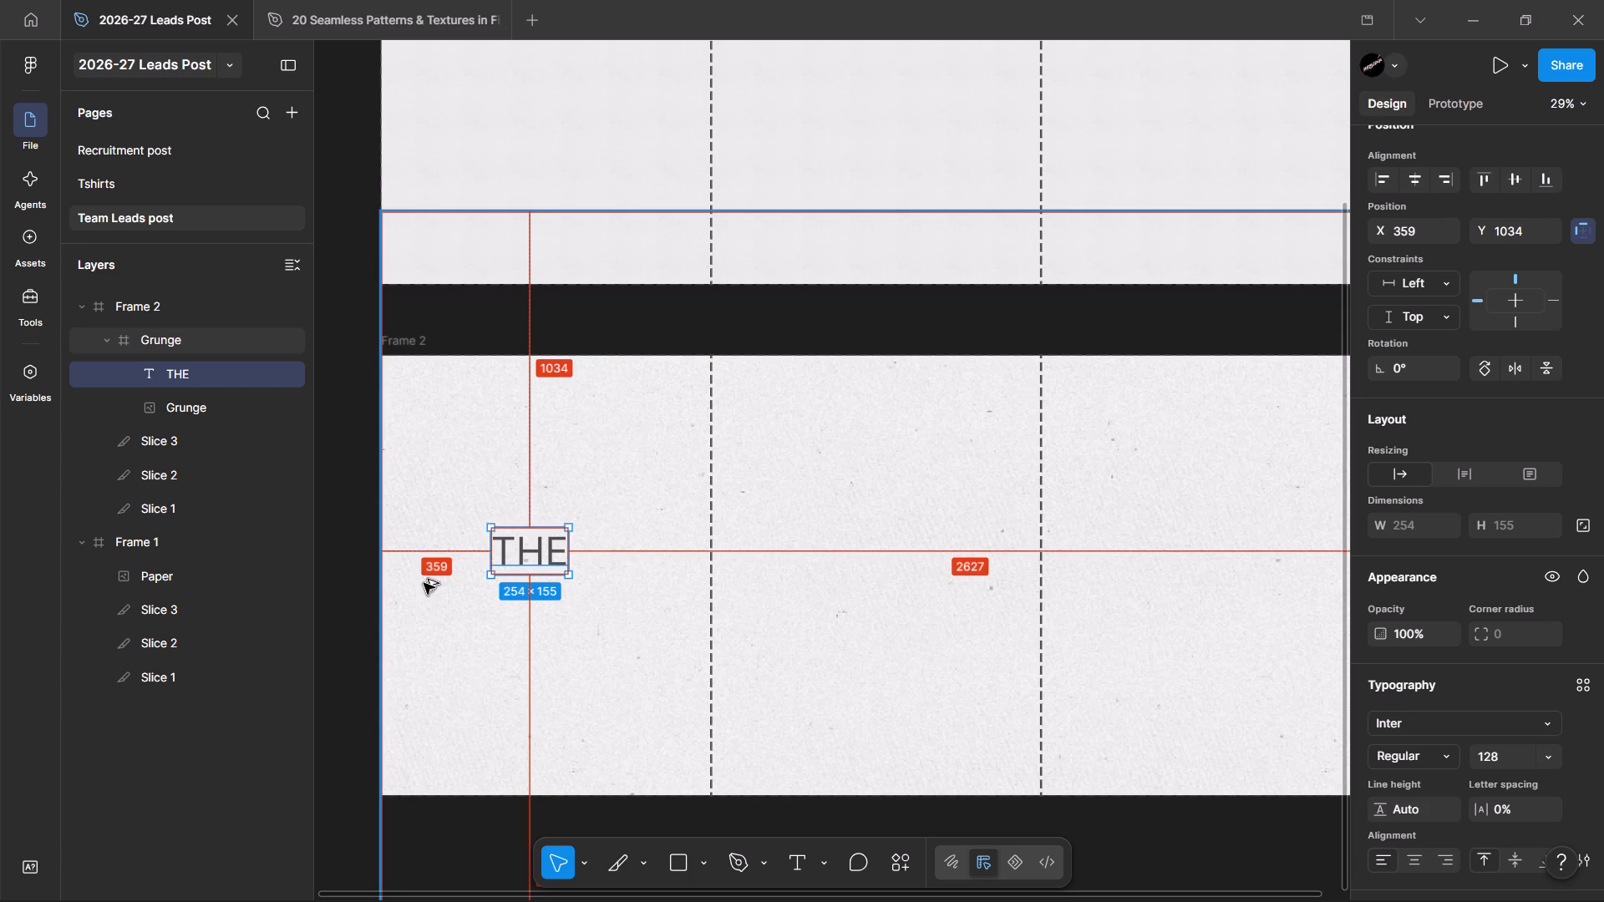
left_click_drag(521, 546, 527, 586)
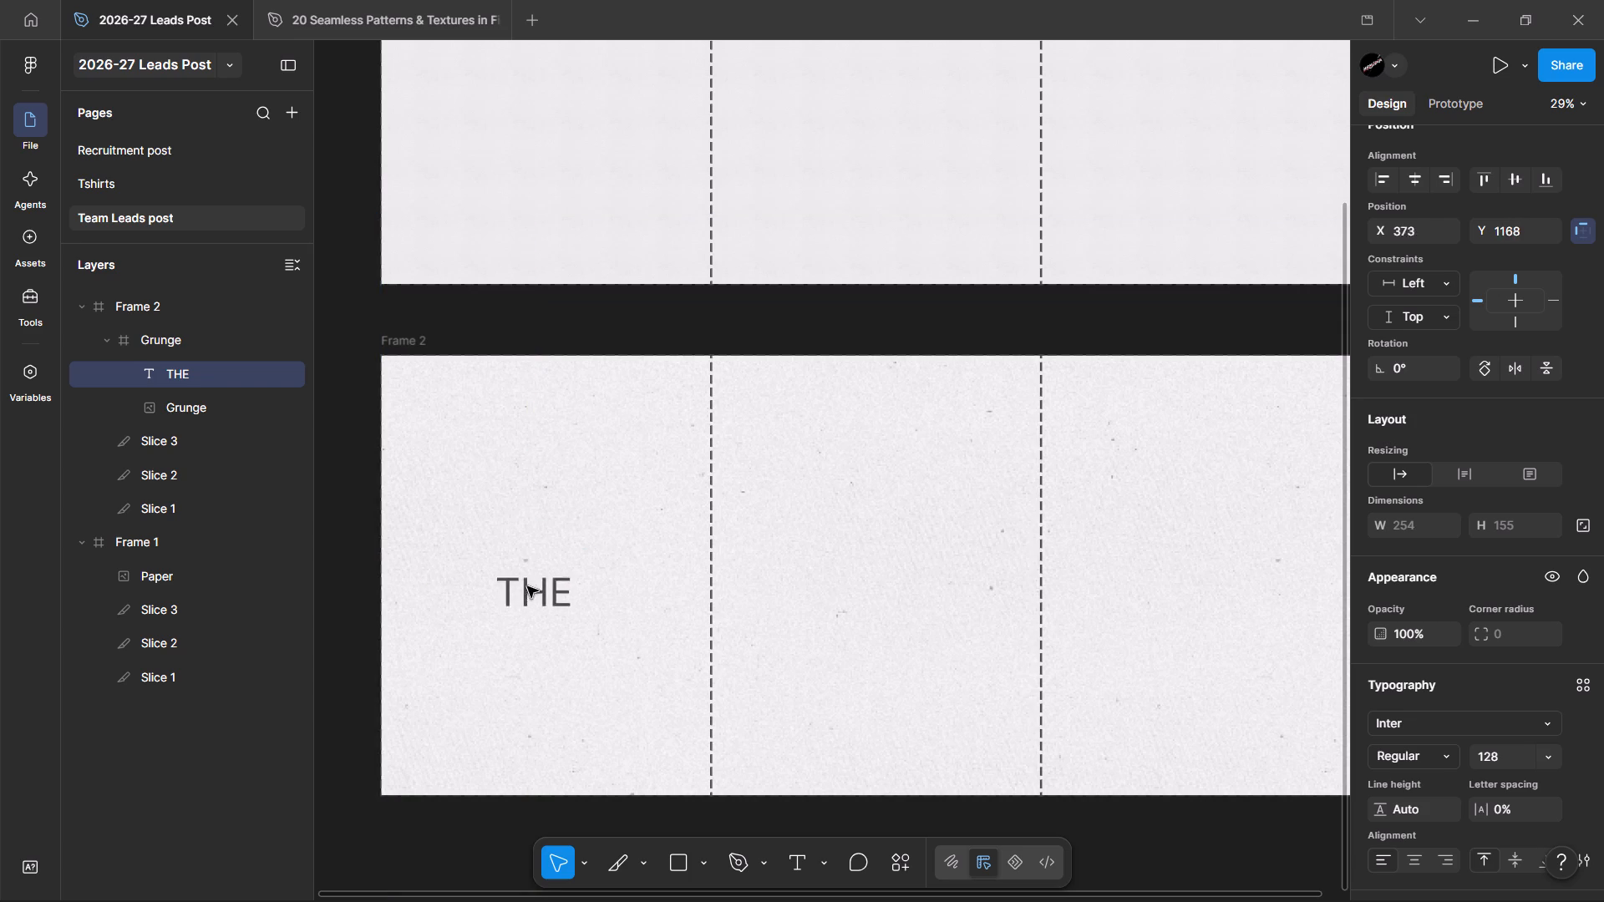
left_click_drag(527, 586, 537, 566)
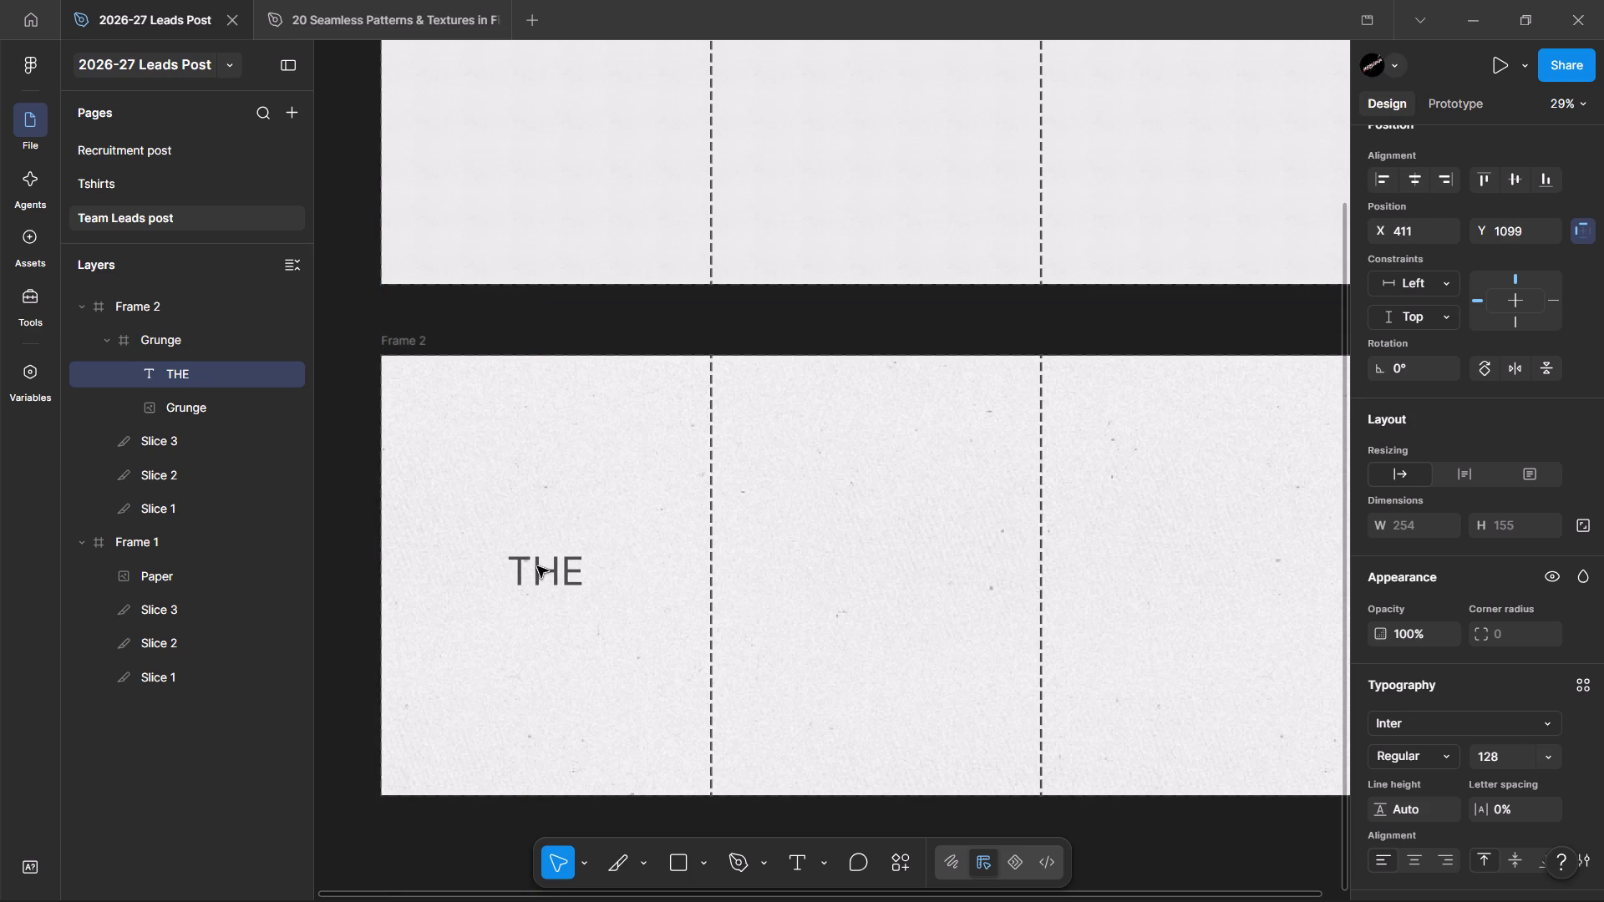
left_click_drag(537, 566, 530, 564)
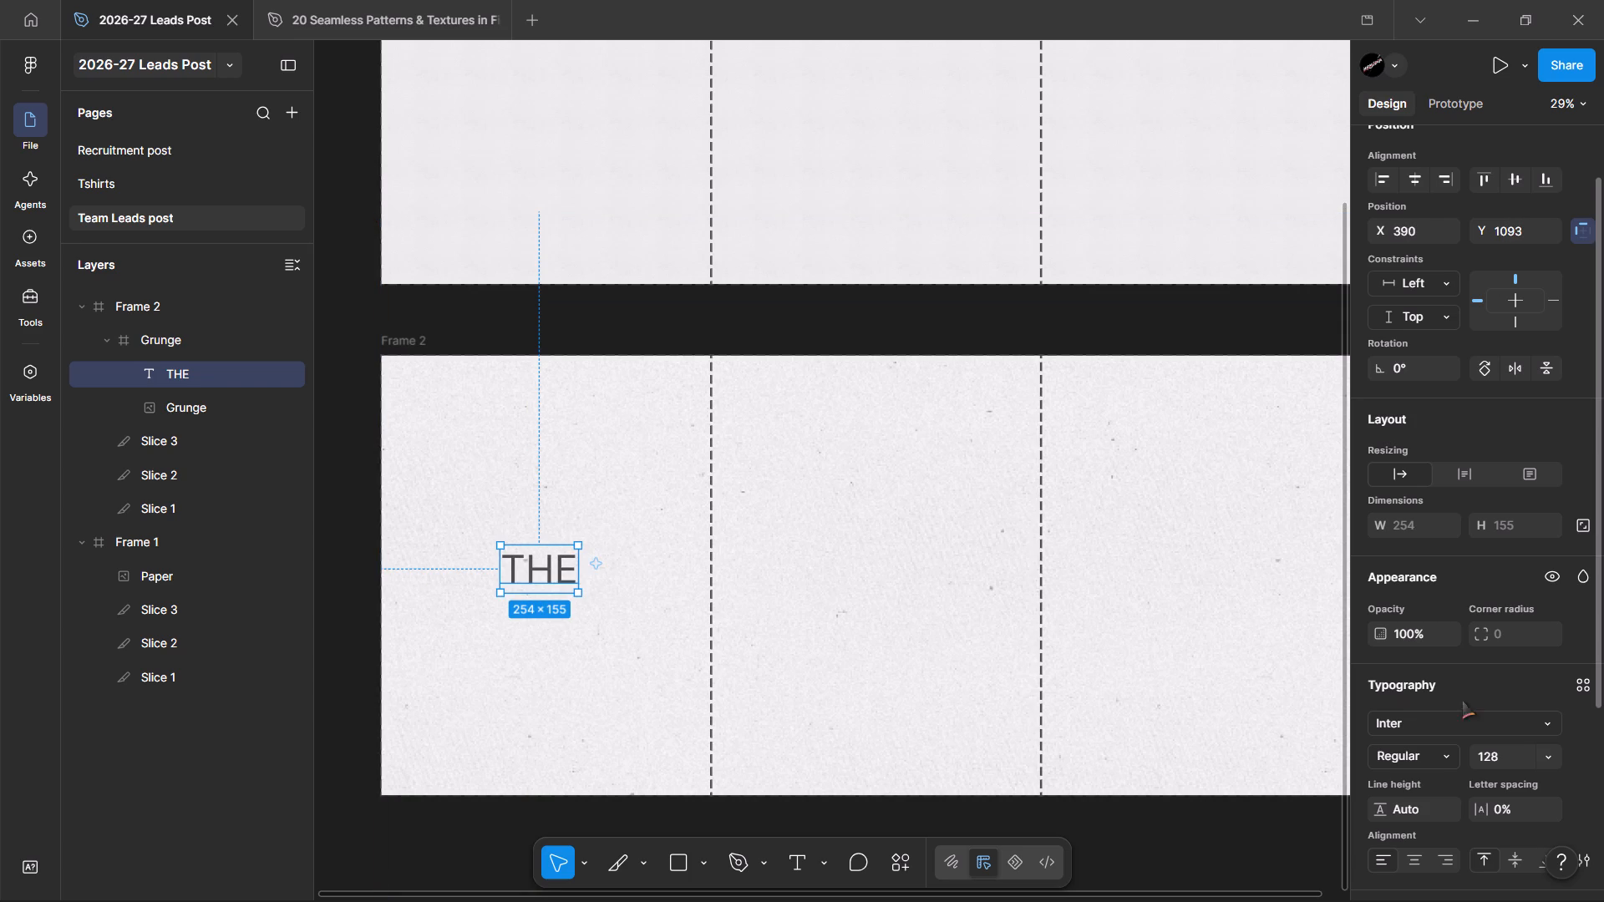
Set the font size of the THE text to 256.
left_click(1546, 752)
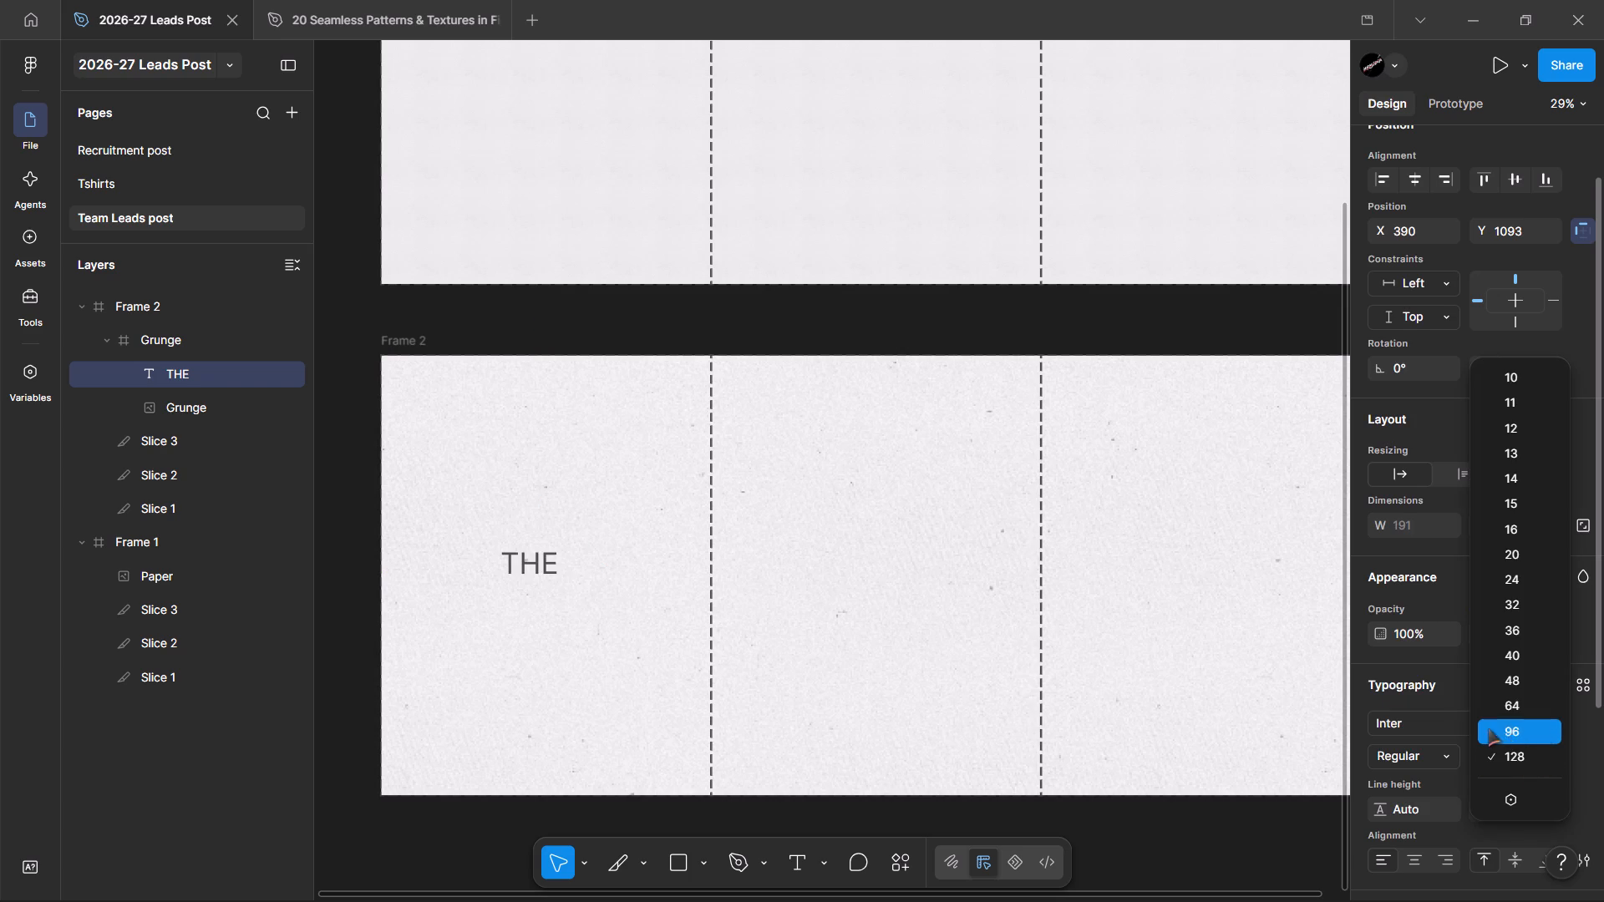
left_click(1453, 698)
double_click(1496, 754)
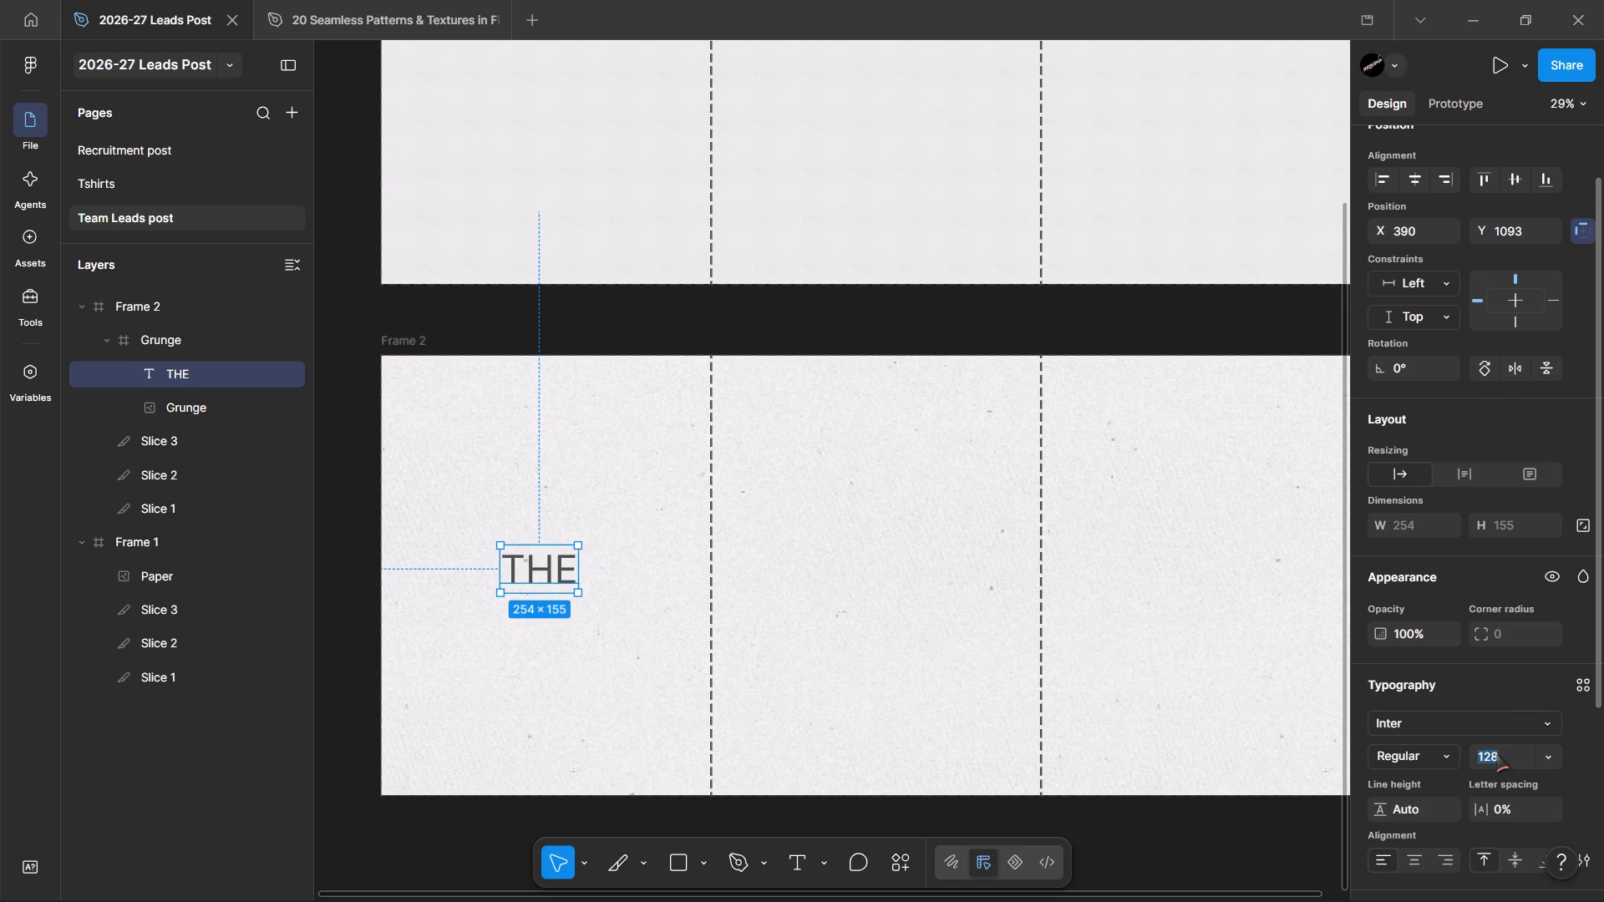
type("256")
key("Return")
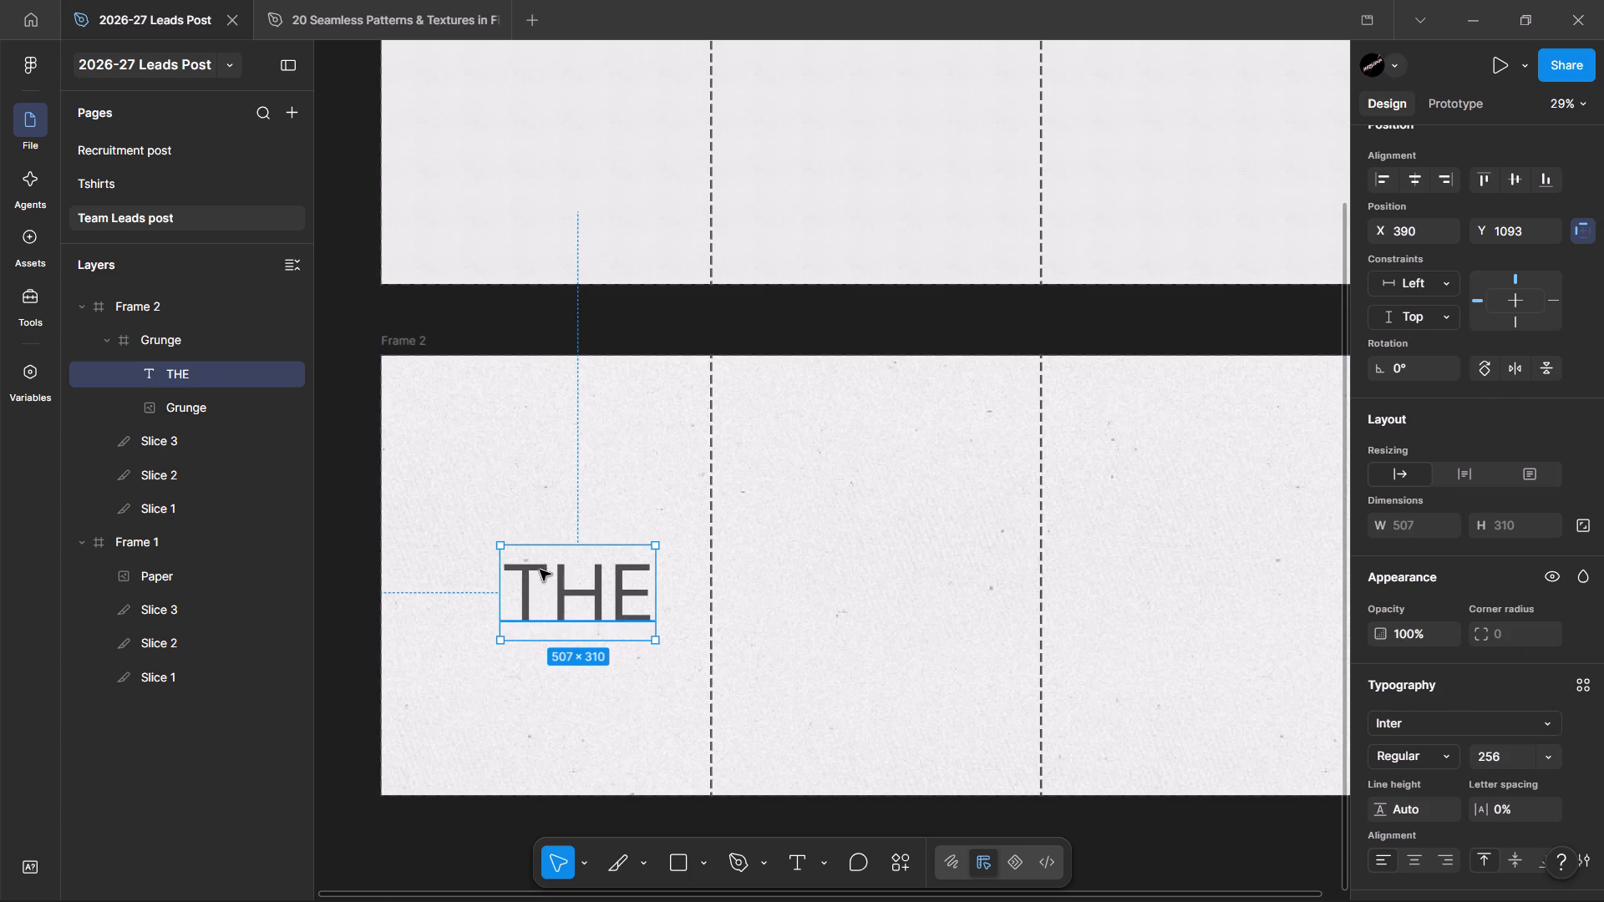
Move the THE text to about X 249, Y 1010 in the first slice.
left_click_drag(561, 588, 520, 558)
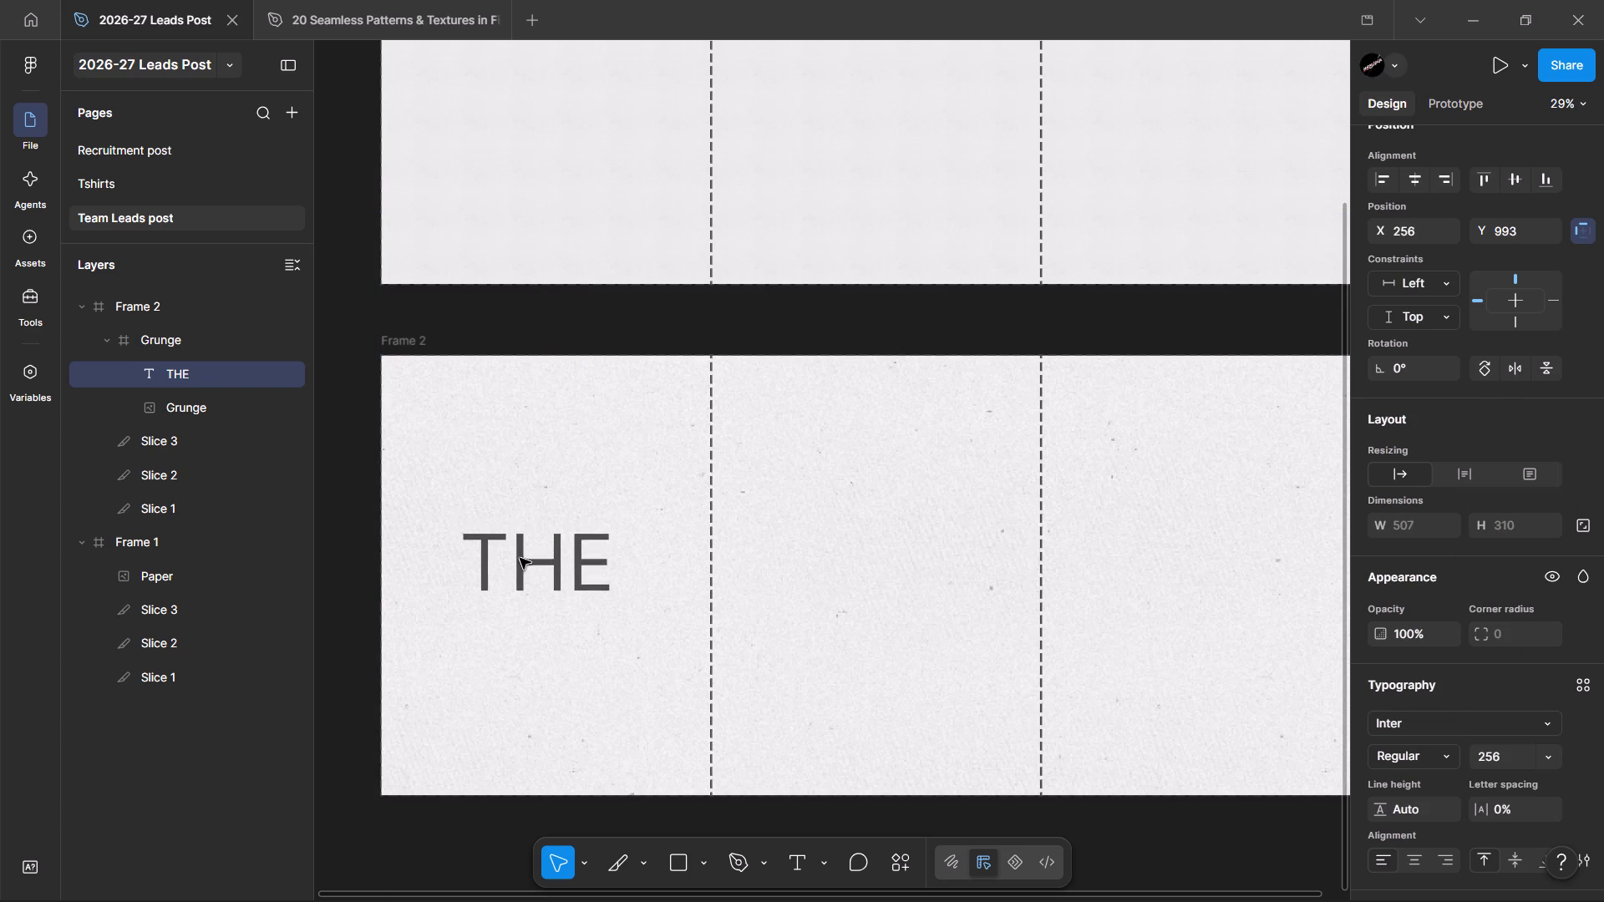
left_click_drag(520, 558, 517, 563)
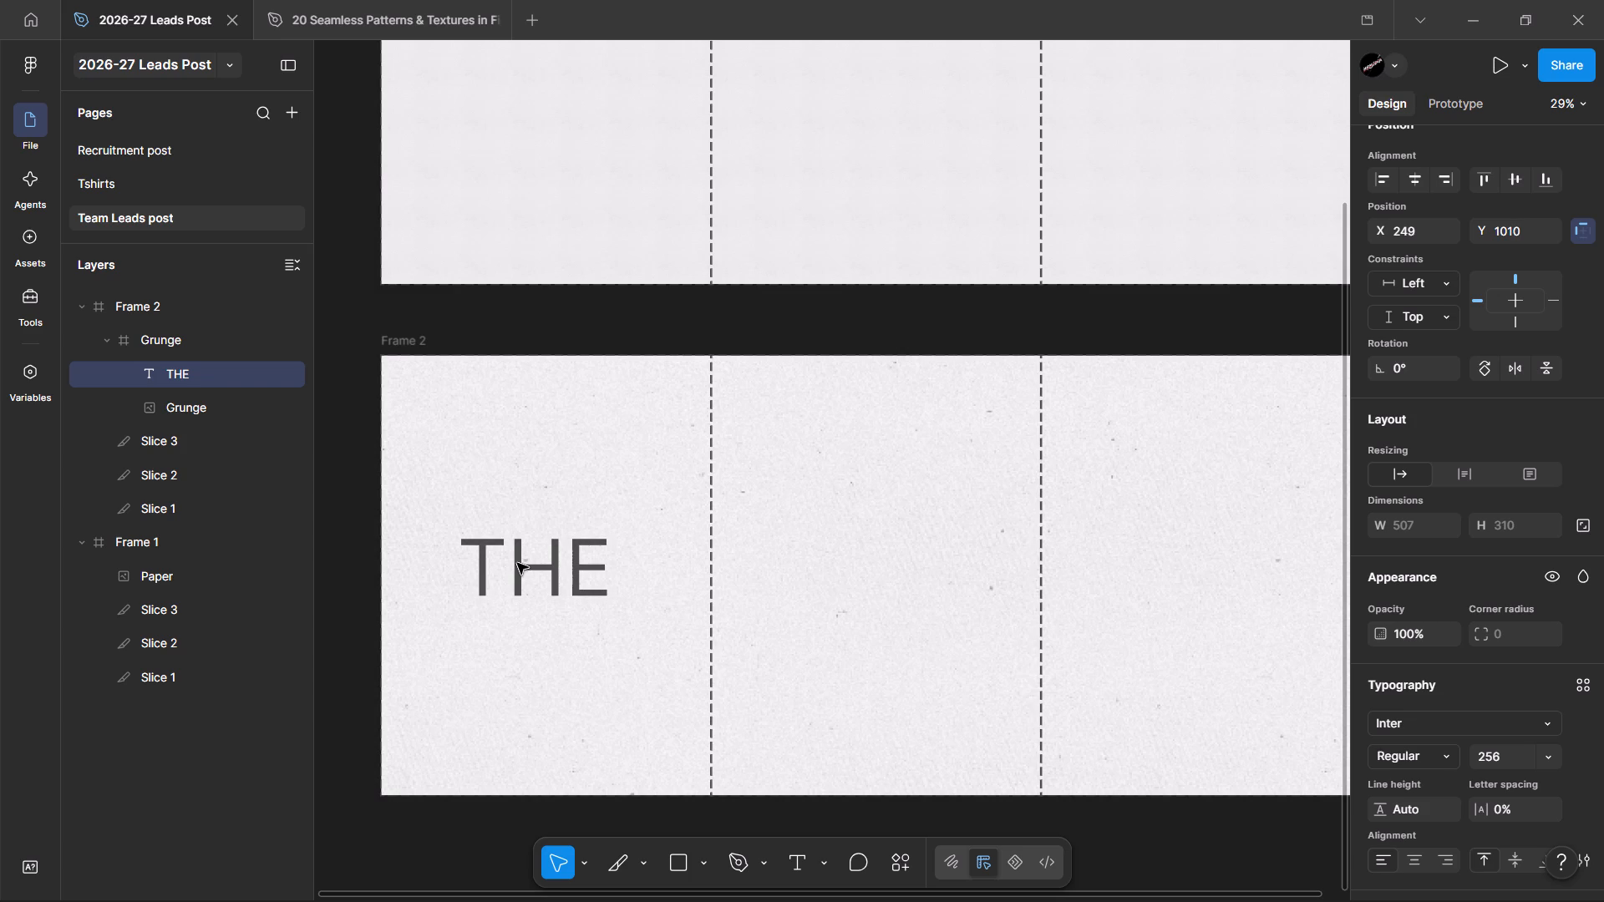
Duplicate the THE text level into the second slice at about X 1366 and change the copy to "CORE".
left_click_drag(517, 563, 850, 563, "alt+shift")
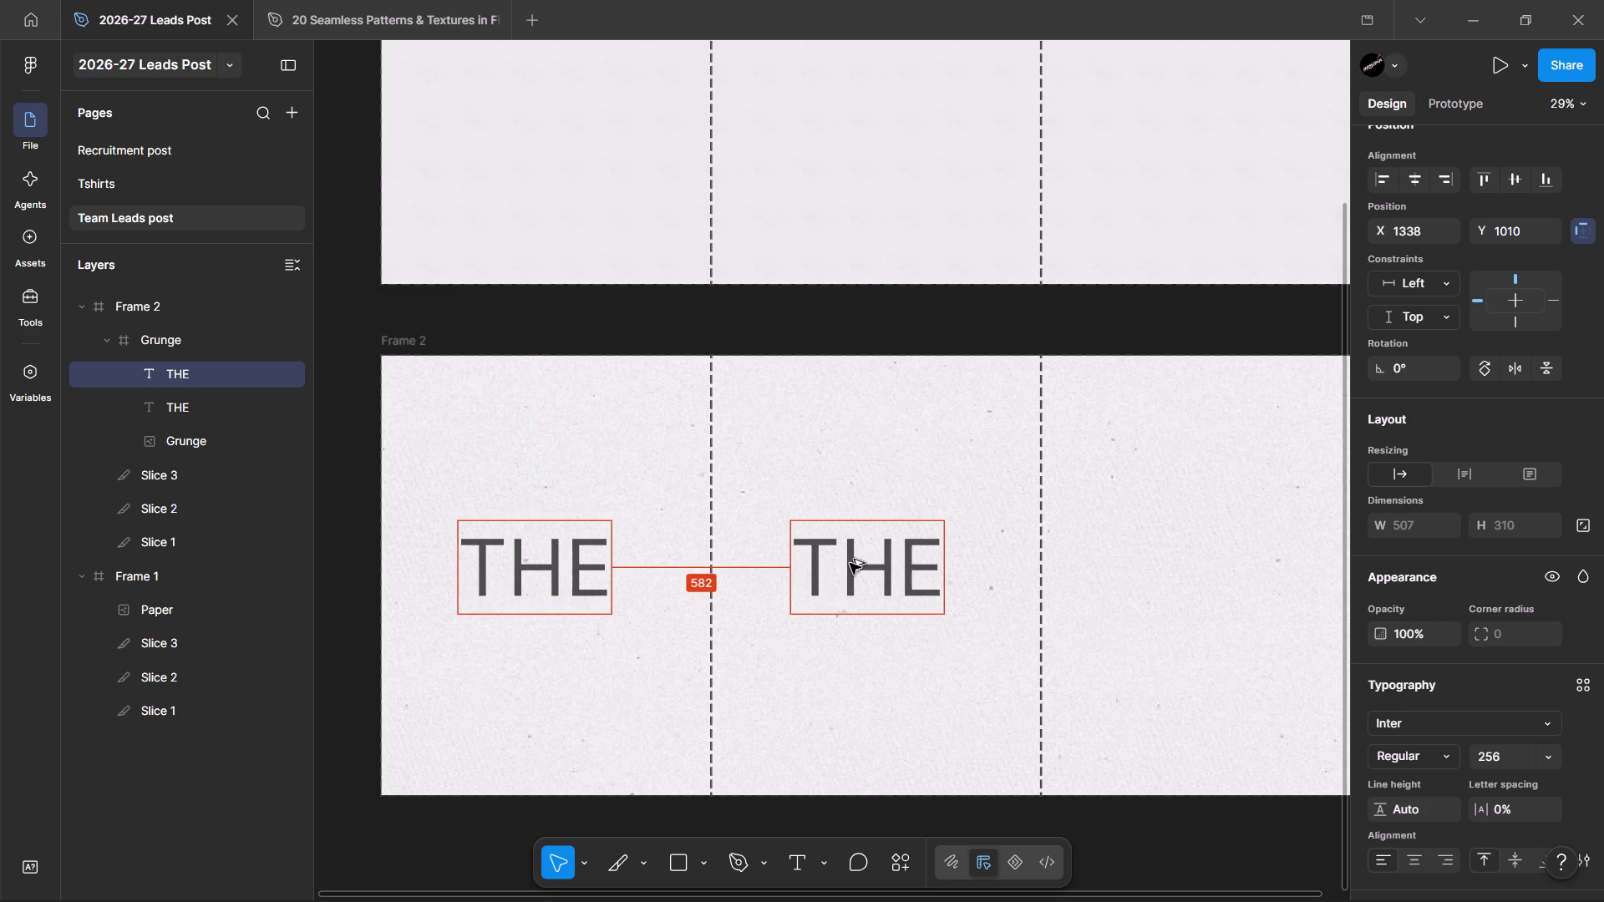
left_click_drag(850, 563, 860, 560, "alt+shift")
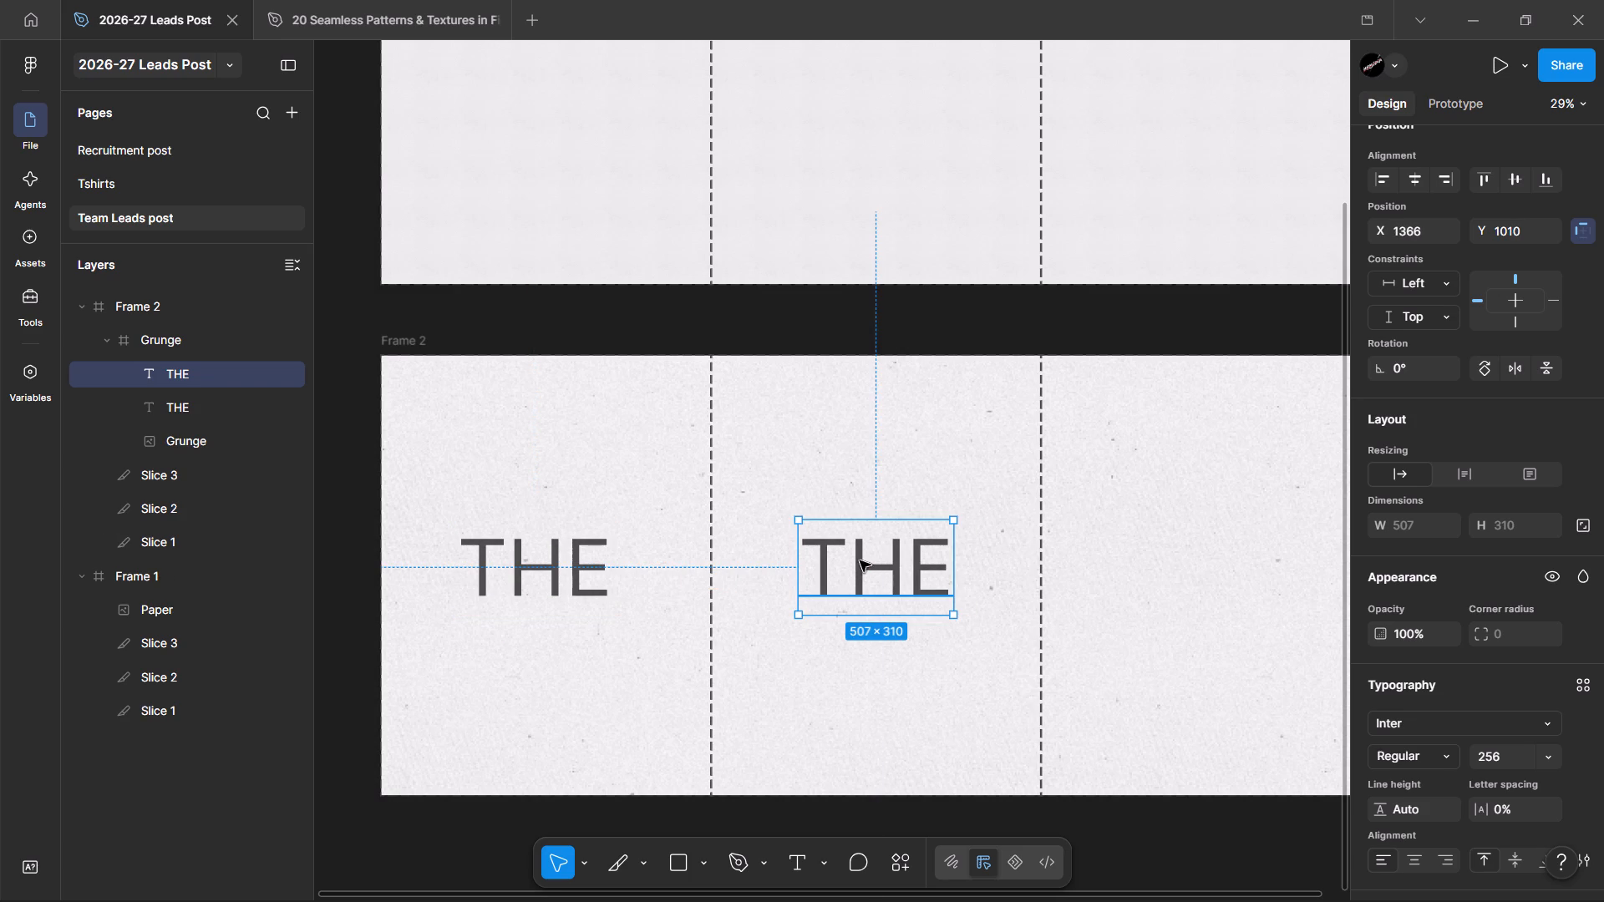
double_click(860, 560)
type("CORE")
left_click(1116, 565)
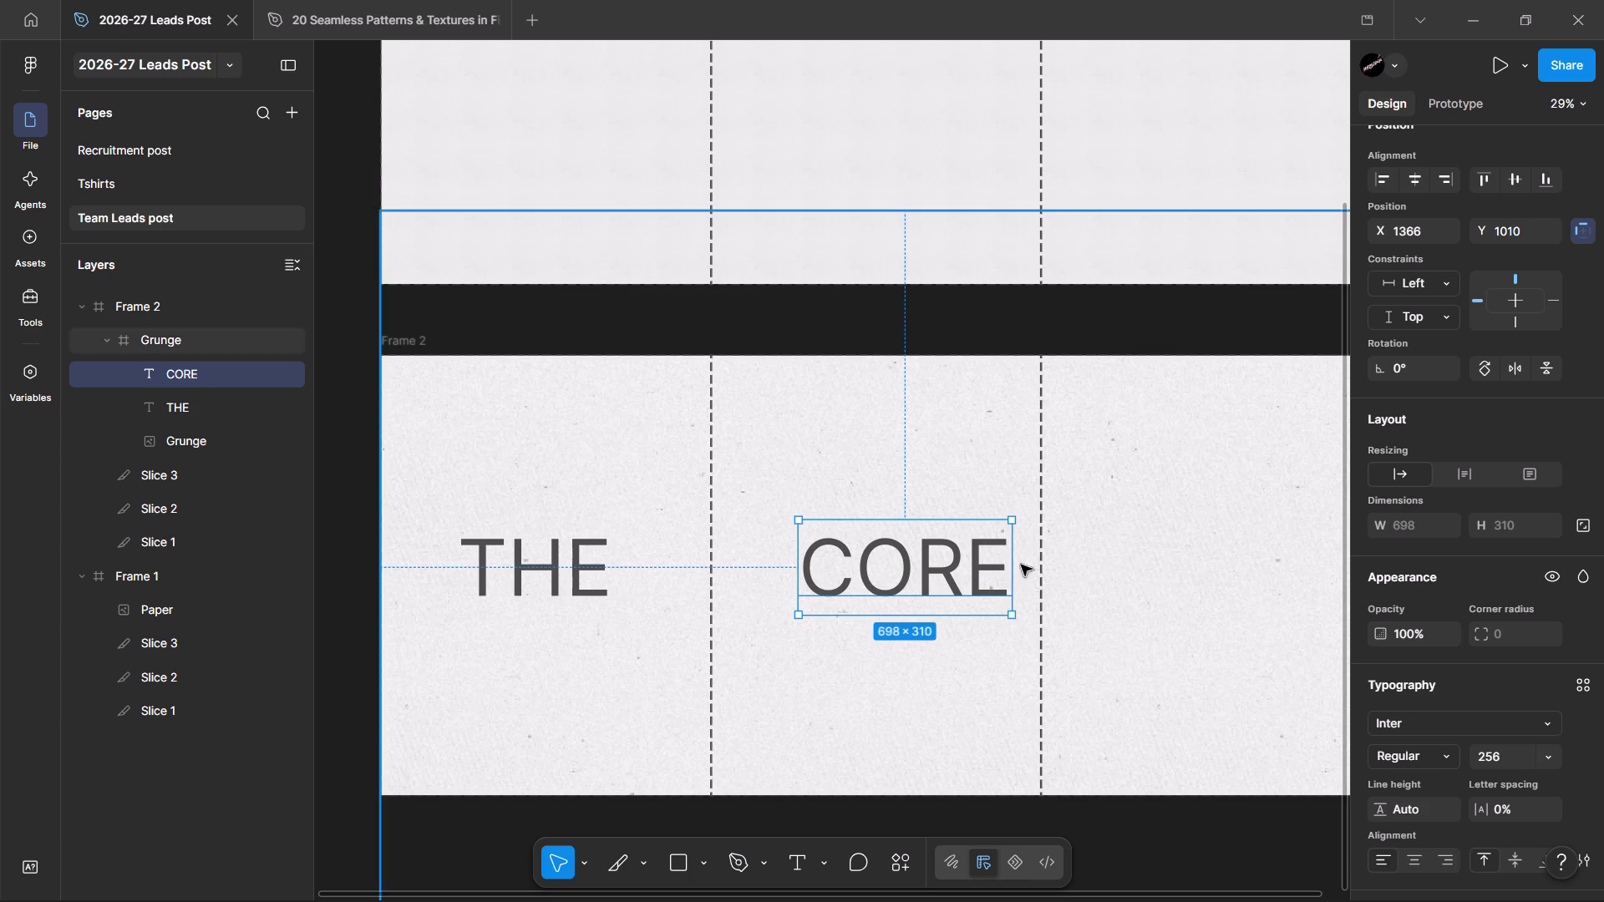
Duplicate the CORE text level into the third slice at about X 2373 and change the copy to "TEAM".
left_click_drag(950, 568, 1254, 575, "alt+shift")
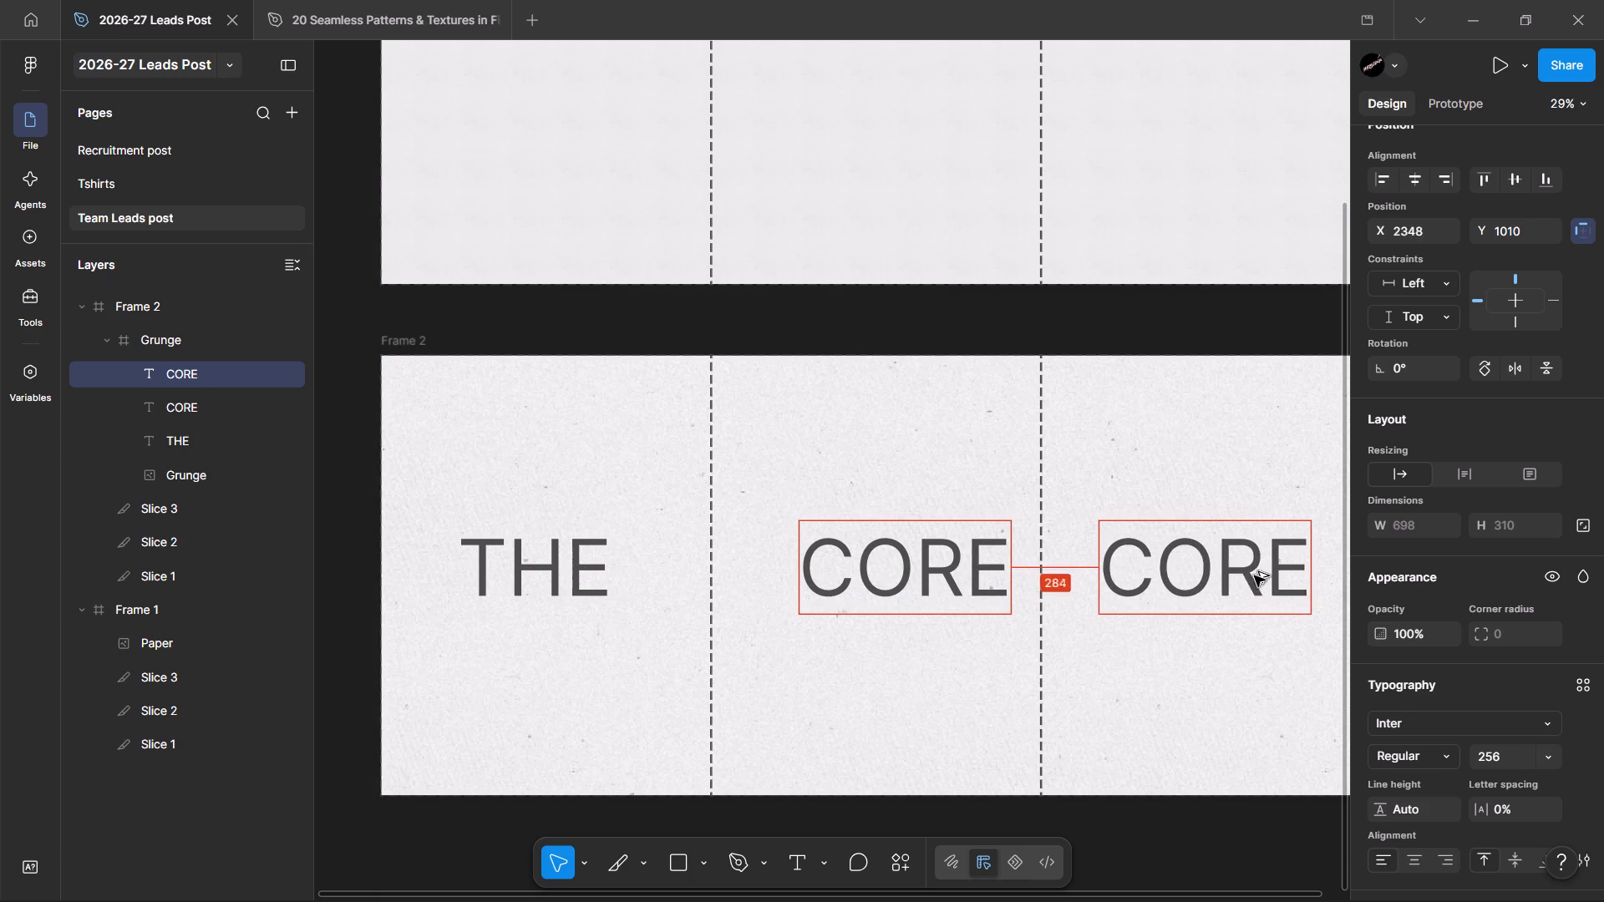
left_click_drag(1254, 575, 1257, 575, "alt+shift")
double_click(1257, 575)
type("TEA")
key("shift+m")
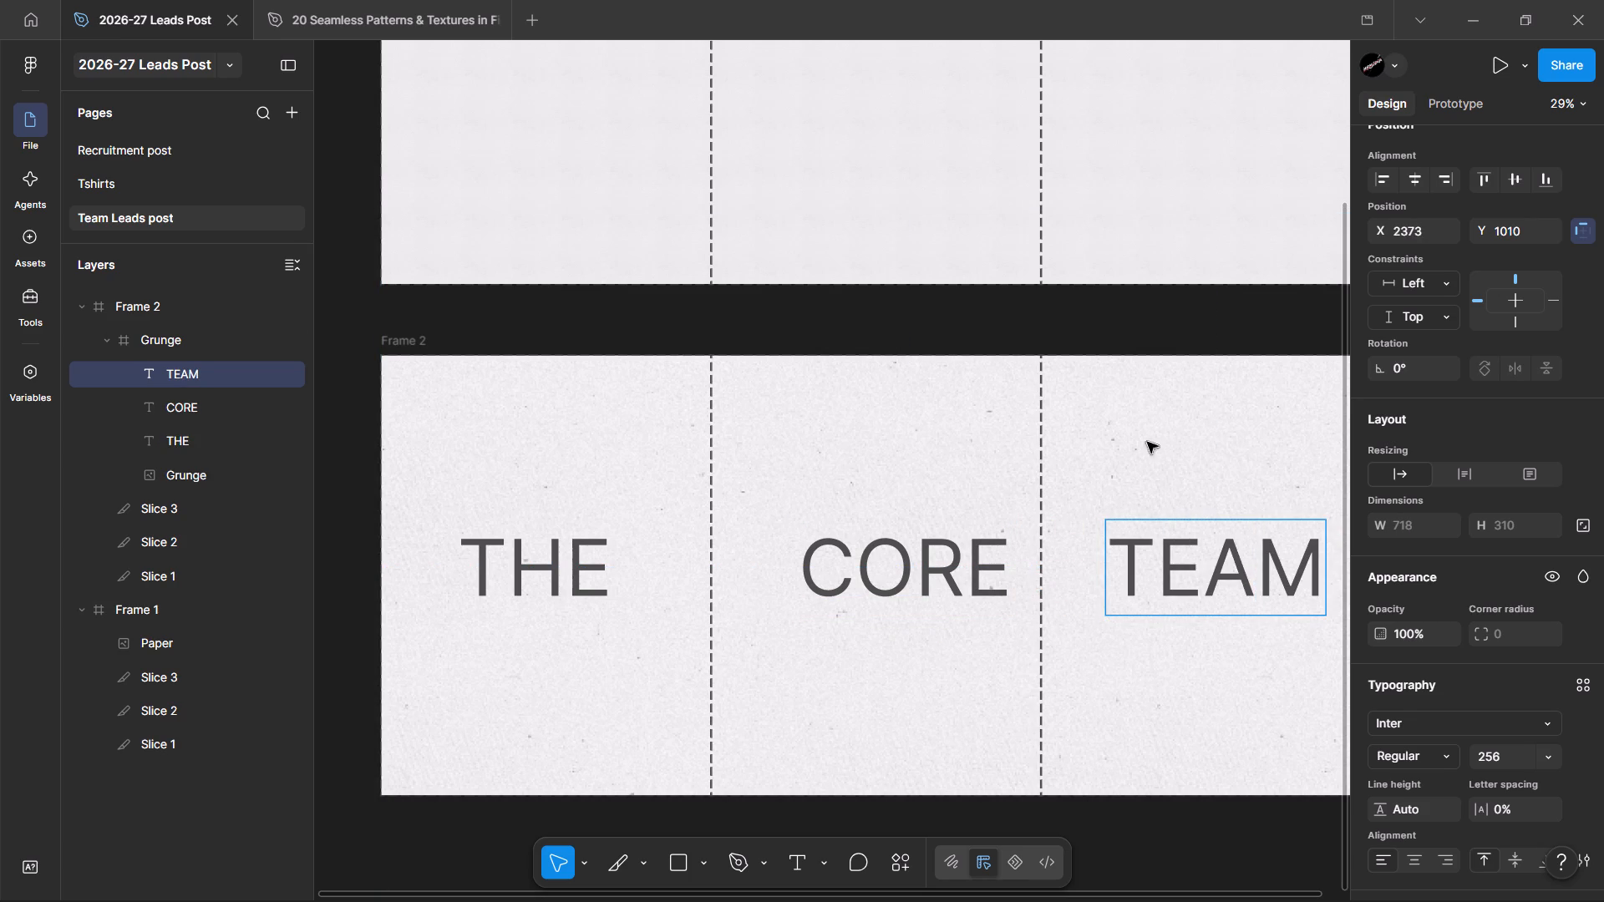
left_click(1068, 308)
Space the words out across the three slices, moving TEAM to about X 2421 and CORE to about X 1271.
scroll(1068, 308, "left", 1)
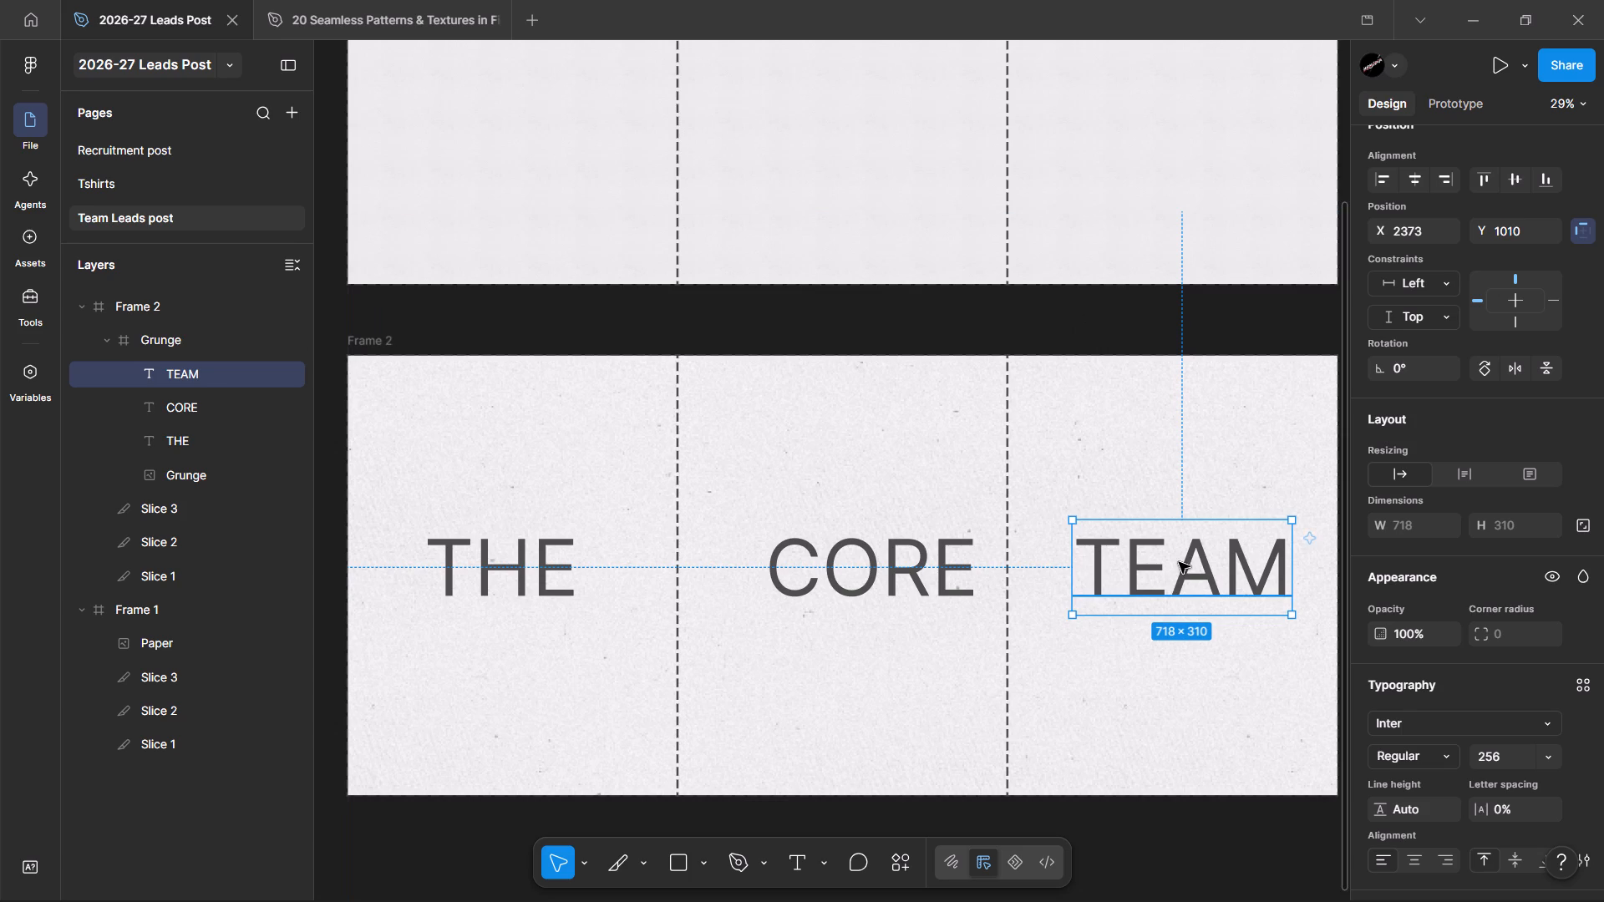
left_click_drag(1179, 562, 1193, 559)
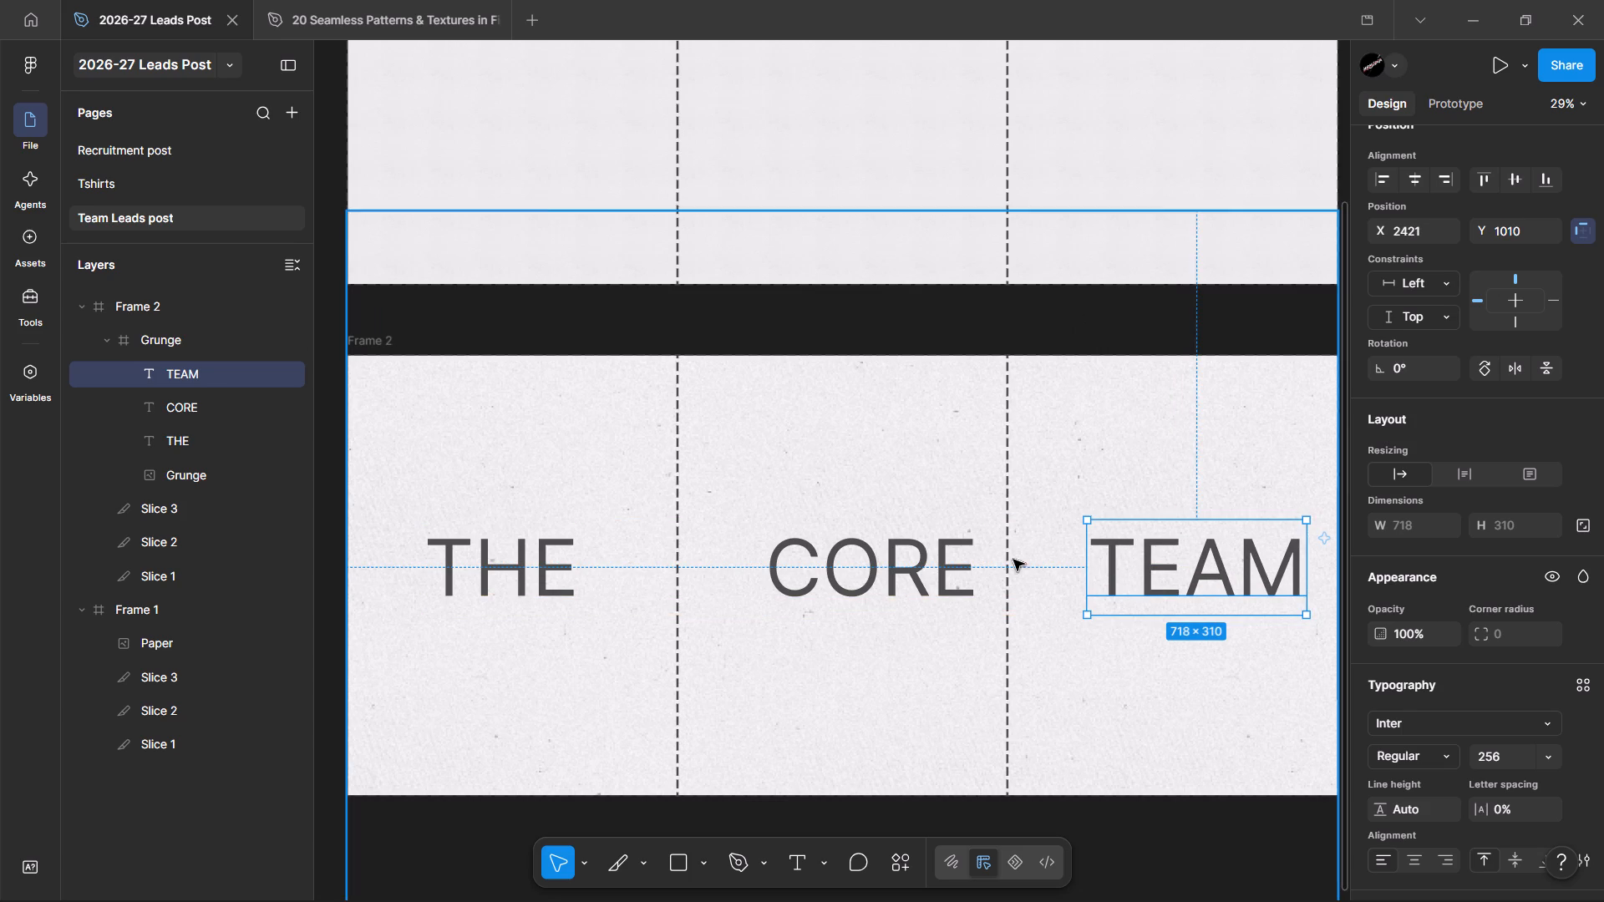
left_click(500, 570)
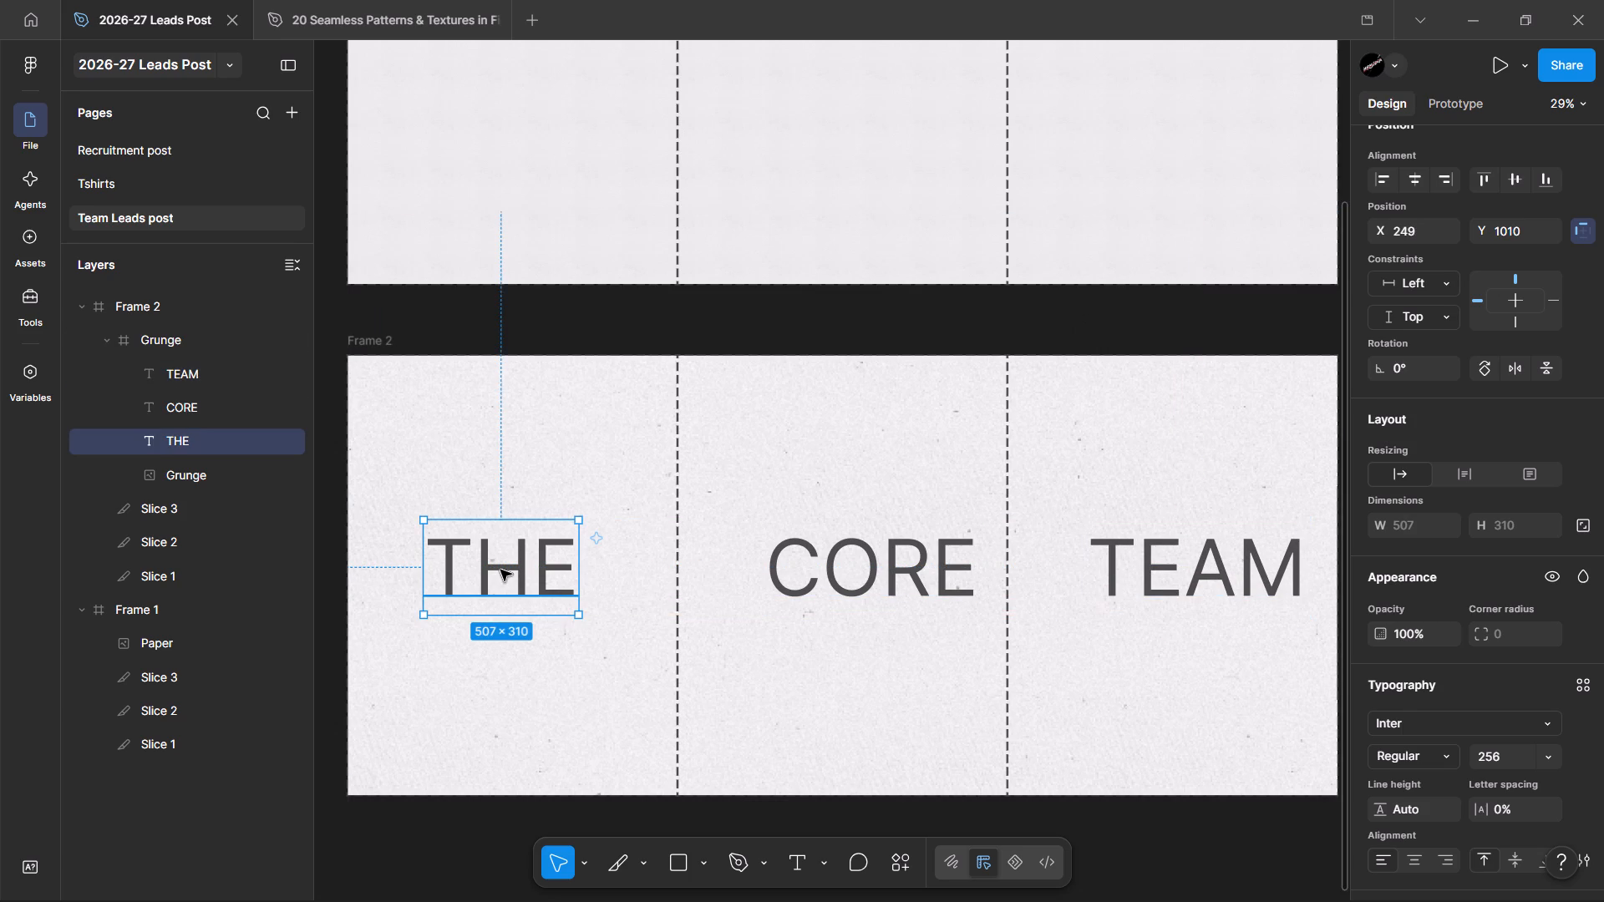
left_click(500, 570)
left_click_drag(858, 578, 826, 580)
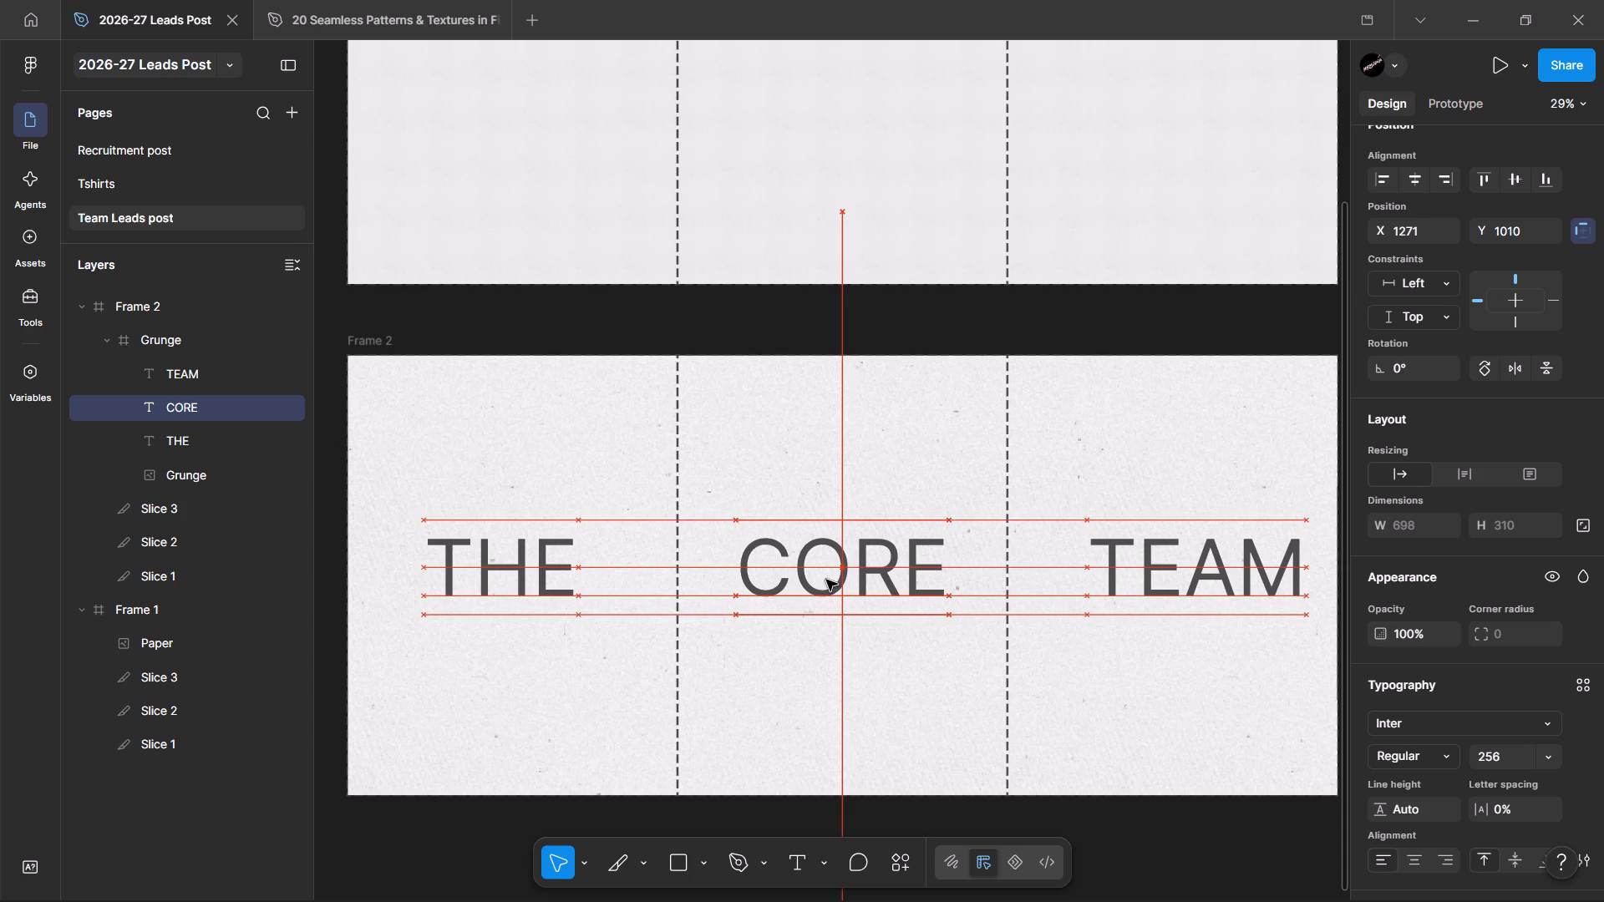
left_click_drag(826, 580, 827, 580)
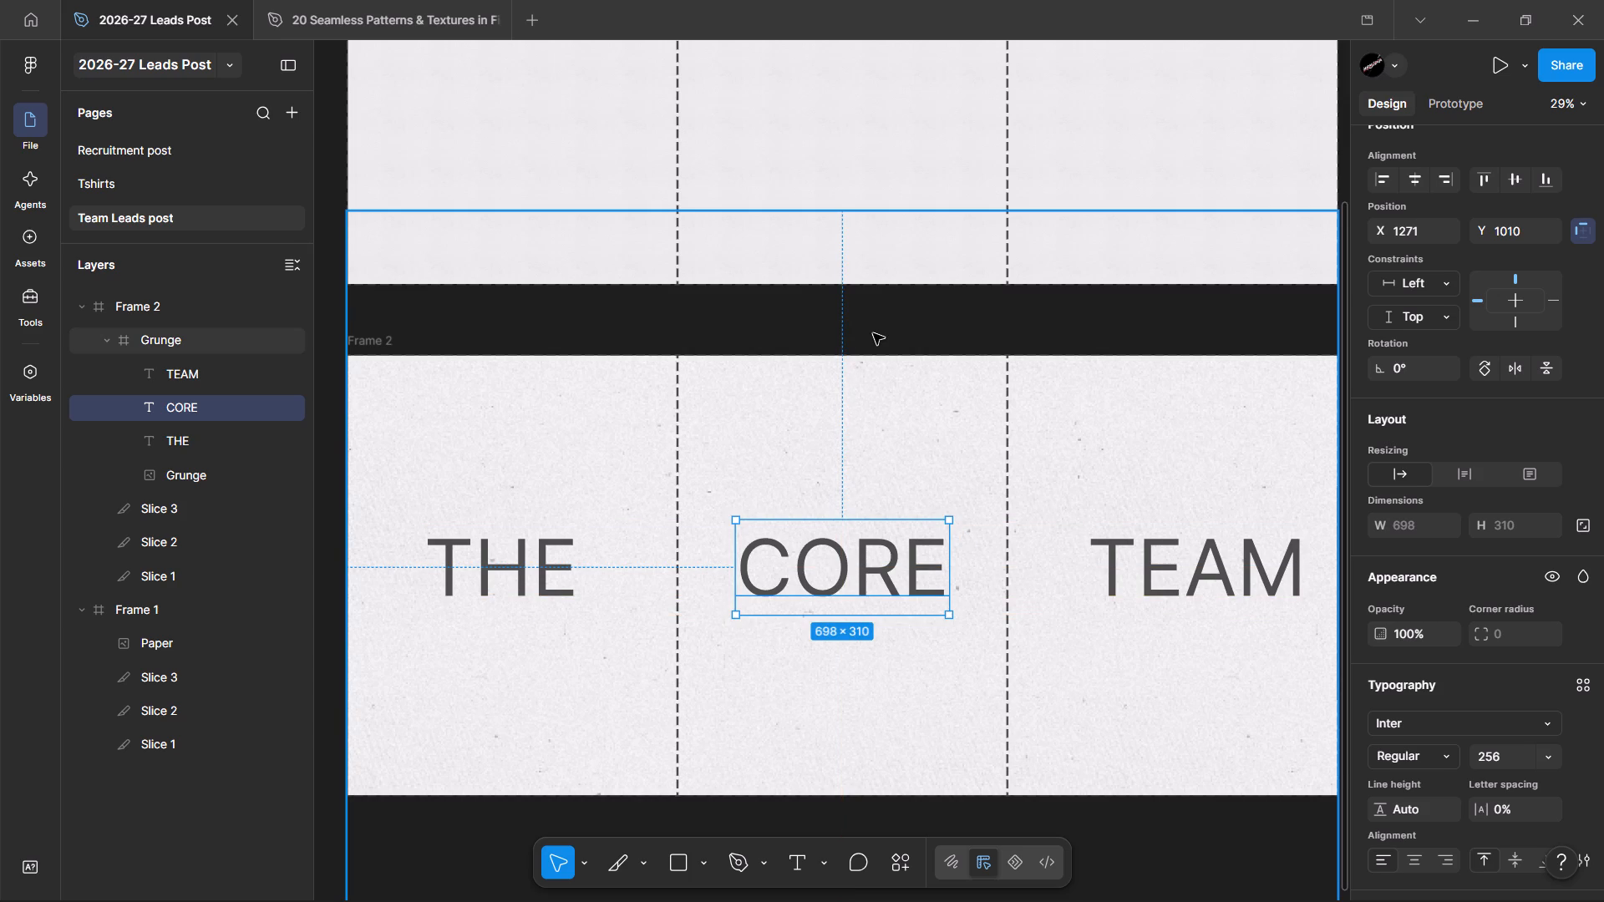
Align the CORE text to the horizontal and vertical centre of its parent Grunge frame.
left_click(1411, 187)
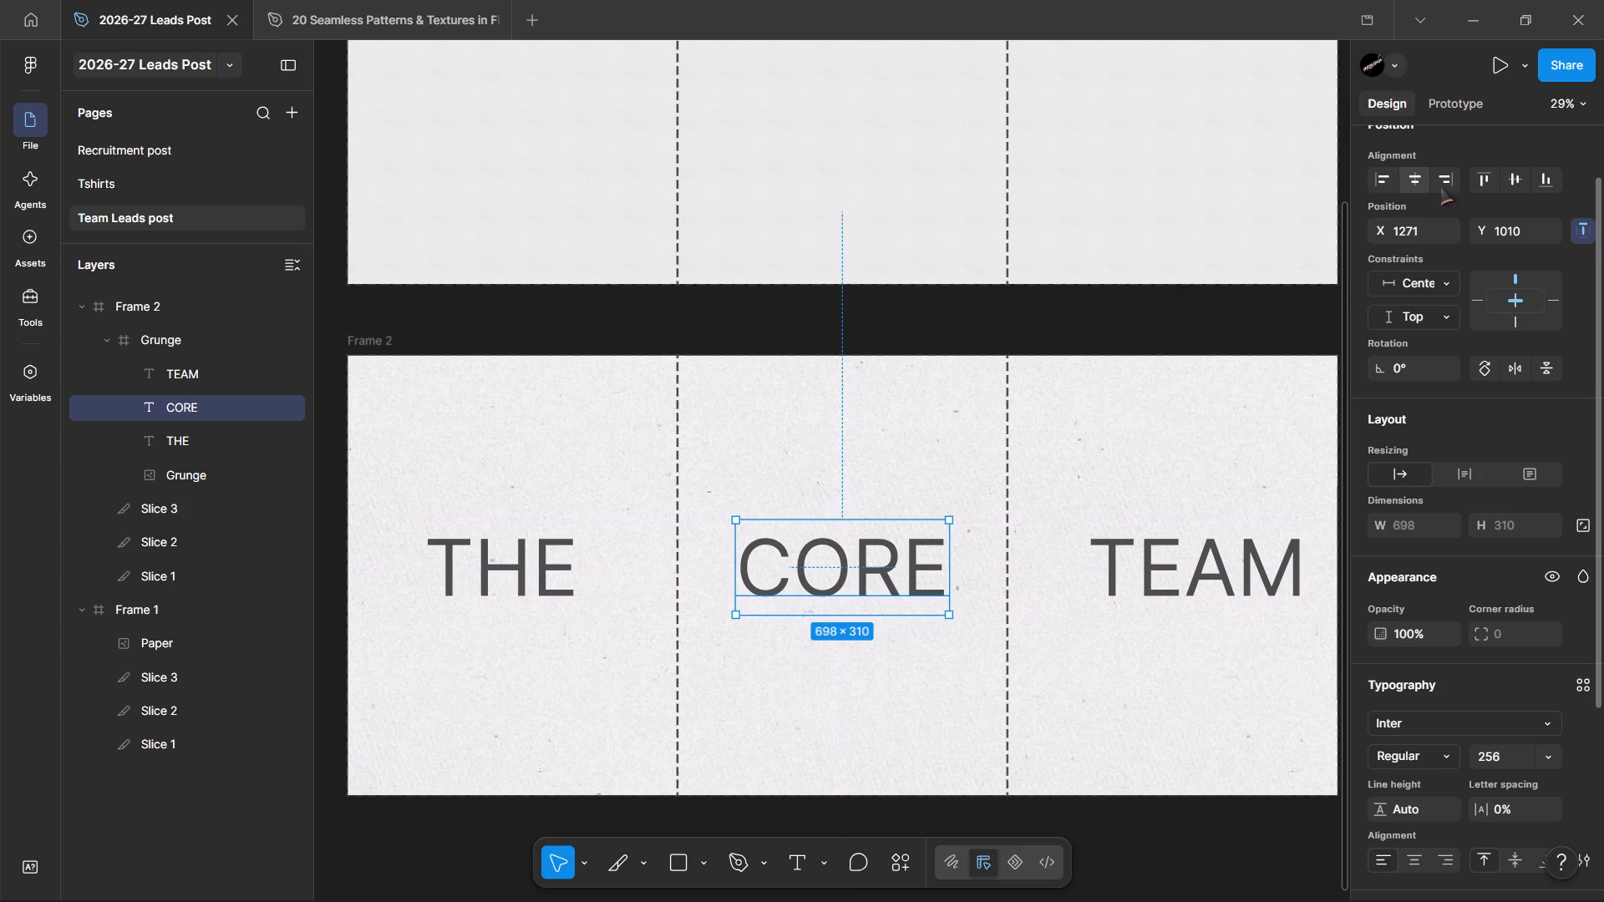
left_click(1511, 187)
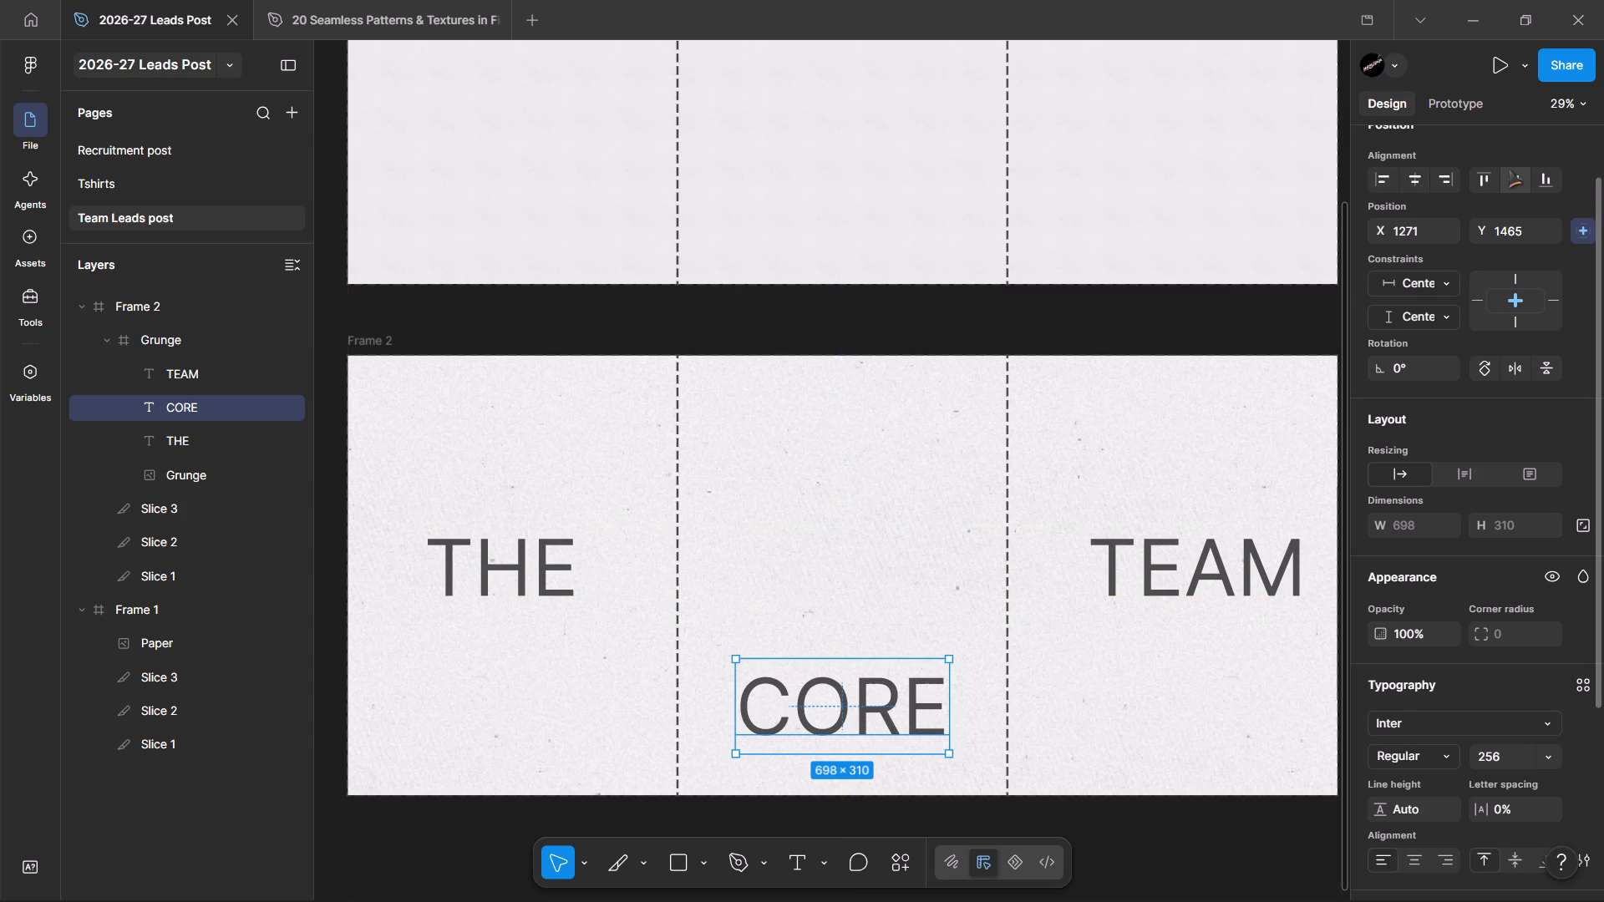
left_click(1509, 170)
left_click(1509, 170)
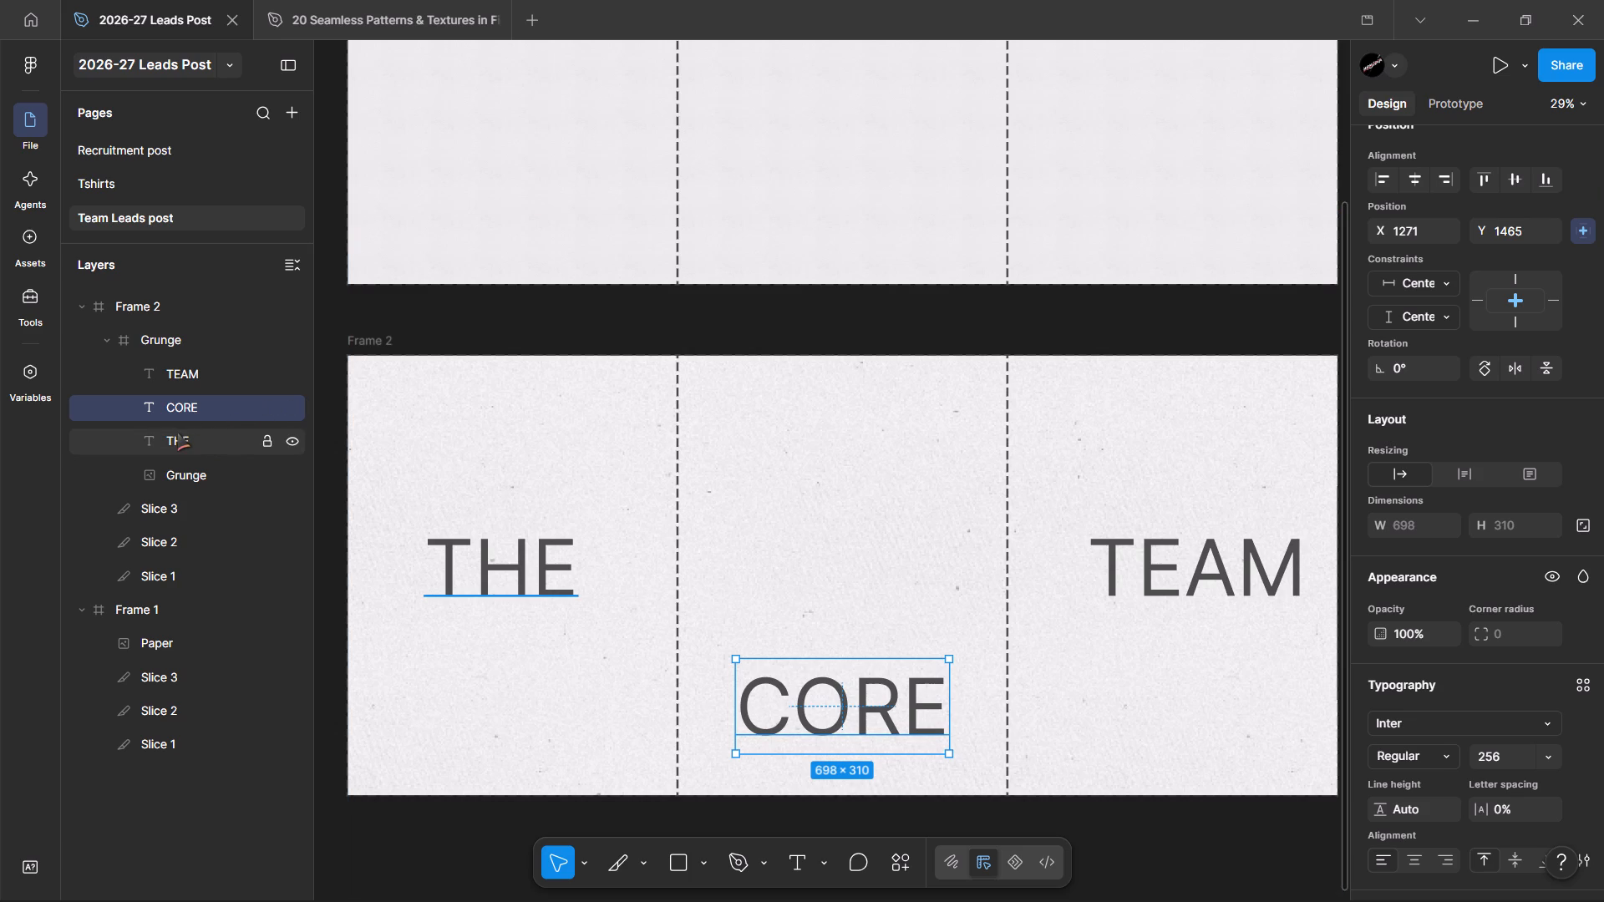
Move the THE, CORE and TEAM text layers out of the Grunge frame so they sit directly in Frame 2, above Grunge.
left_click_drag(177, 433, 151, 356)
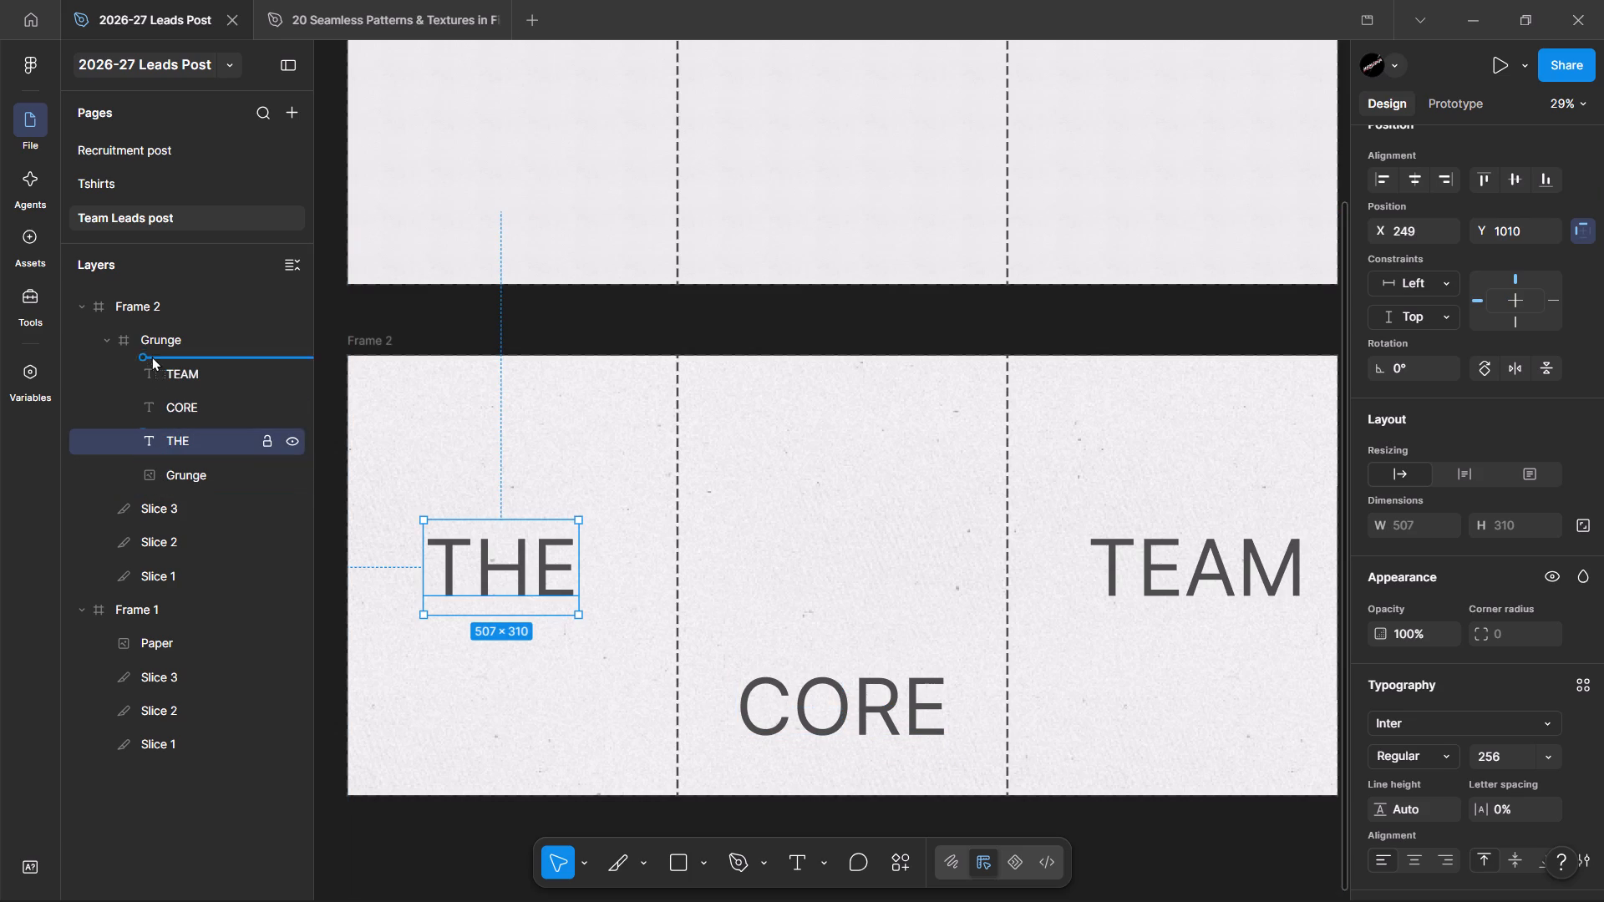
left_click_drag(151, 356, 150, 313)
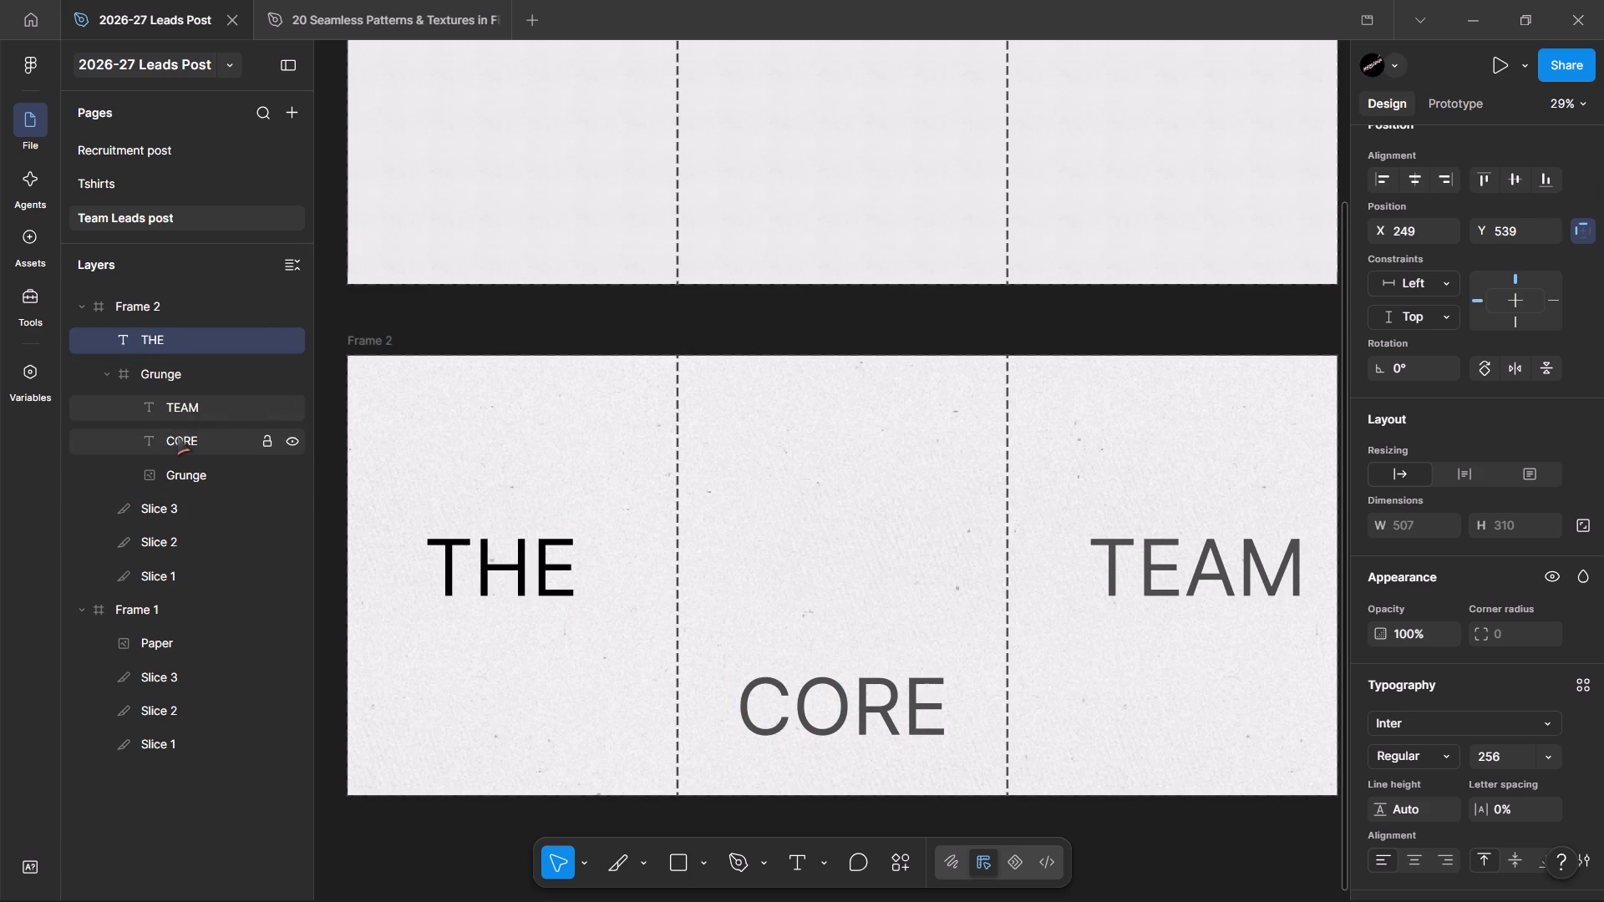
left_click_drag(177, 437, 156, 307)
left_click_drag(173, 427, 154, 309)
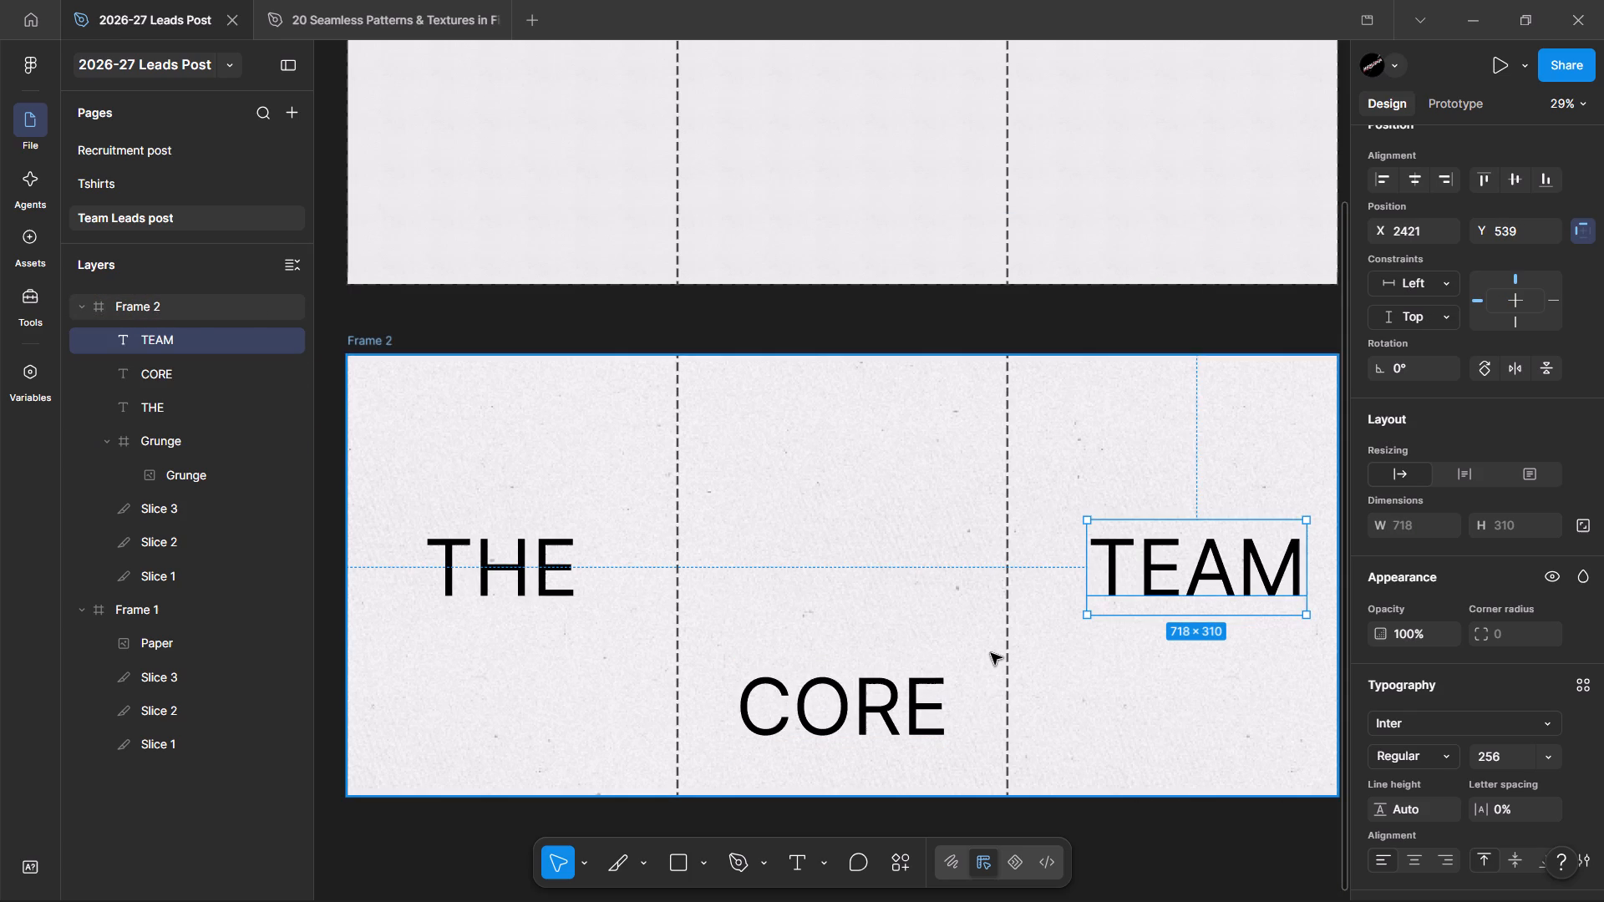
Align the CORE text to the horizontal and vertical centre of Frame 2.
left_click(906, 691)
left_click(1420, 188)
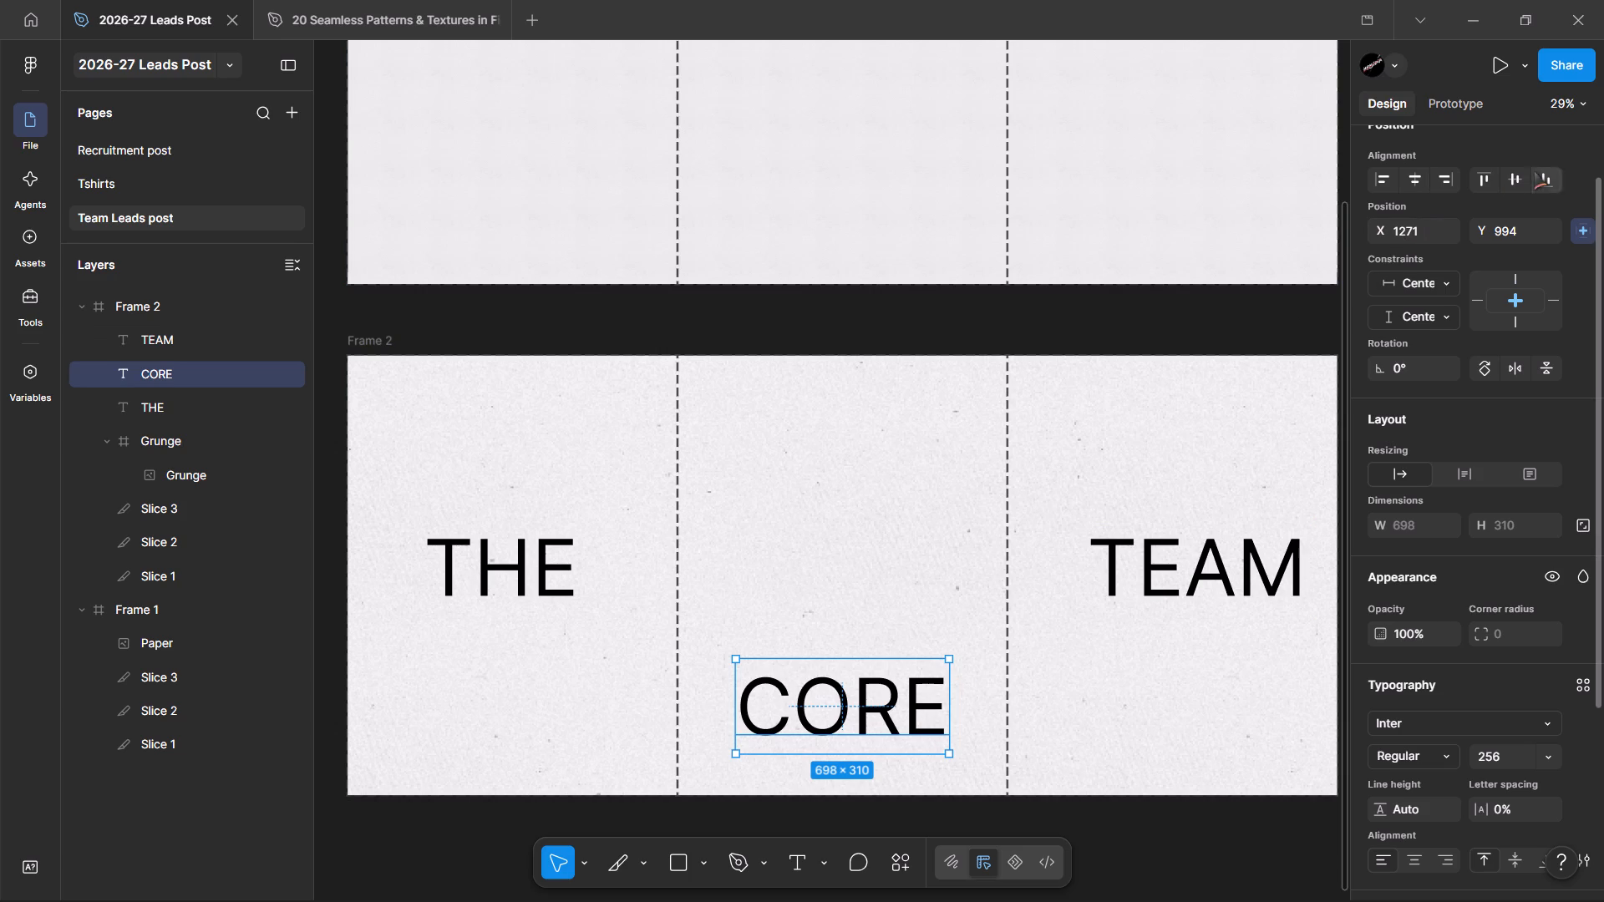
left_click(1410, 178)
left_click(1514, 180)
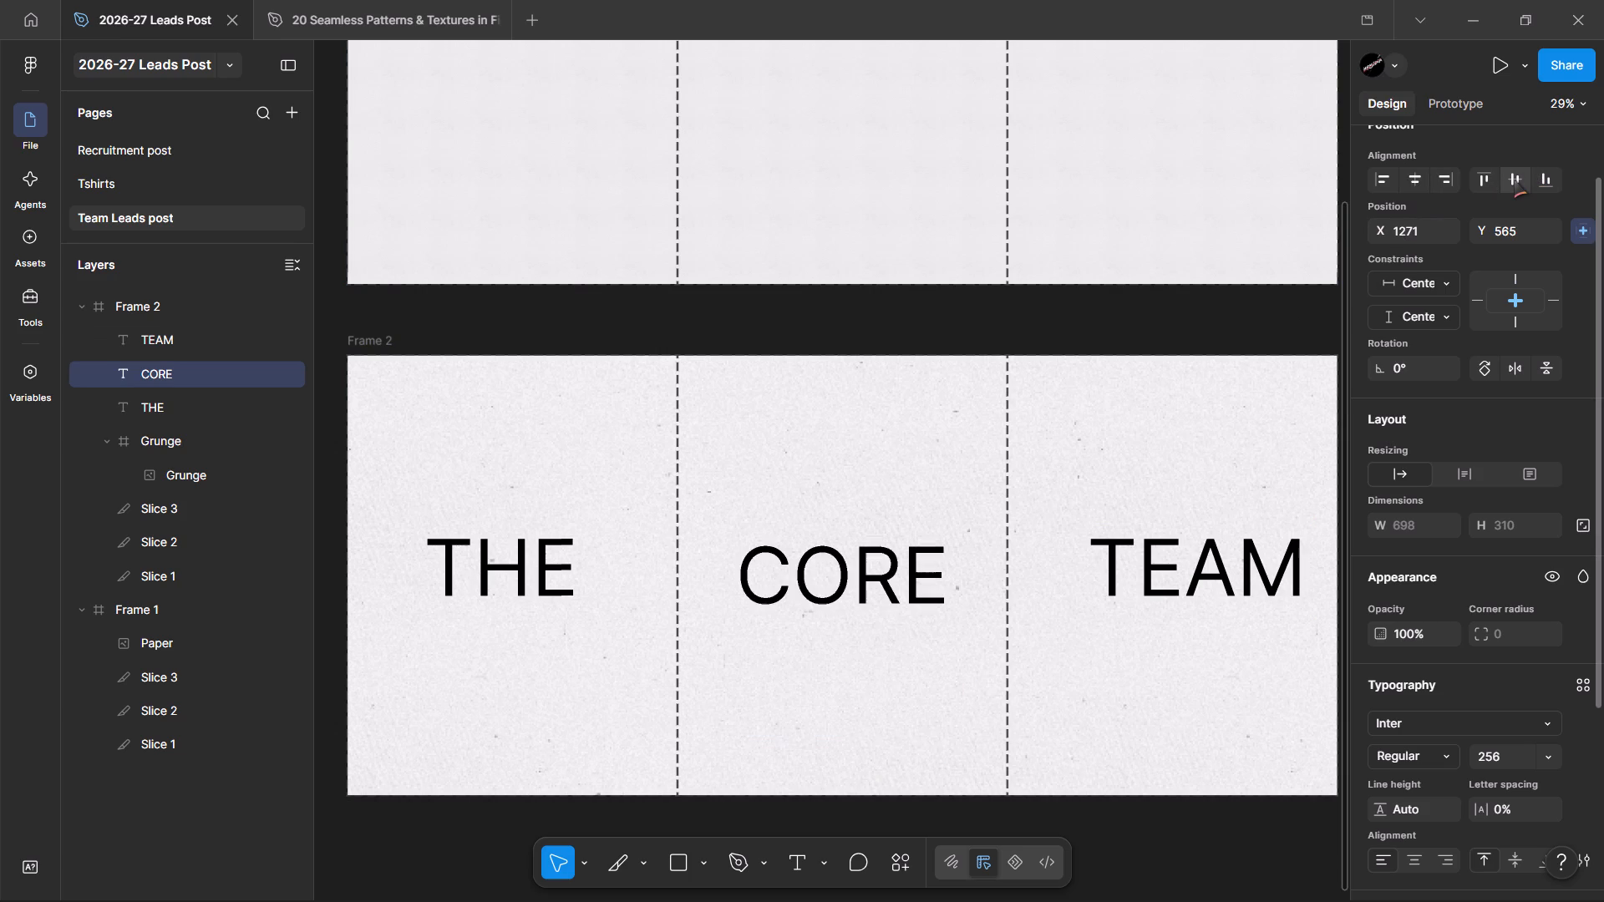
left_click(1023, 324)
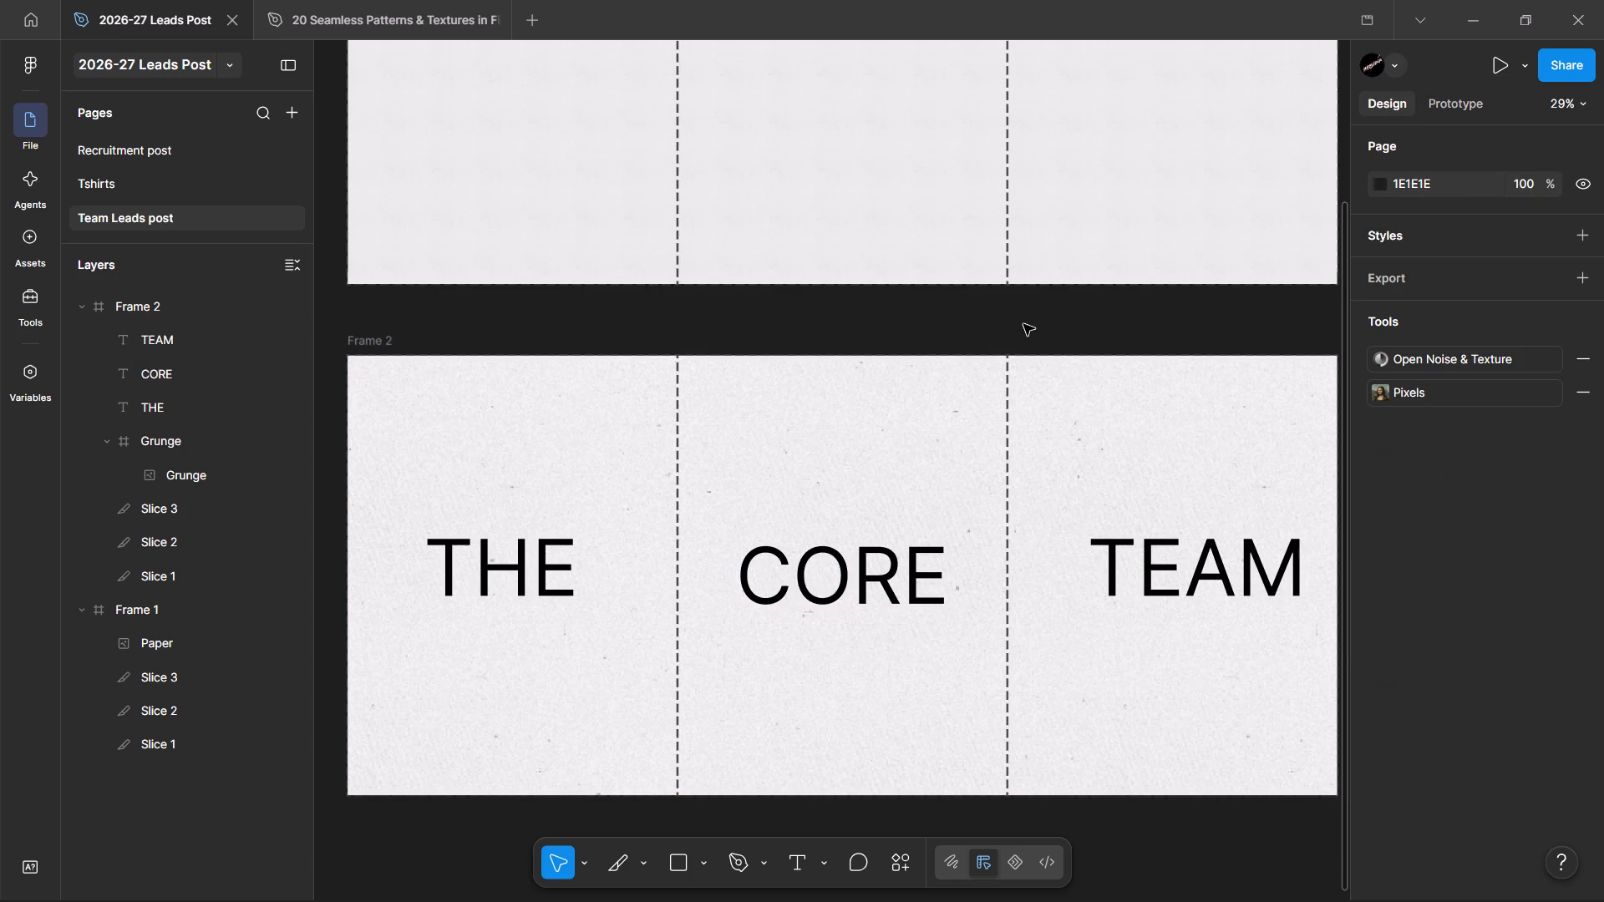
Centre the TEAM text vertically in Frame 2 and shift it within the third slice to about X 2351.
scroll(1023, 324, "left", 1)
left_click(1133, 568)
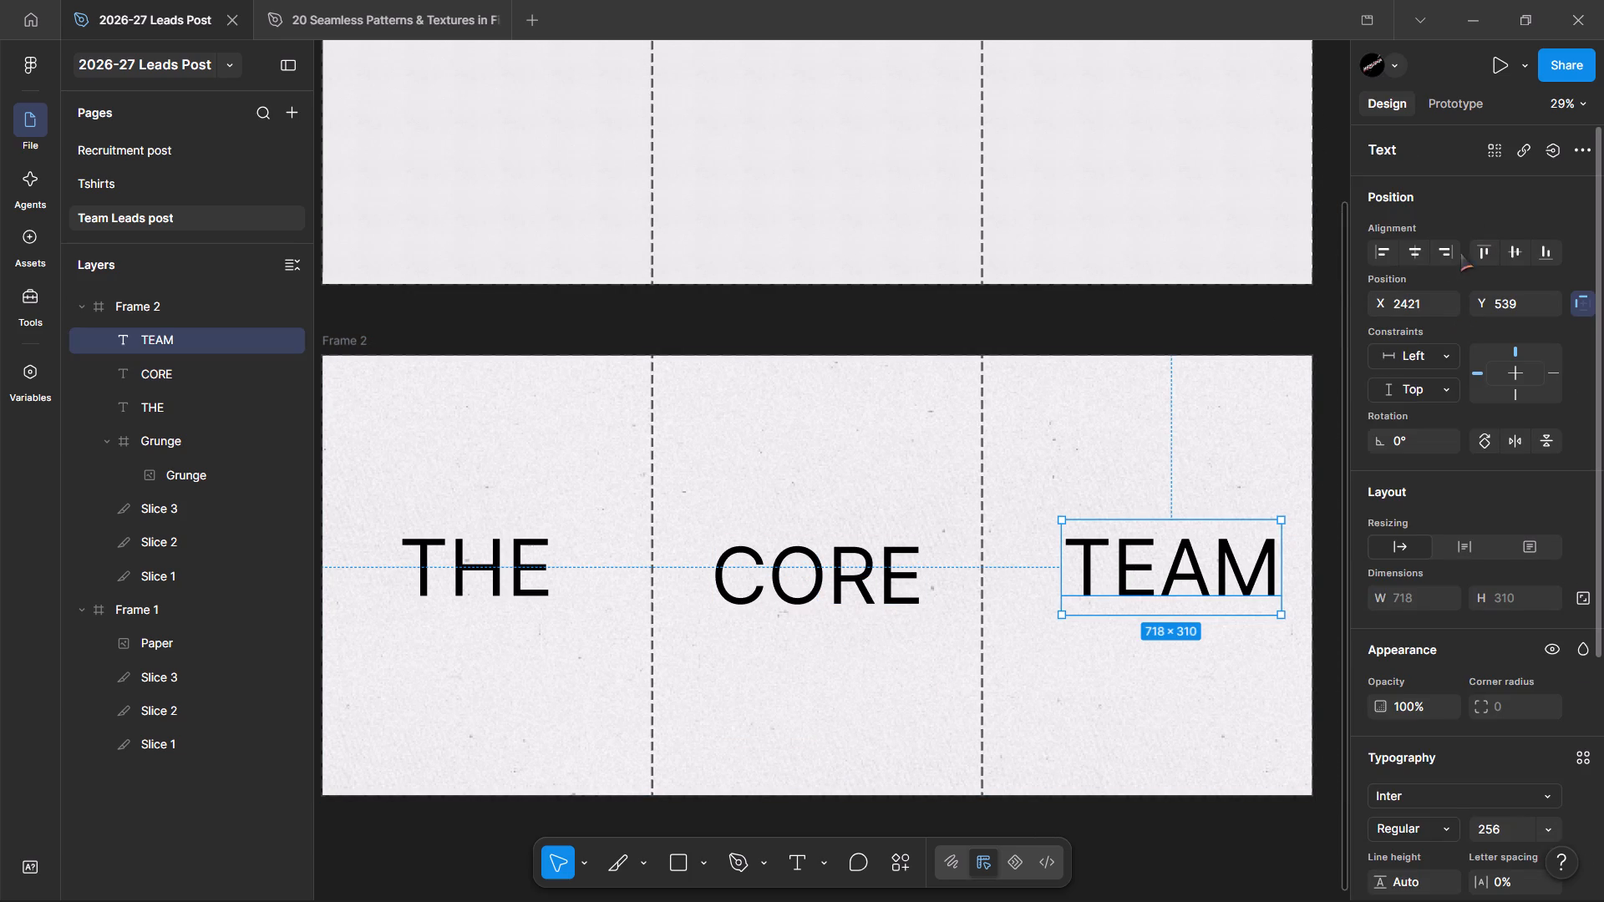
left_click(1422, 248)
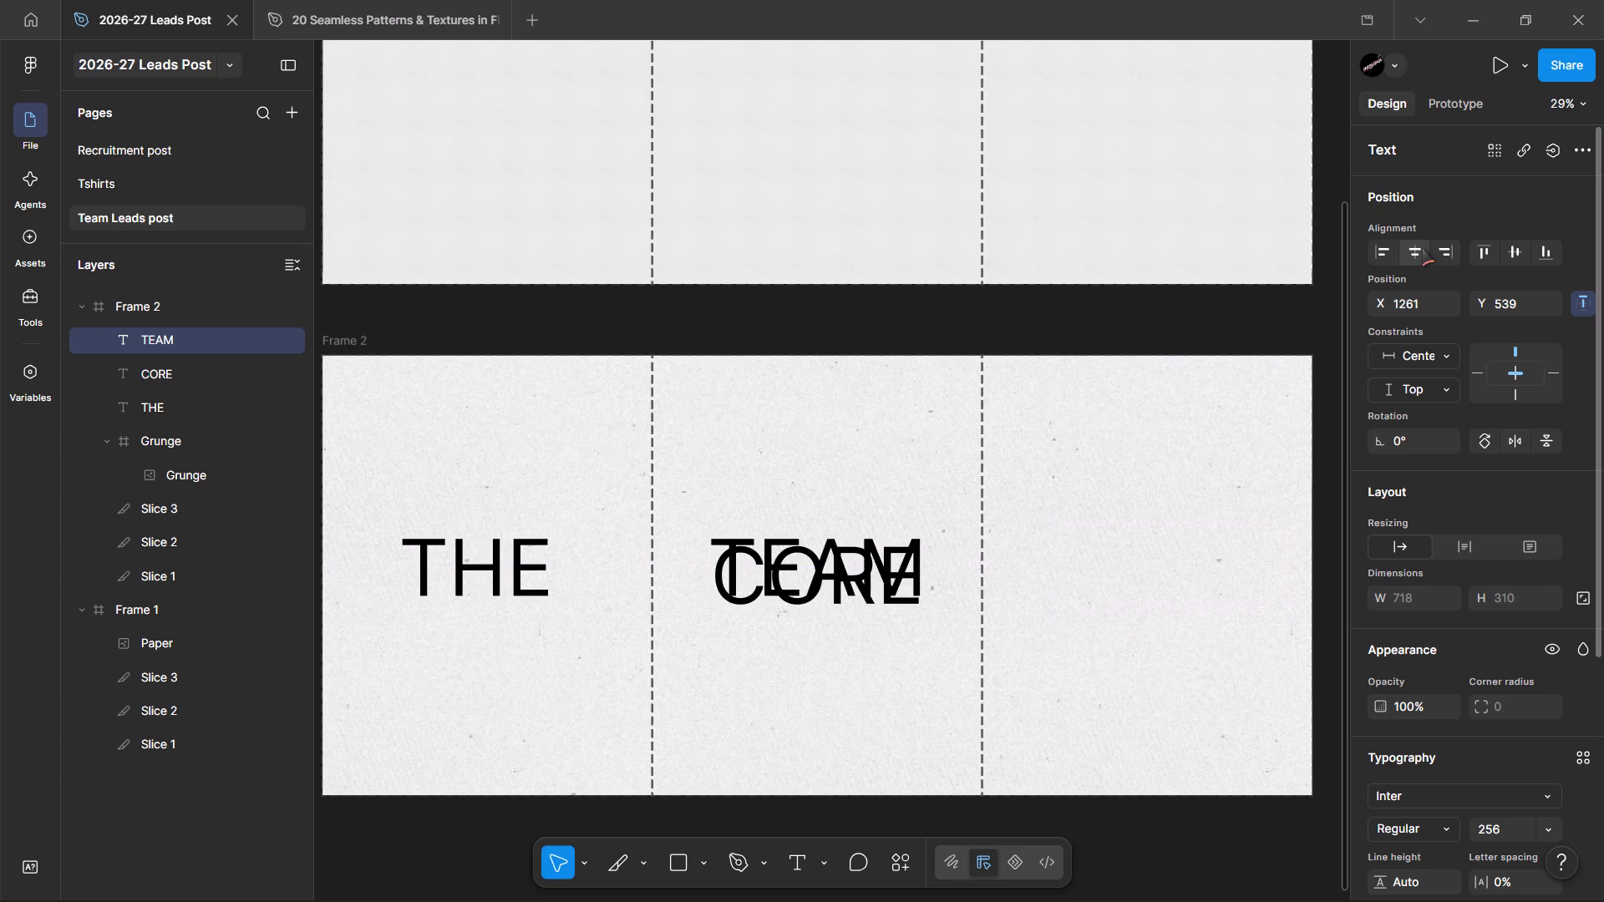
key("ctrl+z")
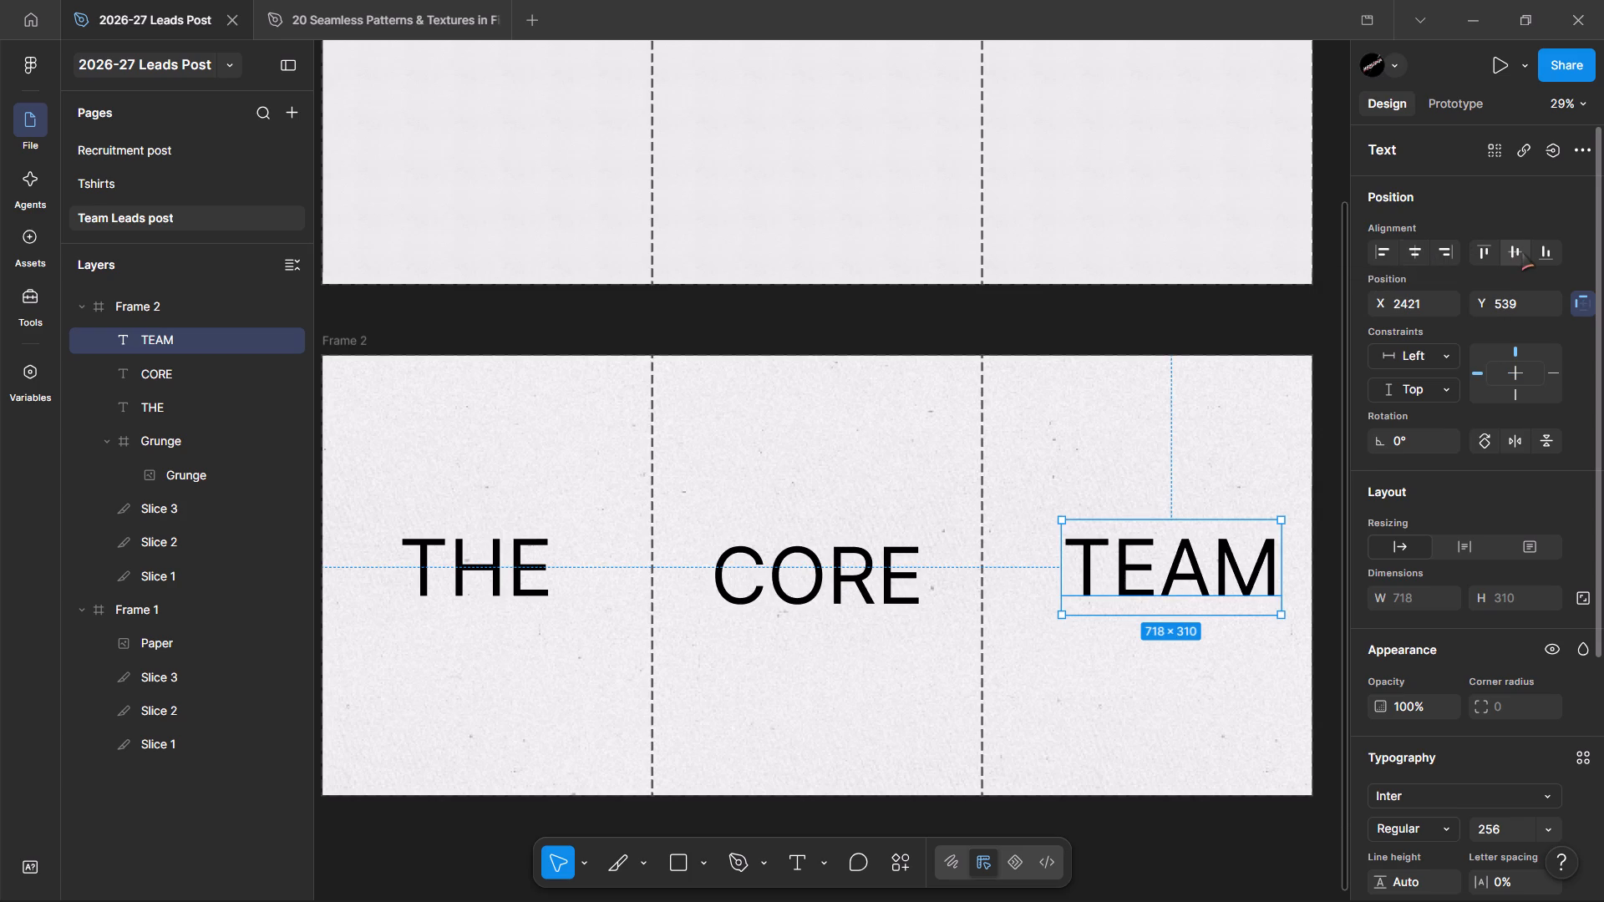
left_click(1522, 252)
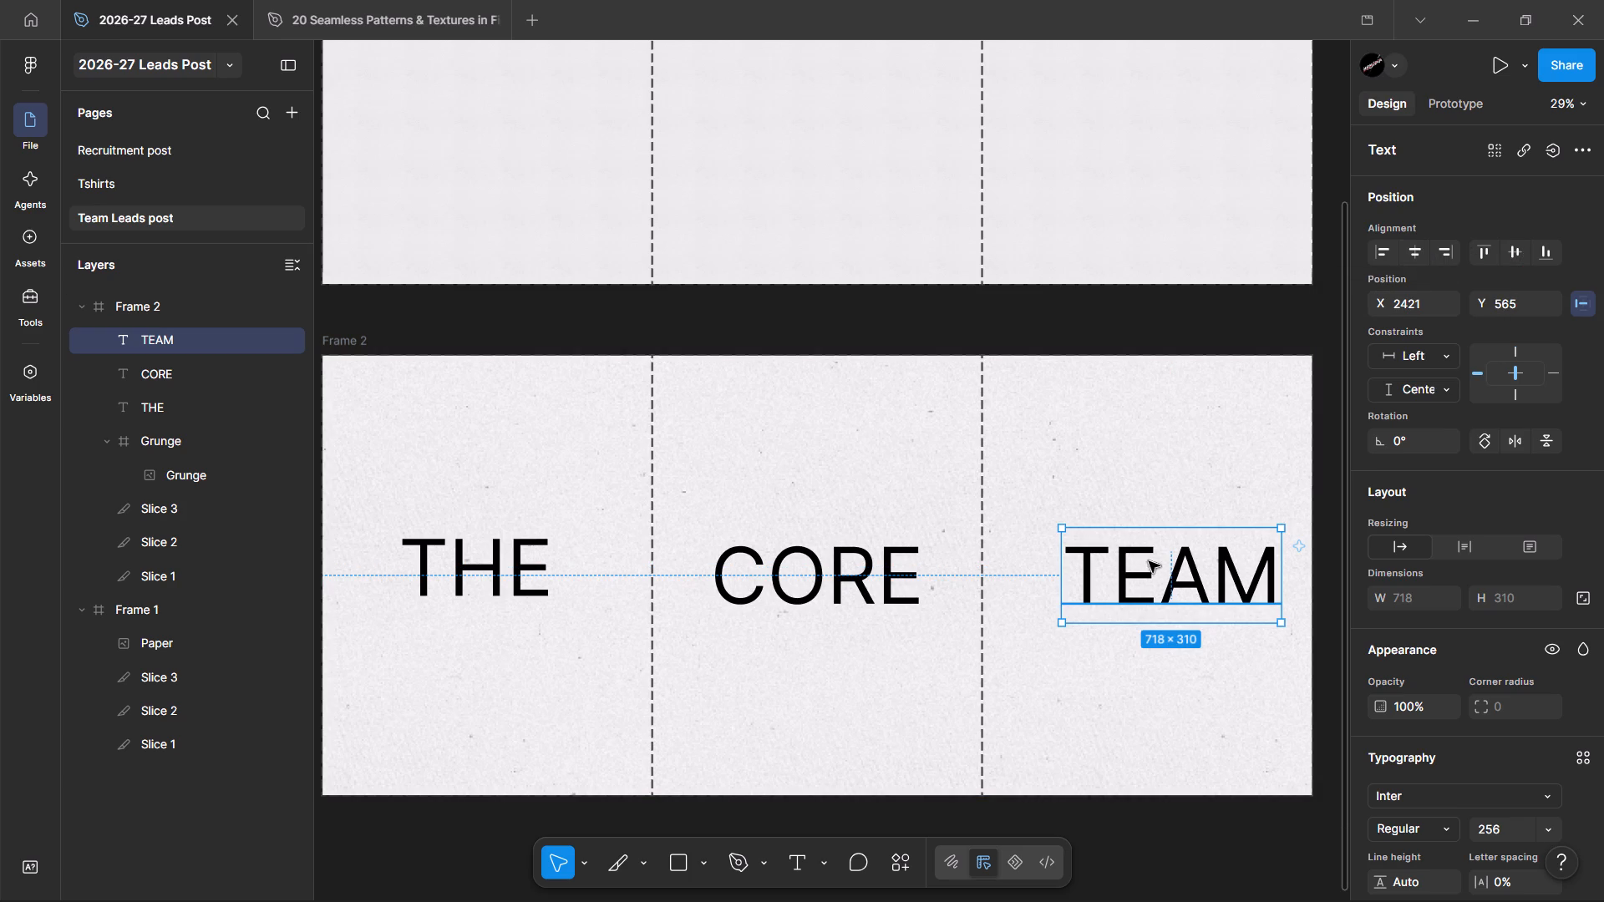
left_click_drag(1162, 576, 1145, 577)
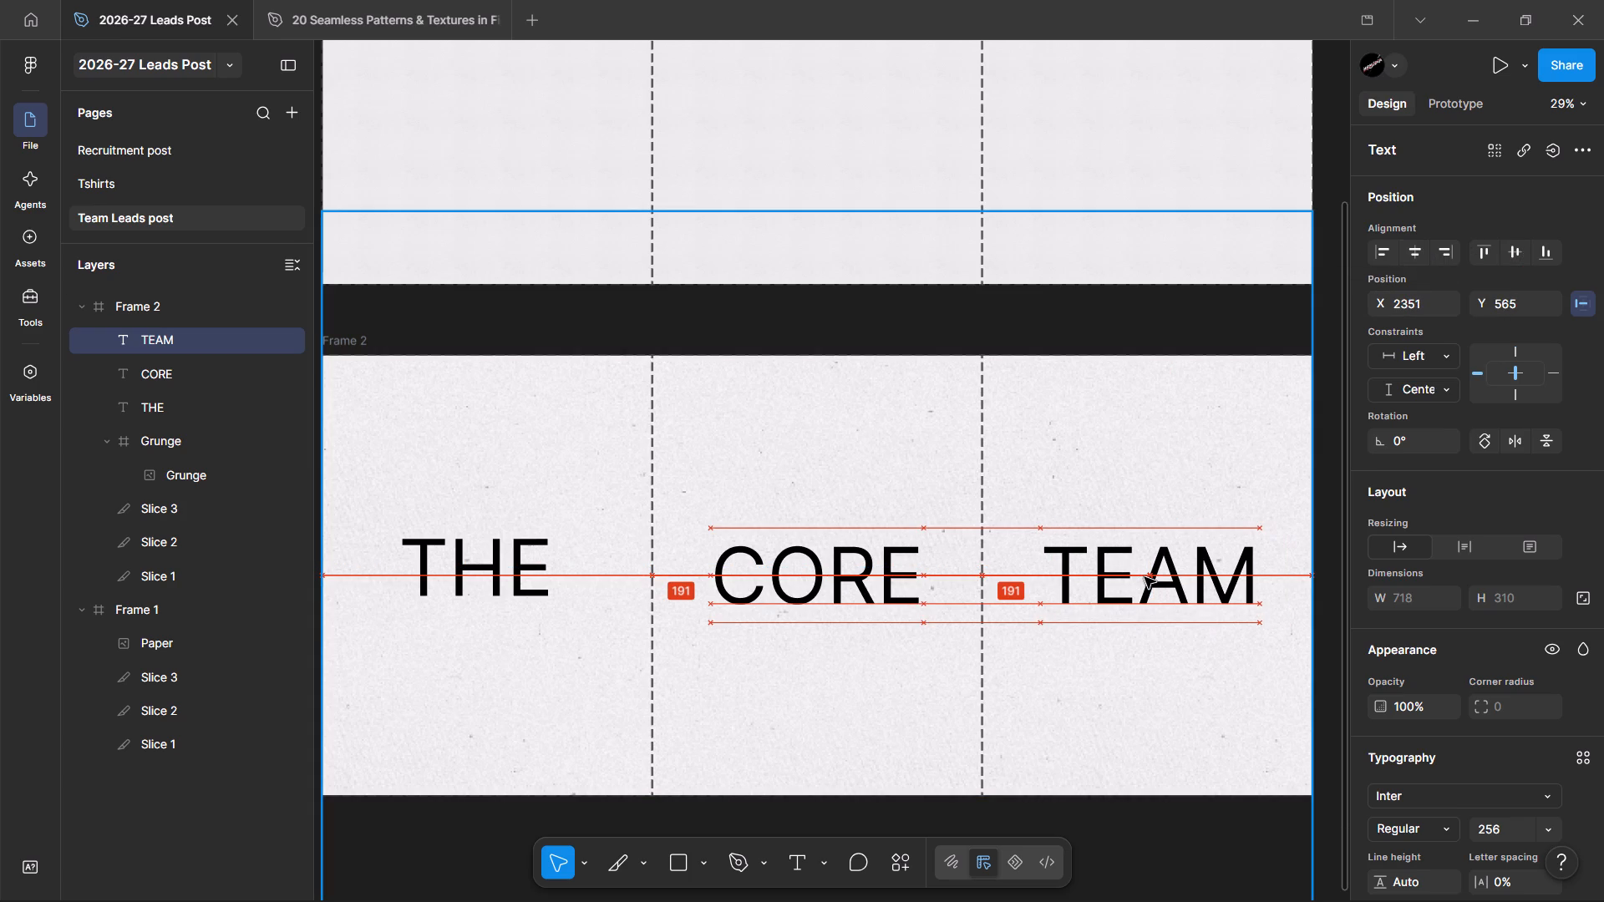
left_click_drag(1145, 577, 1145, 578)
Centre the THE text vertically in Frame 2 and shift it within the first slice to about X 286.
left_click(483, 568)
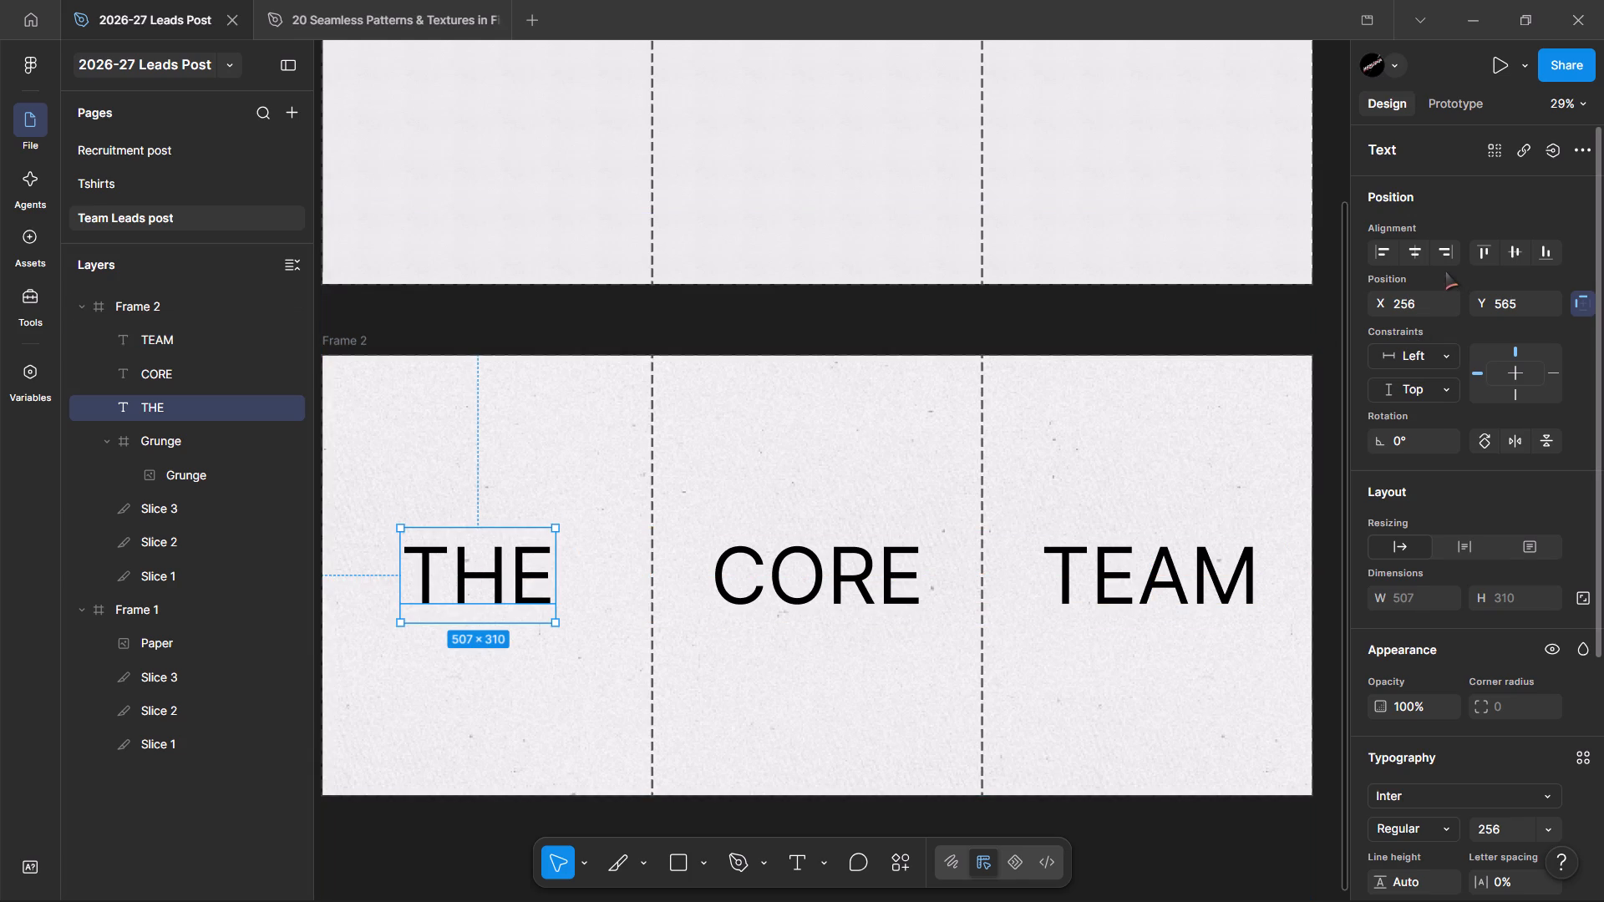
left_click(1510, 252)
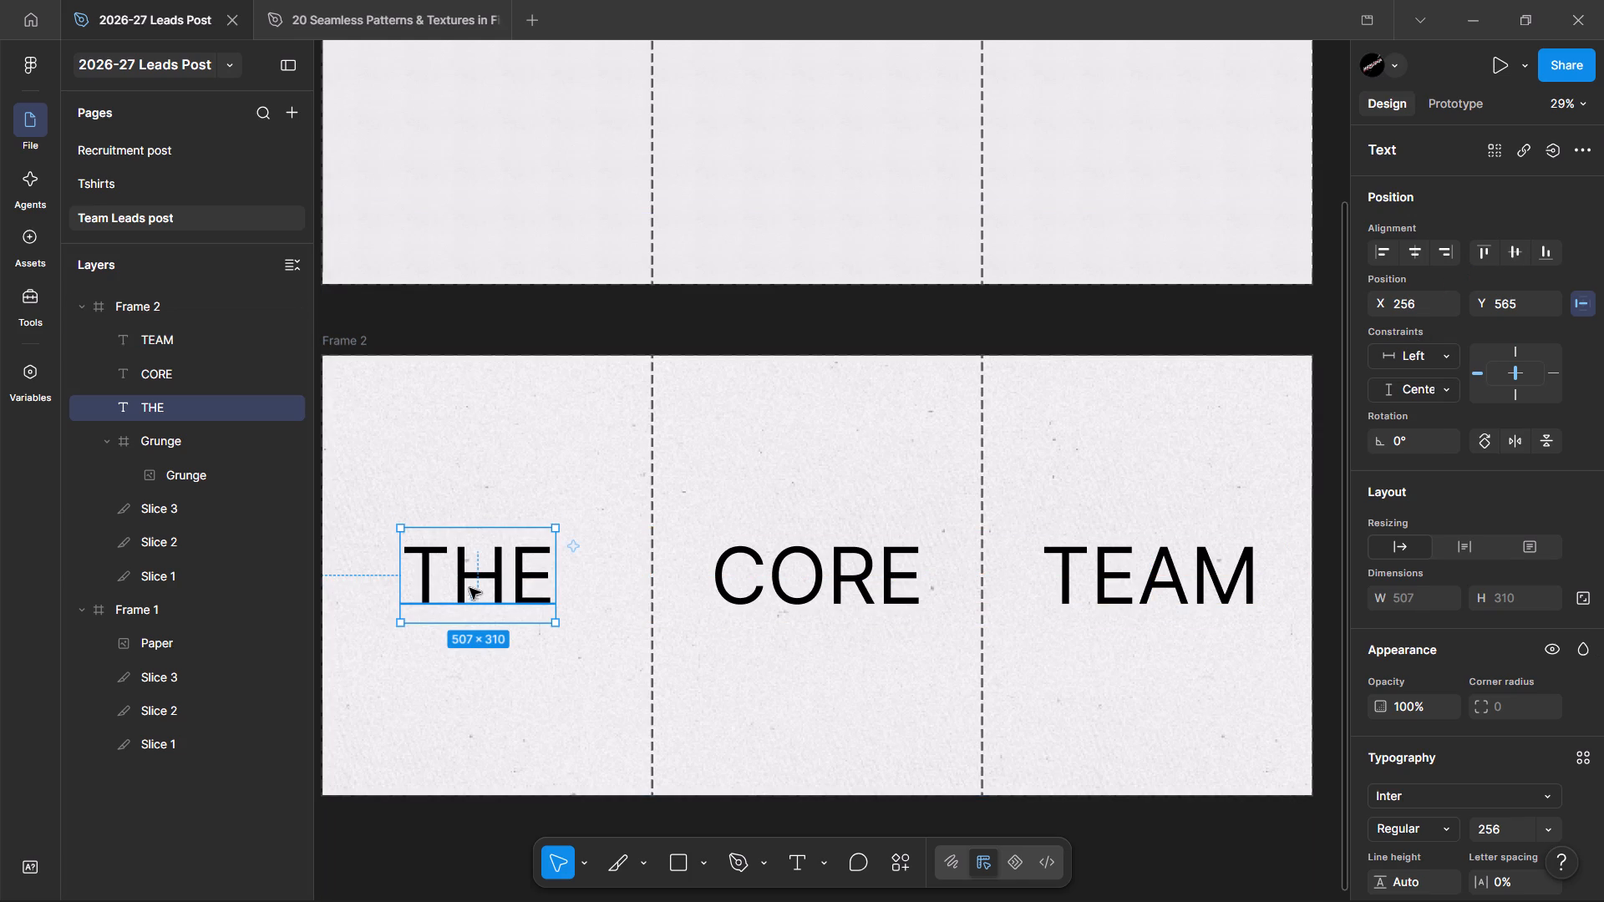
left_click_drag(476, 582, 485, 585)
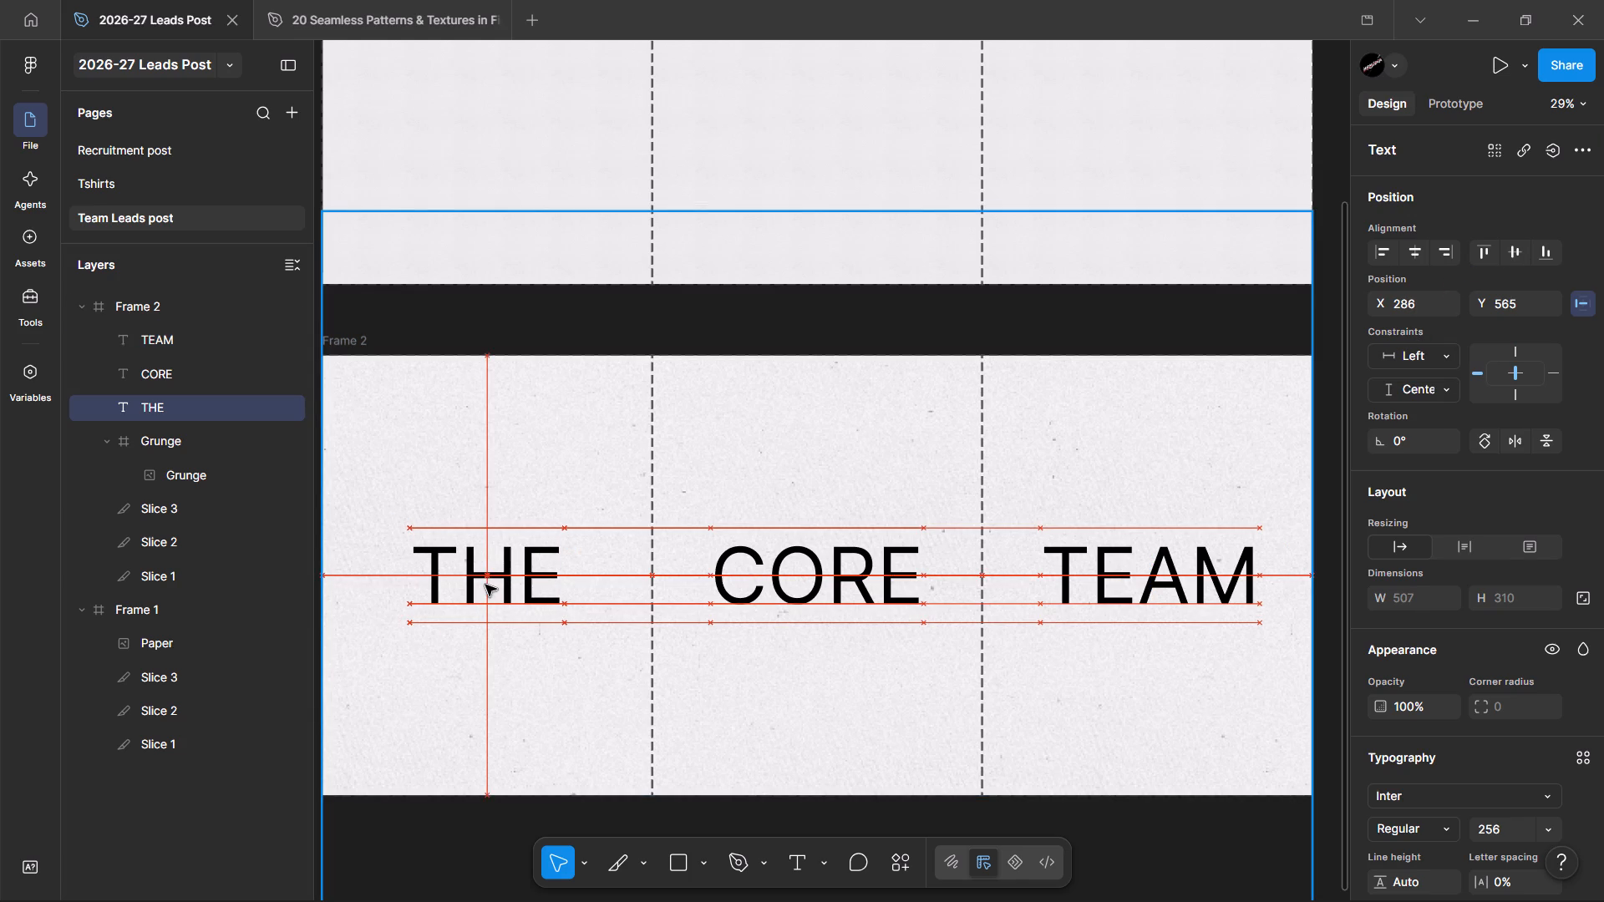
left_click_drag(485, 585, 485, 585)
left_click(870, 315)
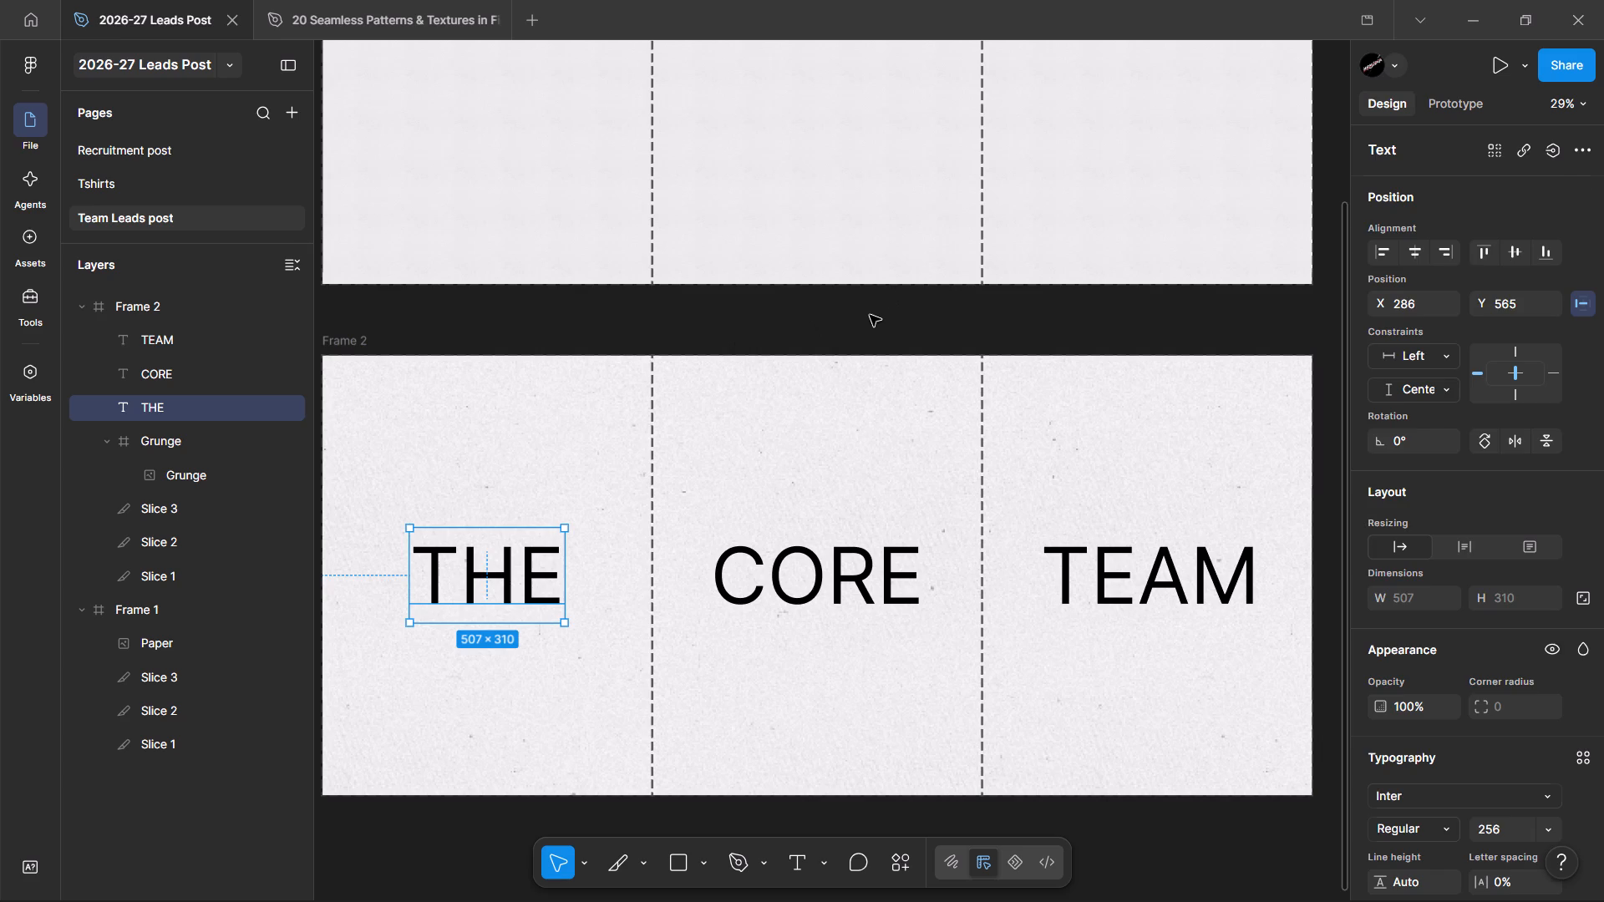
Nudge the TEAM text slightly towards CORE, to about X 2341.
left_click(1152, 576)
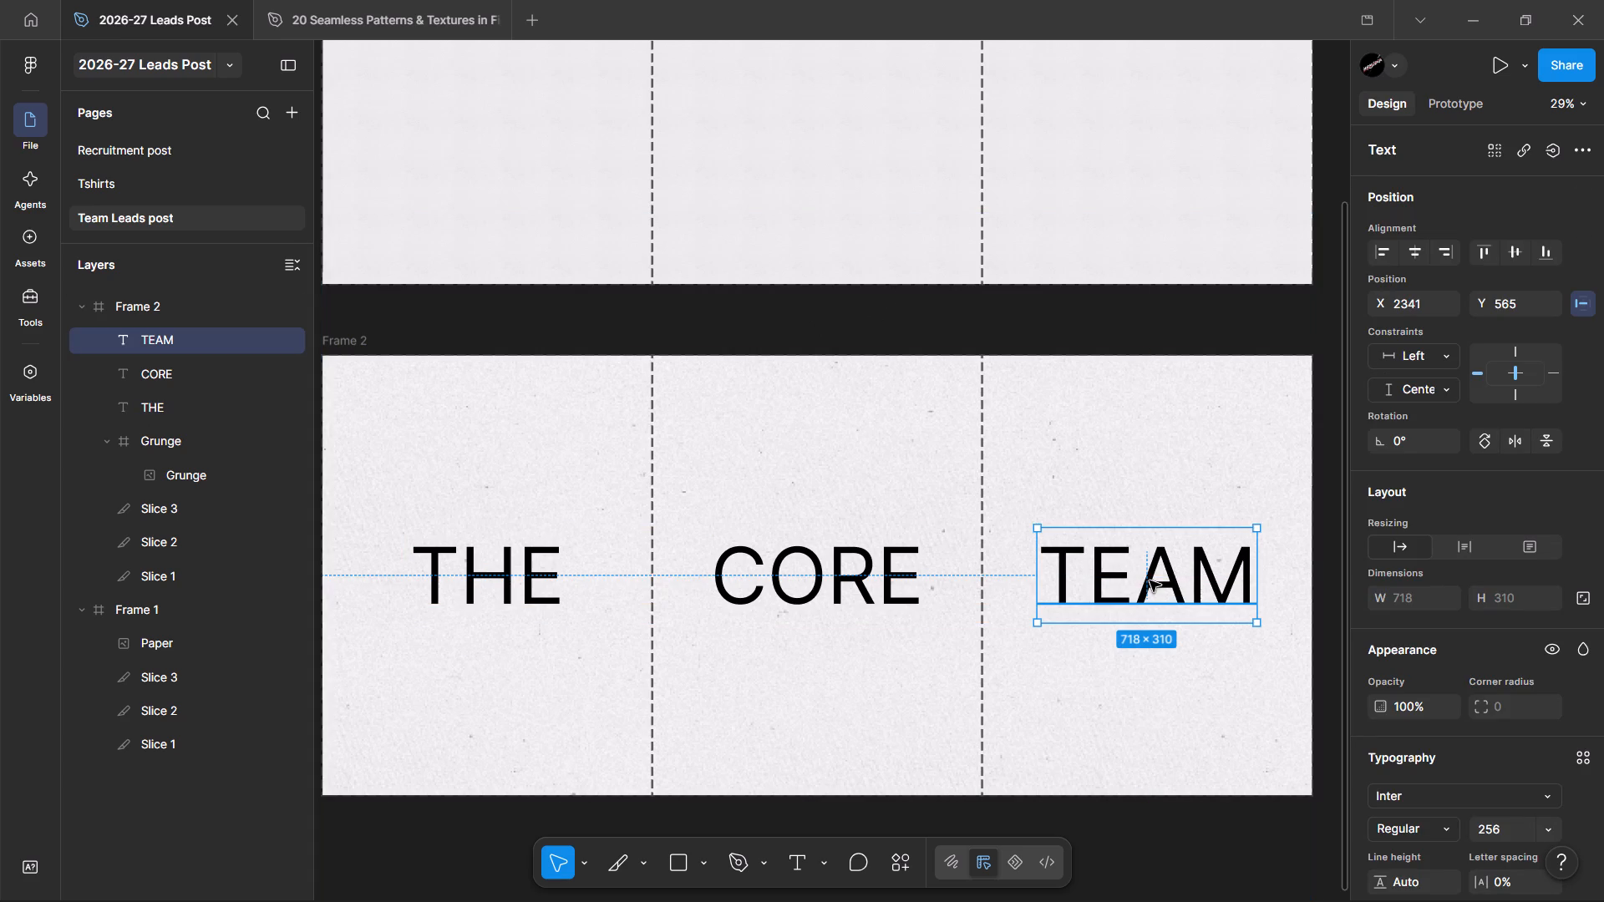
left_click(1119, 337)
Set the THE text's font weight to Semi Bold, keeping the Inter font.
scroll(972, 438, "down", 1)
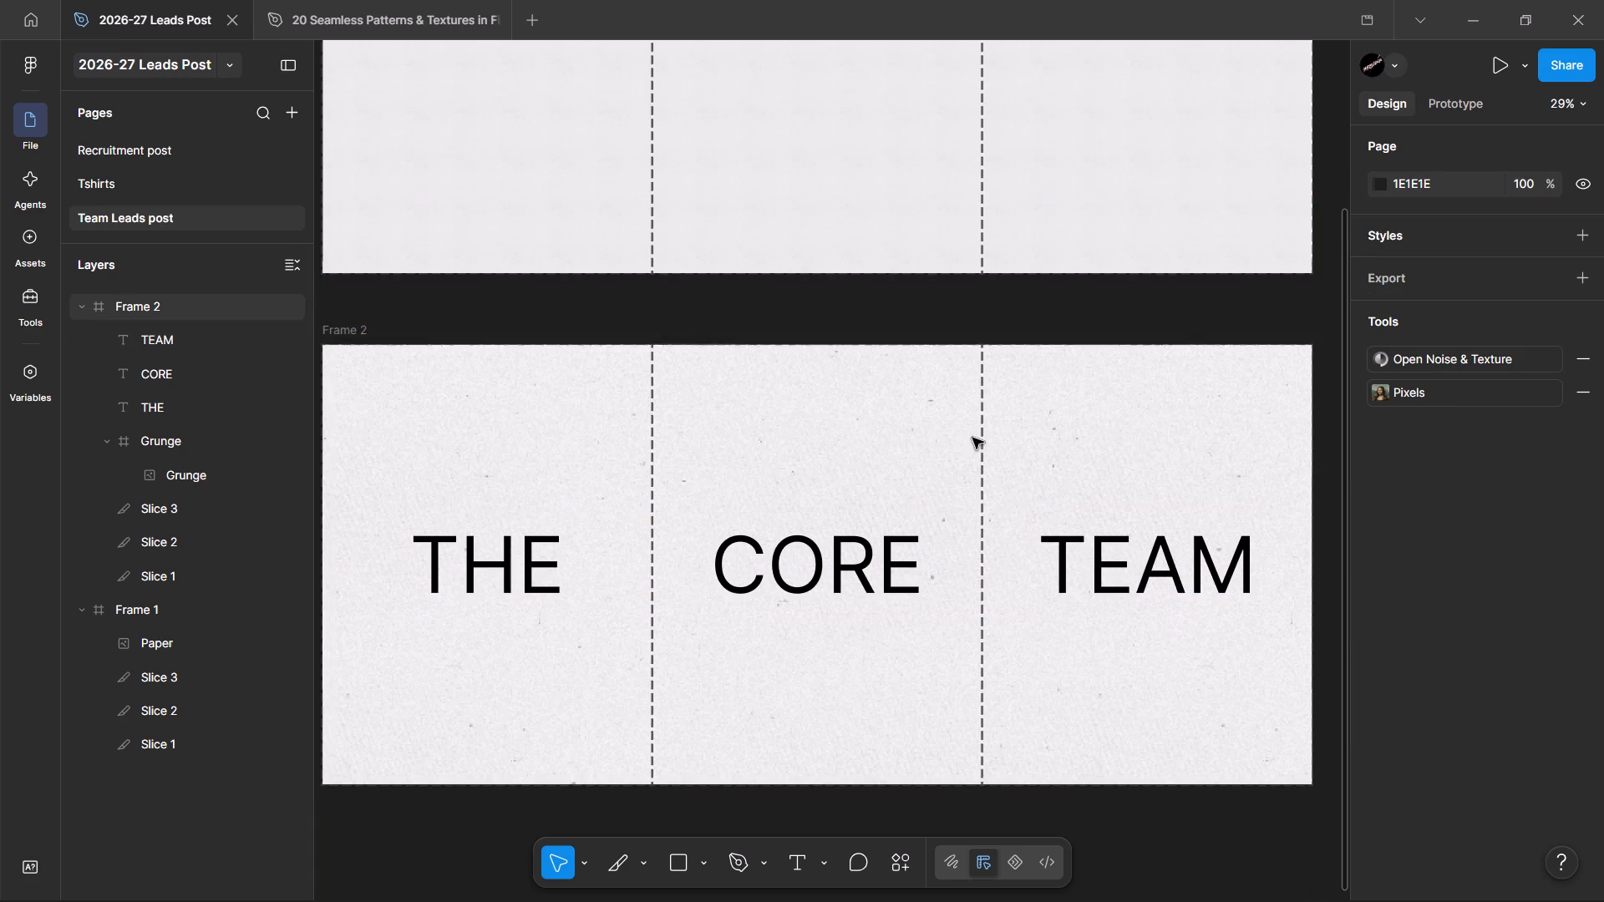
scroll(972, 438, "down", 1)
scroll(972, 438, "right", 1)
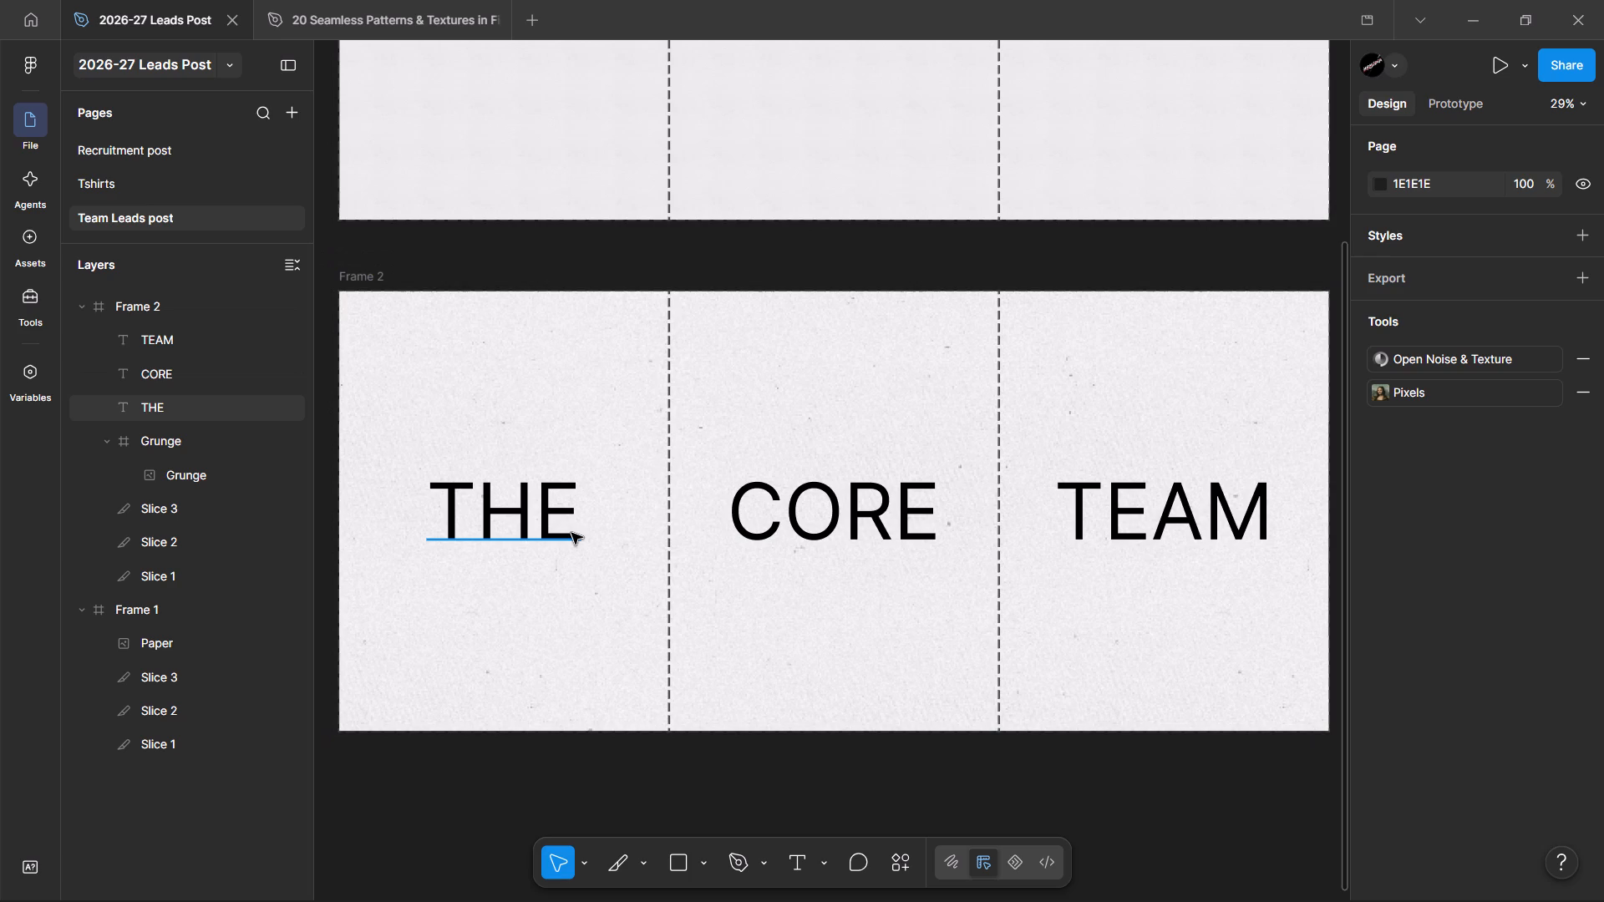
left_click(539, 529)
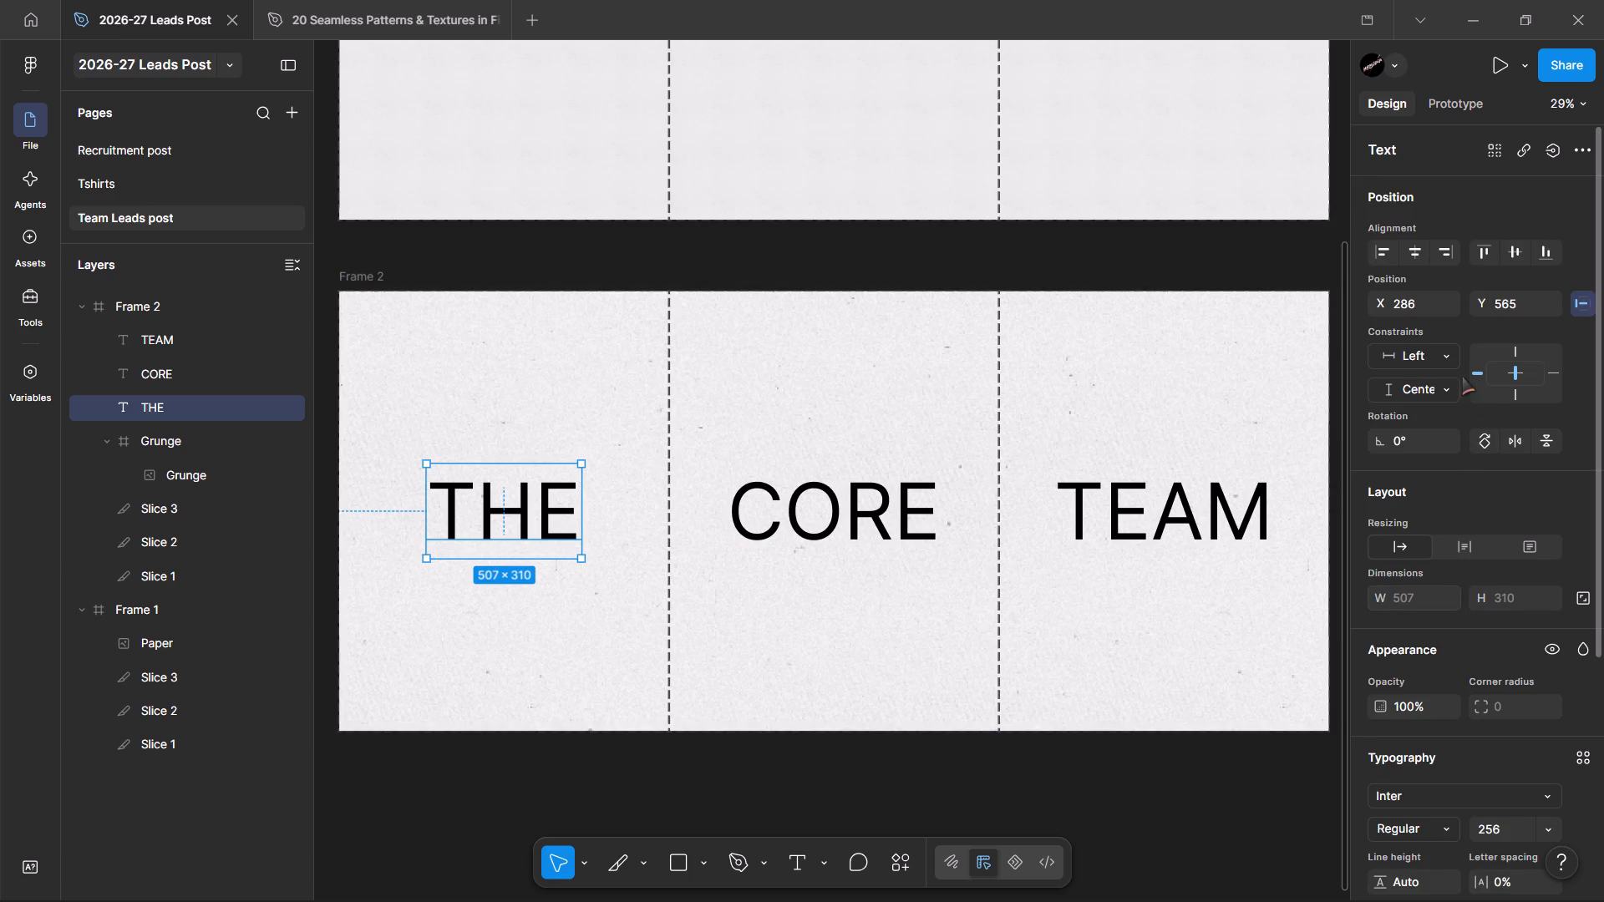
left_click(1450, 802)
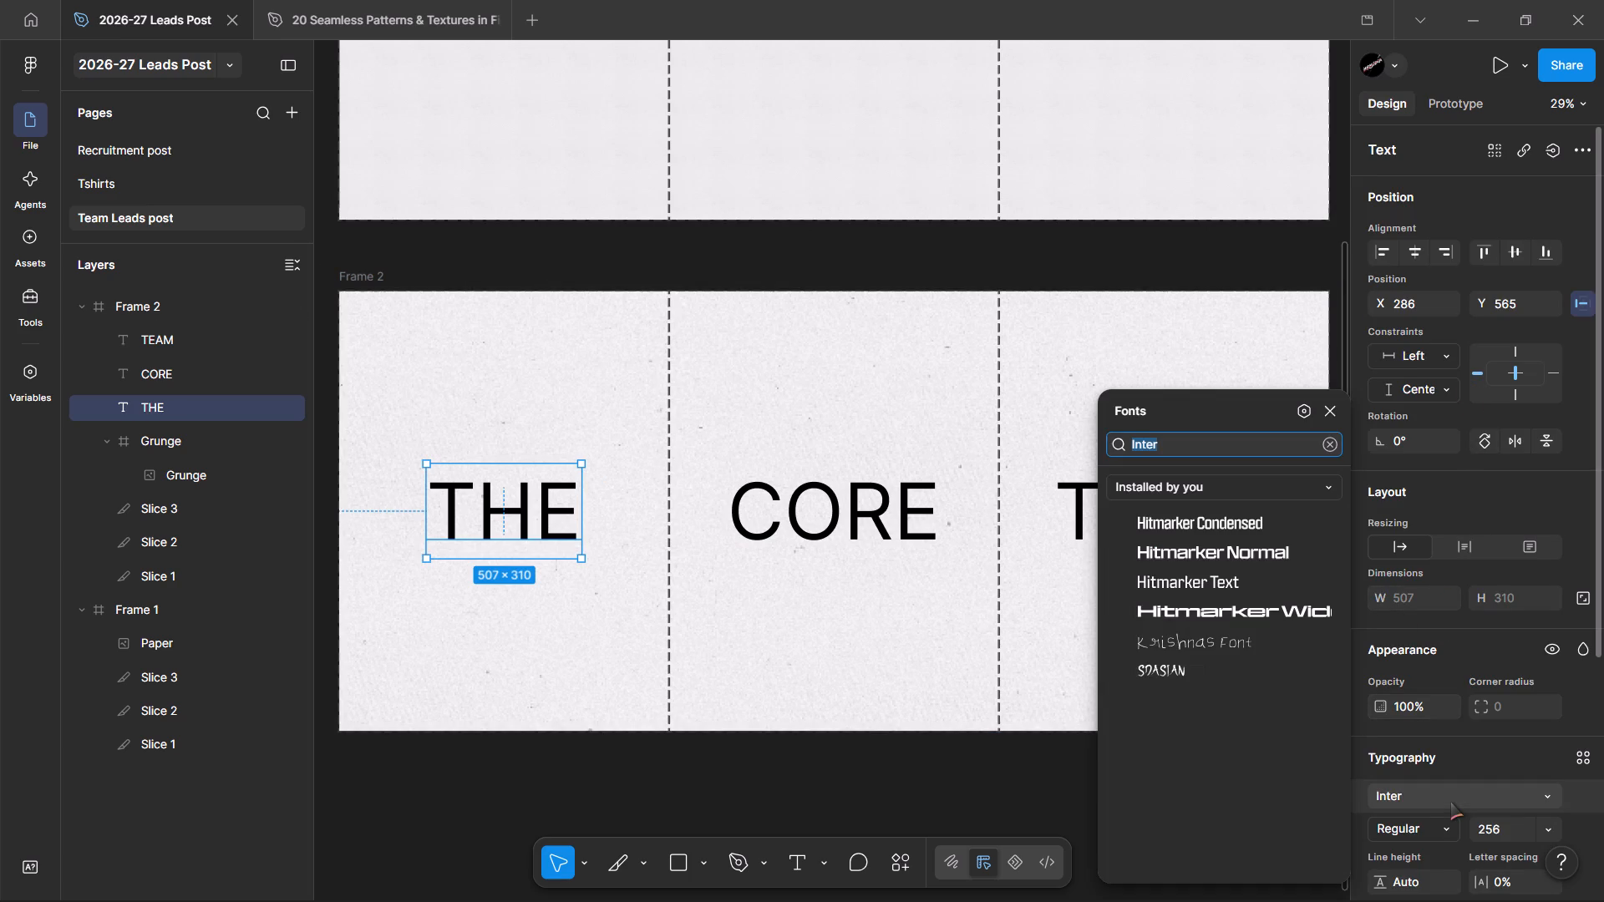
left_click(1480, 754)
scroll(1480, 754, "down", 1)
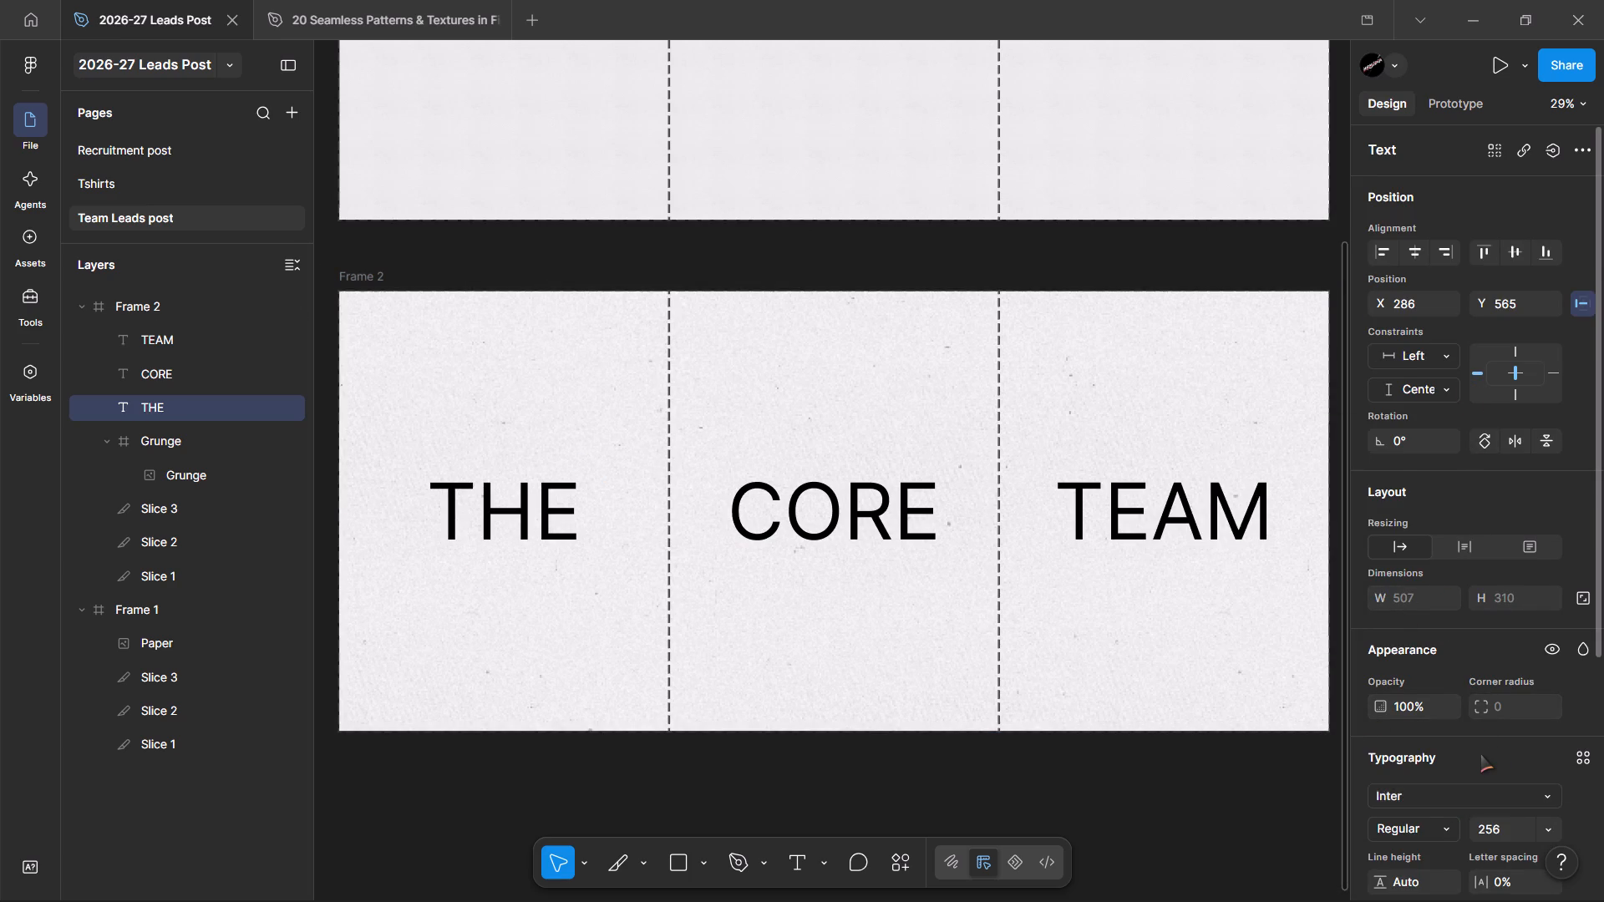
scroll(1480, 754, "down", 1)
left_click(1429, 671)
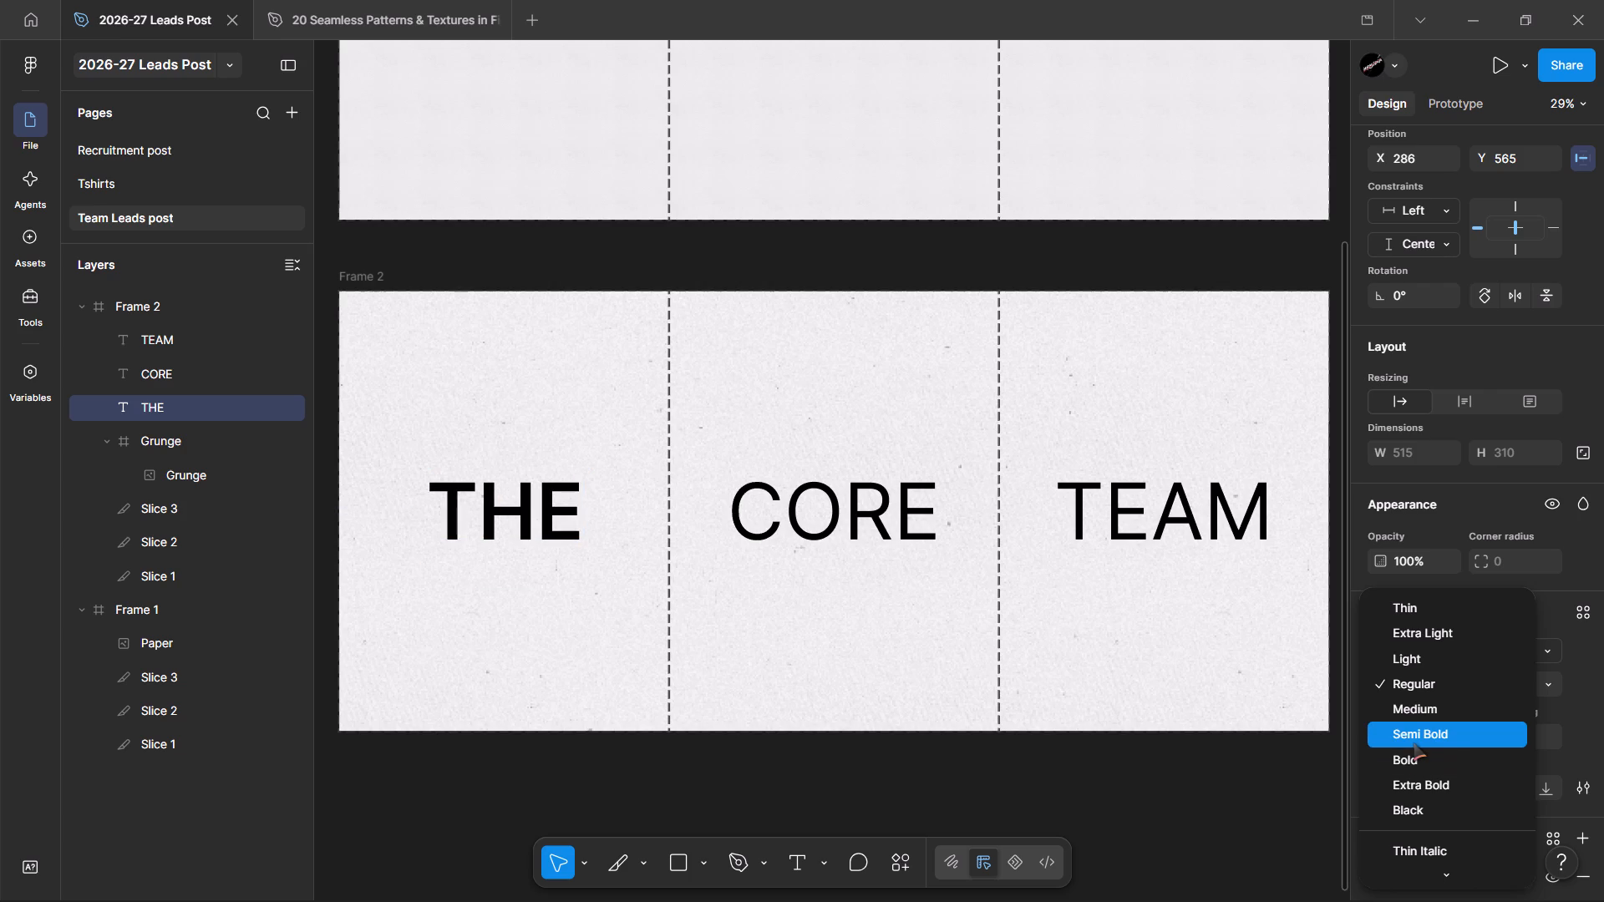
left_click(1414, 742)
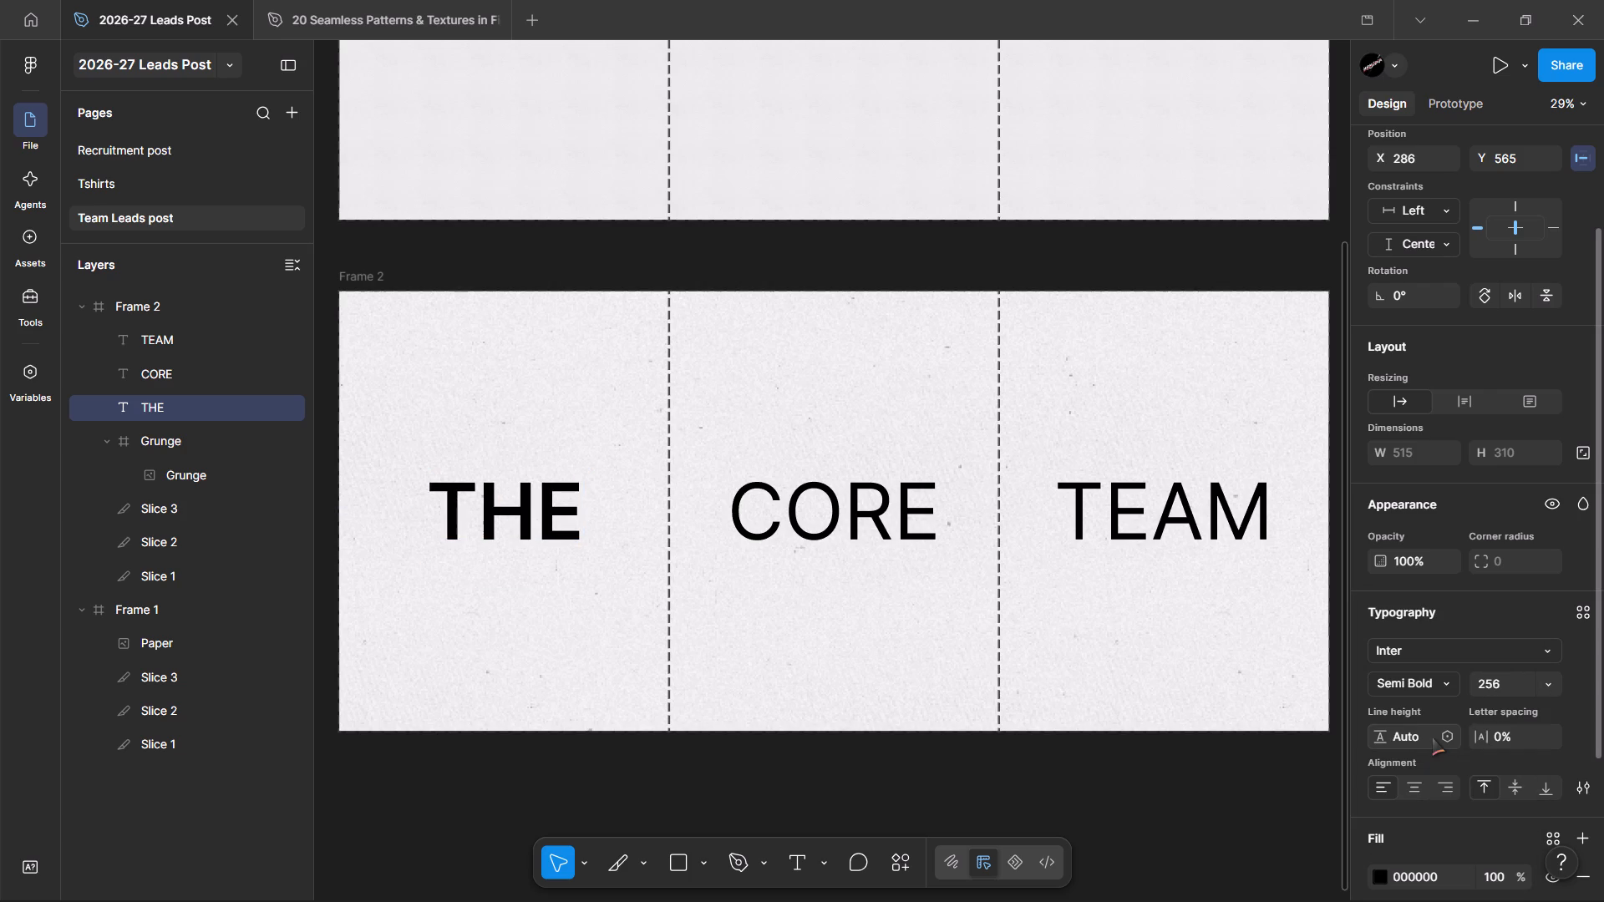
Flatten the THE text into a vector path and stretch it downward to about 490 × 248.
right_click(548, 507)
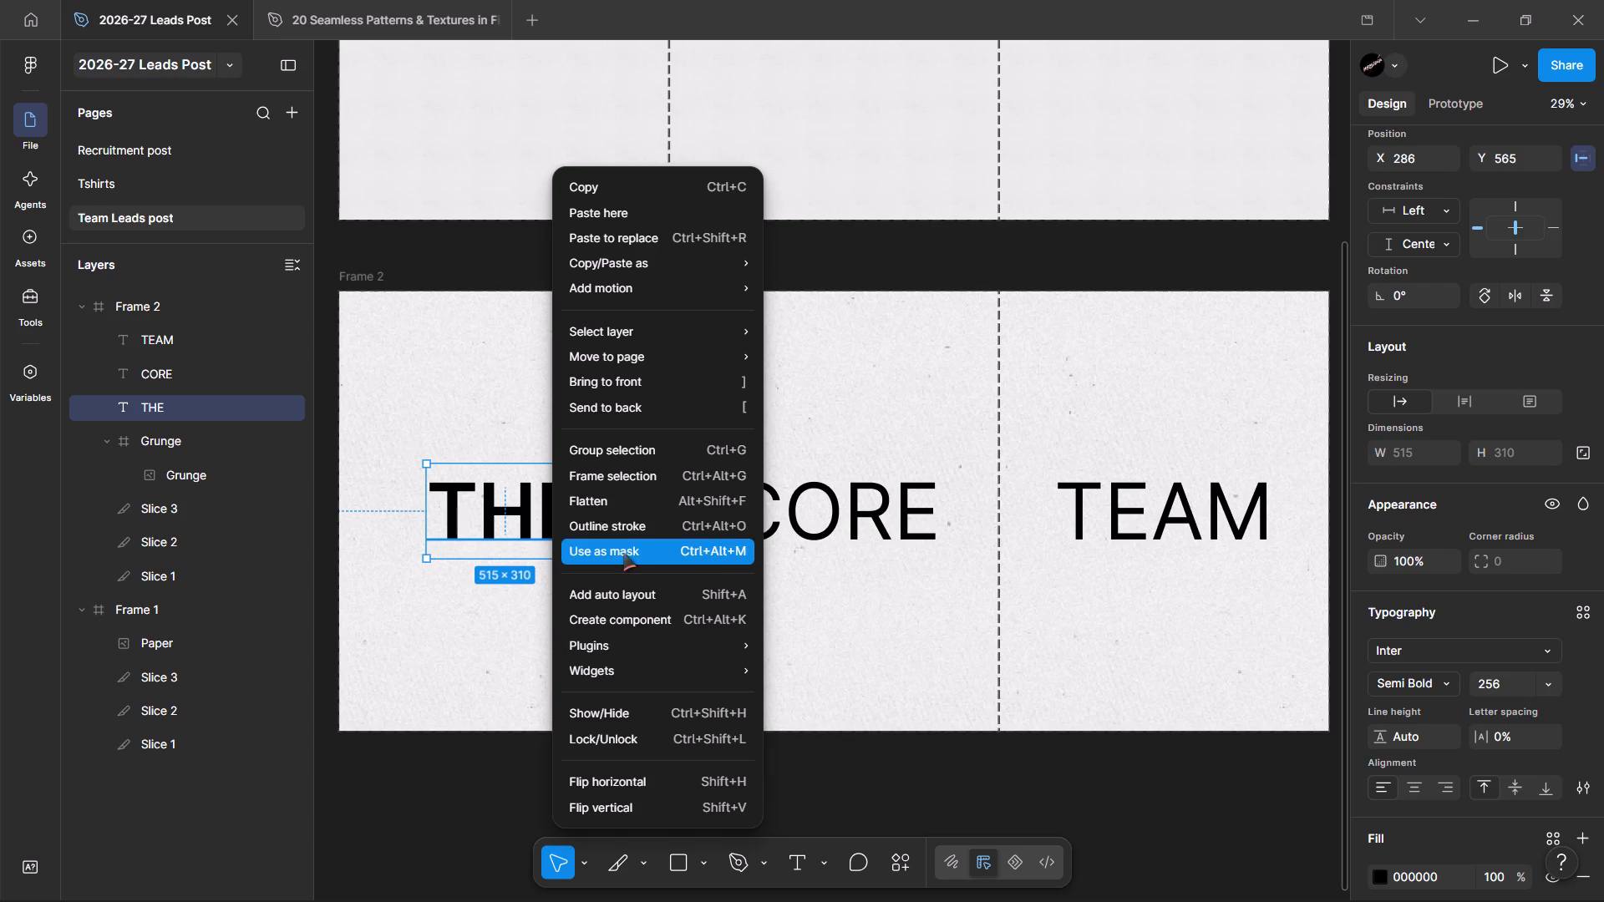
left_click(630, 504)
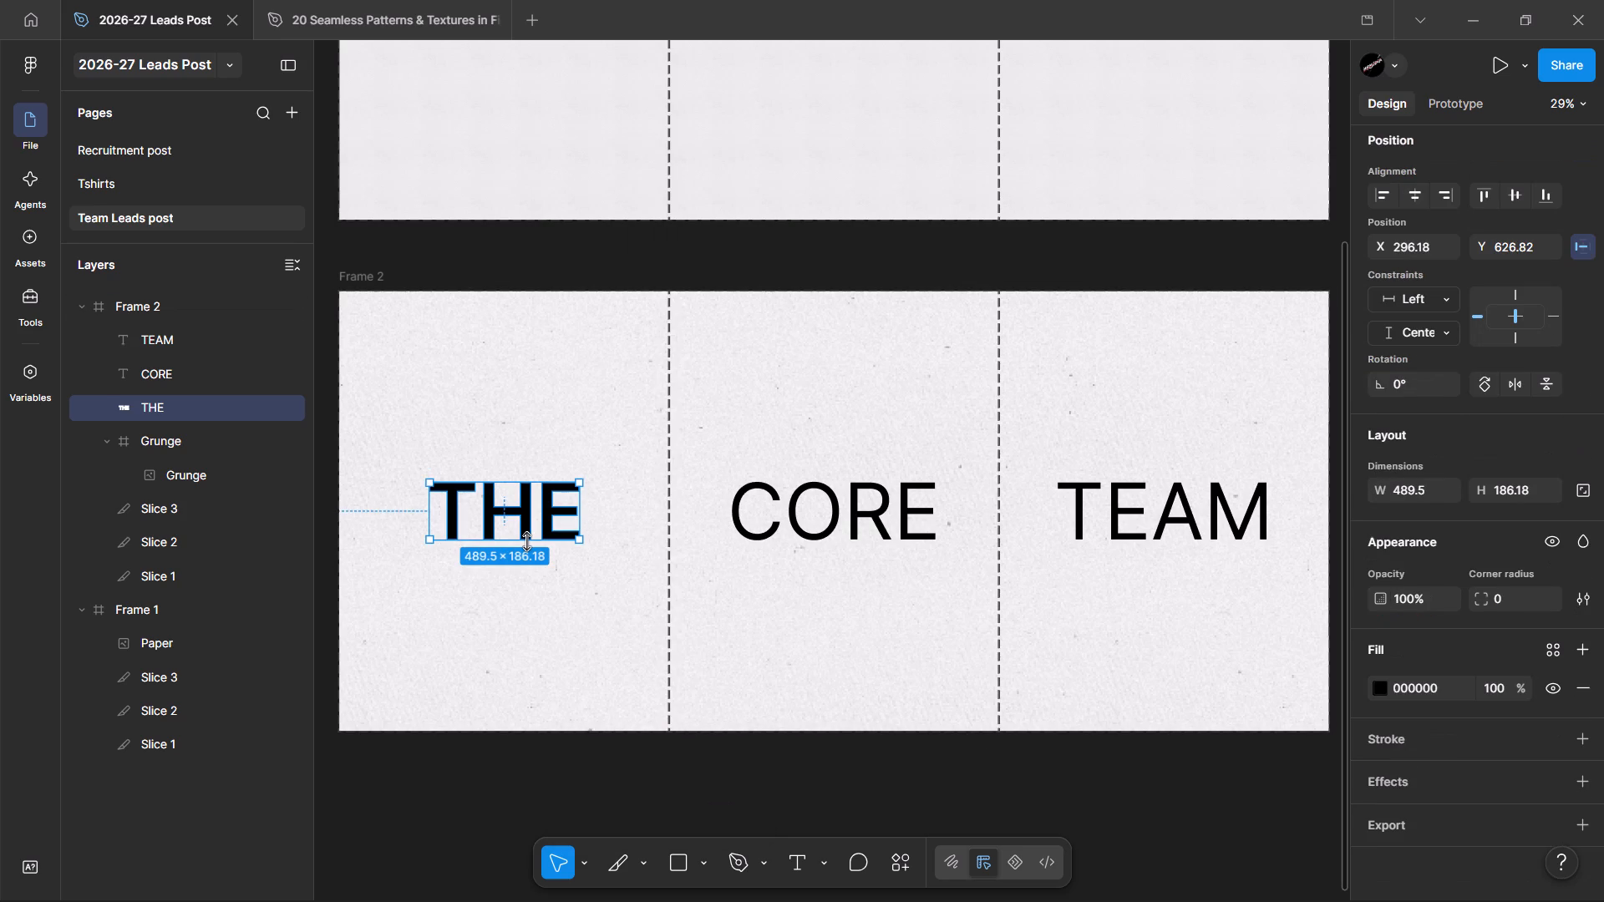
left_click_drag(526, 541, 525, 567)
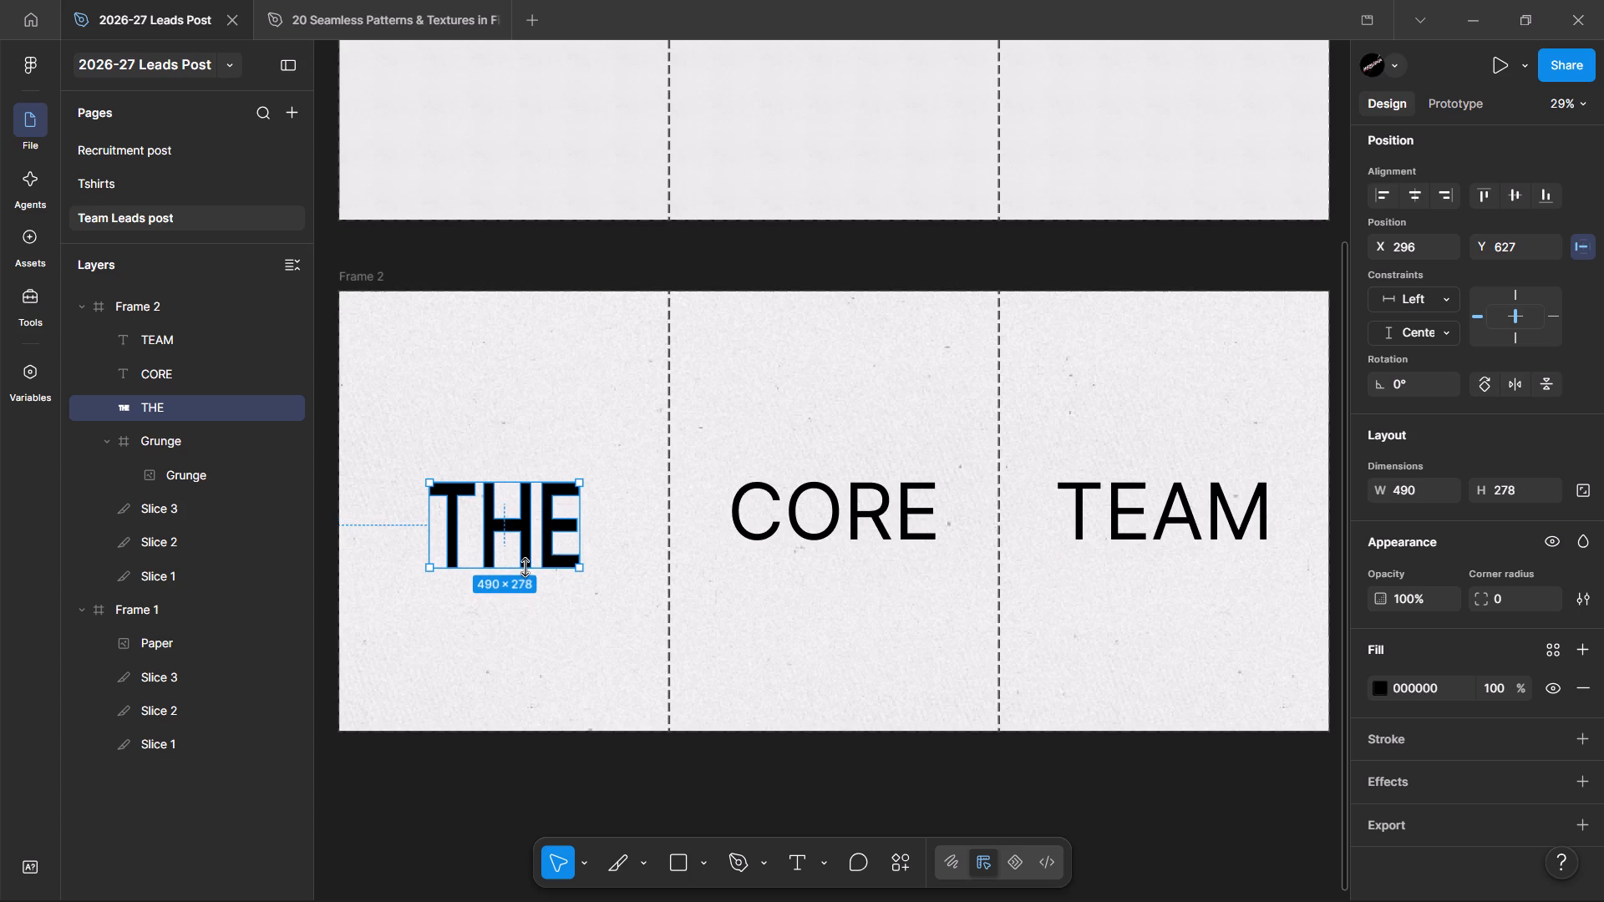
left_click_drag(525, 567, 525, 560)
left_click(604, 264)
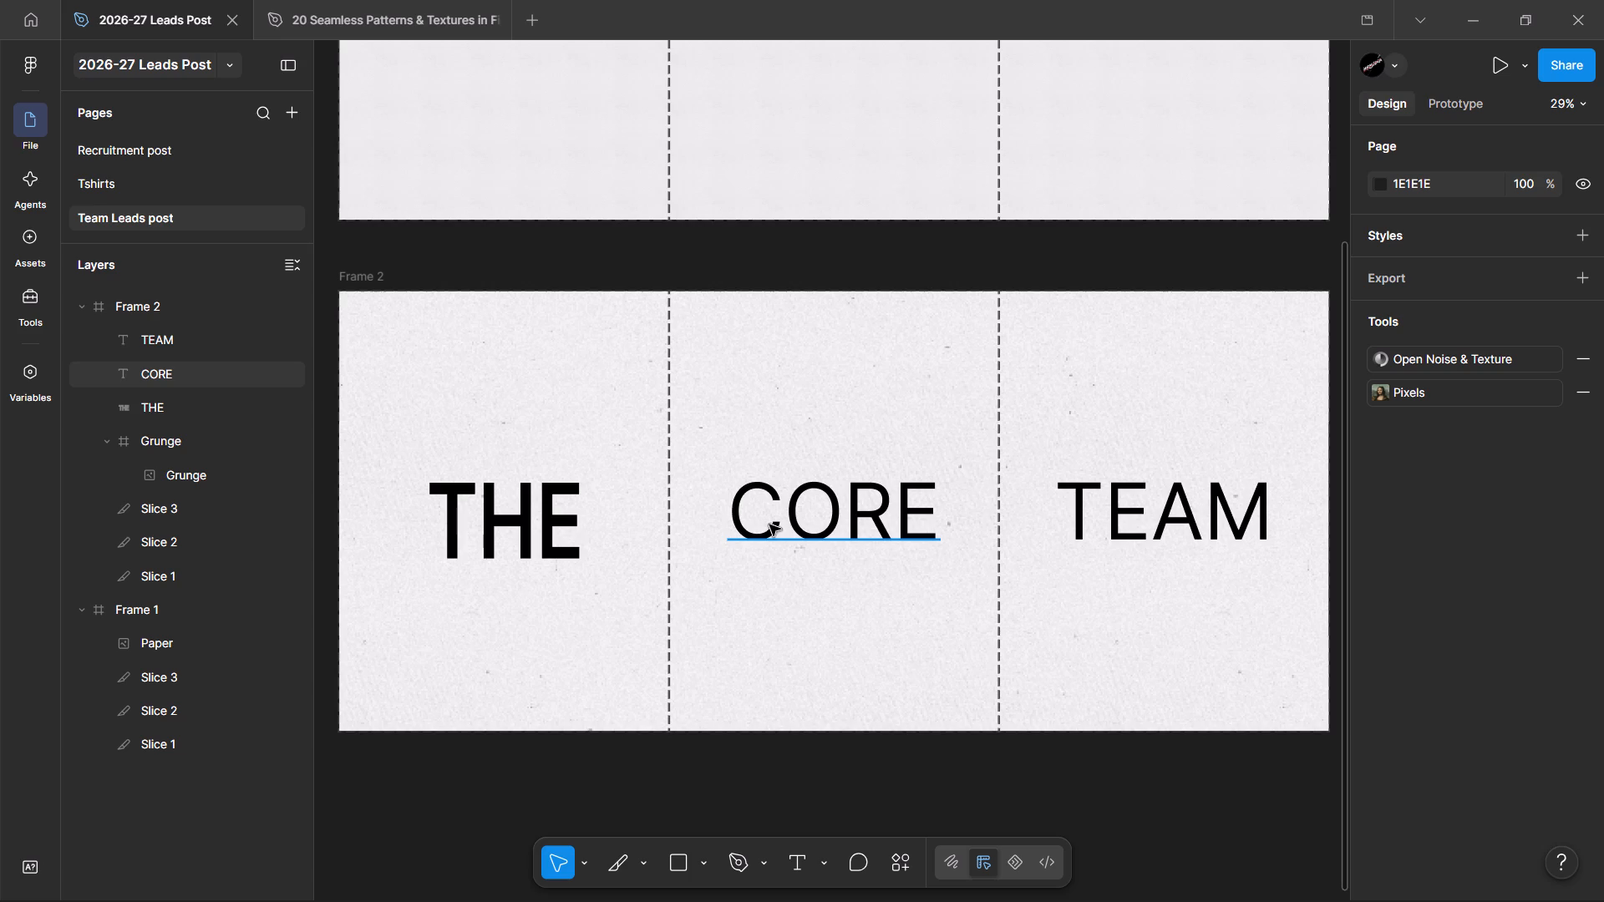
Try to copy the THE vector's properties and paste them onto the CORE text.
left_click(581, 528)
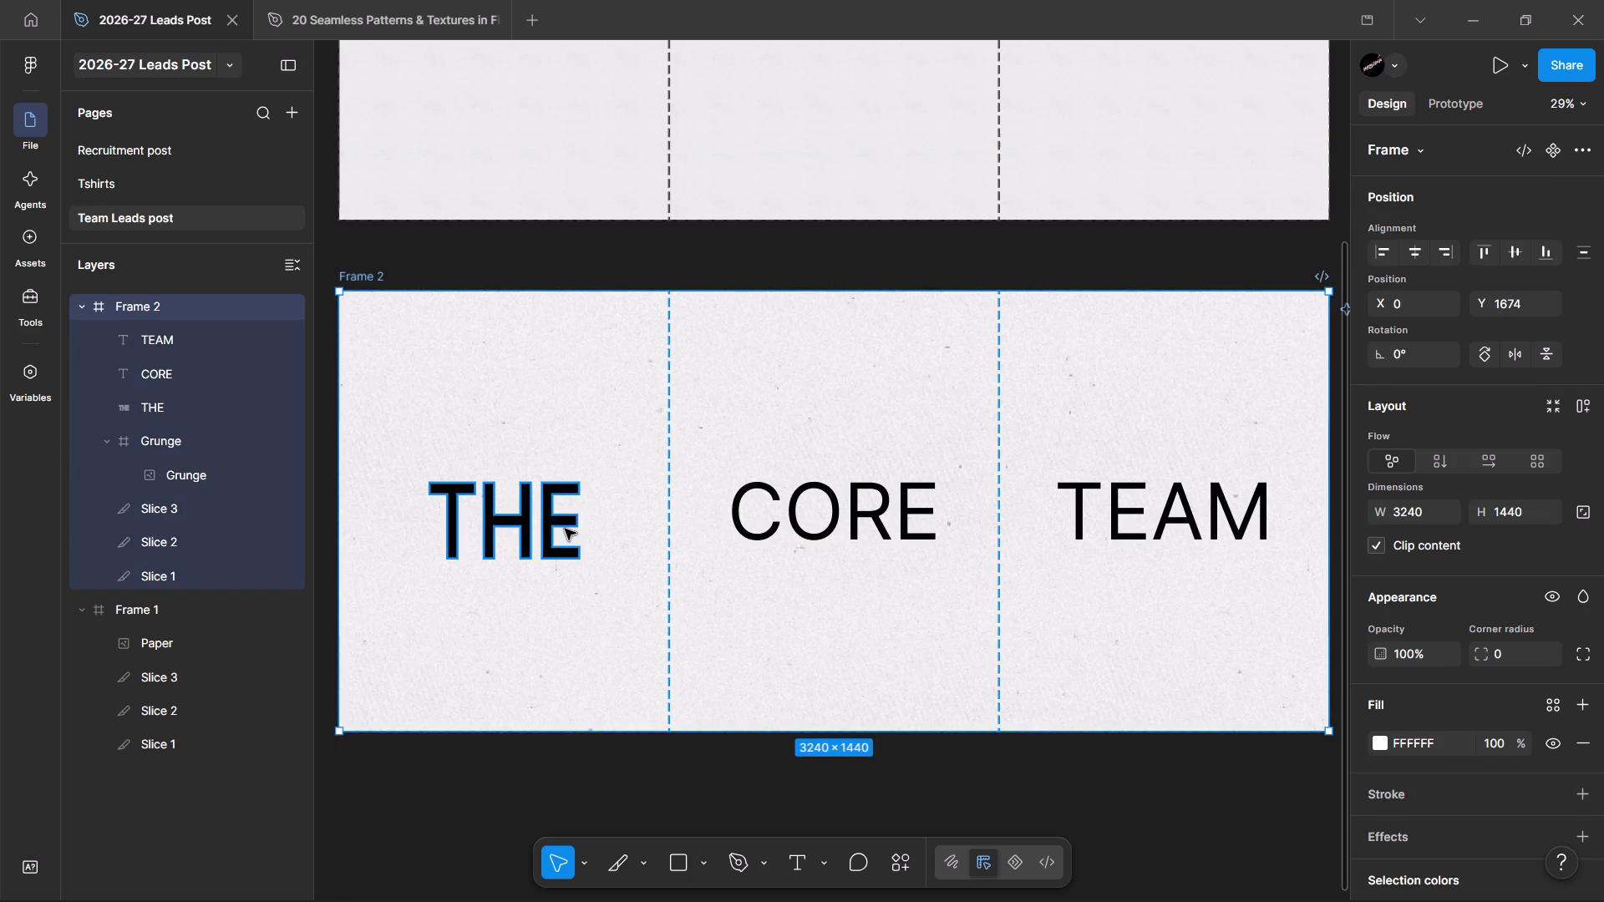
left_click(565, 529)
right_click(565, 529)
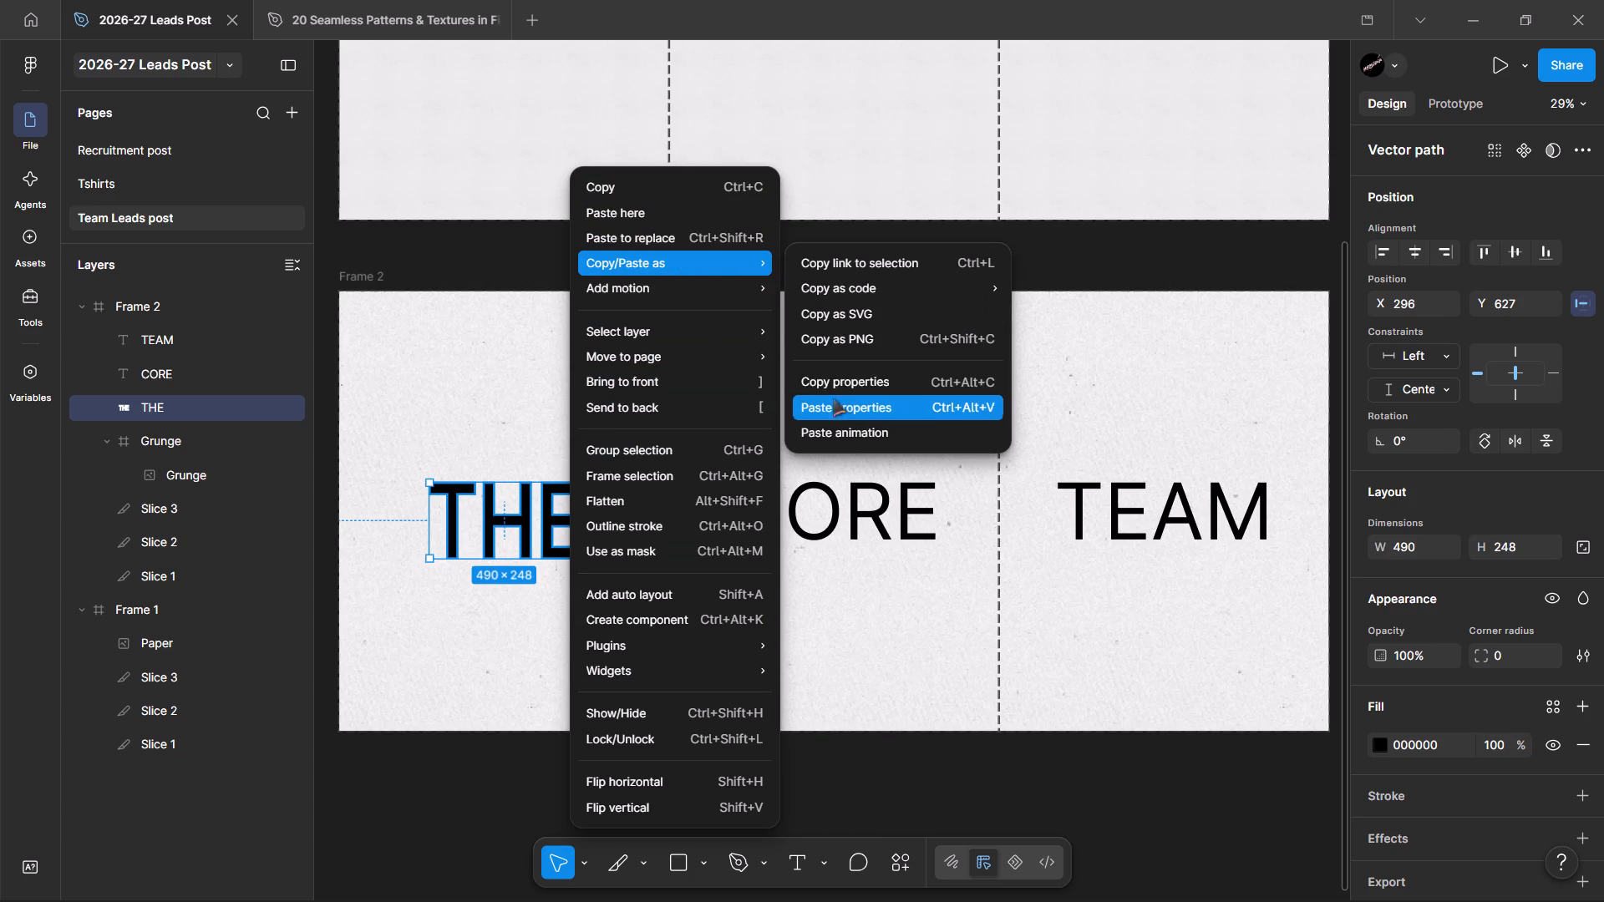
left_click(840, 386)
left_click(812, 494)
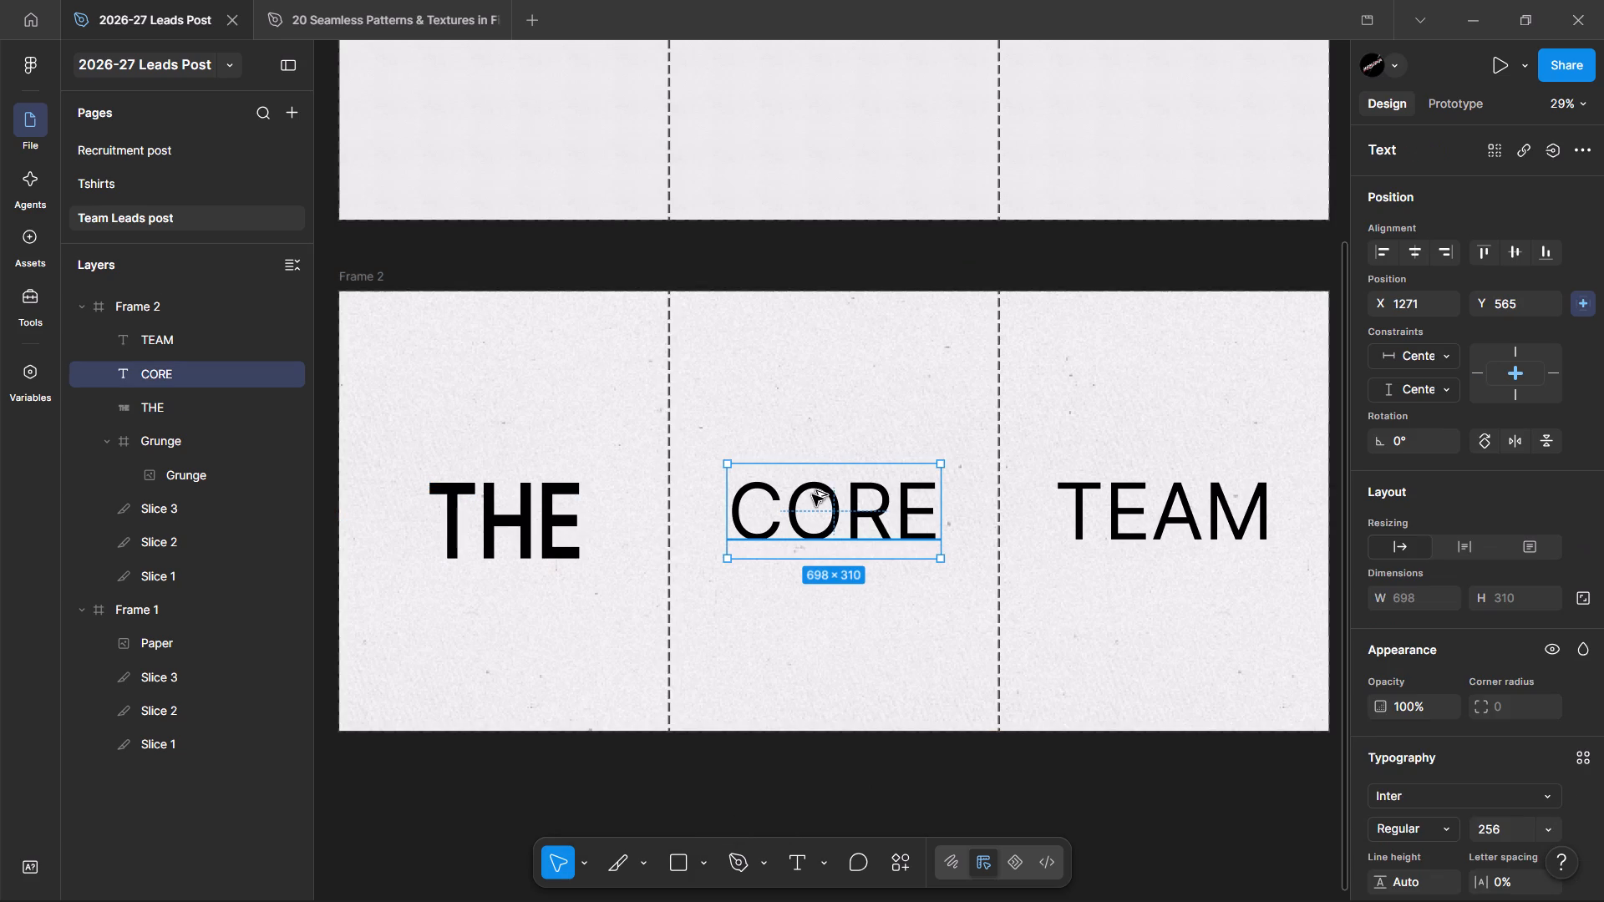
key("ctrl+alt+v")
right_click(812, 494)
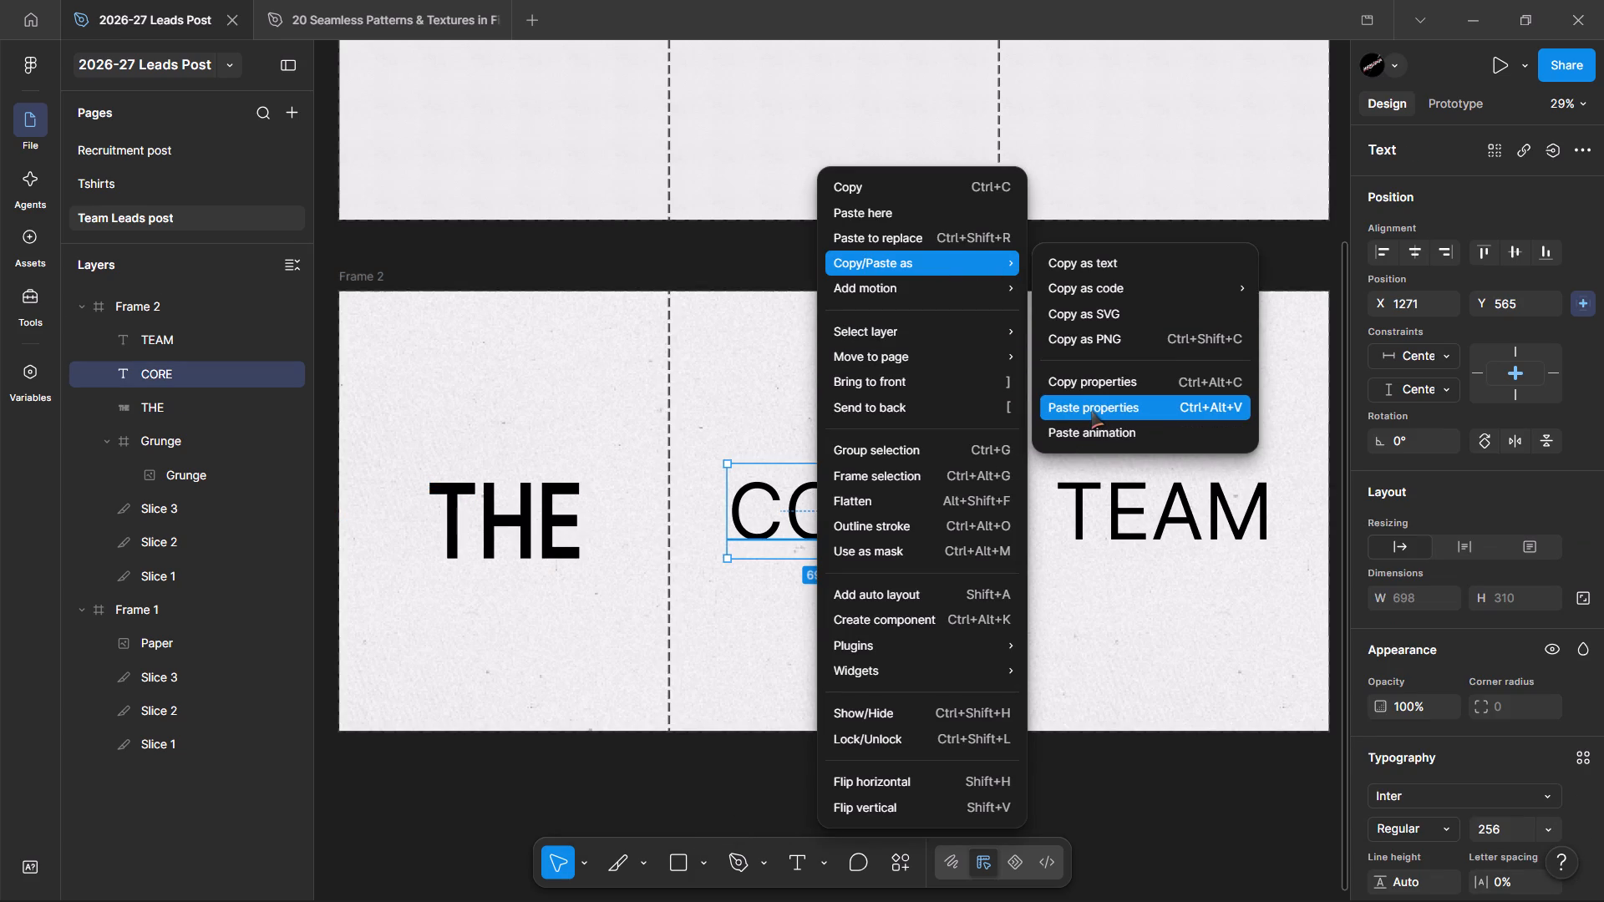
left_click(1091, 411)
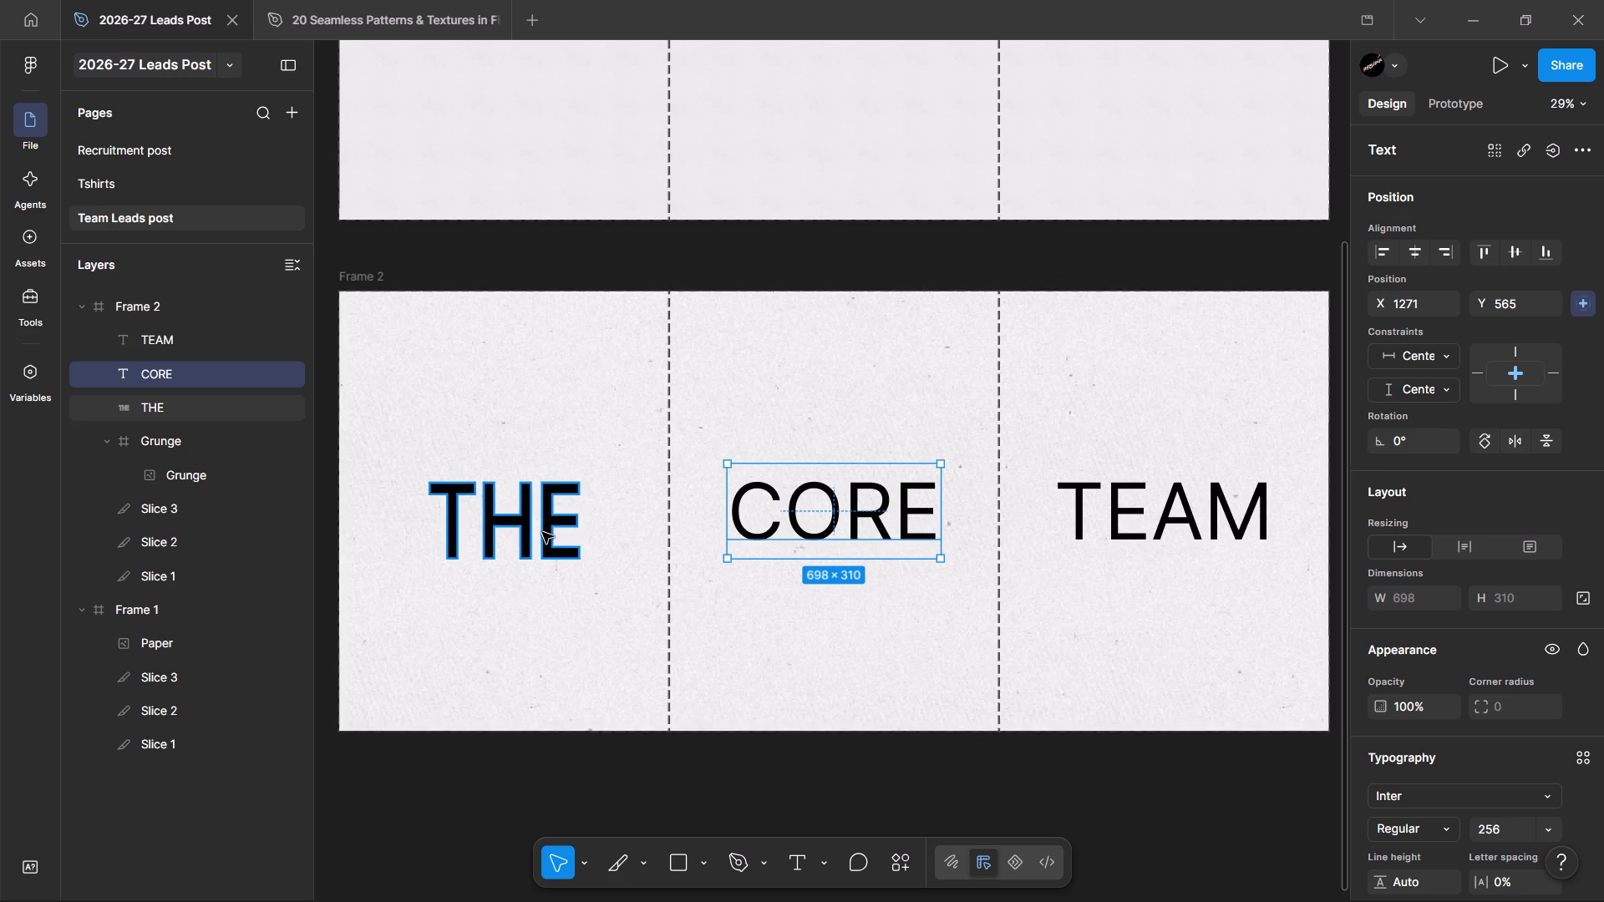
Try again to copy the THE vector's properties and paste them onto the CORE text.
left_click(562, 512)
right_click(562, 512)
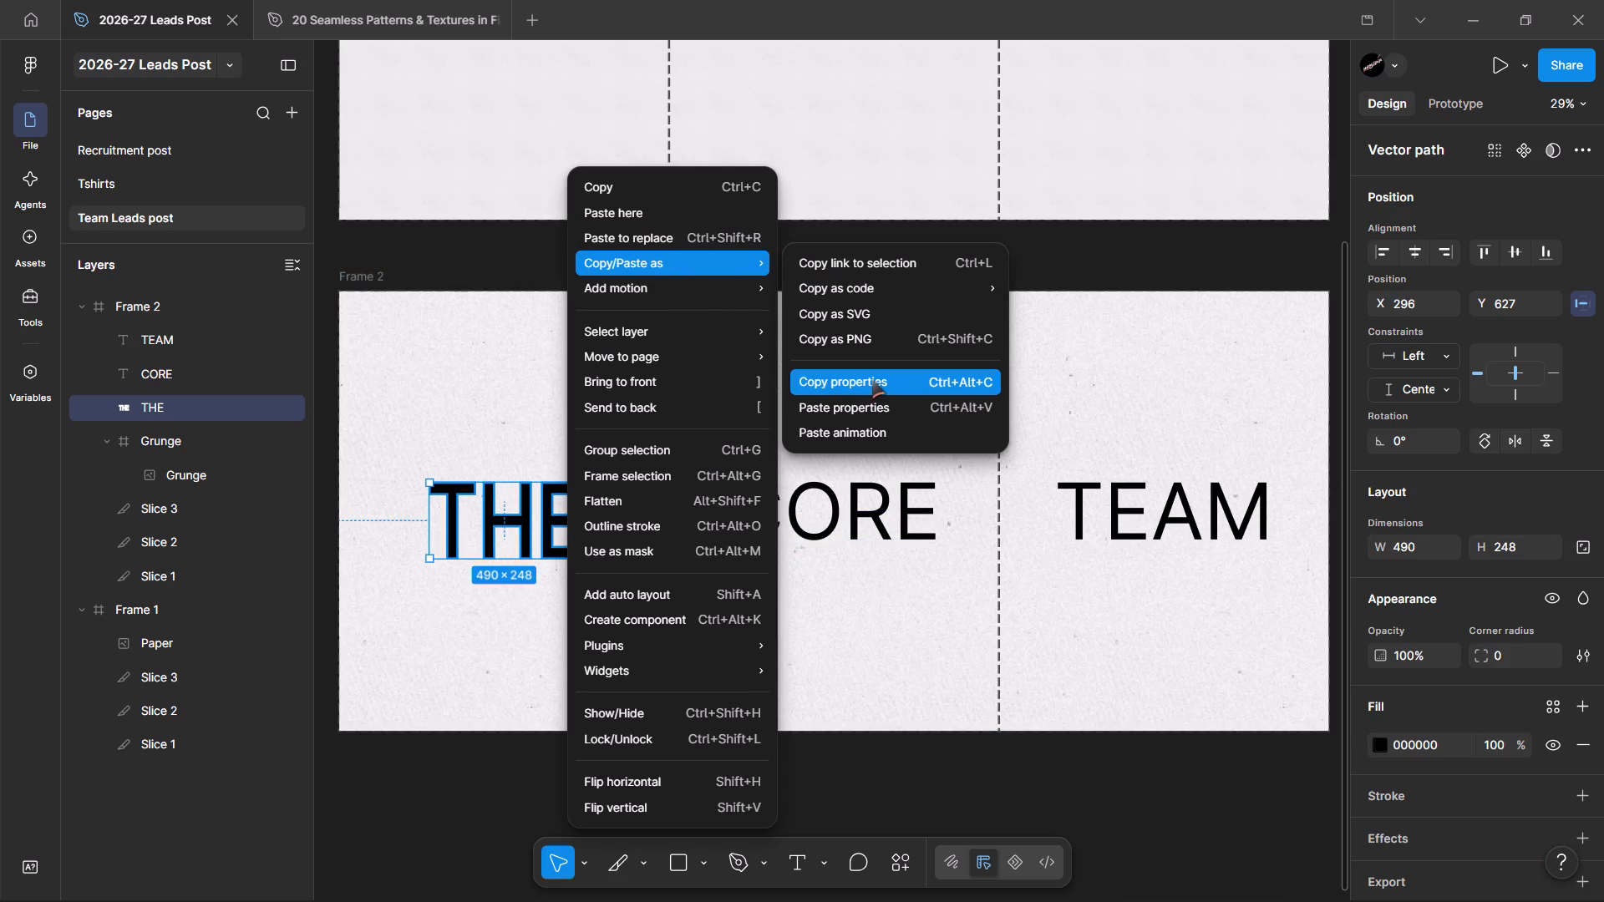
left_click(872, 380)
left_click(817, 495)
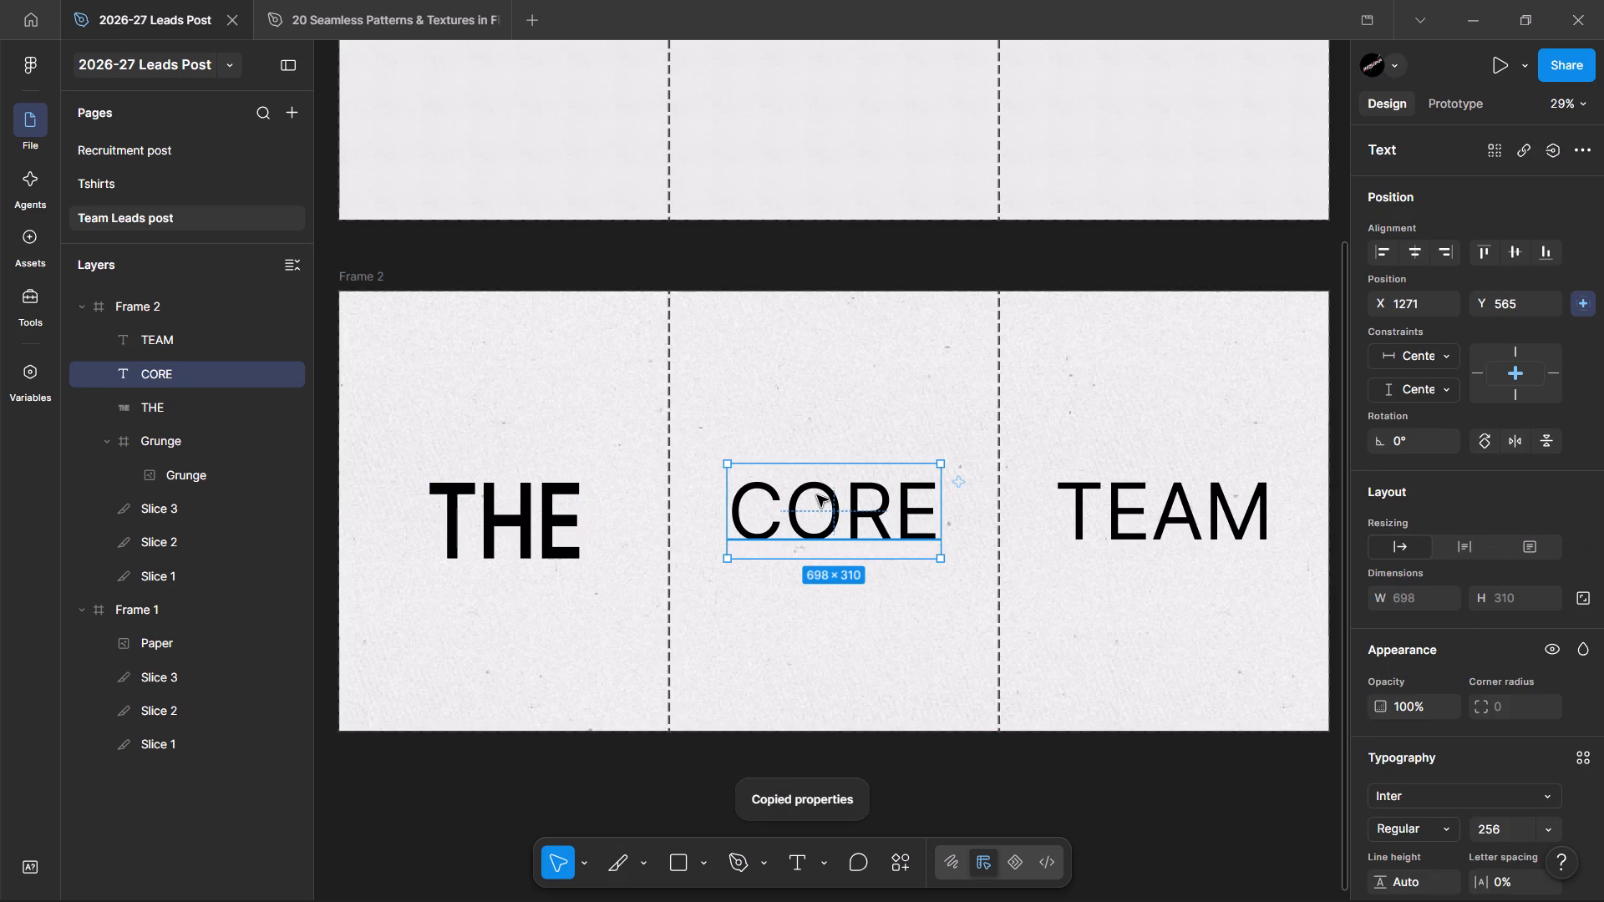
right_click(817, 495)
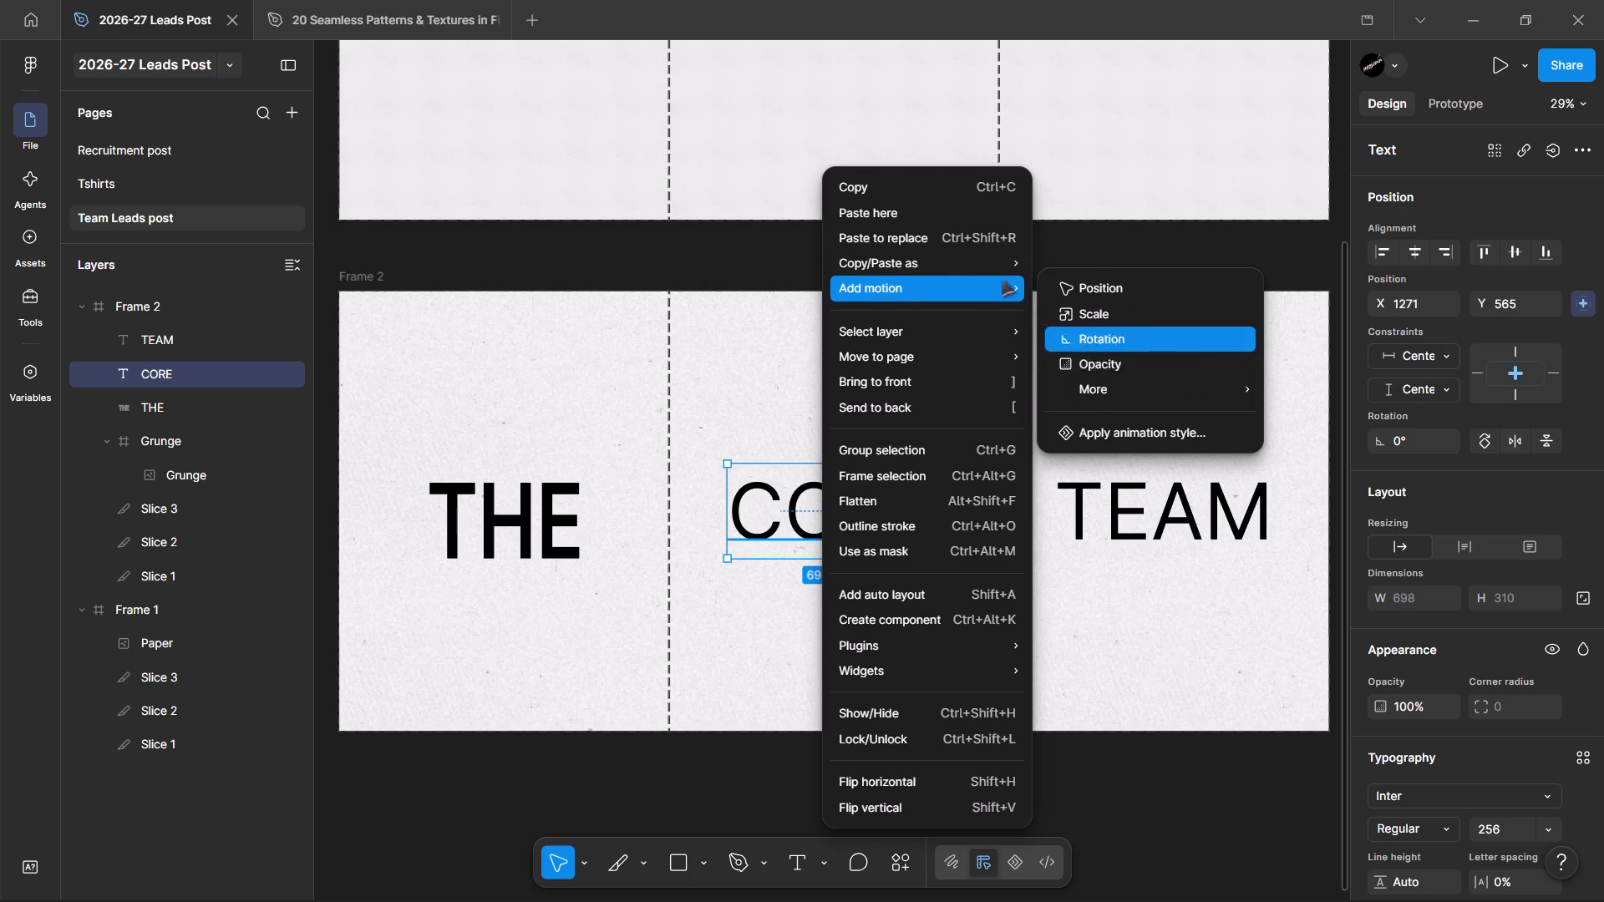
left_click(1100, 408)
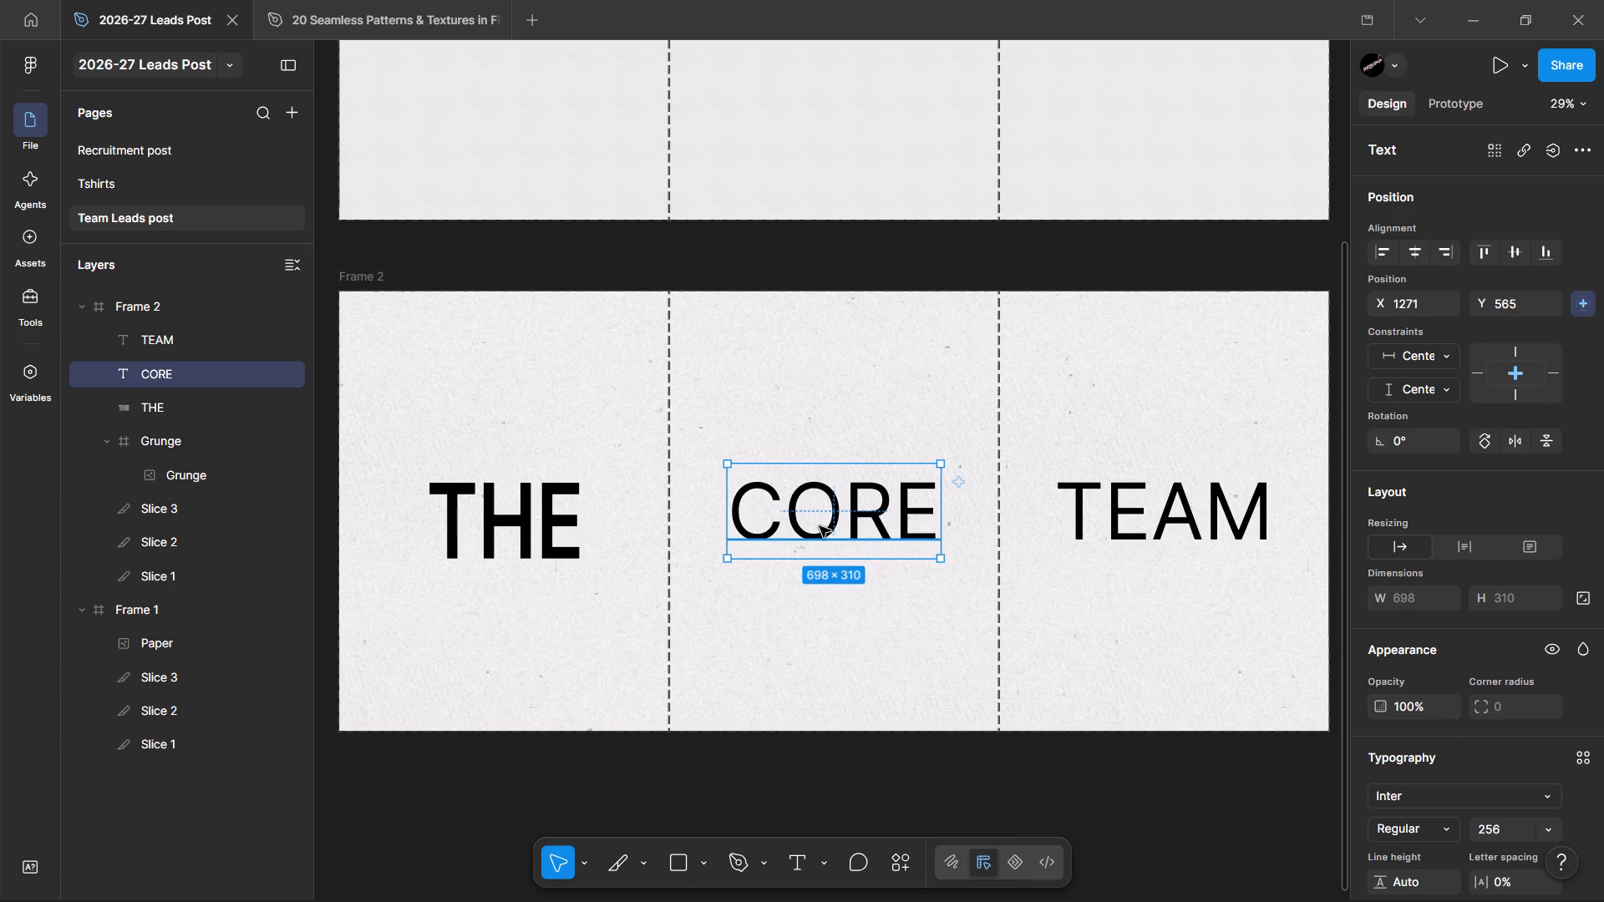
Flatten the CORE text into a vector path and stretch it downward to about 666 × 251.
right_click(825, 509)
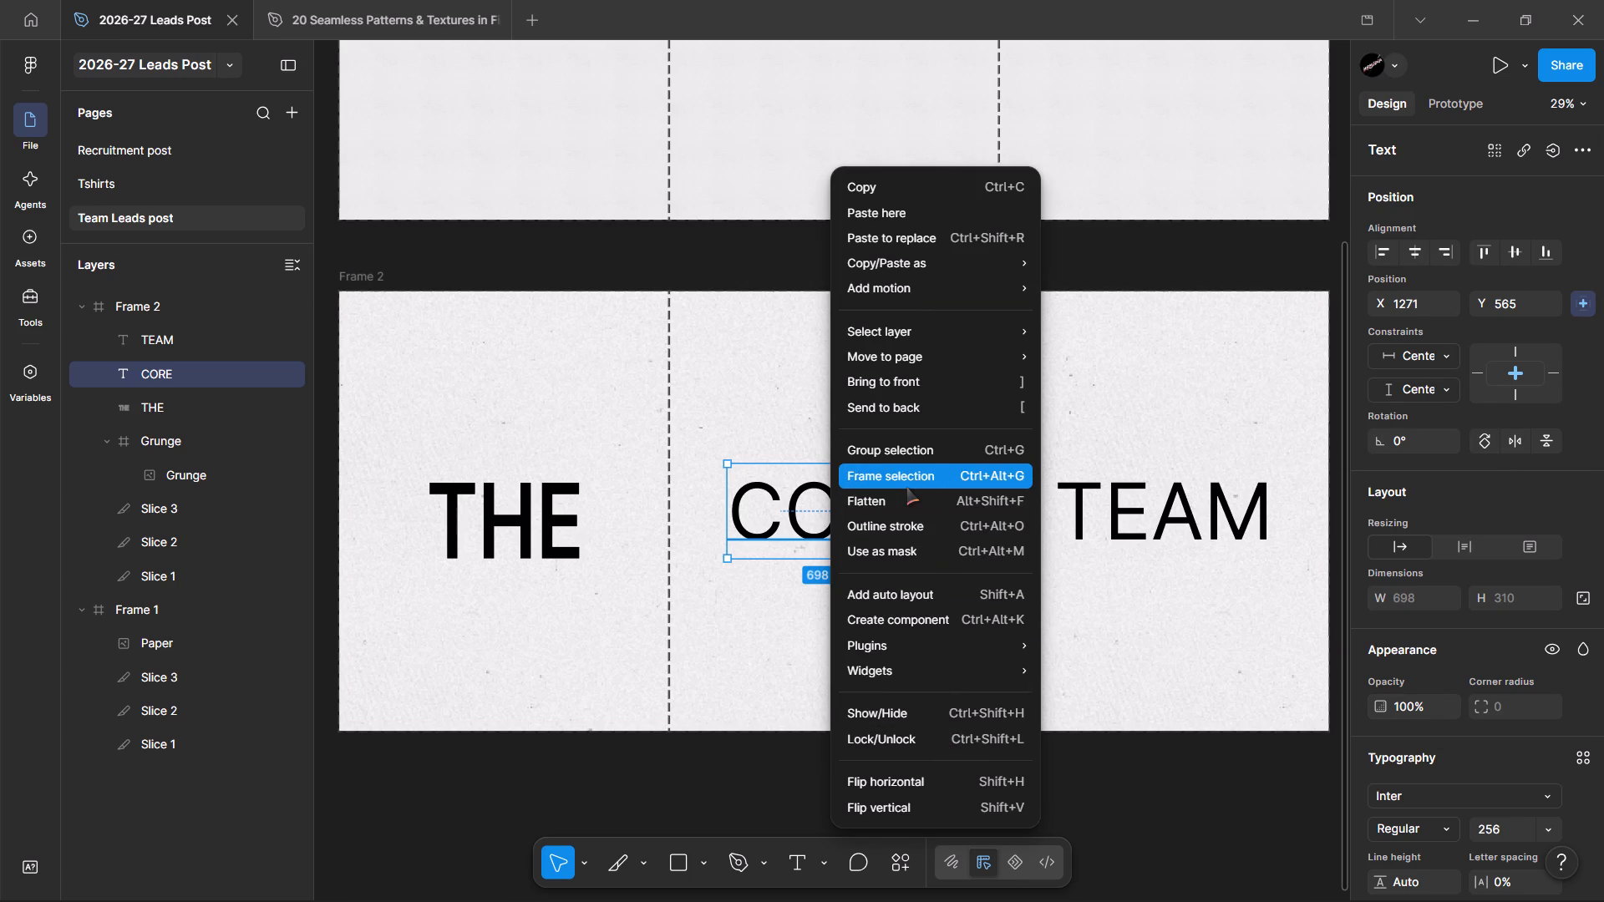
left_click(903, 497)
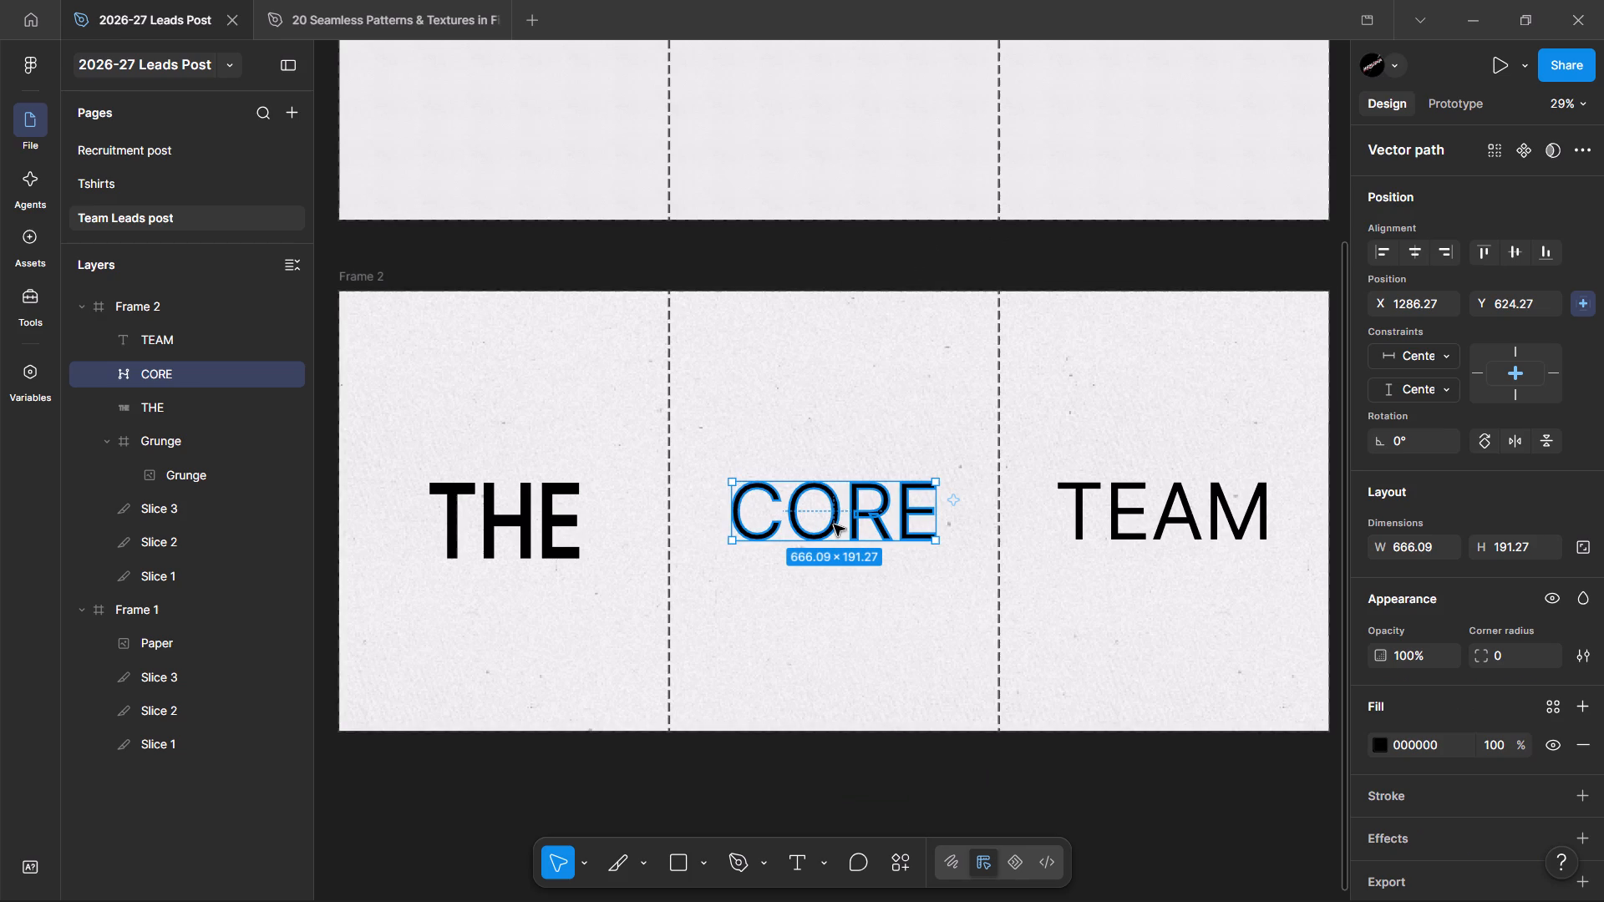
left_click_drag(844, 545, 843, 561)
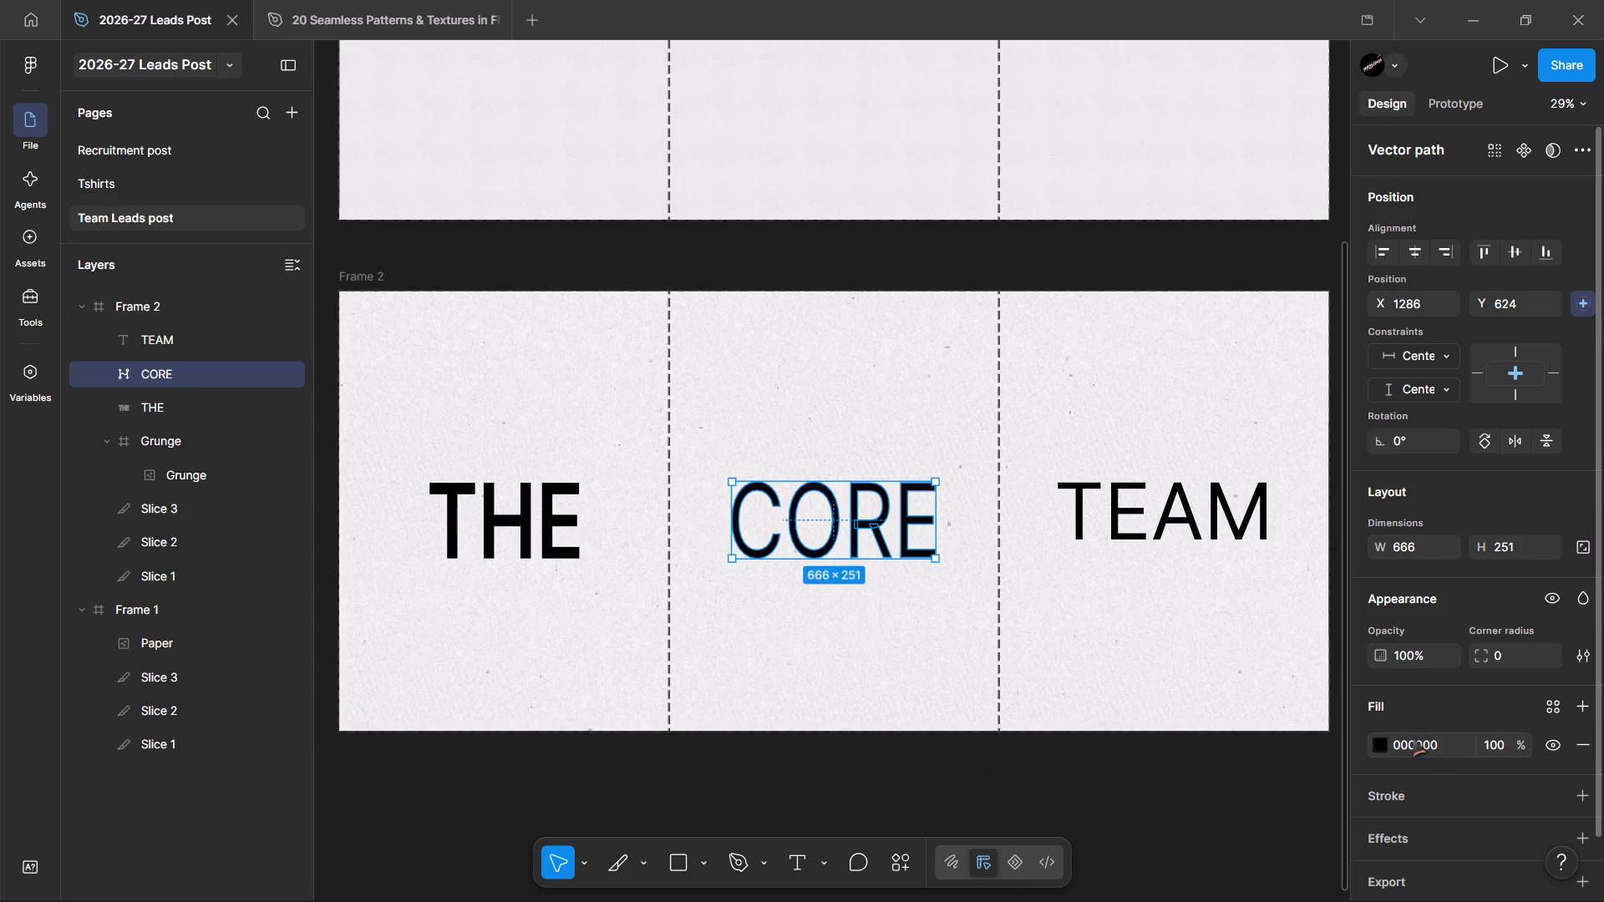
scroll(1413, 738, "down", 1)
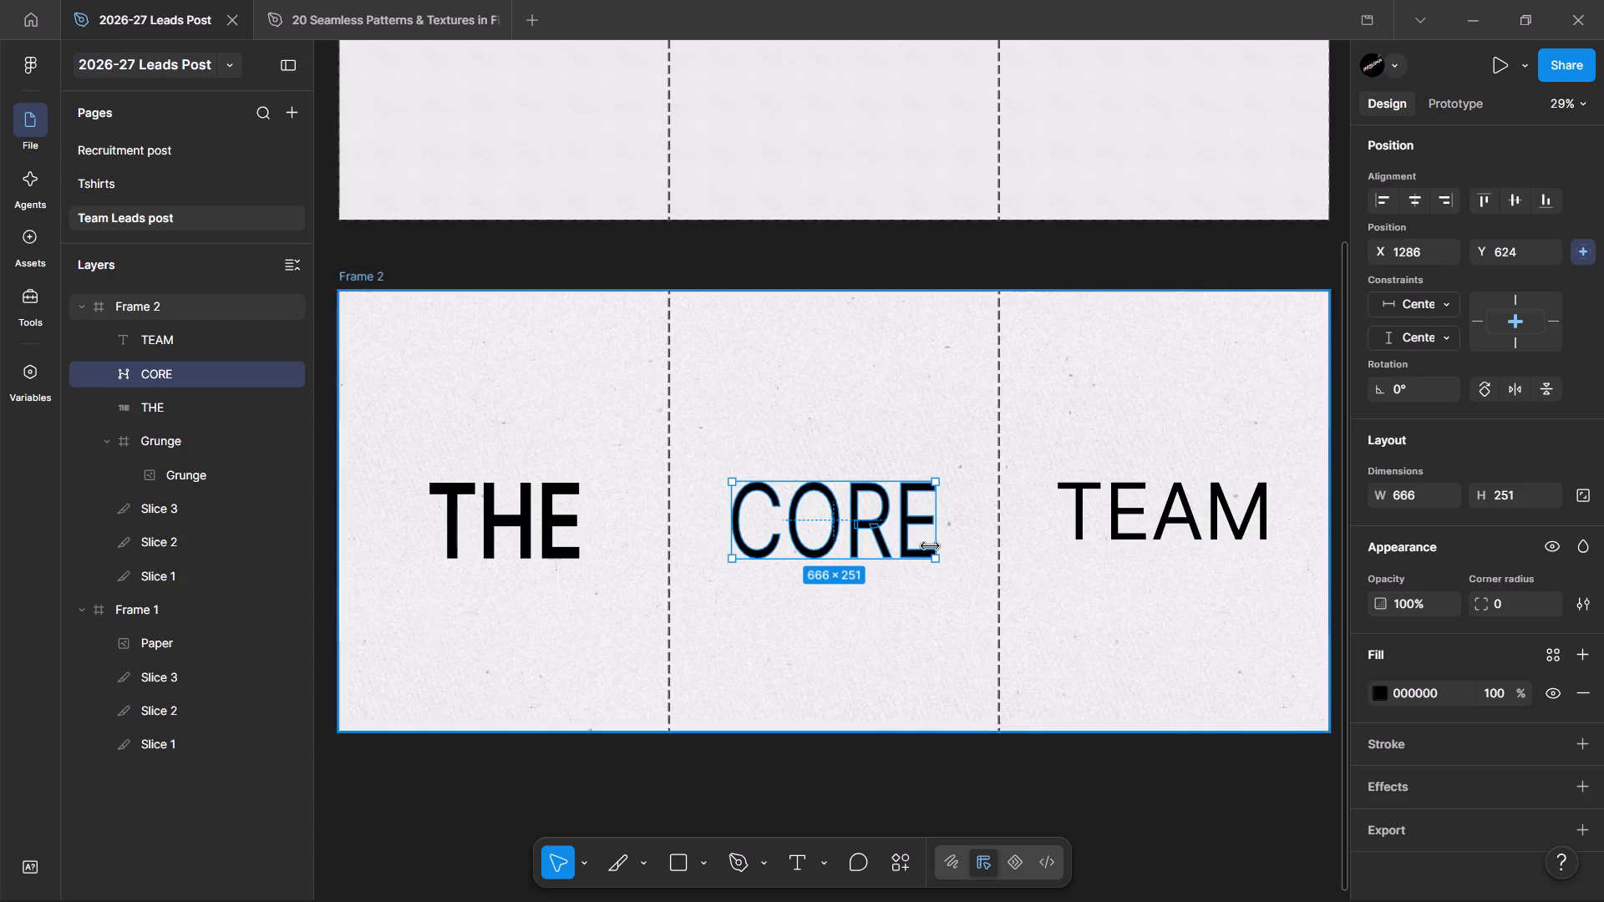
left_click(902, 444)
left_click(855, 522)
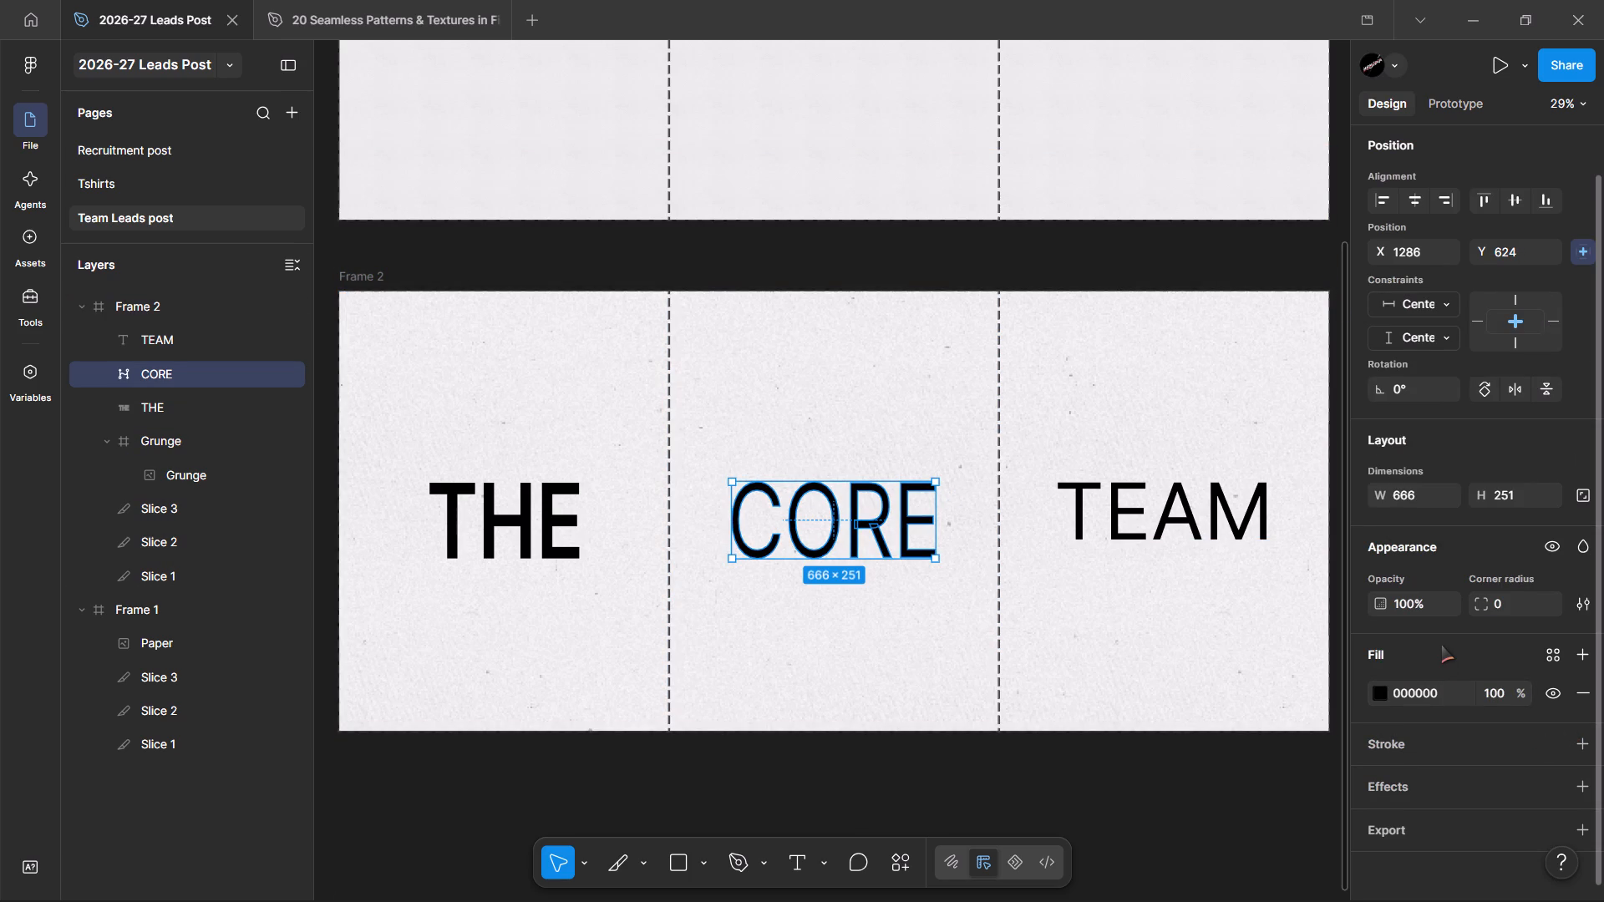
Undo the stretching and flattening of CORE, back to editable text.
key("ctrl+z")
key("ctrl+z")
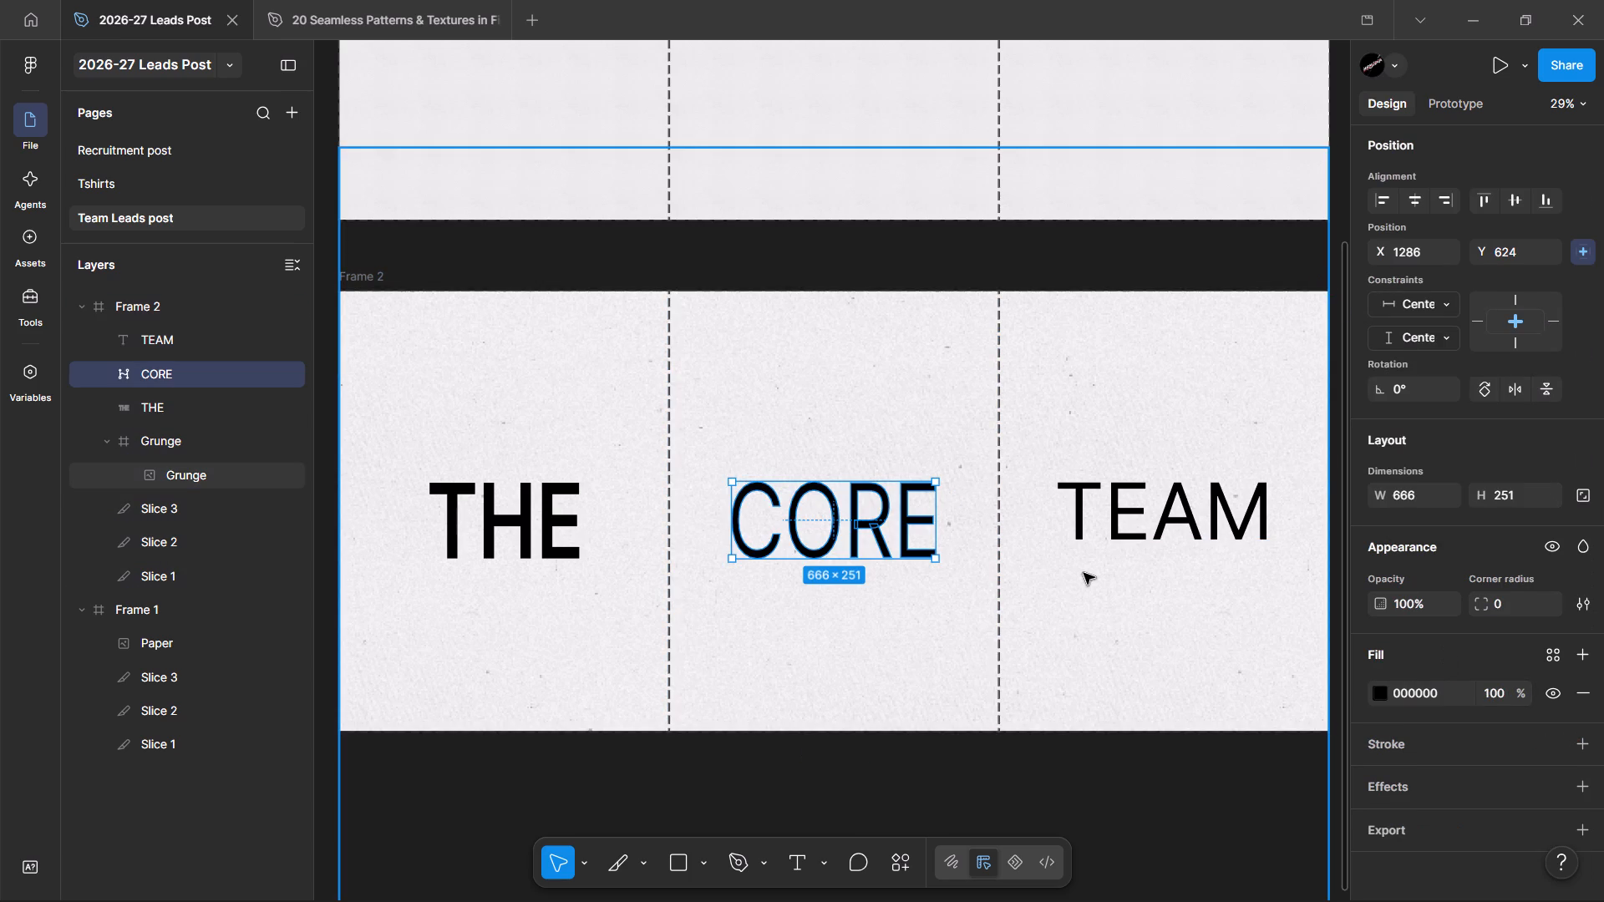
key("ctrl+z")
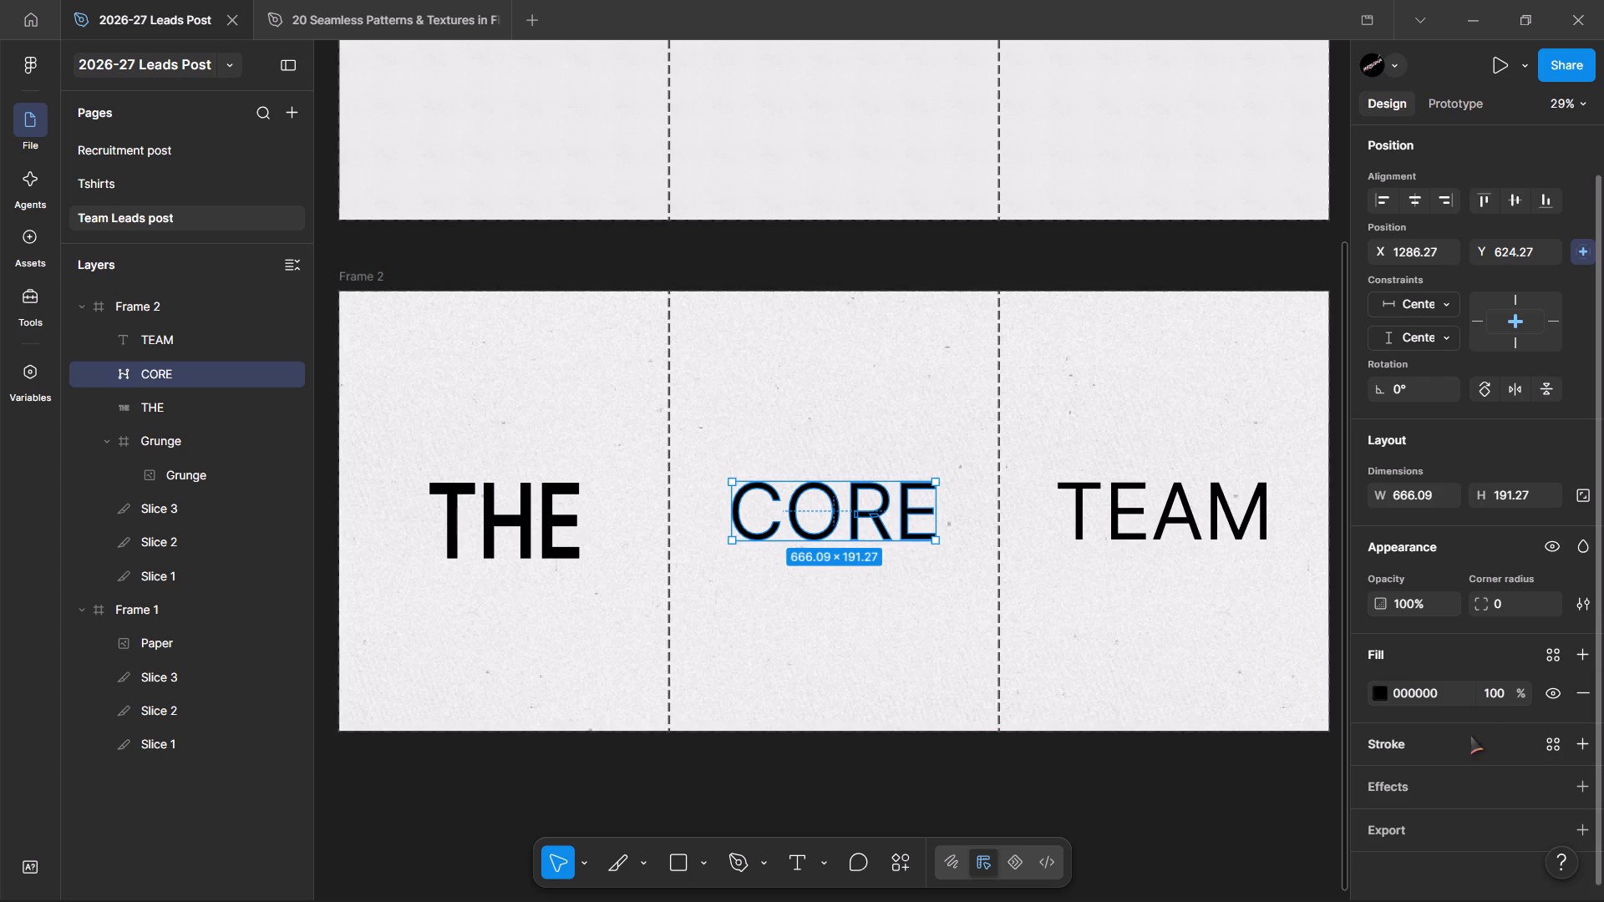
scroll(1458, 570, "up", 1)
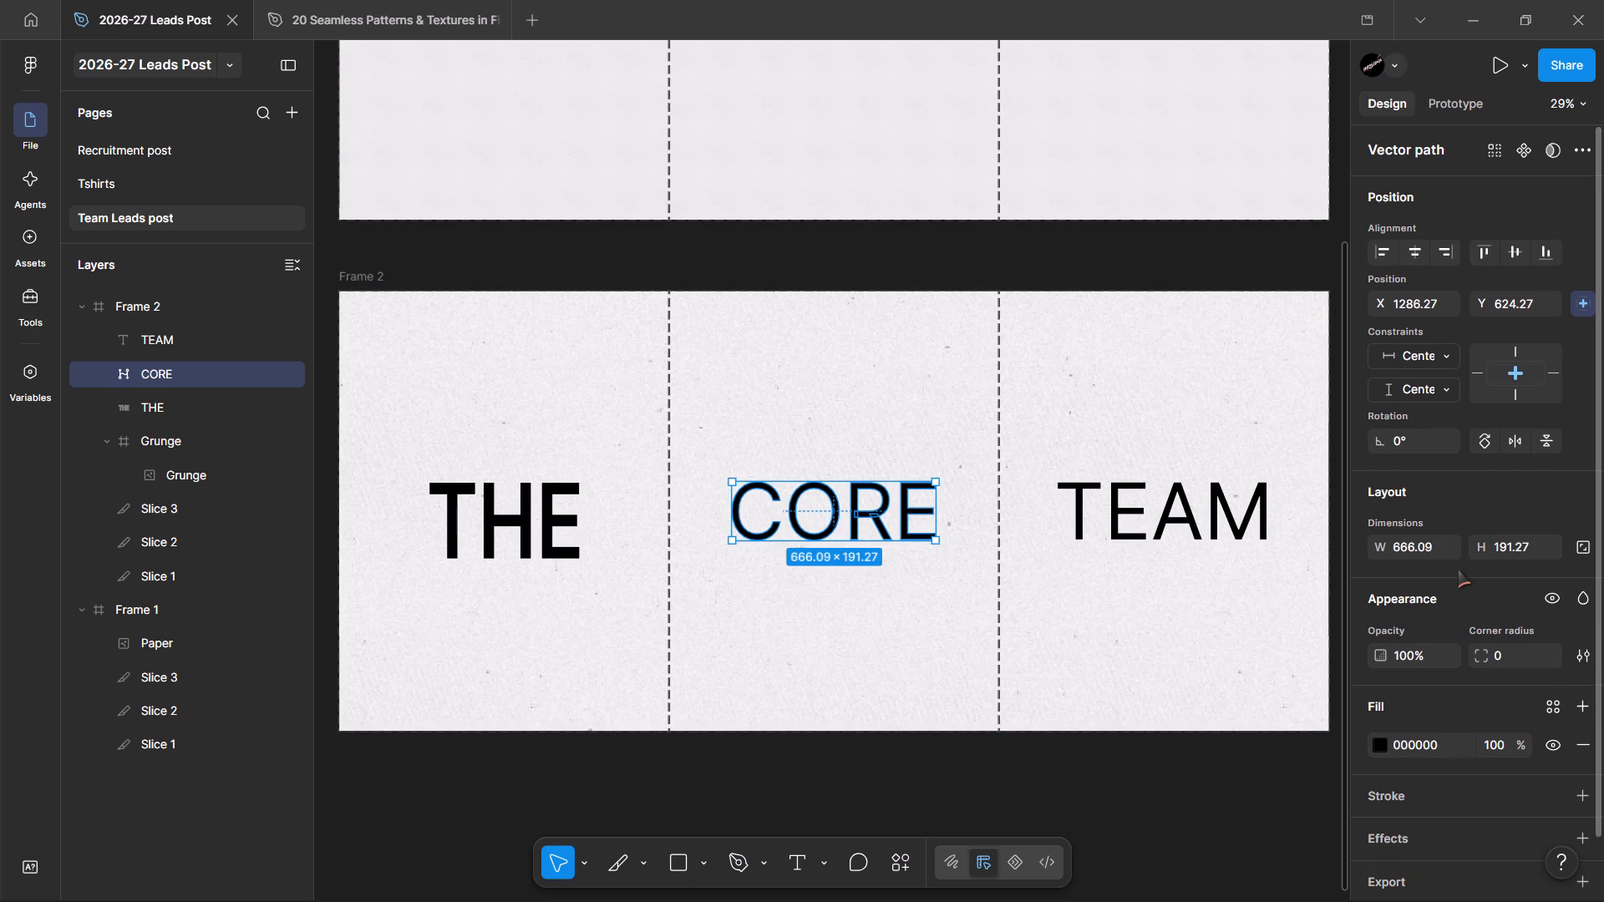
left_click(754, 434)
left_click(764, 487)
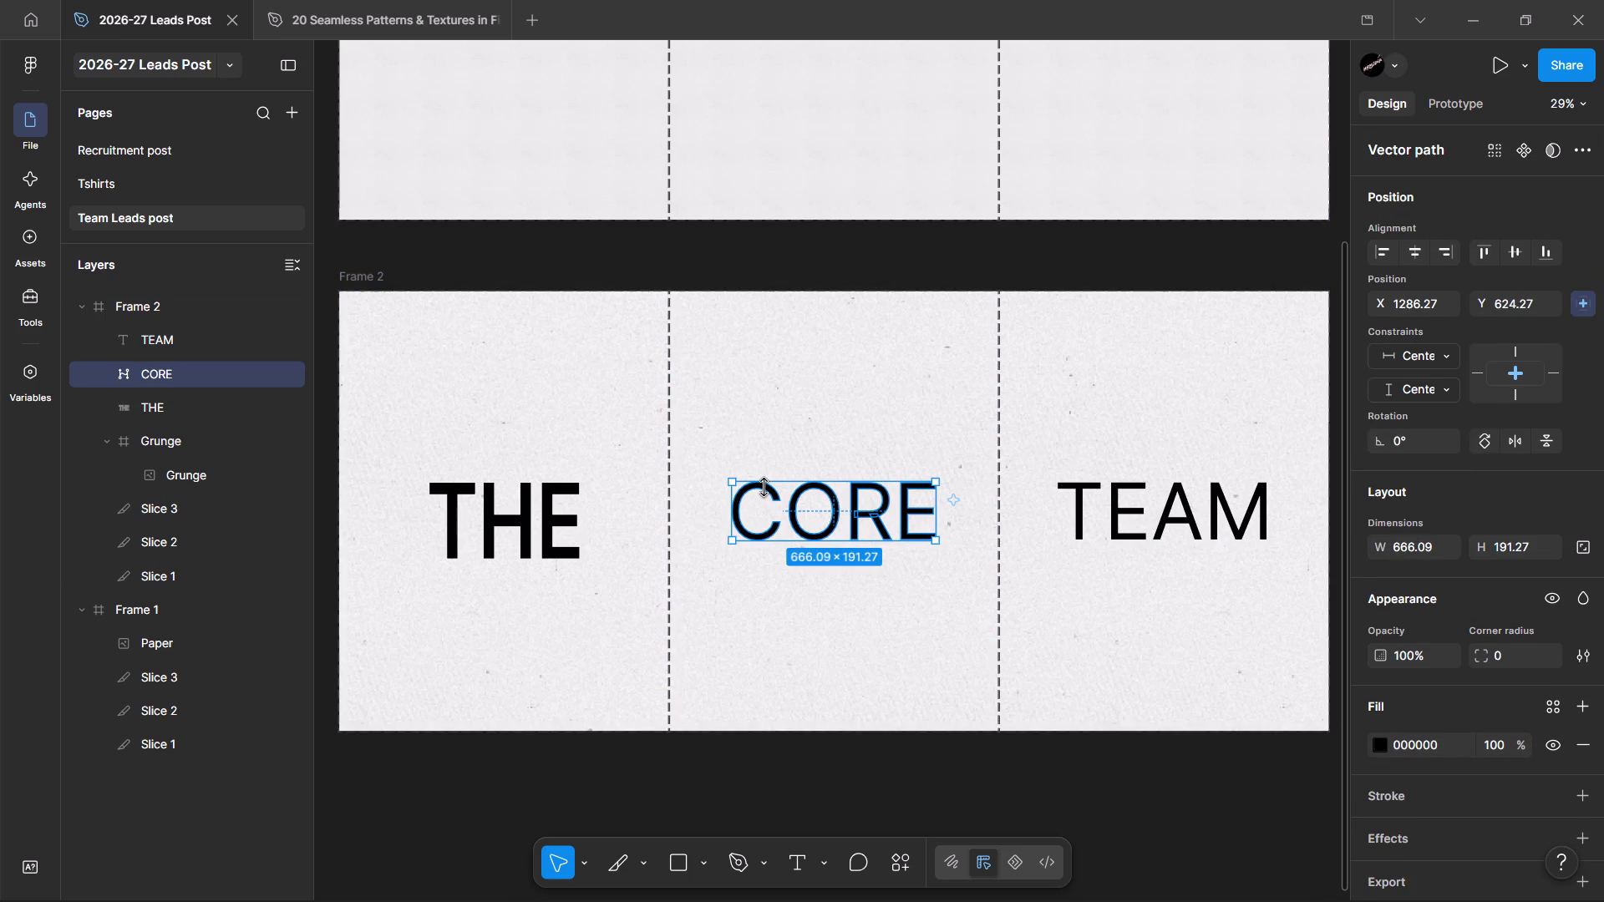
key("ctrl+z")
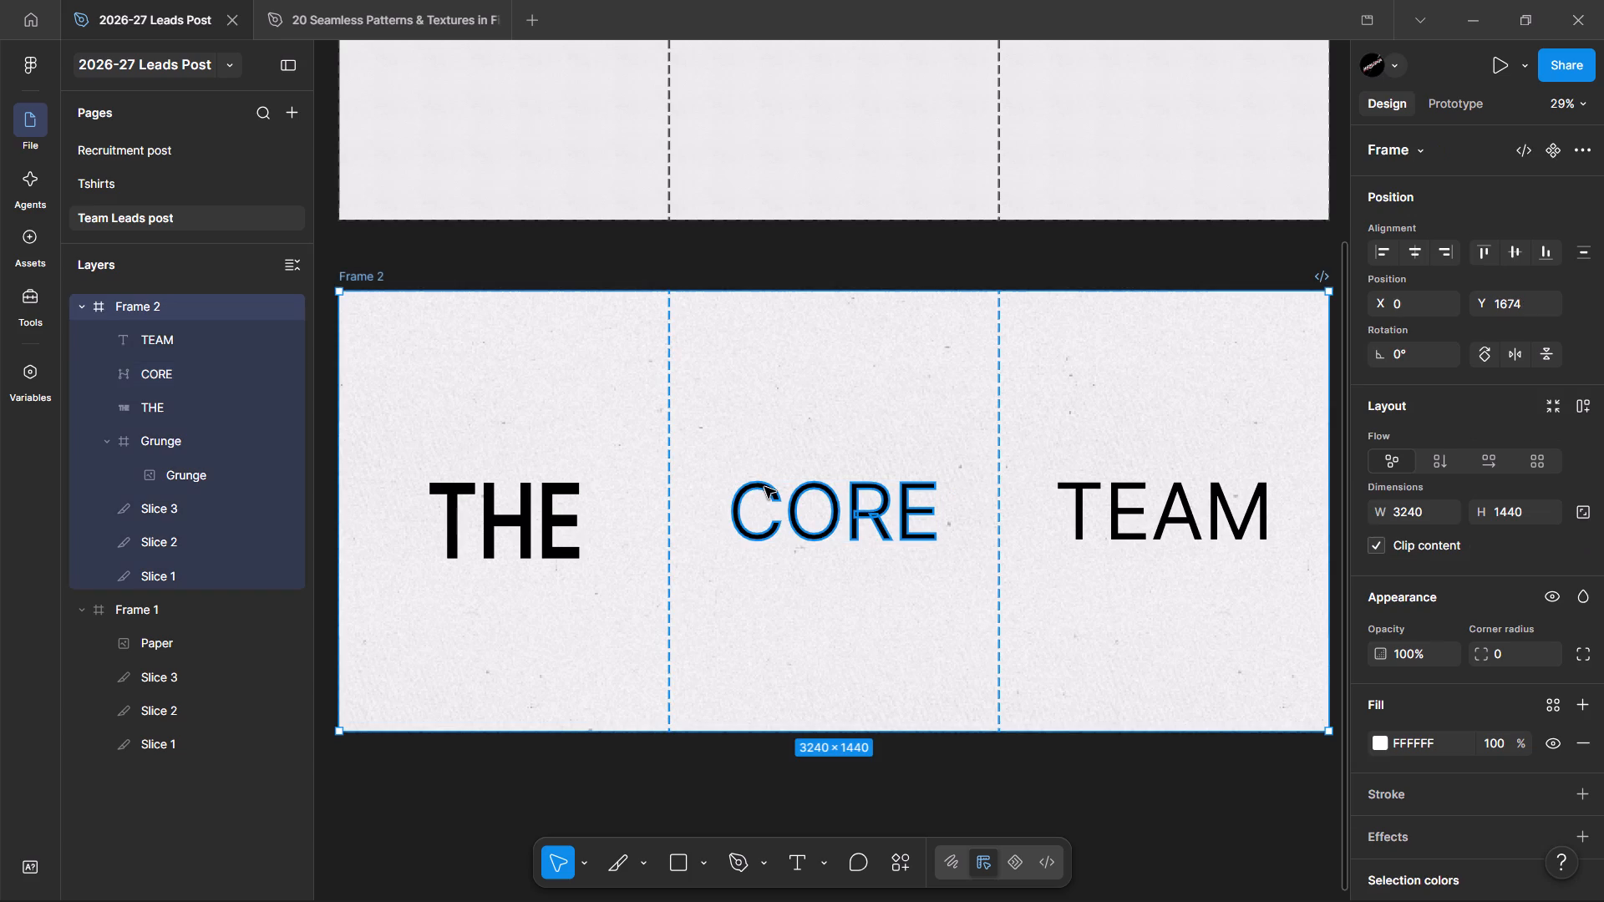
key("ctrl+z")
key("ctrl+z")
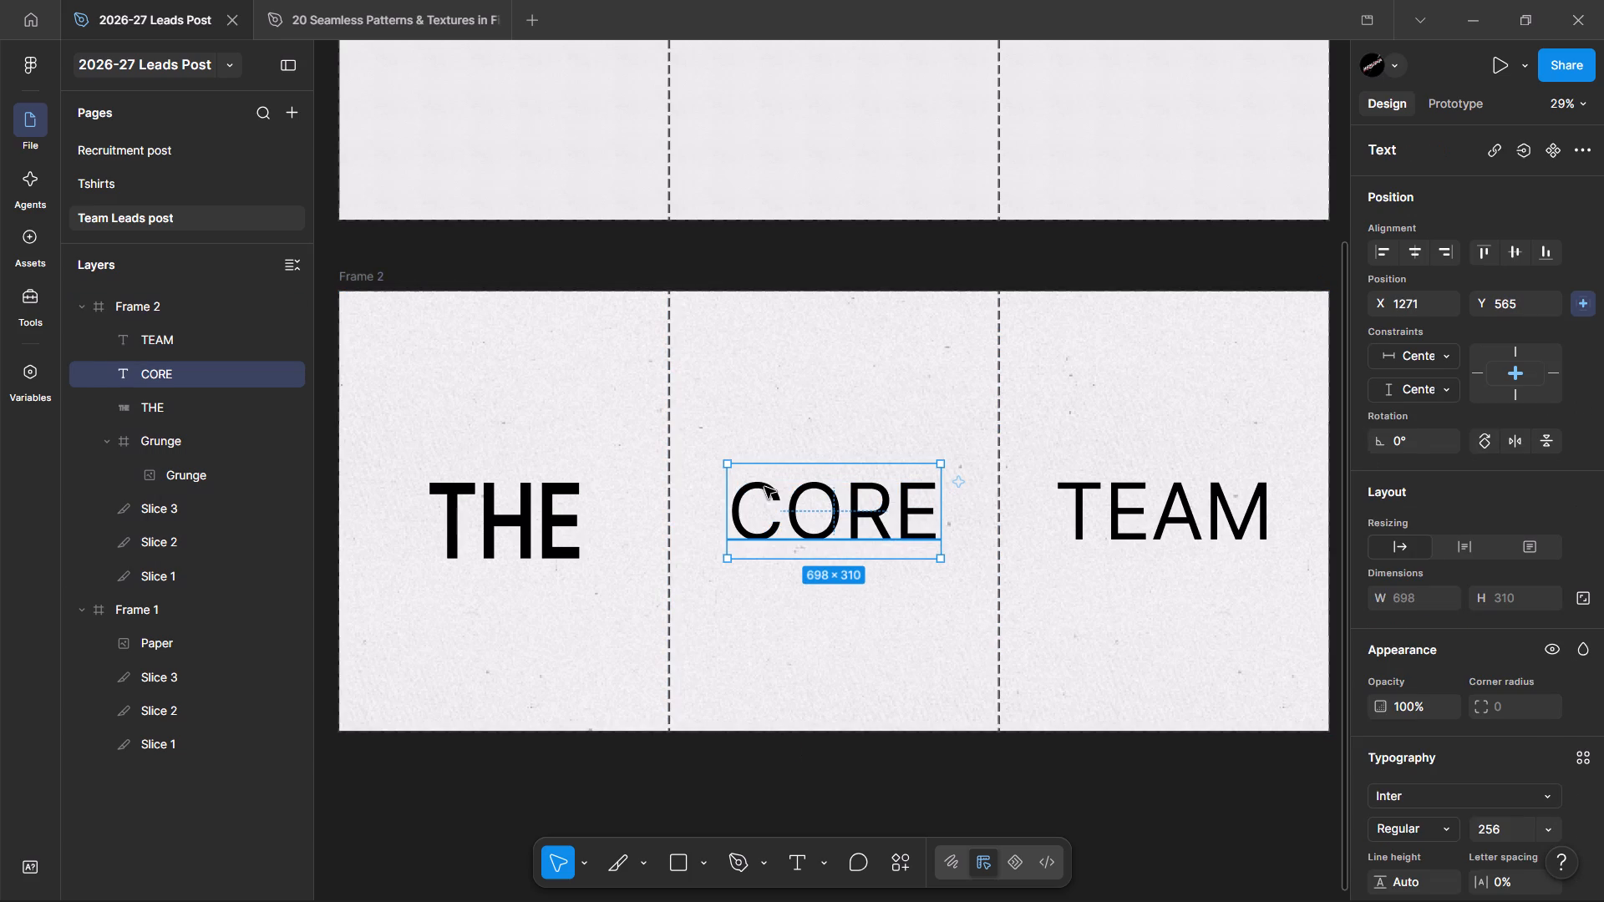
Check the CORE text's font weight options and examine the THE vector's properties.
left_click(1389, 832)
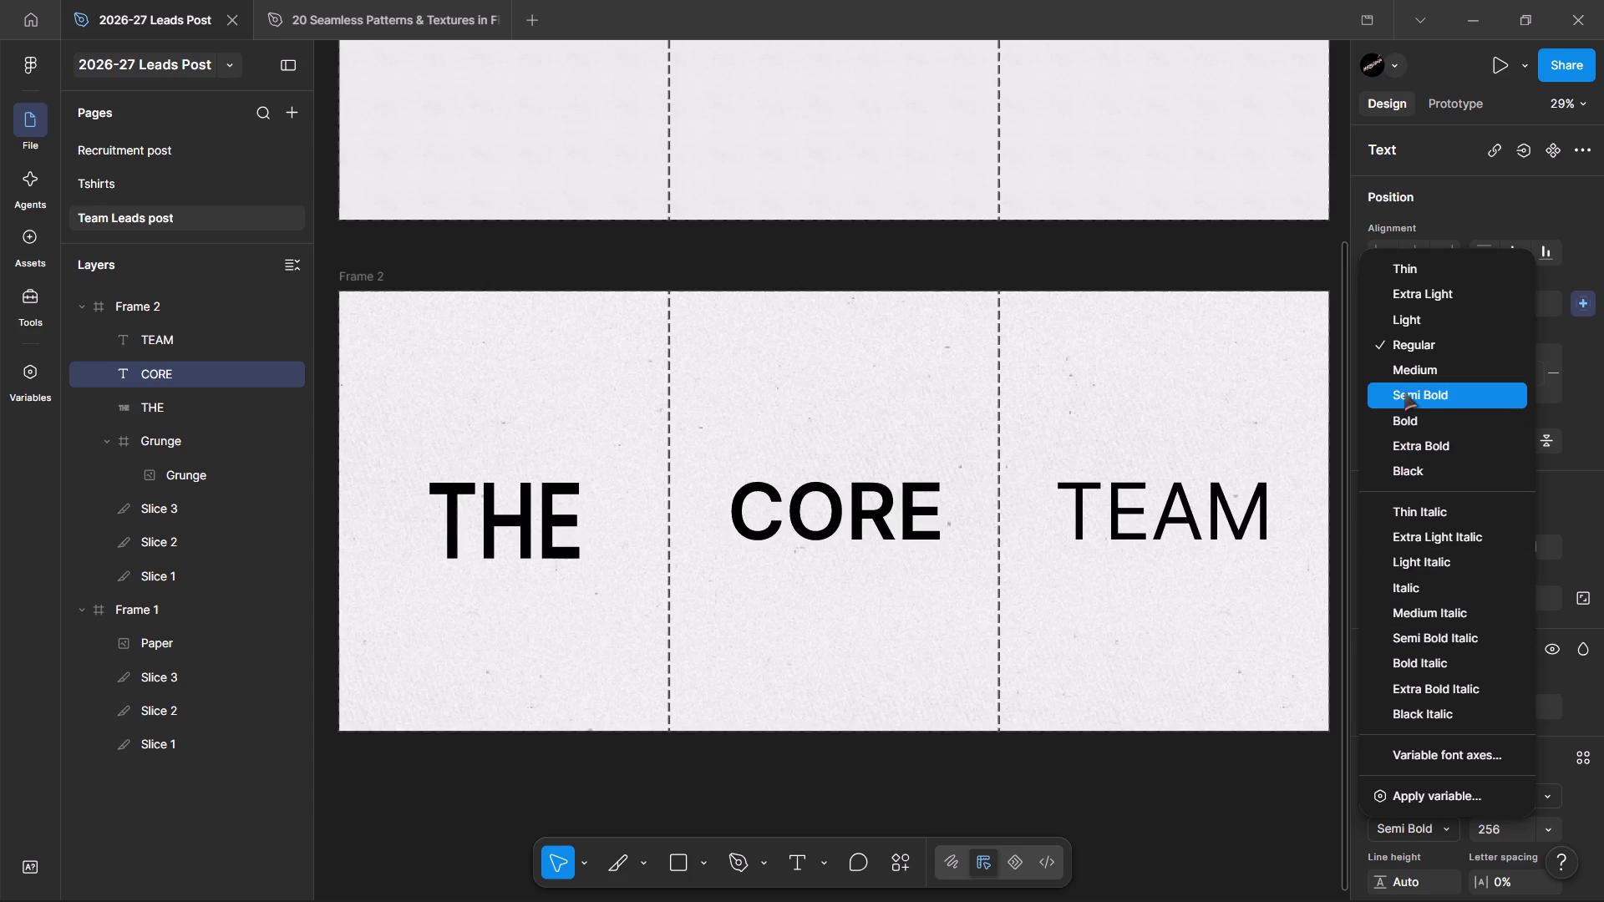
left_click(569, 517)
left_click(569, 517)
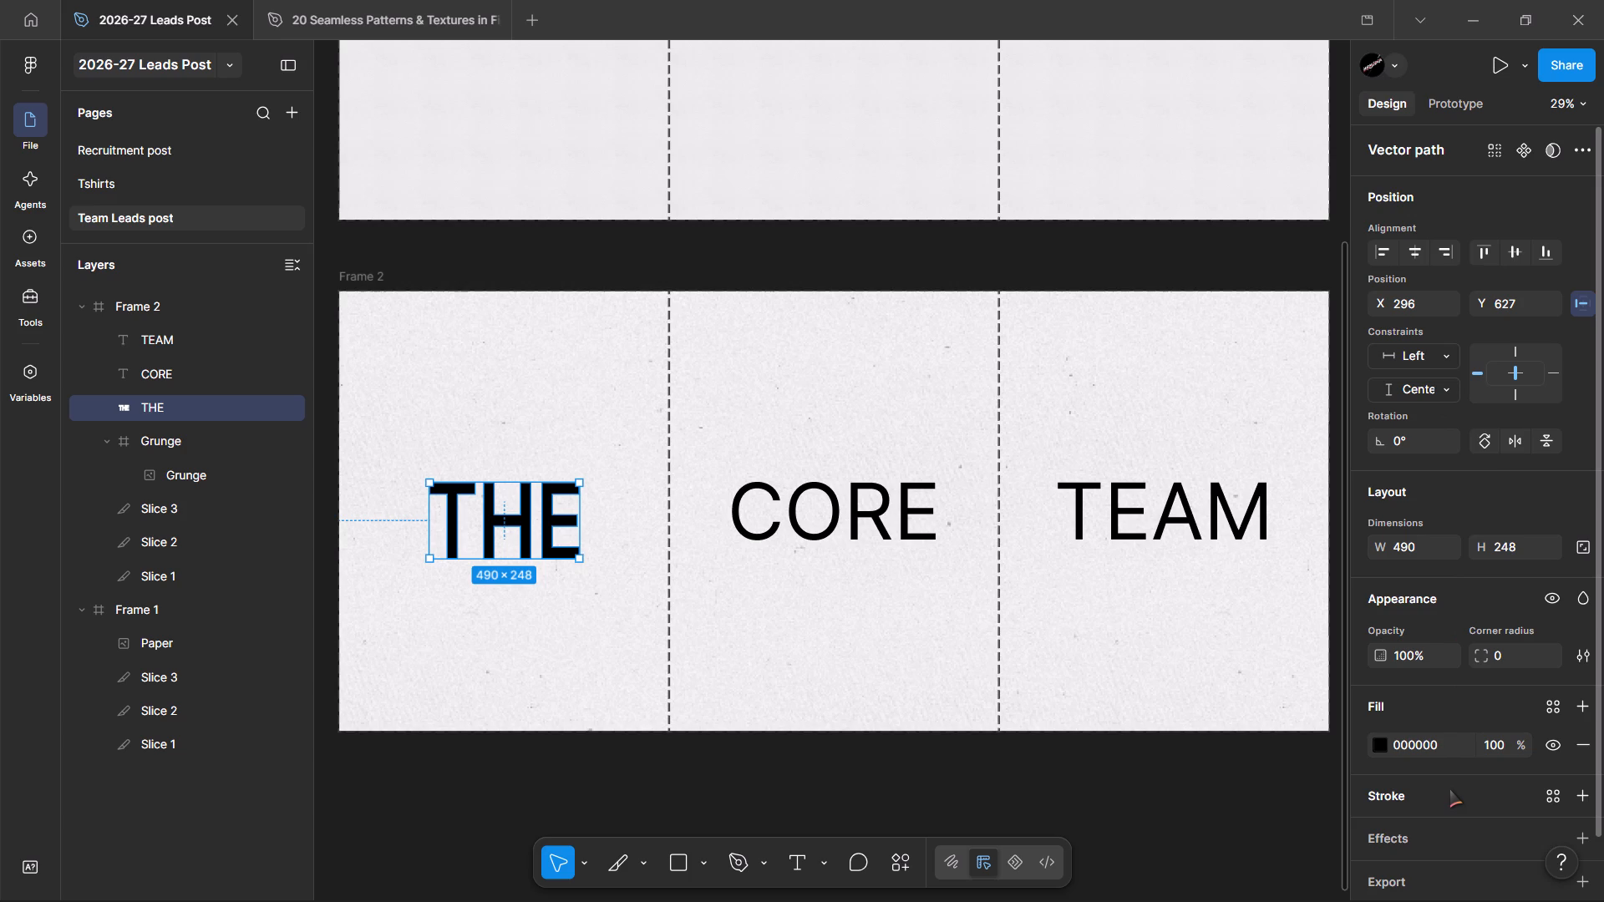
scroll(1558, 682, "down", 2)
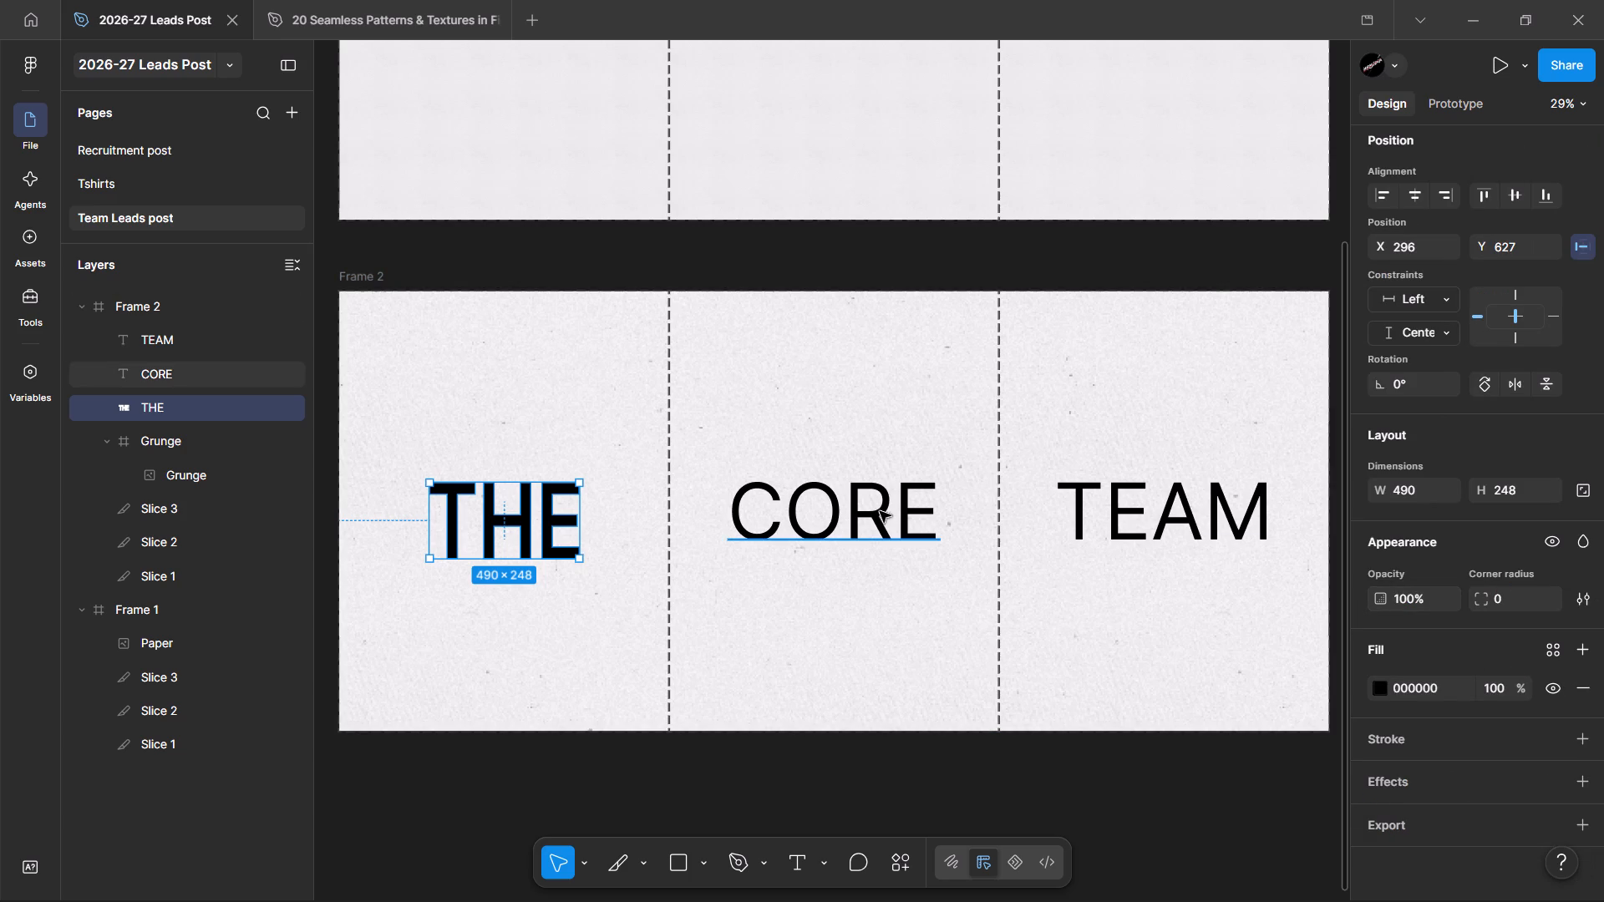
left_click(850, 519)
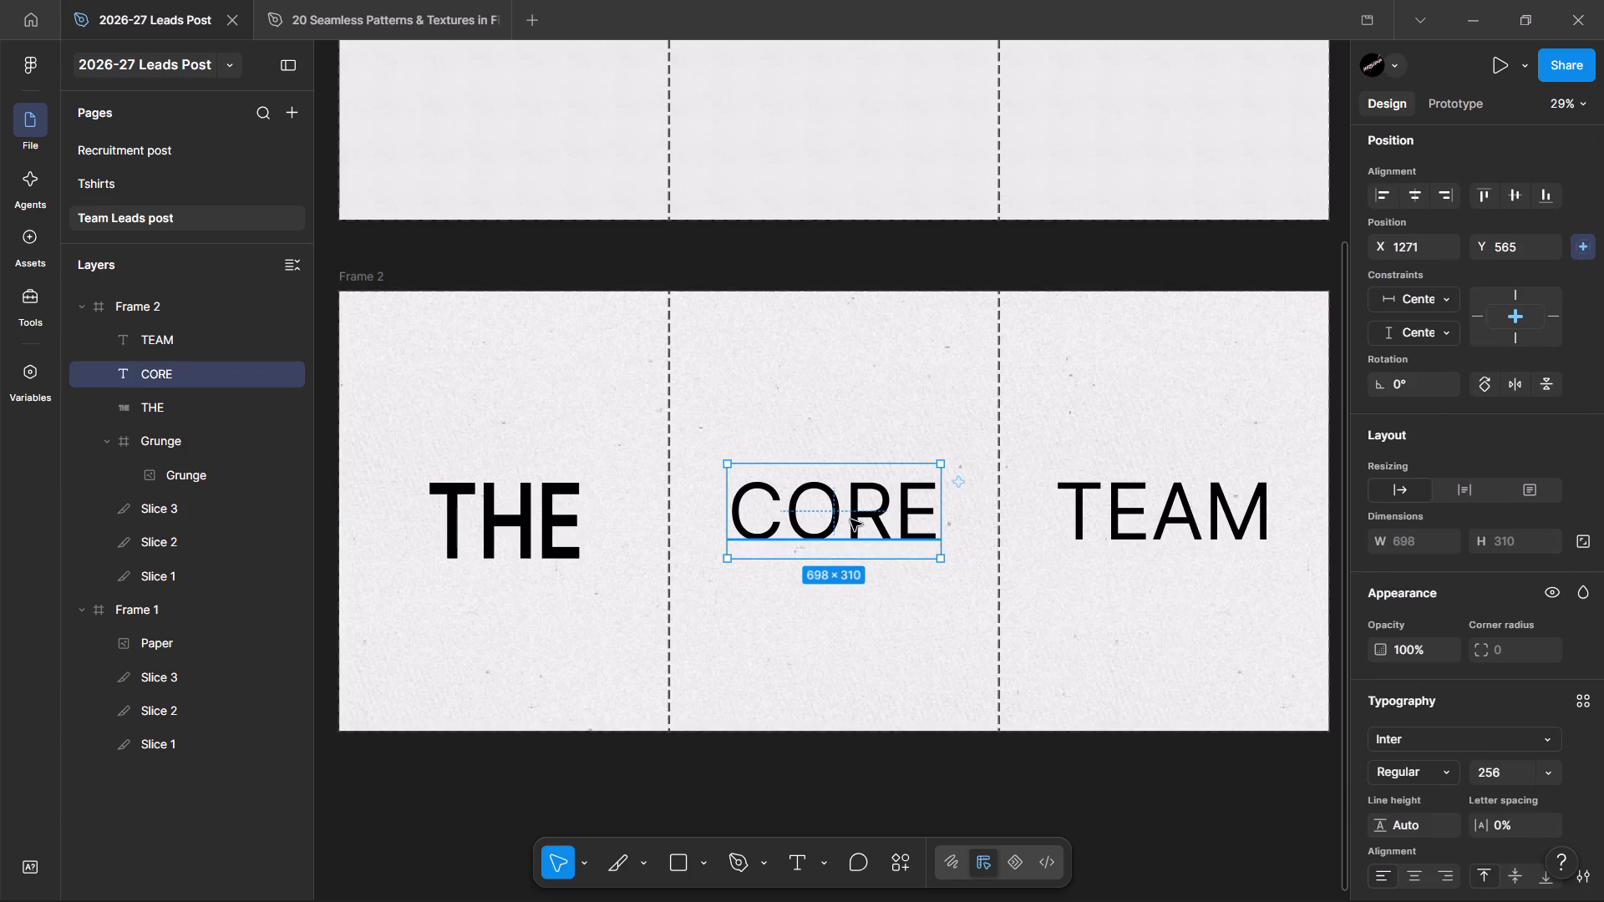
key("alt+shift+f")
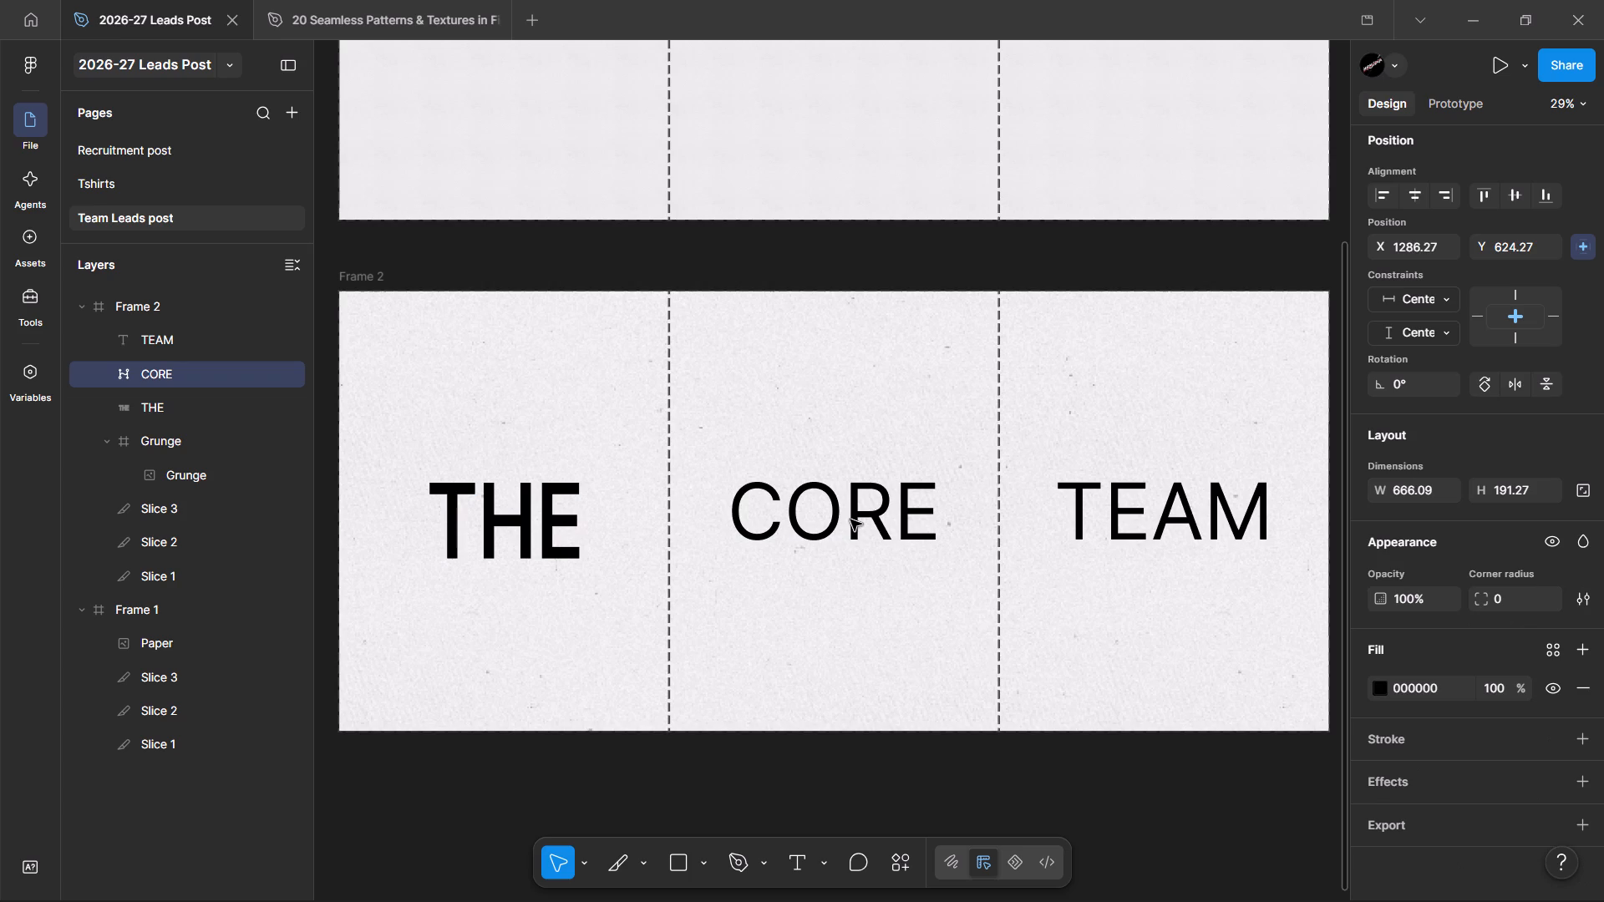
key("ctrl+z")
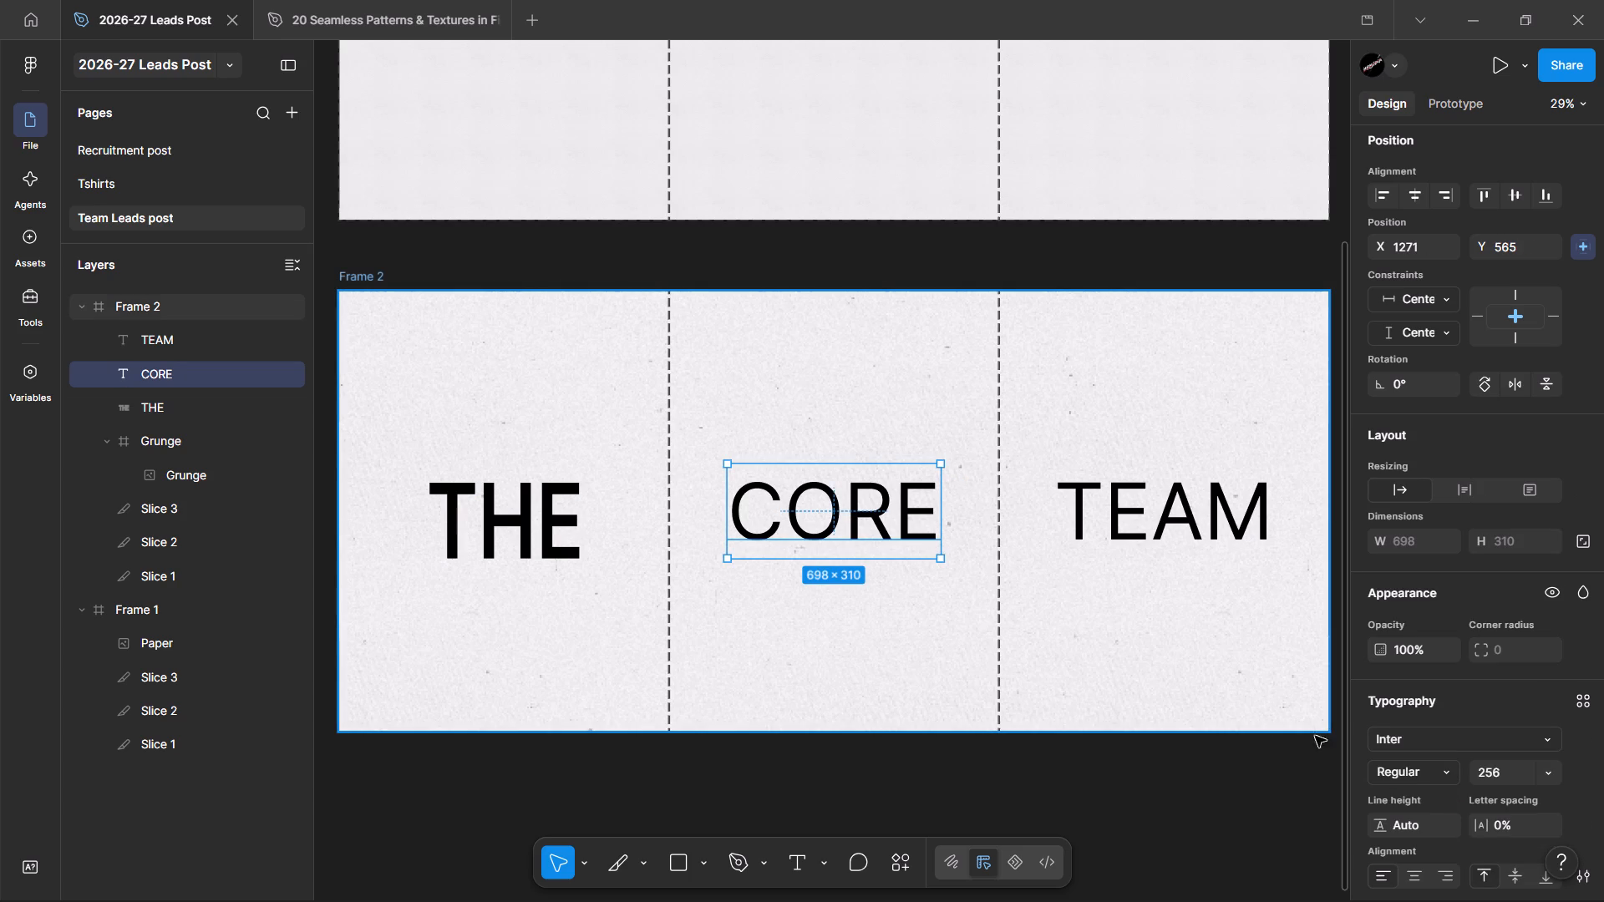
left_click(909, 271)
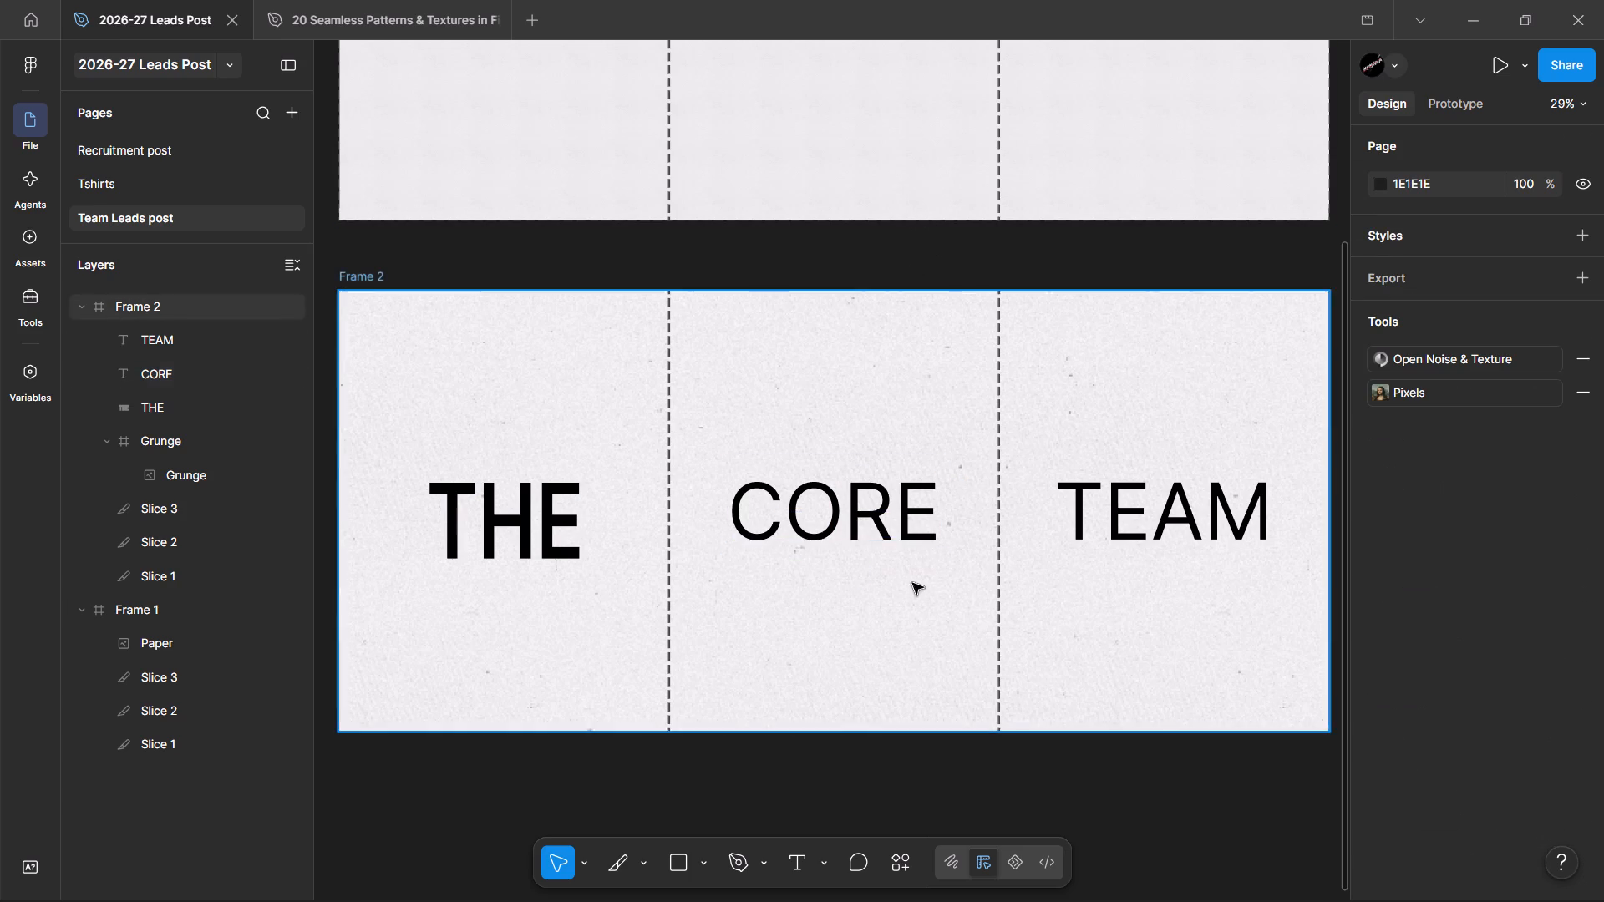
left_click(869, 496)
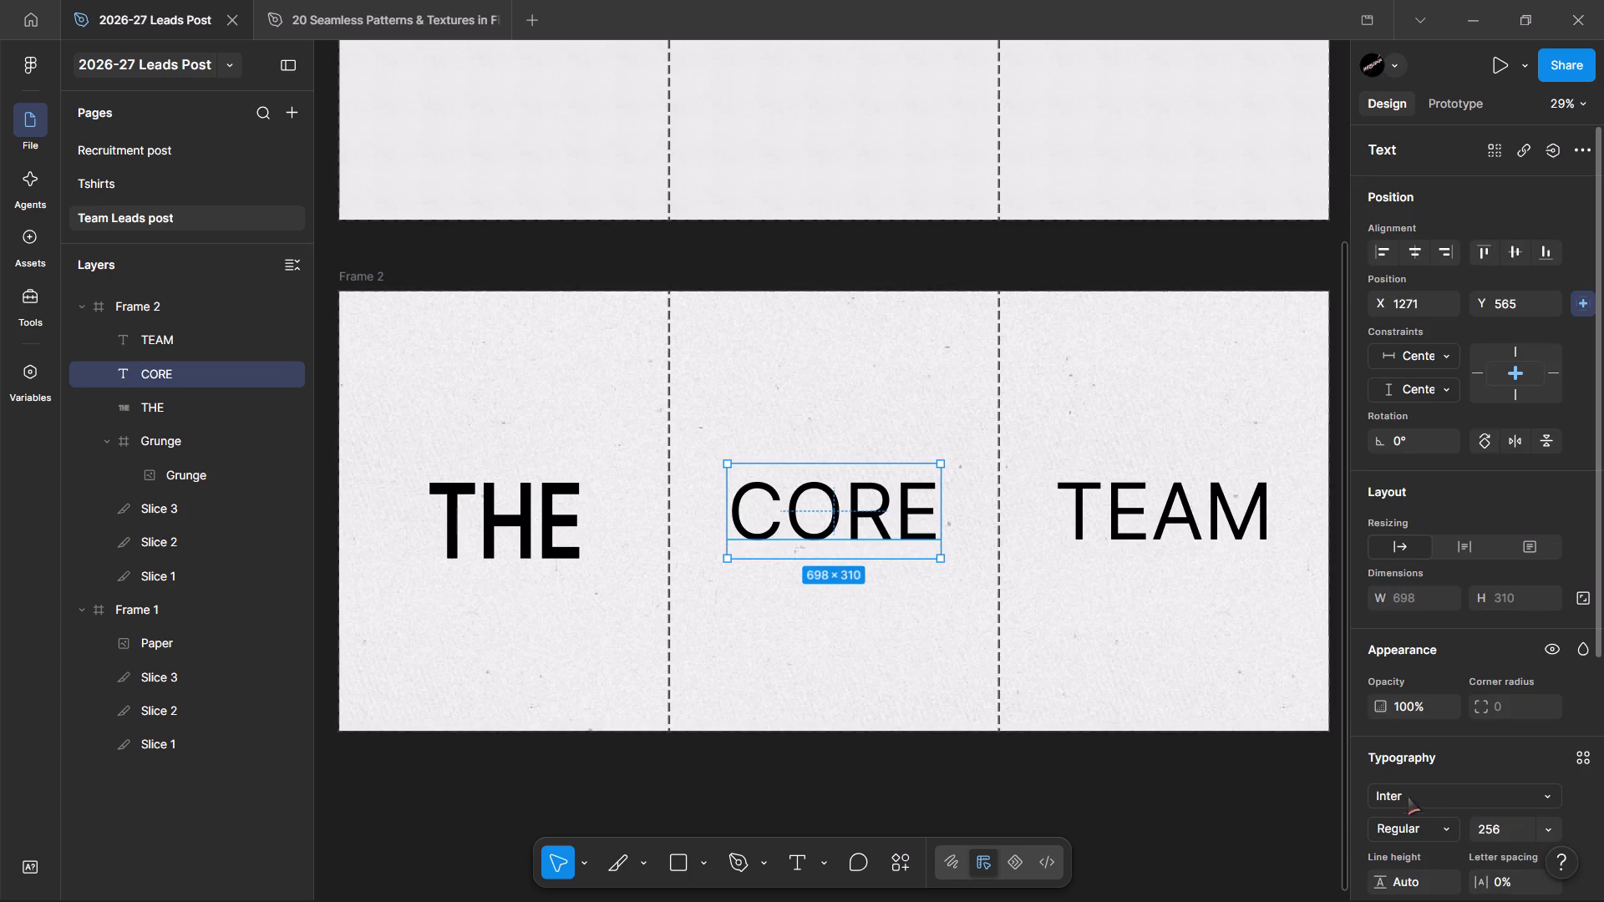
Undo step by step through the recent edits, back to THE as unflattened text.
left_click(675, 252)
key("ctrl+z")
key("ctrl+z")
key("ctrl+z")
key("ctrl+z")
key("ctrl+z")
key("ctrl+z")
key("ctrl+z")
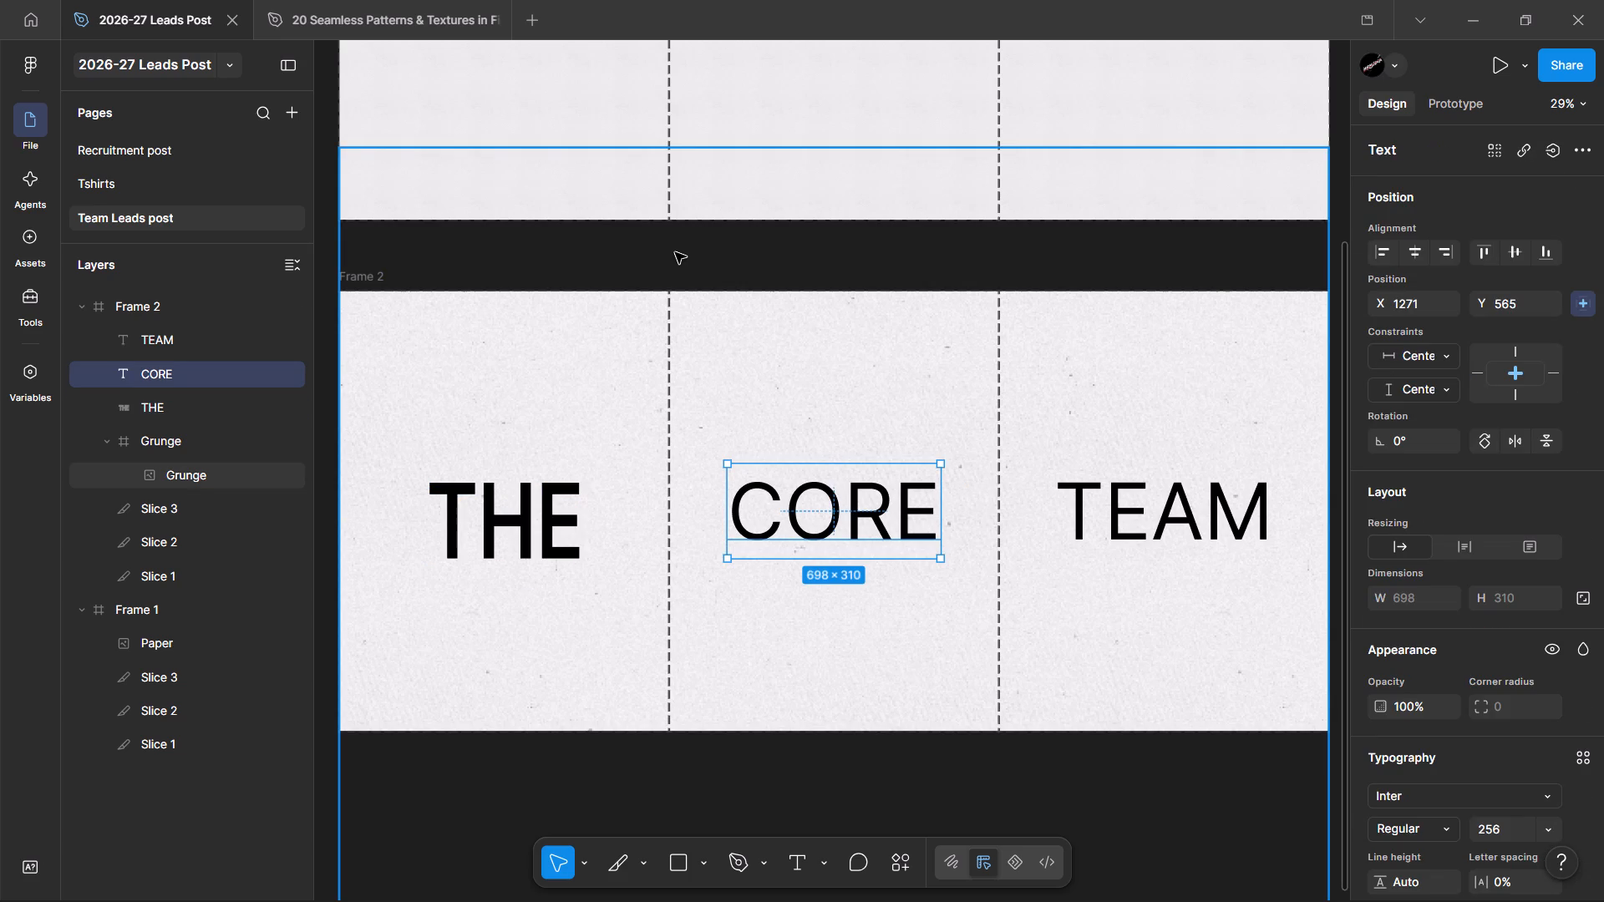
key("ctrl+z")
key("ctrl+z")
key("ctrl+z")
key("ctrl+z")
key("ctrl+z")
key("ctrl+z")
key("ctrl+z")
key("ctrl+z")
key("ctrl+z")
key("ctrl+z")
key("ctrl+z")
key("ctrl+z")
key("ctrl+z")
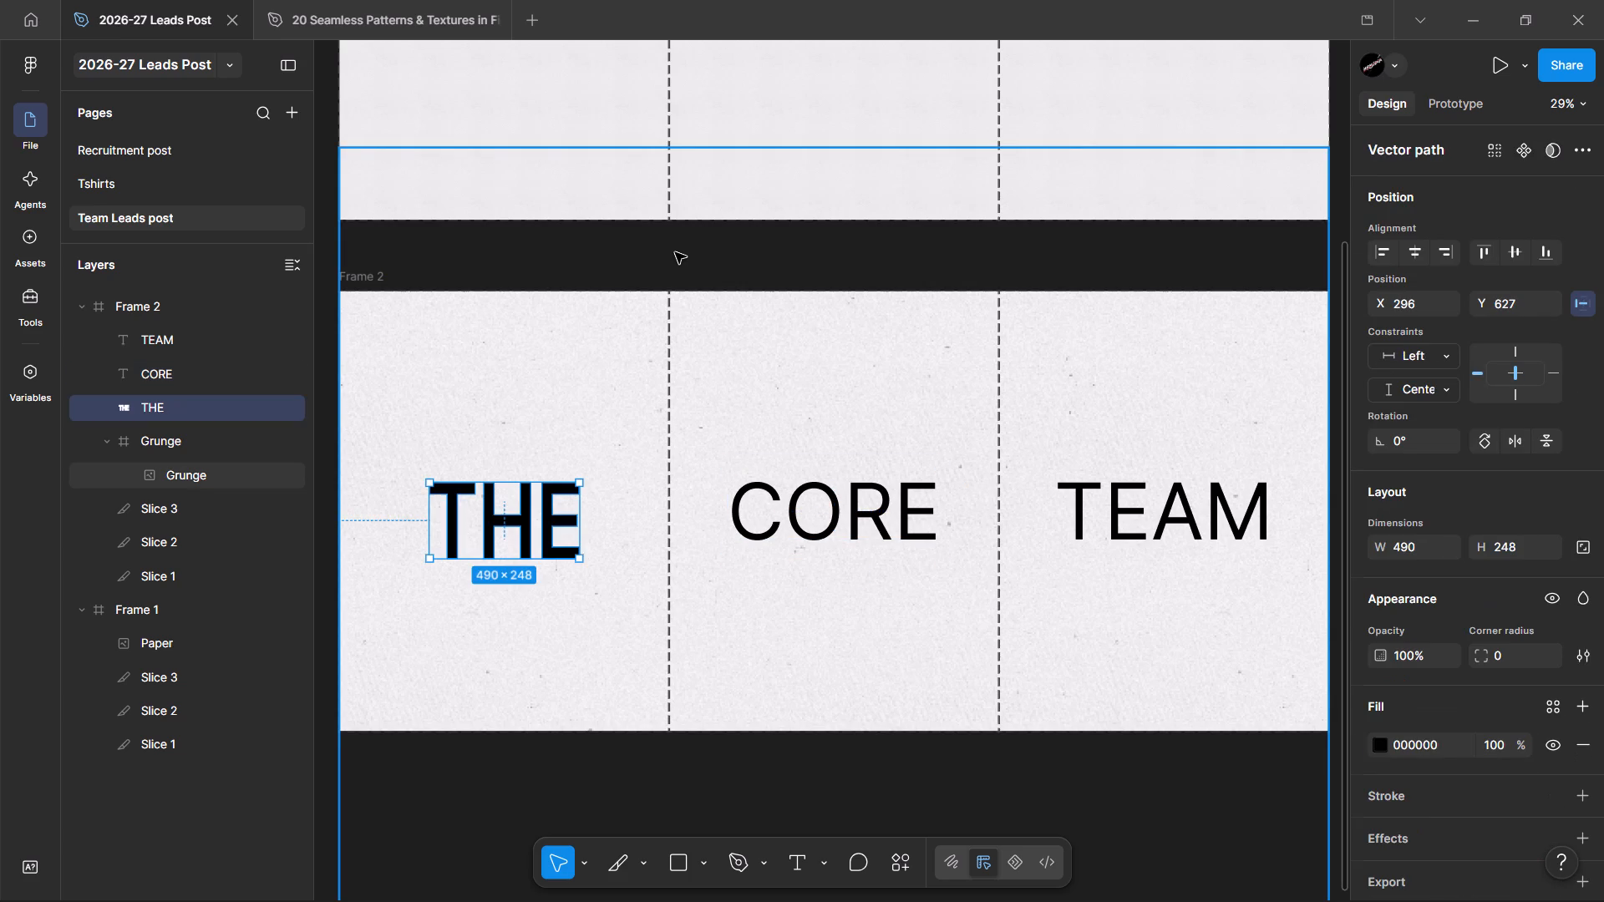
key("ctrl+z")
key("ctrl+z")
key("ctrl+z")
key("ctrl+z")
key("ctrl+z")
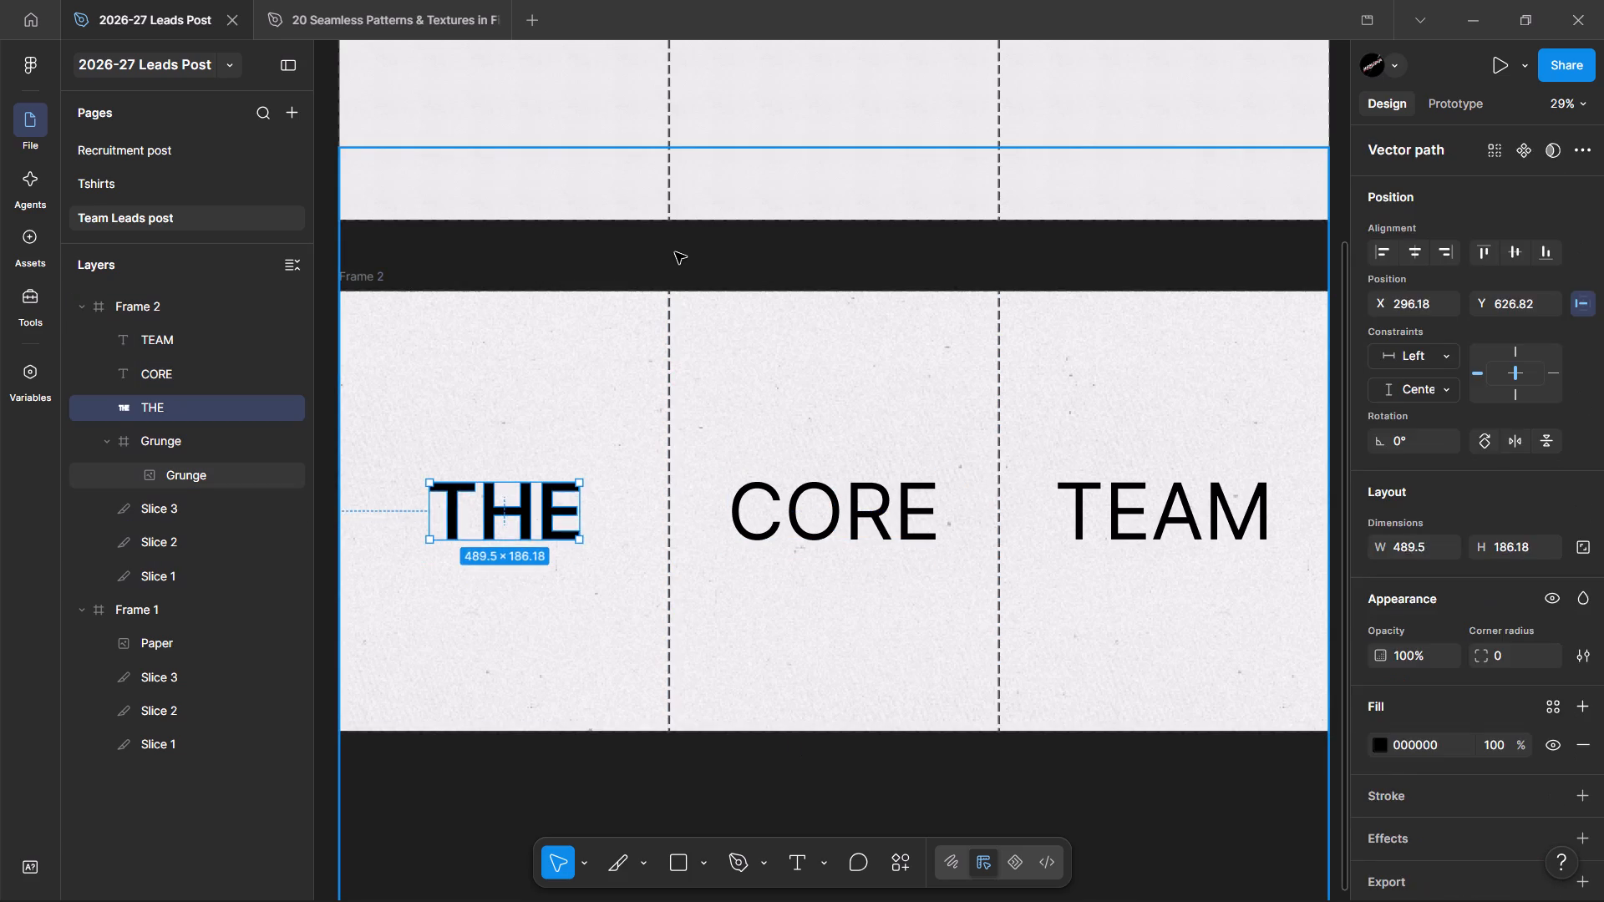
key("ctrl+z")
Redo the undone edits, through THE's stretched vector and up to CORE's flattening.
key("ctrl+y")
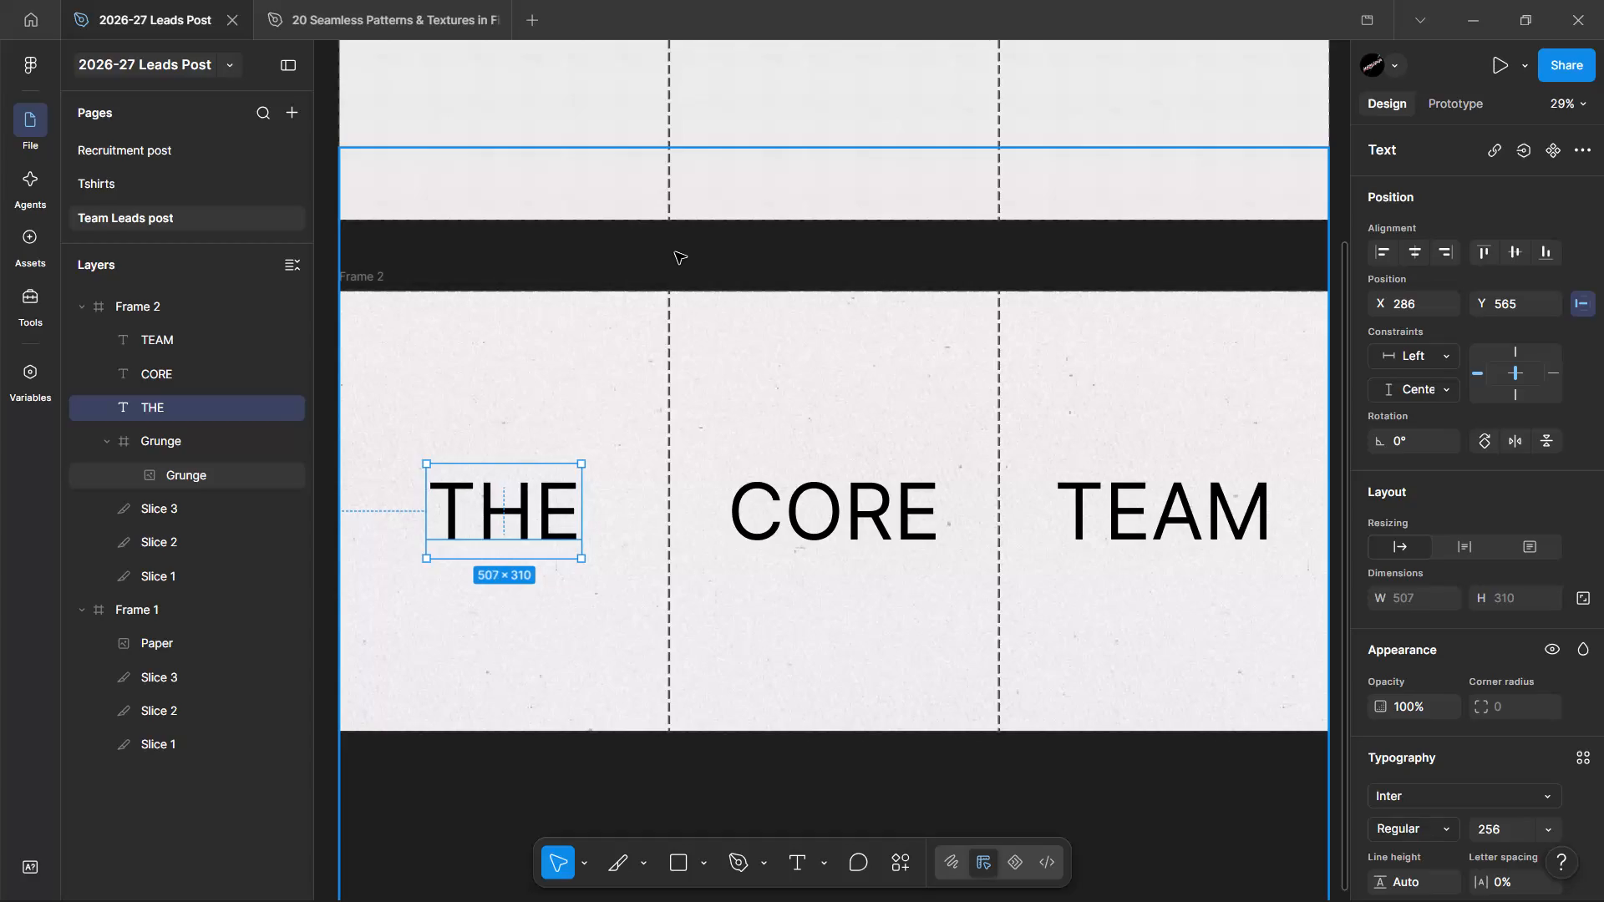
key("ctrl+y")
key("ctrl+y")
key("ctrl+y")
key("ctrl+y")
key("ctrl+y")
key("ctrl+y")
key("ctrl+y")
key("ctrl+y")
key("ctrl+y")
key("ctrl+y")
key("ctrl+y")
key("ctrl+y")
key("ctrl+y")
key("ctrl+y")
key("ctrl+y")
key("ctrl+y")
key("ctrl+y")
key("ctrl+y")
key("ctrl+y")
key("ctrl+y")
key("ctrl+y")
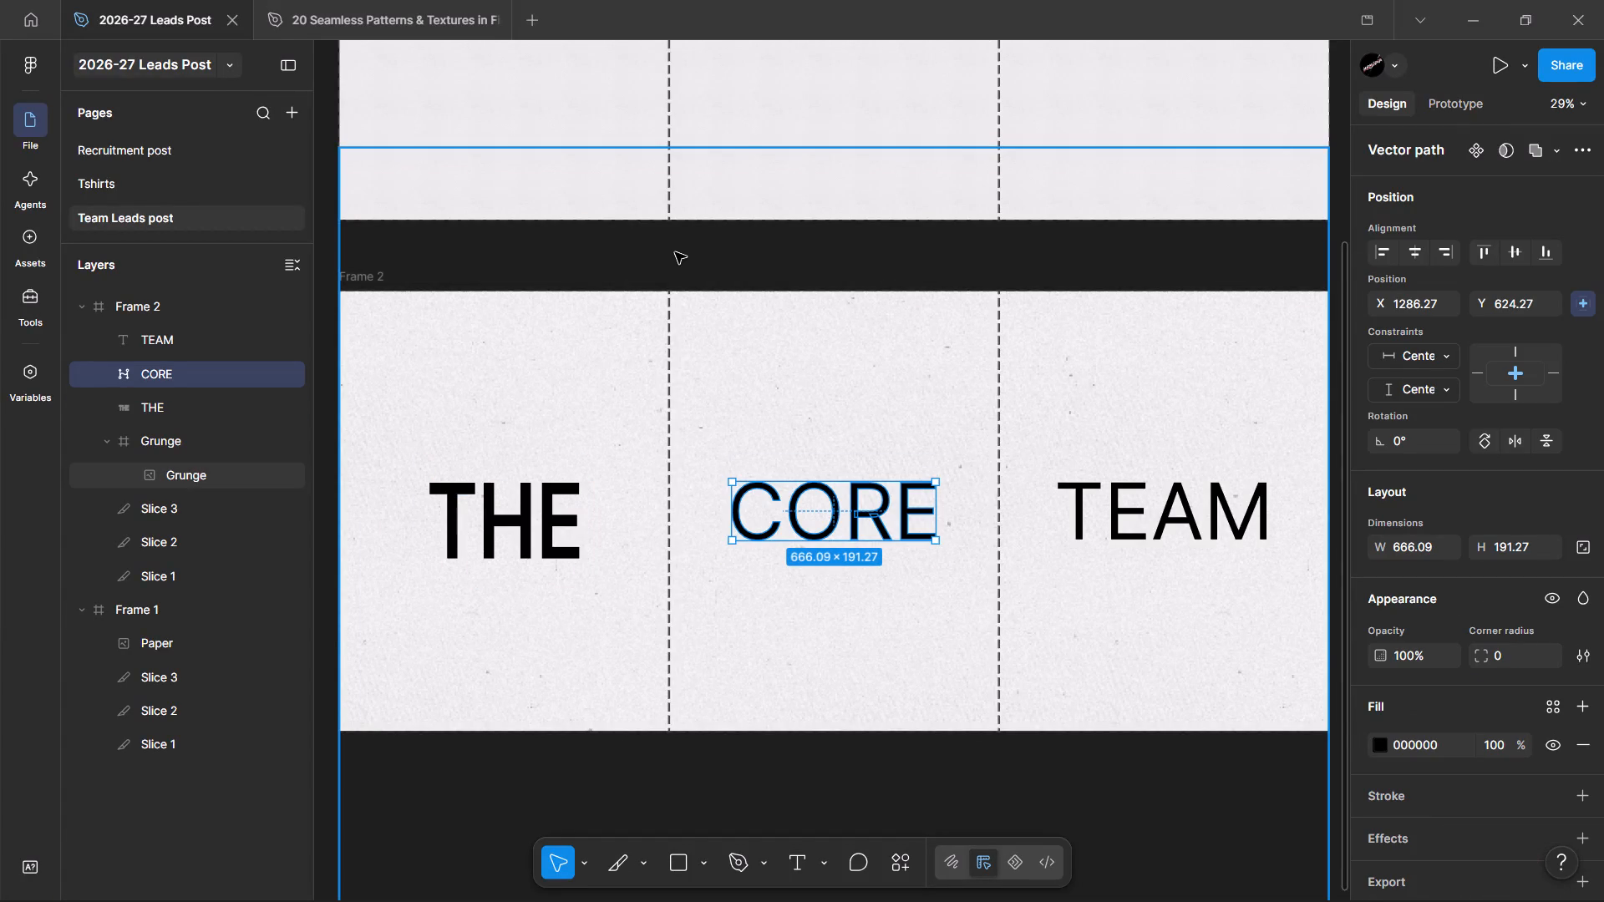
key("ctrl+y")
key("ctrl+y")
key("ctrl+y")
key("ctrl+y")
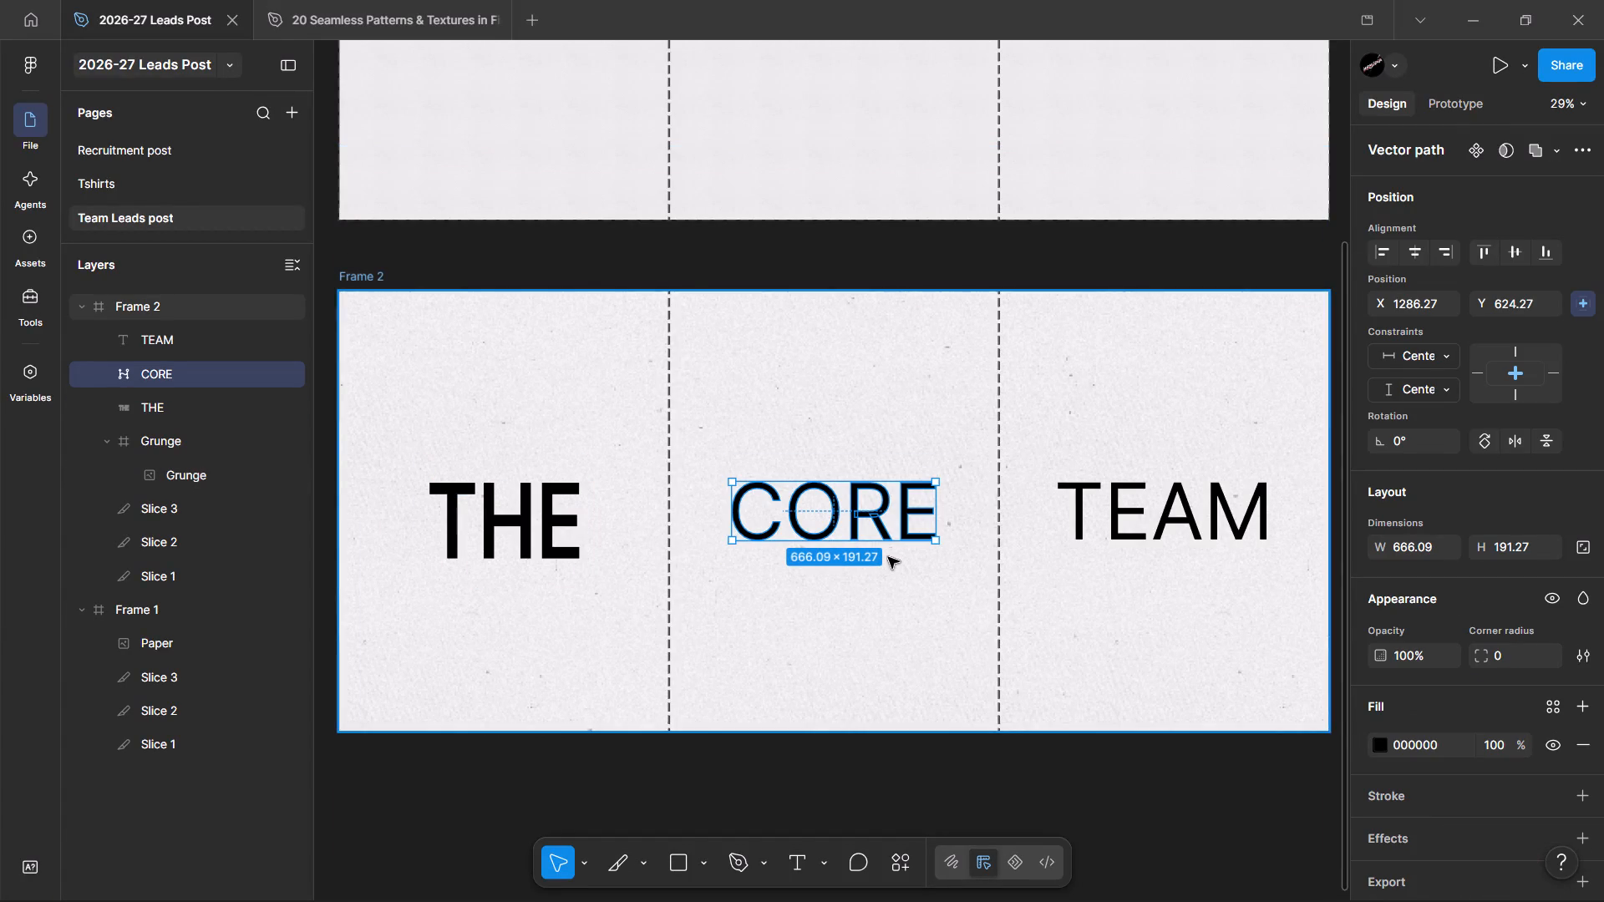
Undo the flattening of CORE and set its font weight to Semi Bold.
key("ctrl+z")
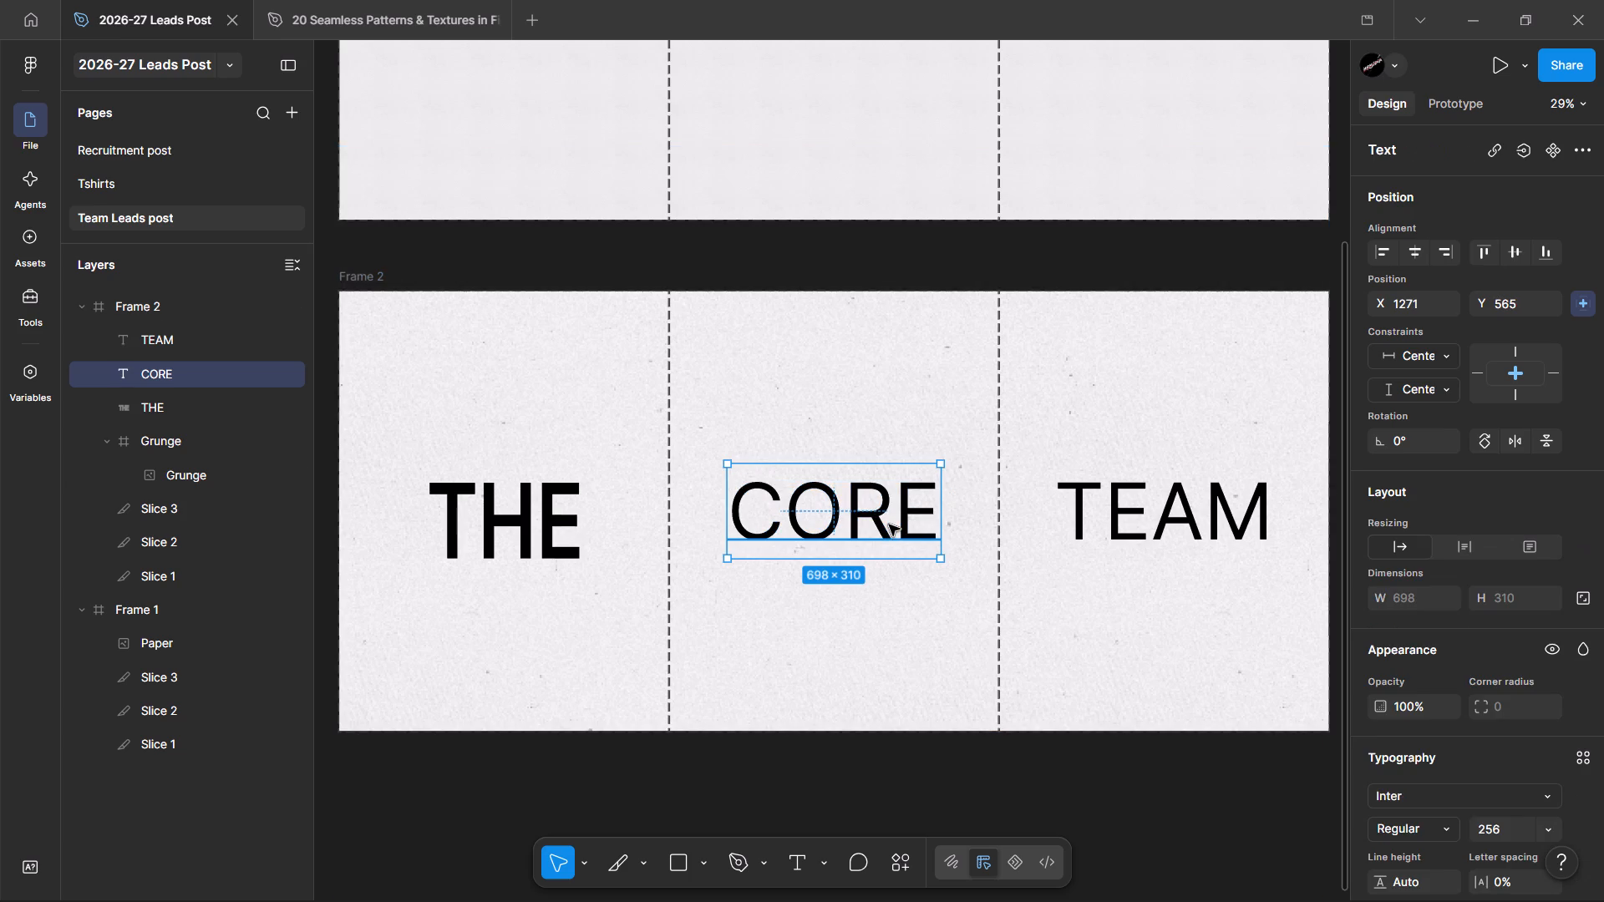
left_click(1444, 823)
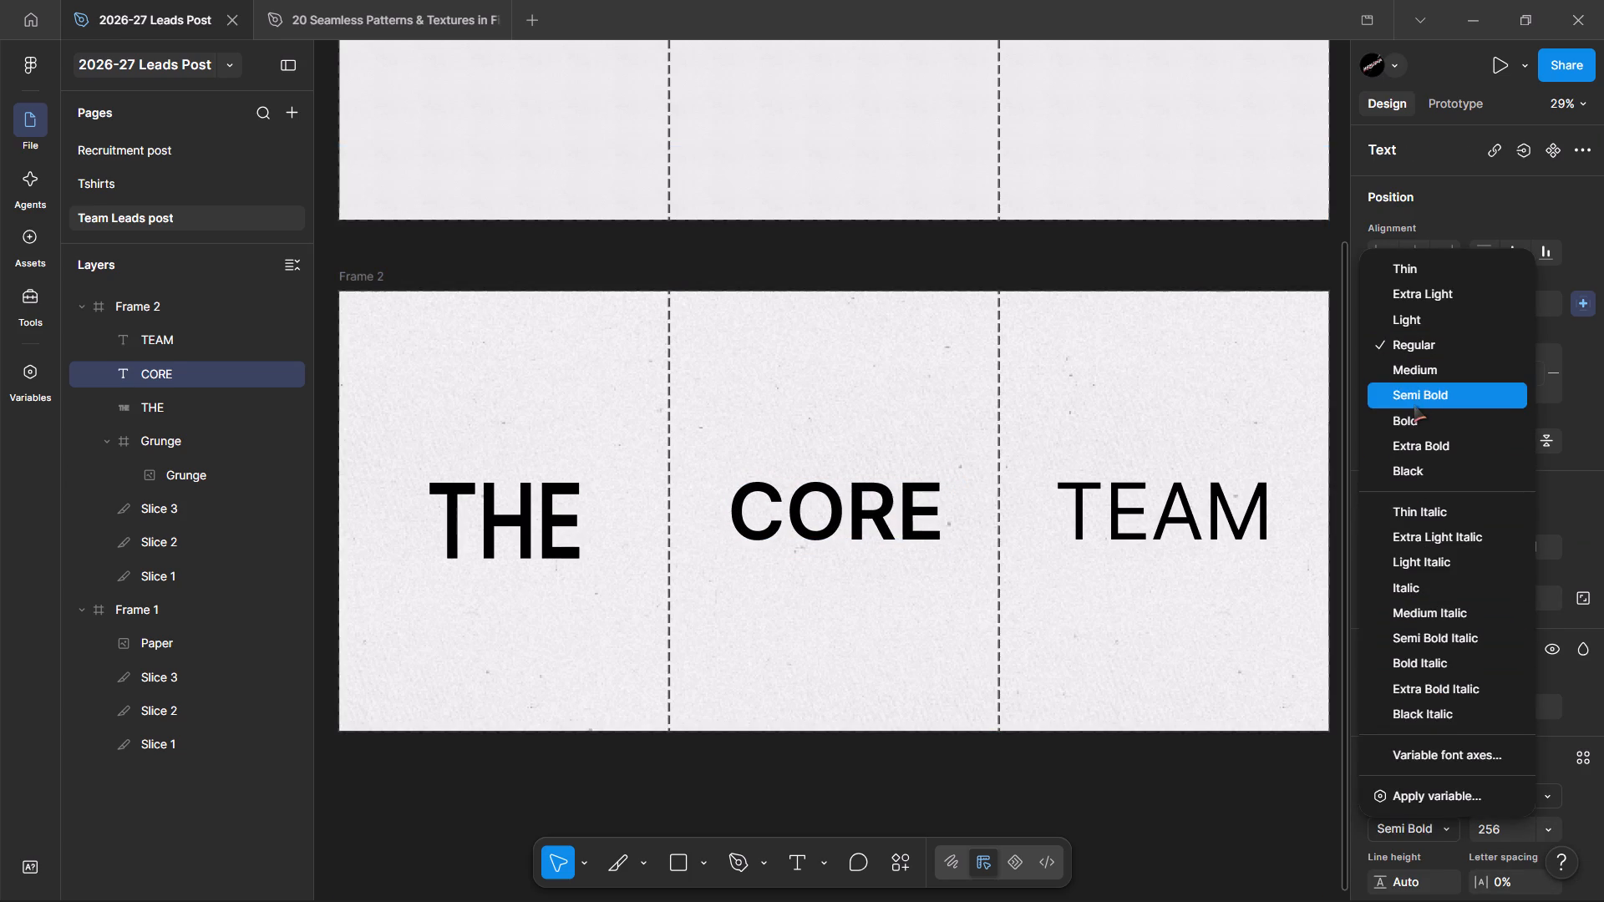
left_click(1414, 404)
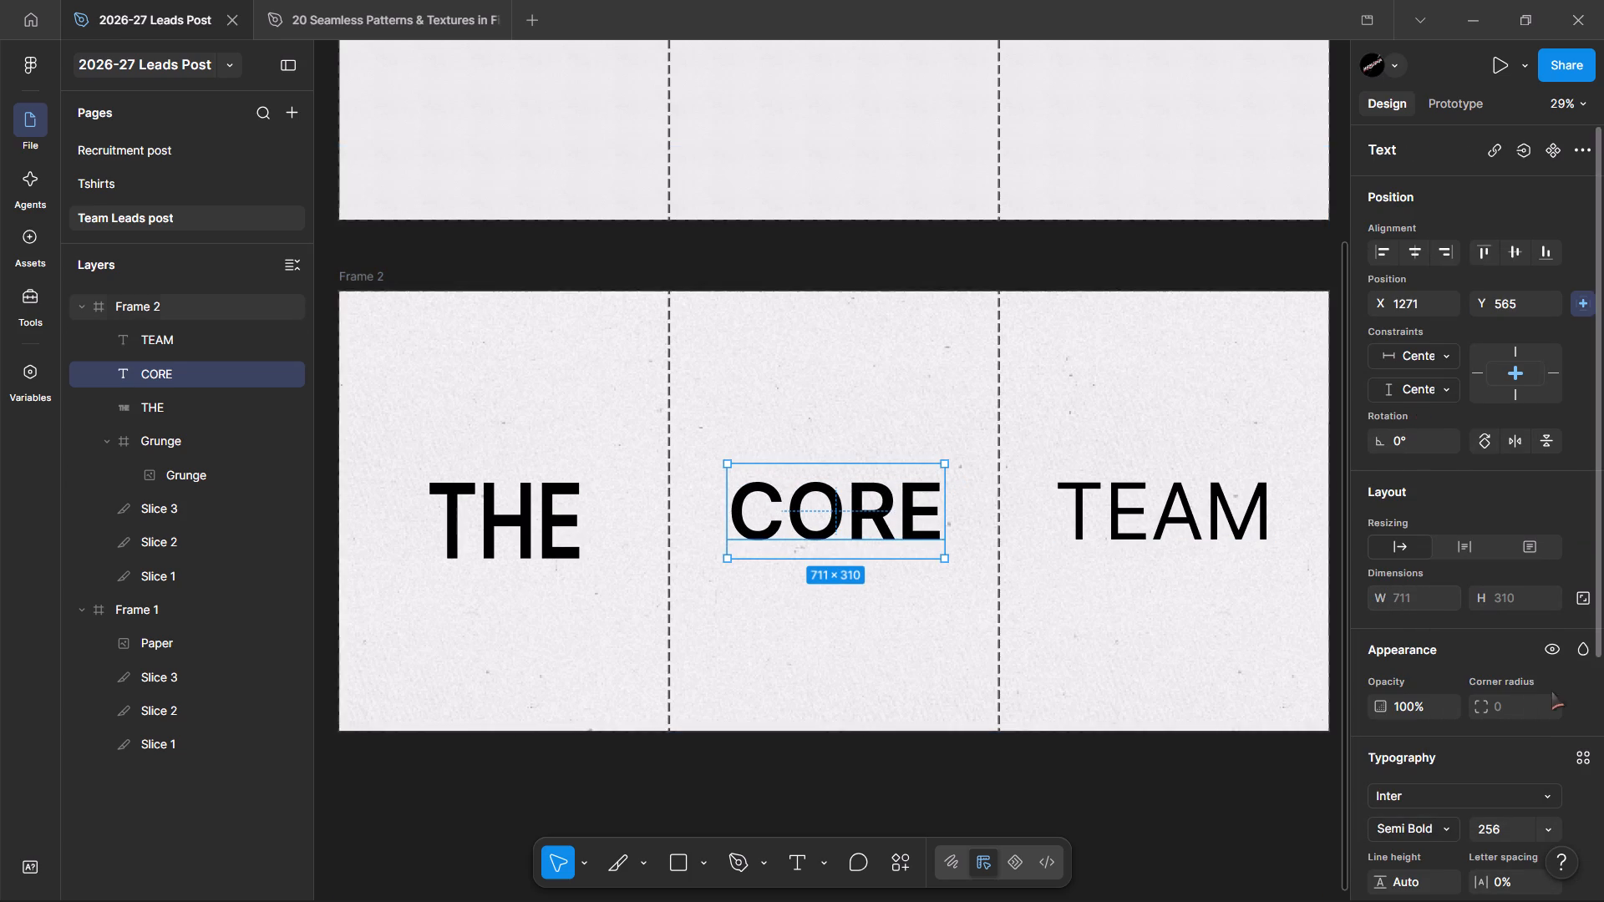
Flatten the CORE text into a vector path and stretch it downward to about 681 × 251, level with THE.
key("alt+shift+f")
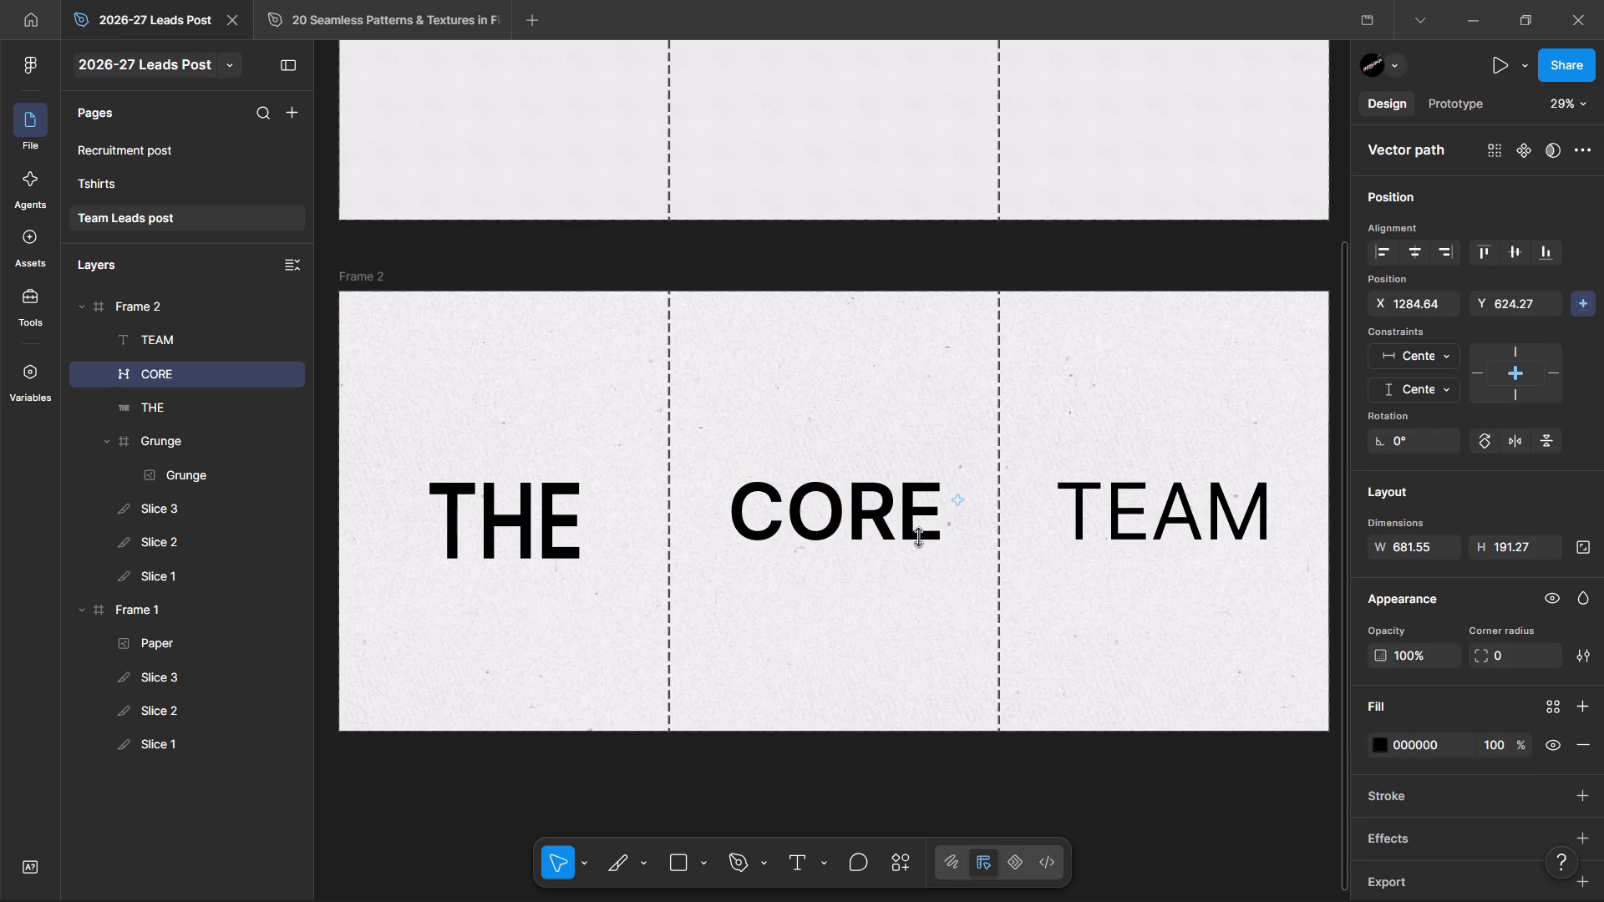
left_click_drag(875, 538, 881, 559)
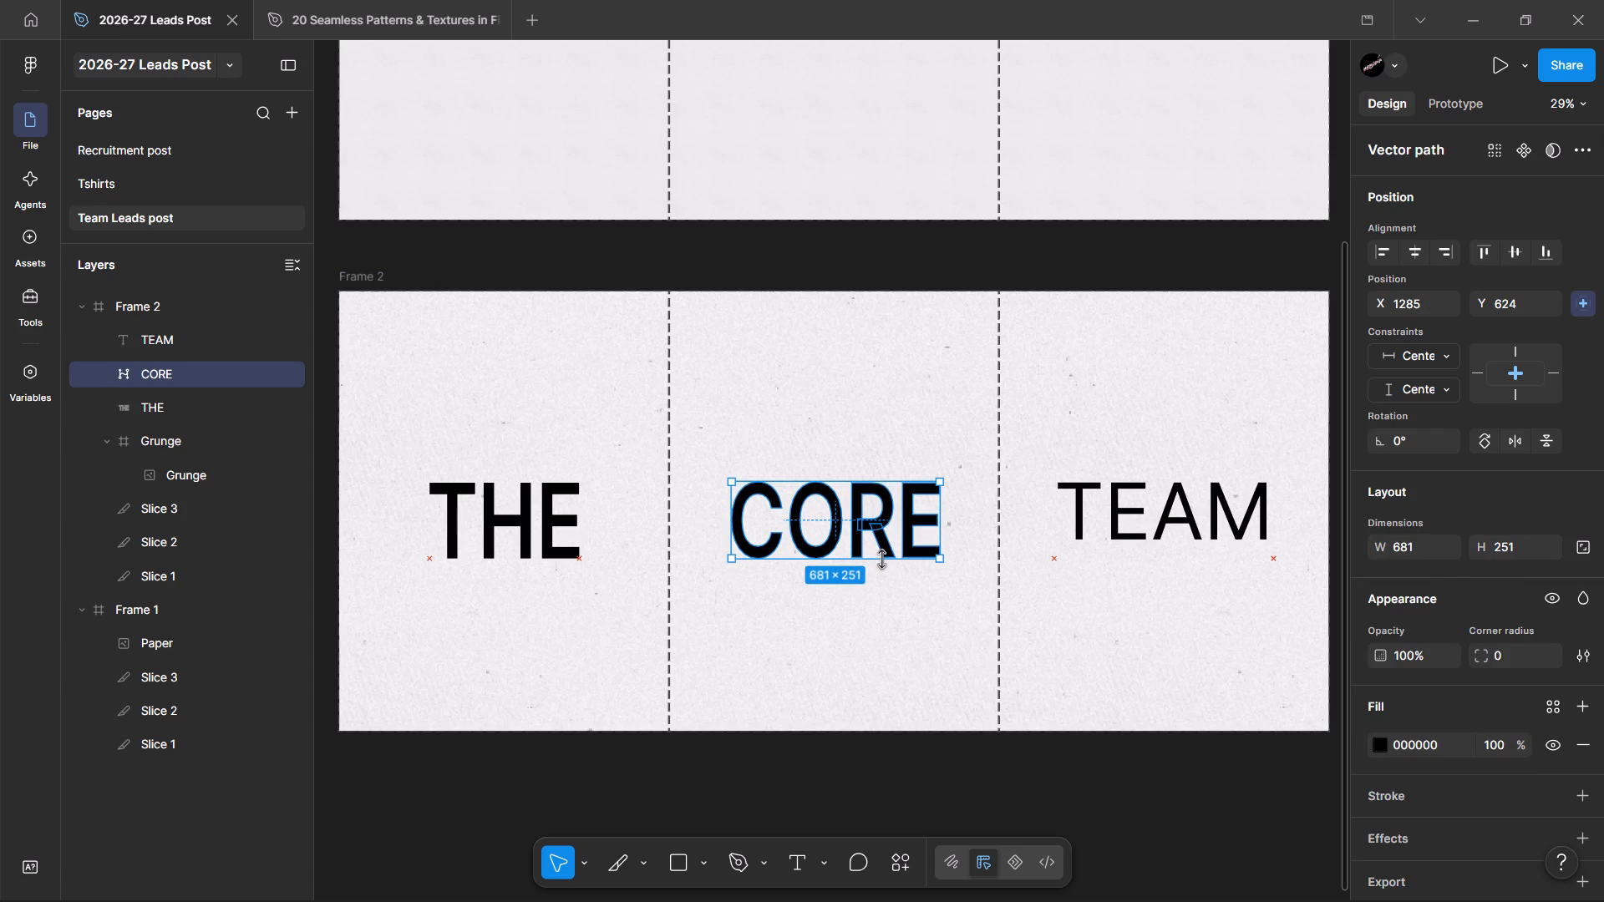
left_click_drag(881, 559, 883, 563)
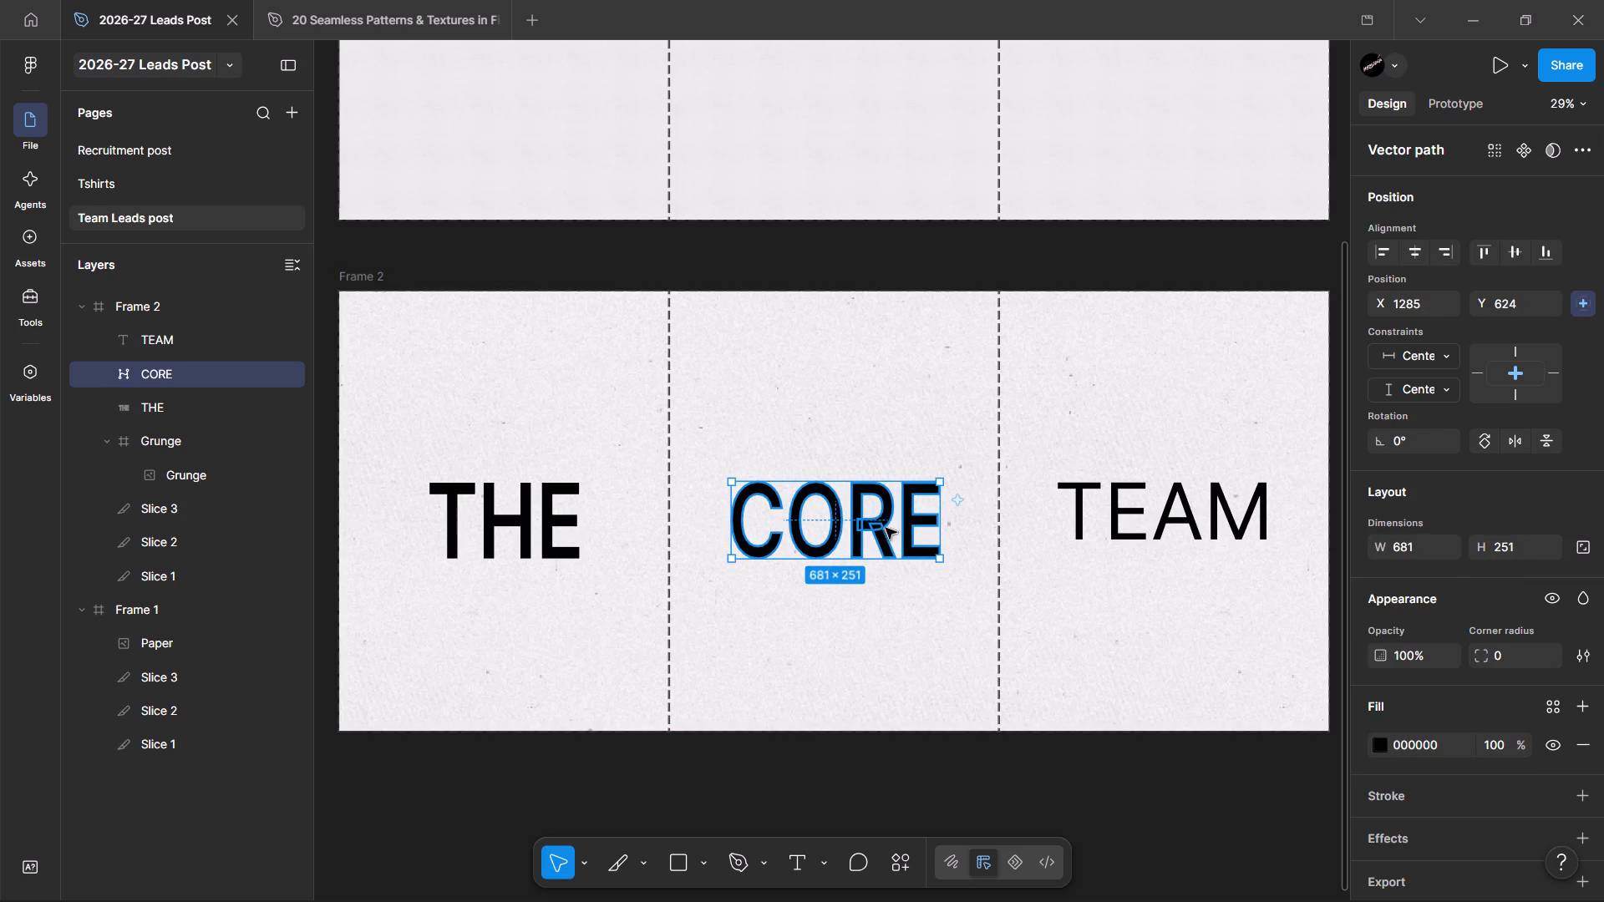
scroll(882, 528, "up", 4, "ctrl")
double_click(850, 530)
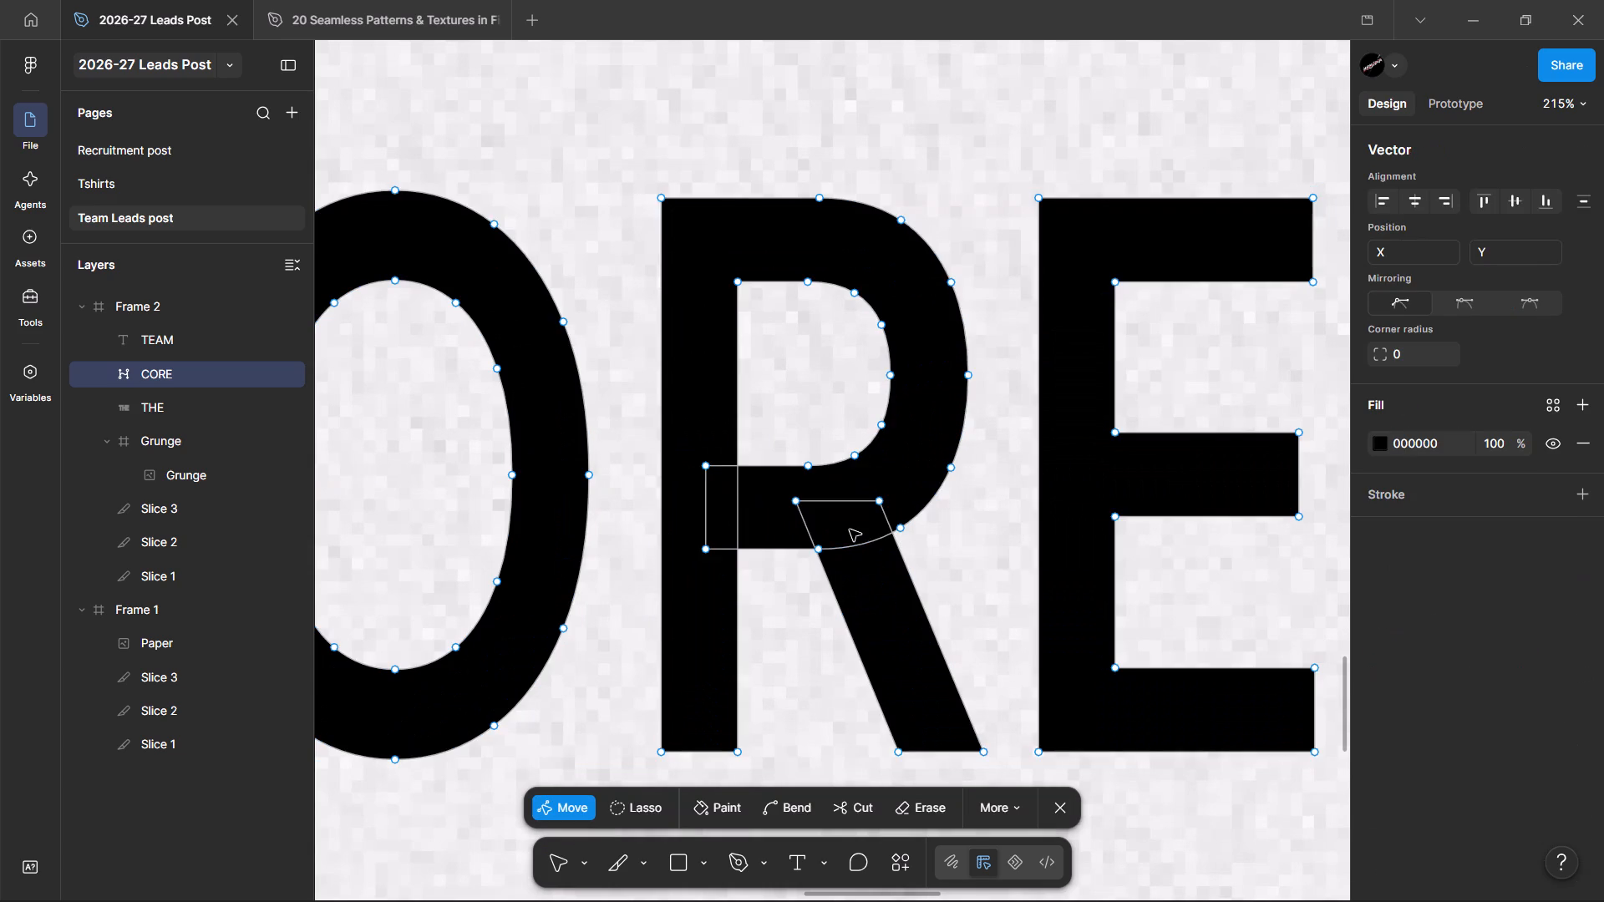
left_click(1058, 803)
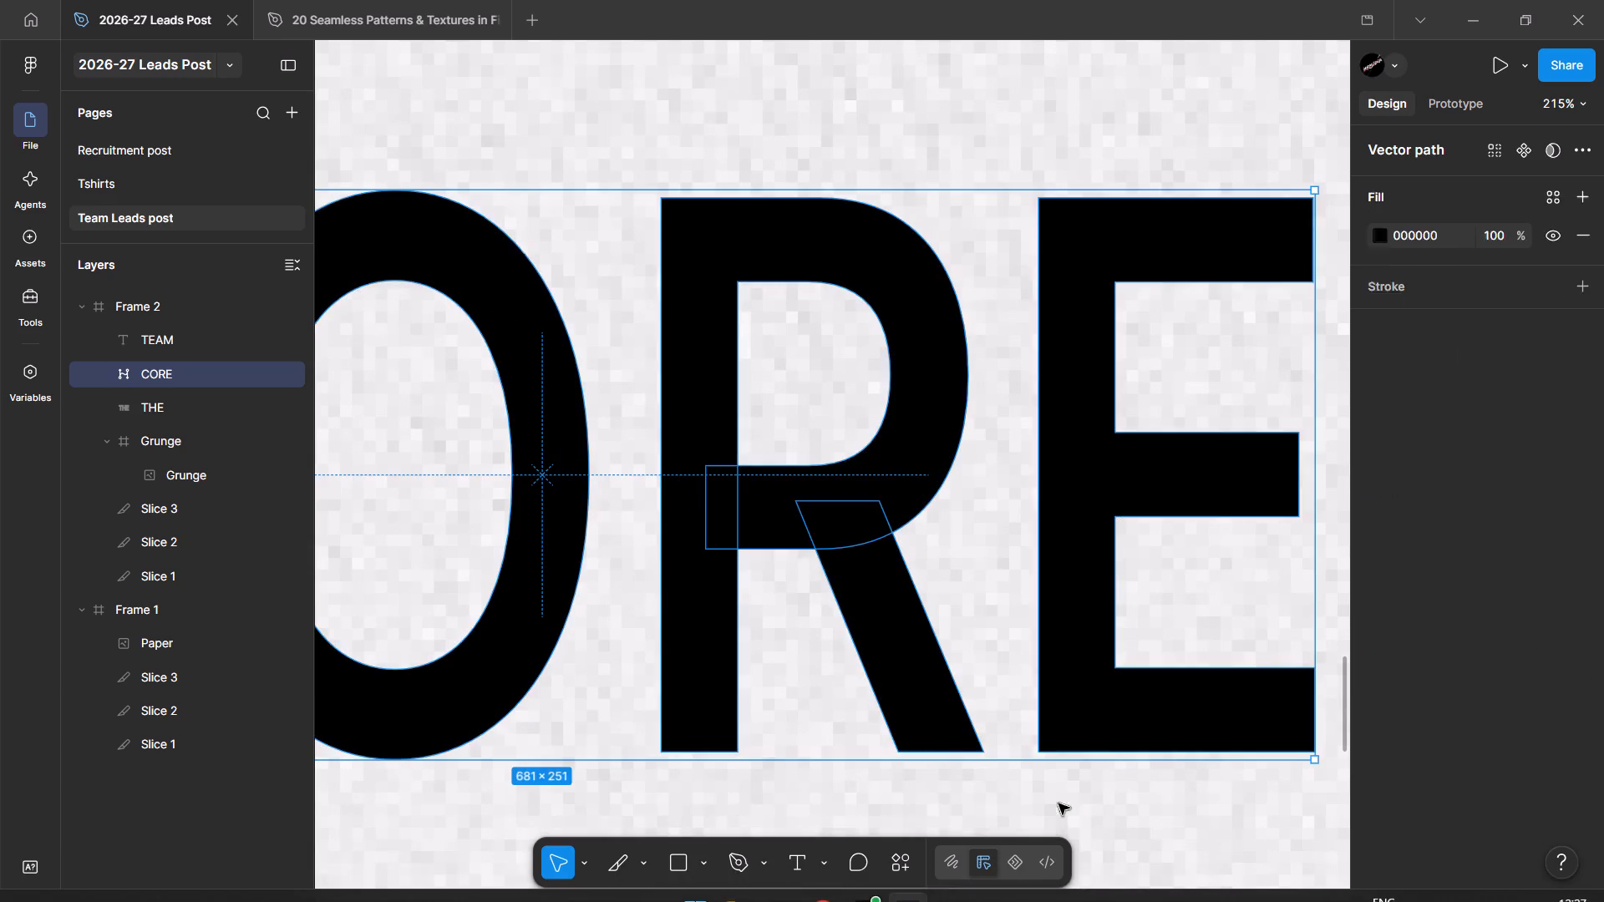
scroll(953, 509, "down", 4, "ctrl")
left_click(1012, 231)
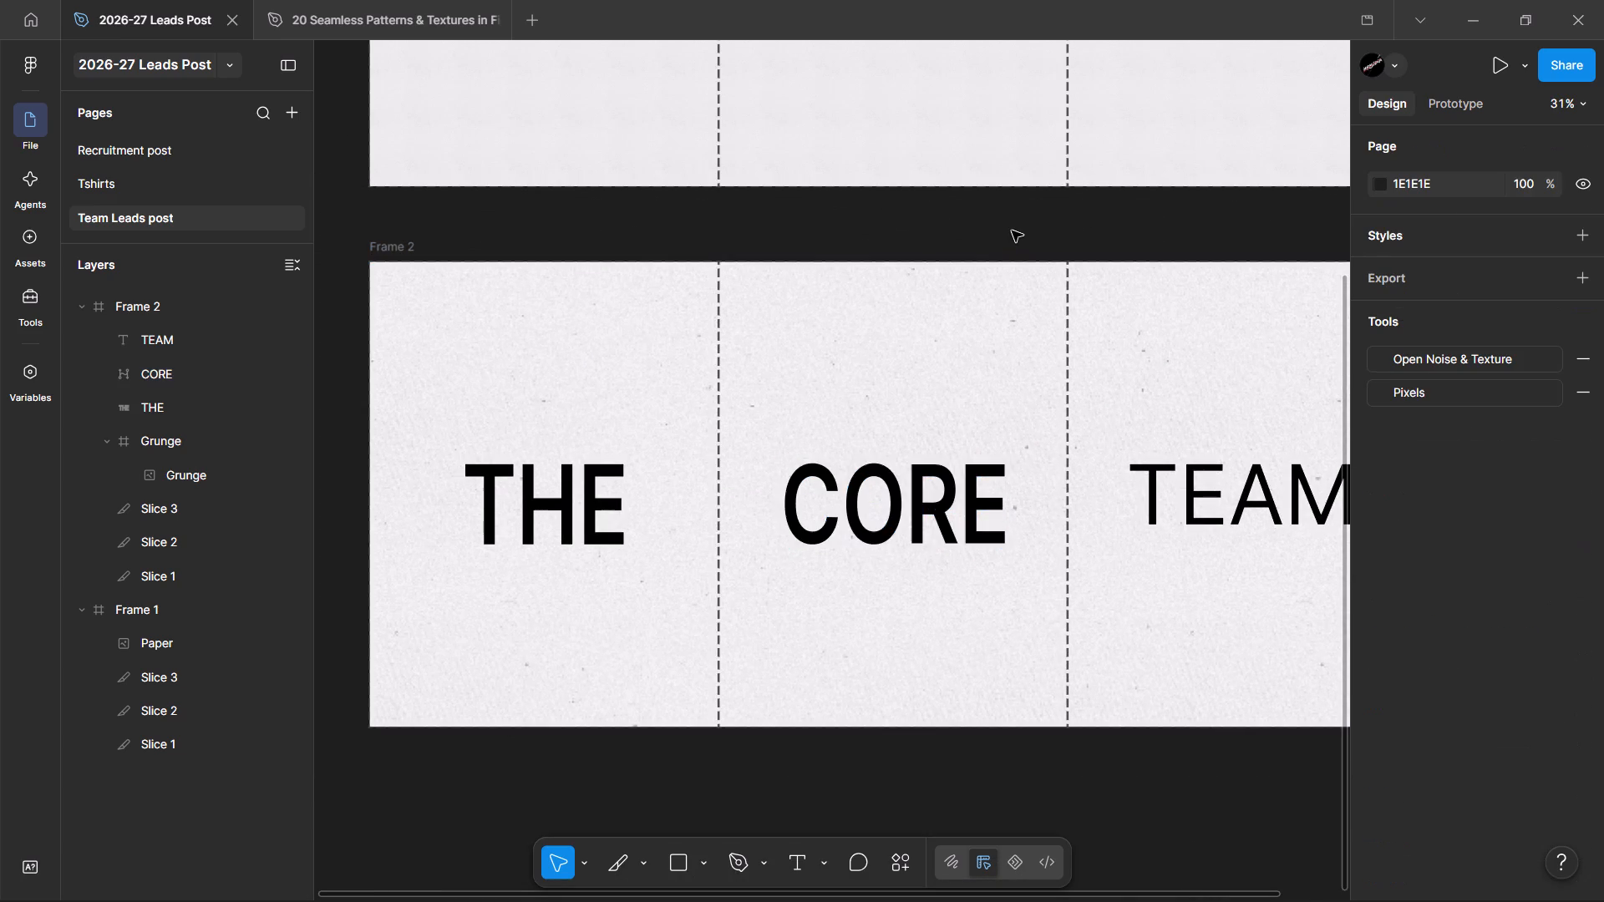
Set the font weight of the TEAM text in the third slice to Semi Bold.
scroll(1012, 231, "left", 1)
left_click(1061, 490)
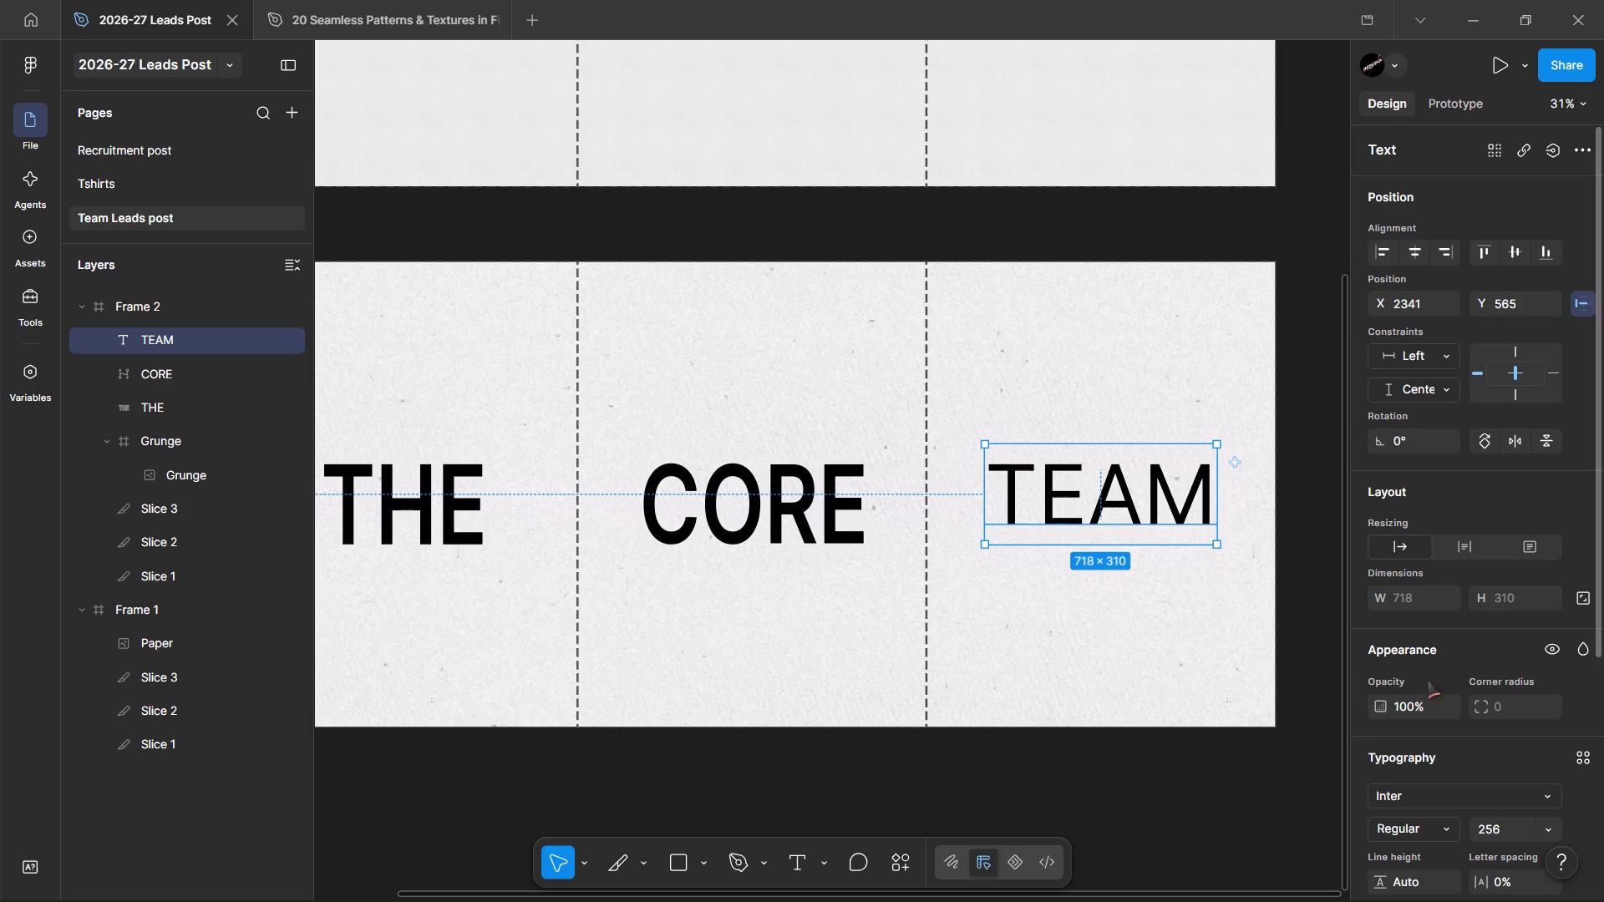
left_click(1411, 839)
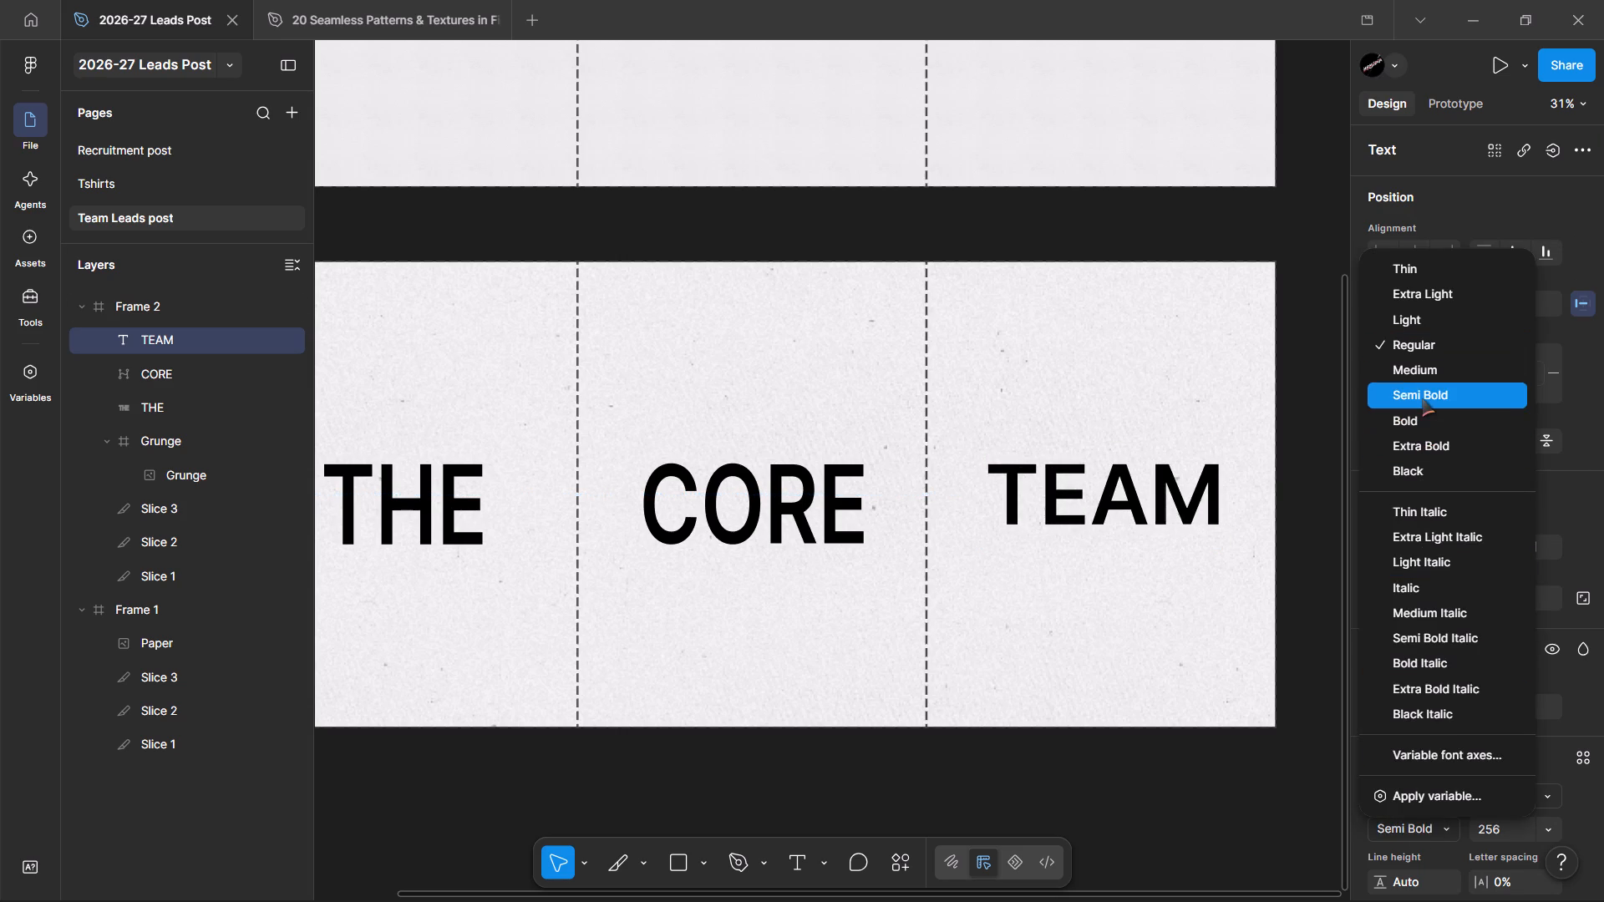
left_click(1422, 398)
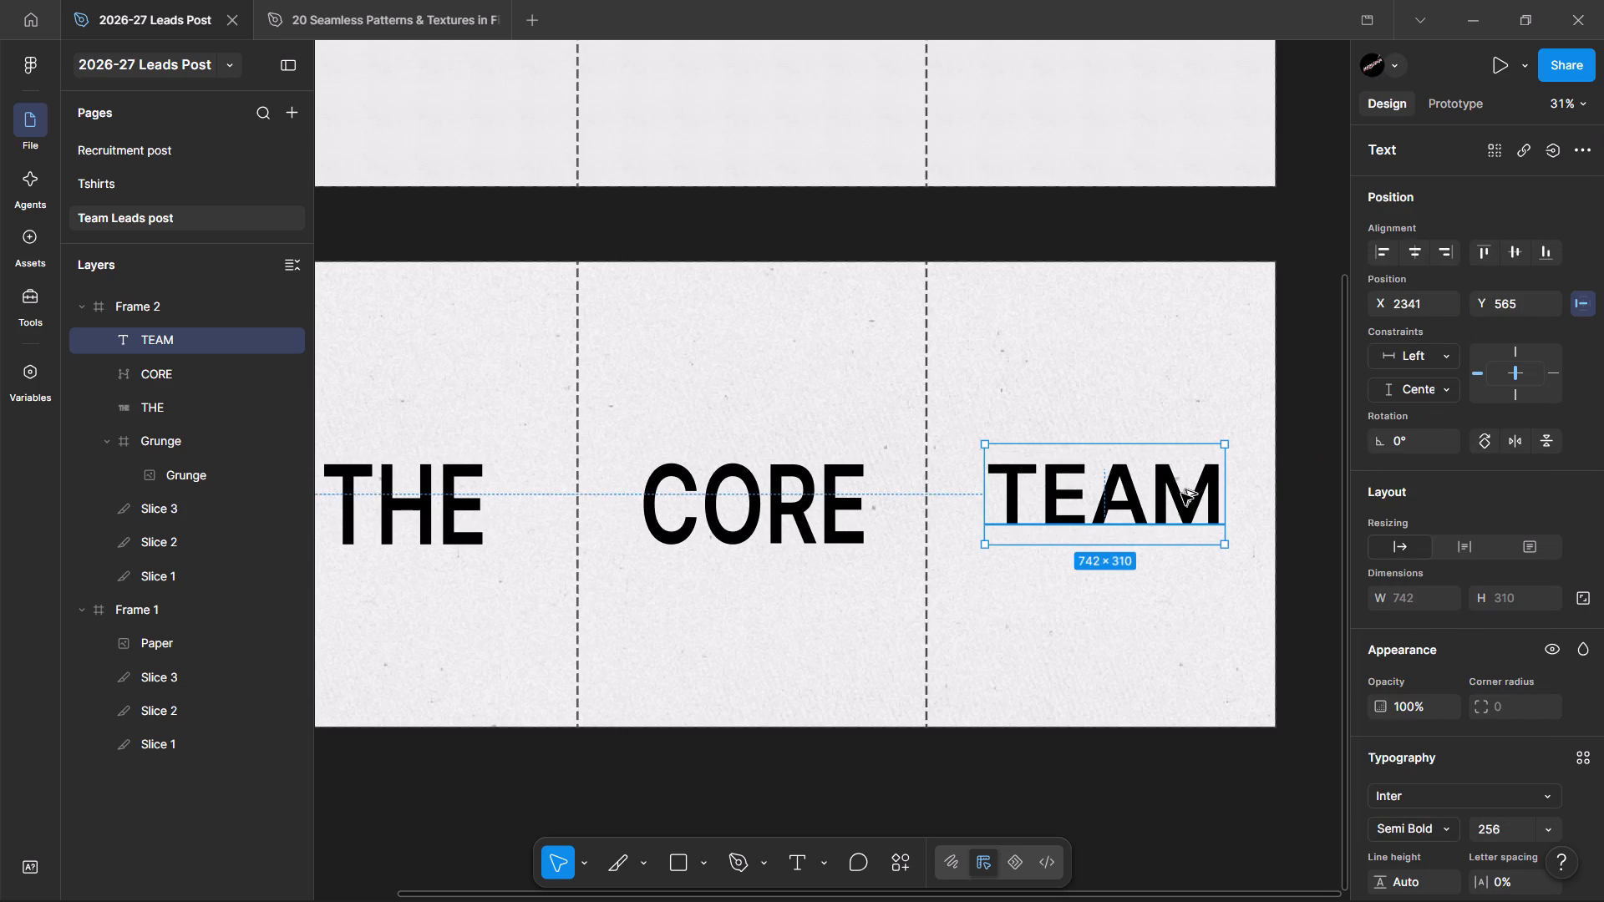
Flatten the TEAM text into a vector path and stretch it downward to about 713 × 248, level with THE and CORE.
key("alt+shift+f")
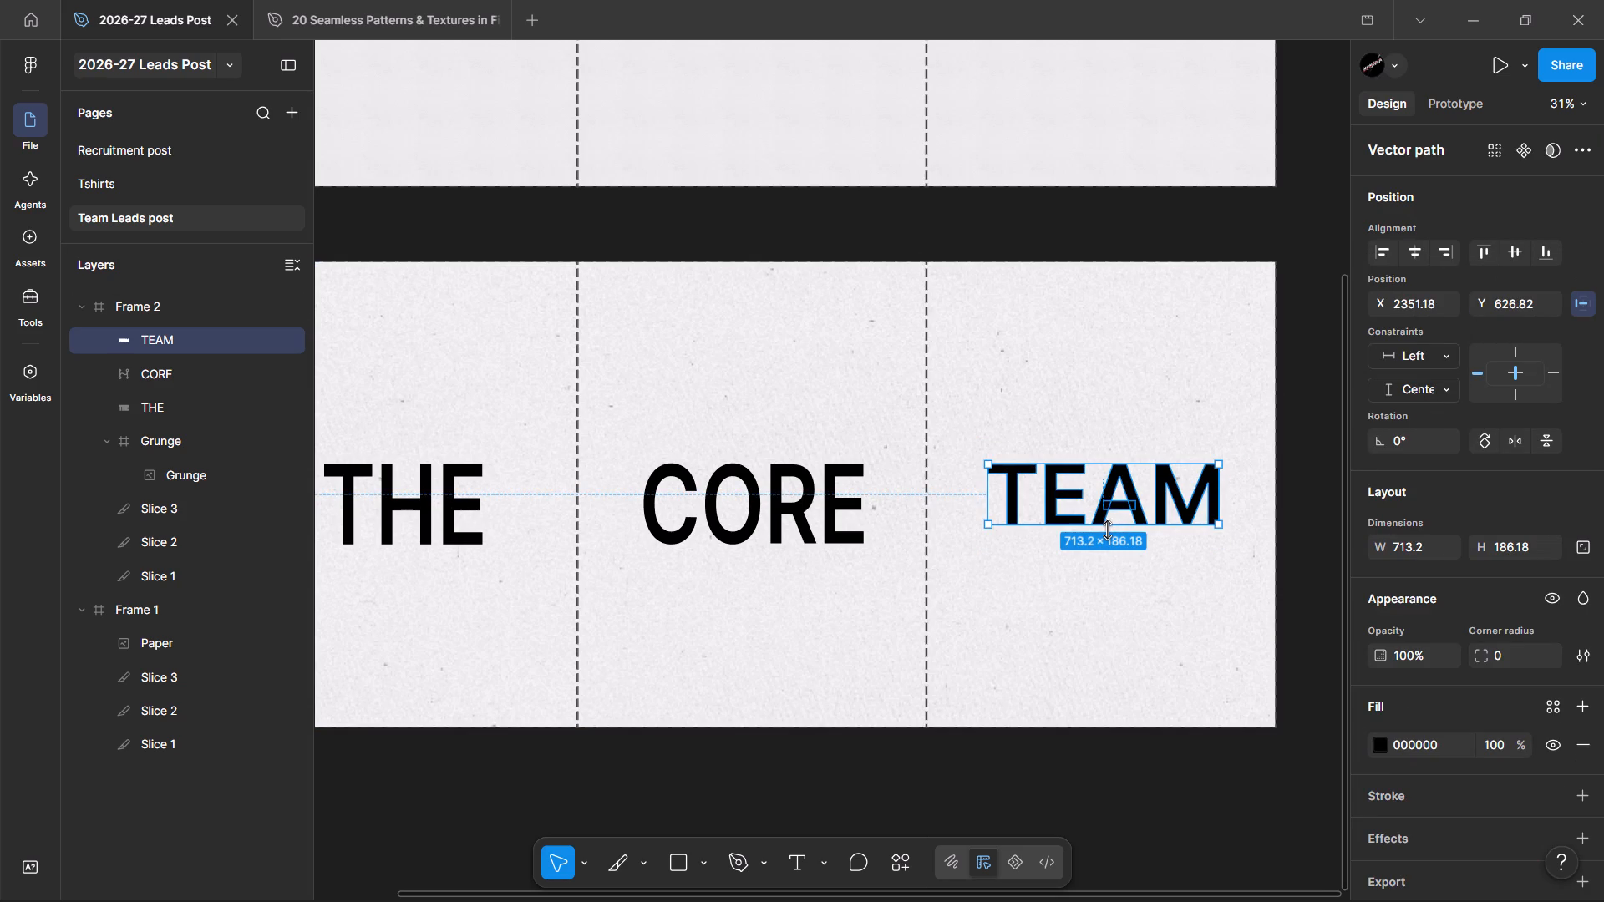
left_click_drag(1106, 526, 1106, 547)
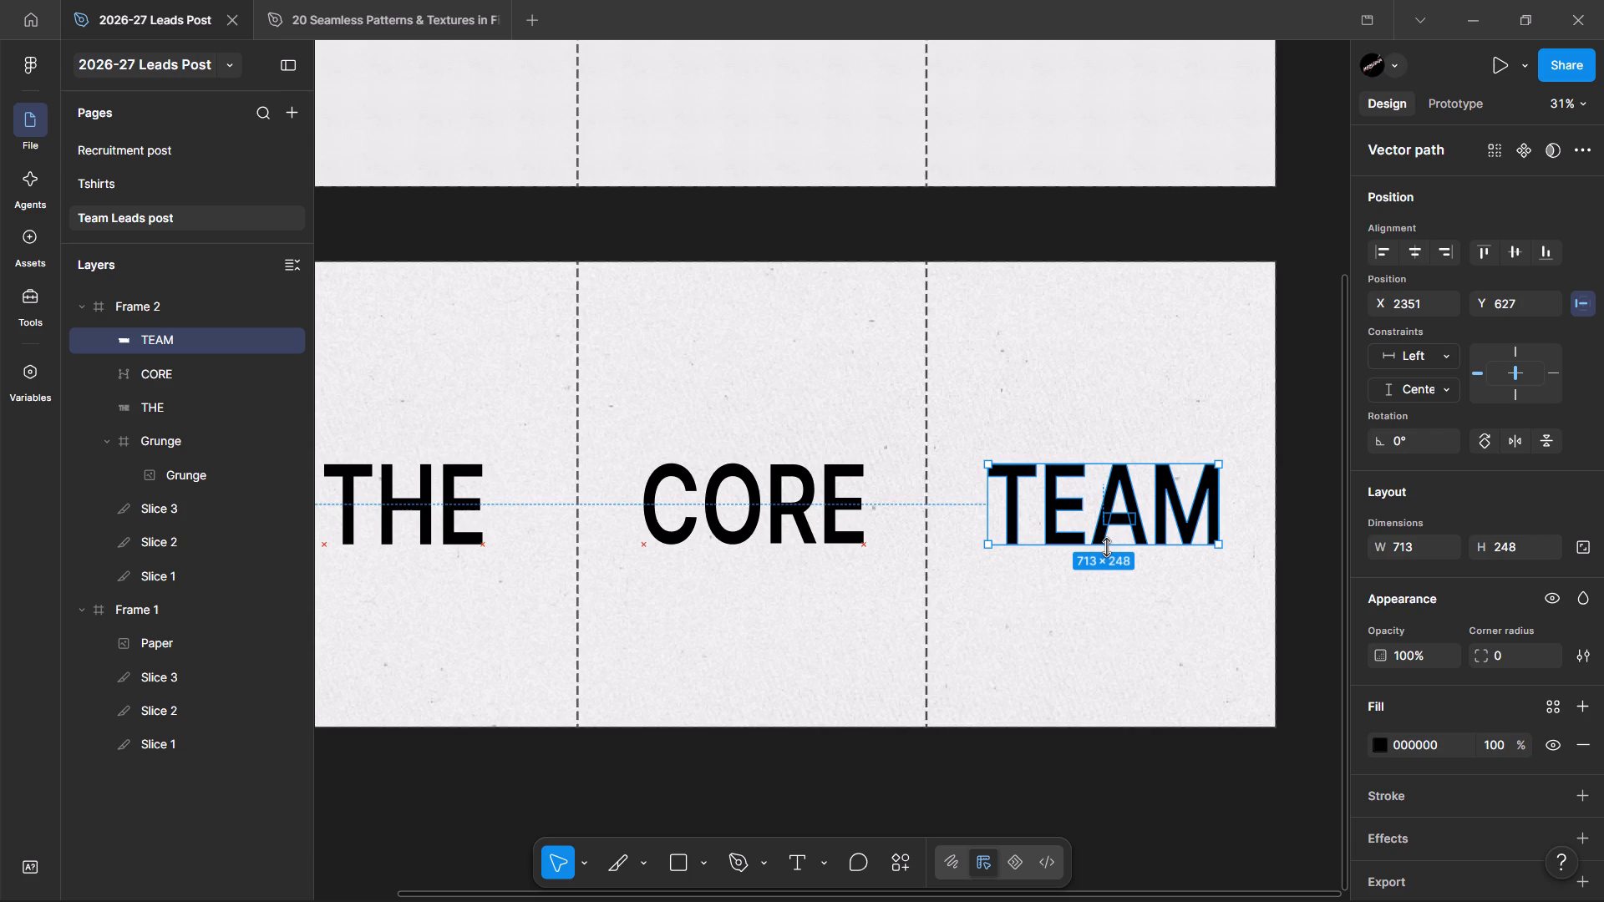
left_click(1302, 433)
Center THE vertically in Frame 2 and position it horizontally around the middle of the first slice.
scroll(987, 437, "down", 1, "ctrl")
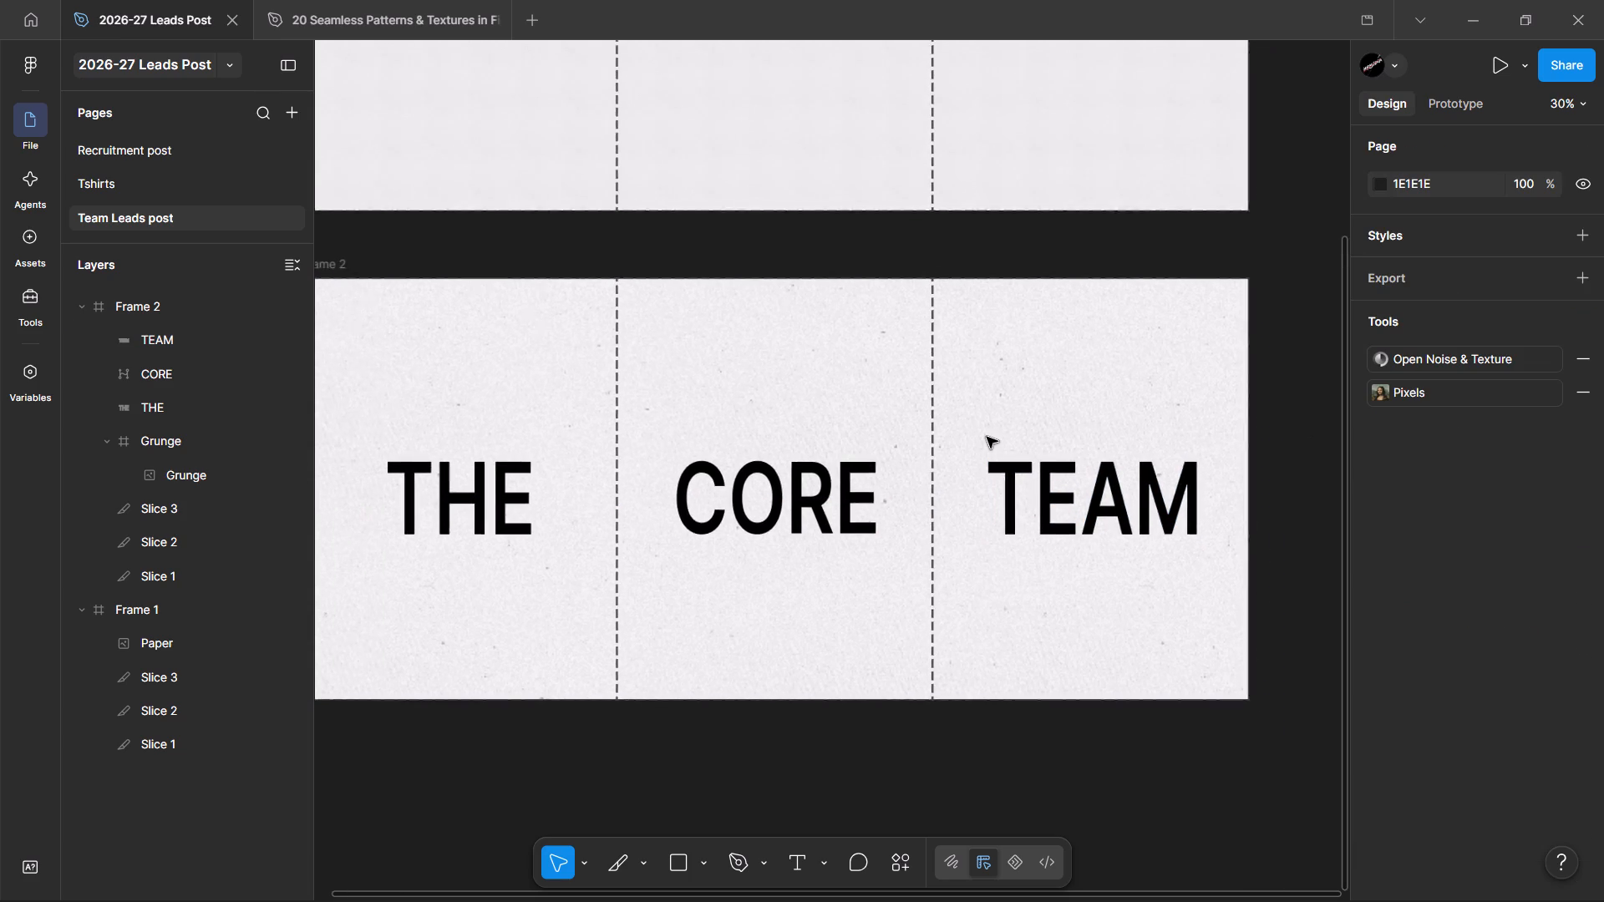
scroll(987, 437, "down", 1, "ctrl")
left_click(511, 469)
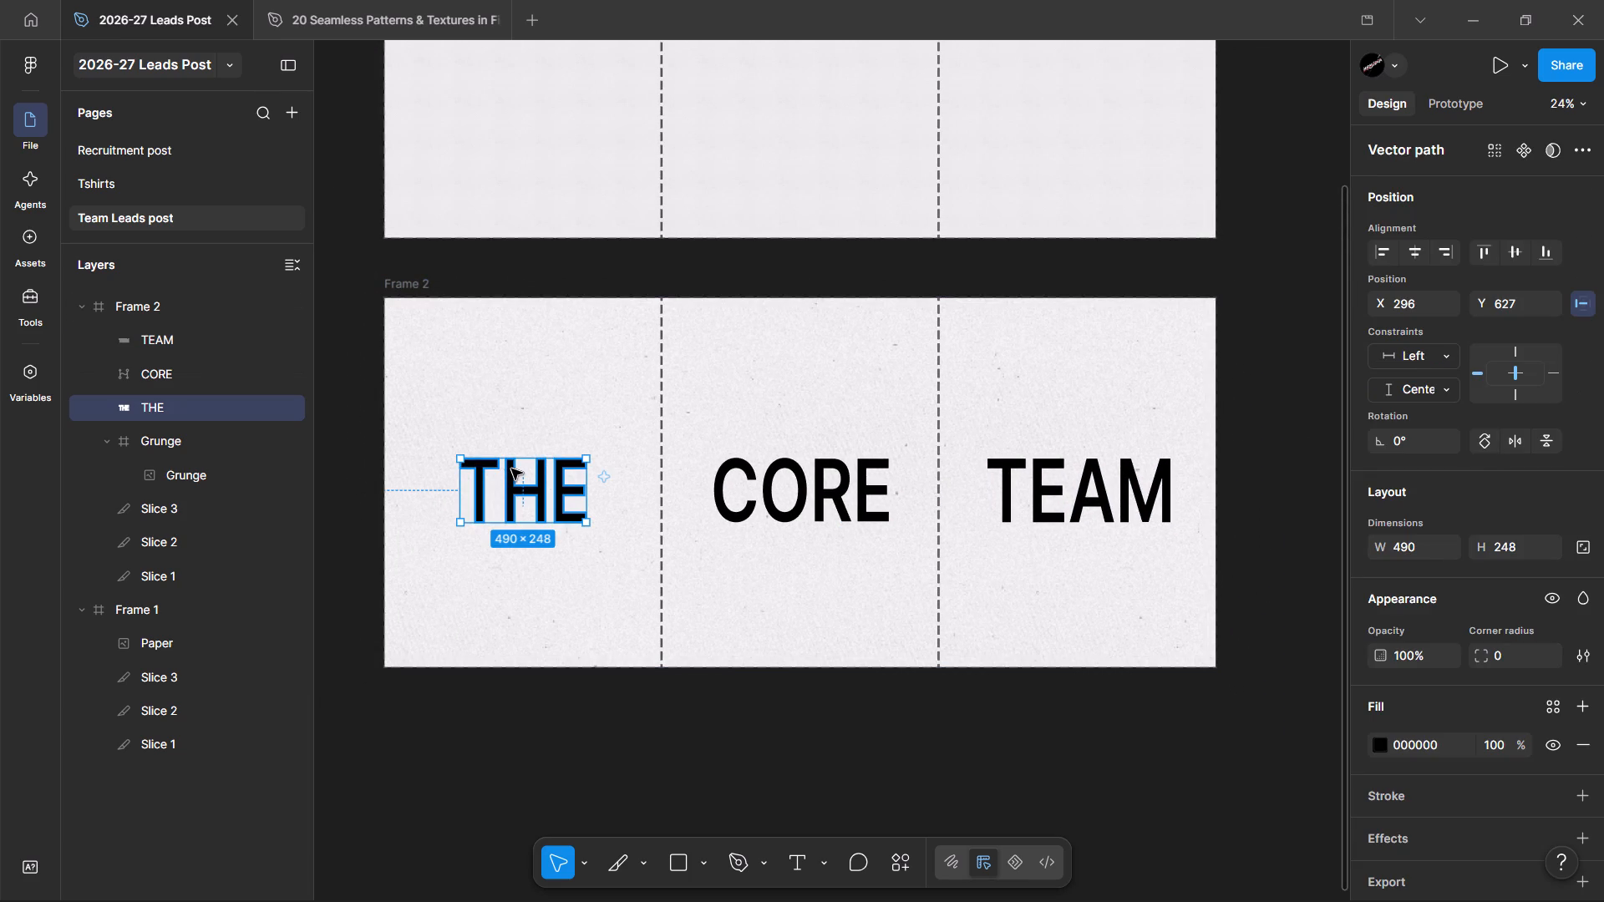
left_click(1415, 242)
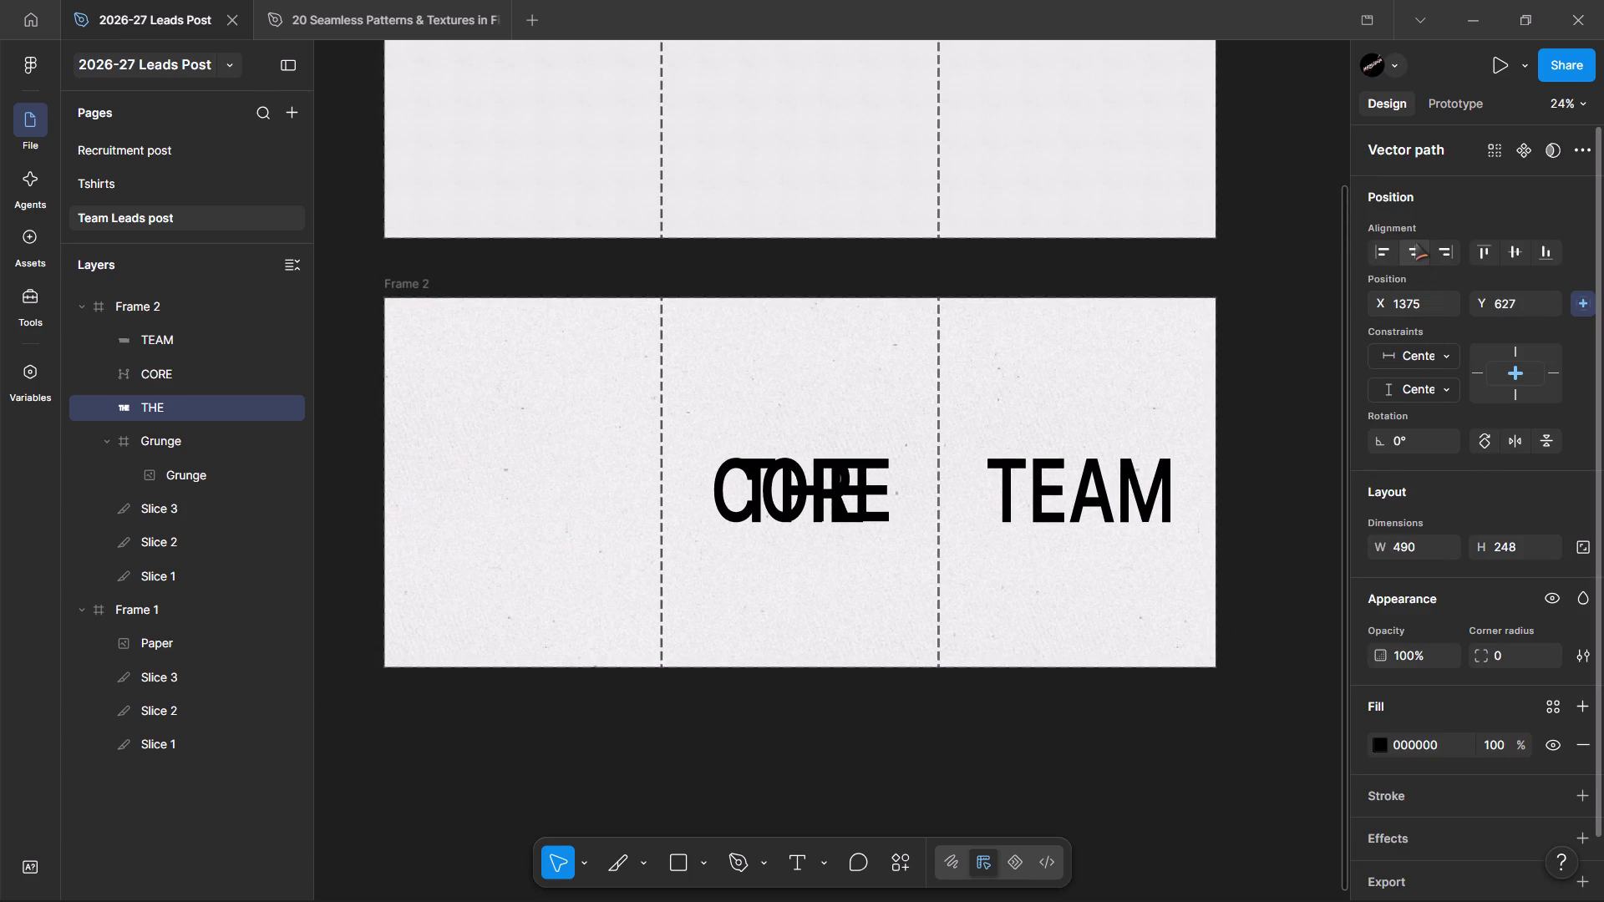
left_click(1526, 249)
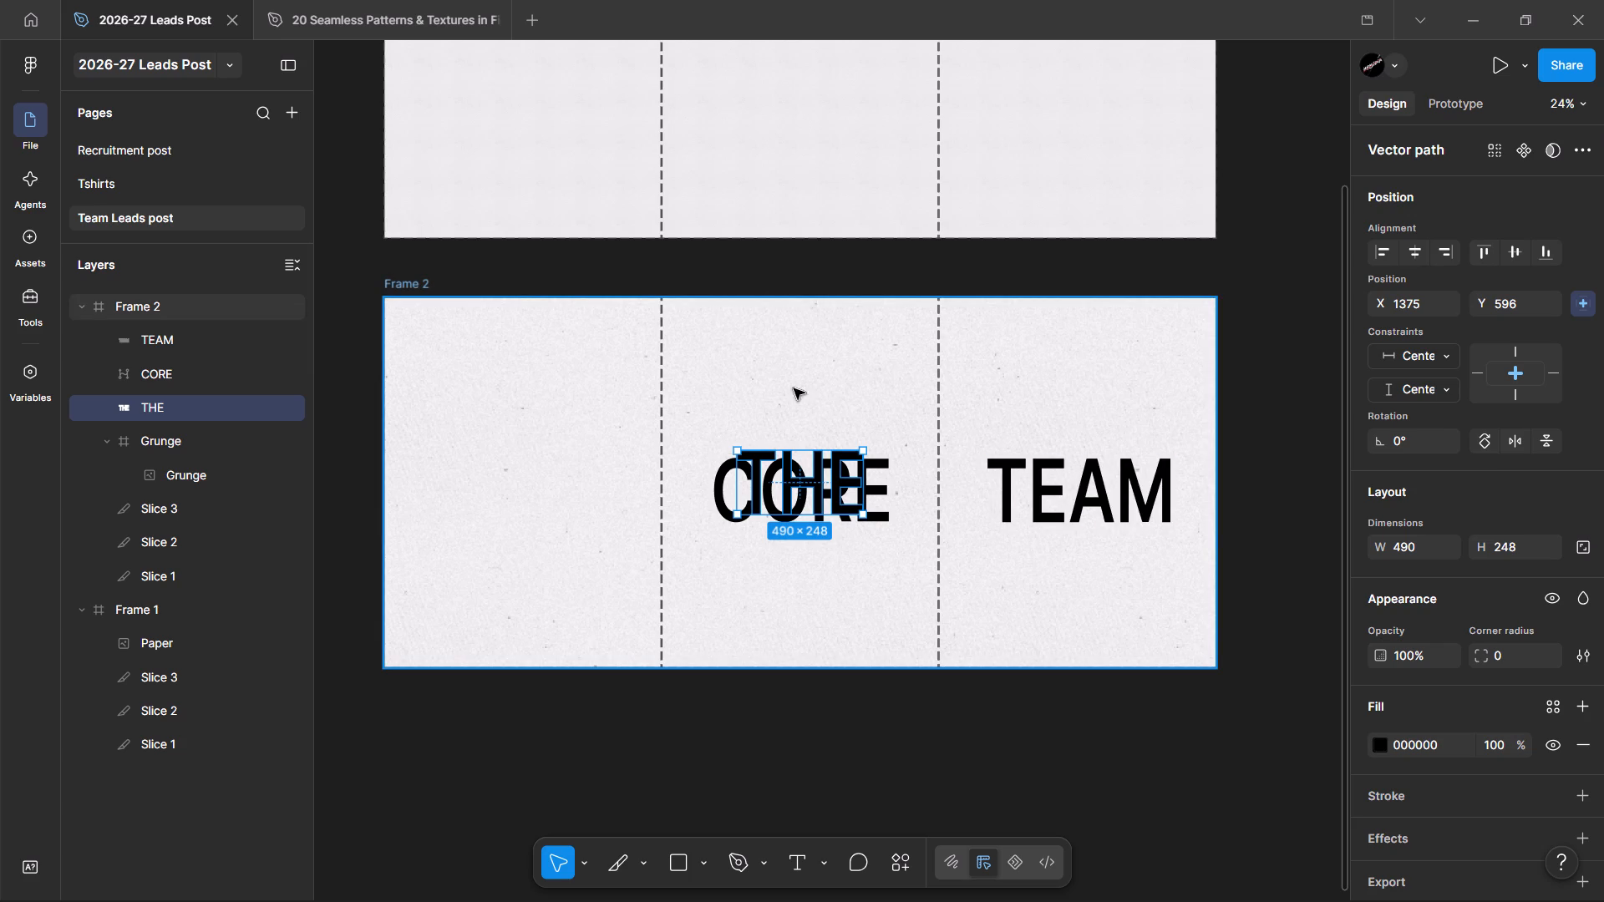
left_click(1394, 248)
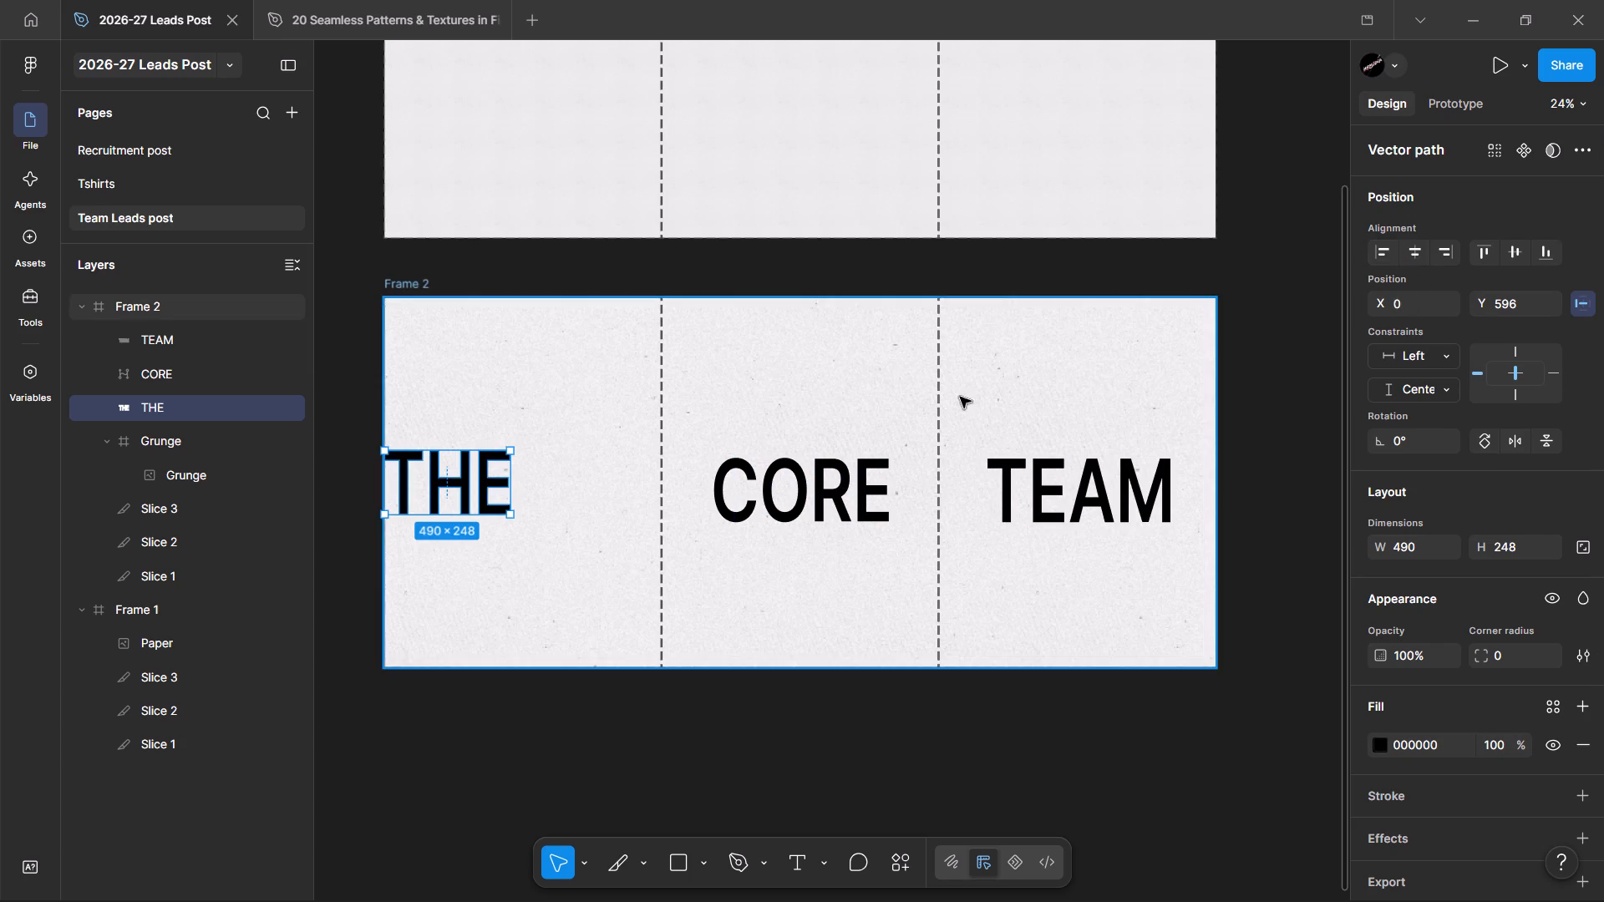
left_click_drag(444, 486, 499, 485)
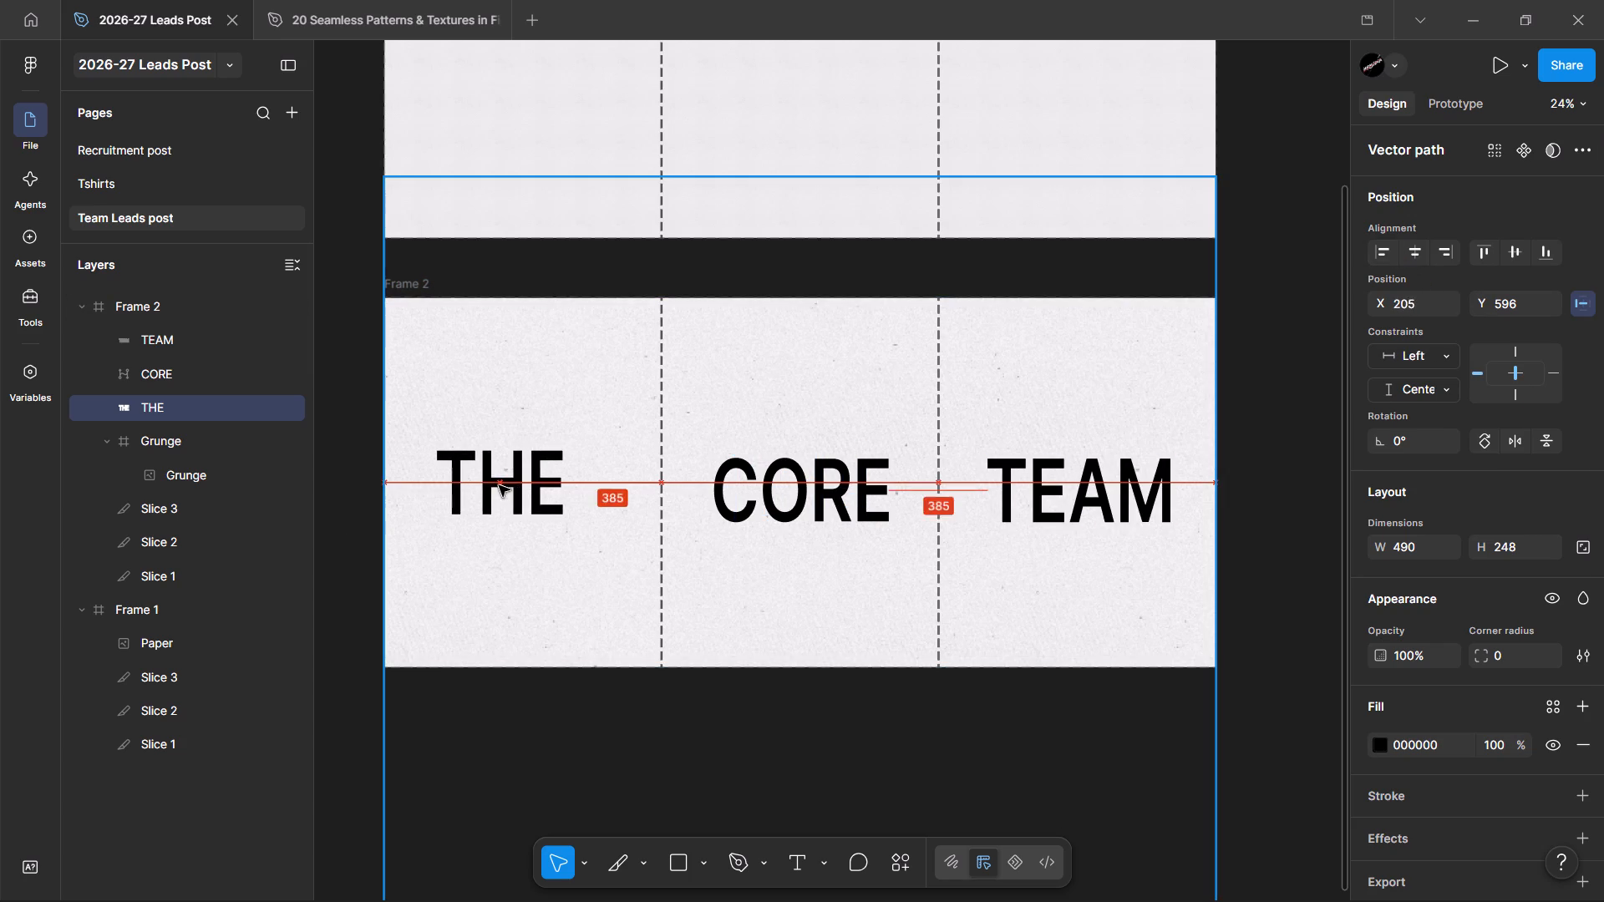
left_click_drag(499, 485, 520, 488)
Center CORE both vertically and horizontally in Frame 2.
left_click(820, 485)
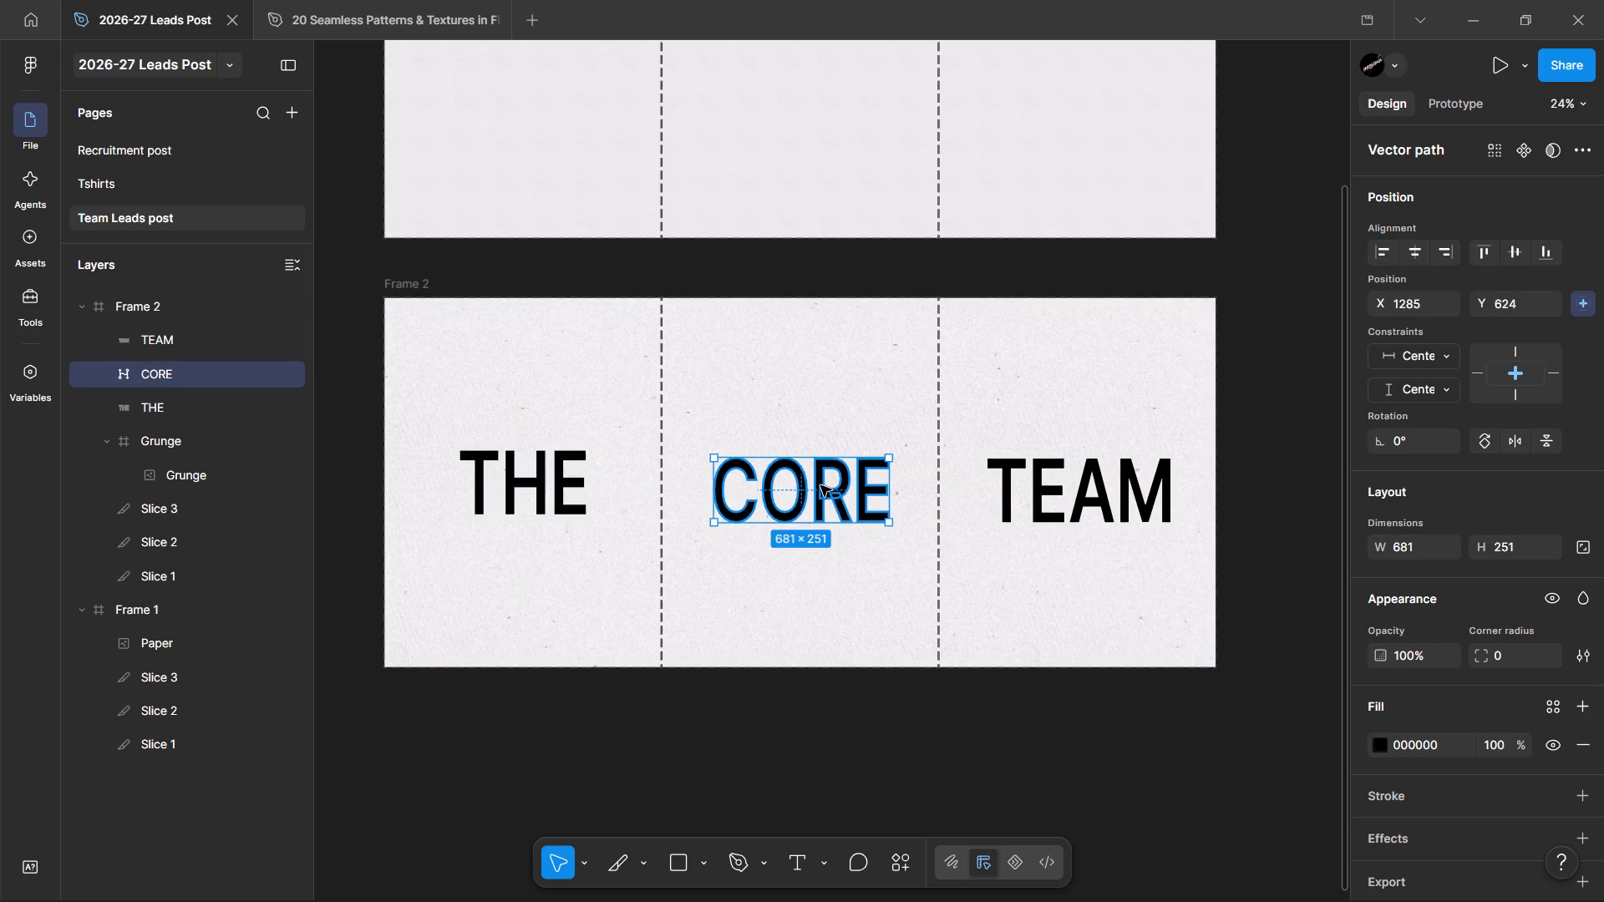
left_click(1513, 248)
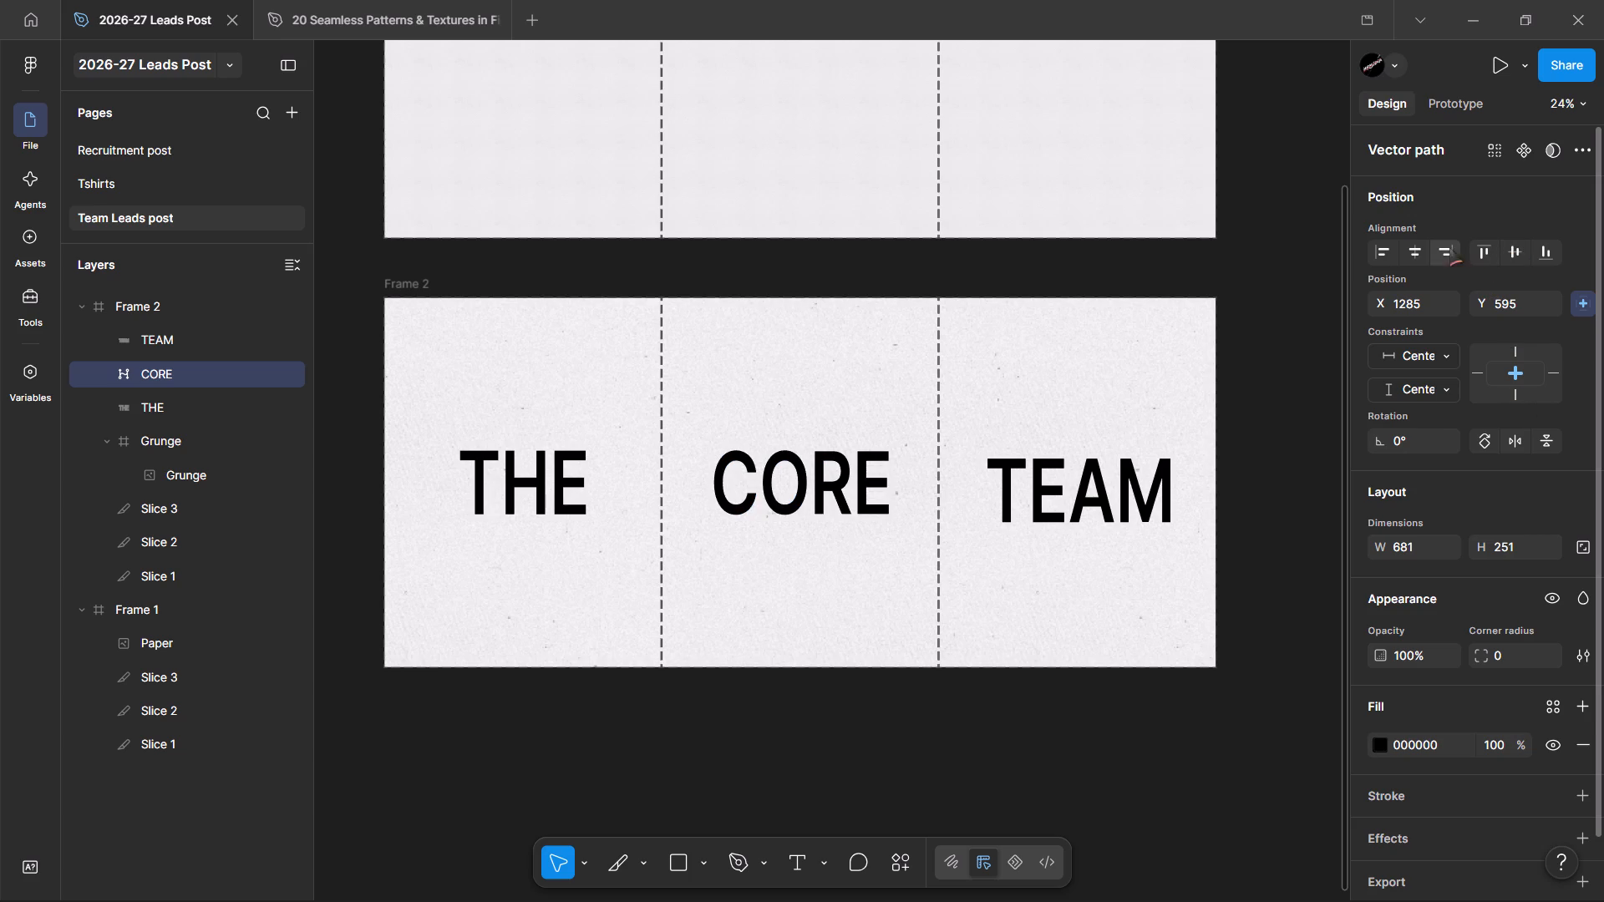
left_click(1425, 248)
Center TEAM vertically in Frame 2 and shift it slightly to sit around the middle of the third slice.
left_click(1160, 466)
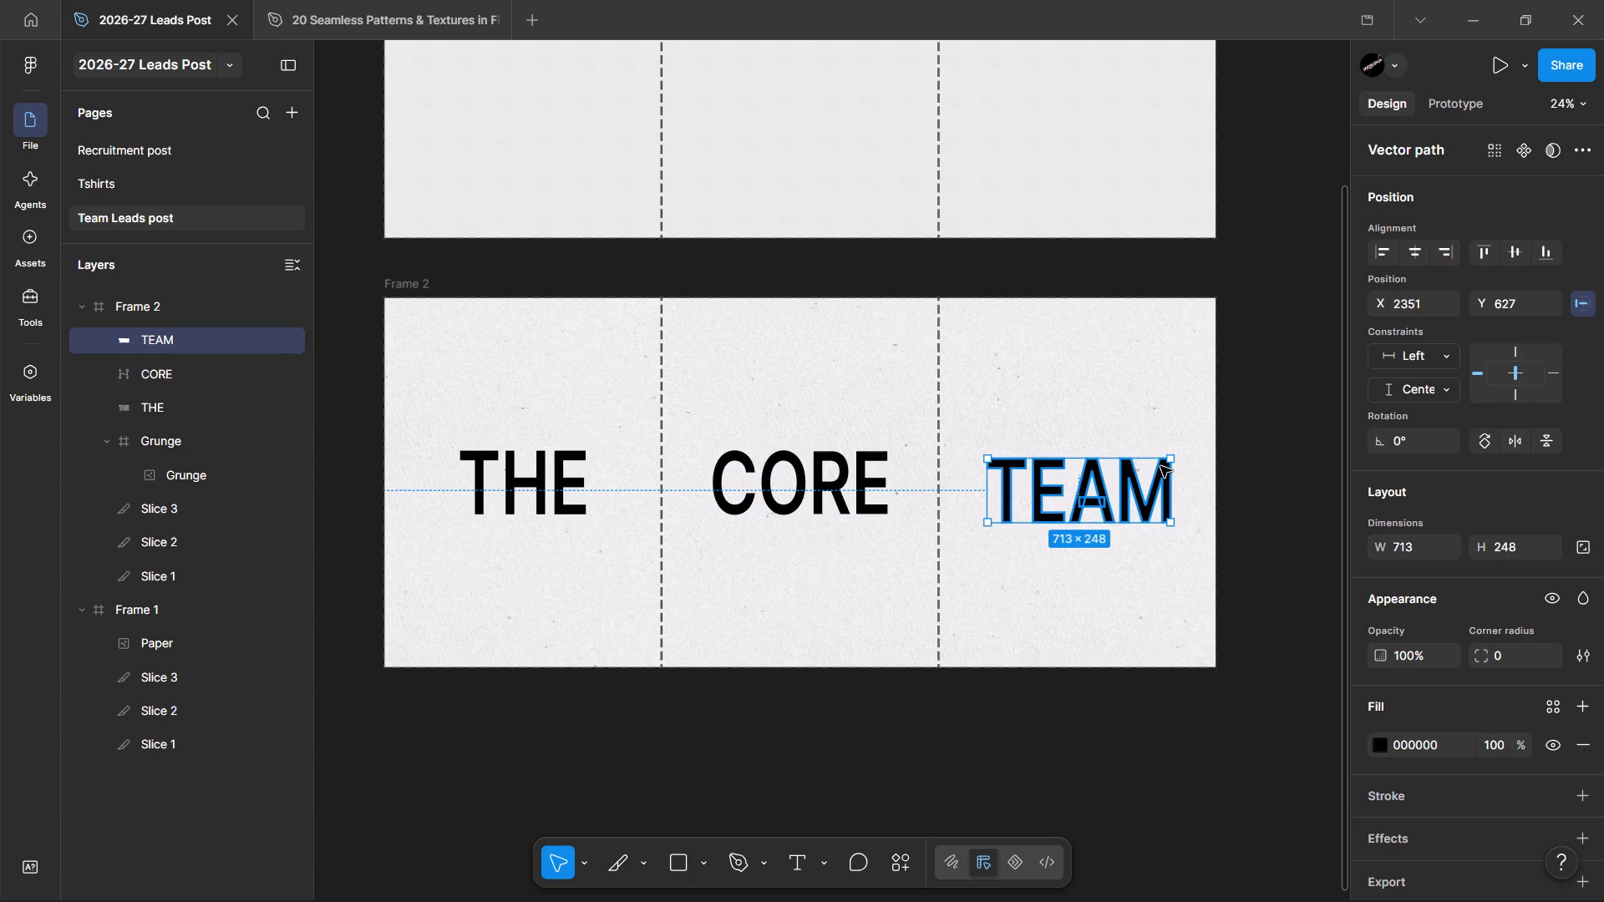
left_click(1514, 246)
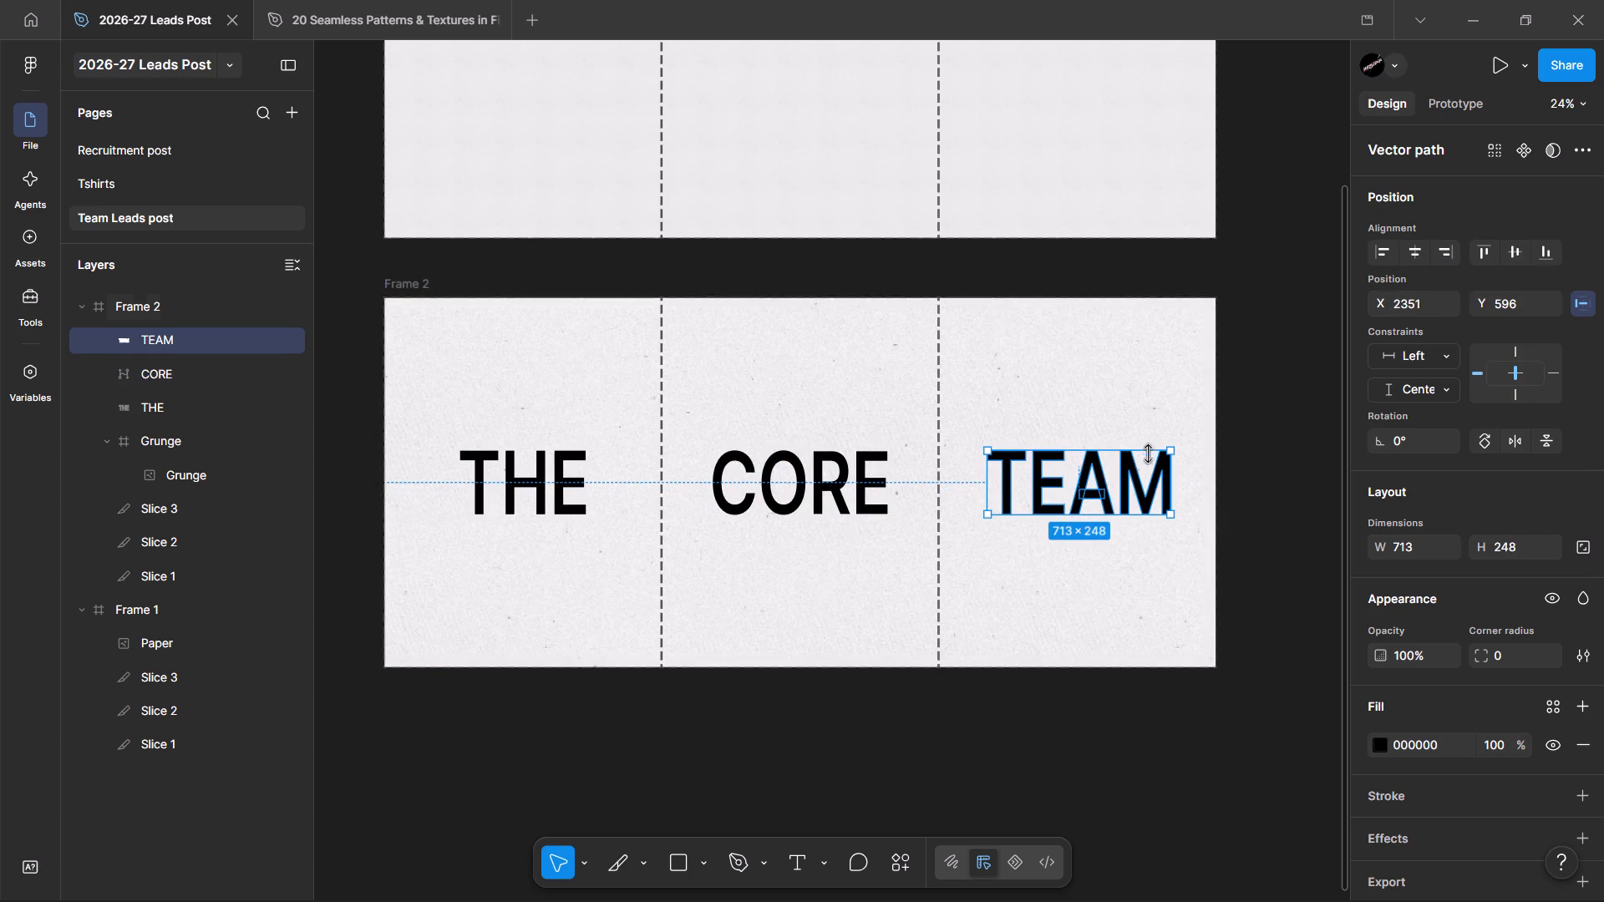
left_click(1099, 474)
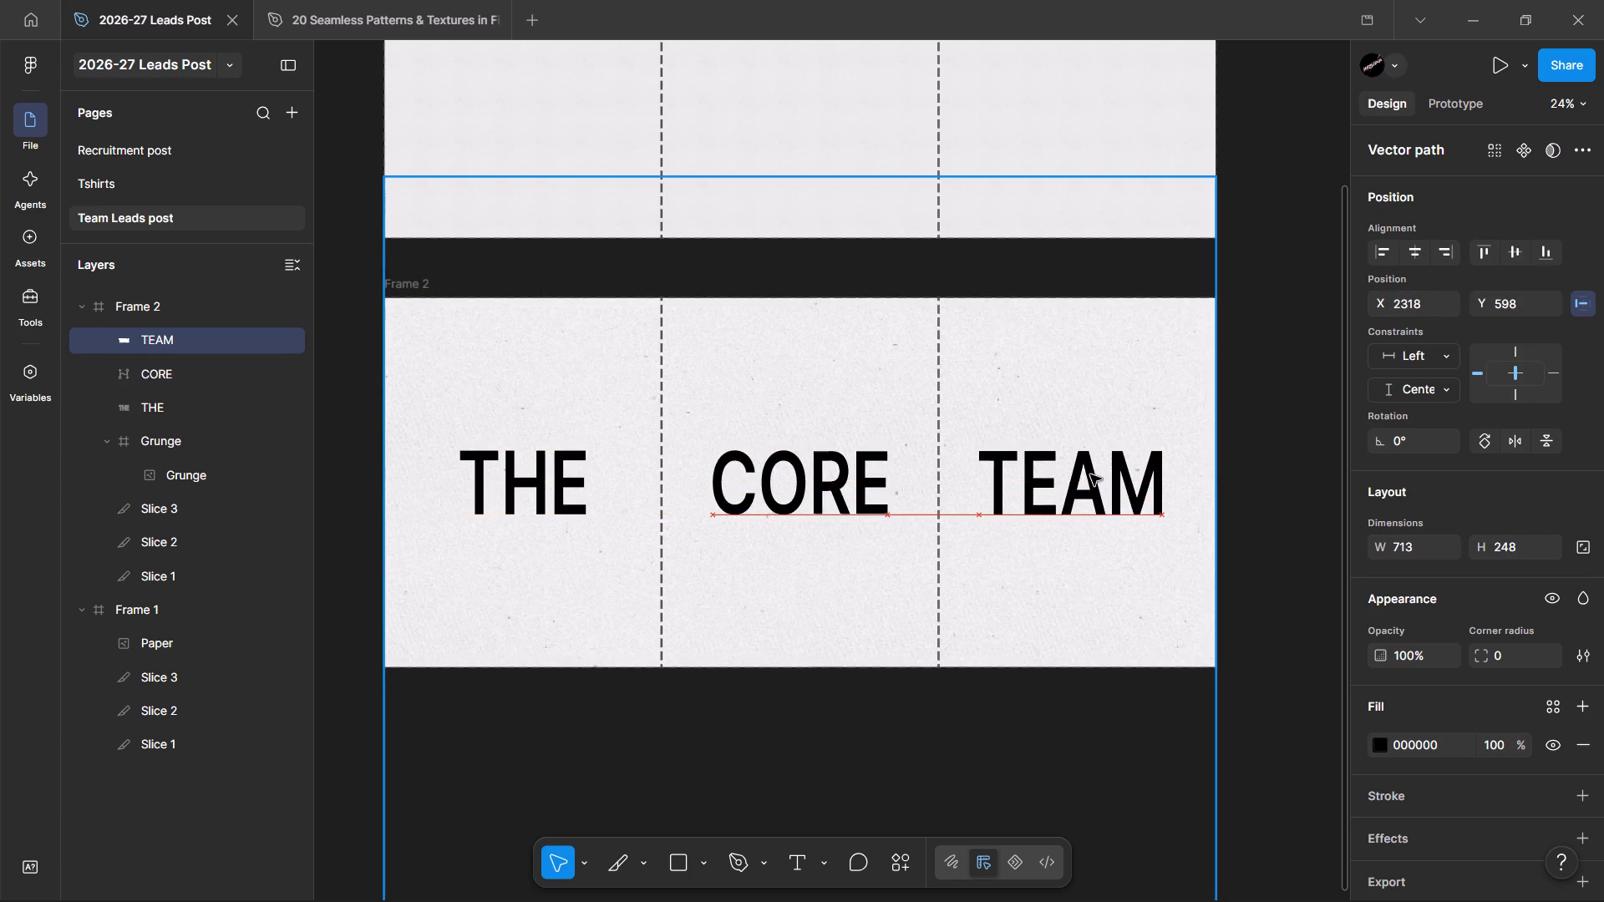
left_click(1260, 399)
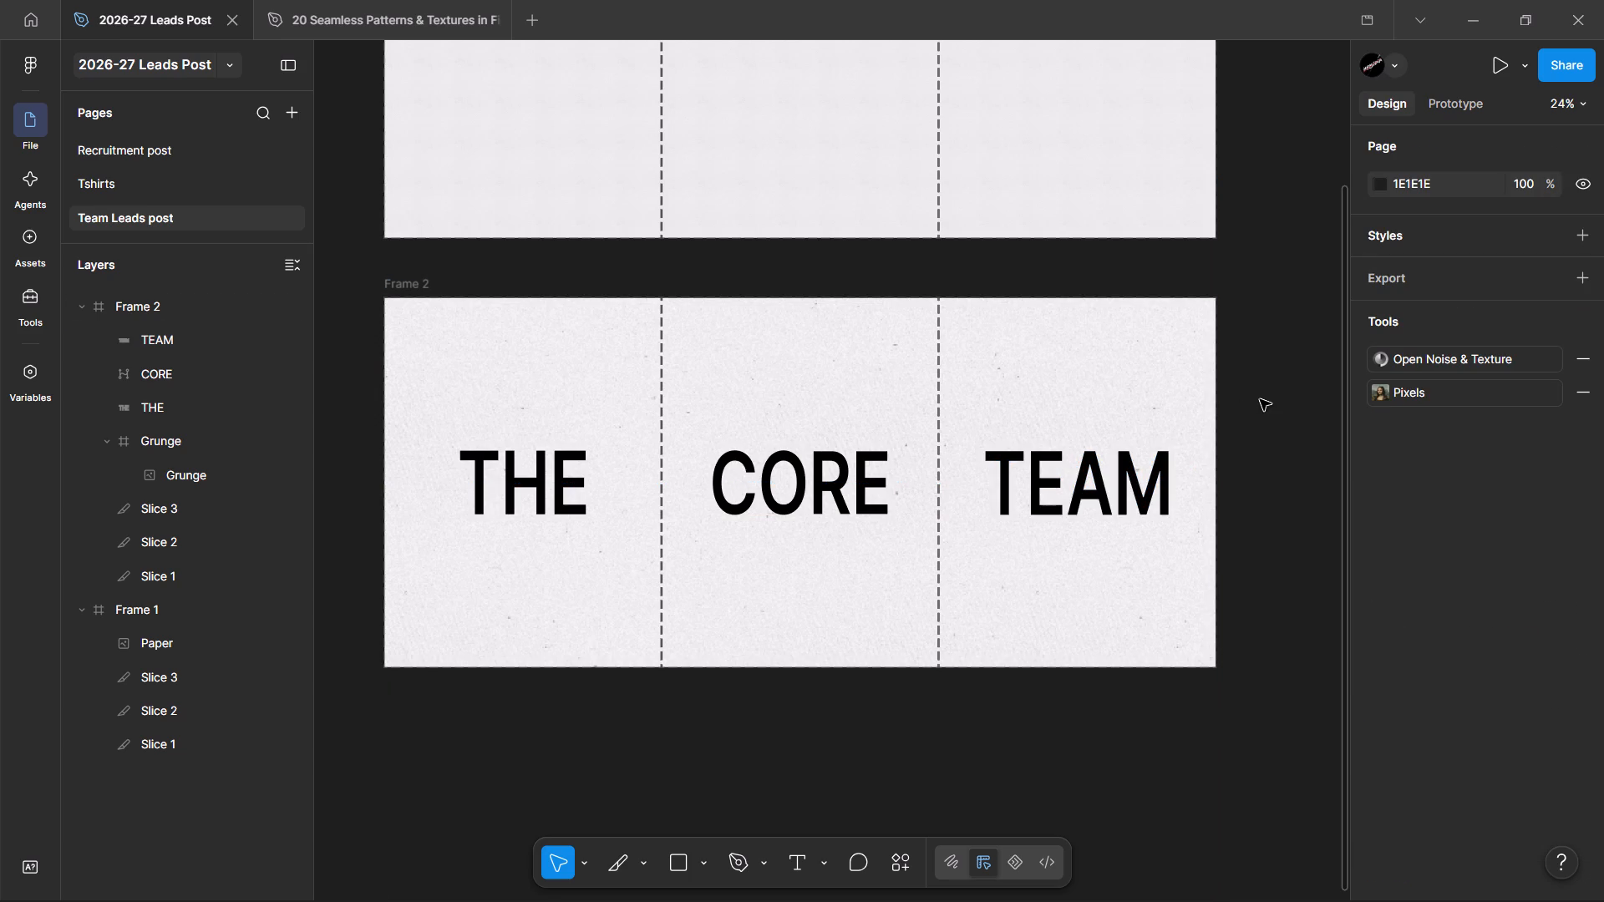
Close the 20 Seamless Patterns & Textures file and return to the 2026-27 Leads Post file.
left_click(408, 0)
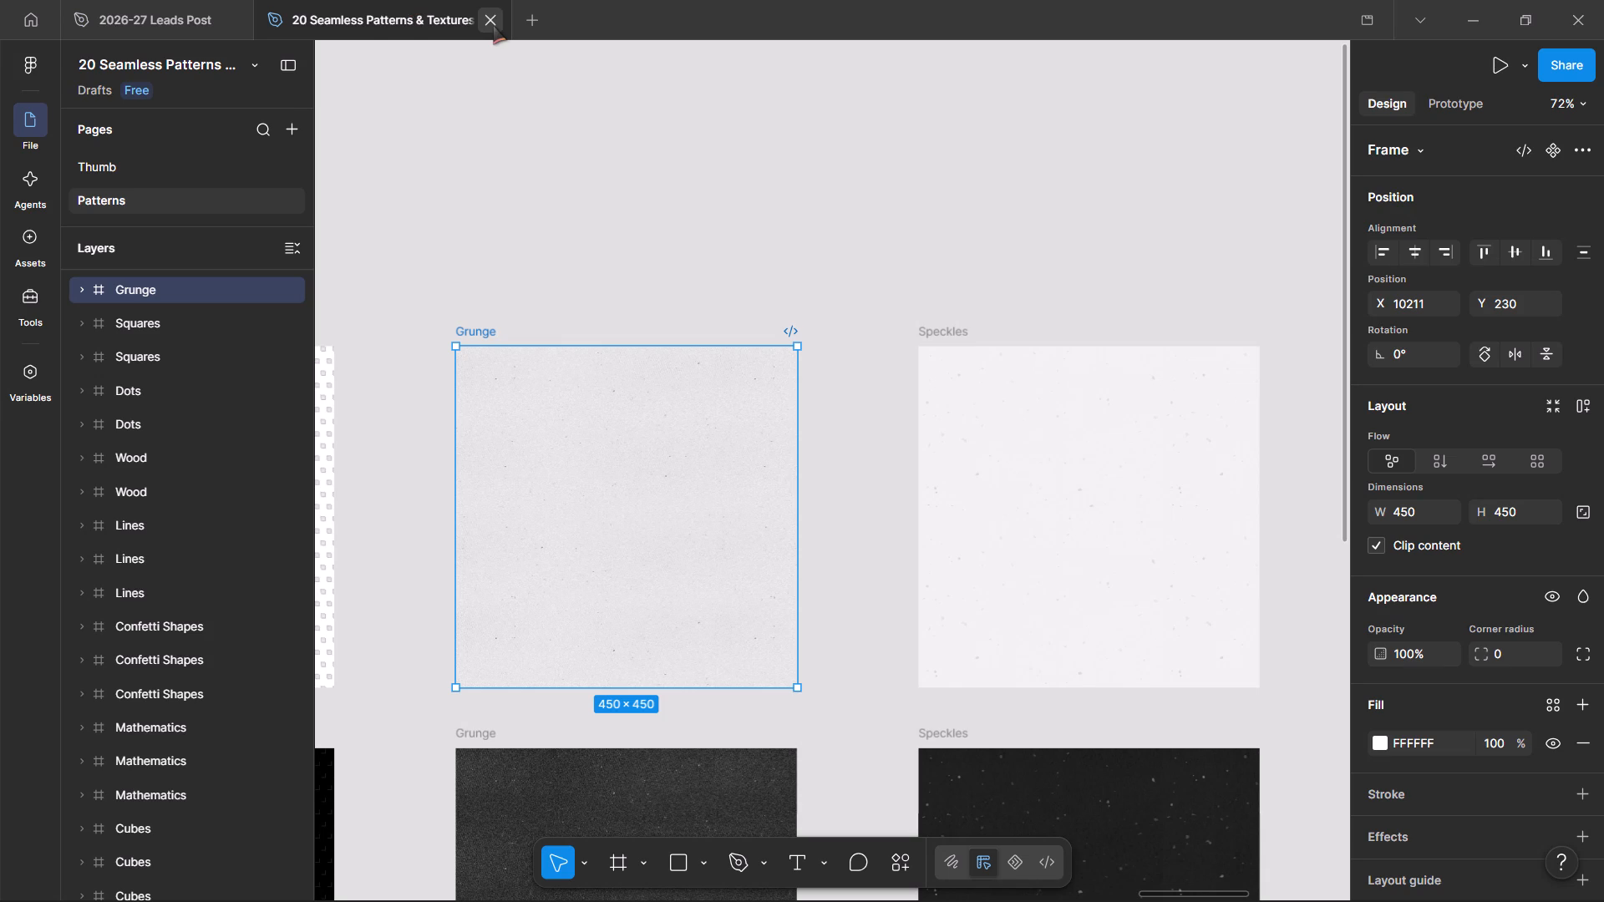
left_click(493, 26)
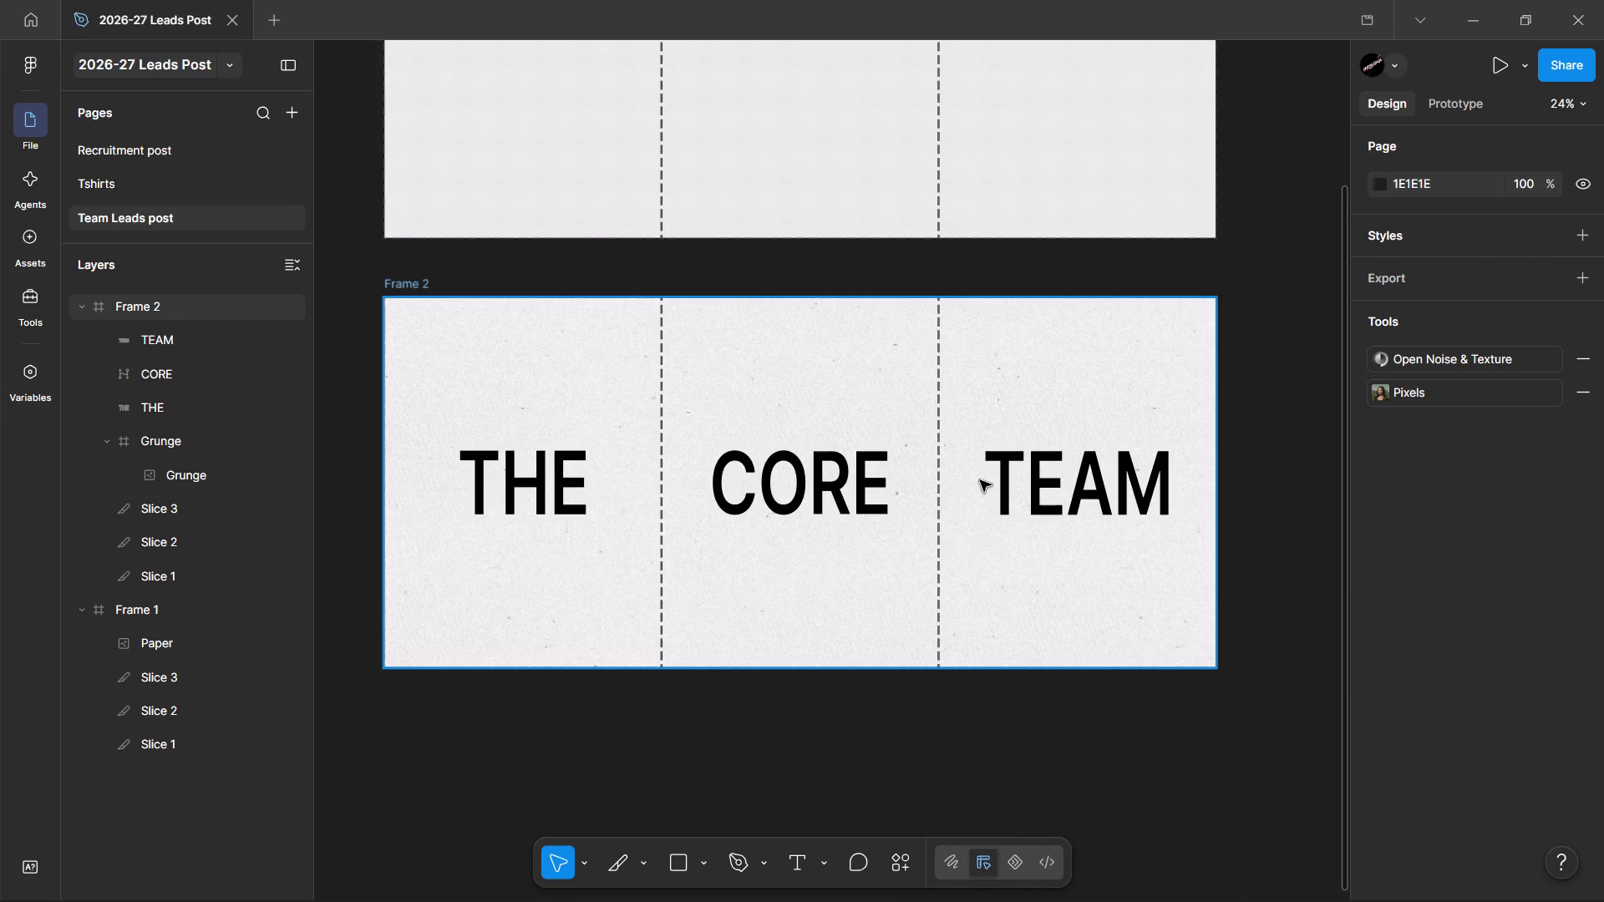
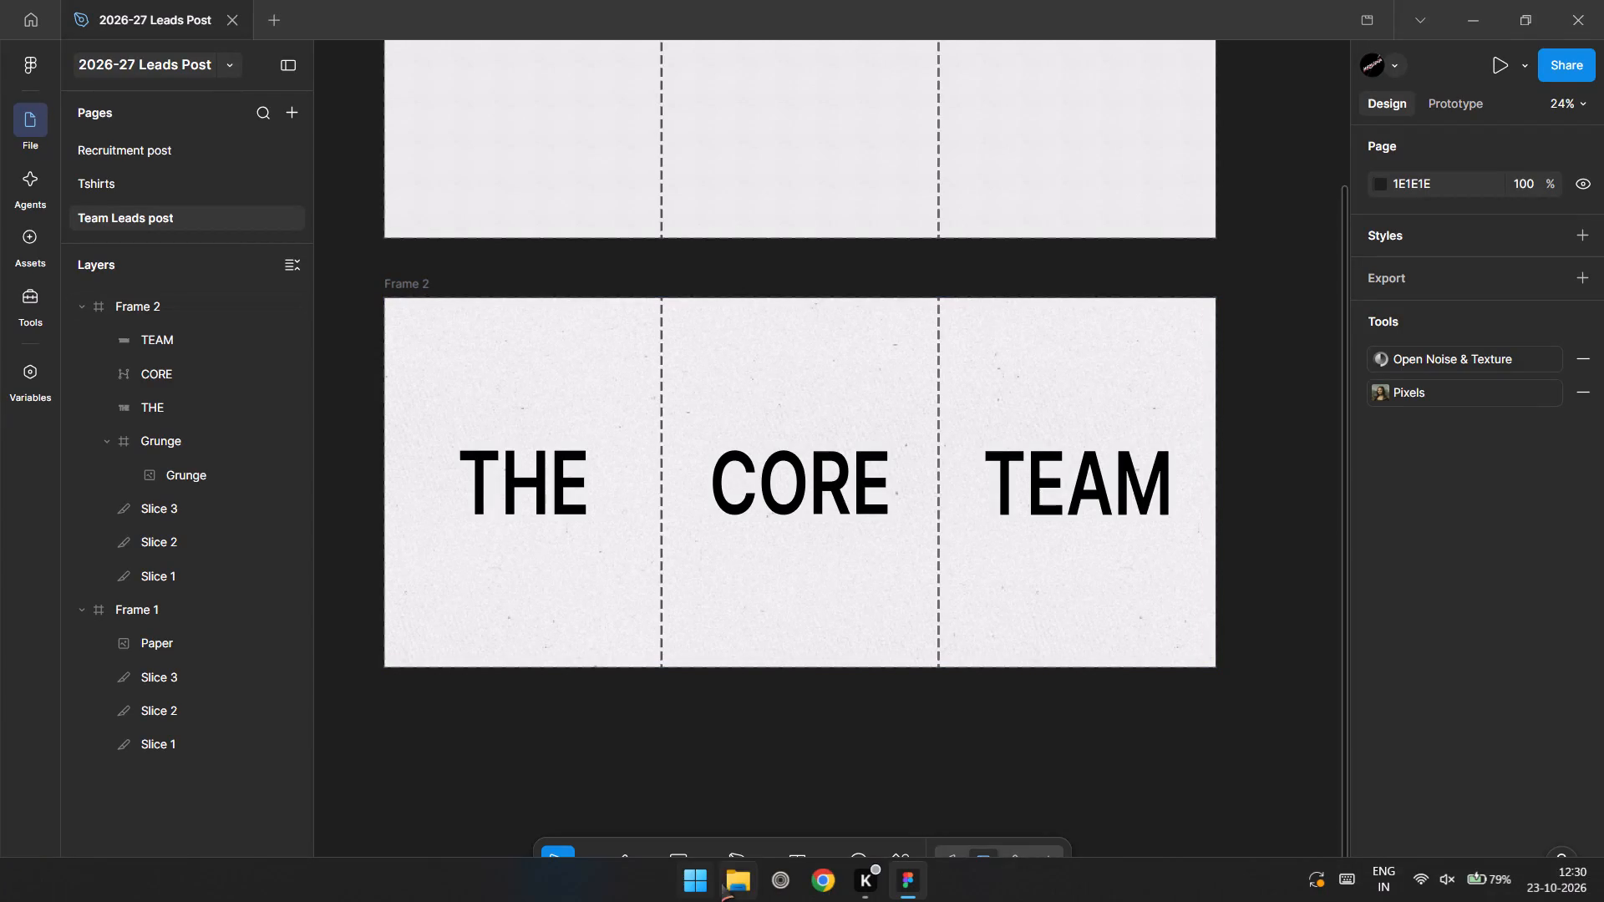
Draw a closed Pen triangle about 1055 × 300 along the bottom edge of Frame 2's first slice.
left_click(733, 851)
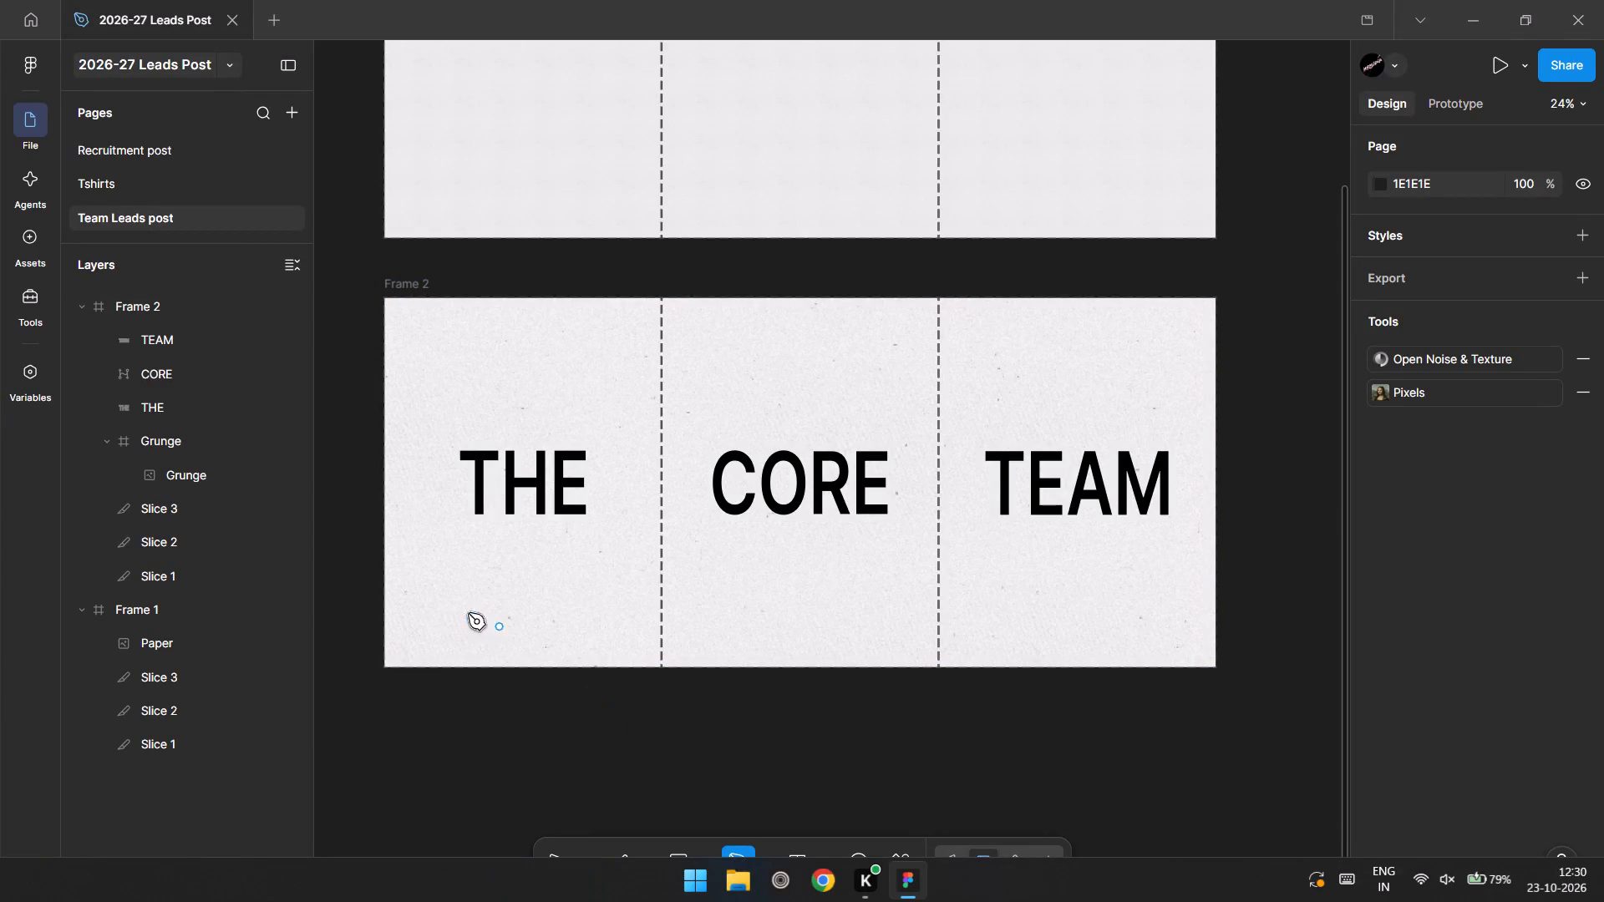
left_click(386, 666)
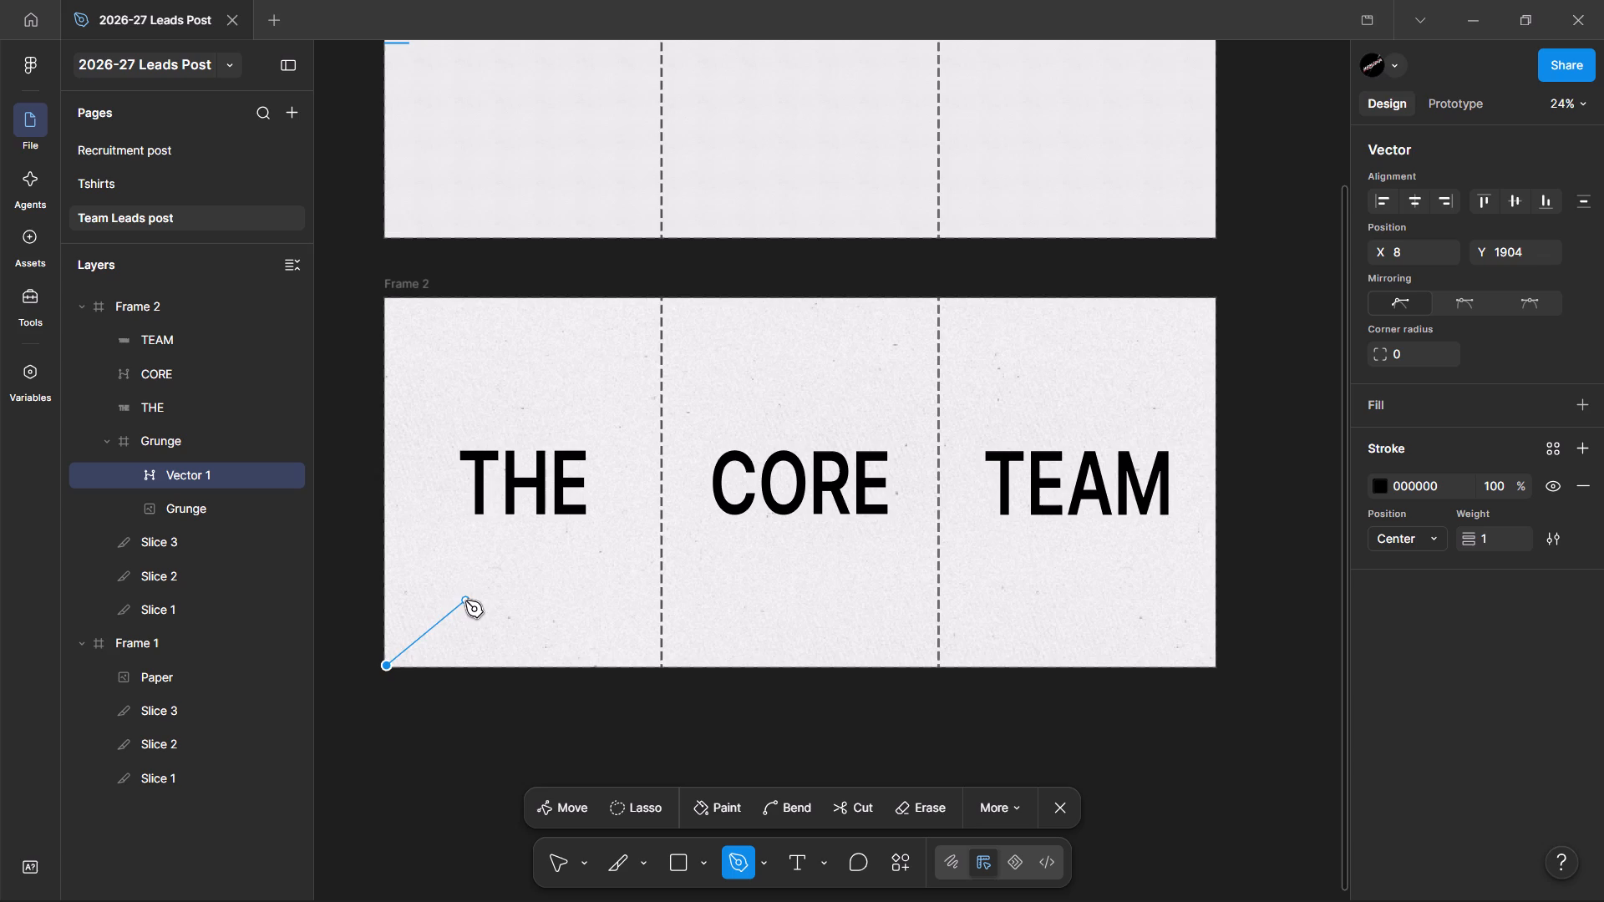
left_click(510, 588)
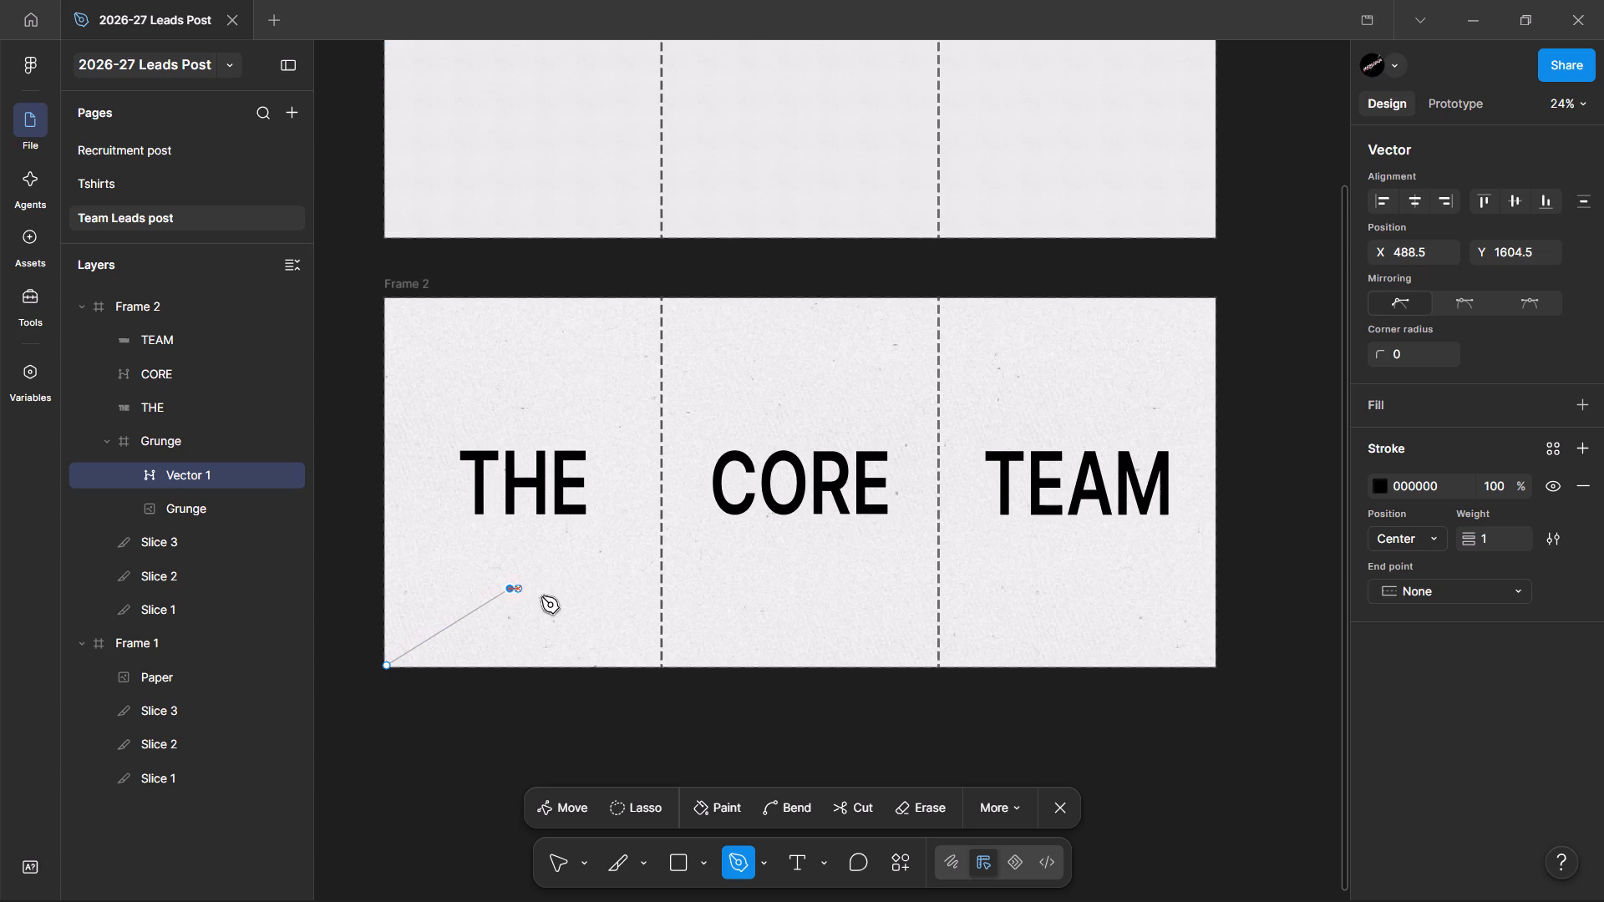
left_click(657, 663)
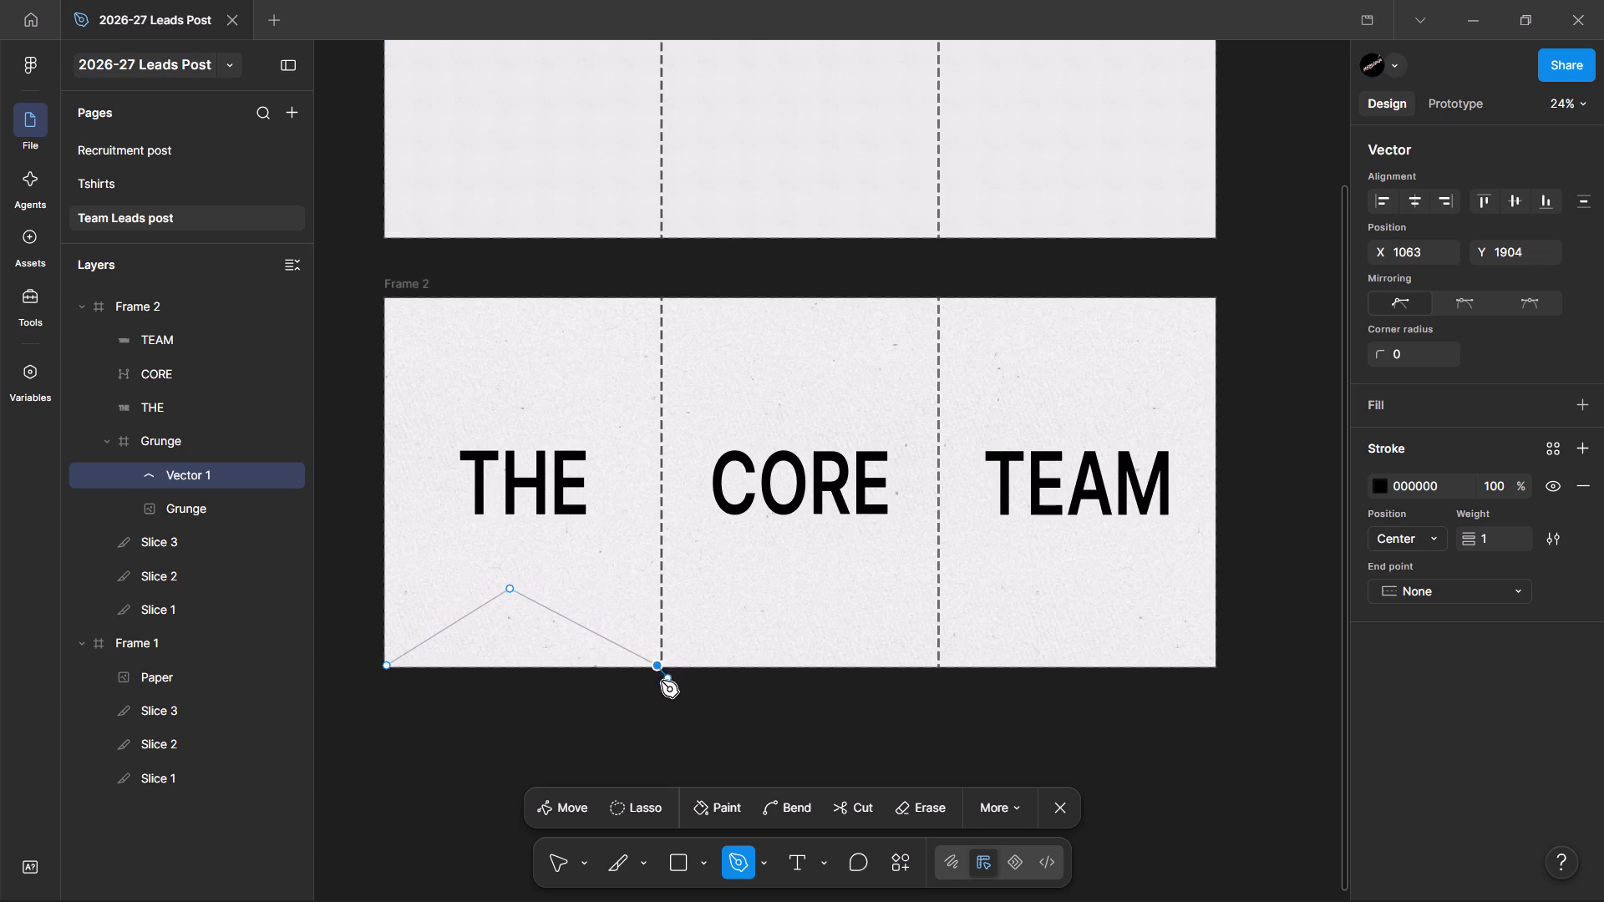
left_click(388, 665)
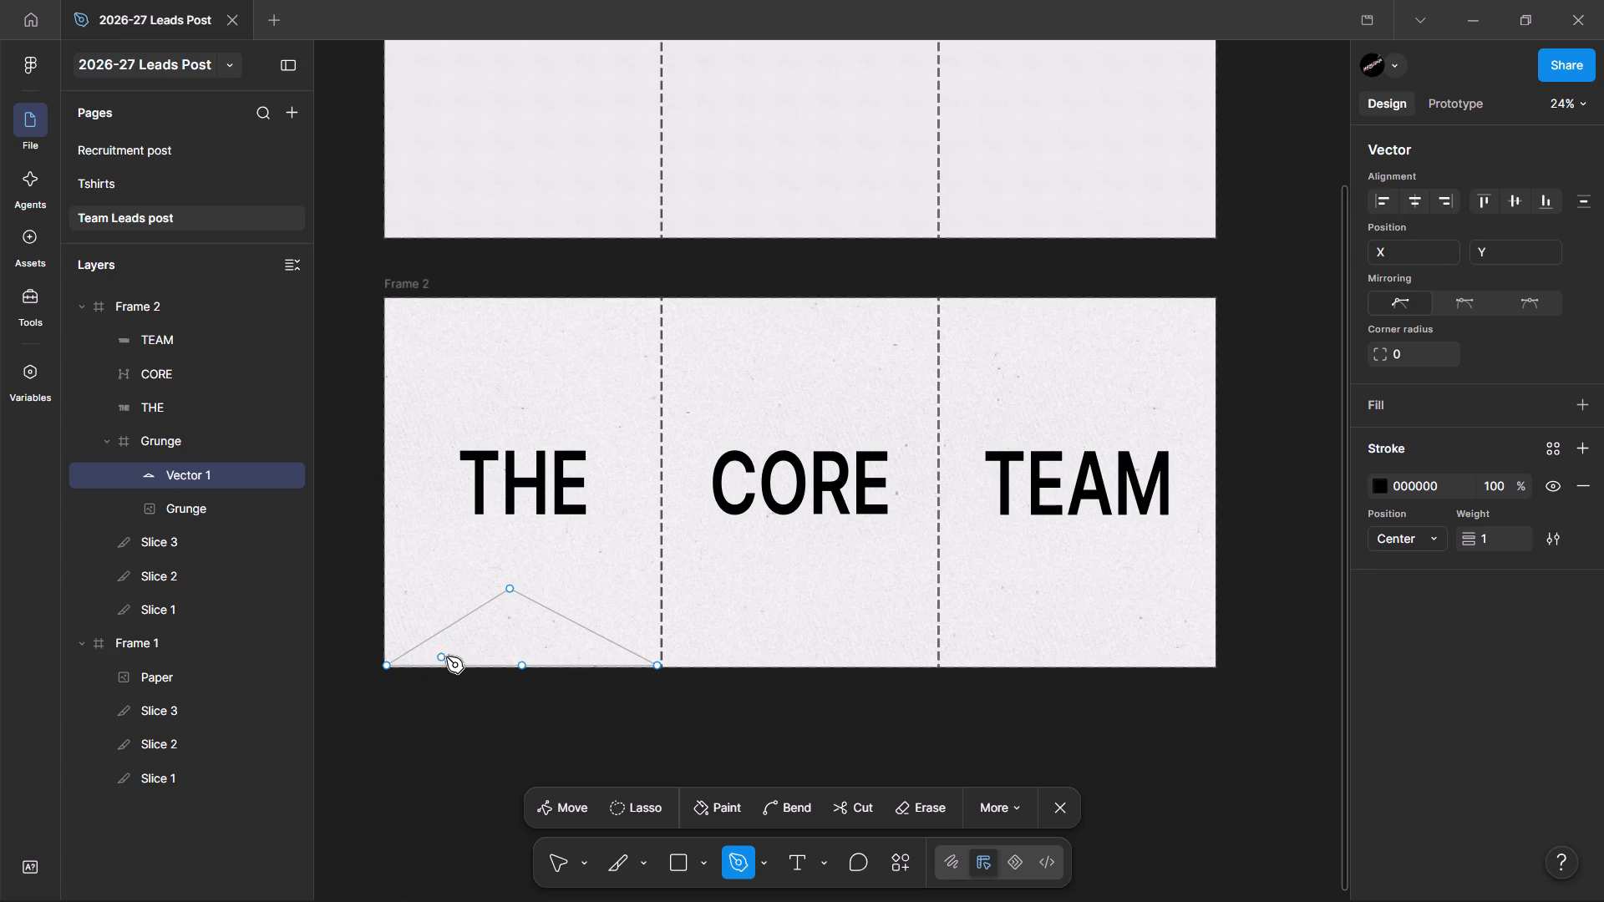
key("Escape")
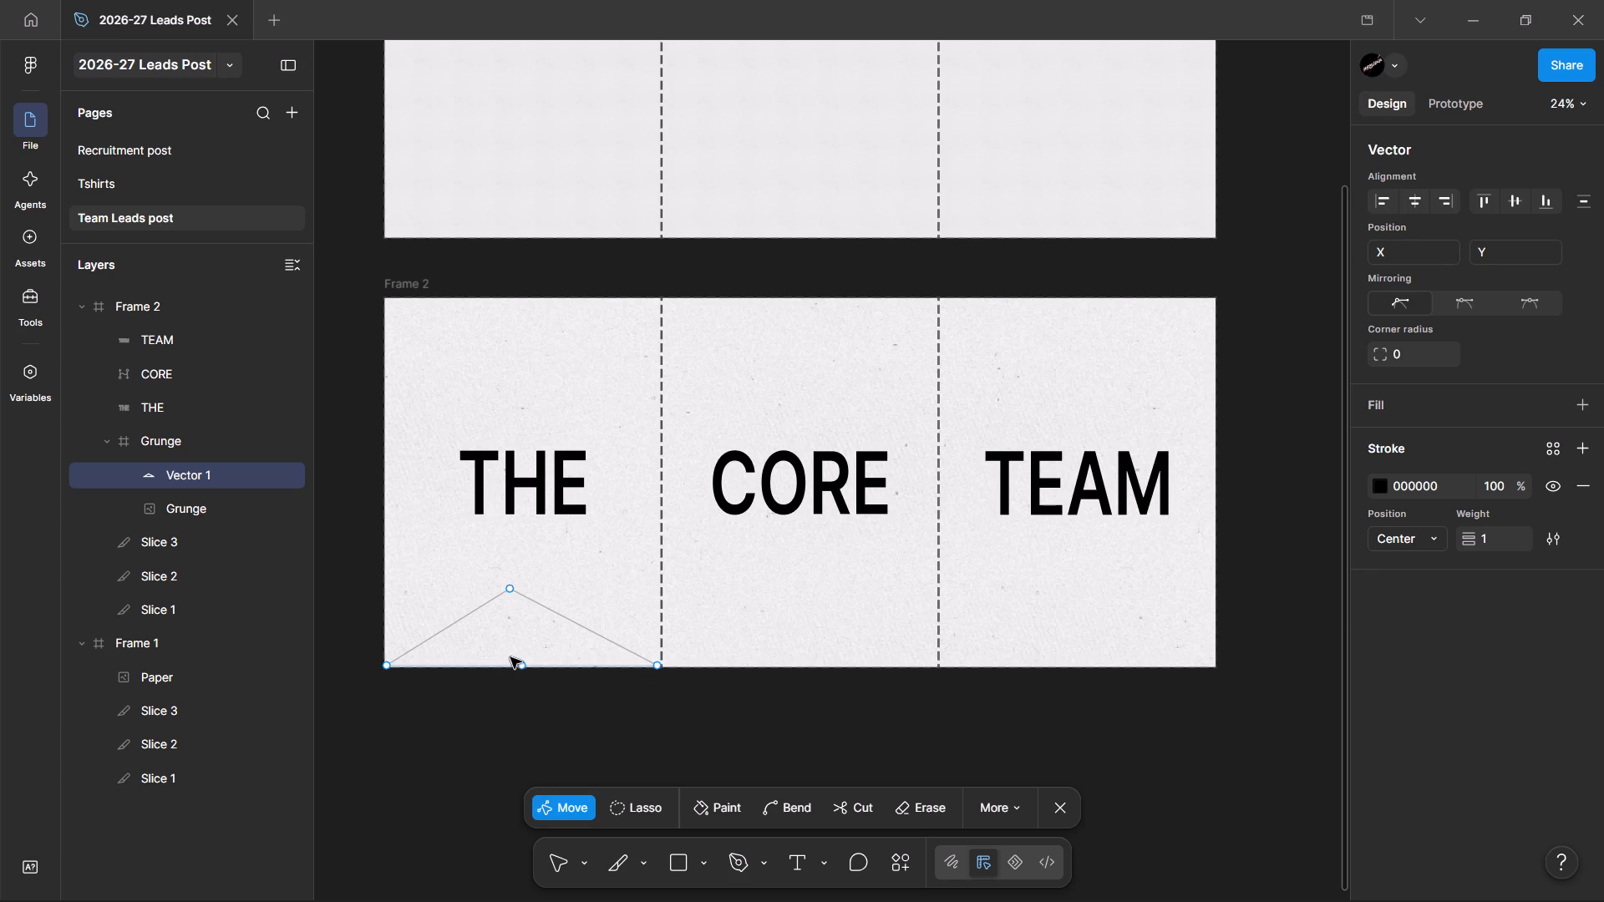
Bend both sloping sides of the triangle outward into curves, forming a rounded dome outline.
left_click(774, 804)
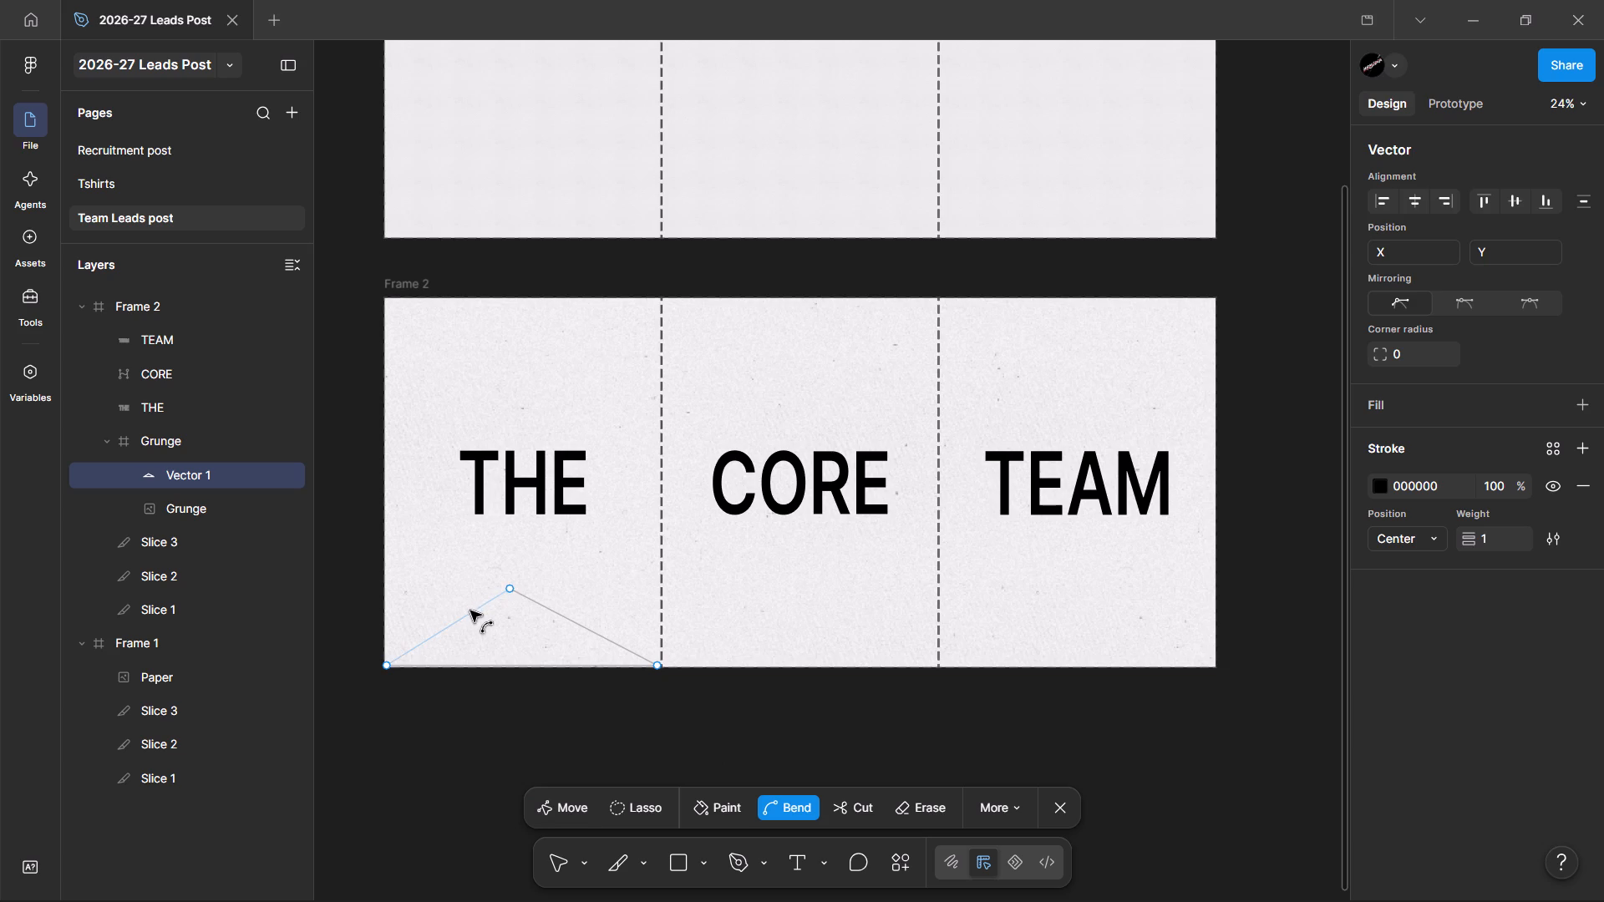
left_click_drag(474, 611, 468, 594)
left_click_drag(468, 594, 435, 600)
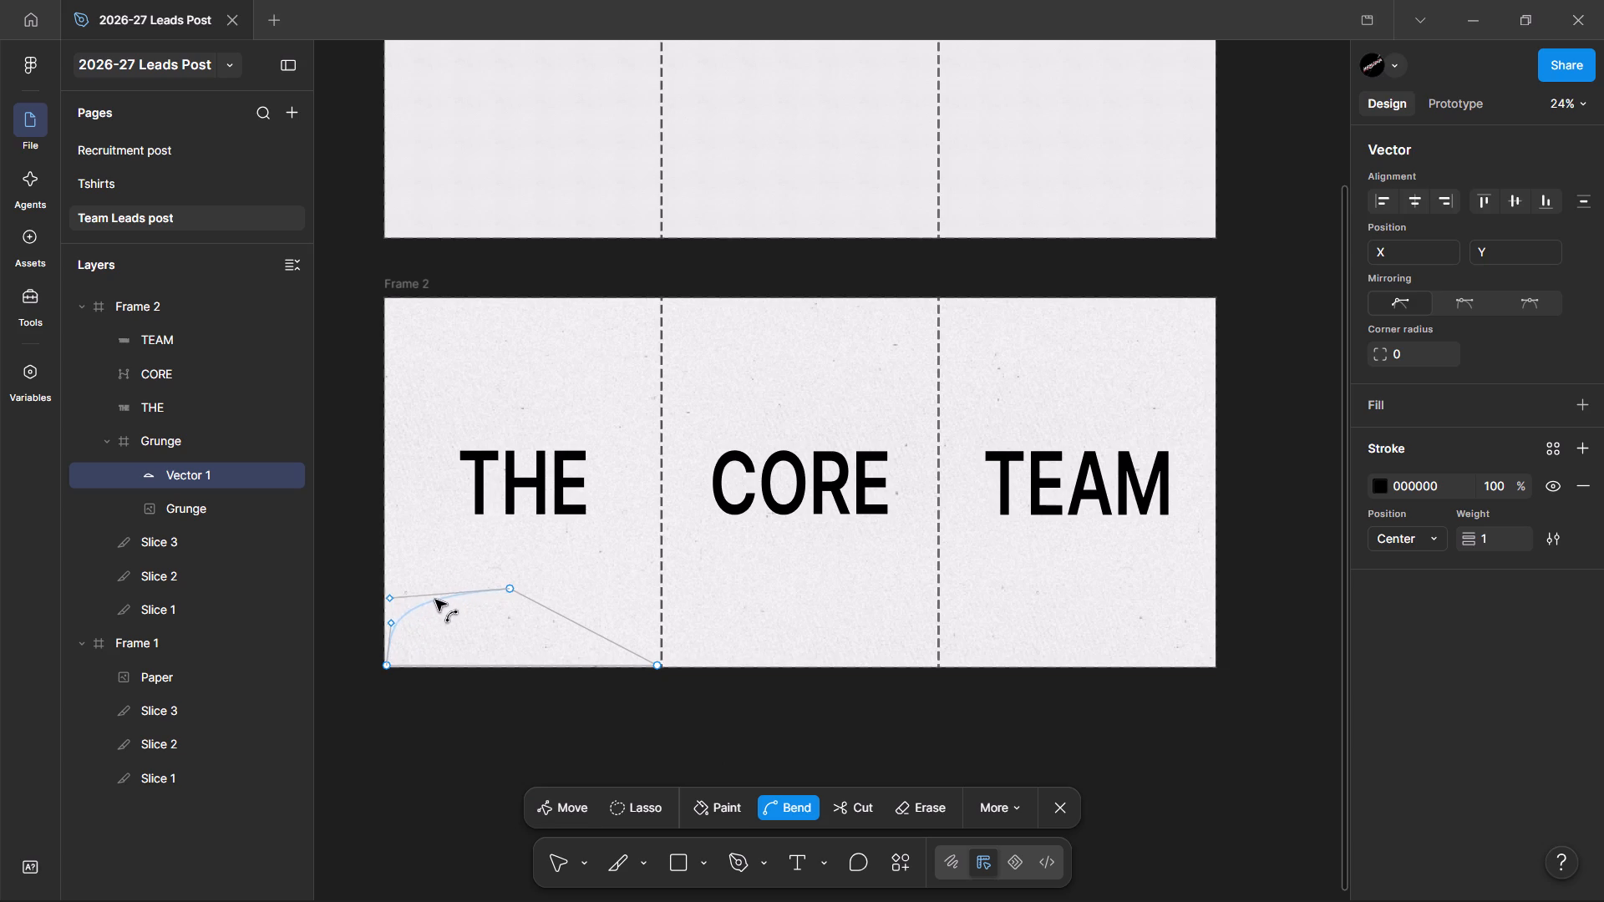
left_click_drag(435, 600, 454, 594)
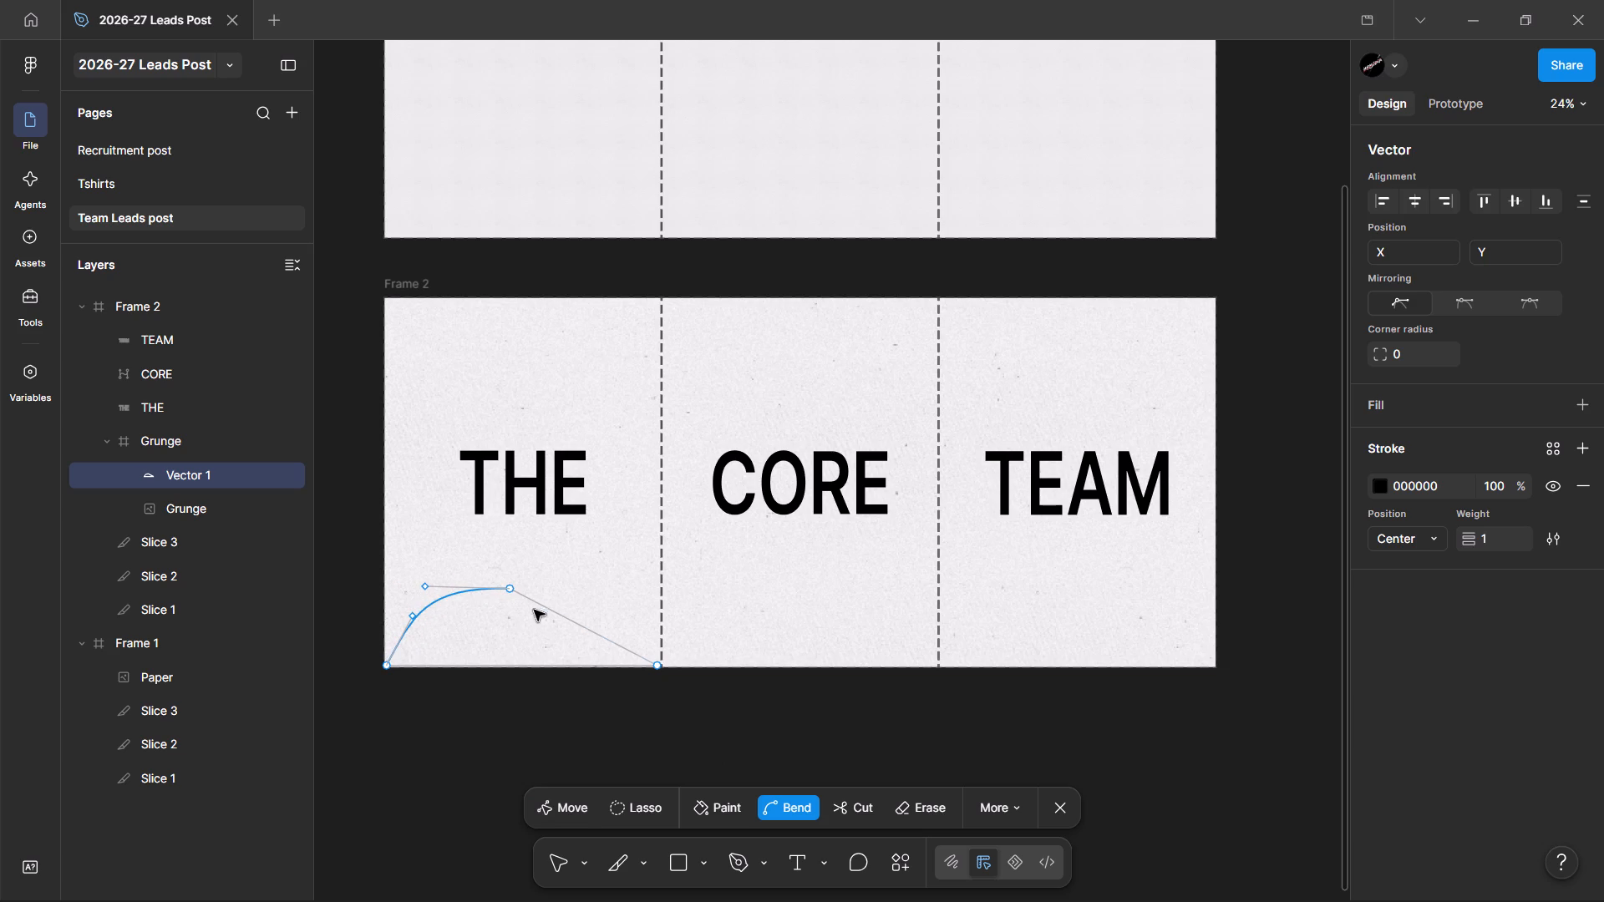
left_click_drag(566, 618, 607, 602)
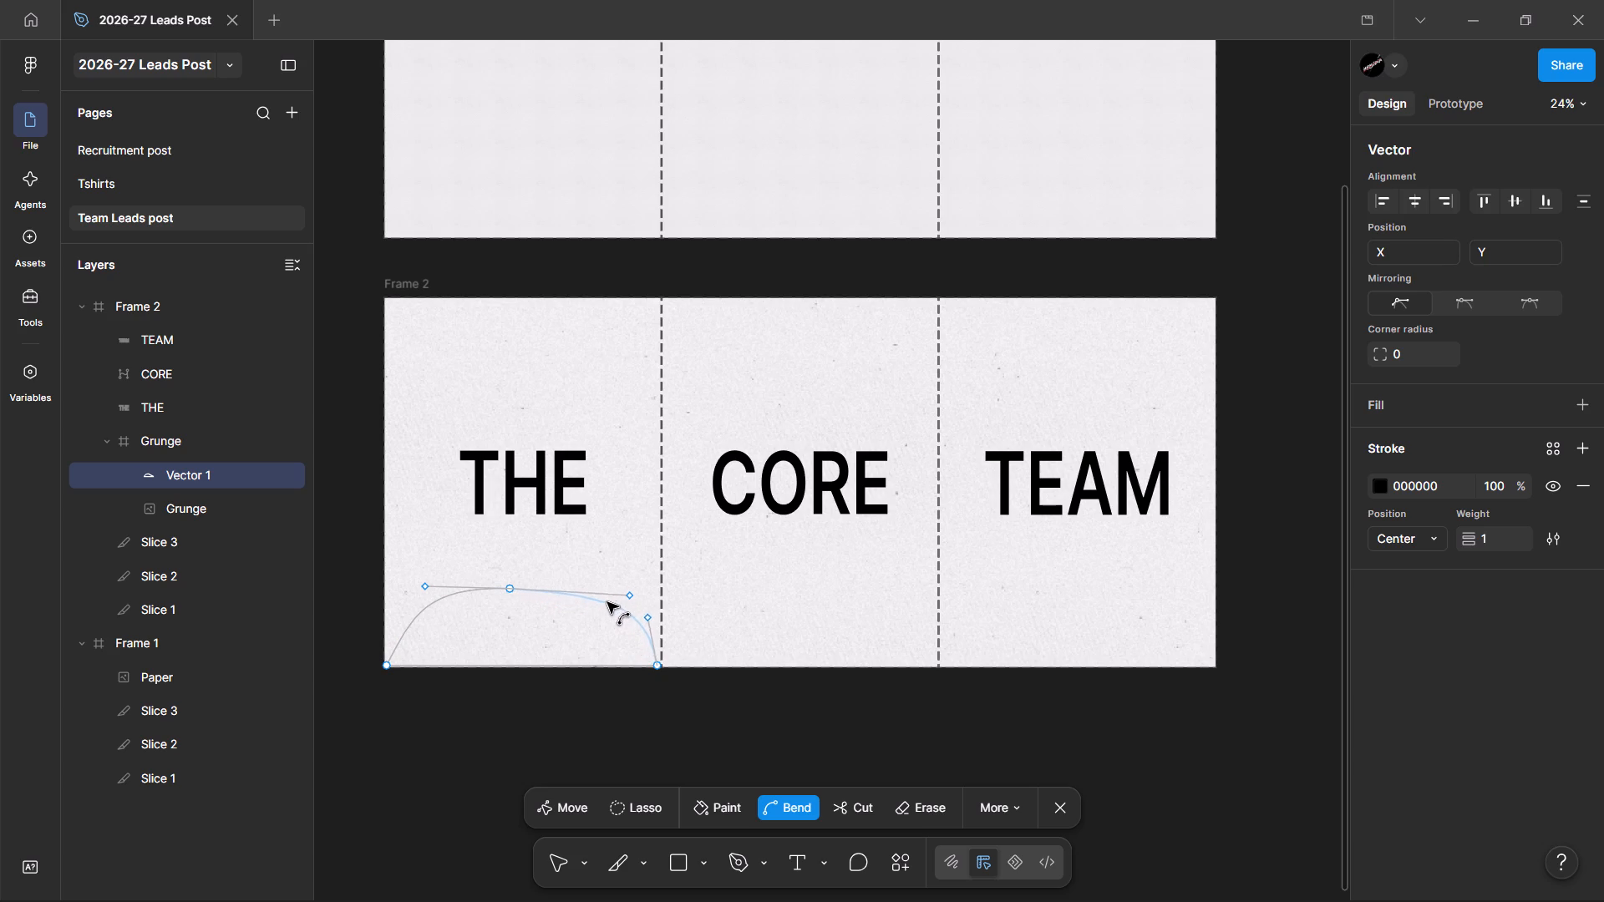
left_click_drag(607, 602, 584, 608)
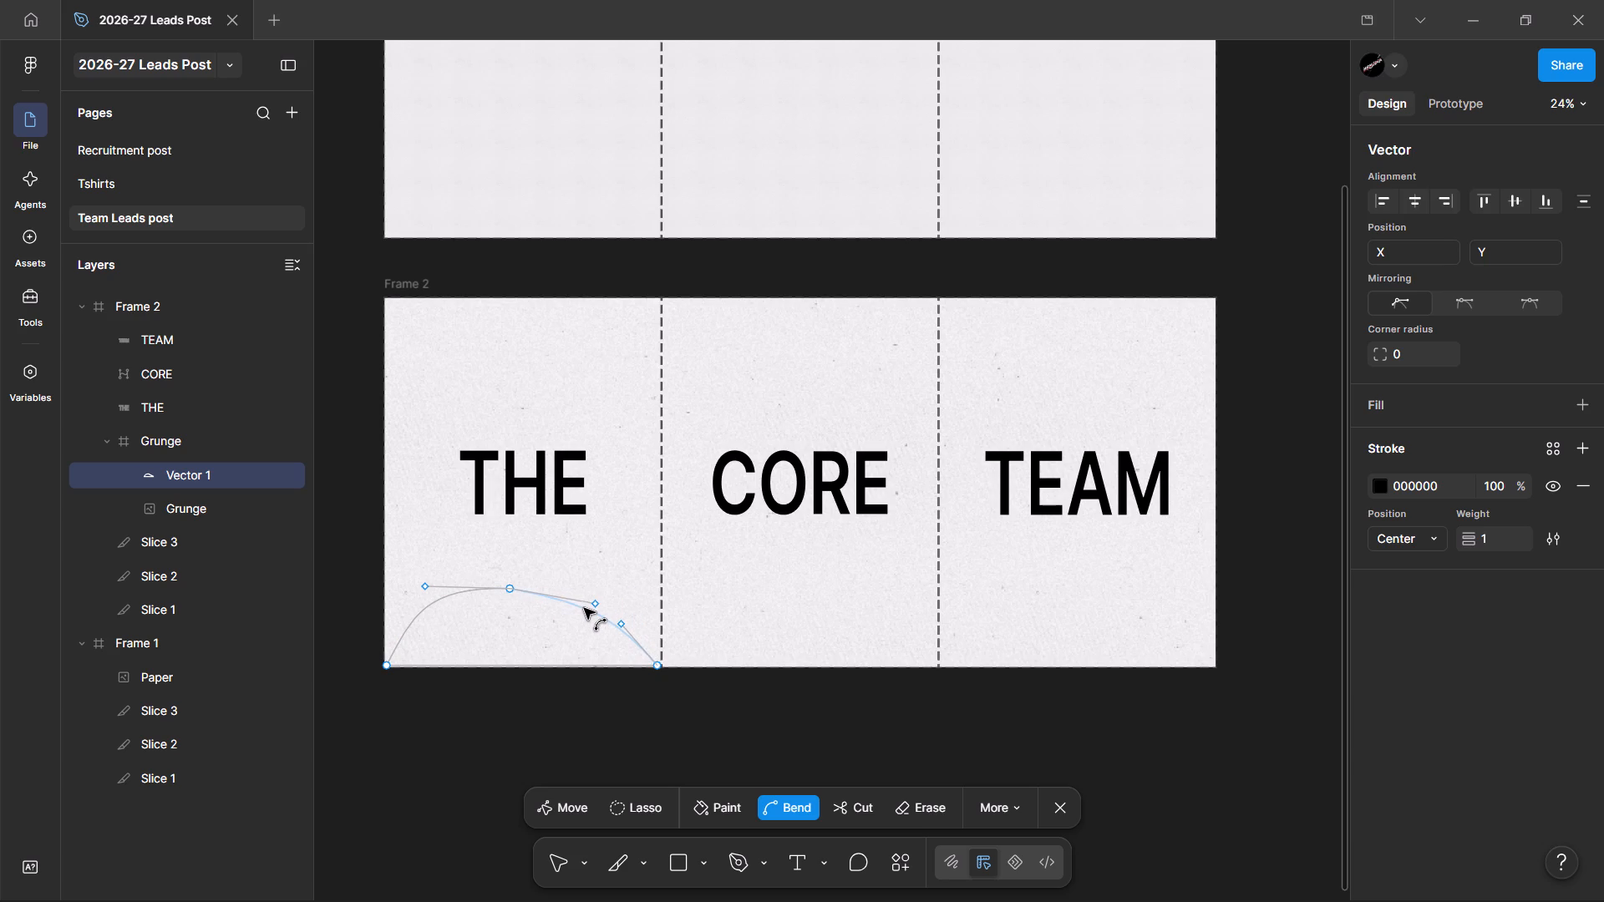
left_click_drag(584, 608, 584, 609)
left_click(584, 609)
Level the curve handles at the dome's peak and extend them outward to flatten the top, finishing the path edit.
left_click_drag(596, 597, 593, 570)
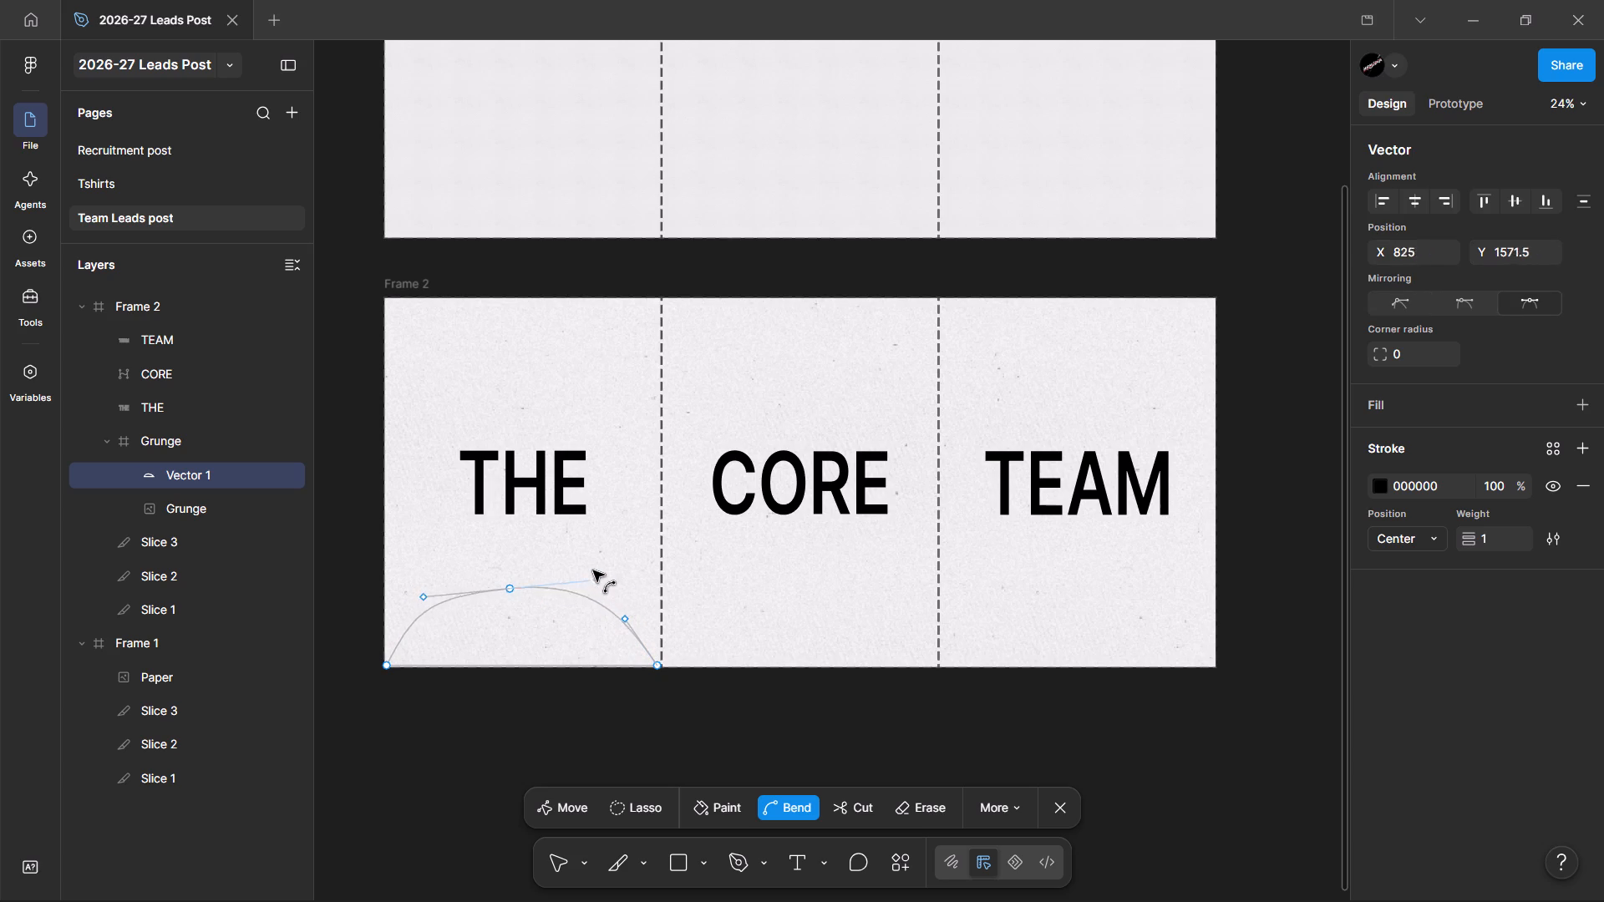
left_click_drag(593, 570, 627, 588)
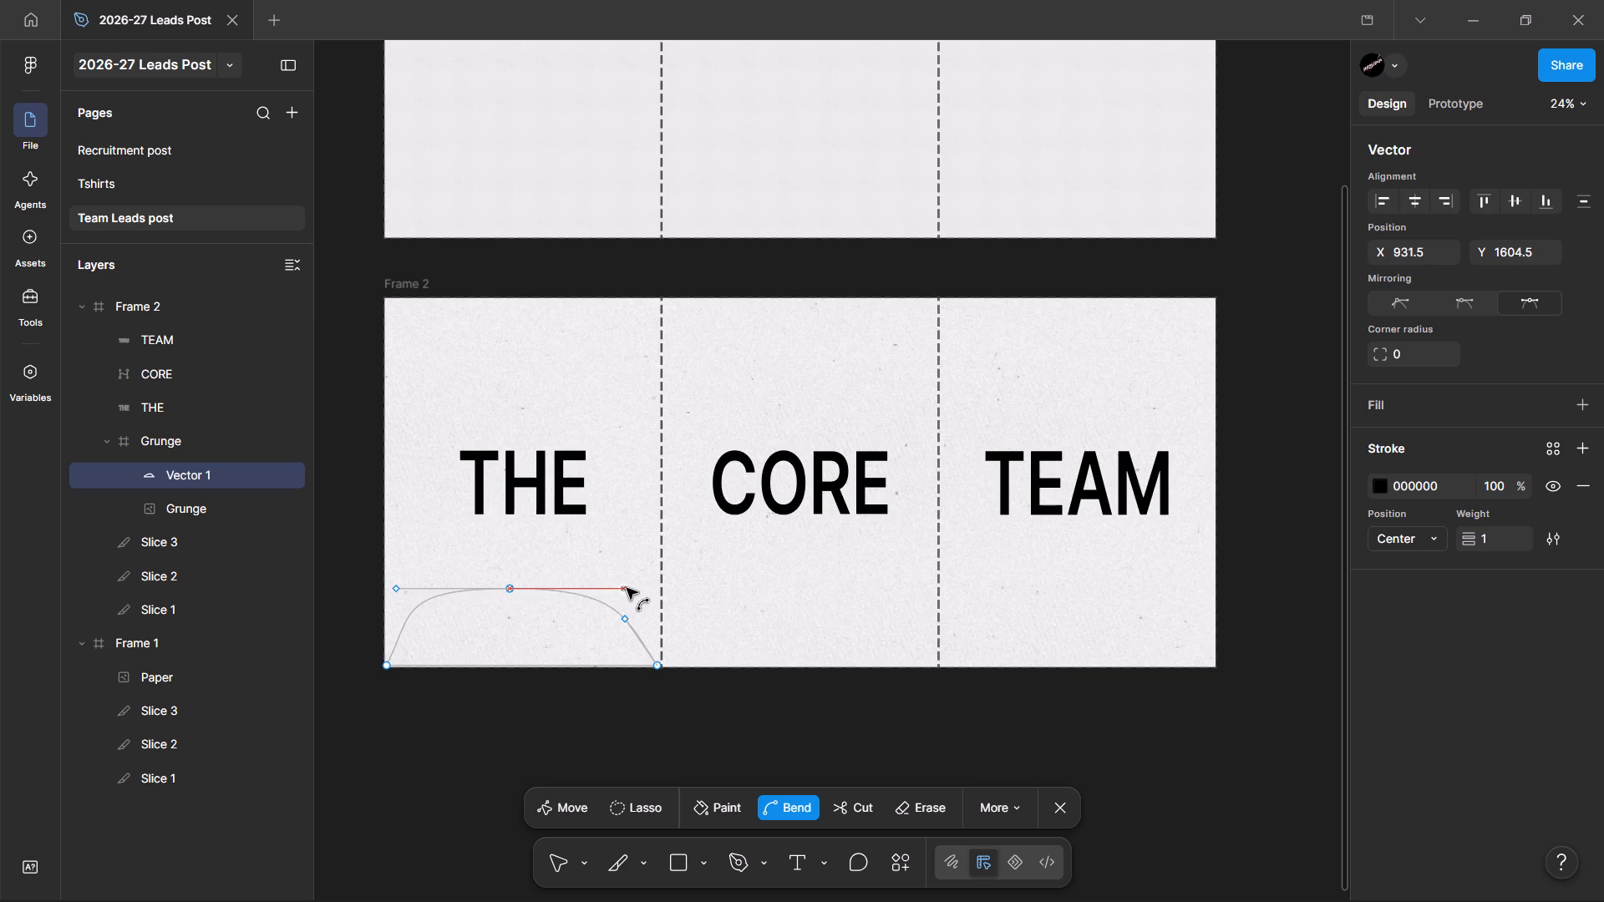
left_click_drag(627, 588, 632, 588)
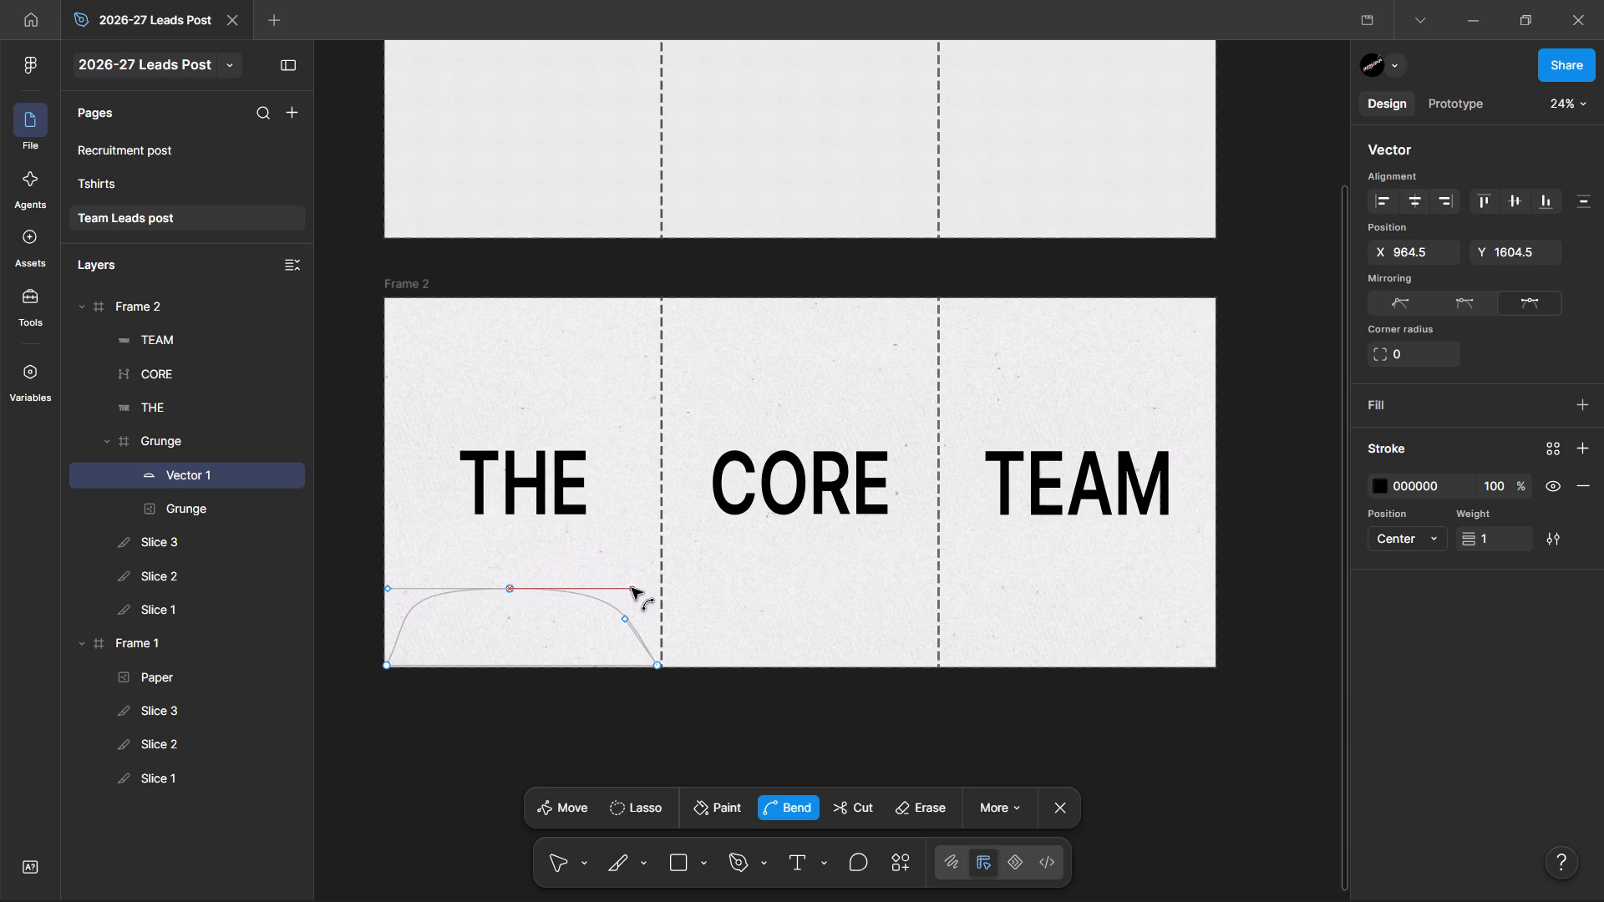
left_click_drag(632, 588, 632, 590)
left_click(1072, 812)
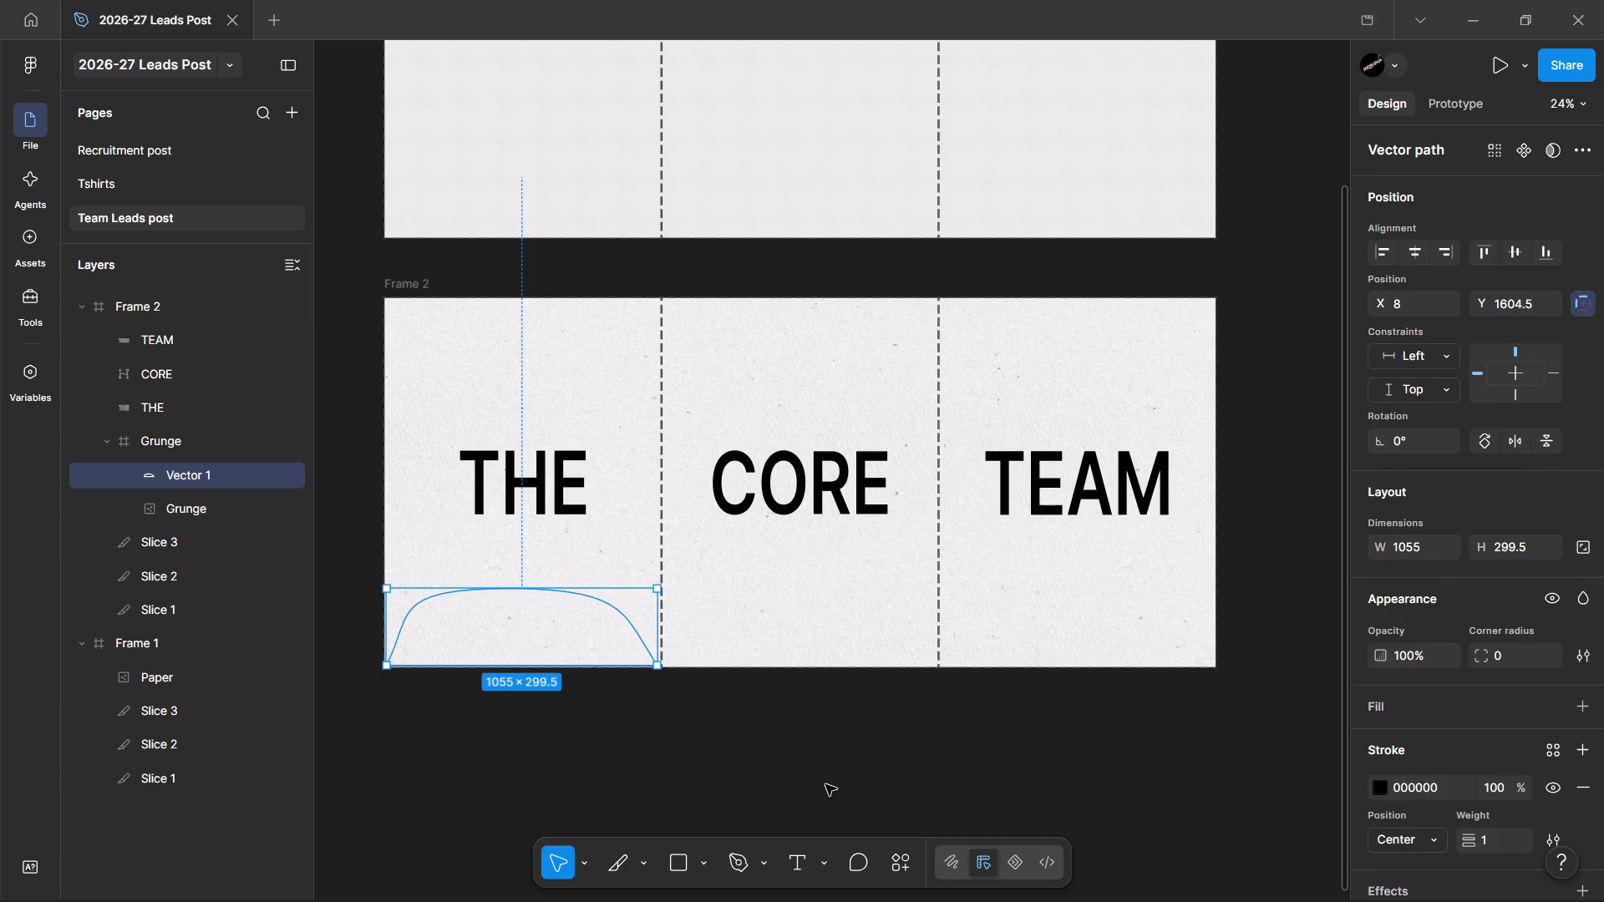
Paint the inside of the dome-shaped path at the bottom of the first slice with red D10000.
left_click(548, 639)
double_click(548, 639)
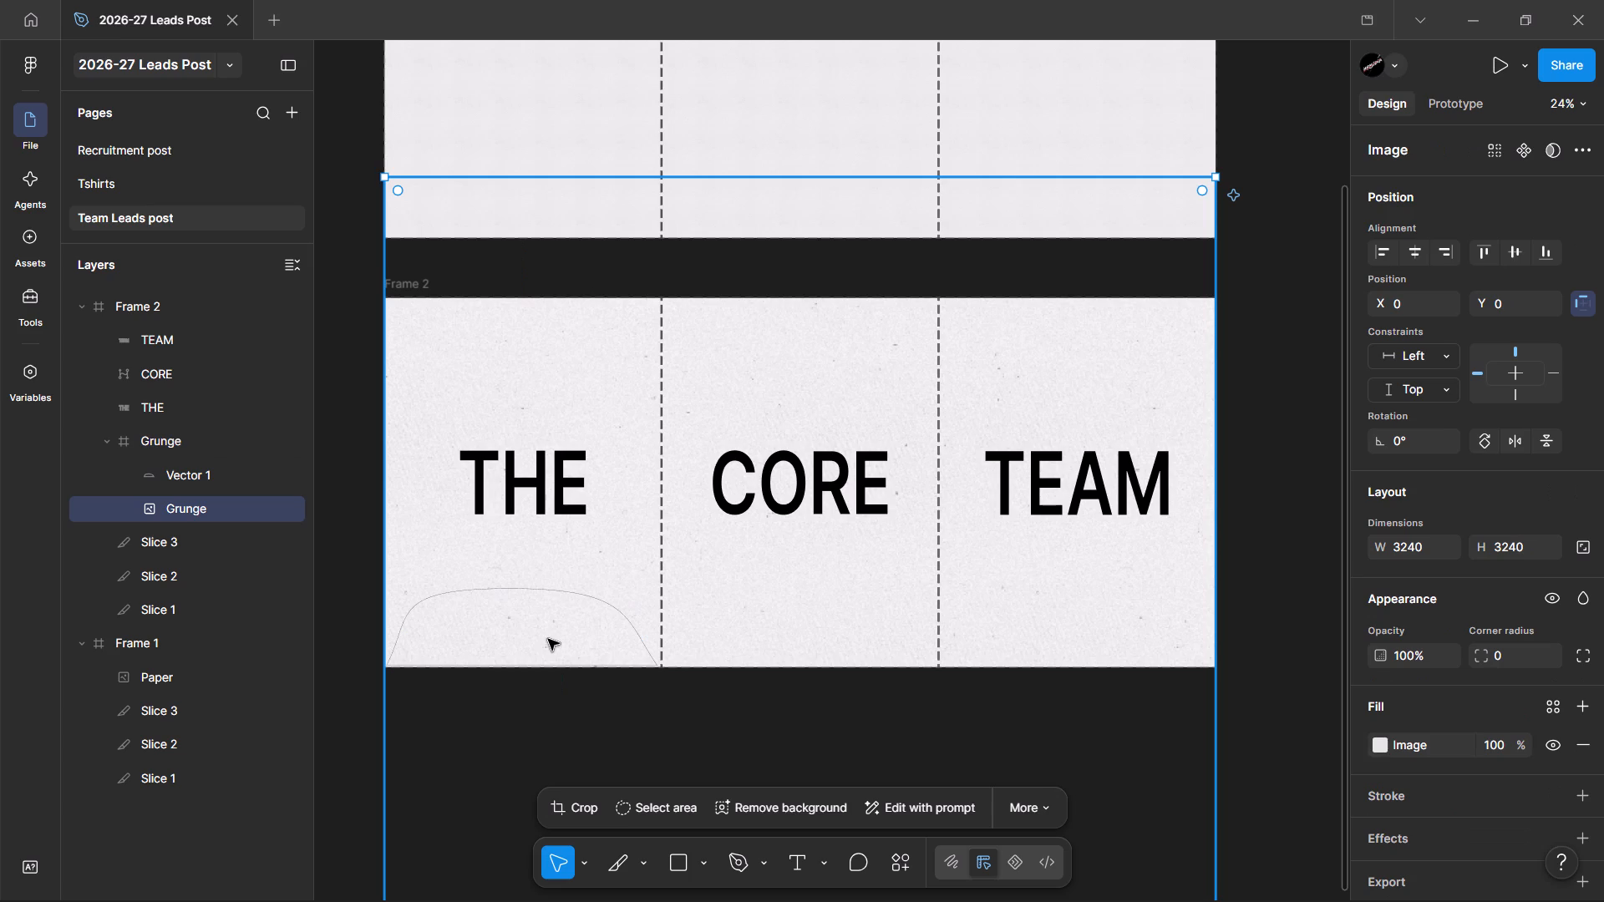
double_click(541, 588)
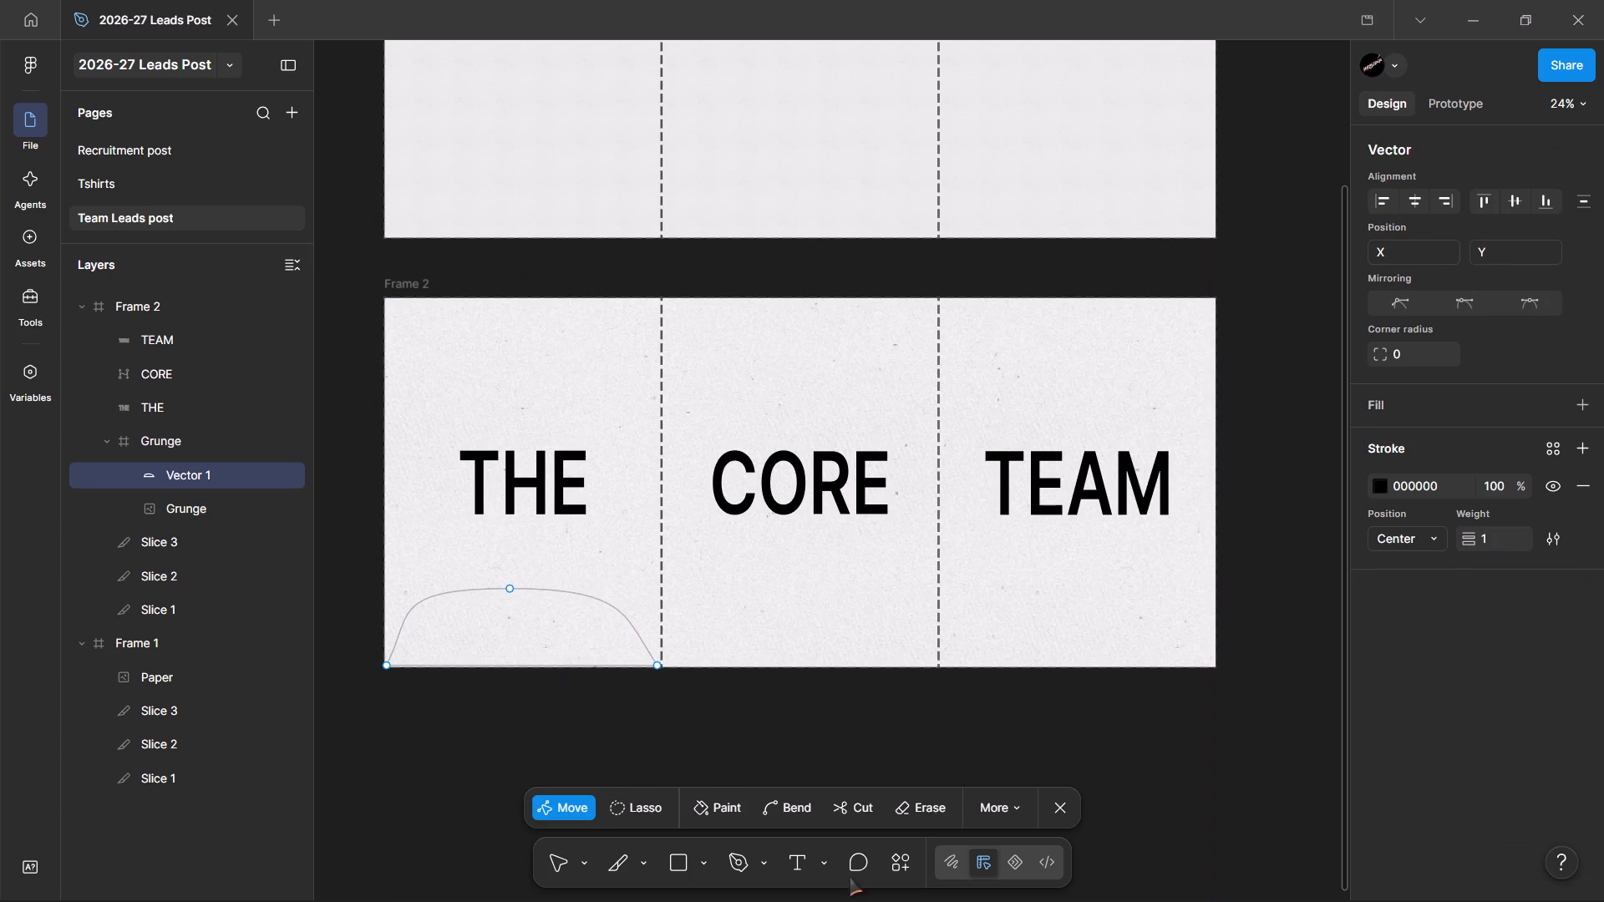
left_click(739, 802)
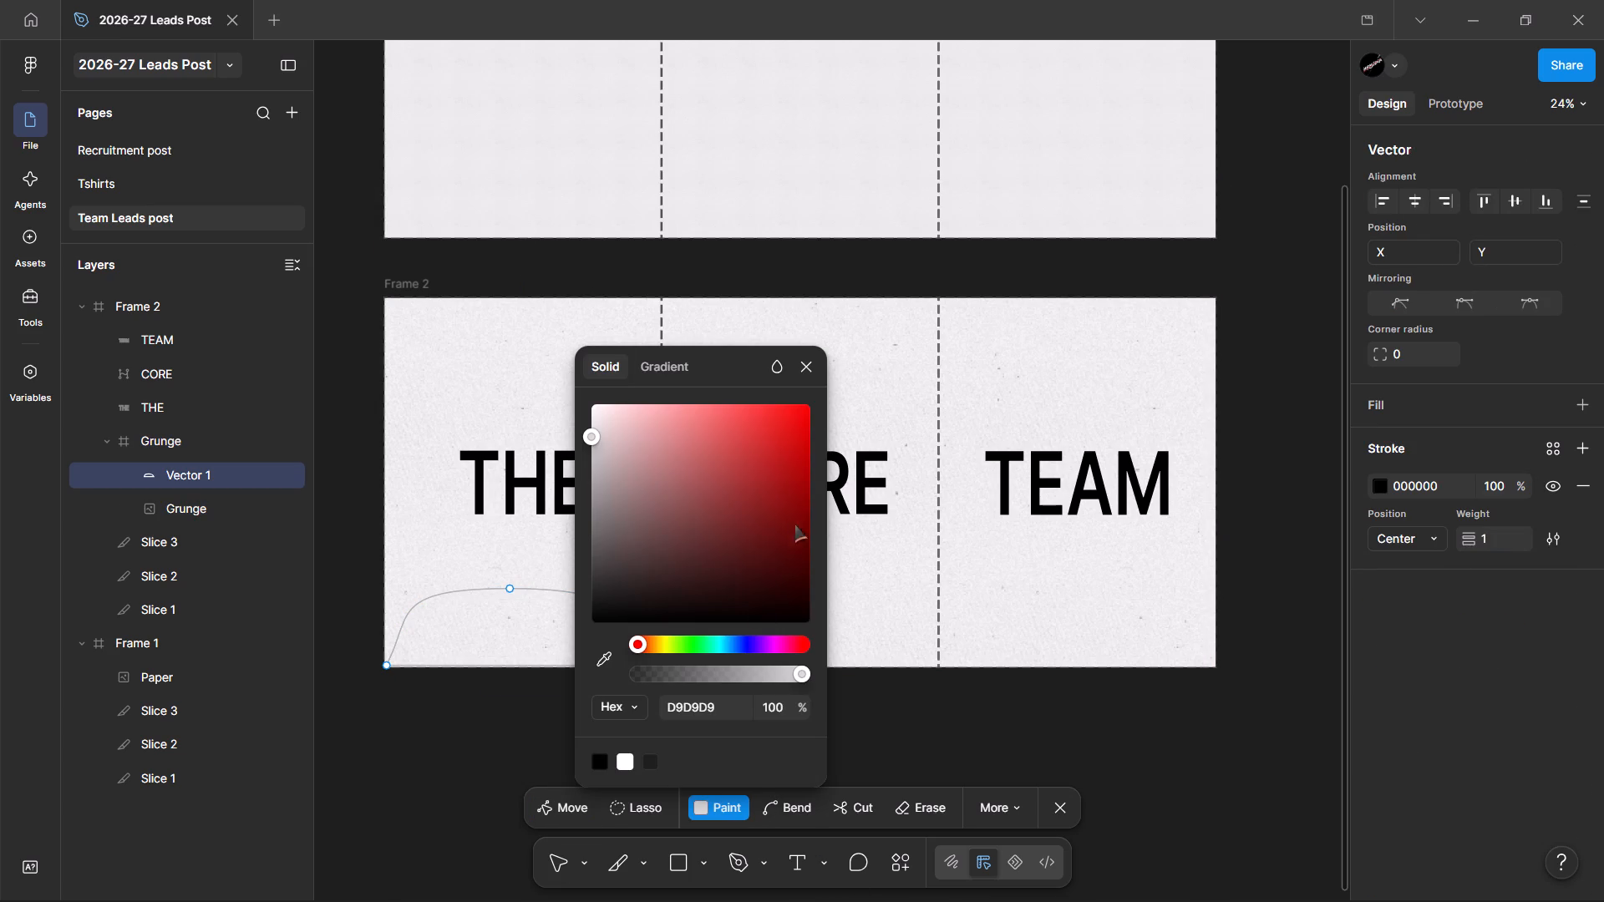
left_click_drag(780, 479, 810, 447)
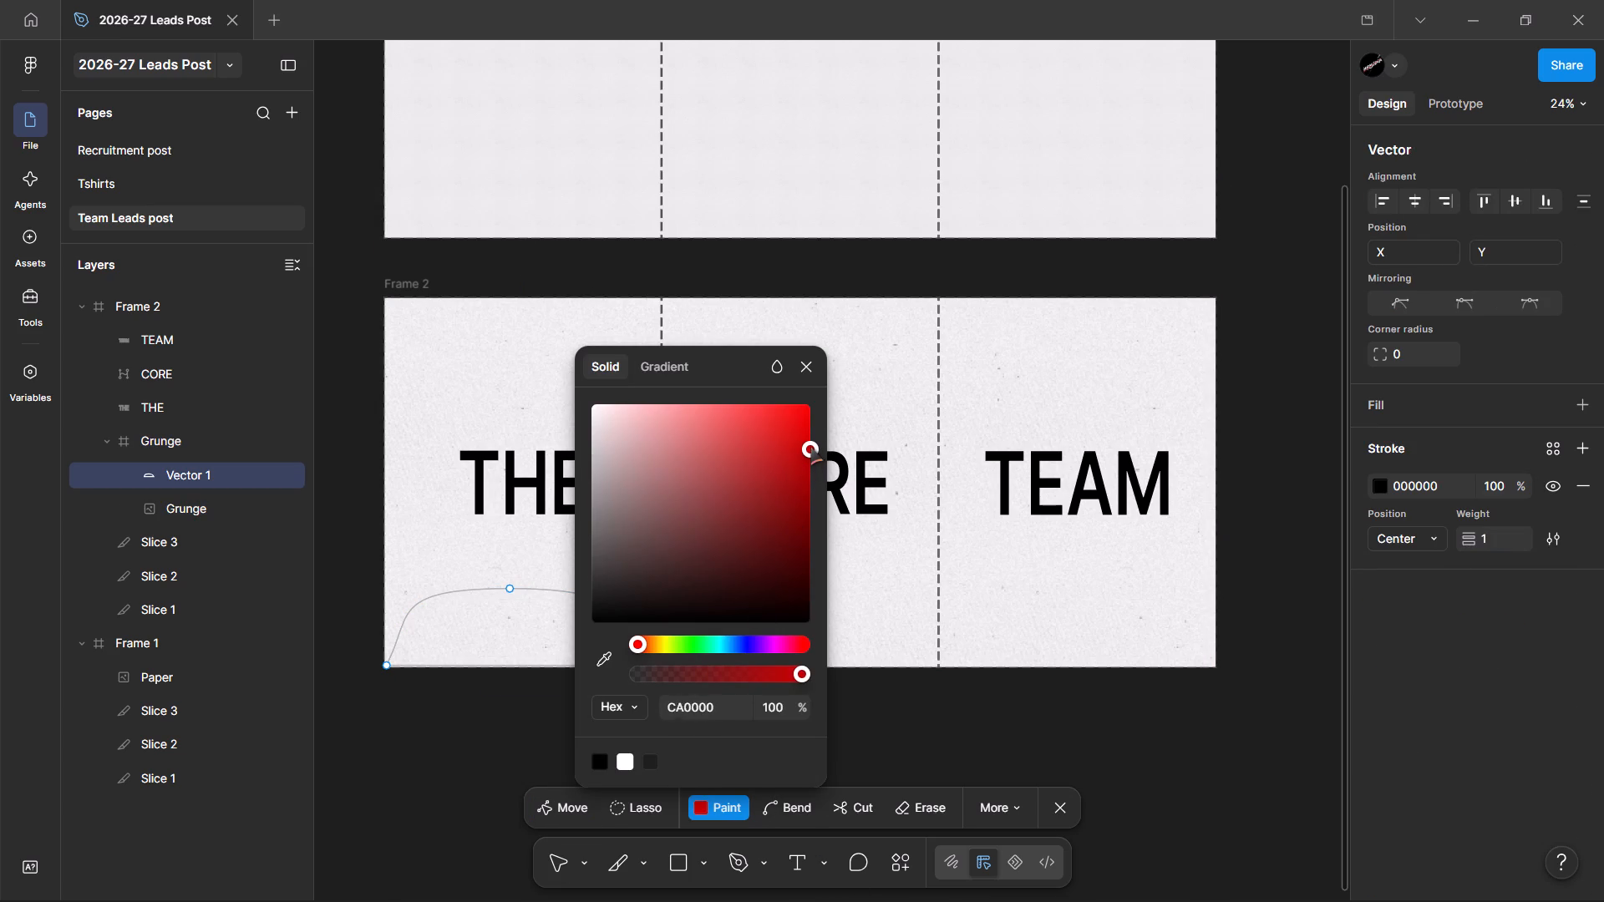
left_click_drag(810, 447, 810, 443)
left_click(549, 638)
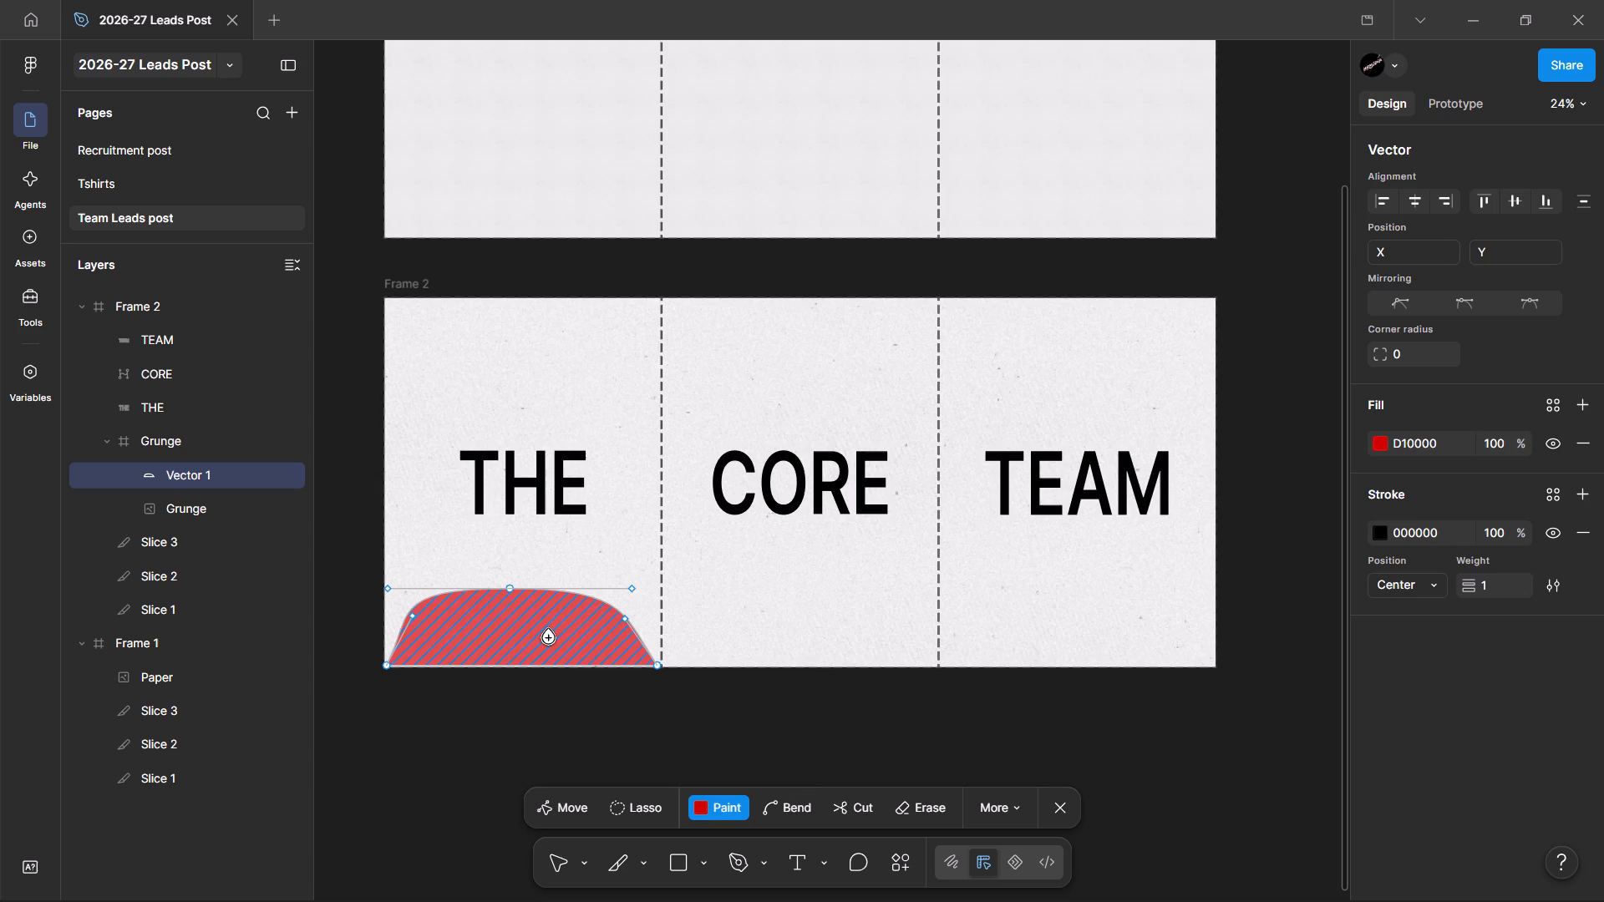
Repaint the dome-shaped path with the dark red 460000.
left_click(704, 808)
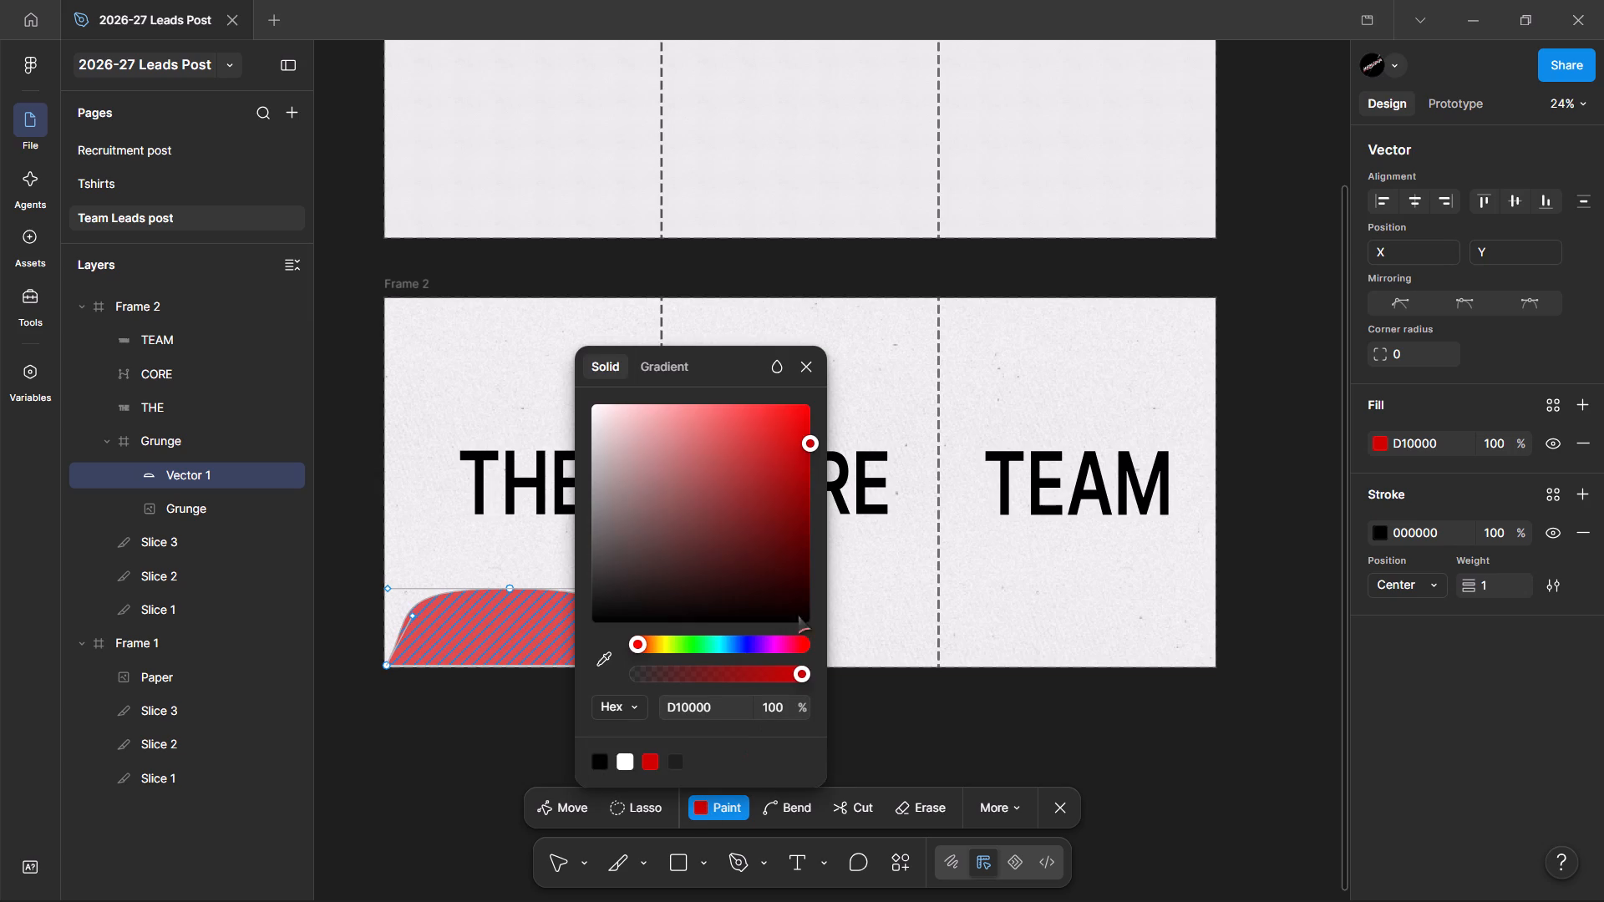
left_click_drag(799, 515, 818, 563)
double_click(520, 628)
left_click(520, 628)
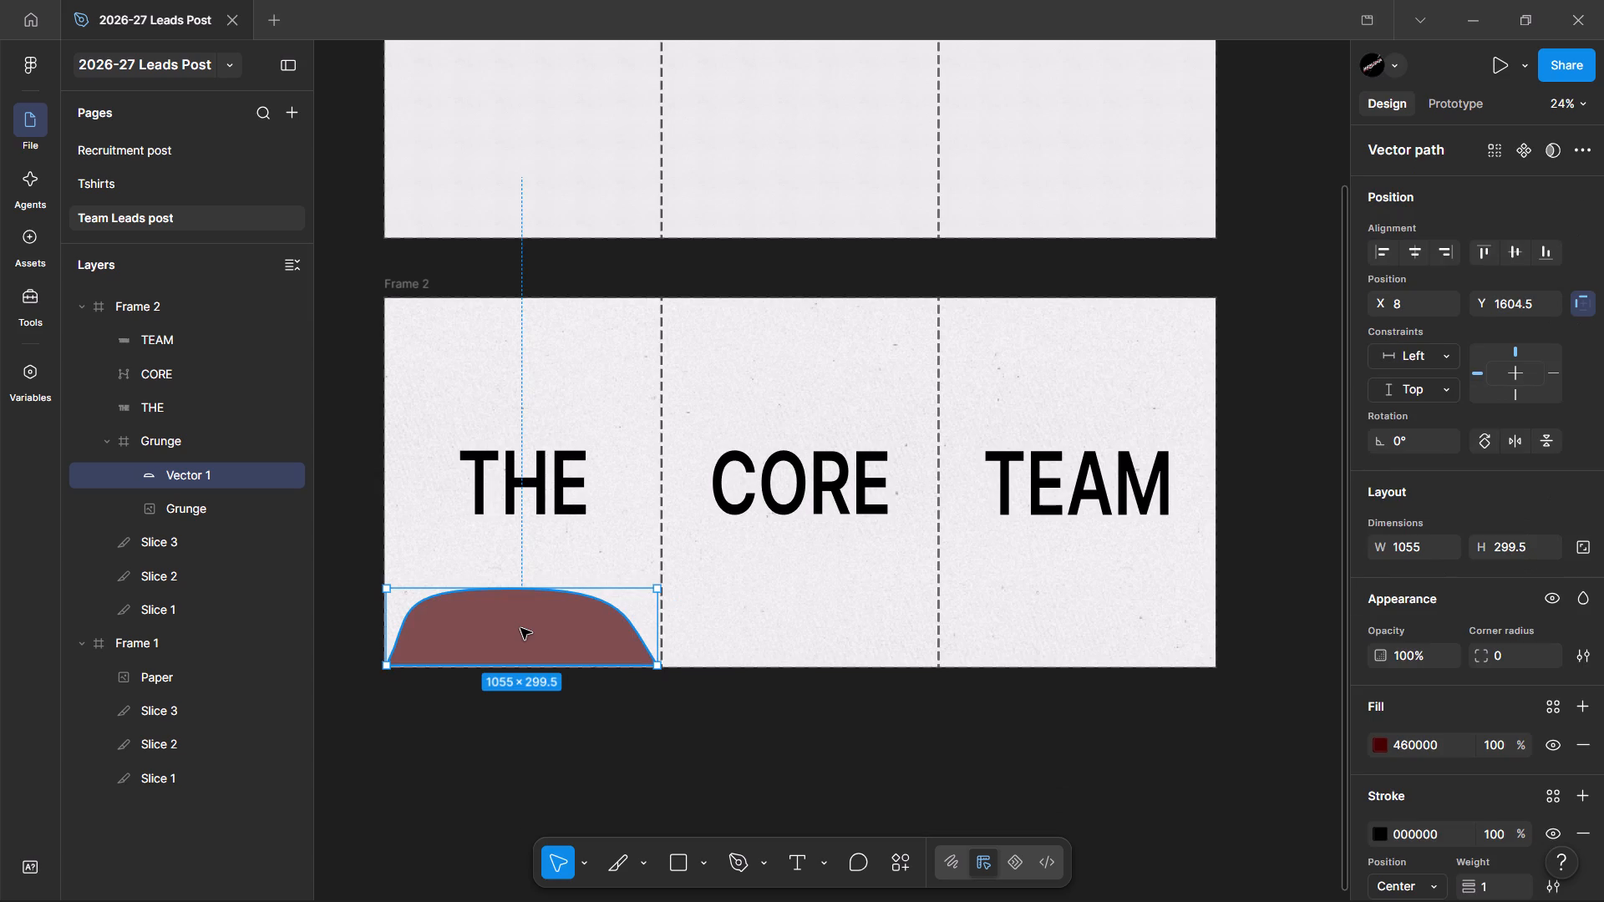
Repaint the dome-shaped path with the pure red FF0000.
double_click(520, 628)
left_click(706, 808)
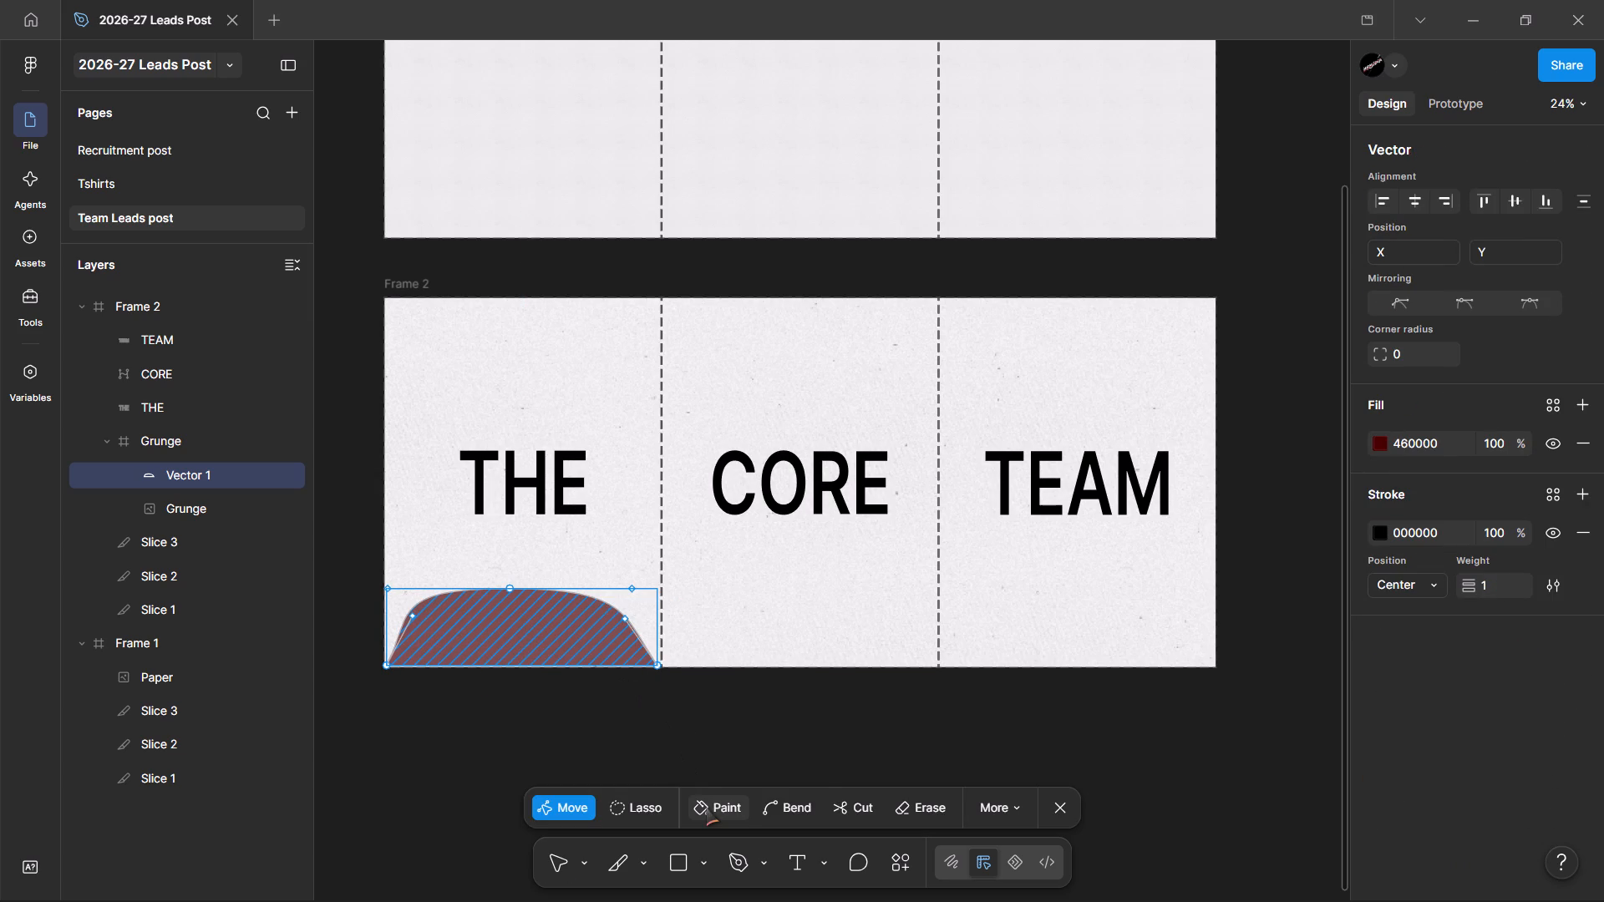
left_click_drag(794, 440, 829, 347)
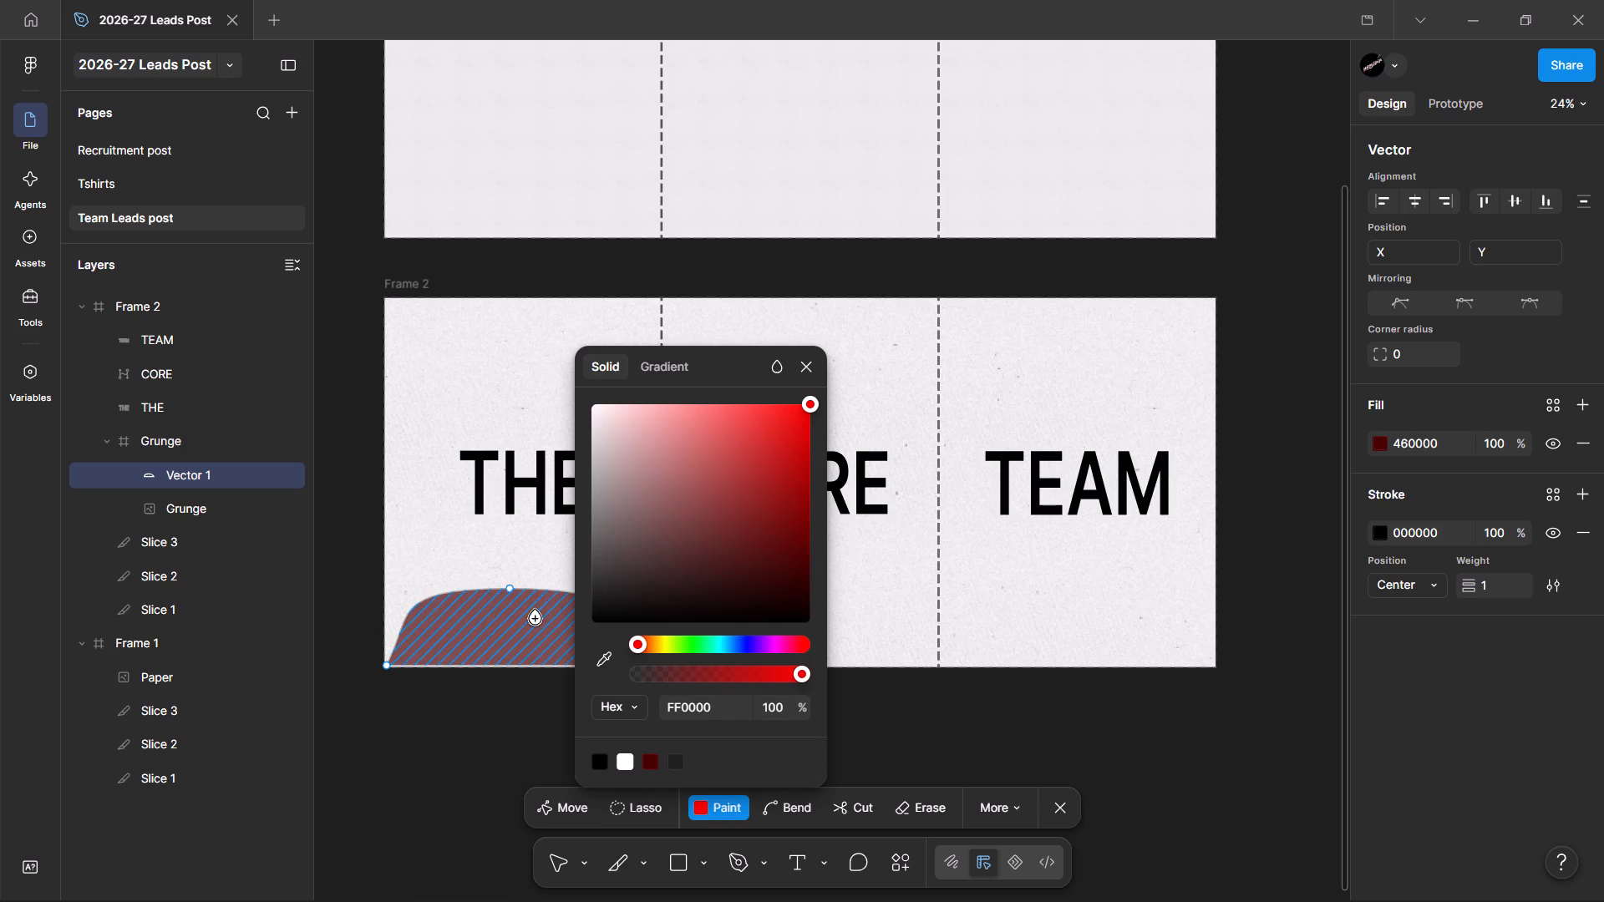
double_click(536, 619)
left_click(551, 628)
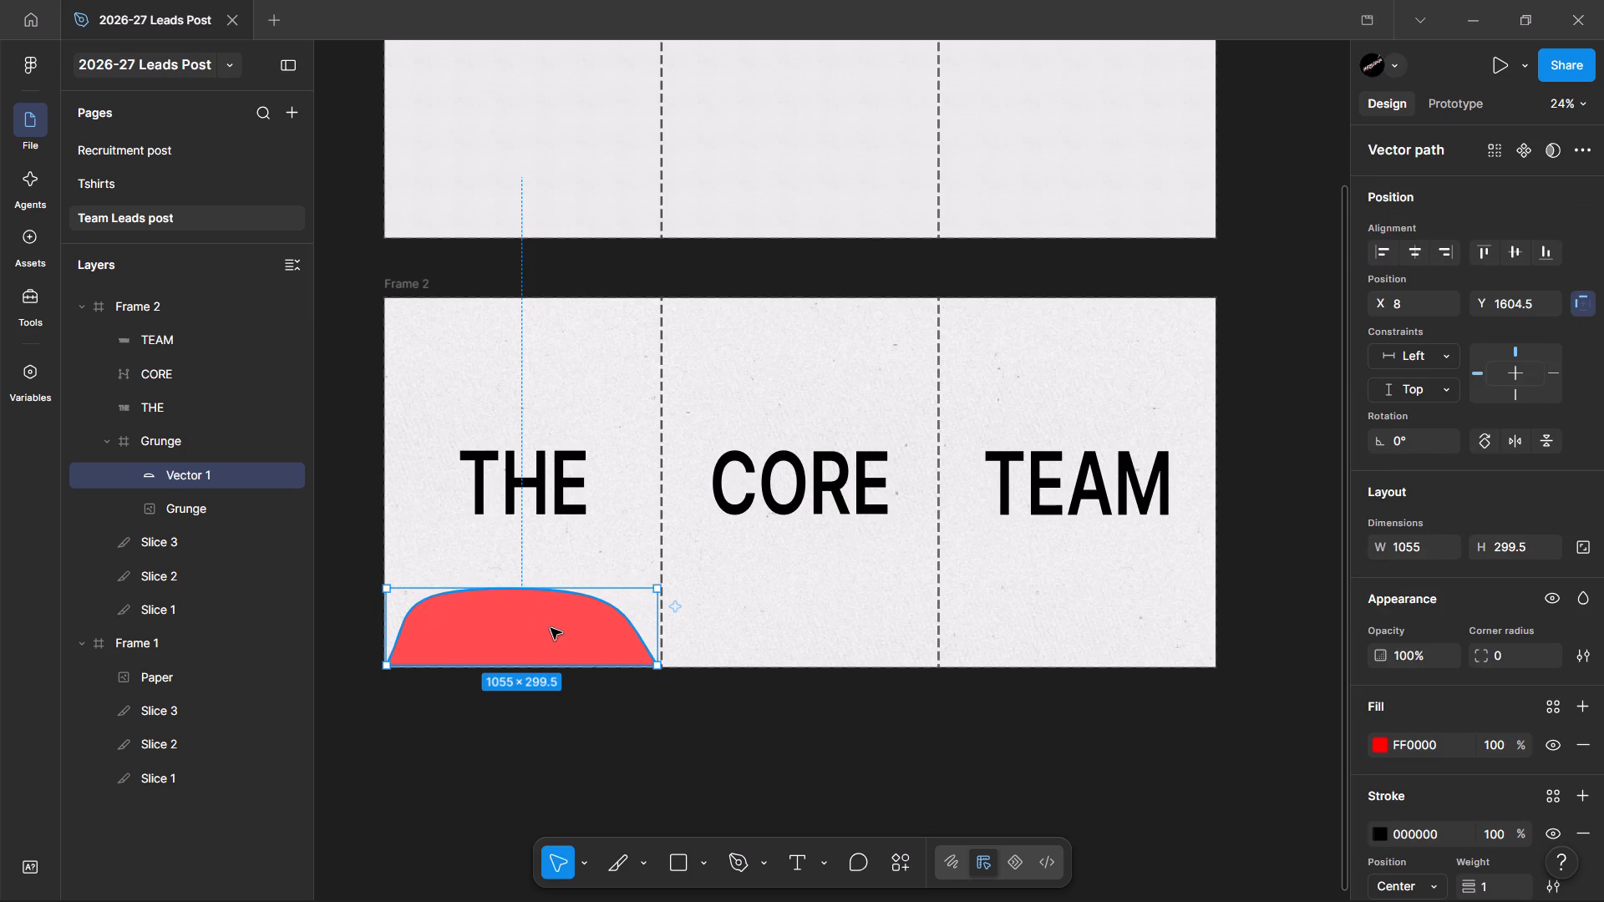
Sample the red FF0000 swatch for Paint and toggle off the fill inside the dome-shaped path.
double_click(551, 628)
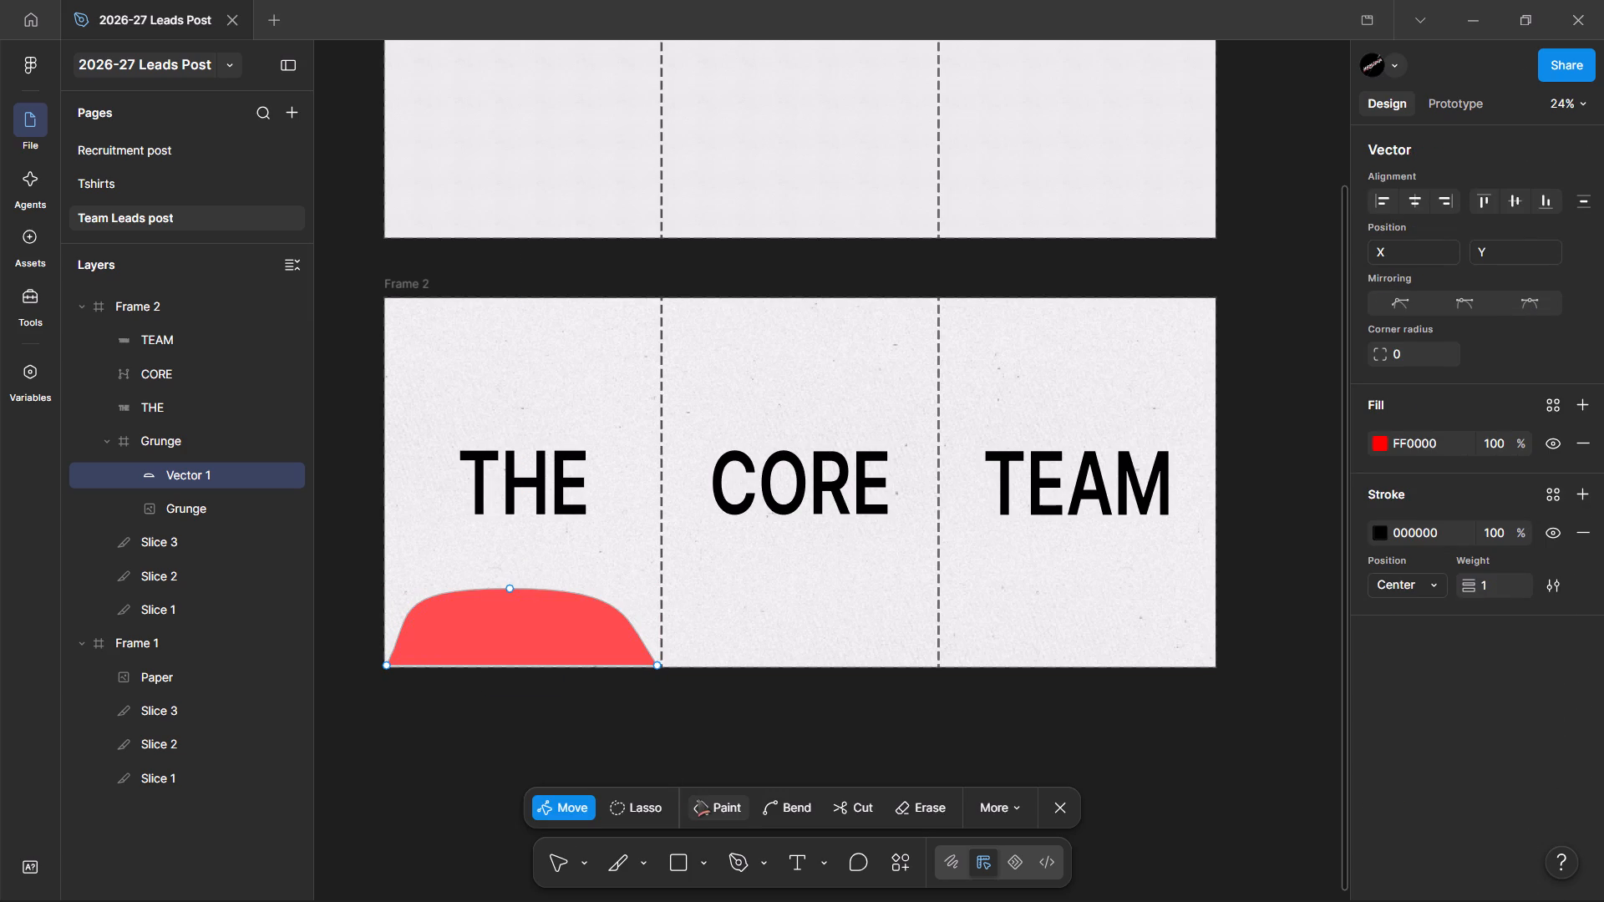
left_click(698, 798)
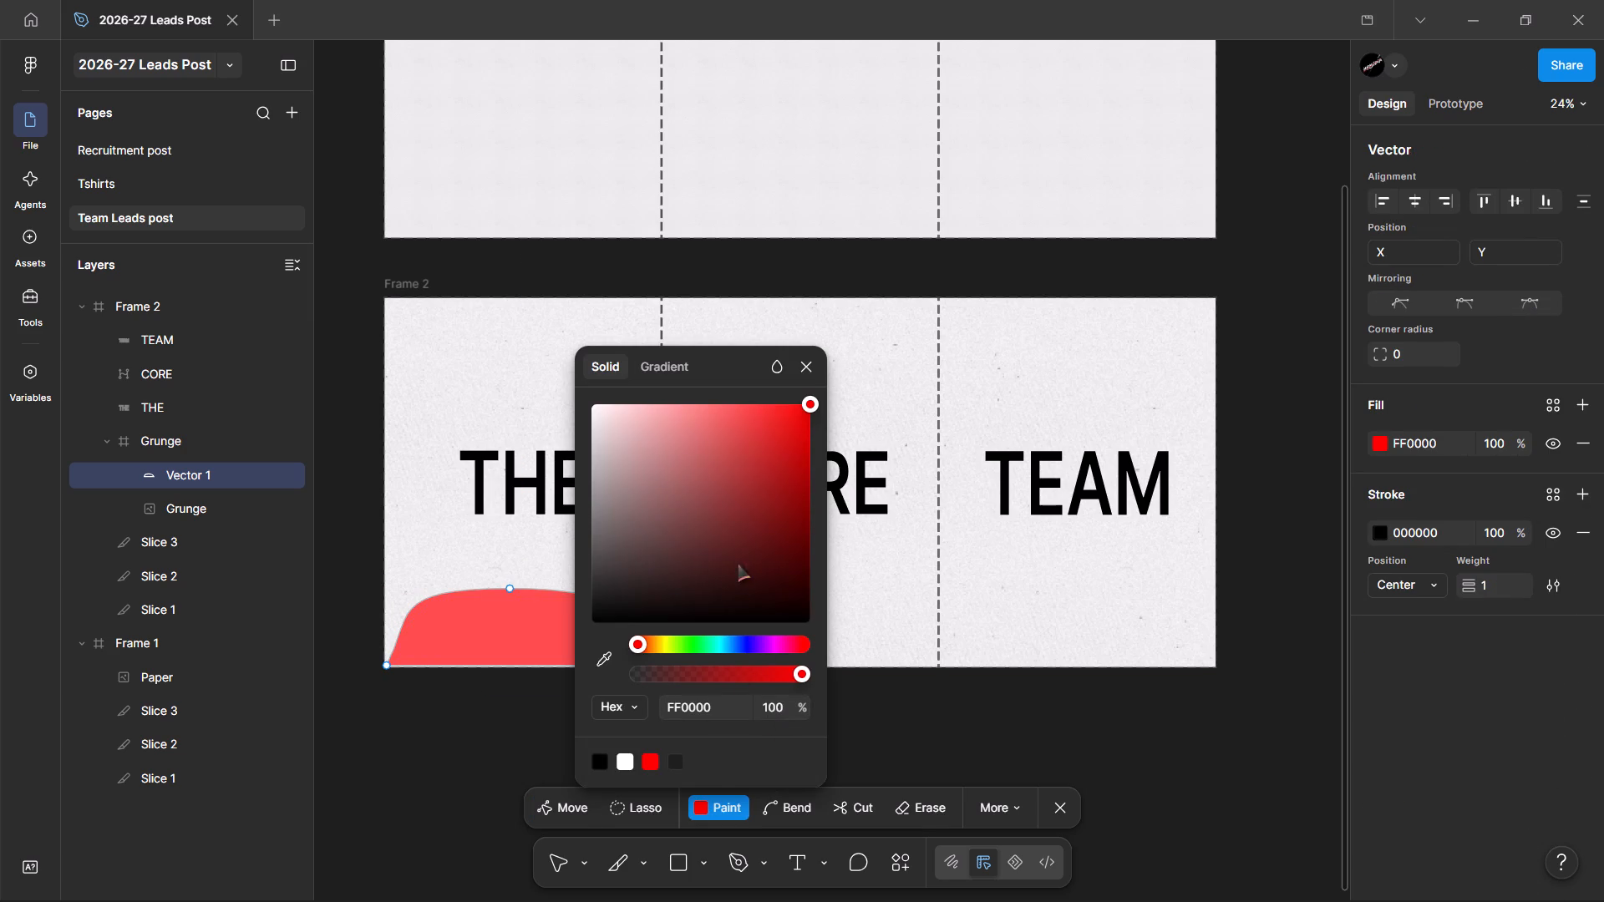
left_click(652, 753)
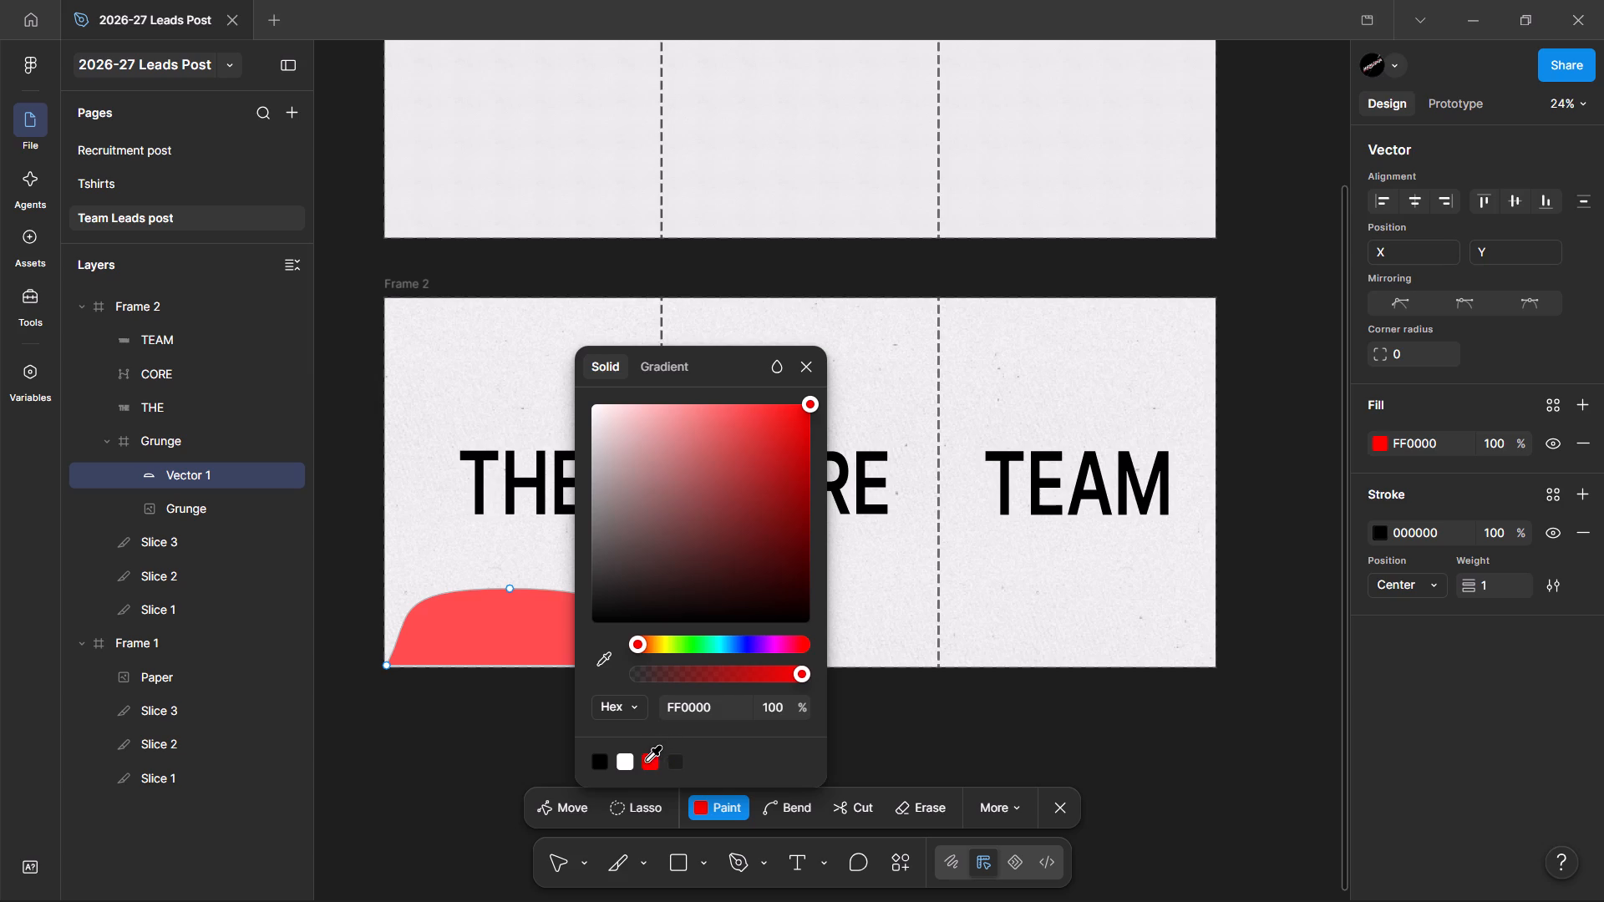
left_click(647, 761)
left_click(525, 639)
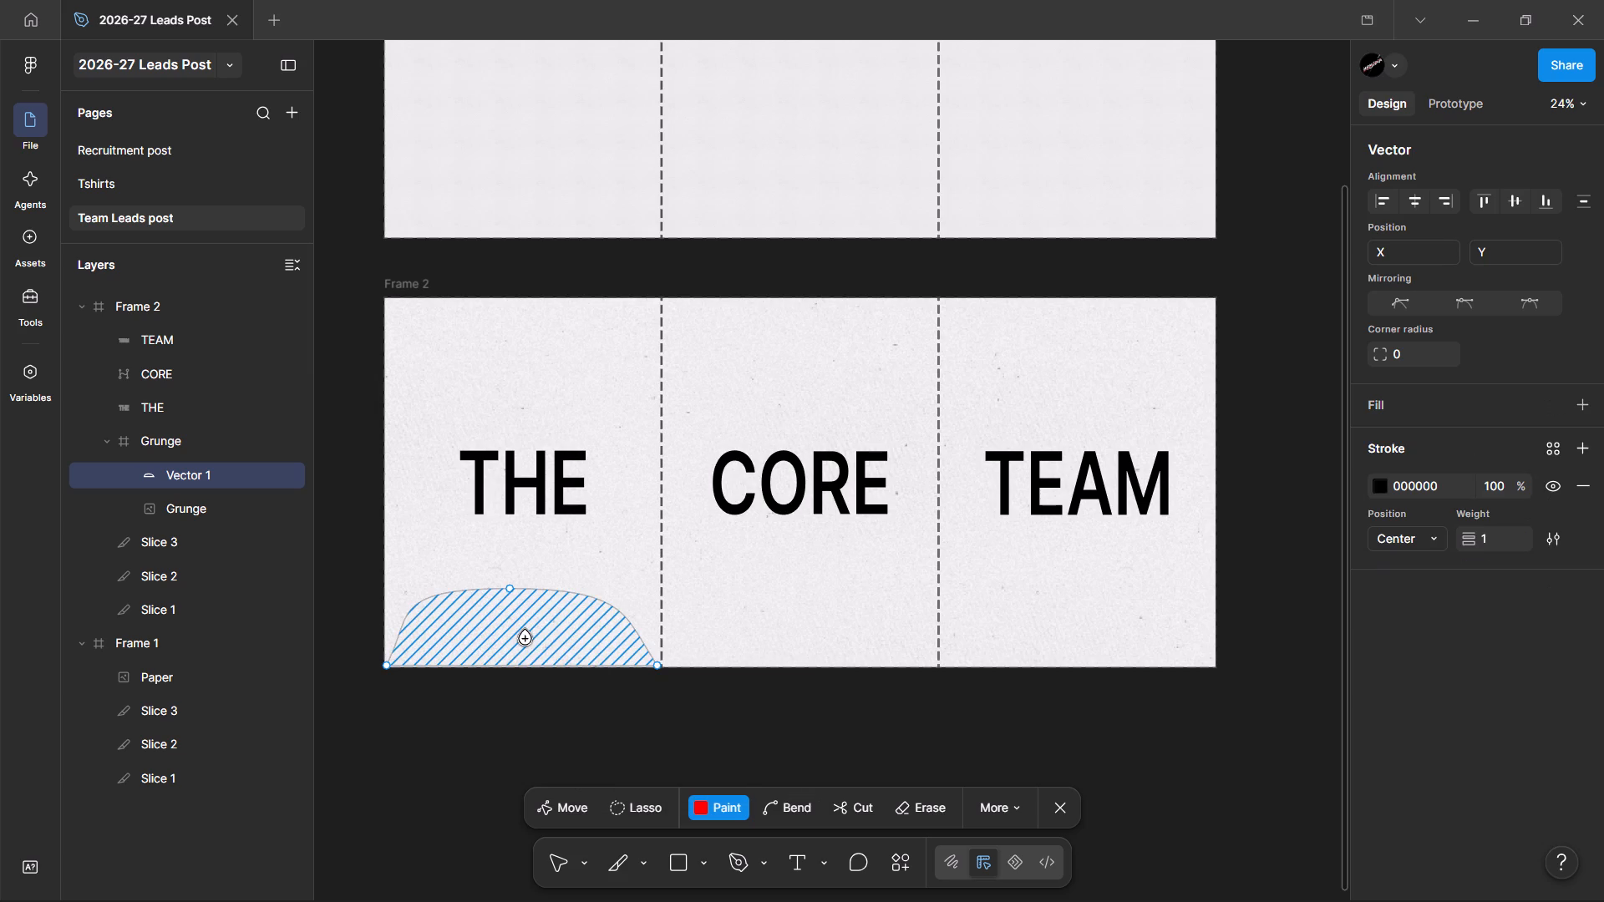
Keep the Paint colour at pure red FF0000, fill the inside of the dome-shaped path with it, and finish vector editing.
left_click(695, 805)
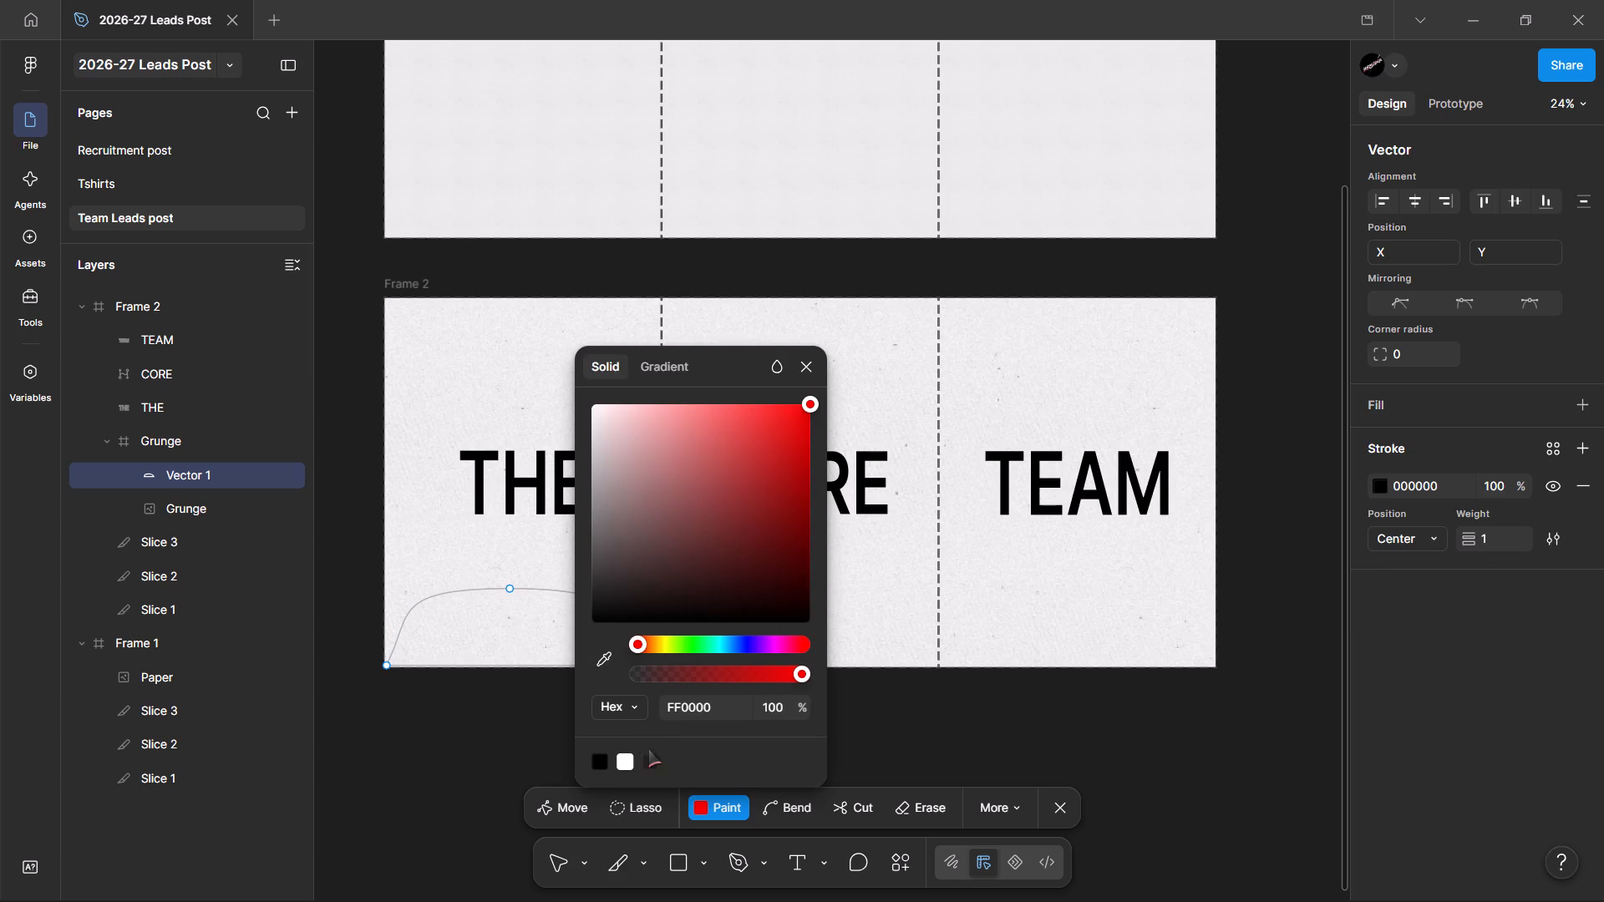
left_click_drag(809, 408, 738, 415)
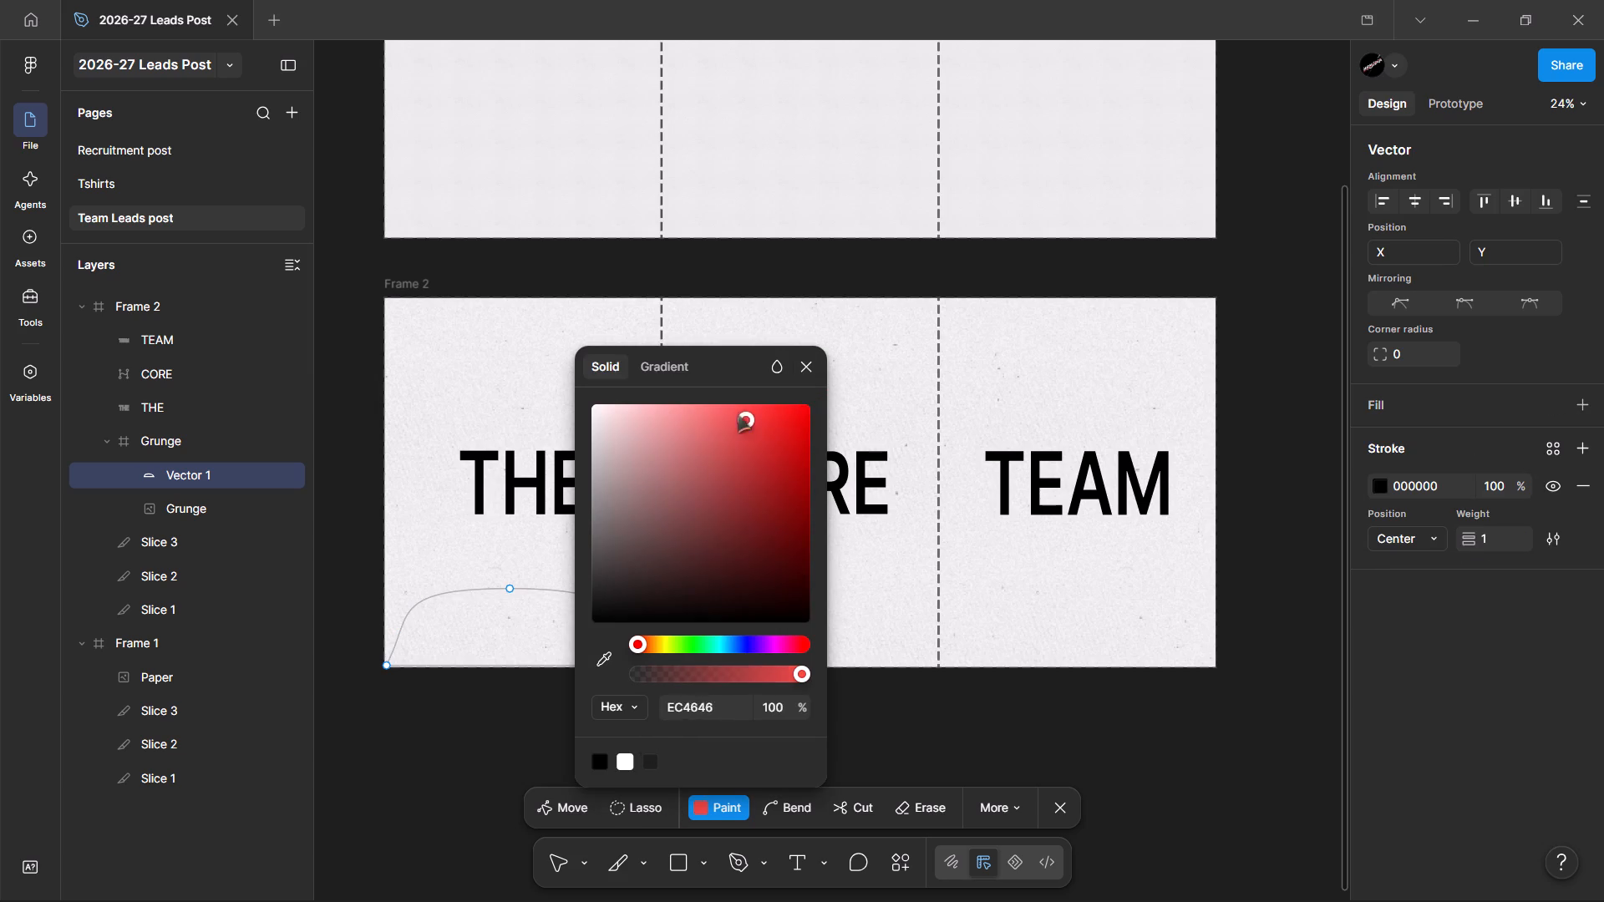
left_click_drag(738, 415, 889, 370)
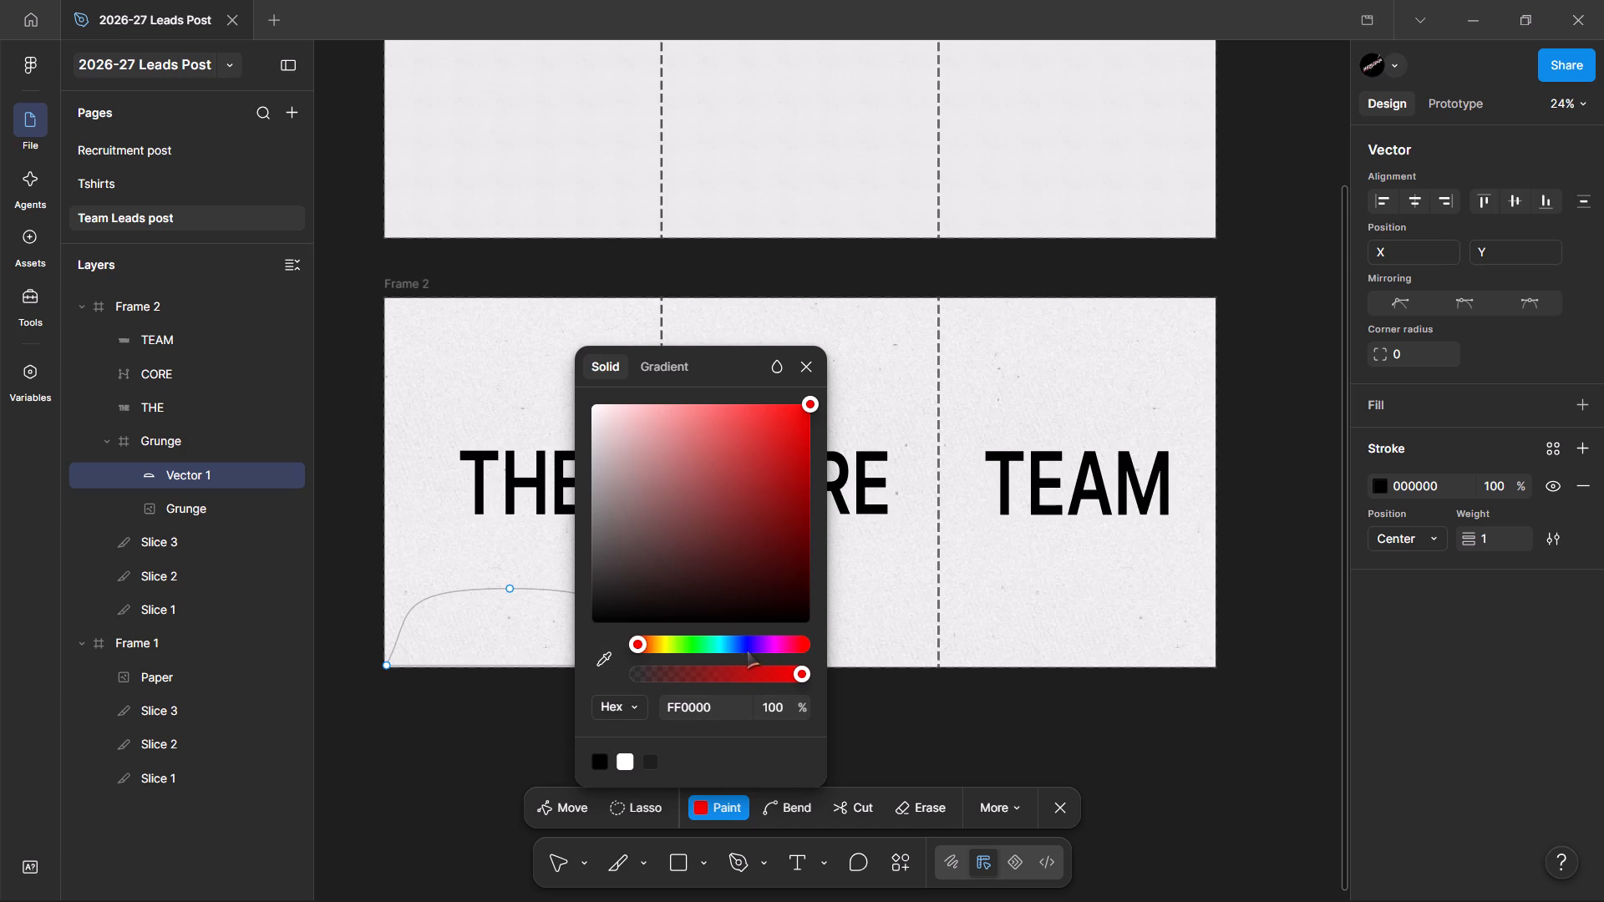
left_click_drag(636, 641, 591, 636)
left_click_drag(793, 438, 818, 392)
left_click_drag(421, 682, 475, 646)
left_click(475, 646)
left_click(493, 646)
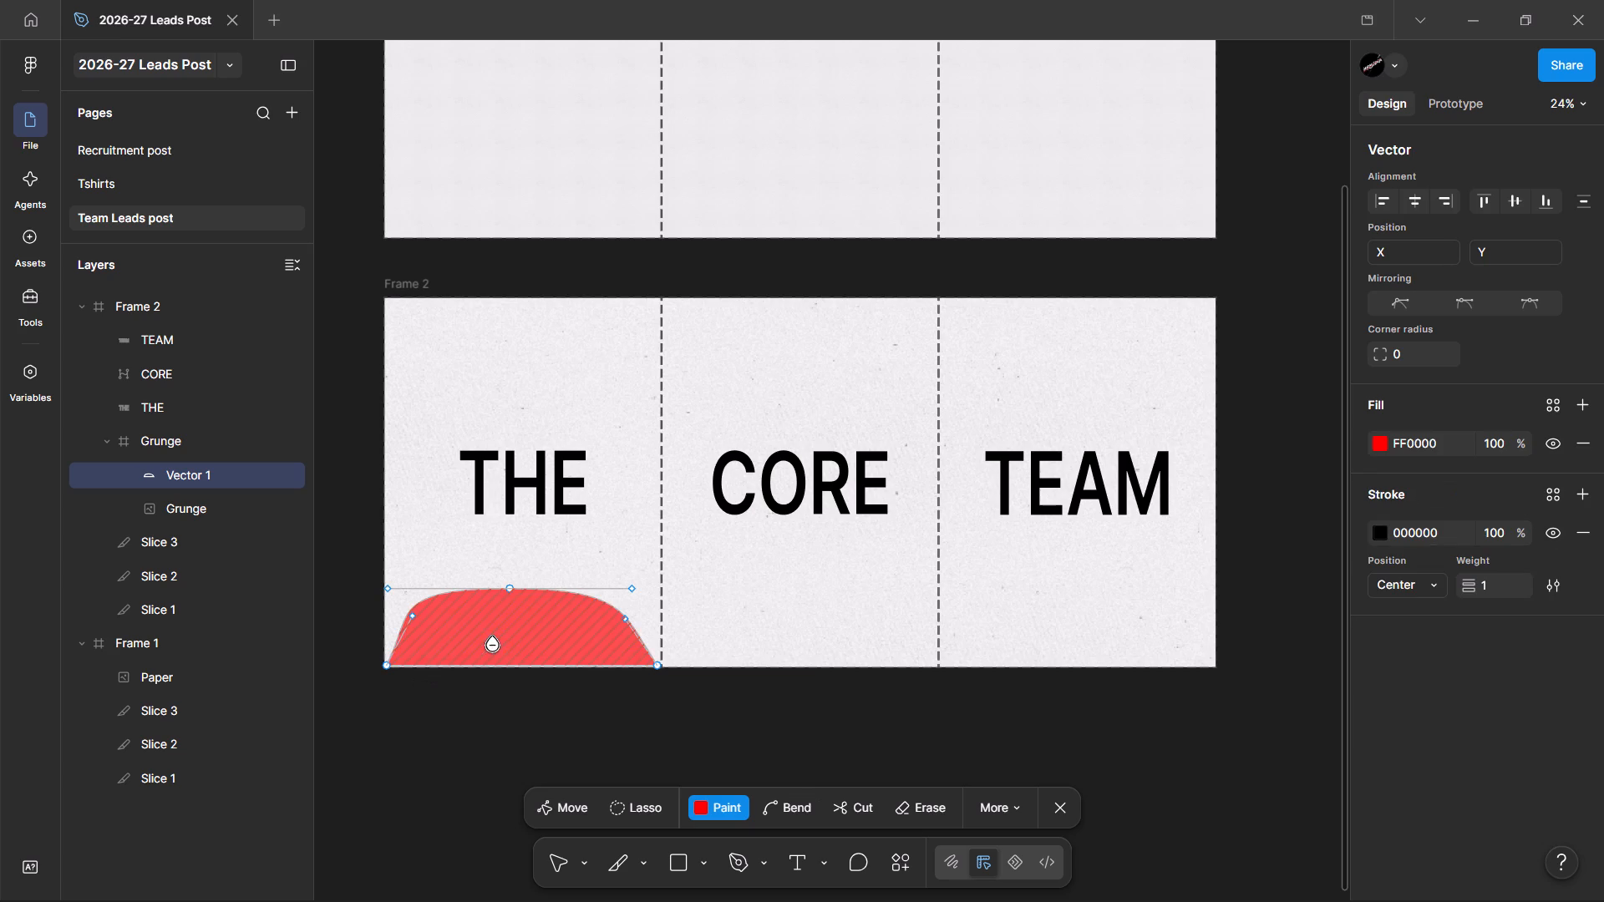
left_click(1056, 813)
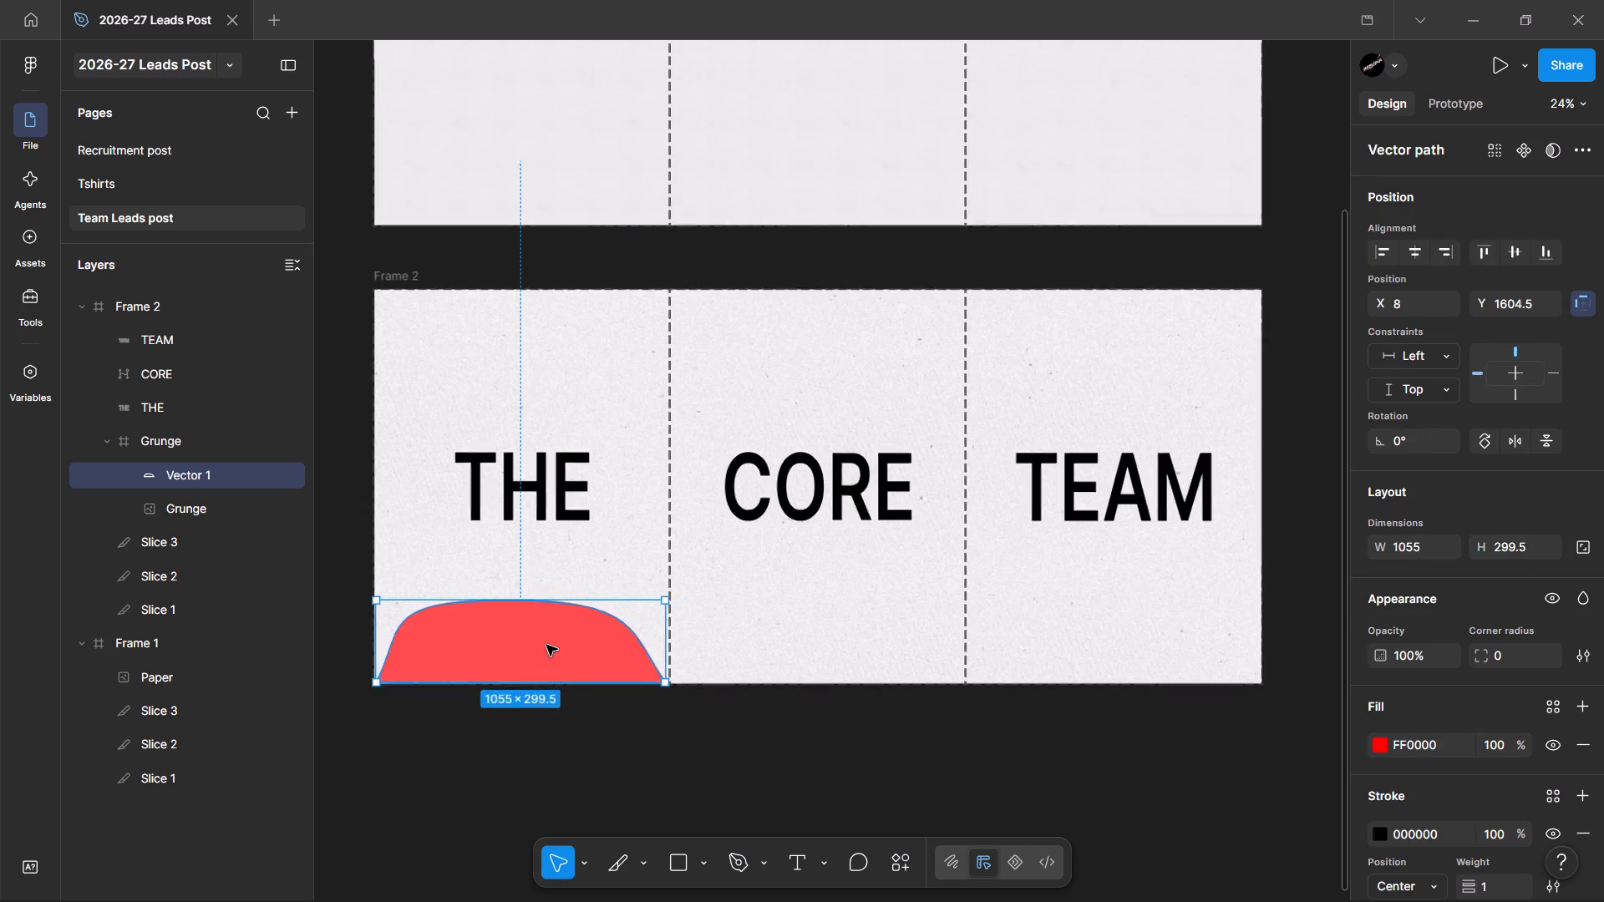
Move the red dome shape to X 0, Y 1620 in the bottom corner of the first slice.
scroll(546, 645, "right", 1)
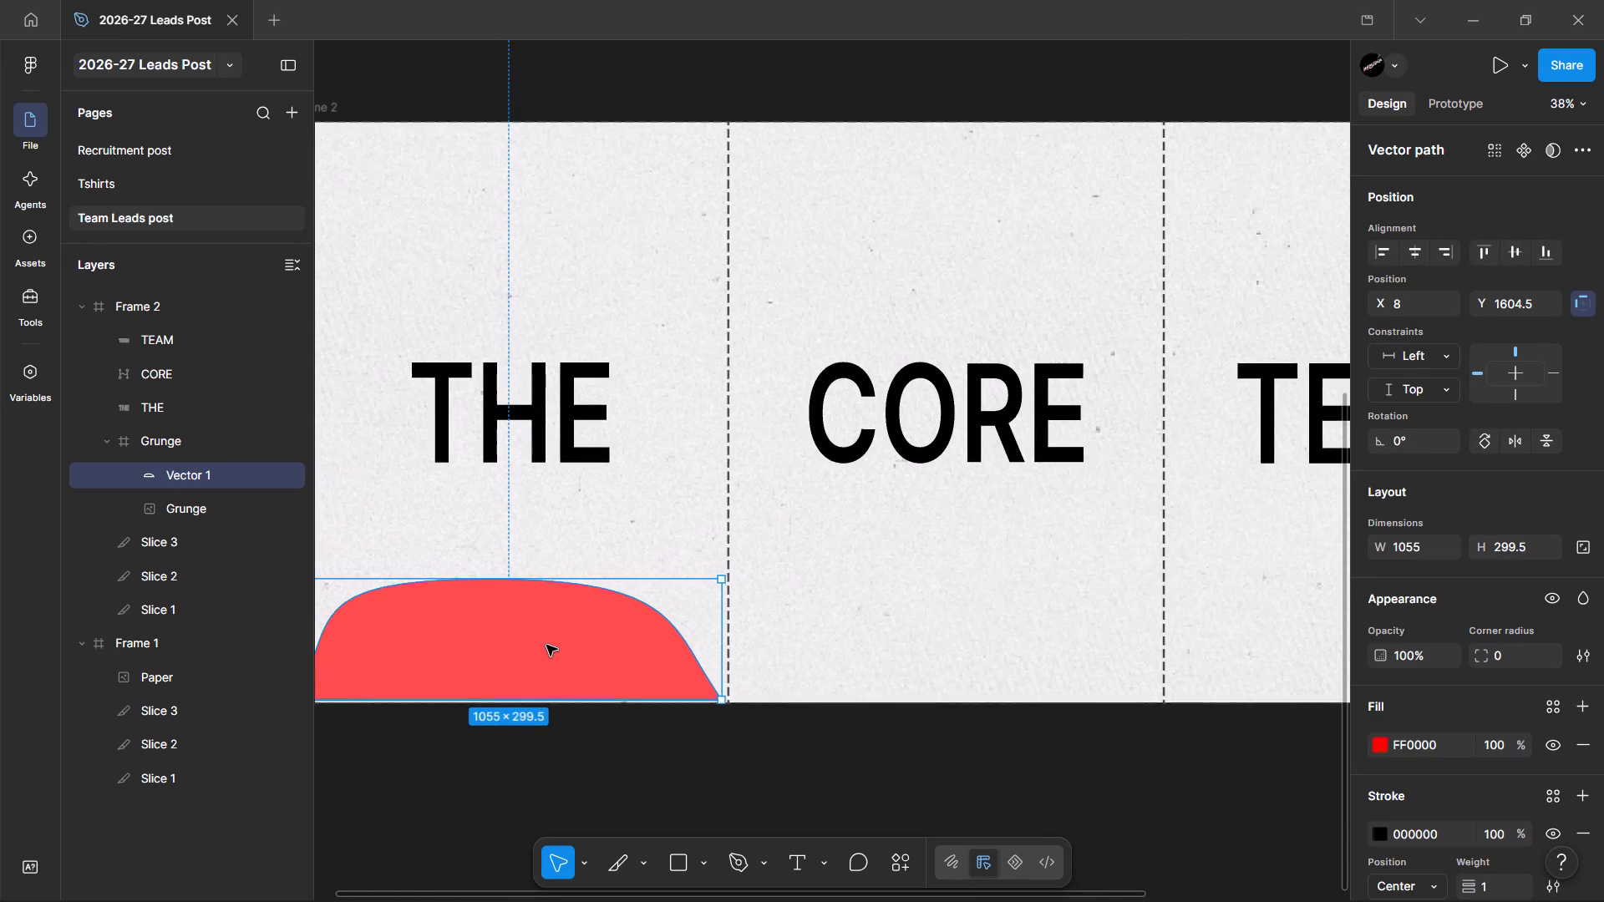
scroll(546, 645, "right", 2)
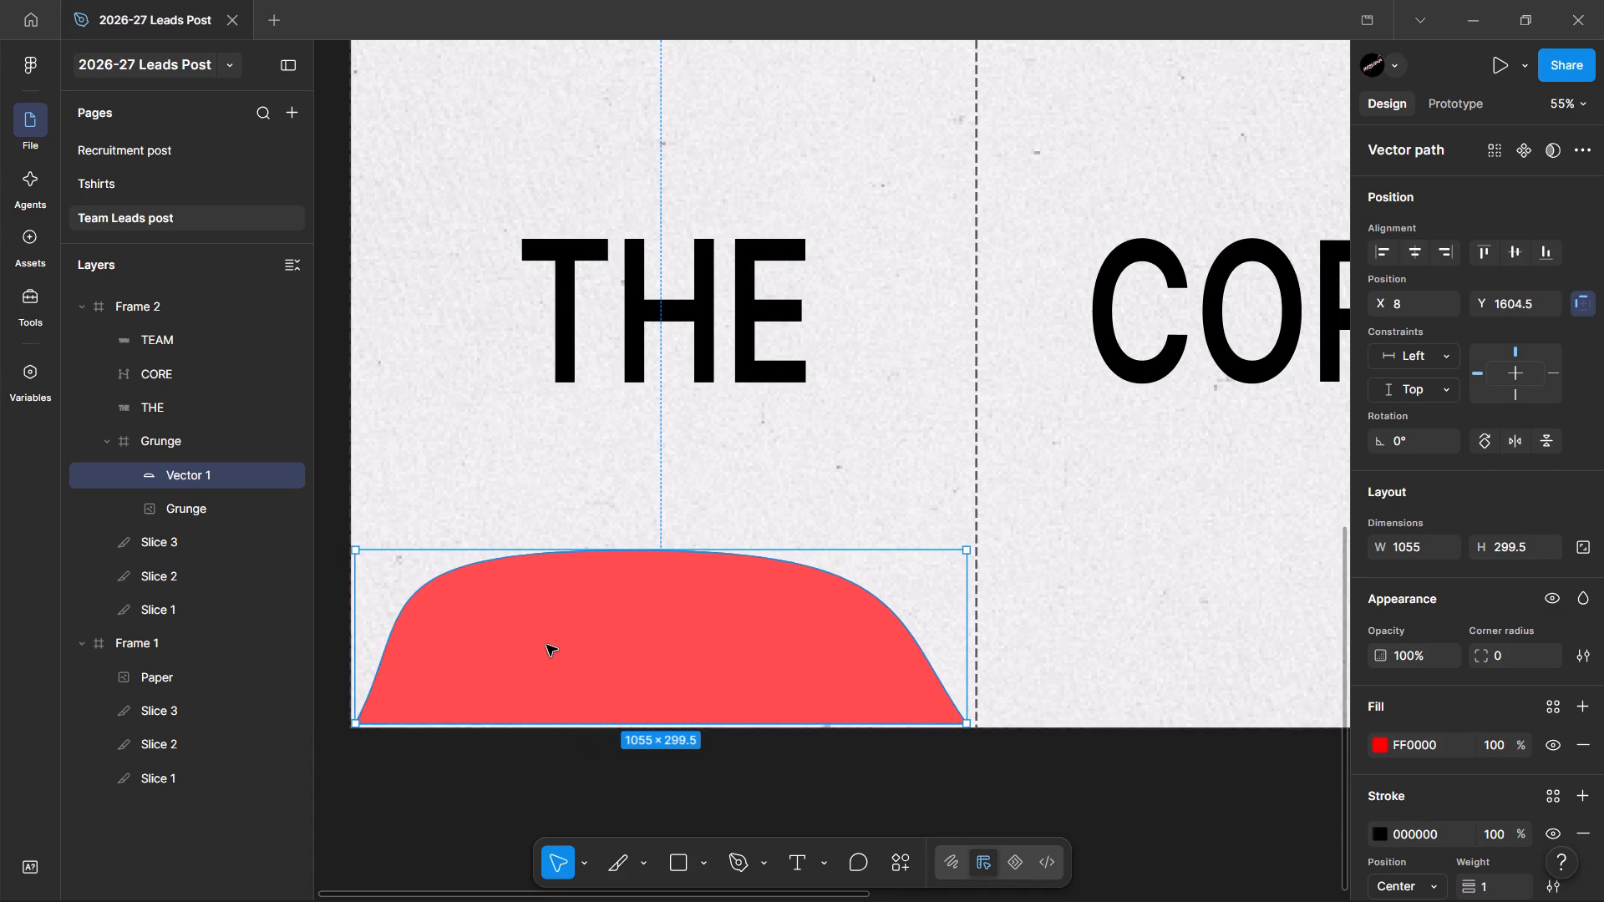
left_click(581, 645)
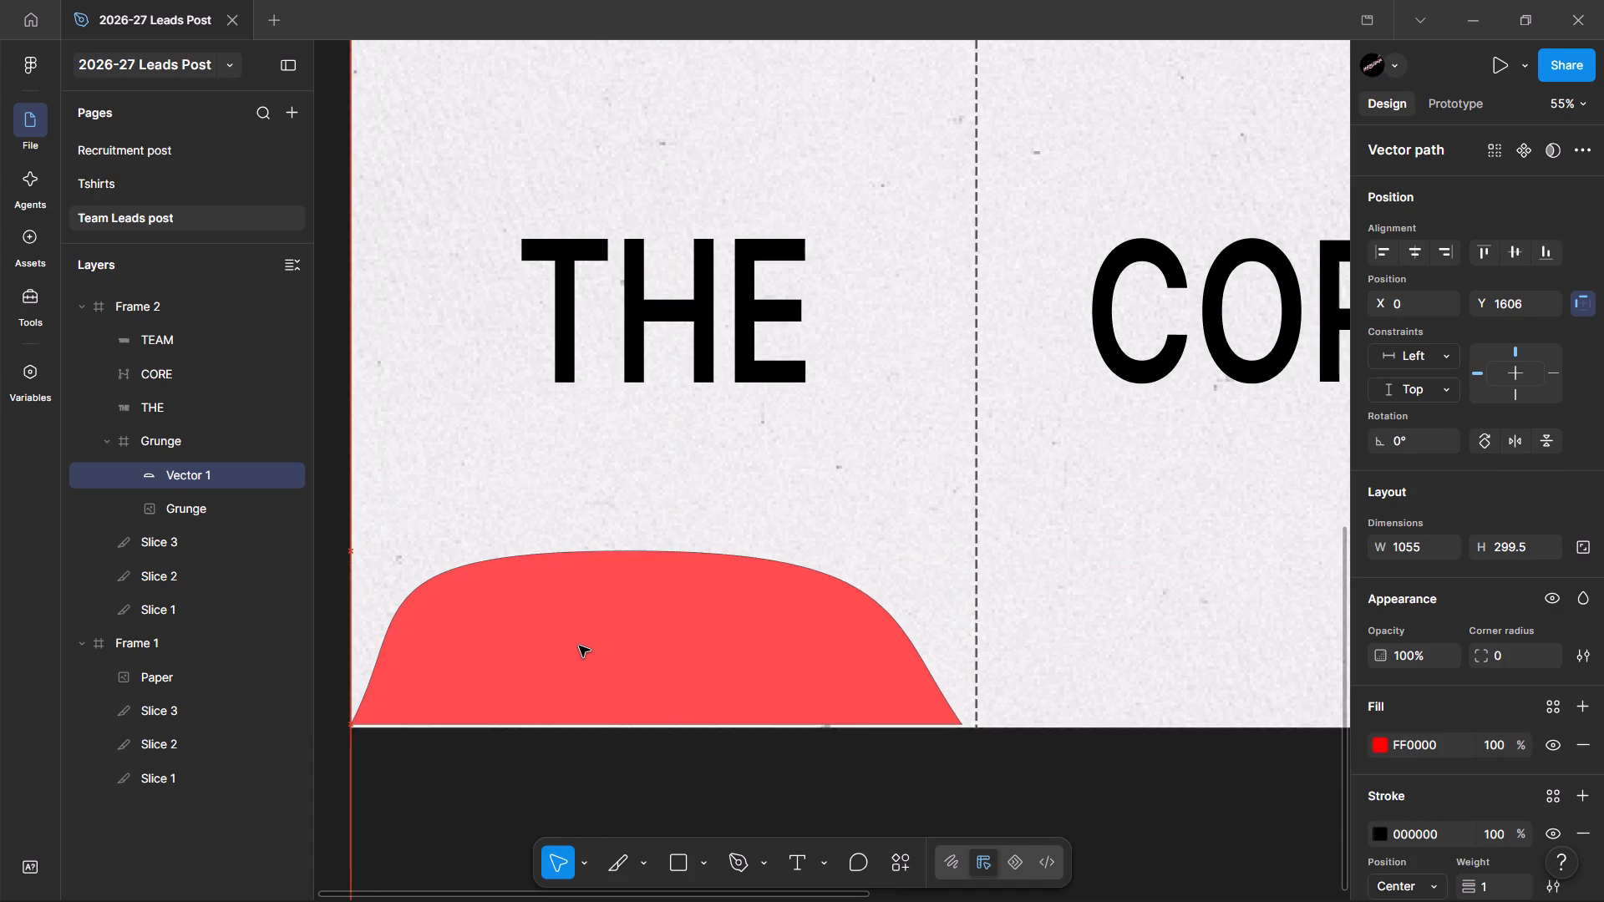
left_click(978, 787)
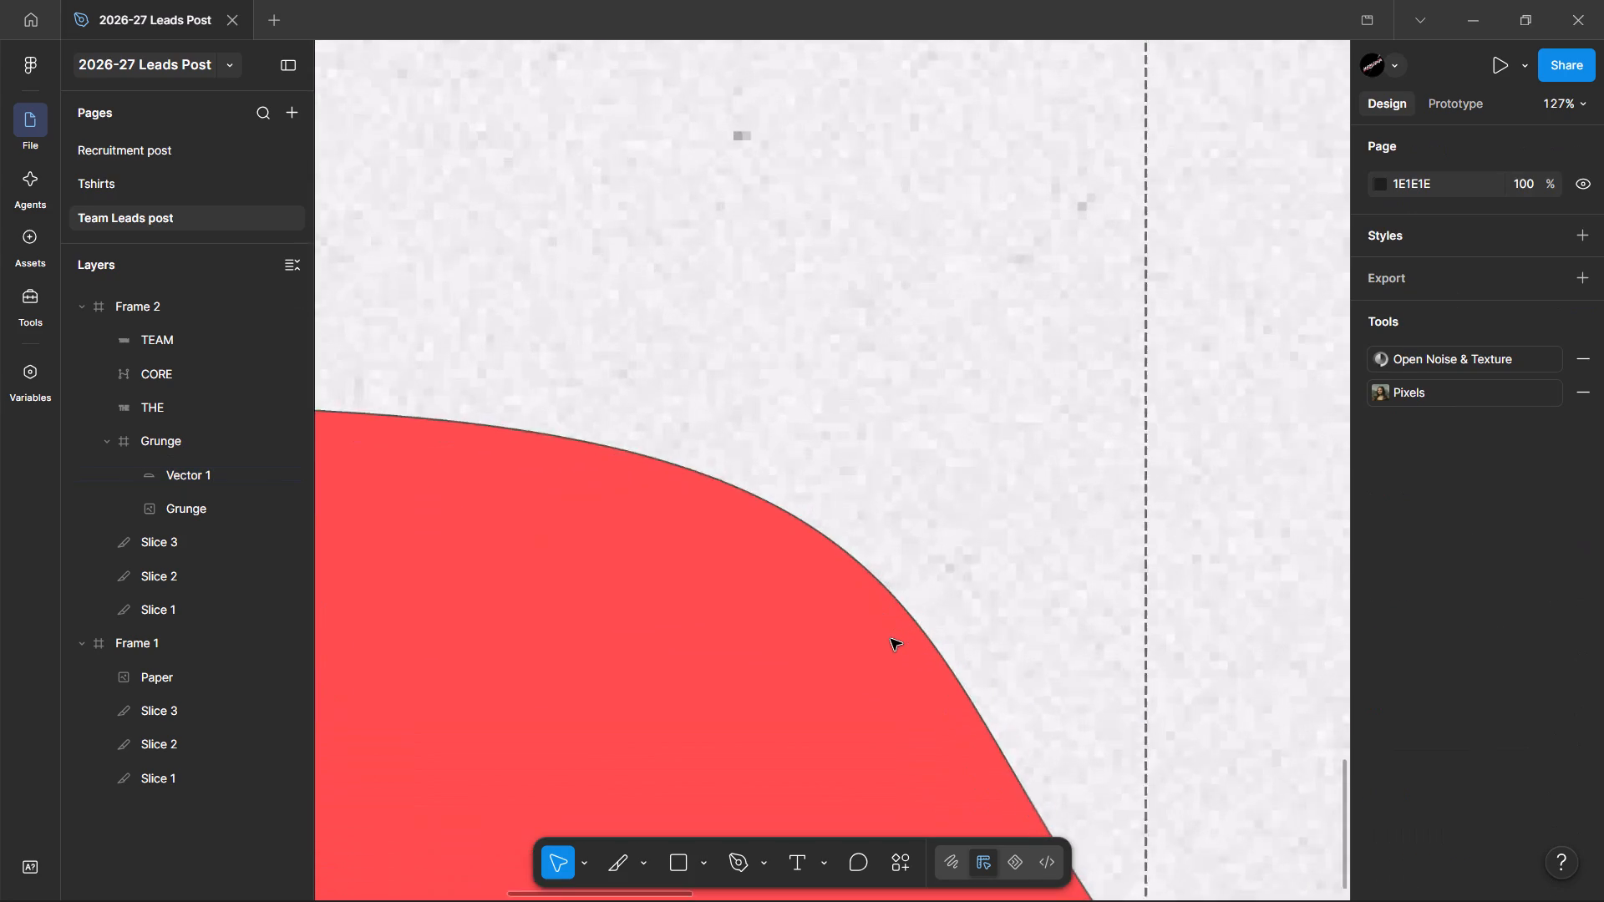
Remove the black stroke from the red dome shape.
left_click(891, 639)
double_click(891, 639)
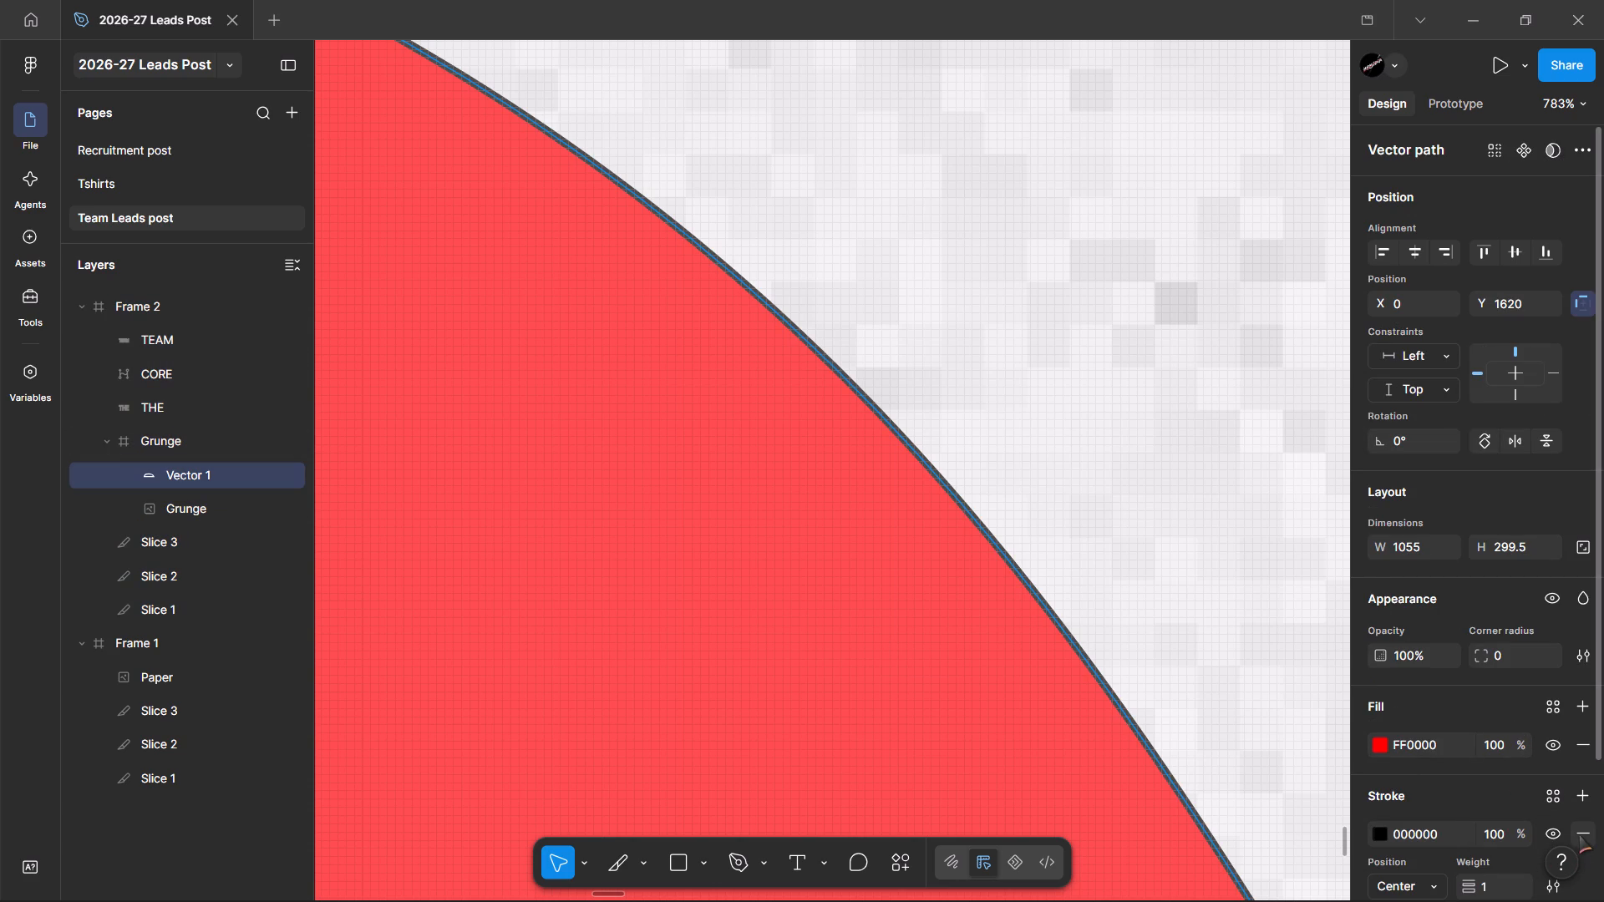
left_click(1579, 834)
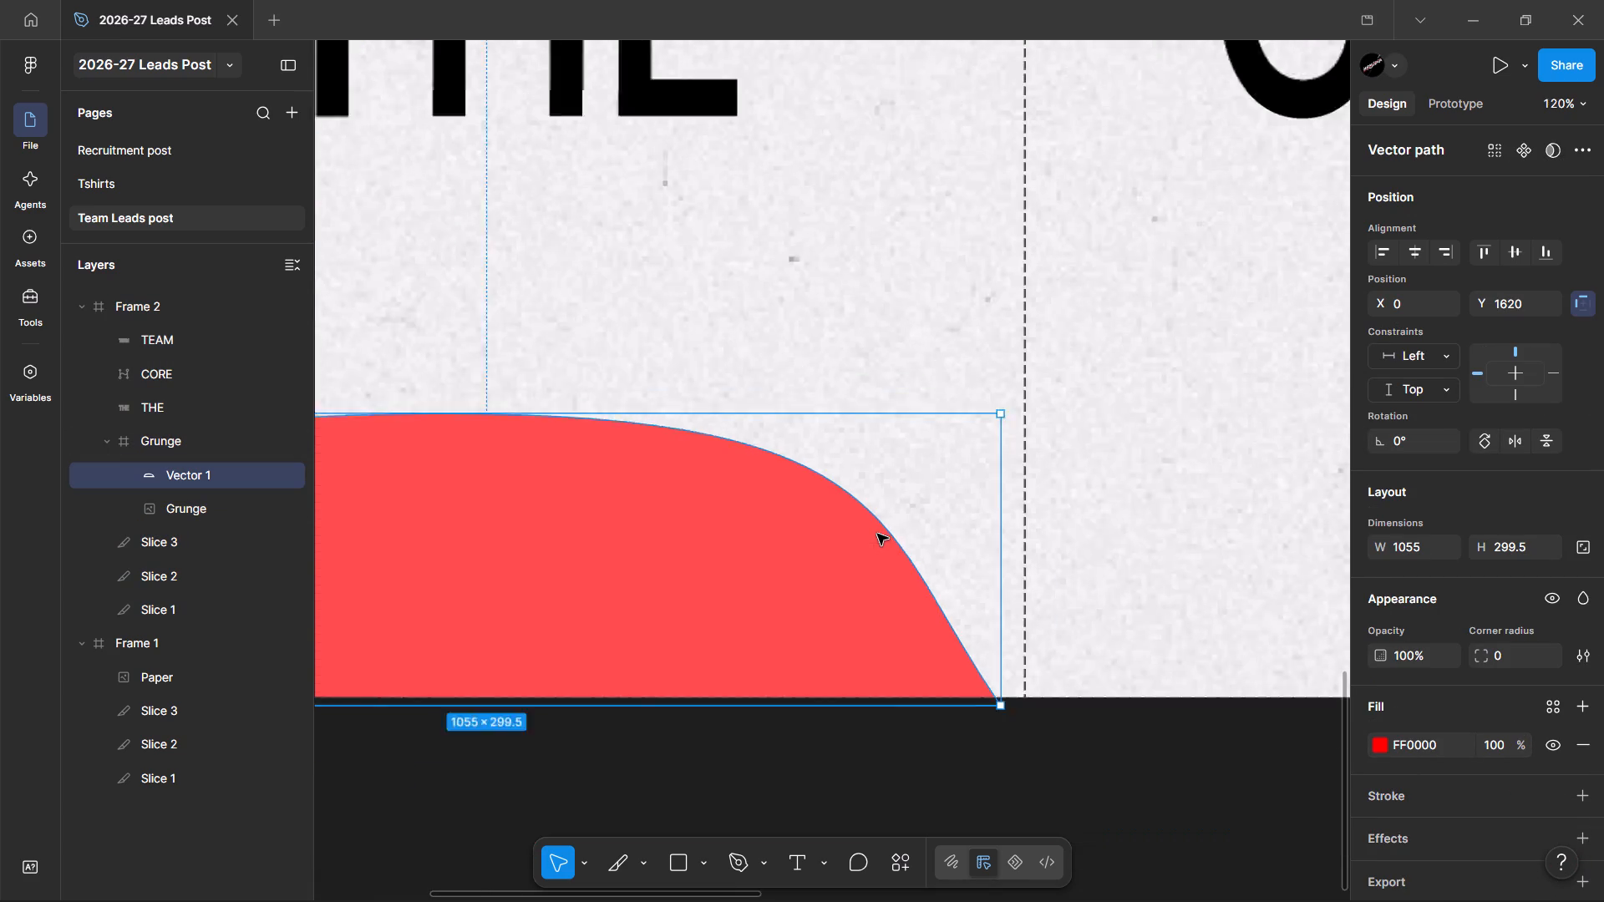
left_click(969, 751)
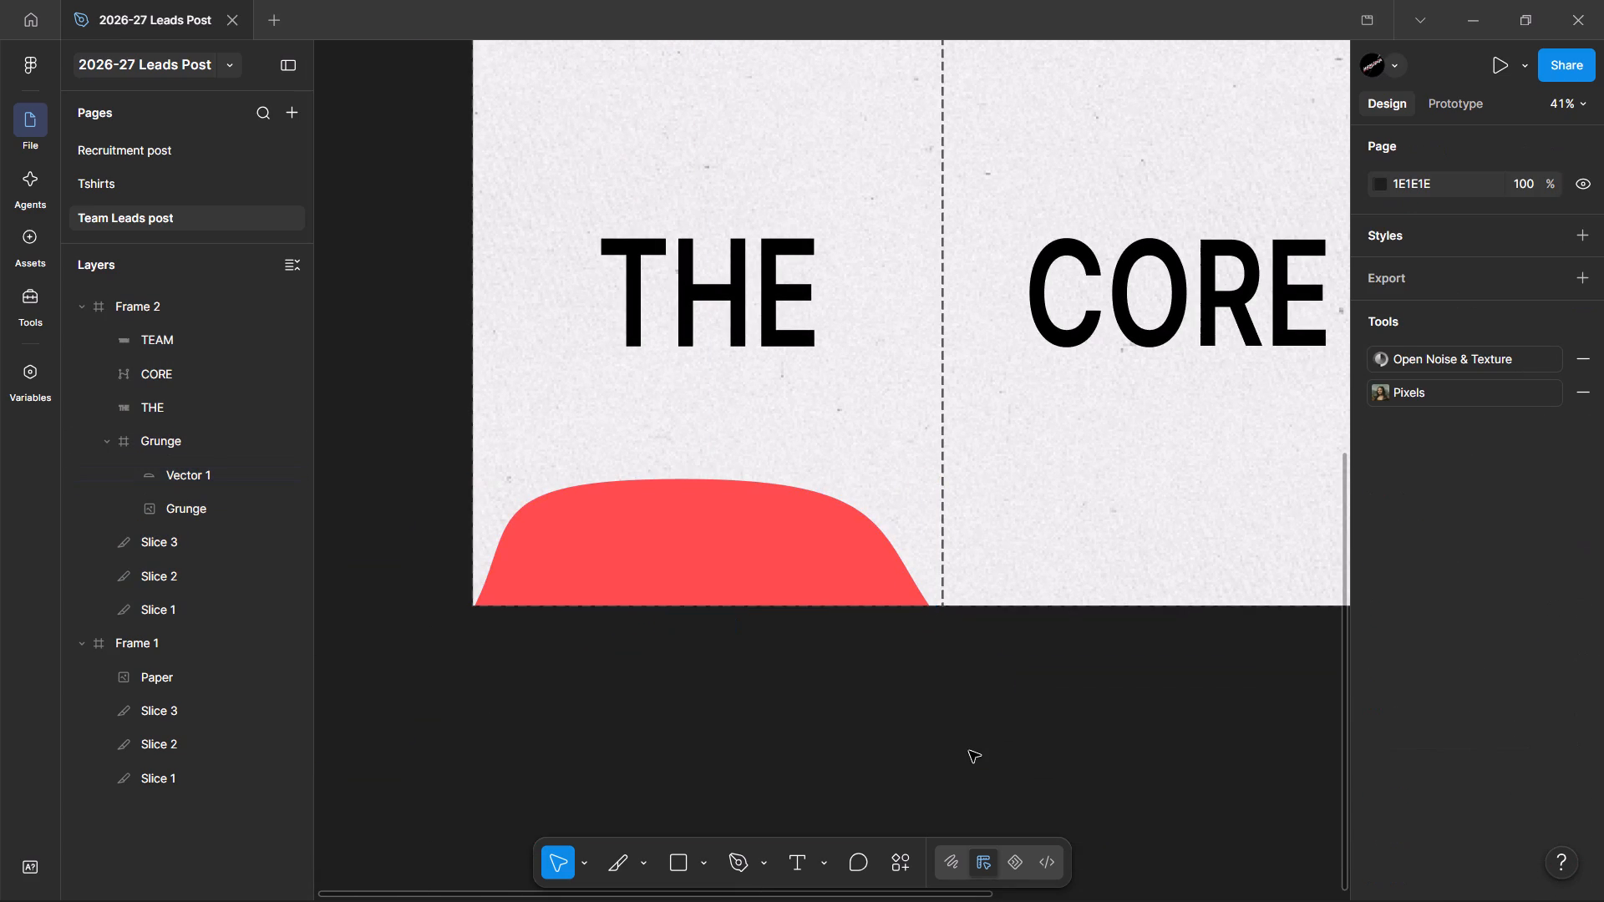
Delete the red dome shape from the bottom of the first slice.
scroll(969, 751, "down", 1)
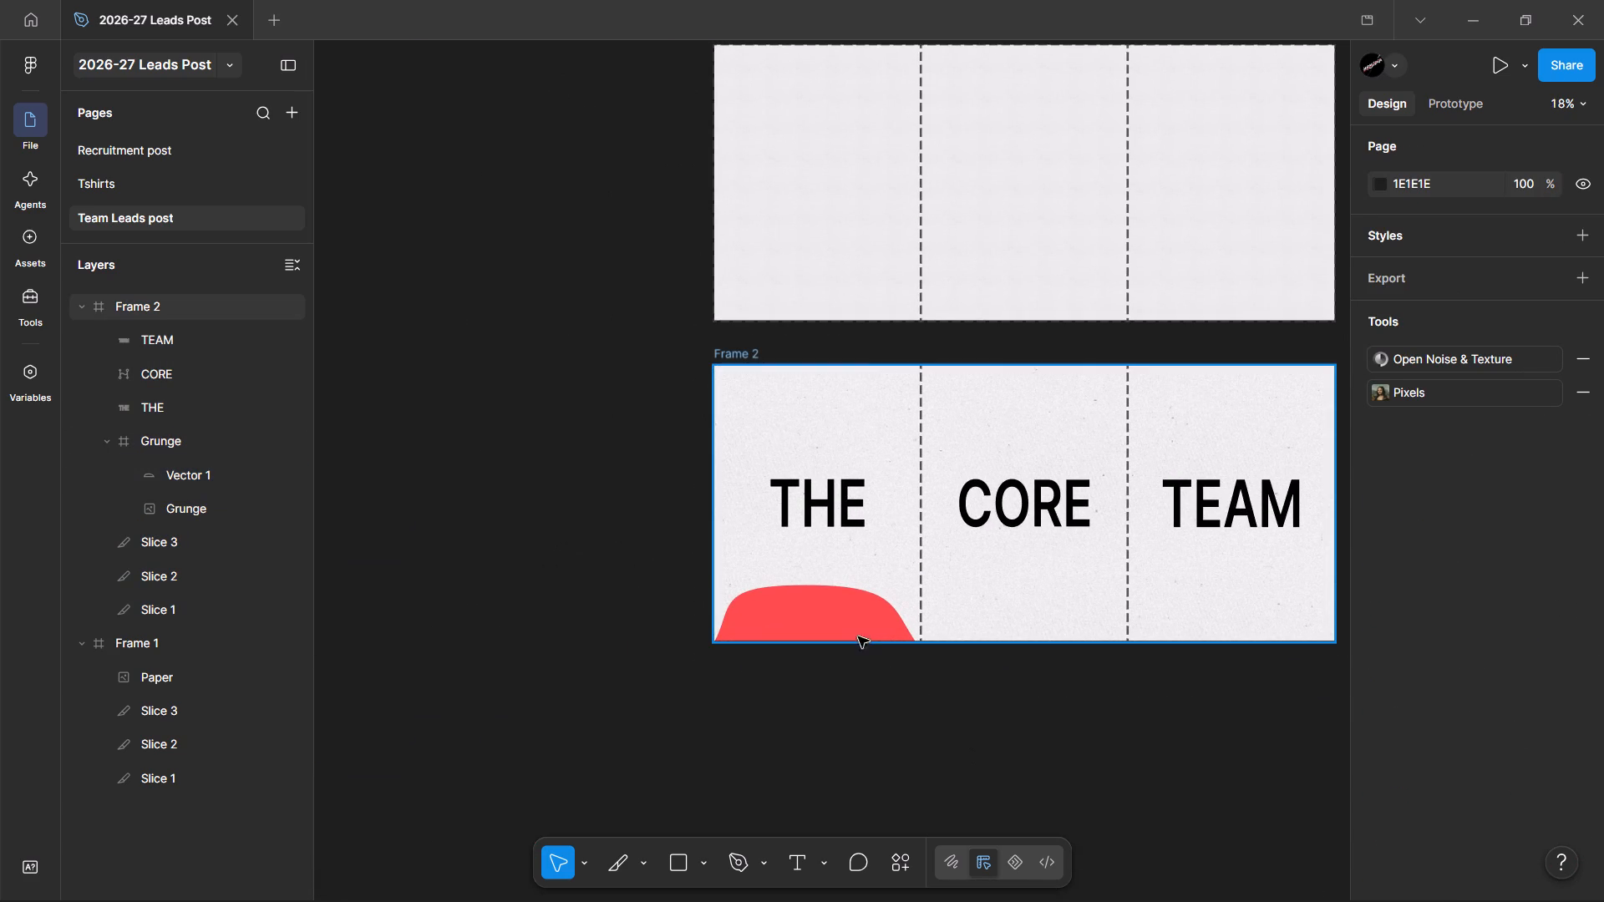
left_click(851, 631)
double_click(851, 631)
key("BackSpace")
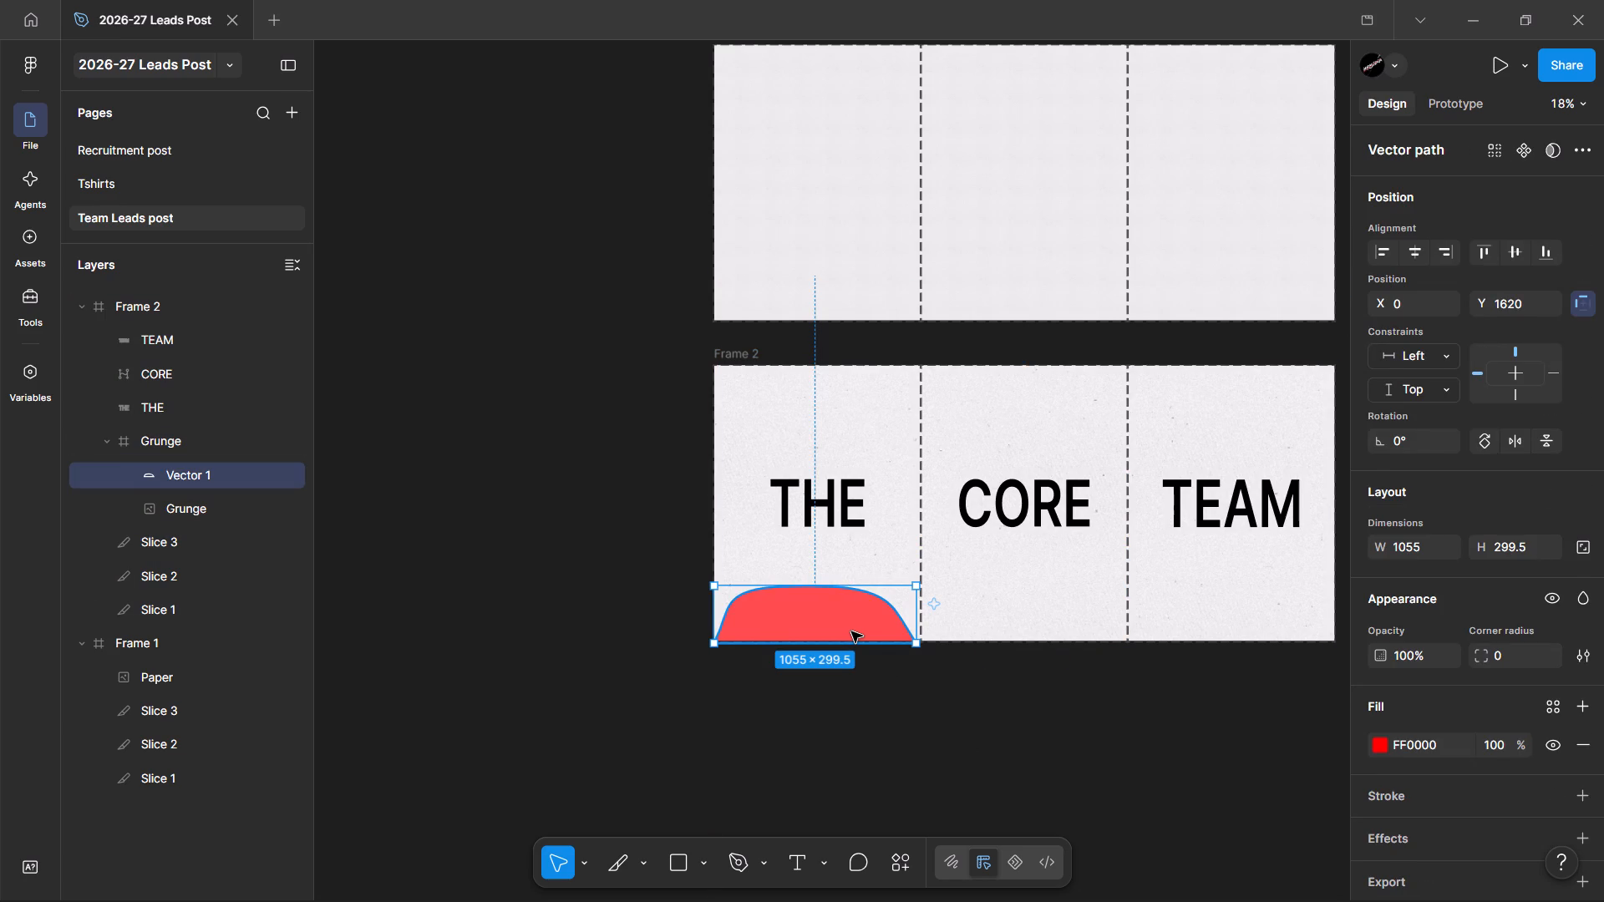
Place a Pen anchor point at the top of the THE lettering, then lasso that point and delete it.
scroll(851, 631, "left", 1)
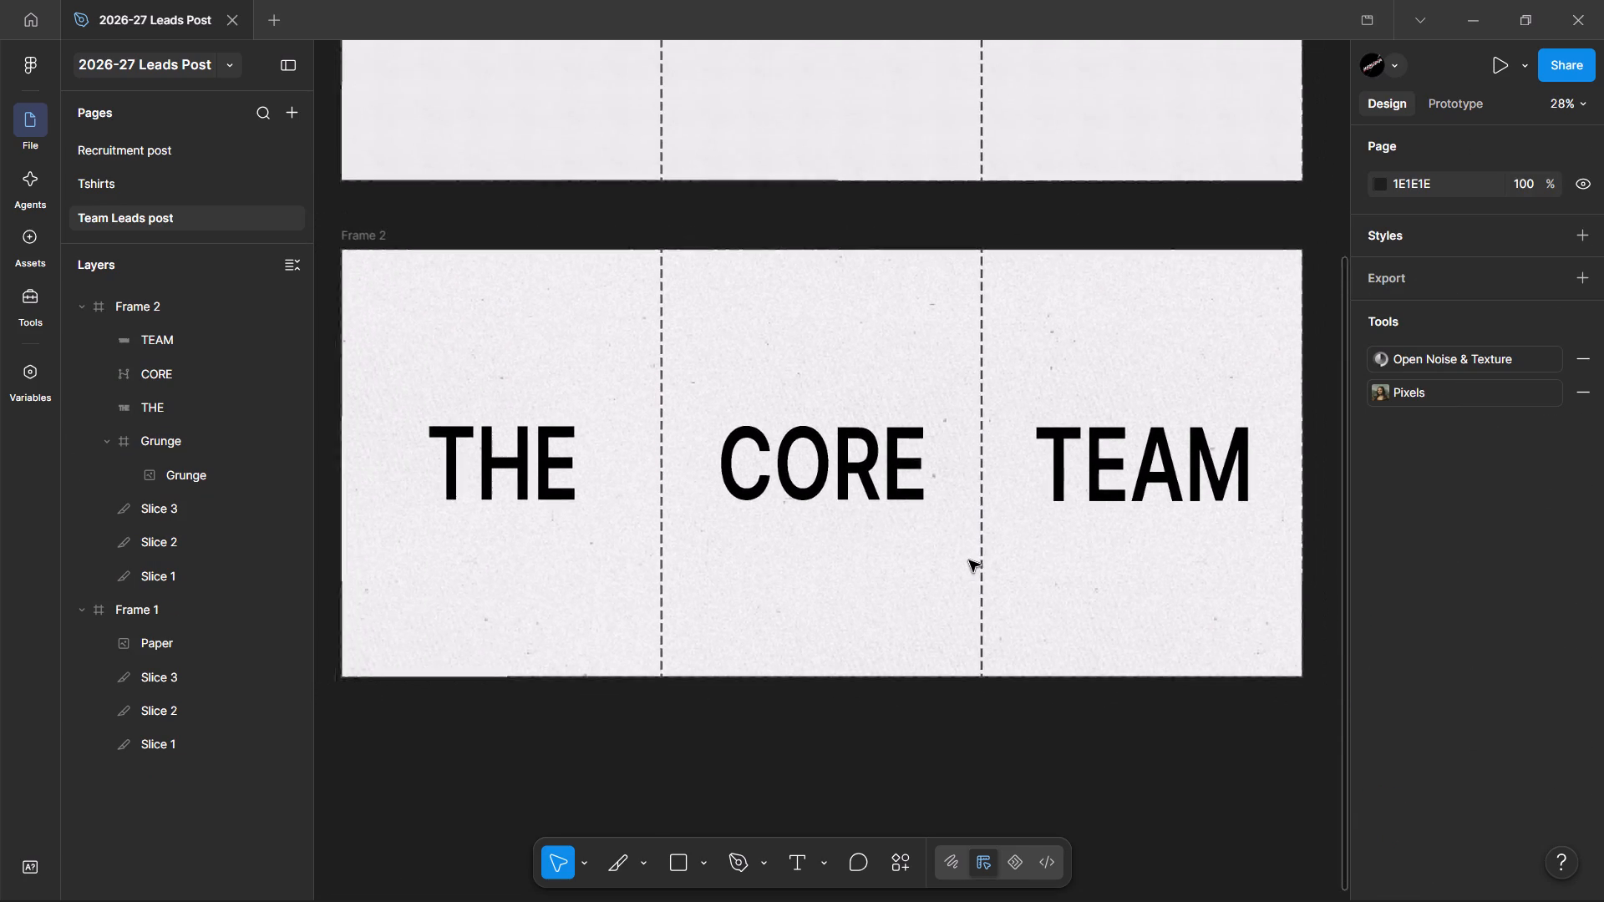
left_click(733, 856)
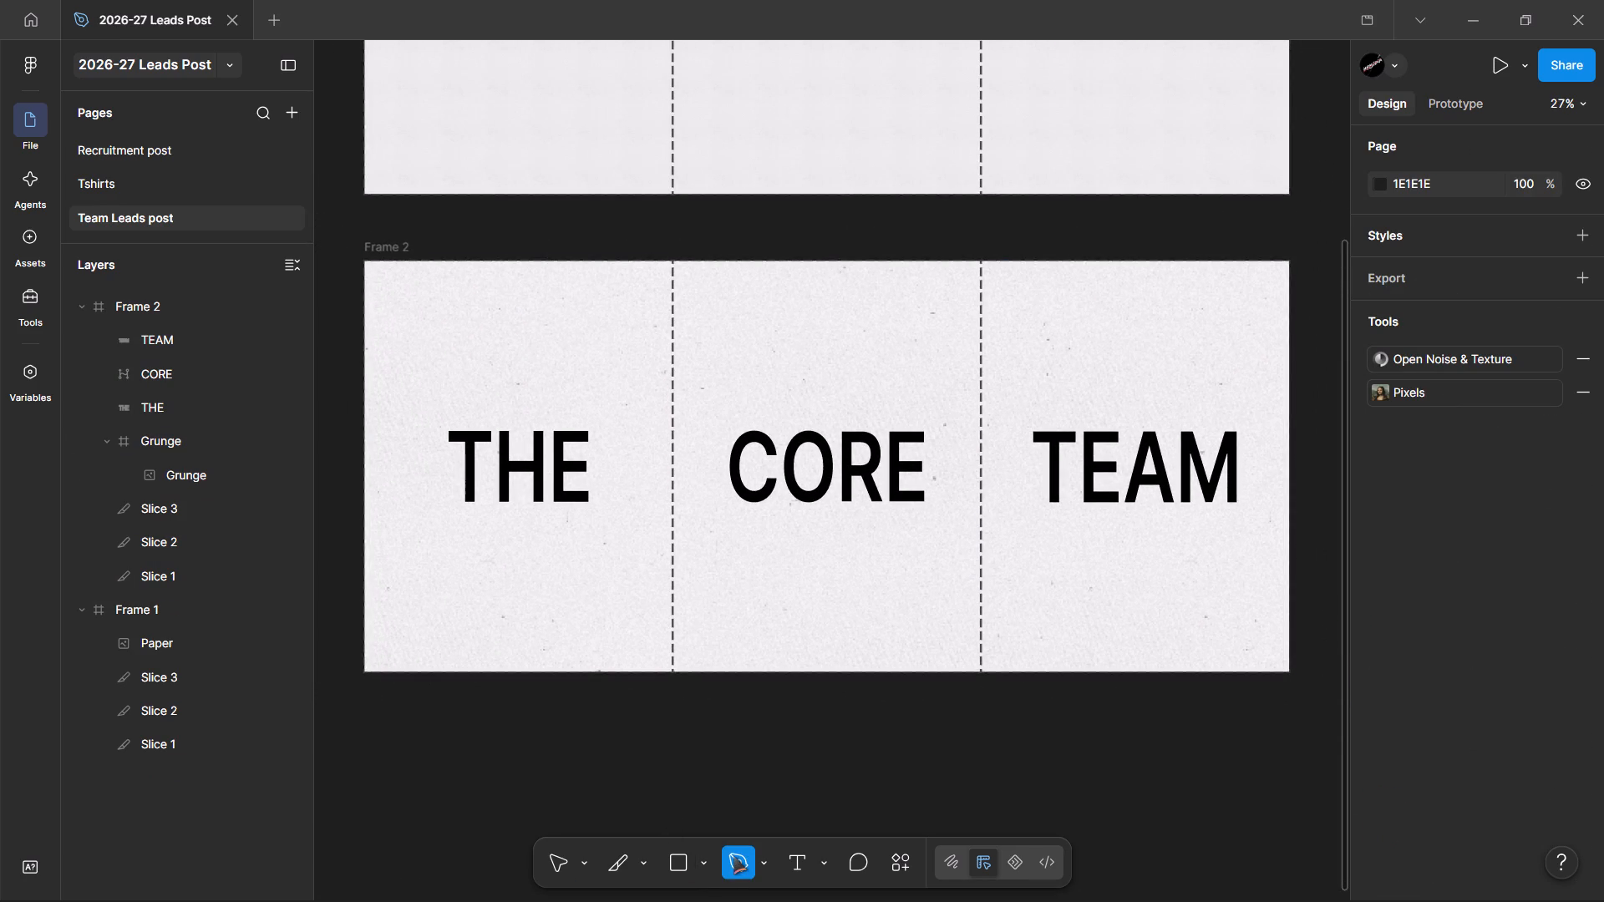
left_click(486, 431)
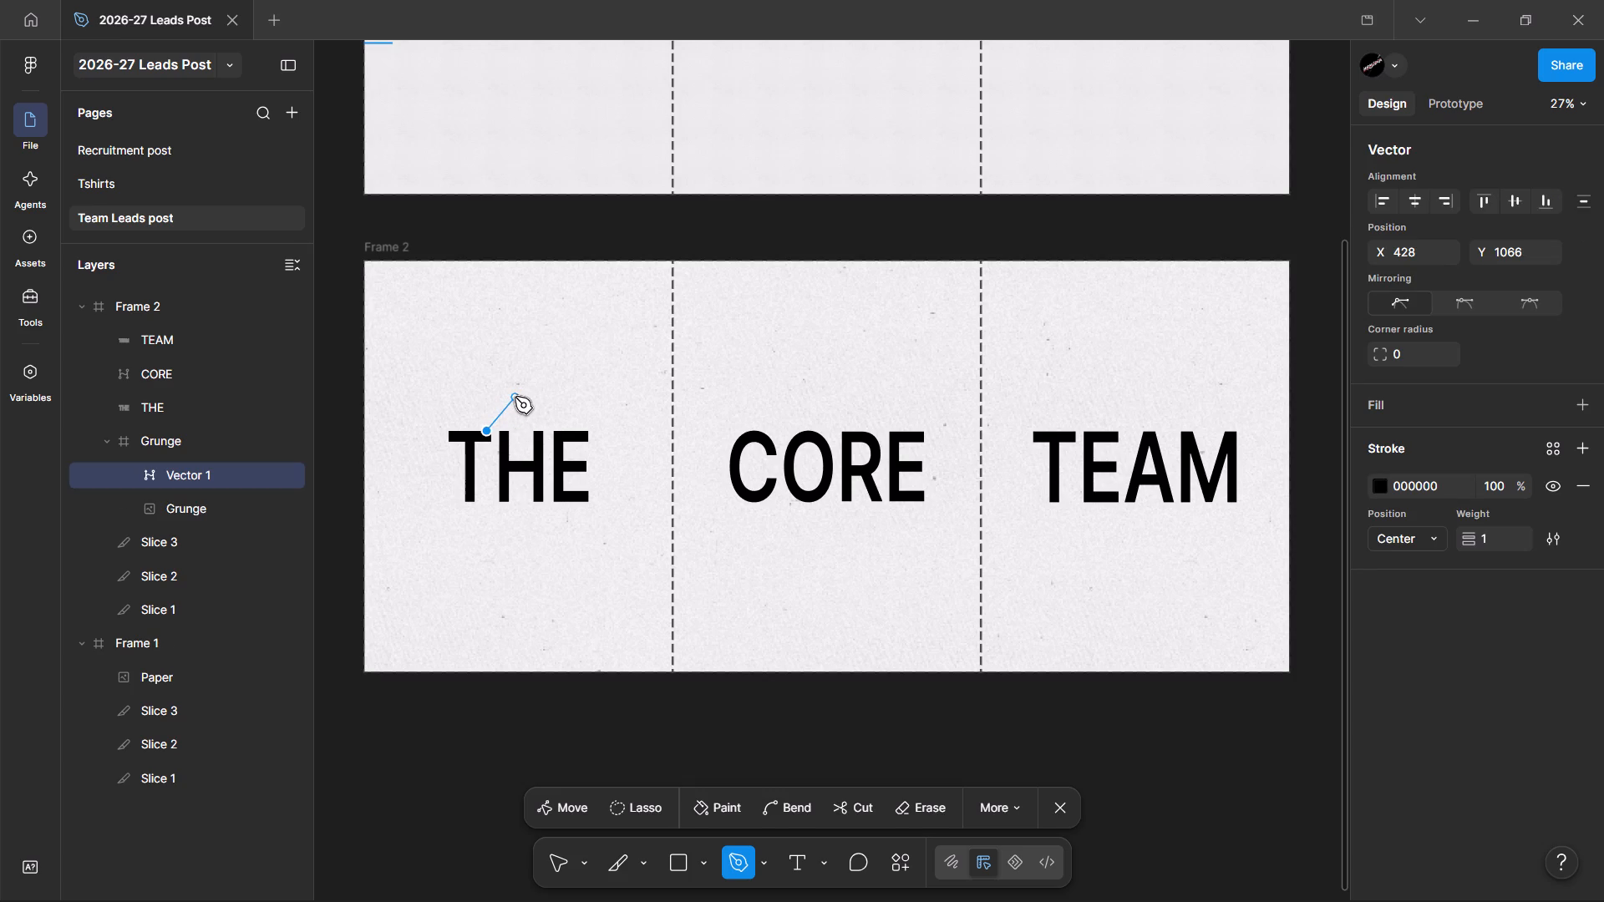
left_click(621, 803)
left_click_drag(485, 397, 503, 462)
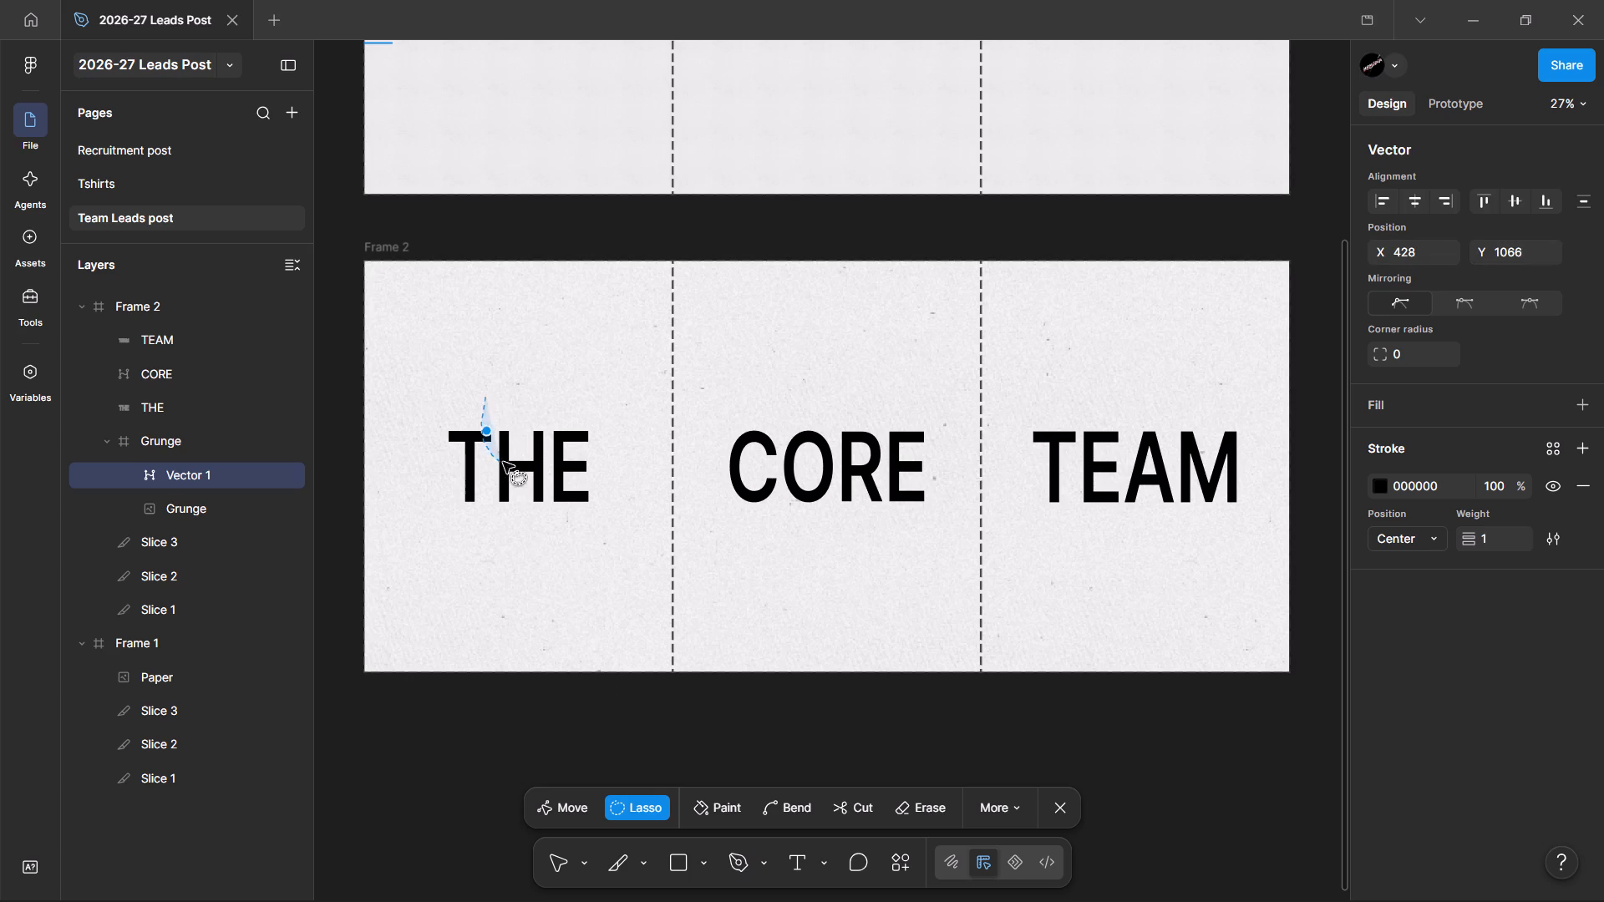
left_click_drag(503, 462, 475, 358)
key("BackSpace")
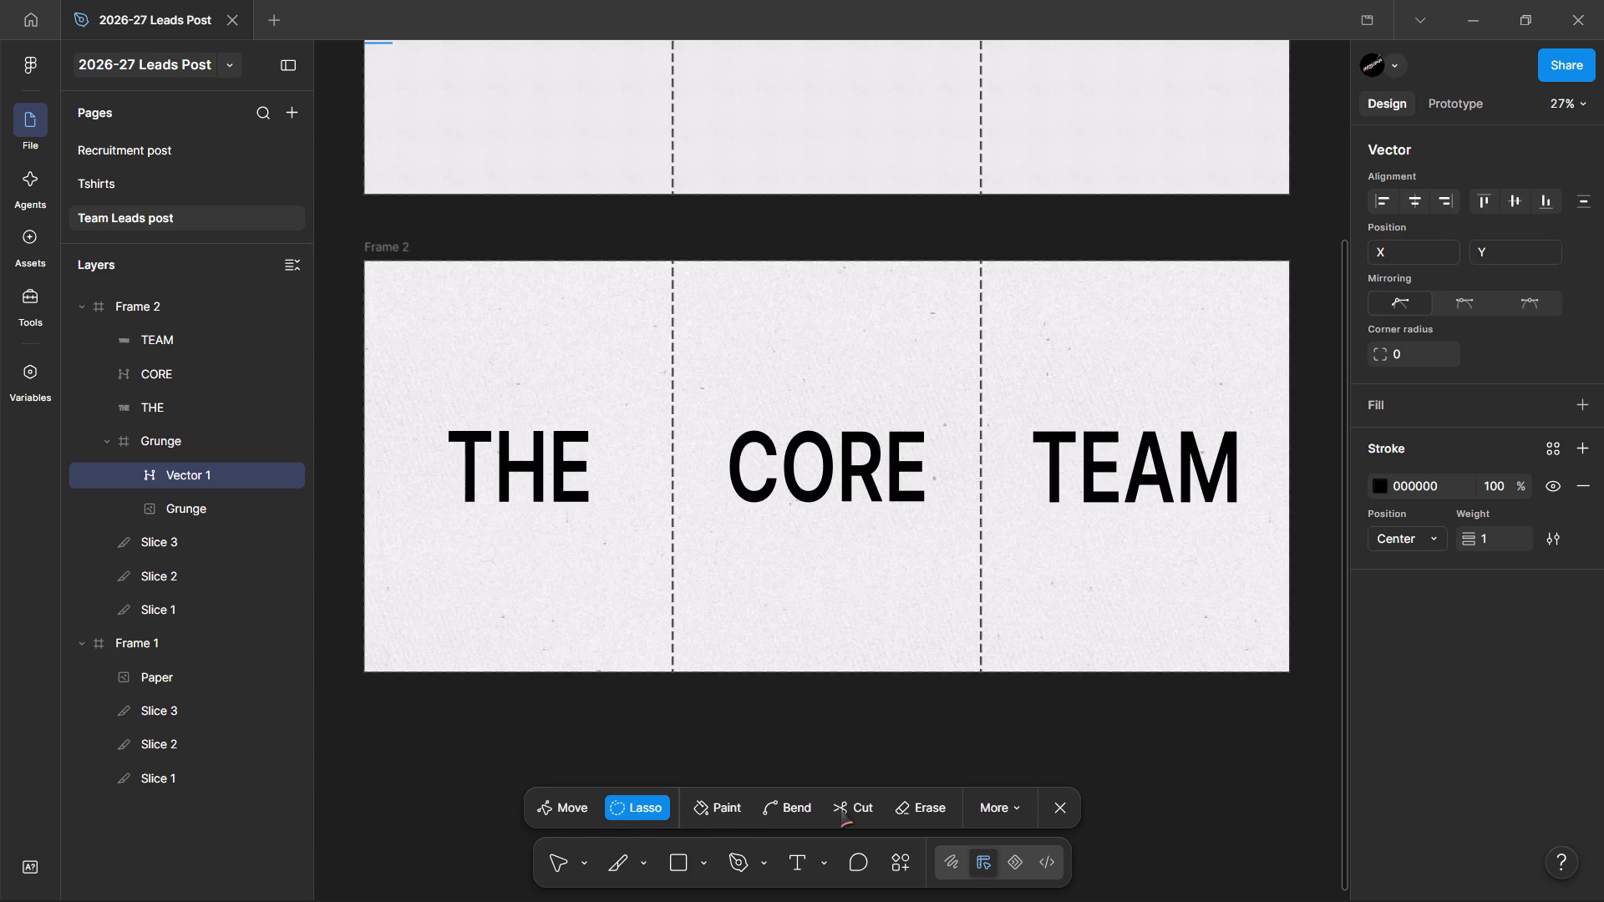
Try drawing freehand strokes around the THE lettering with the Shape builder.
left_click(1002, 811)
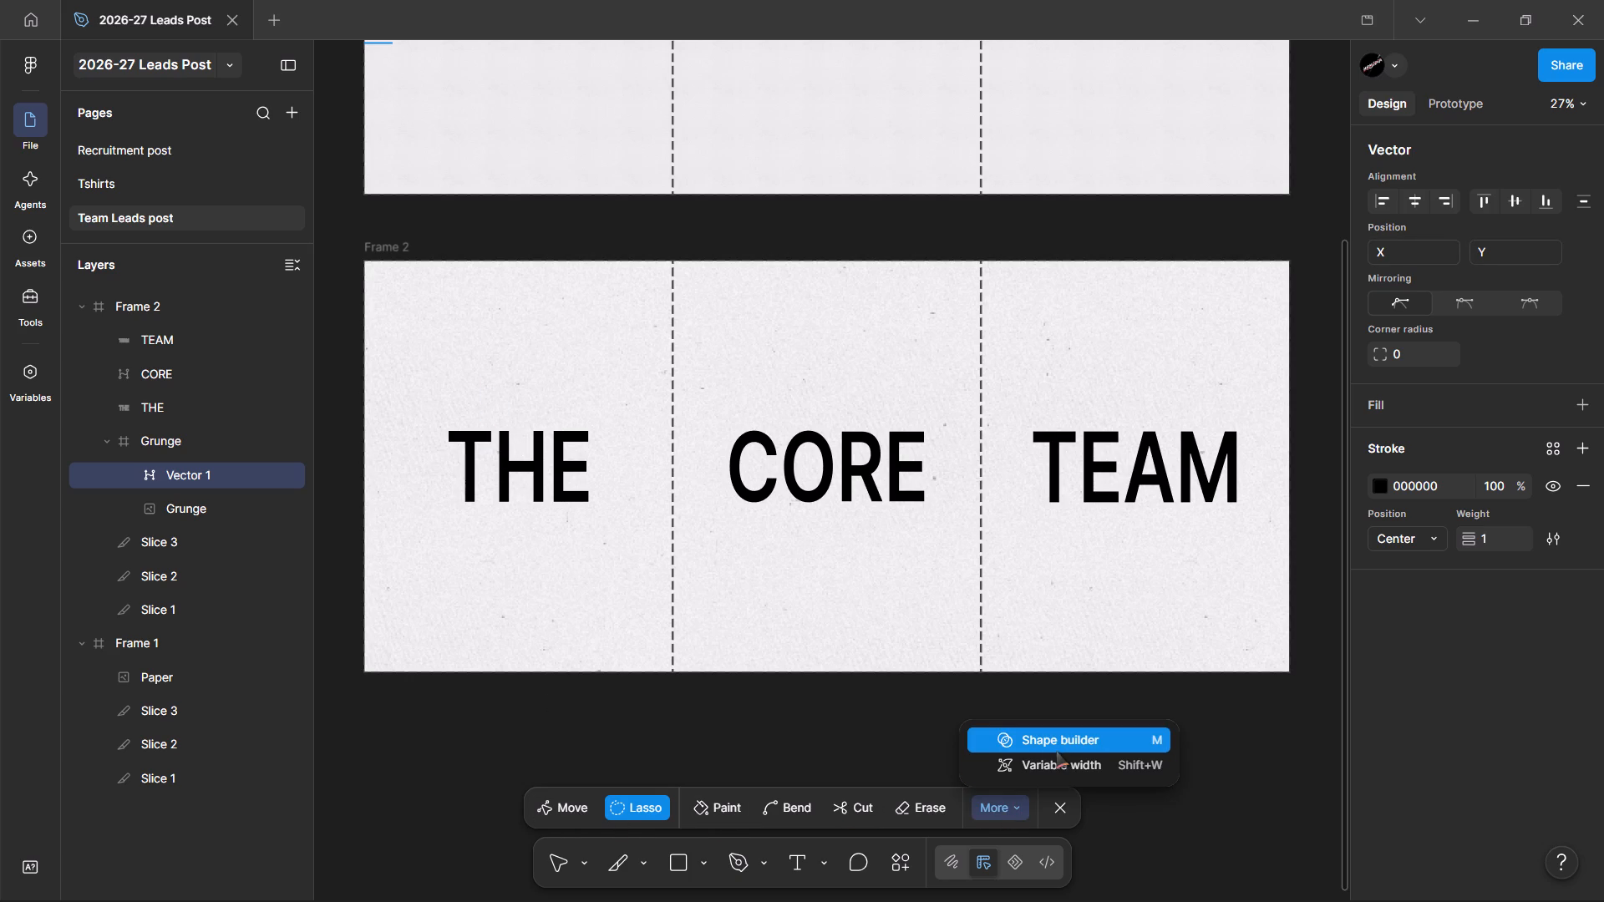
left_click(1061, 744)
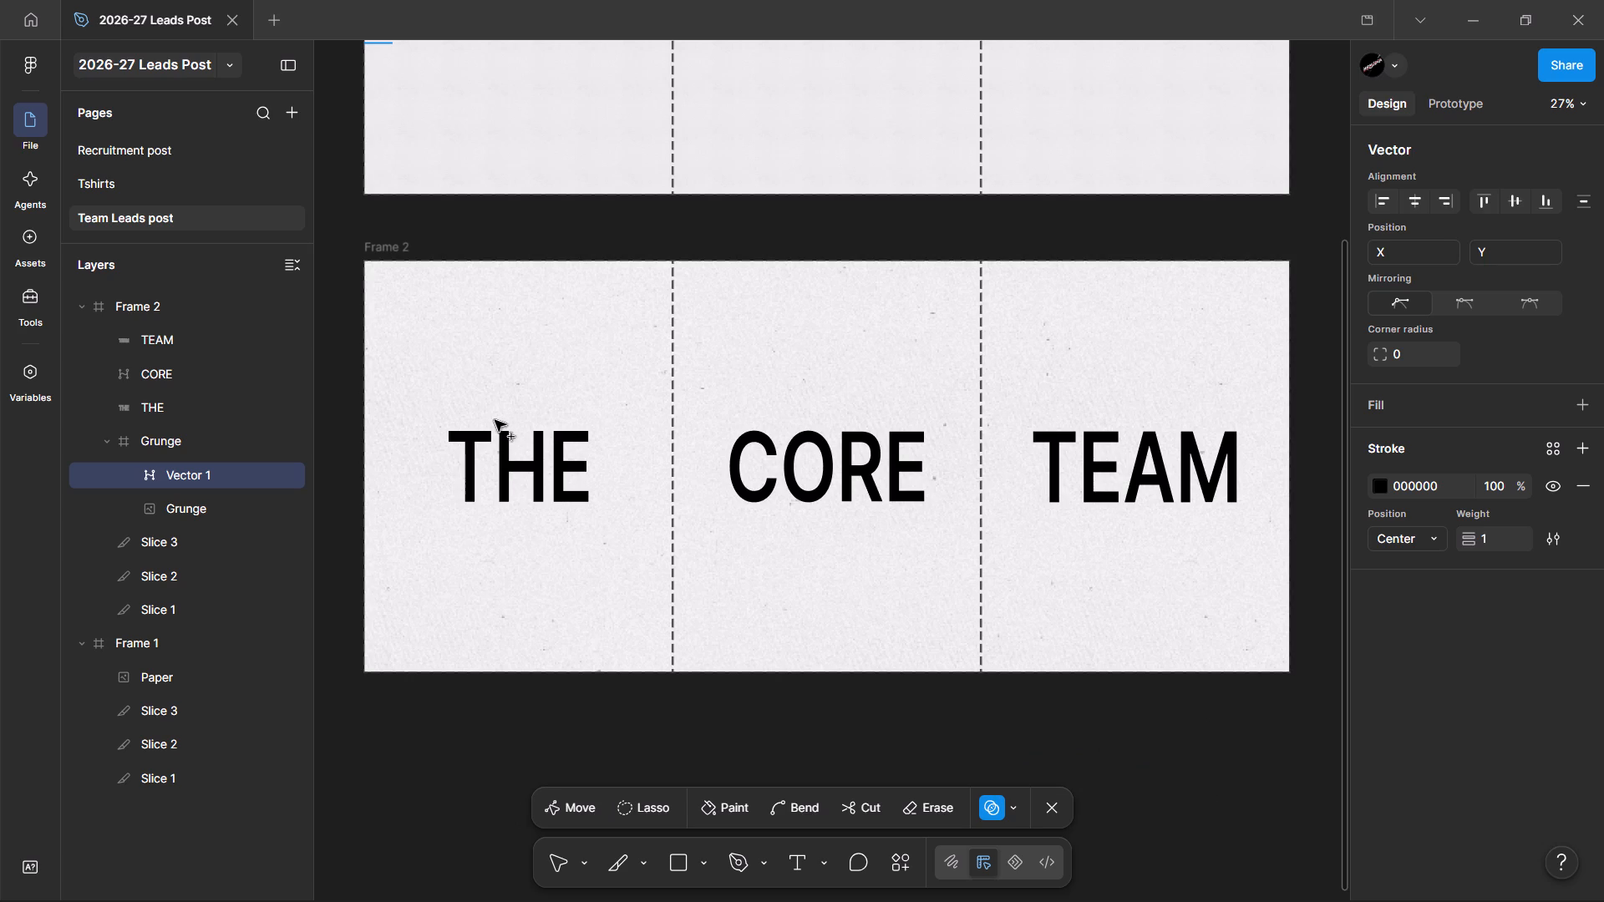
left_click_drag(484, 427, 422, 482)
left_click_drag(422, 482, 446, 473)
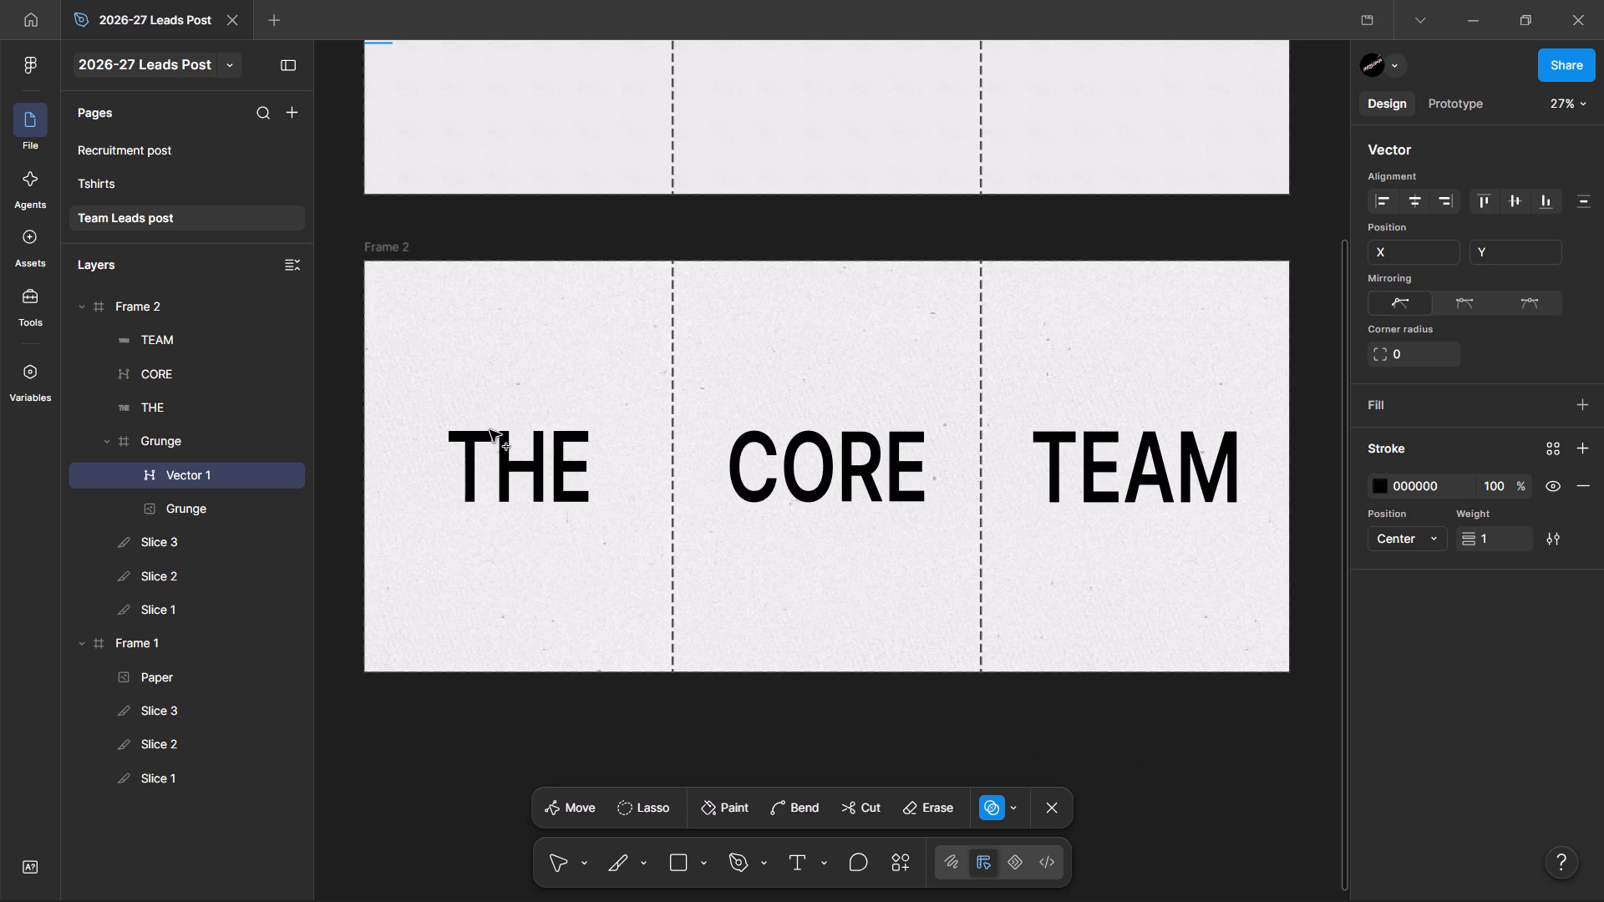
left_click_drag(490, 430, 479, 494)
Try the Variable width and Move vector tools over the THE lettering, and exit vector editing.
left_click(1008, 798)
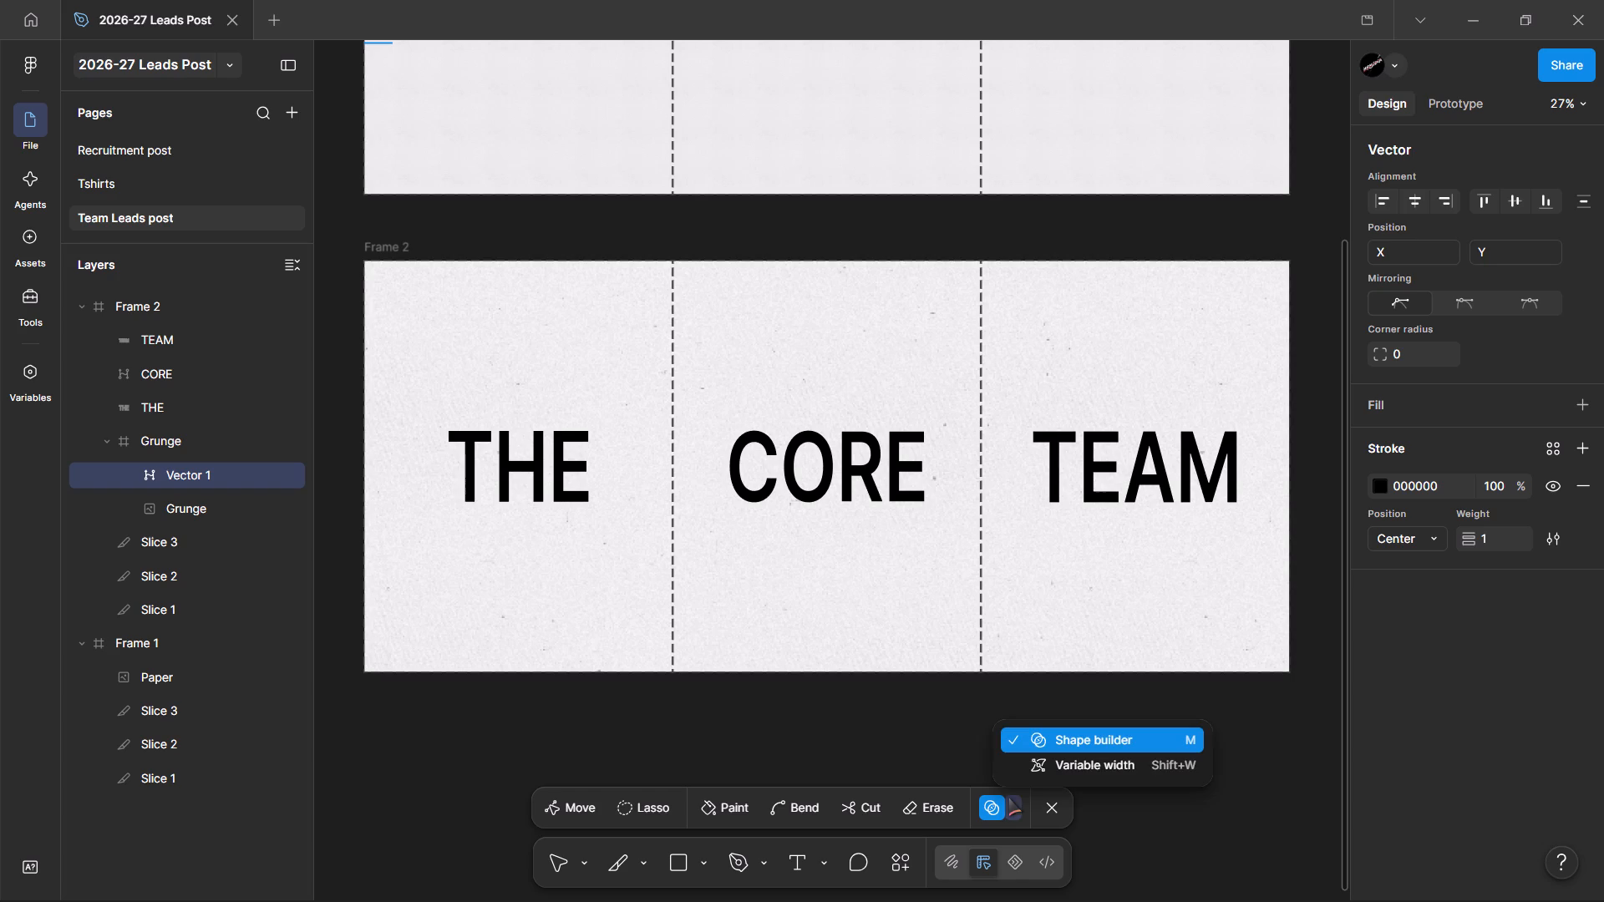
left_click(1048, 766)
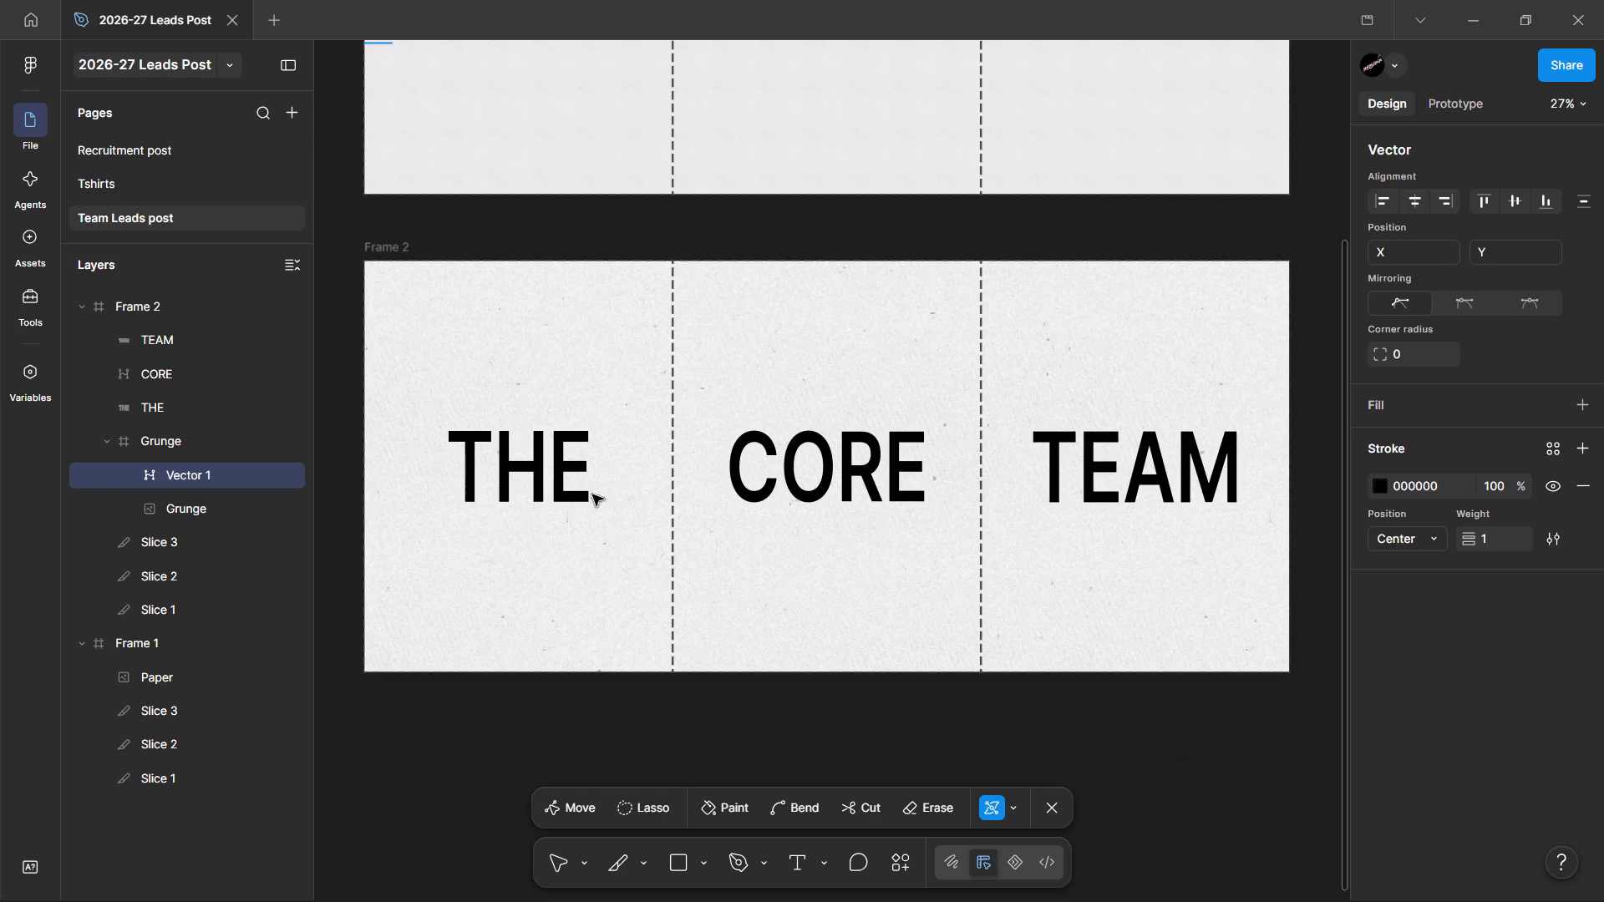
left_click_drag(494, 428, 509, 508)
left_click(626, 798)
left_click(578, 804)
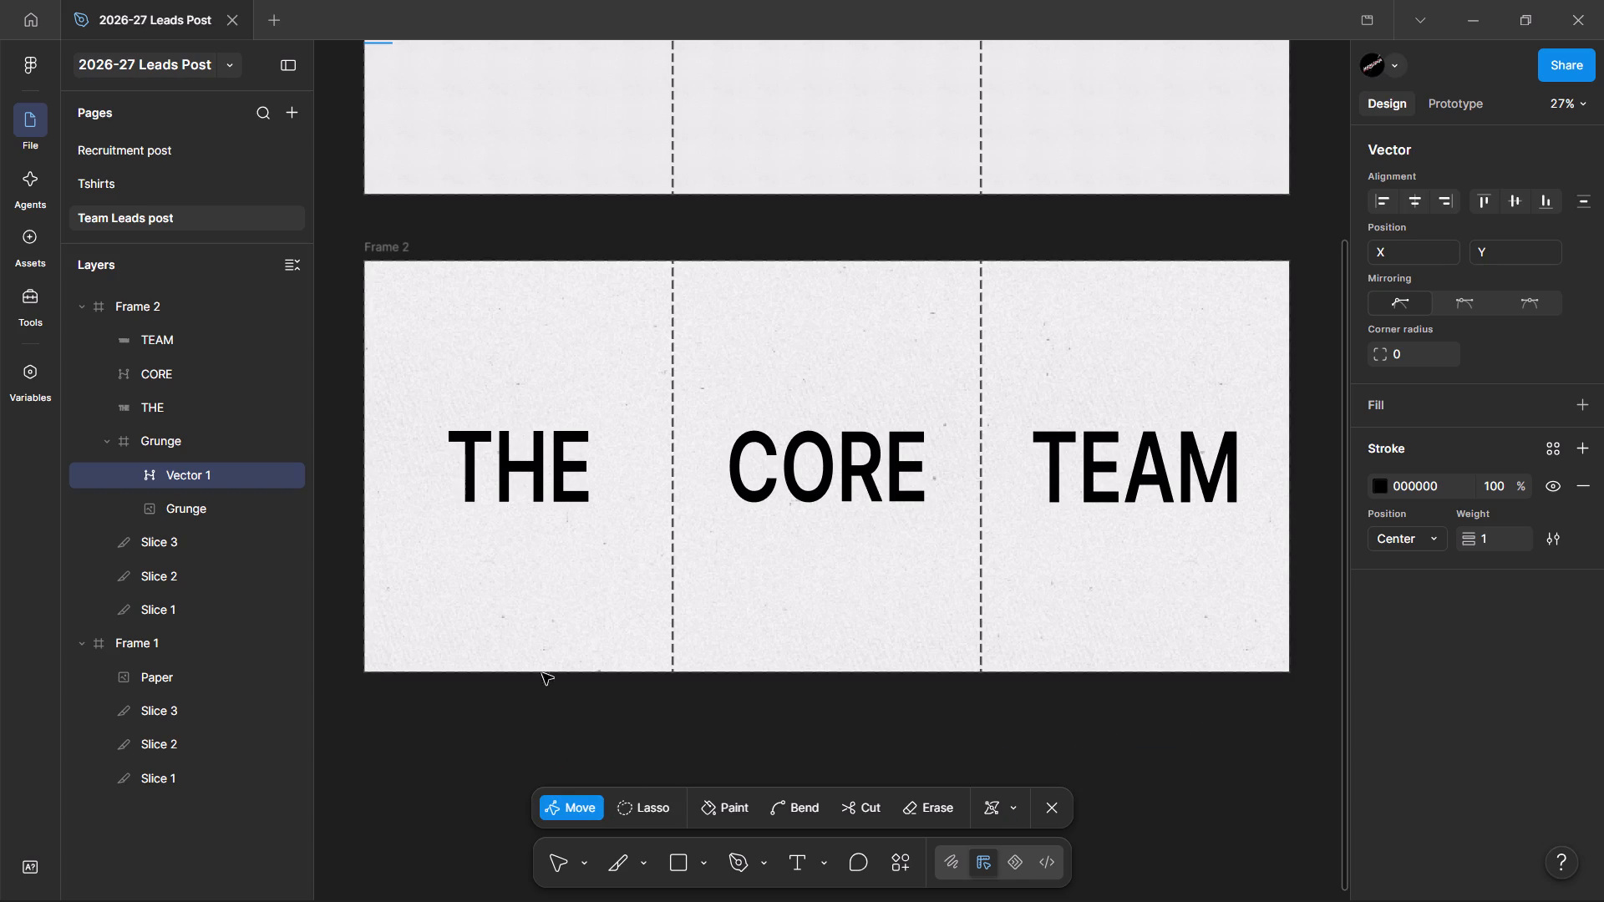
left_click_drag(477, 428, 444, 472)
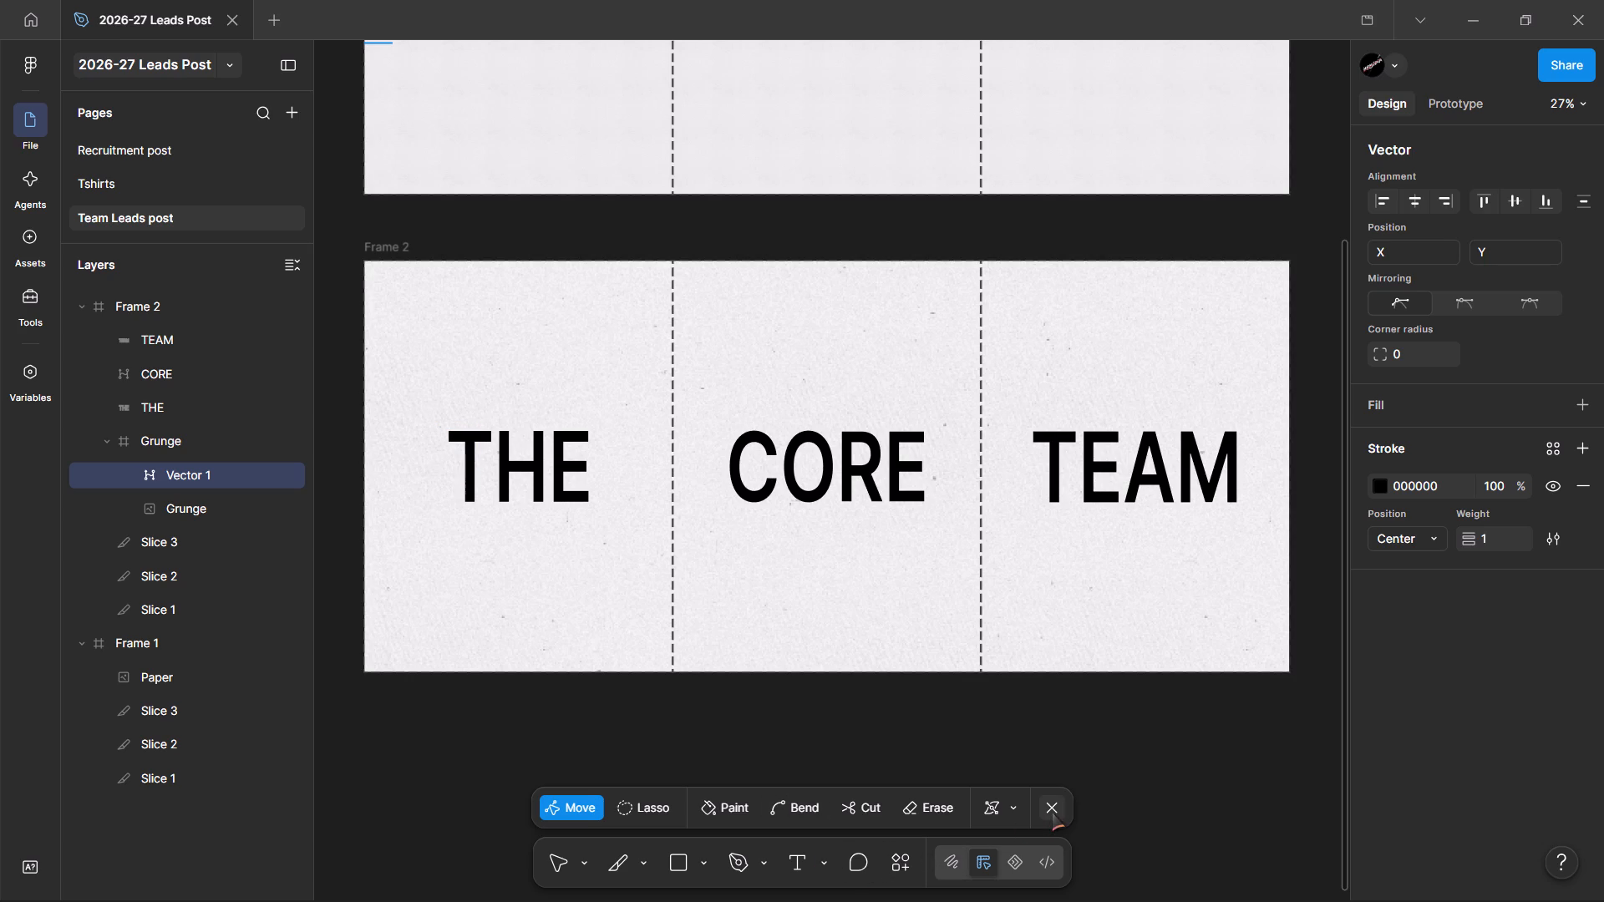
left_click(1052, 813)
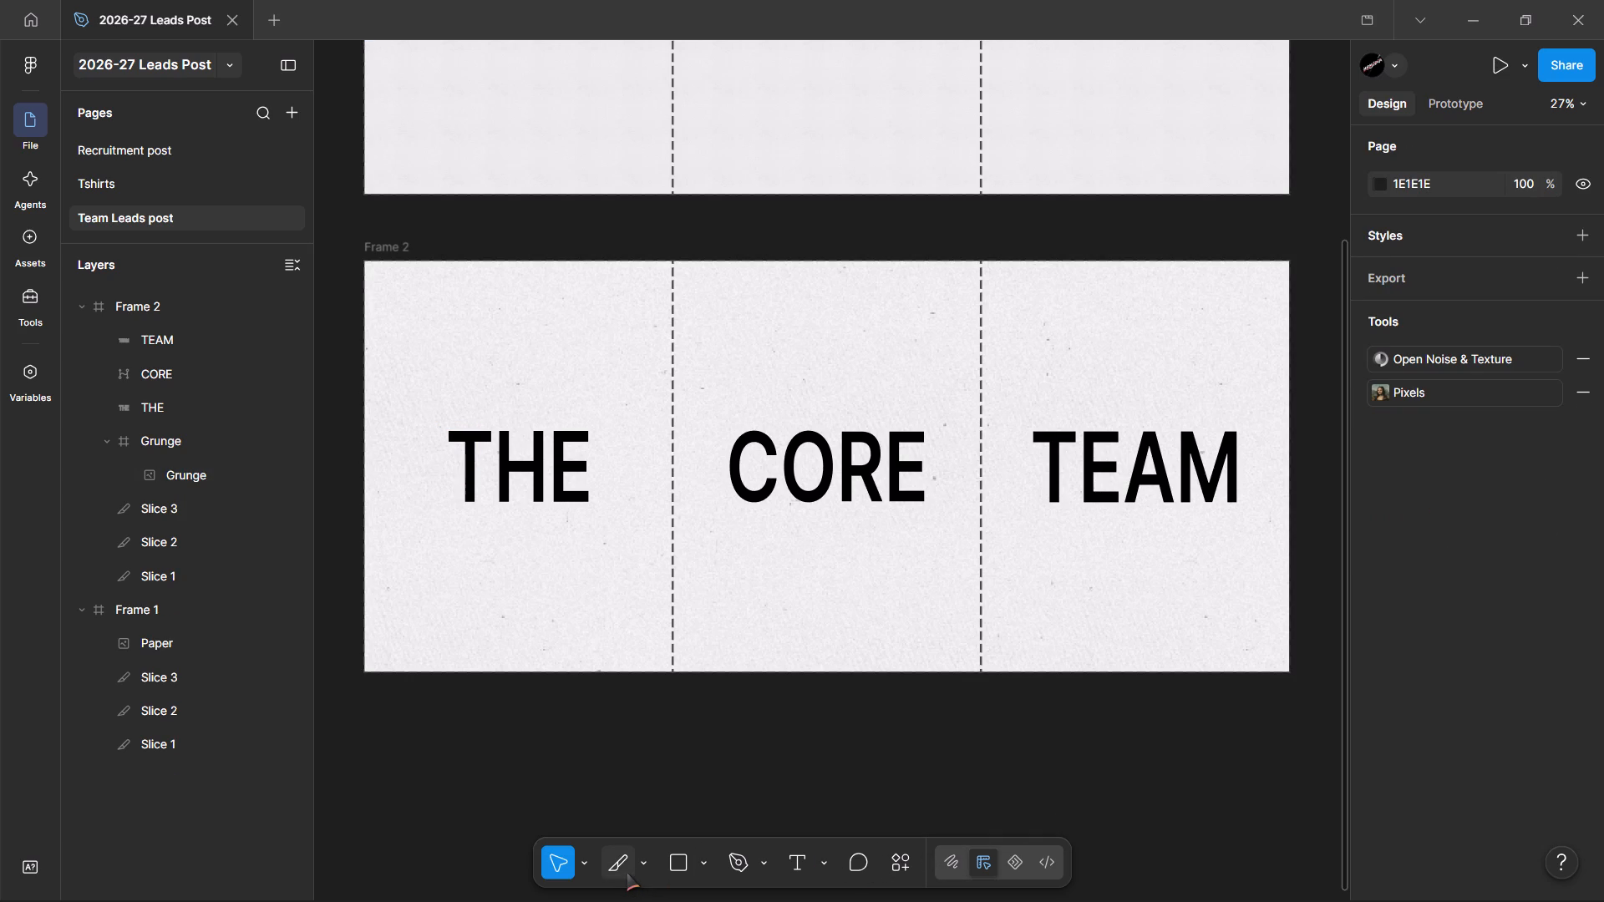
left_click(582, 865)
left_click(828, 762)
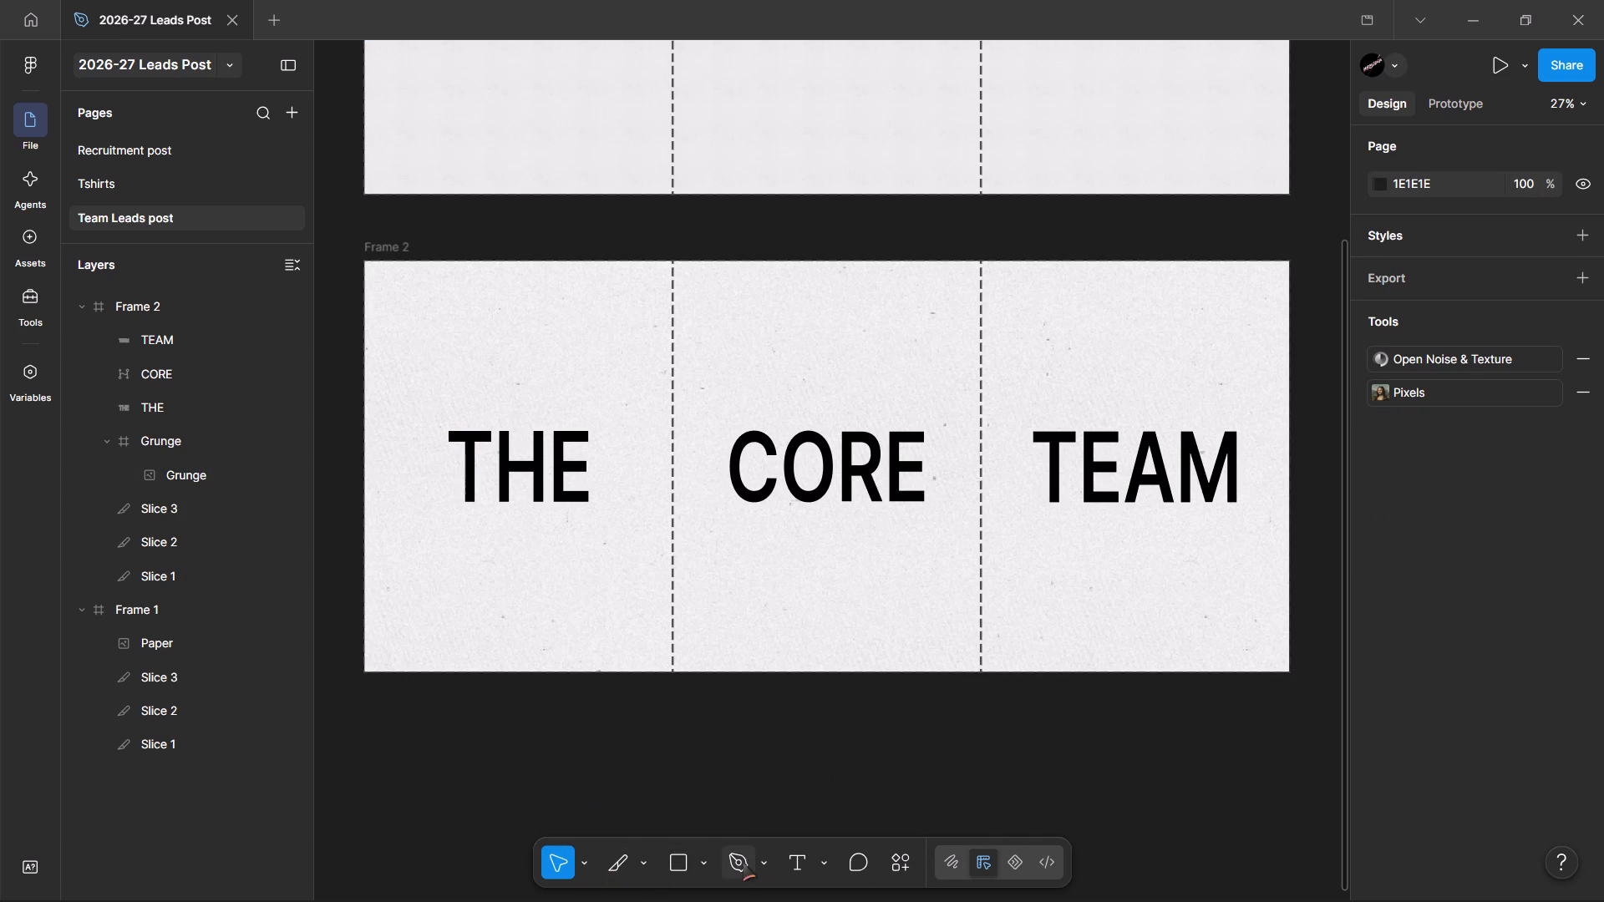
Draw an open Pen path around the left side of THE, from the top of the T out and back to its base.
left_click(743, 863)
left_click_drag(490, 428, 512, 358)
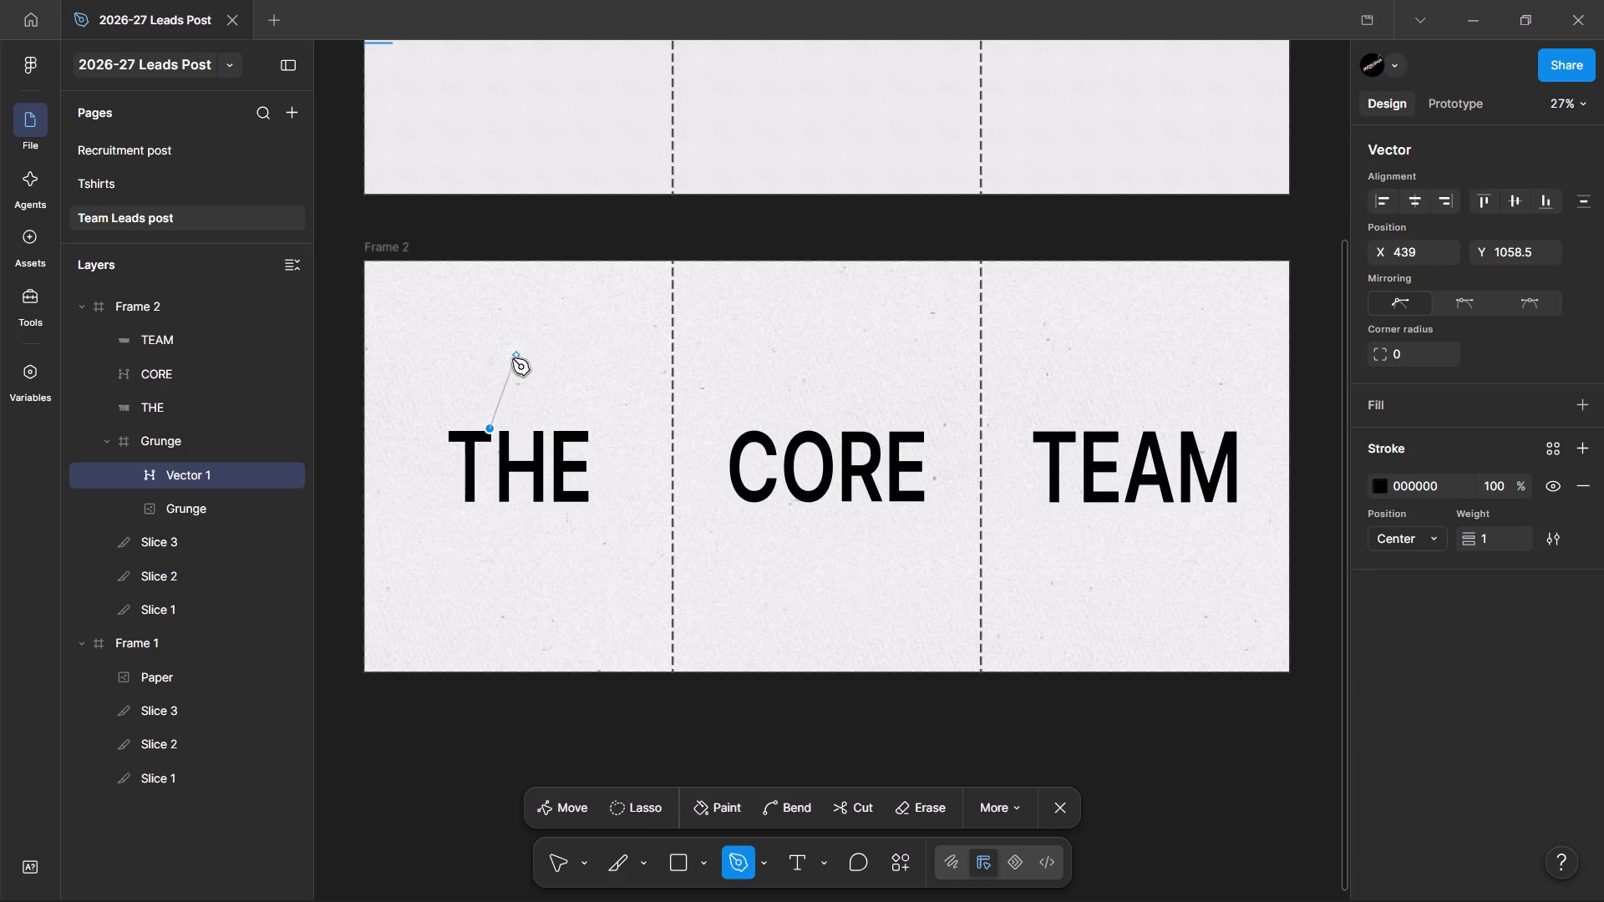
left_click_drag(512, 358, 494, 369)
left_click(408, 413)
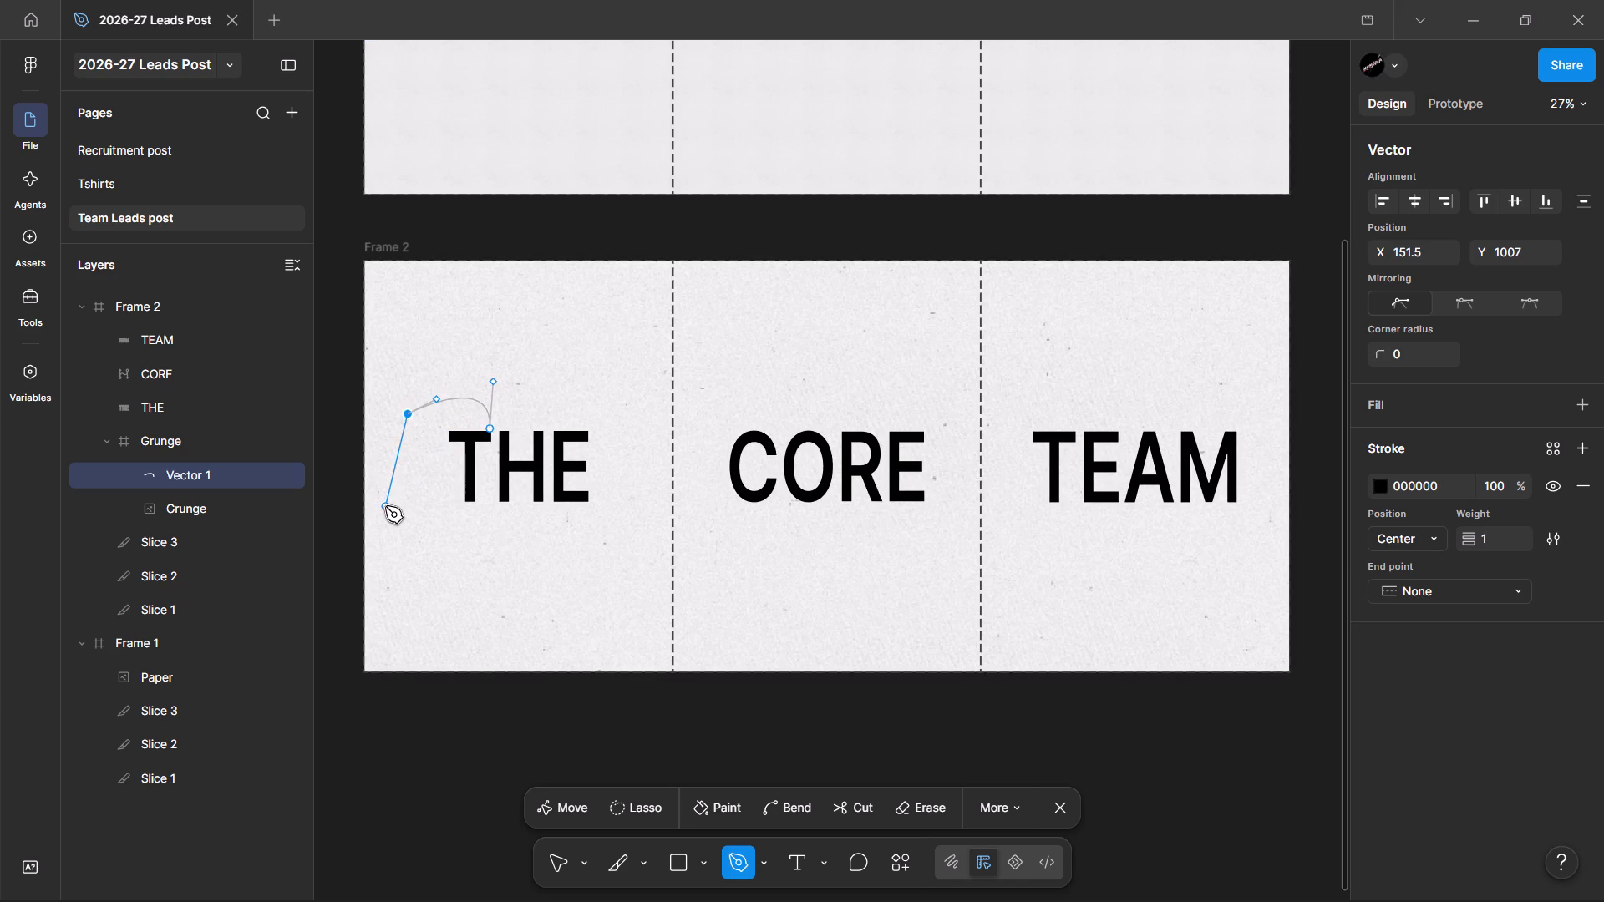
left_click(385, 506)
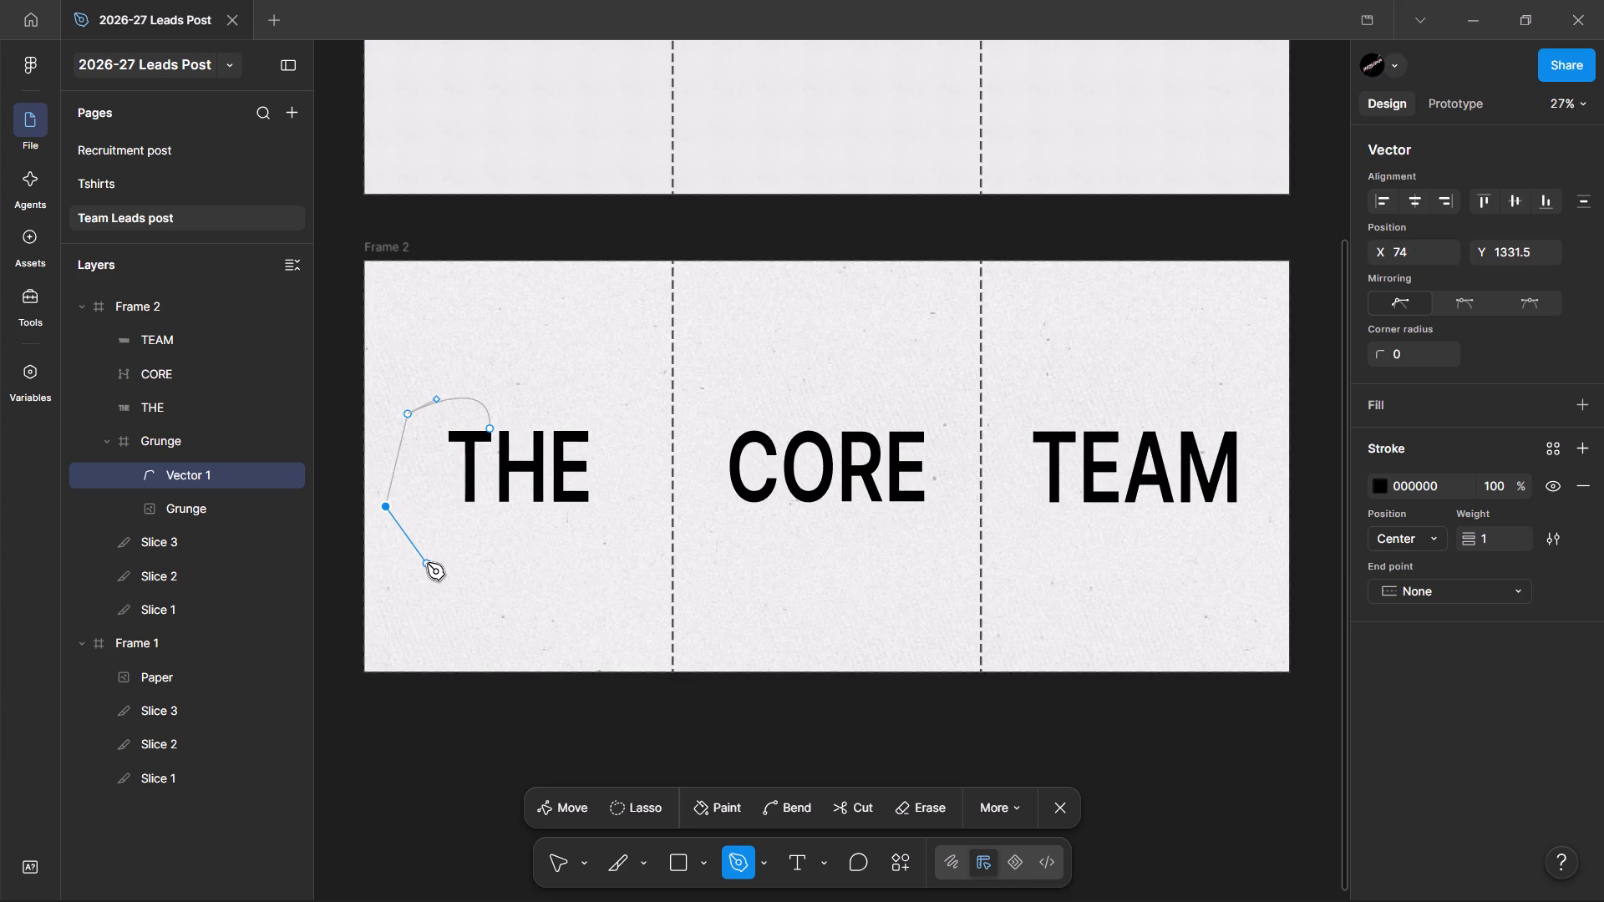
left_click(427, 563)
left_click(460, 513)
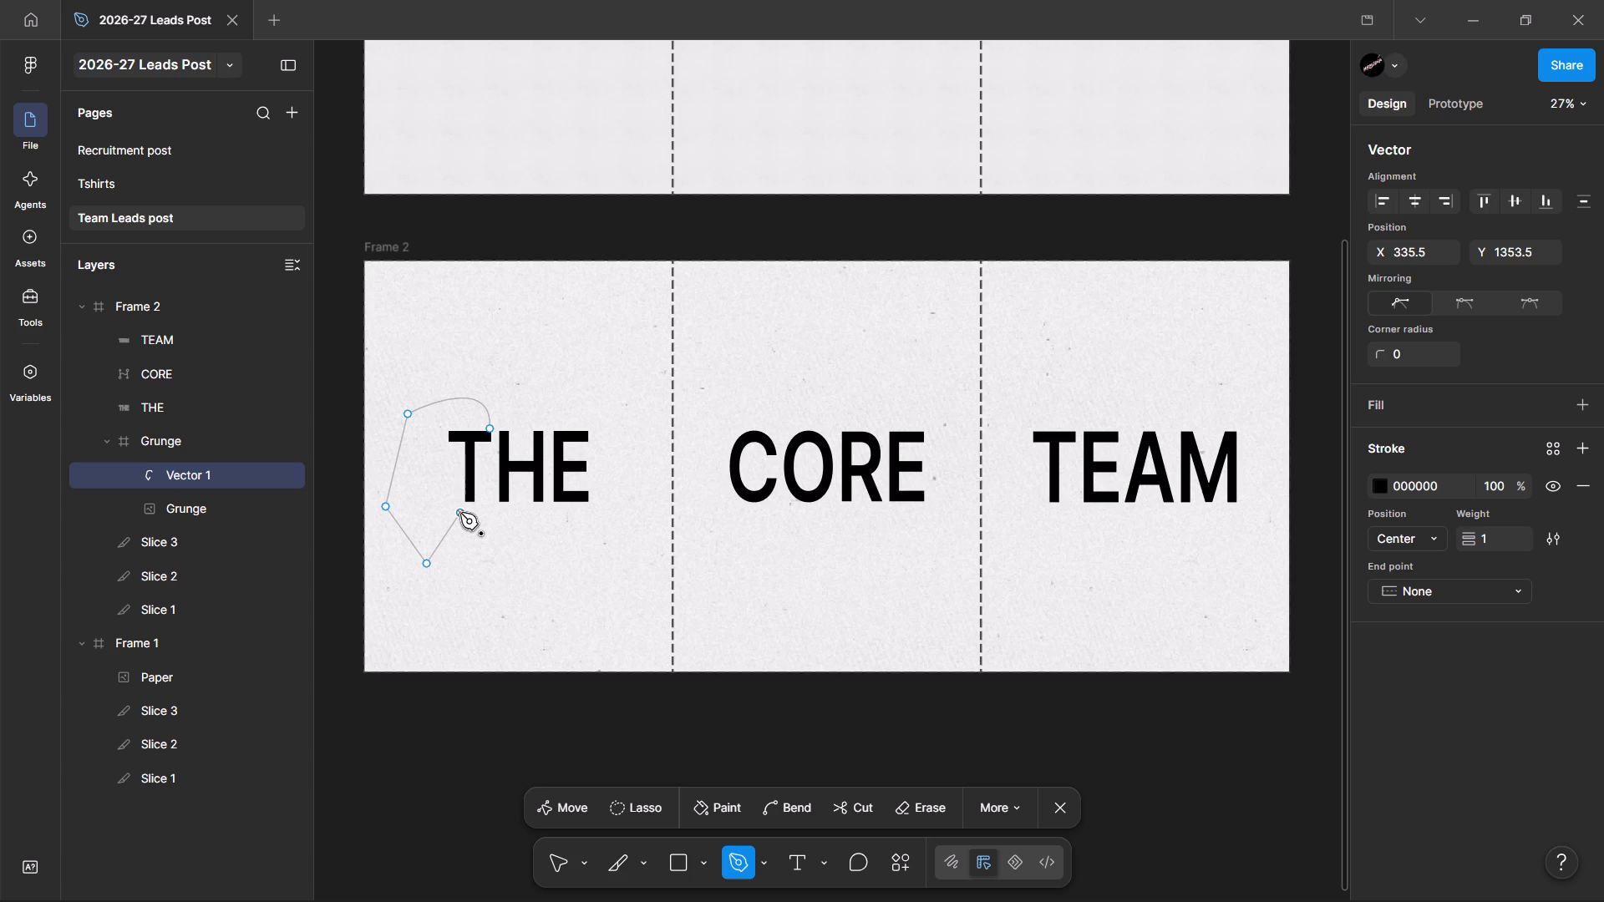
left_click(464, 509)
key("BackSpace")
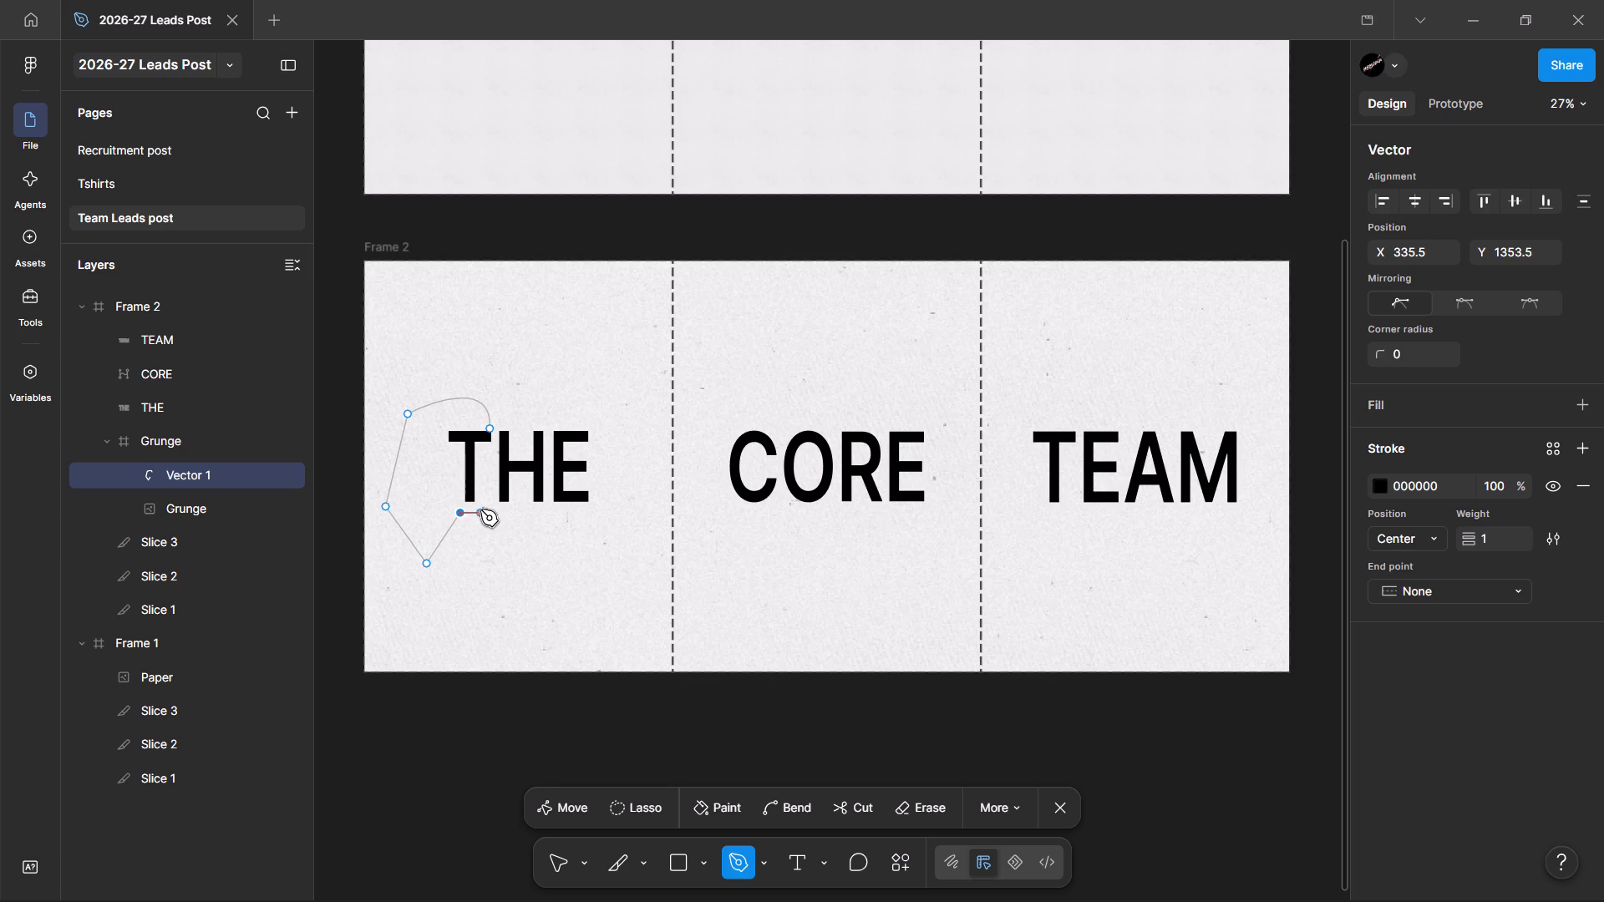
left_click(462, 514)
Bend the path's segments and anchor points into a smooth loop about 367 × 621, and exit vector editing.
left_click(766, 803)
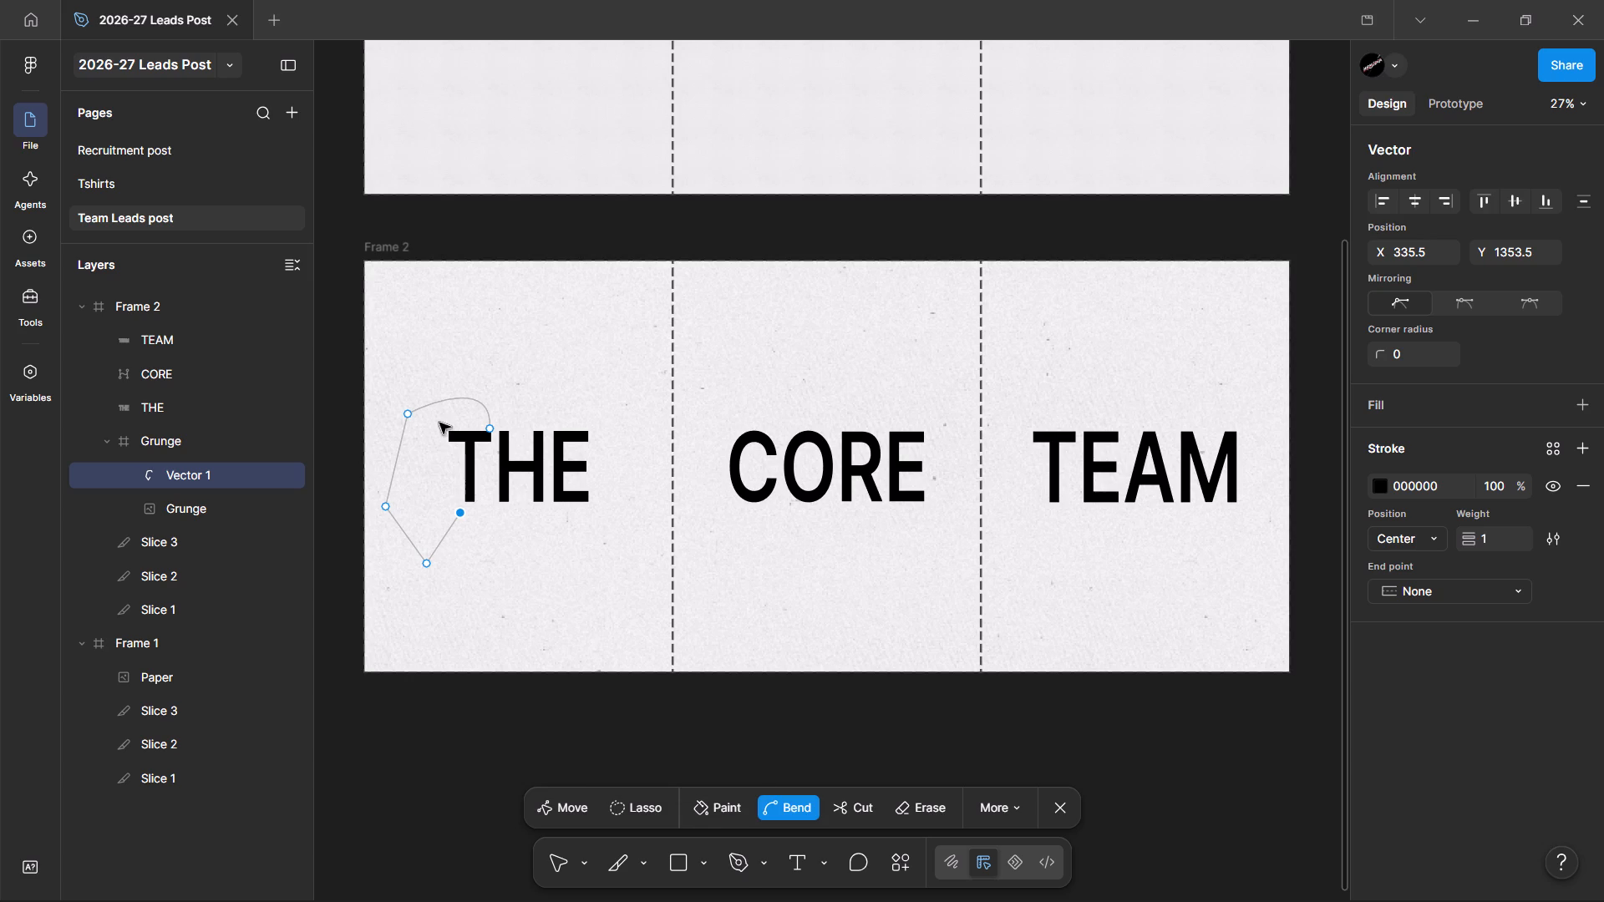
left_click_drag(439, 403, 442, 394)
left_click_drag(384, 507, 382, 524)
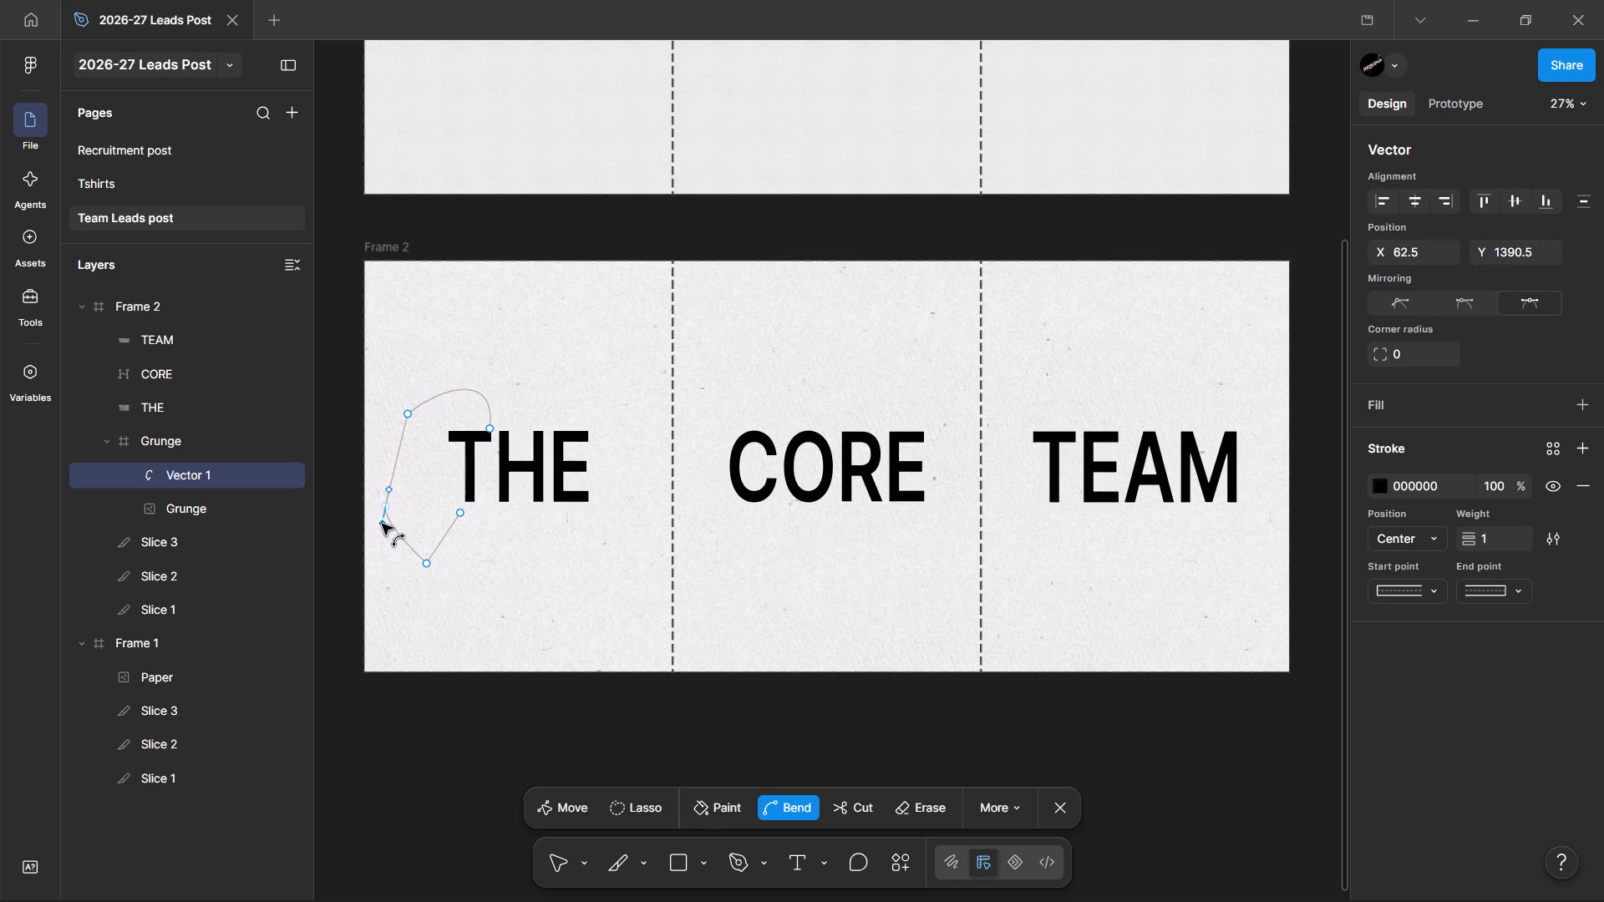
left_click_drag(382, 524, 382, 544)
left_click_drag(382, 544, 383, 555)
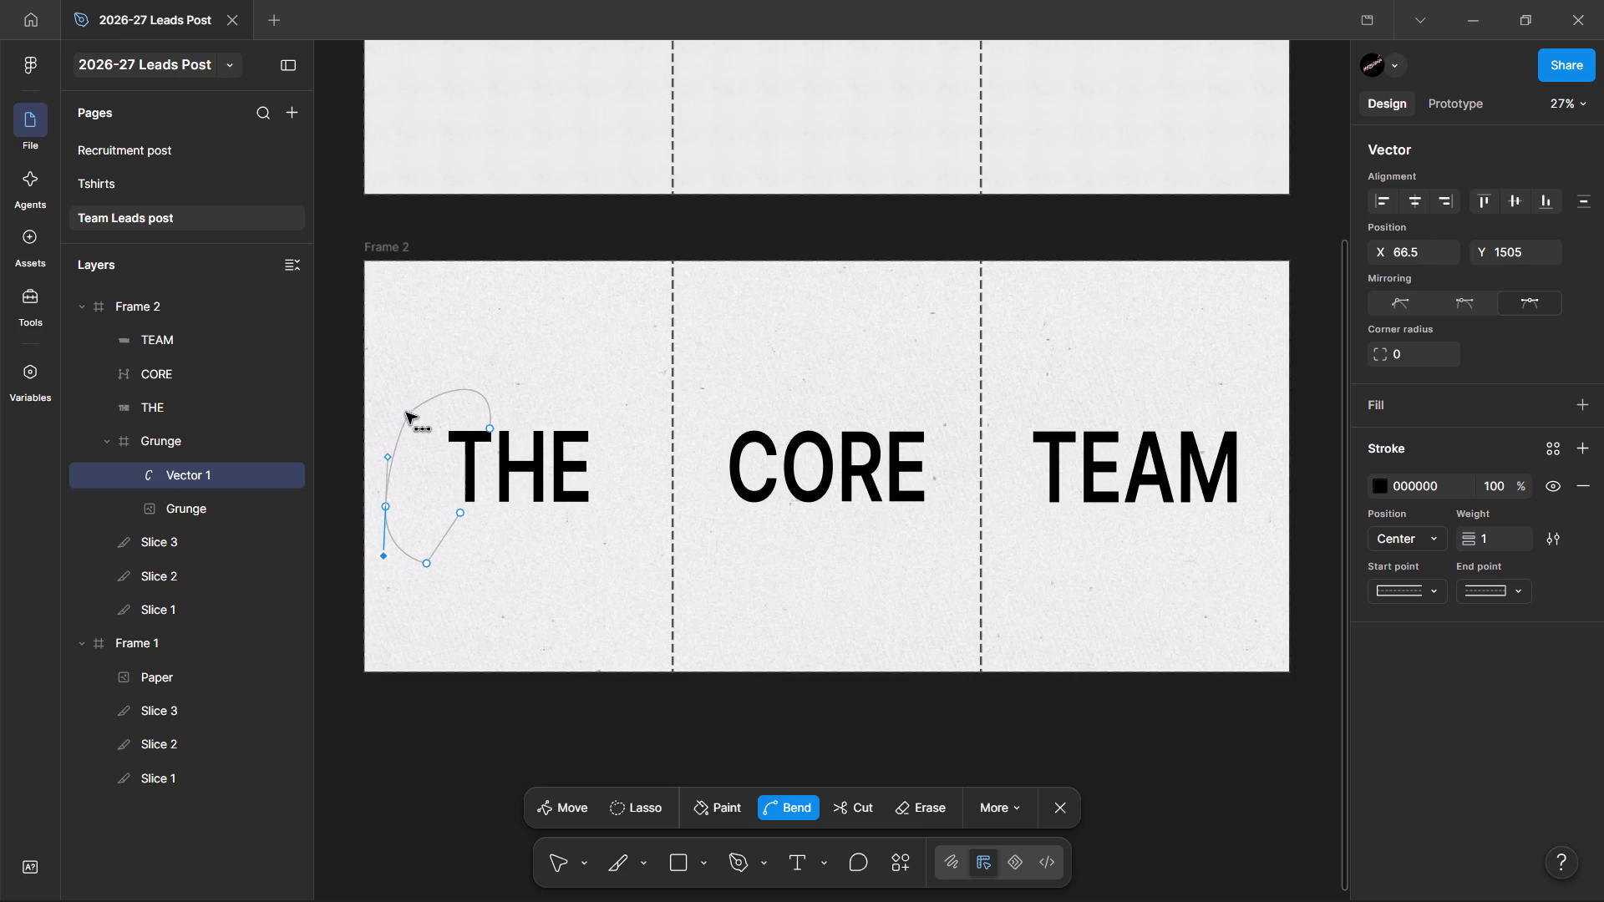
left_click_drag(409, 416, 404, 395)
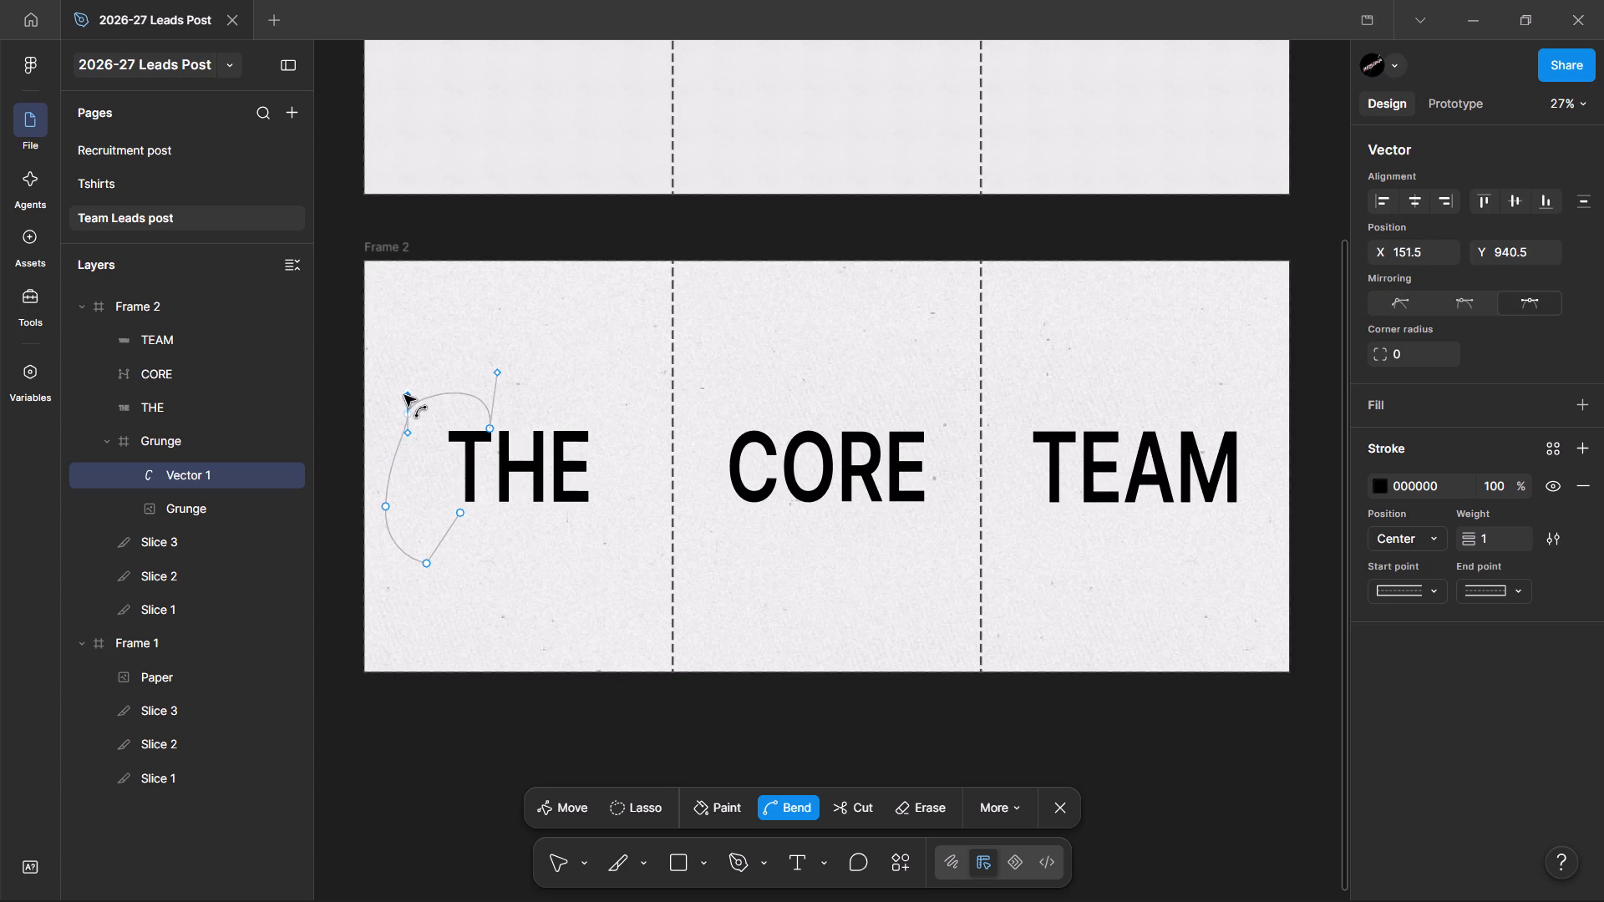
left_click_drag(404, 395, 398, 389)
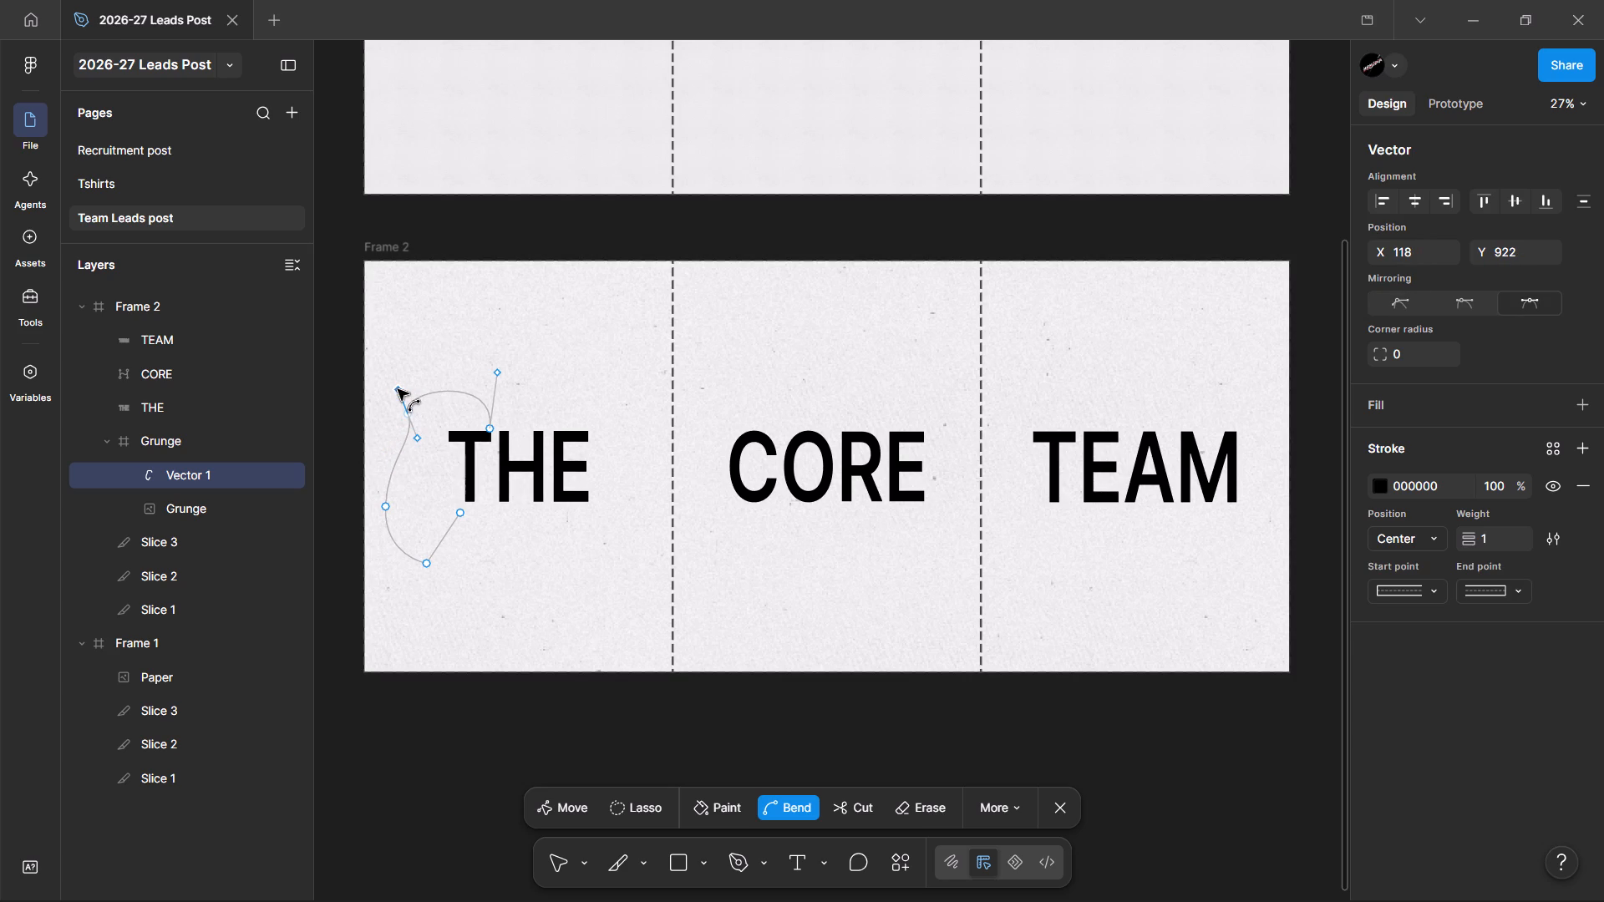
left_click_drag(398, 389, 400, 385)
left_click_drag(426, 562, 446, 552)
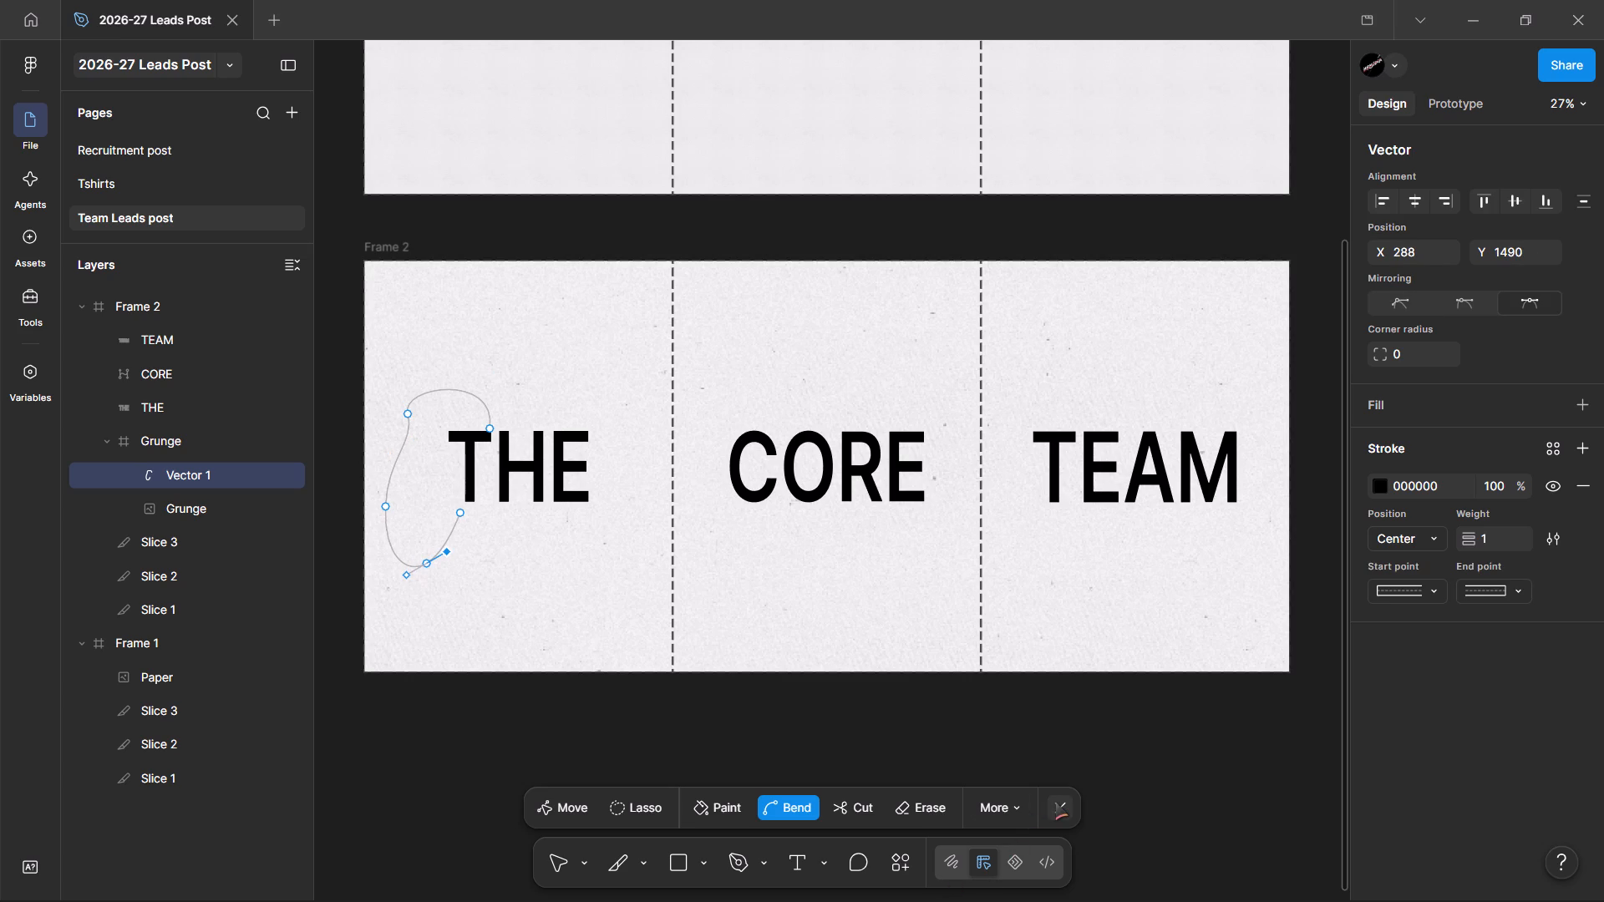
left_click(1055, 802)
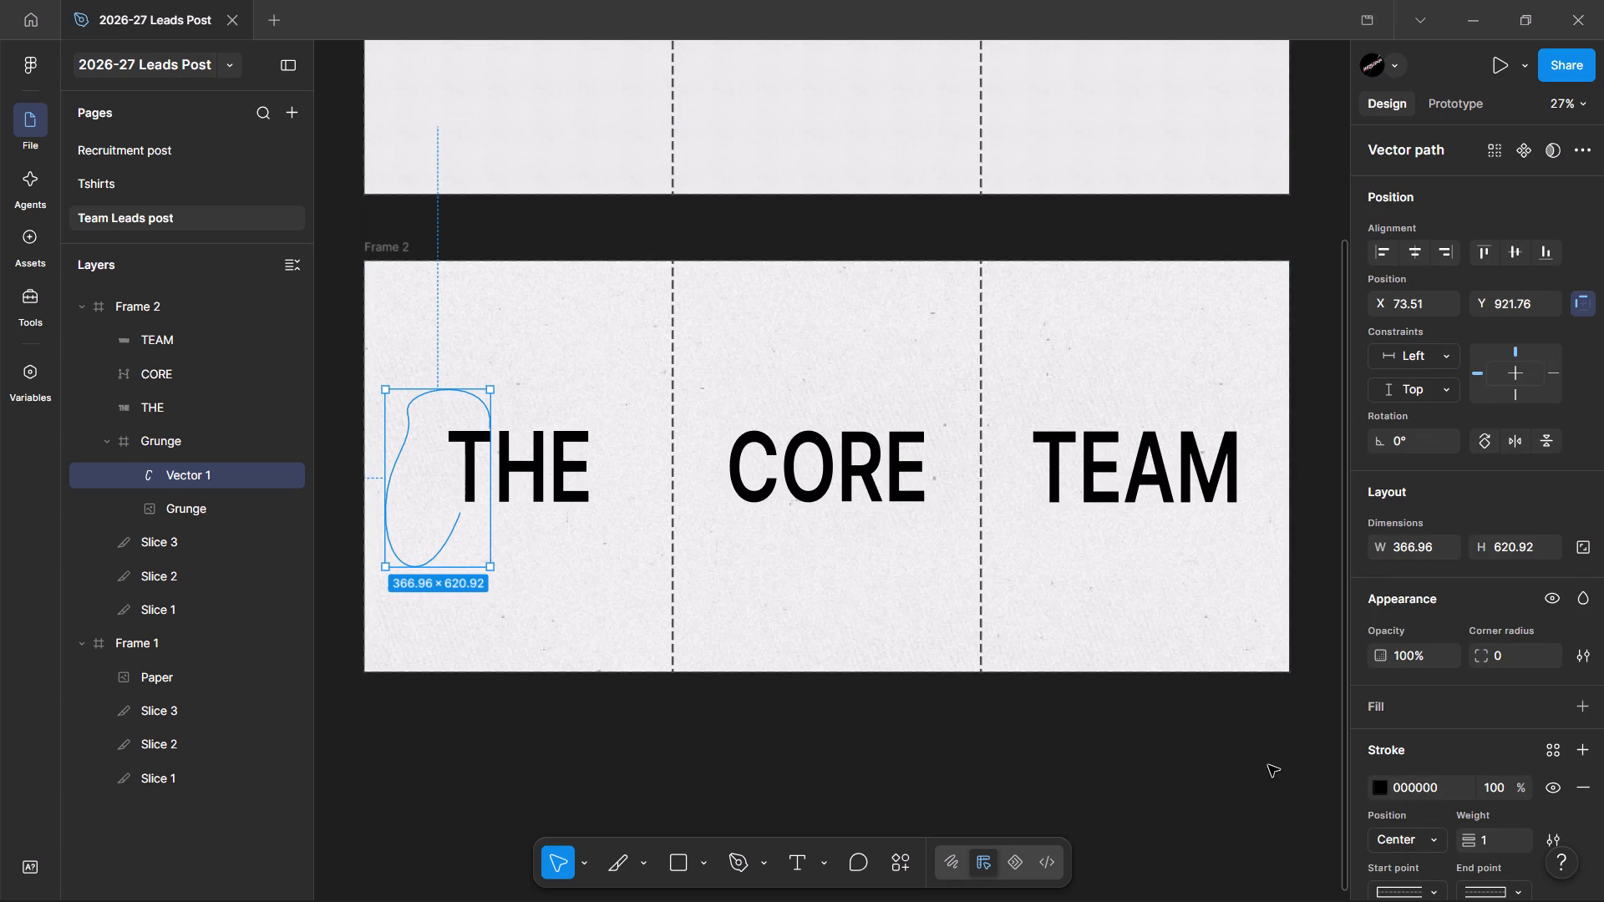
Set the curved path's stroke weight to 8.
scroll(1410, 767, "down", 1)
left_click_drag(1464, 784, 822, 467)
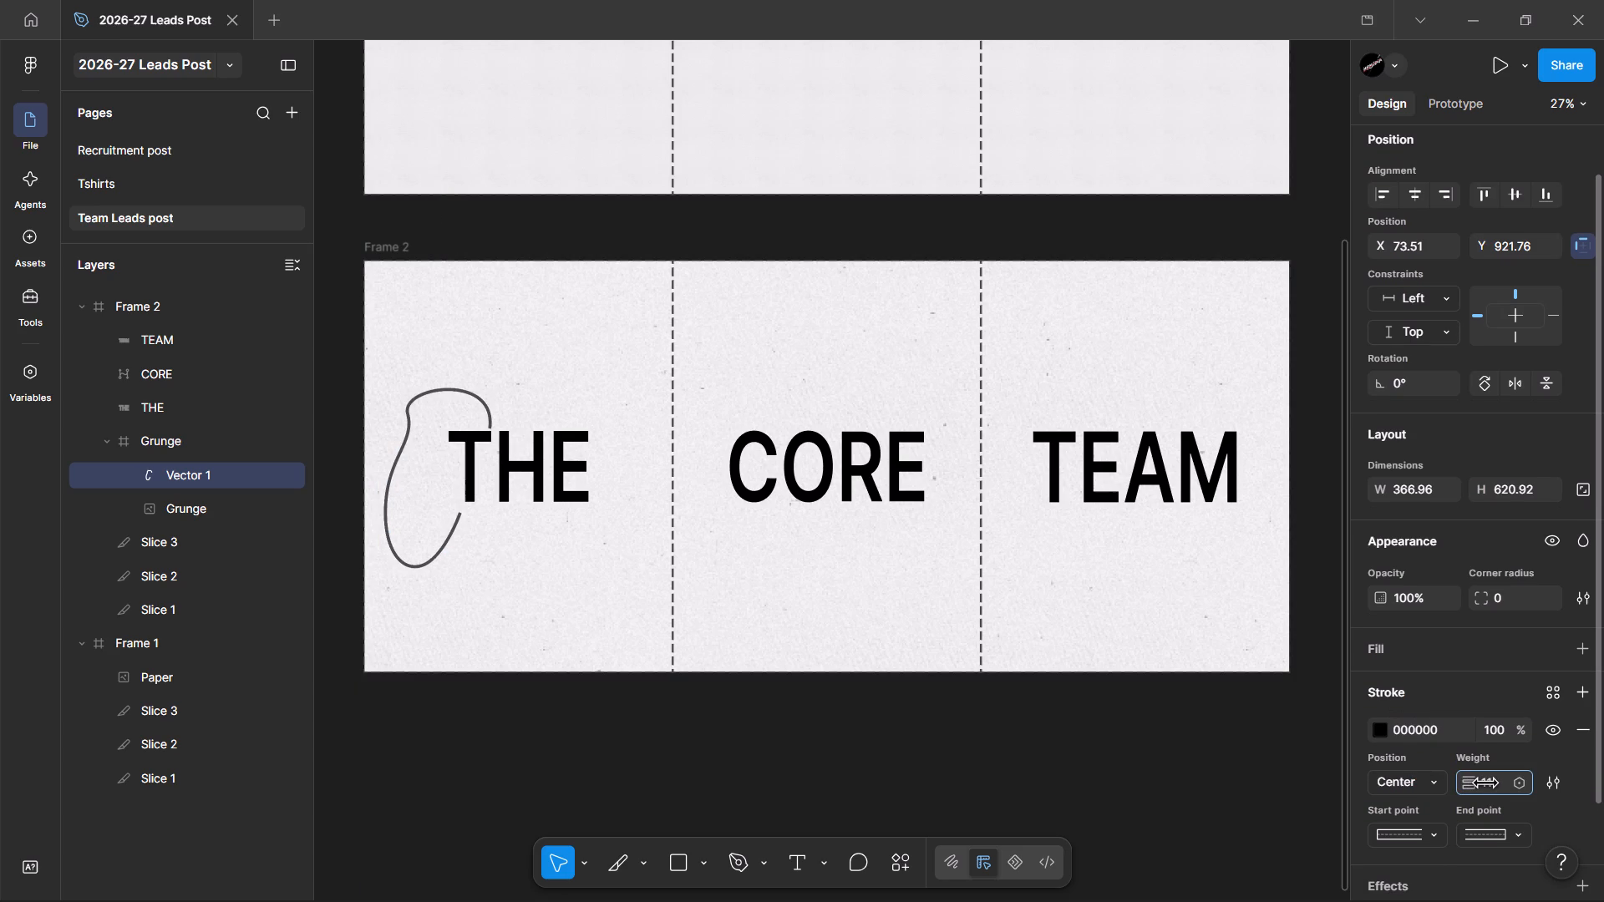
left_click_drag(822, 467, 817, 468)
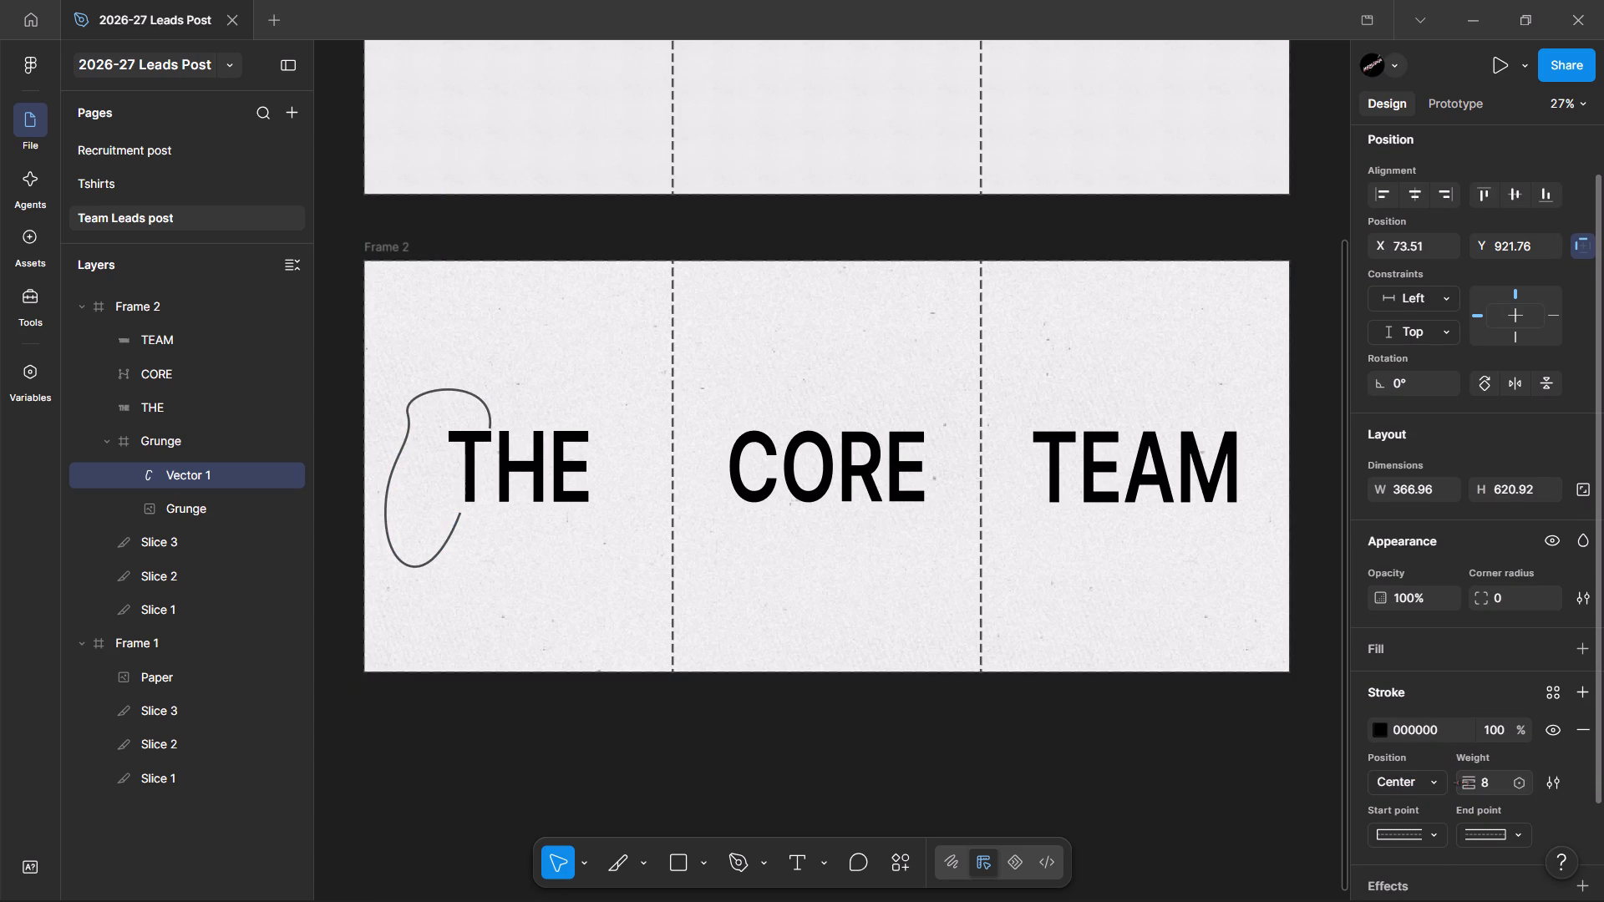
Add a Texture effect to the curved path with radius 14 and size 4.3.
scroll(817, 468, "down", 3)
left_click(1587, 784)
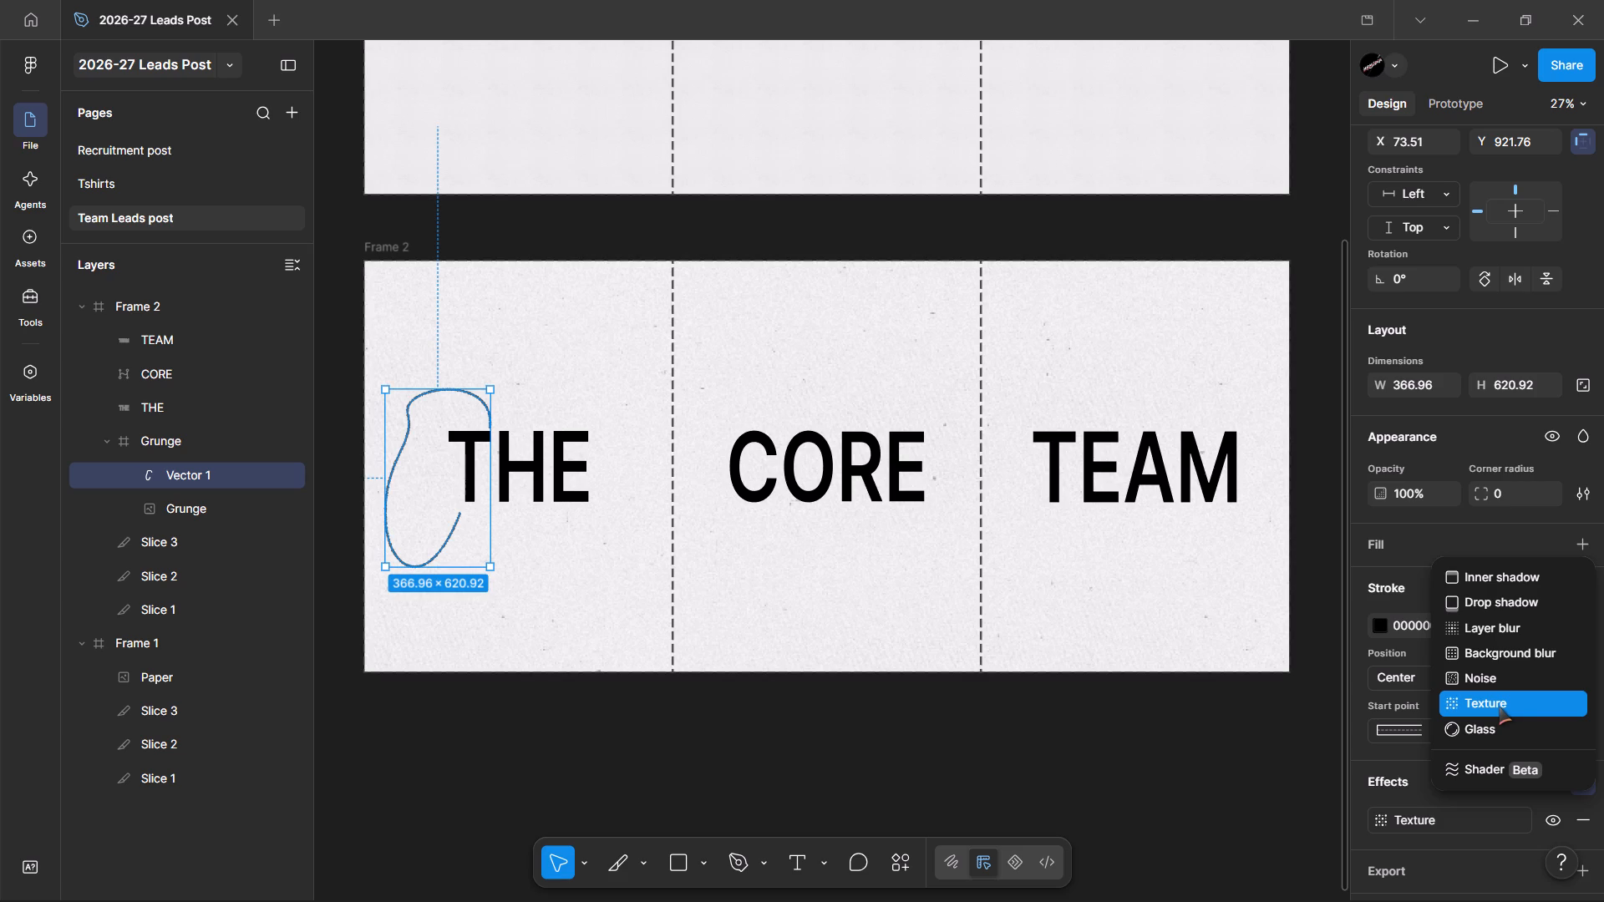
left_click(1499, 707)
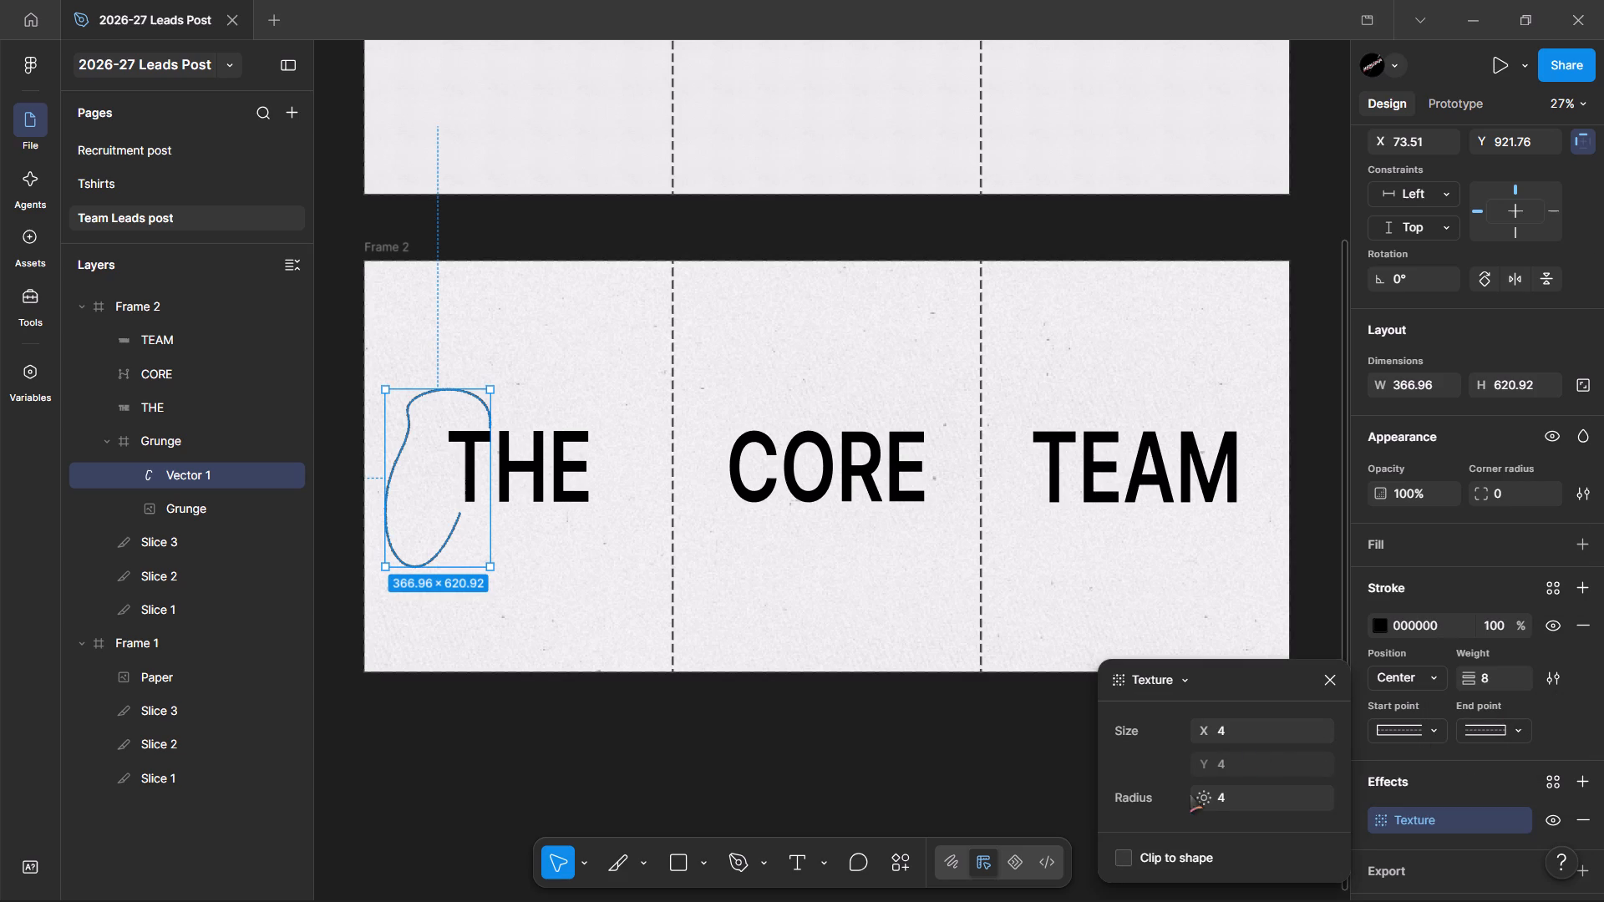
left_click_drag(1210, 803, 939, 445)
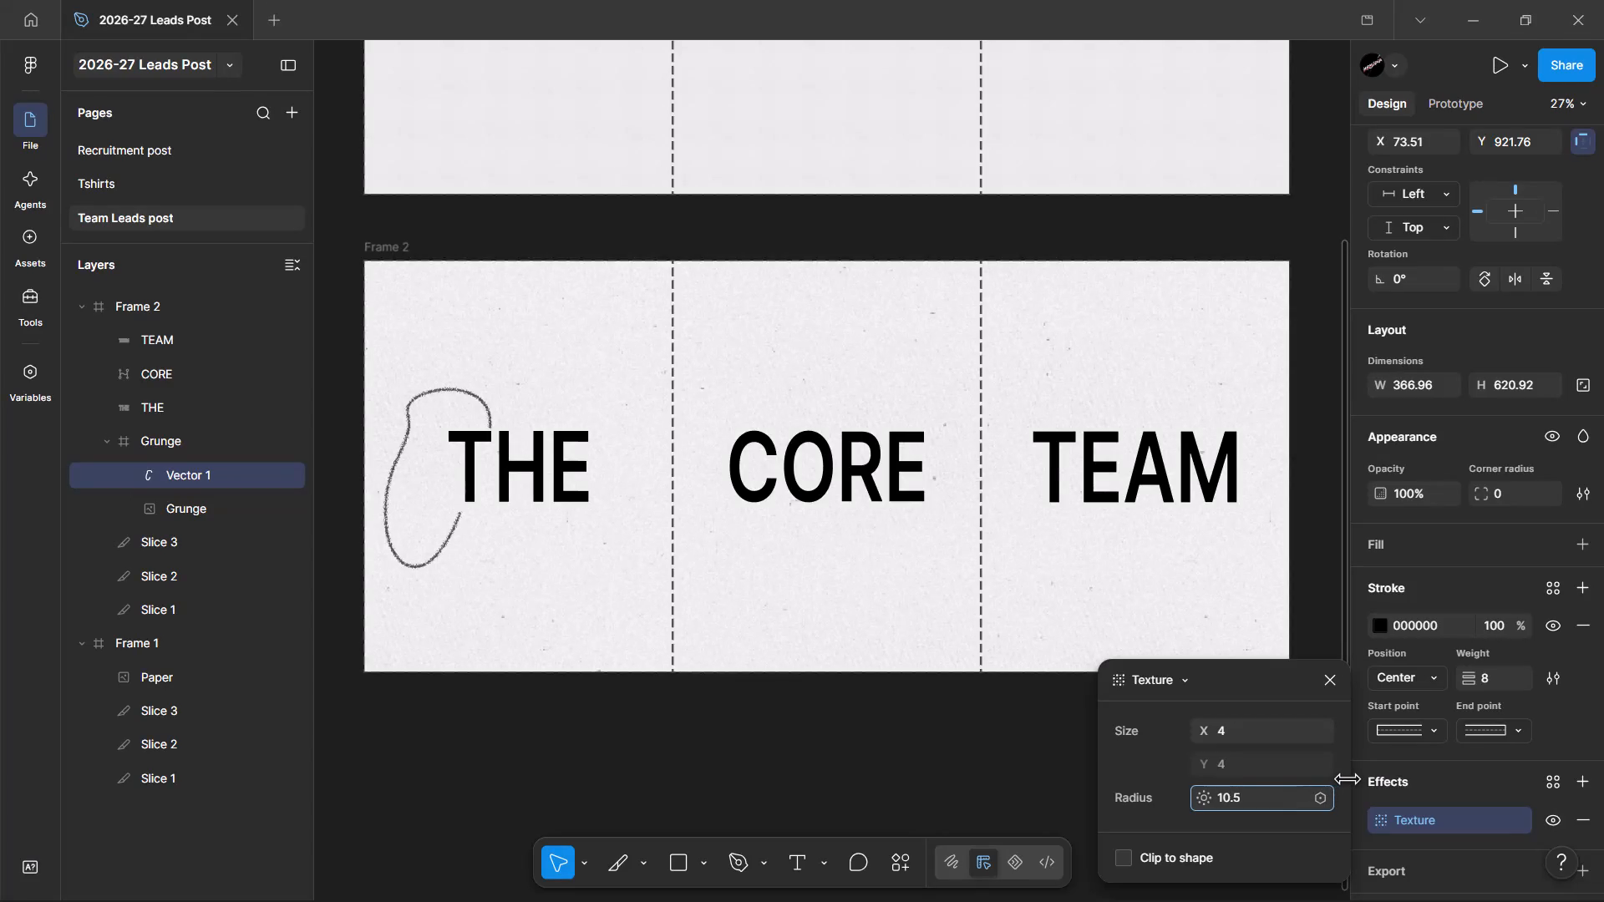
left_click_drag(939, 445, 938, 444)
left_click_drag(938, 444, 936, 444)
left_click_drag(1208, 802, 818, 469)
left_click_drag(818, 469, 878, 481)
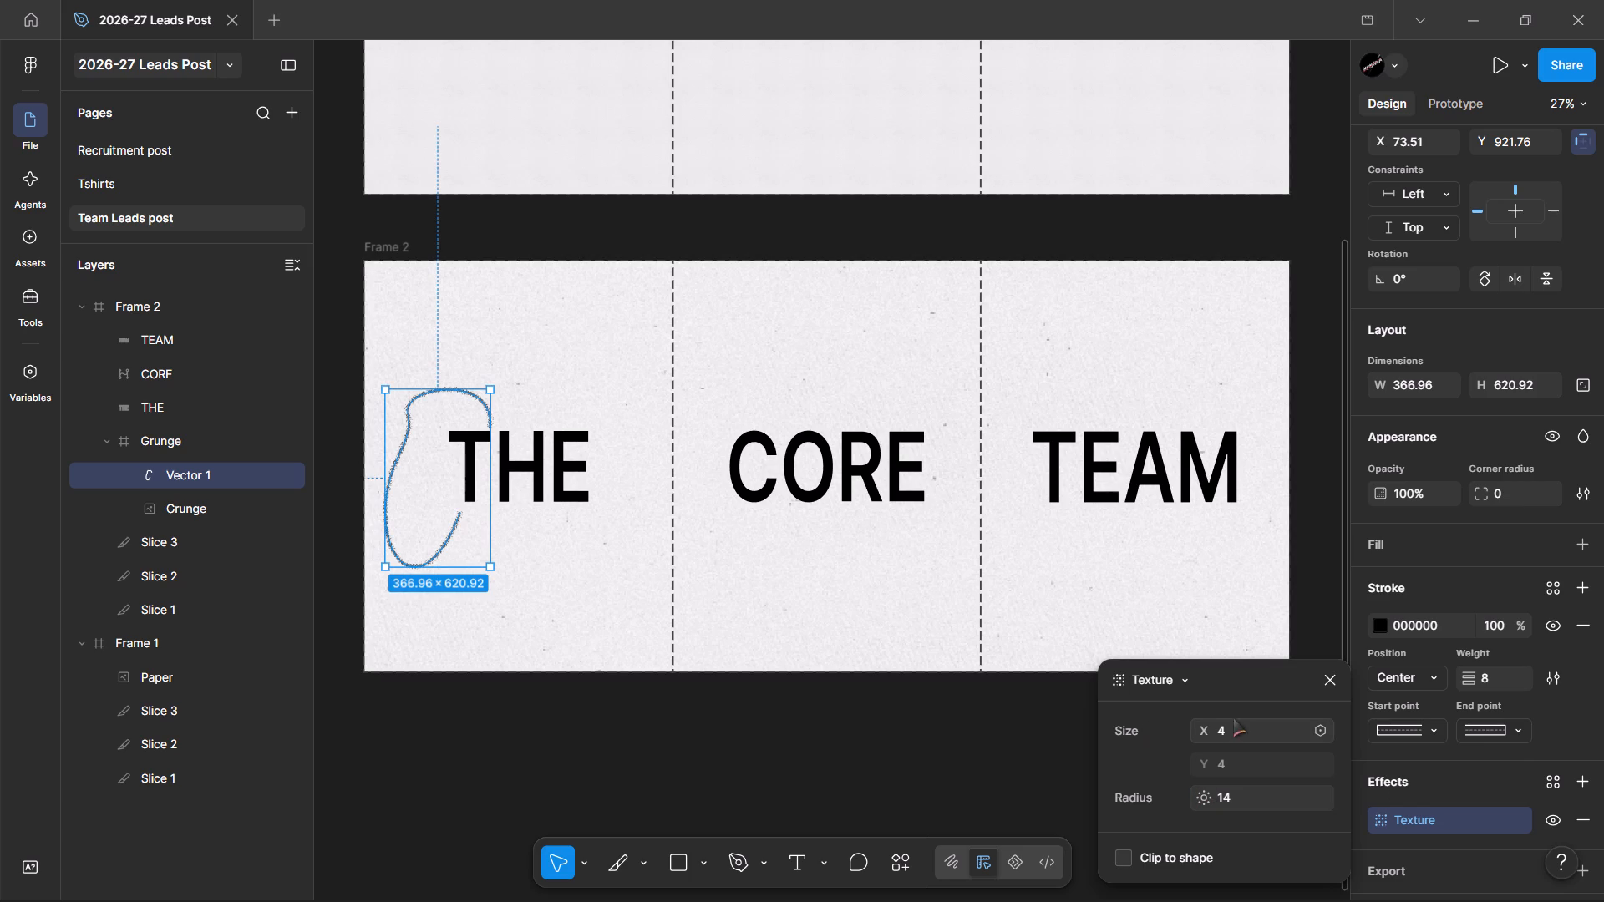
left_click(1205, 731)
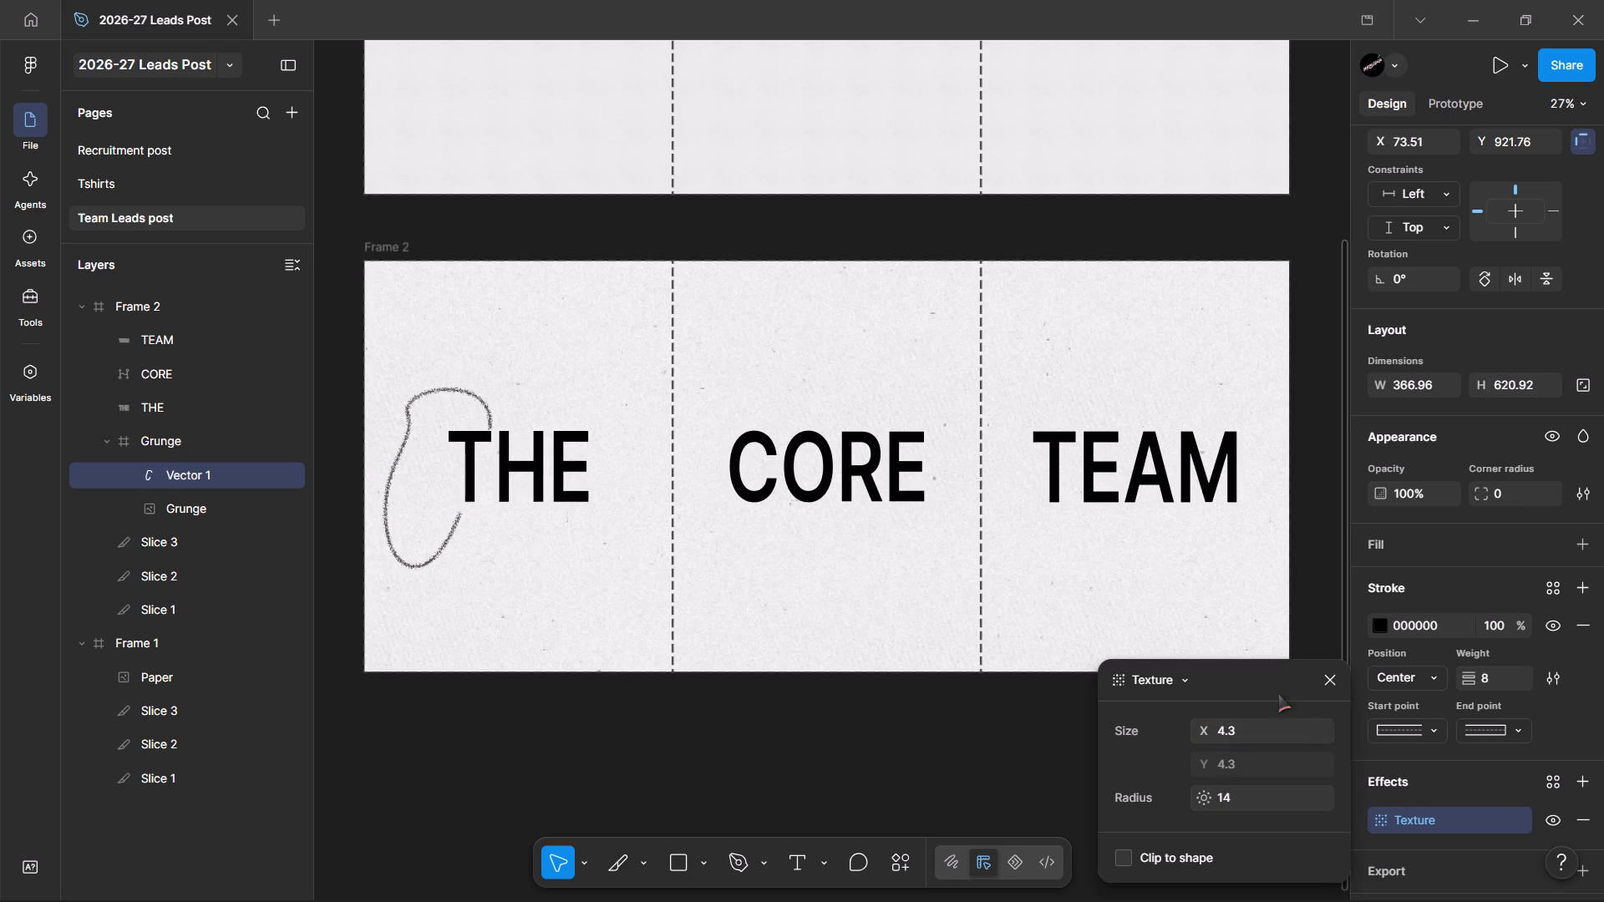
left_click(1338, 677)
Change the curved path's stroke color to dark gray 2F2F2F.
left_click(1376, 626)
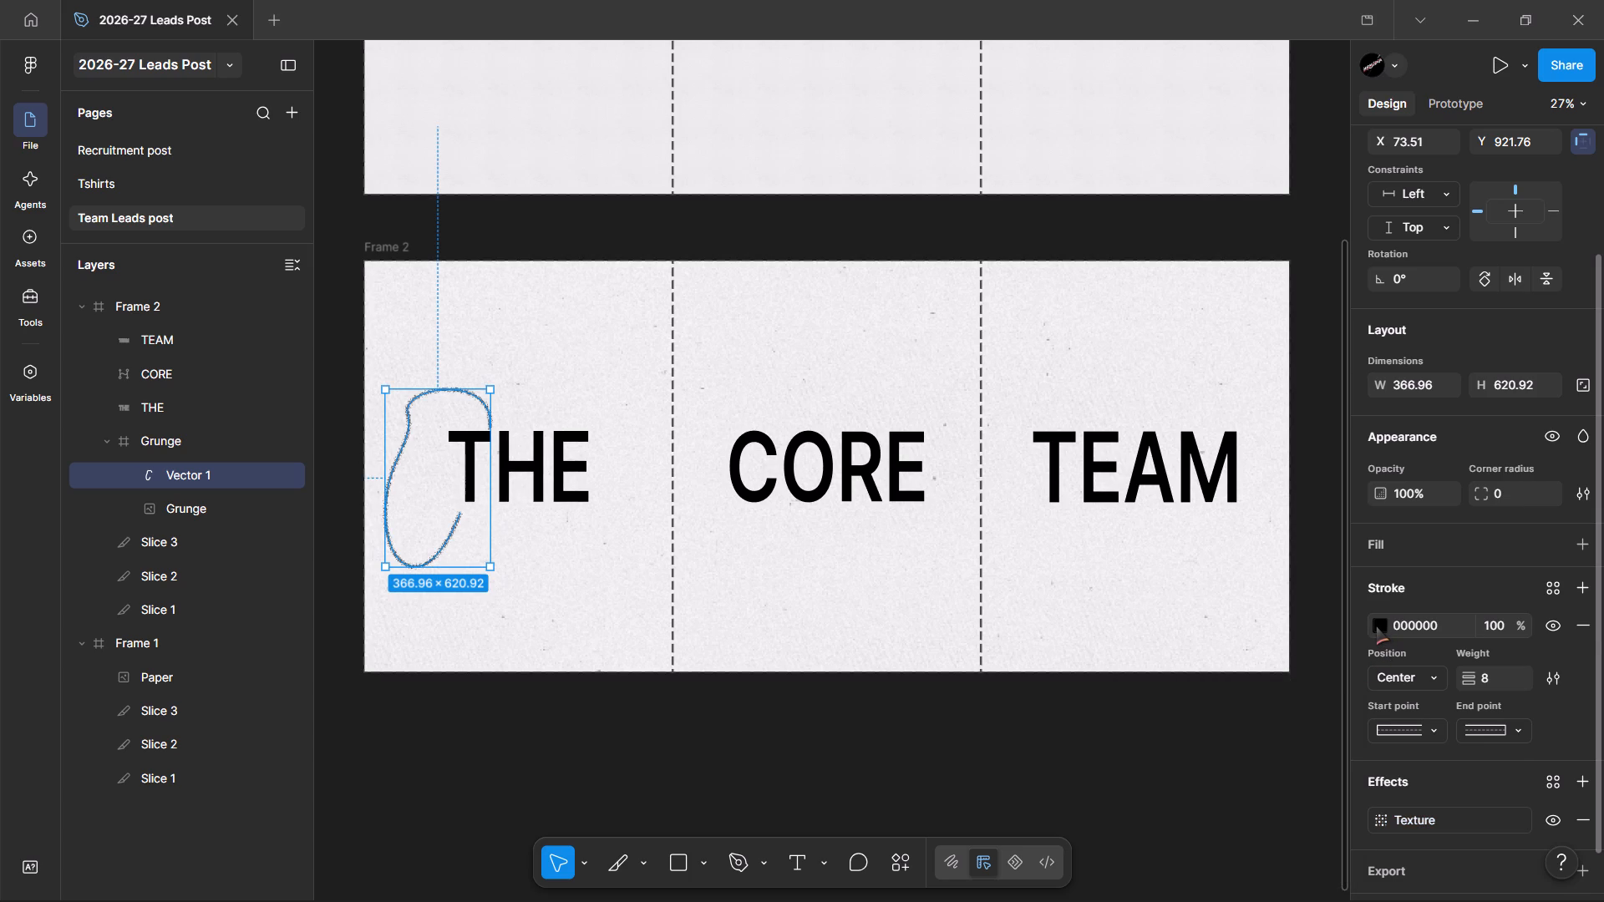
left_click_drag(1130, 651, 1108, 651)
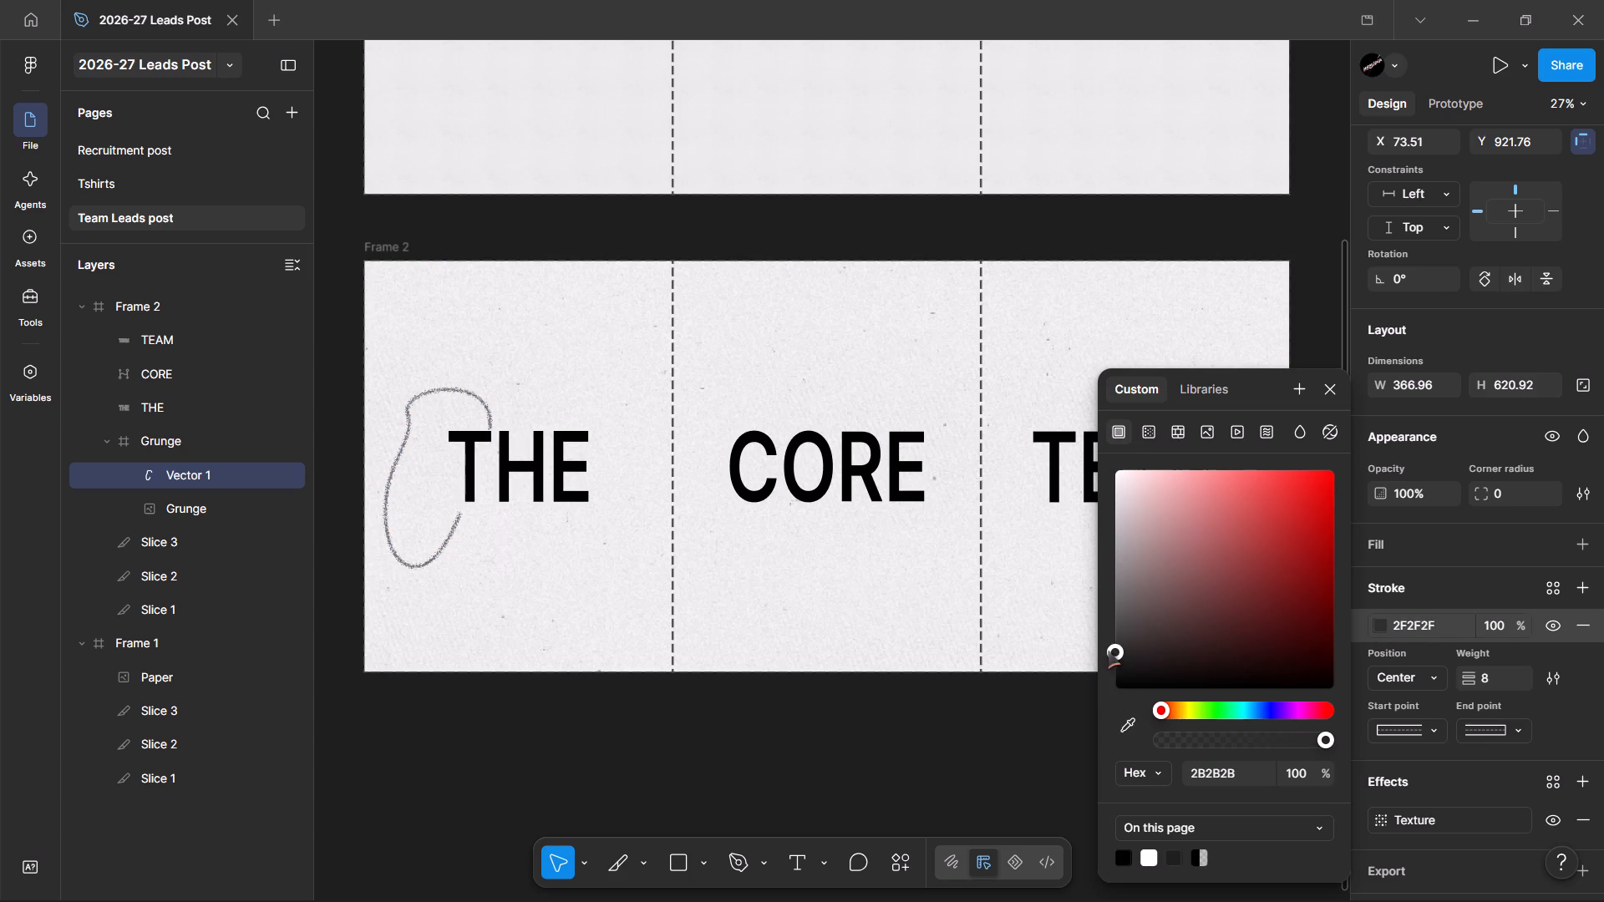
left_click_drag(1108, 651, 1103, 624)
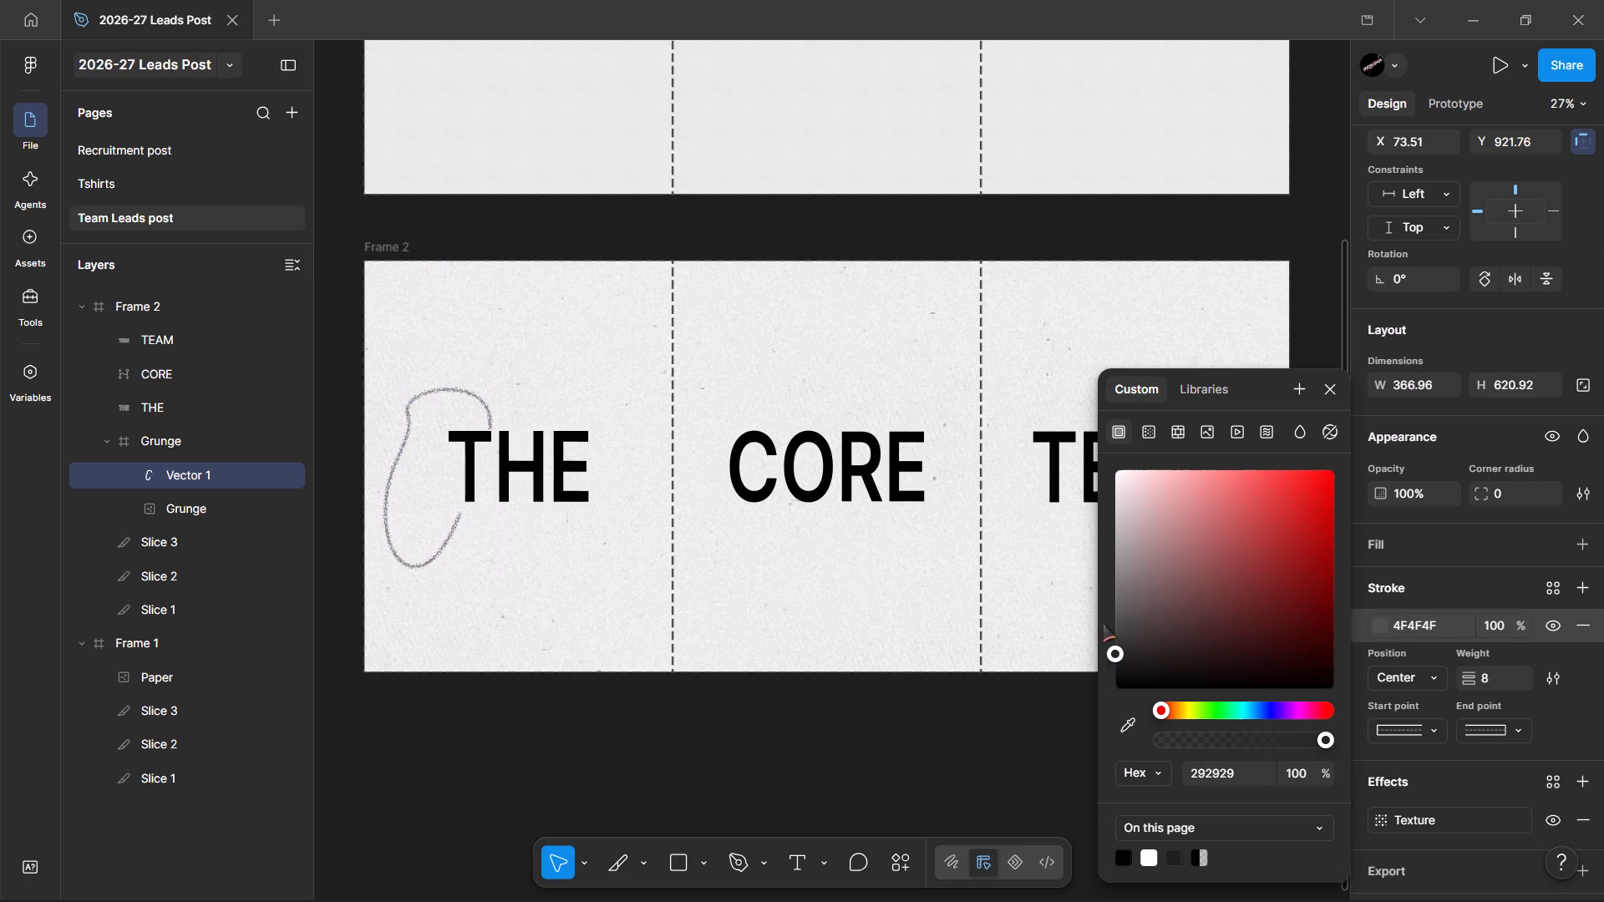
left_click_drag(1103, 624, 1101, 649)
left_click(1323, 386)
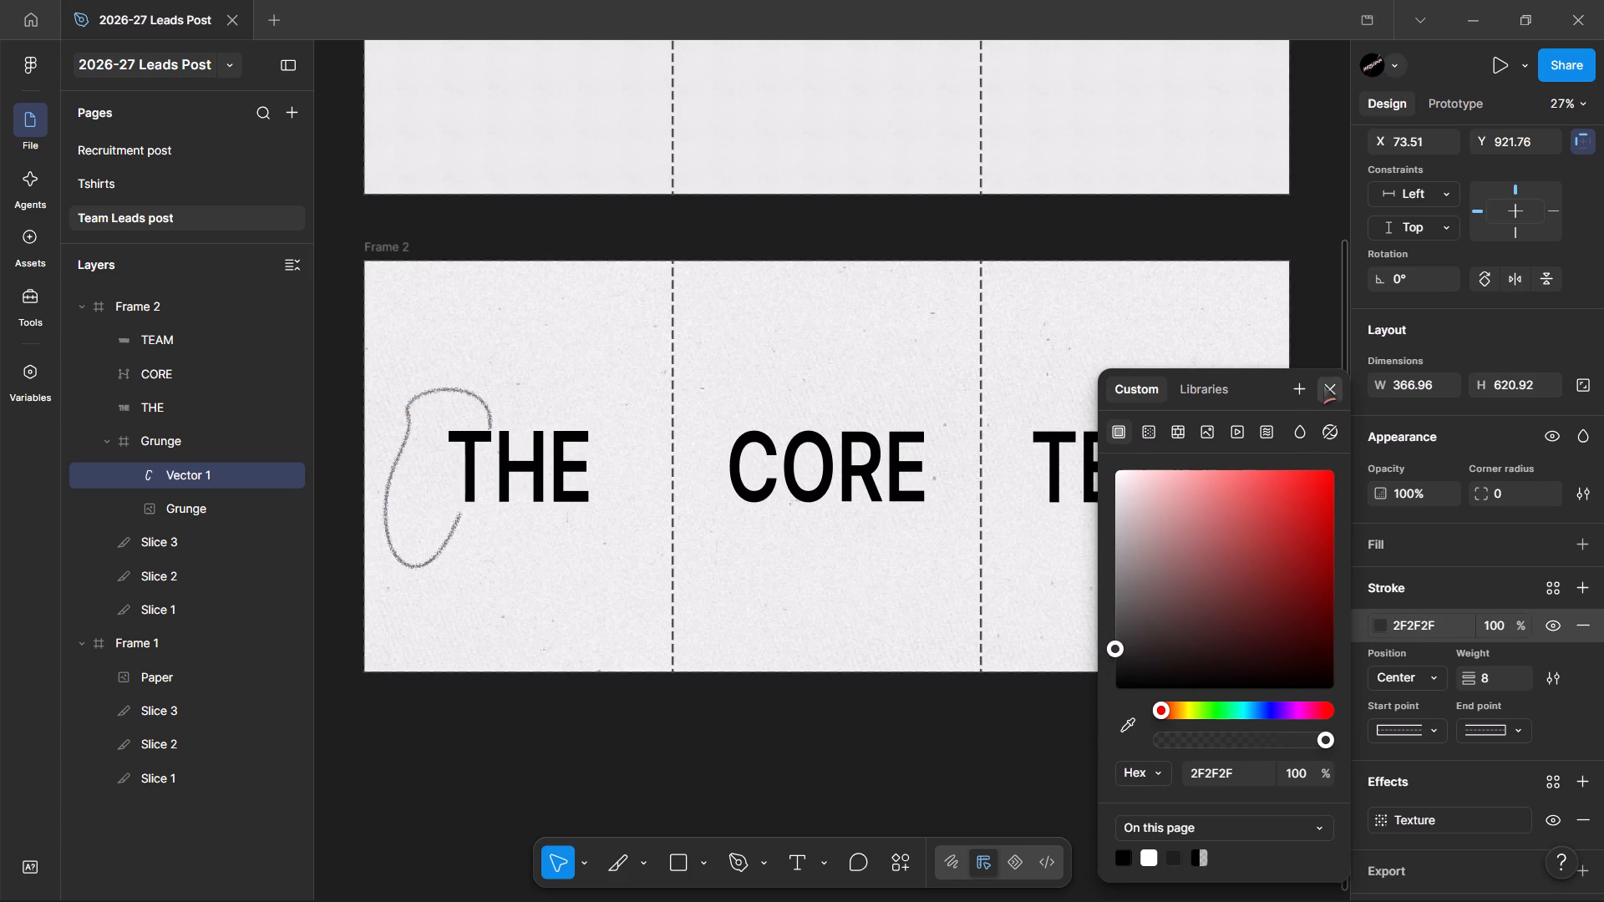
Give the curved path Round start and end points, and deselect it.
left_click(1404, 733)
left_click(1420, 757)
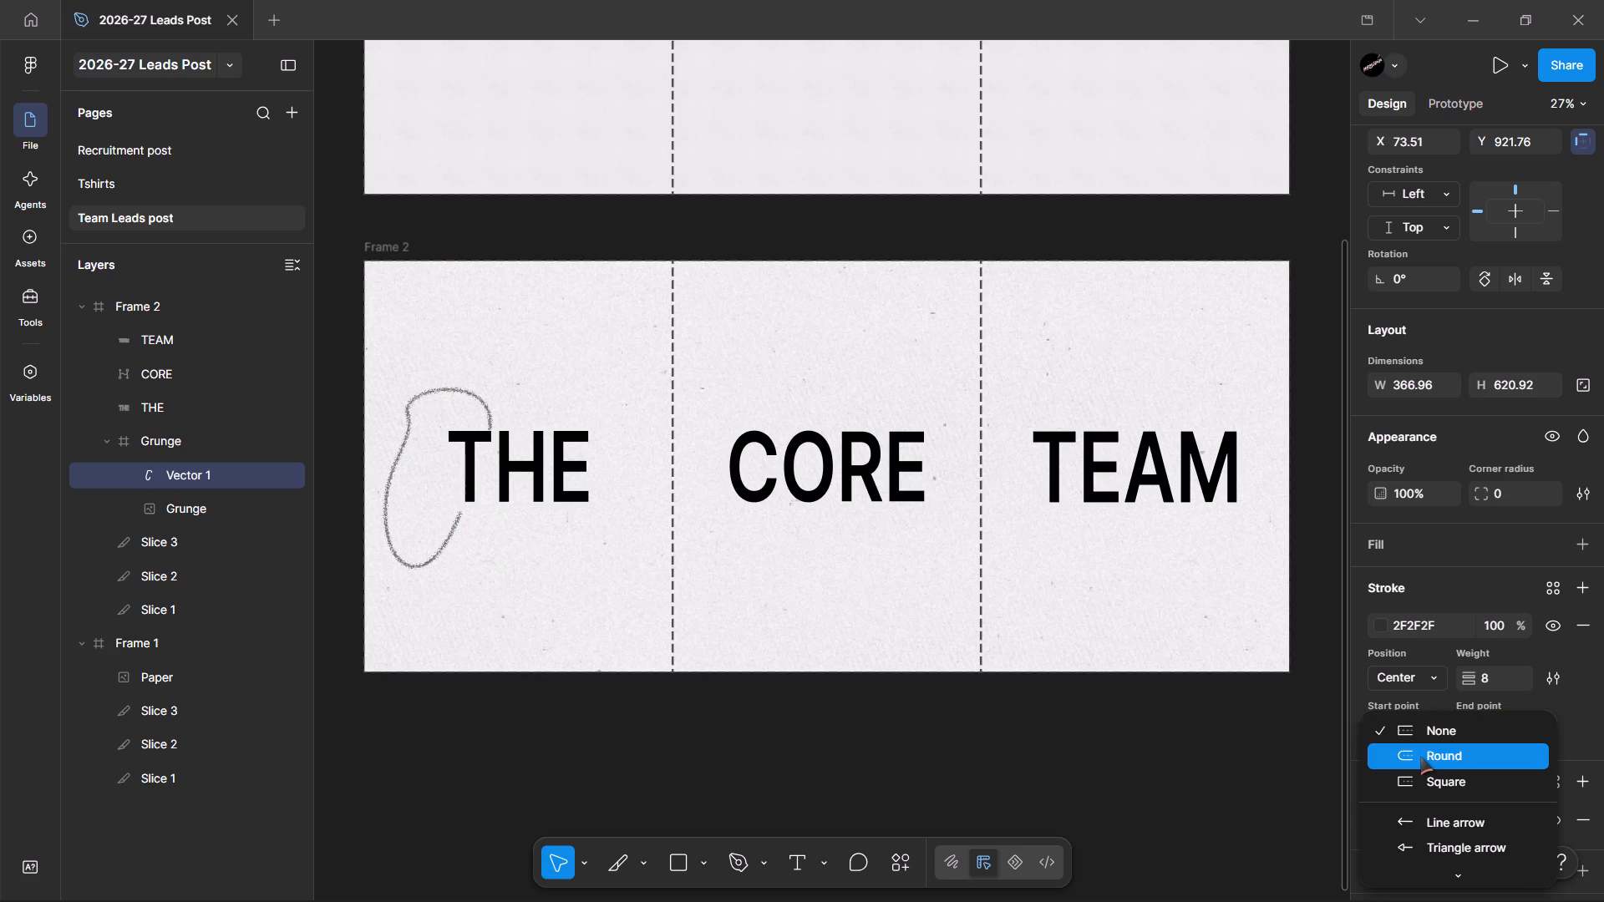
left_click(1479, 736)
left_click(1581, 704)
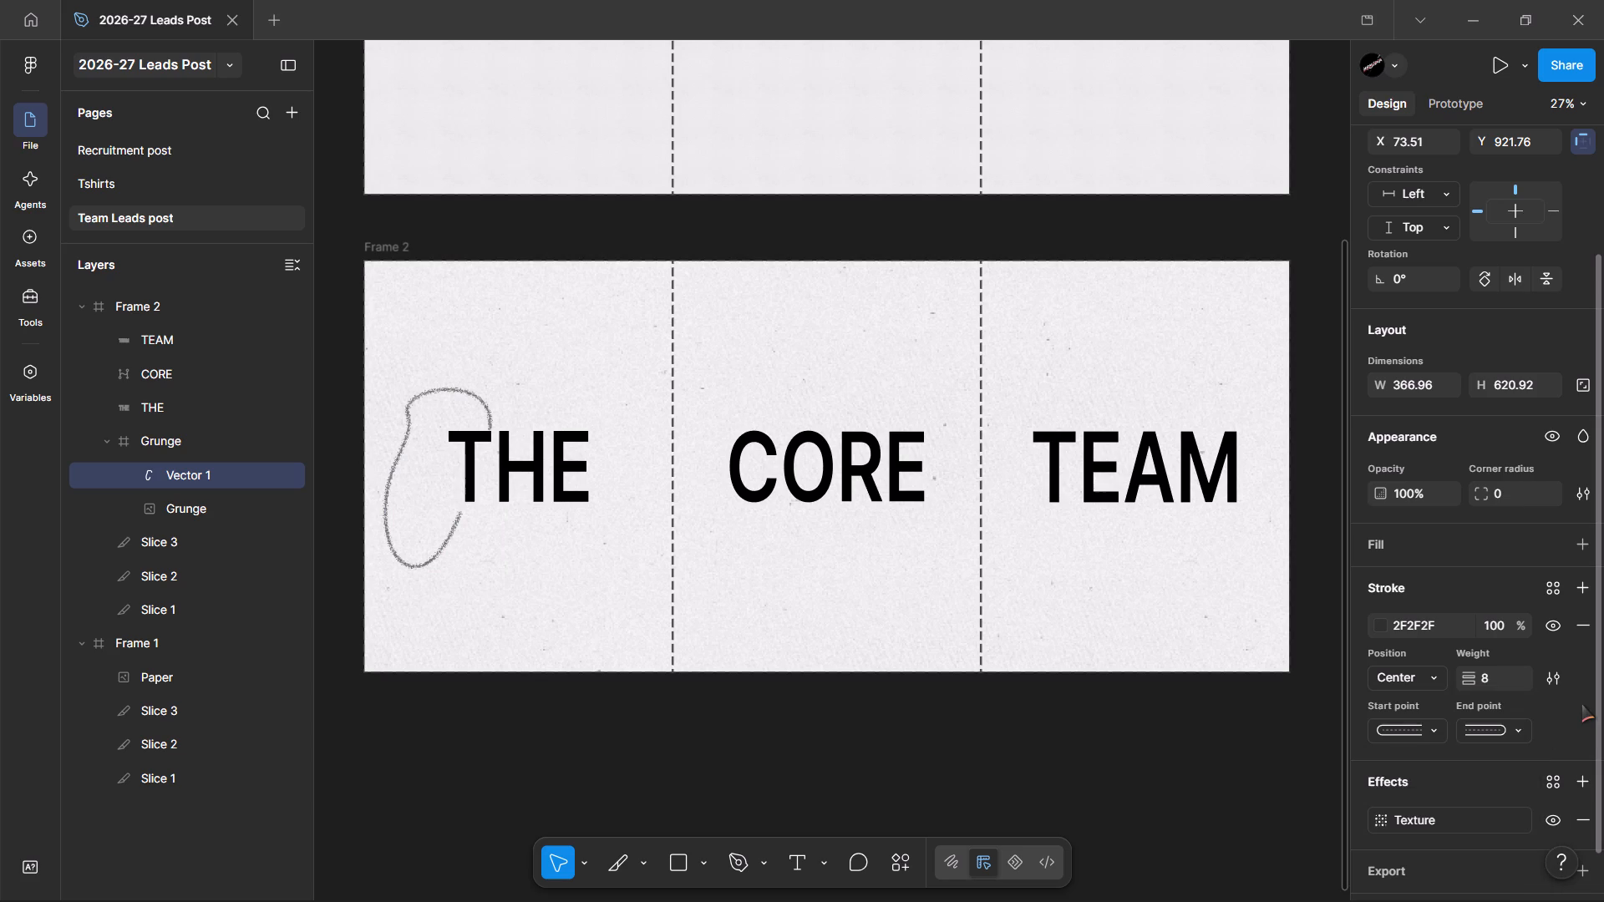
scroll(1480, 753, "down", 2)
left_click(709, 783)
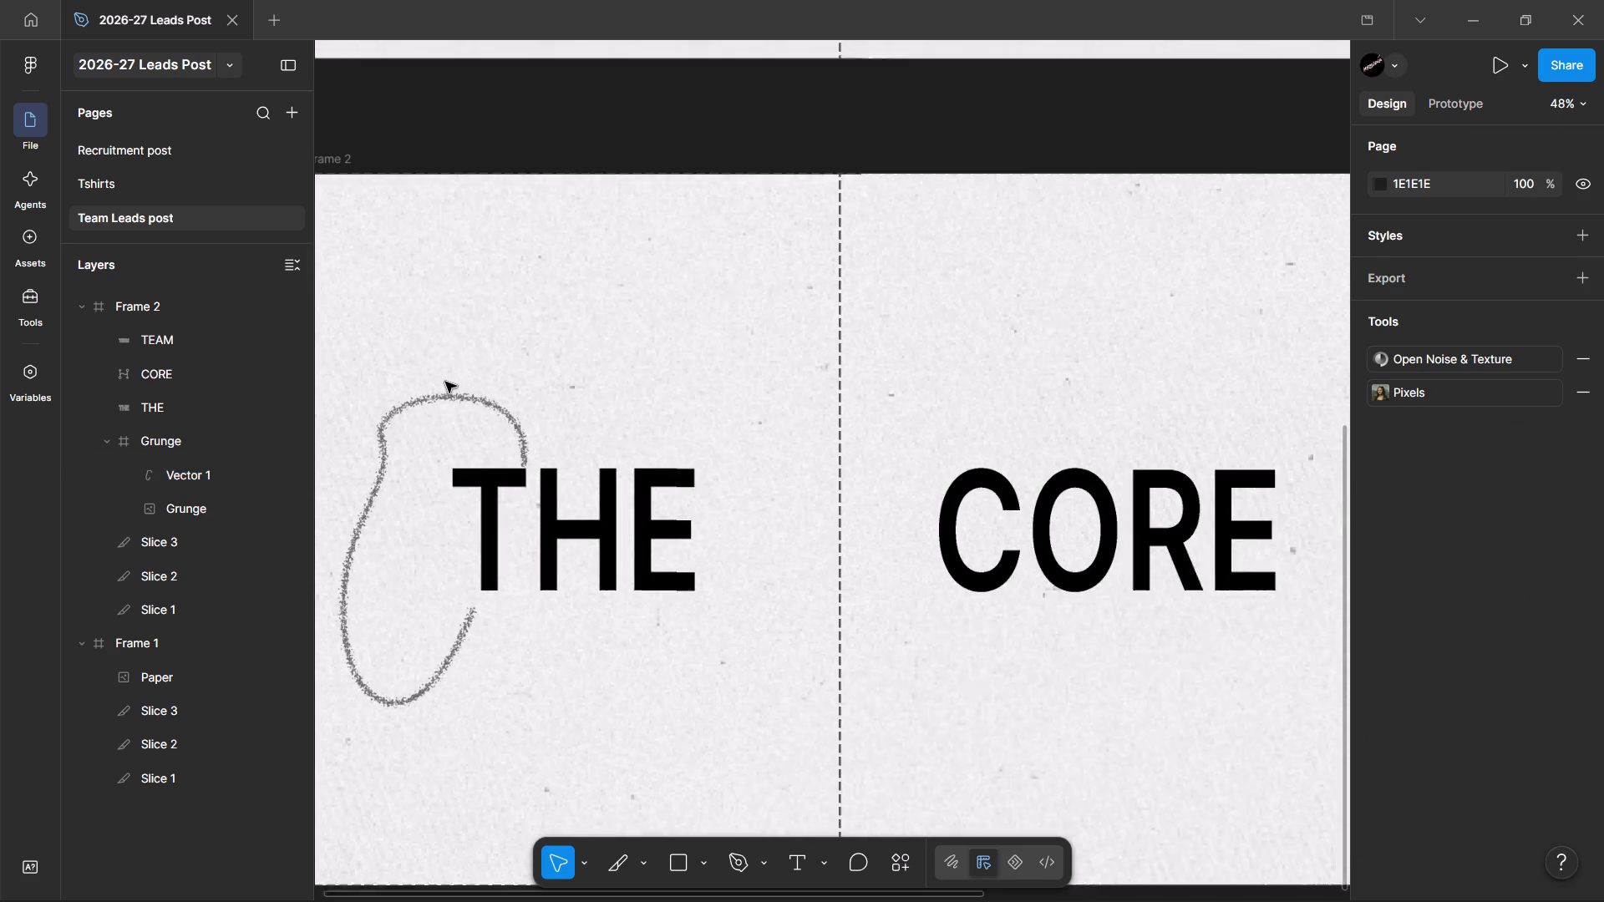
Move the curved path's layer out of the Grunge frame so it sits directly in Frame 2, beneath THE.
left_click(373, 486)
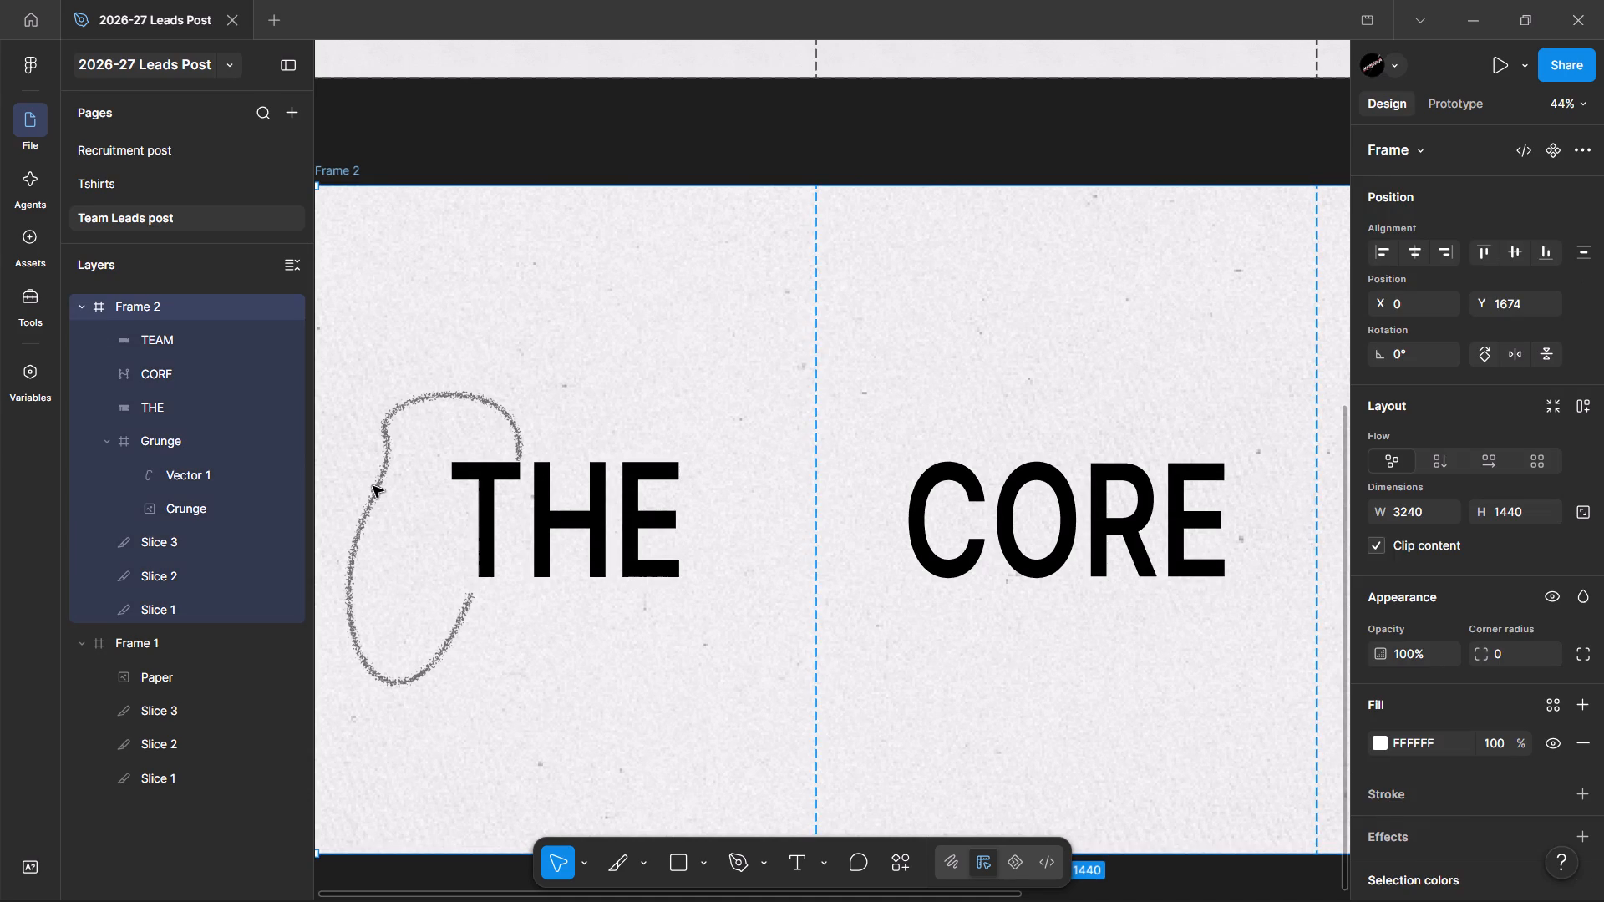
left_click(373, 486)
triple_click(373, 486)
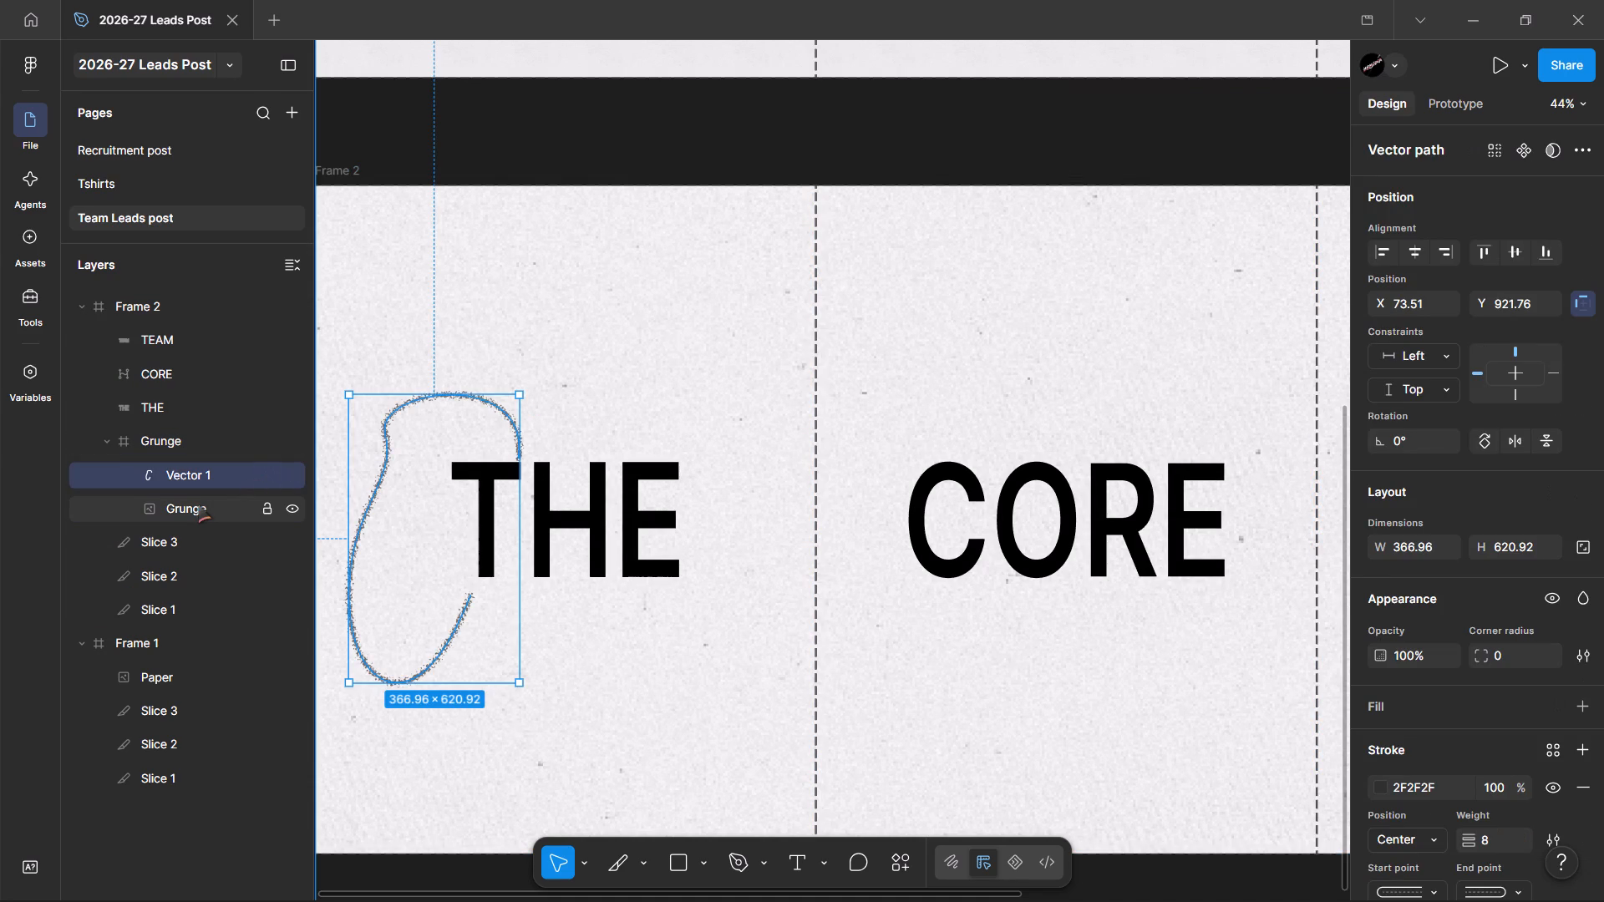
left_click_drag(180, 479, 161, 426)
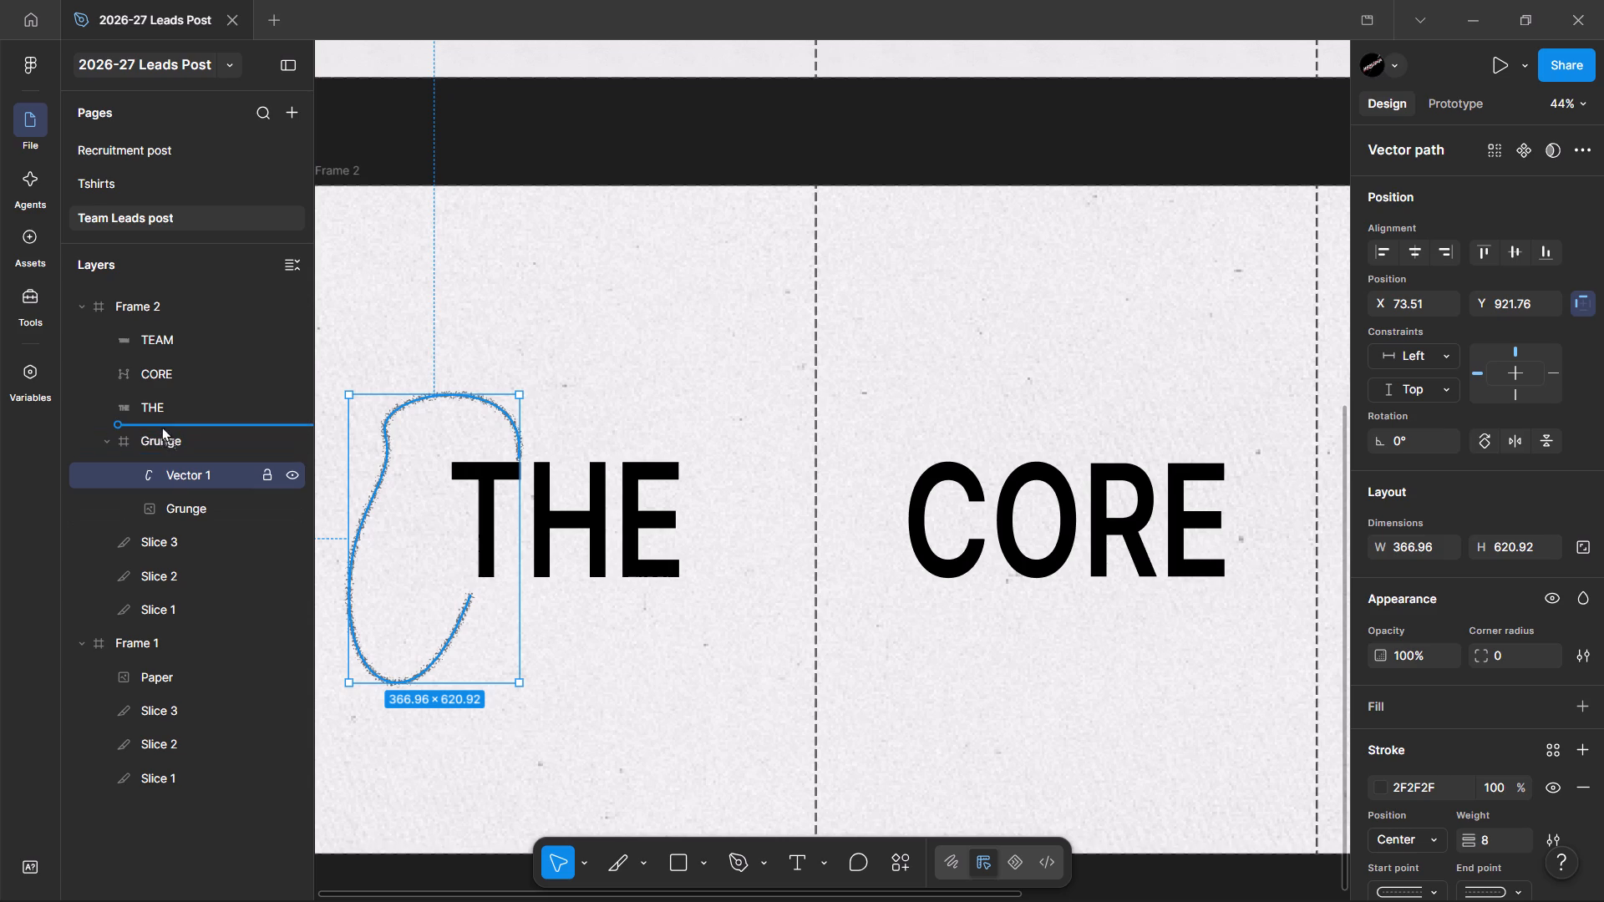
left_click_drag(161, 426, 160, 423)
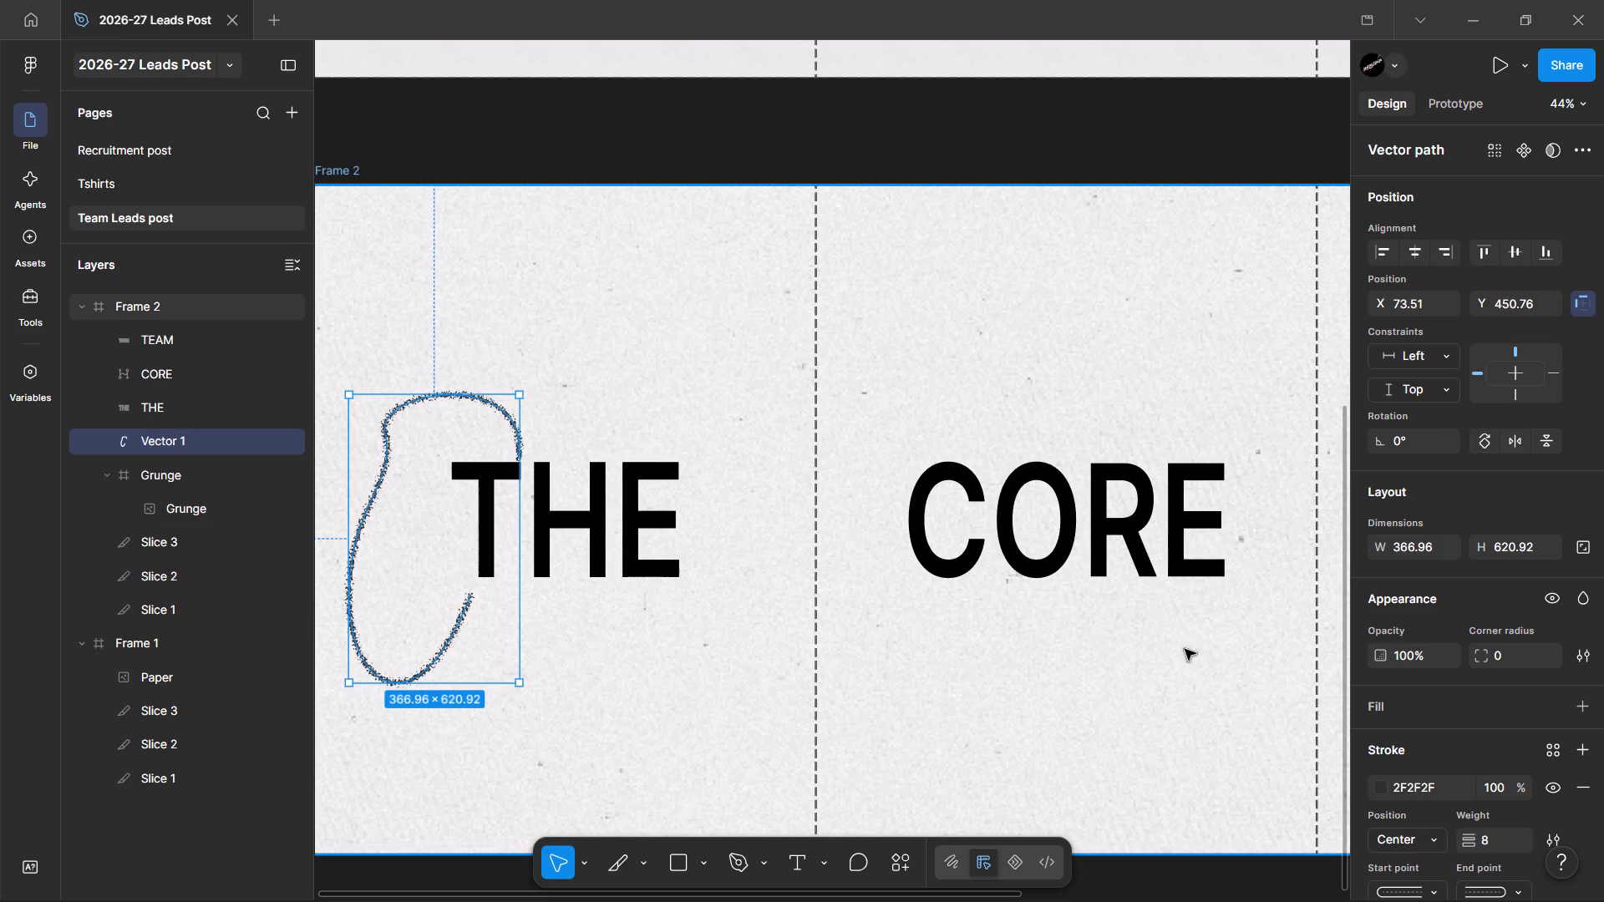
Change the curved path's stroke color to muted red 873B3B, and deselect it.
scroll(1578, 777, "down", 1)
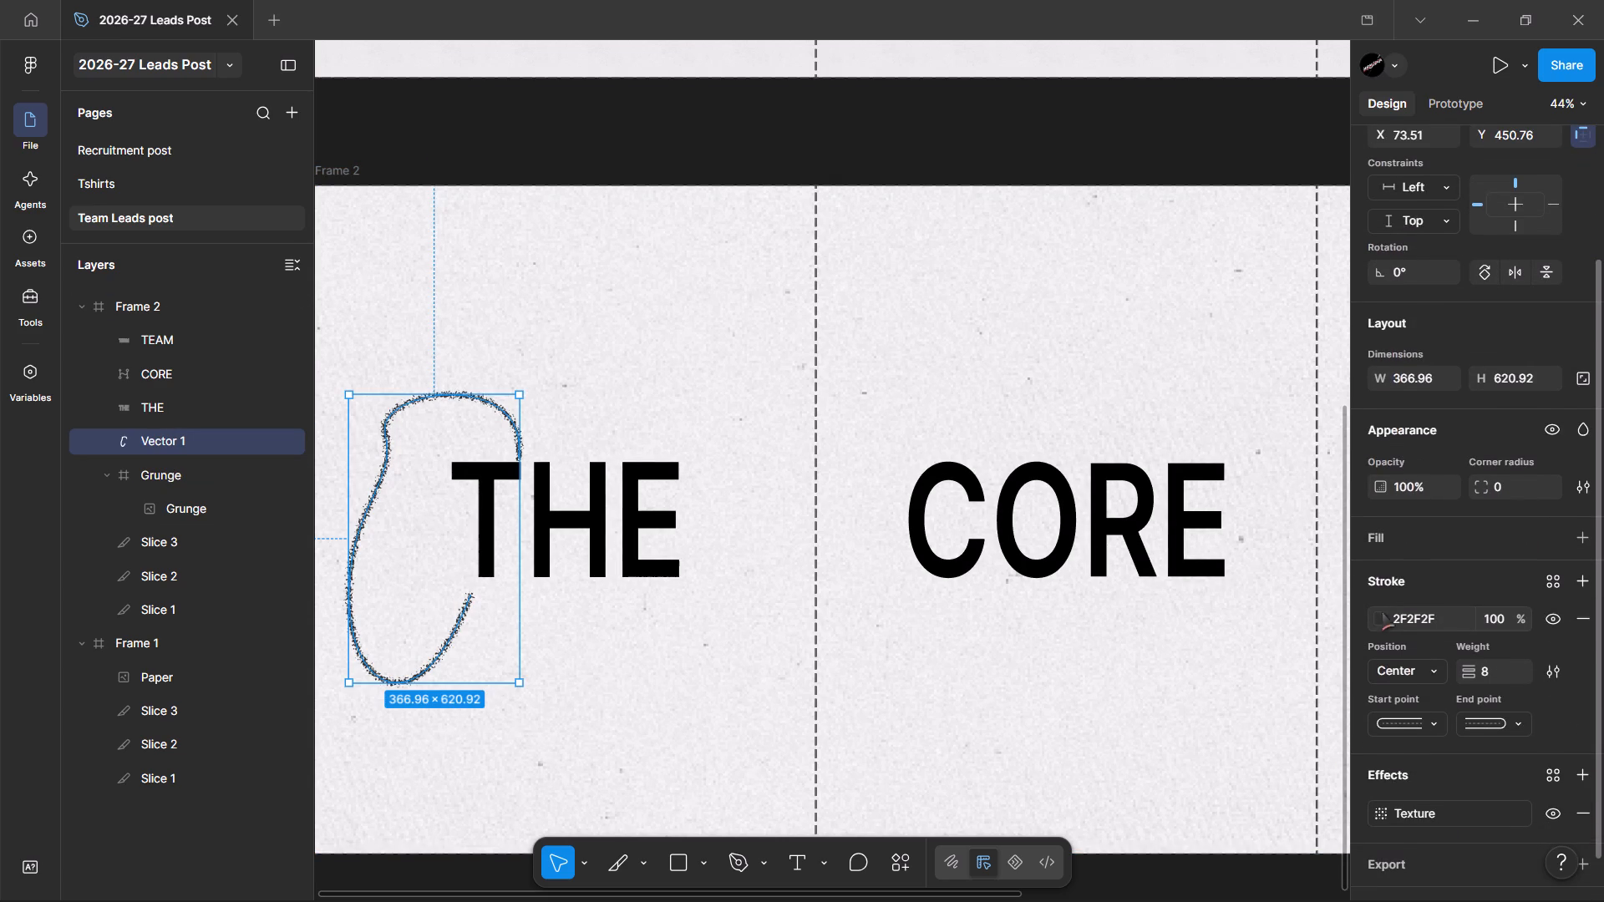
left_click(1379, 619)
left_click_drag(1123, 623, 1104, 623)
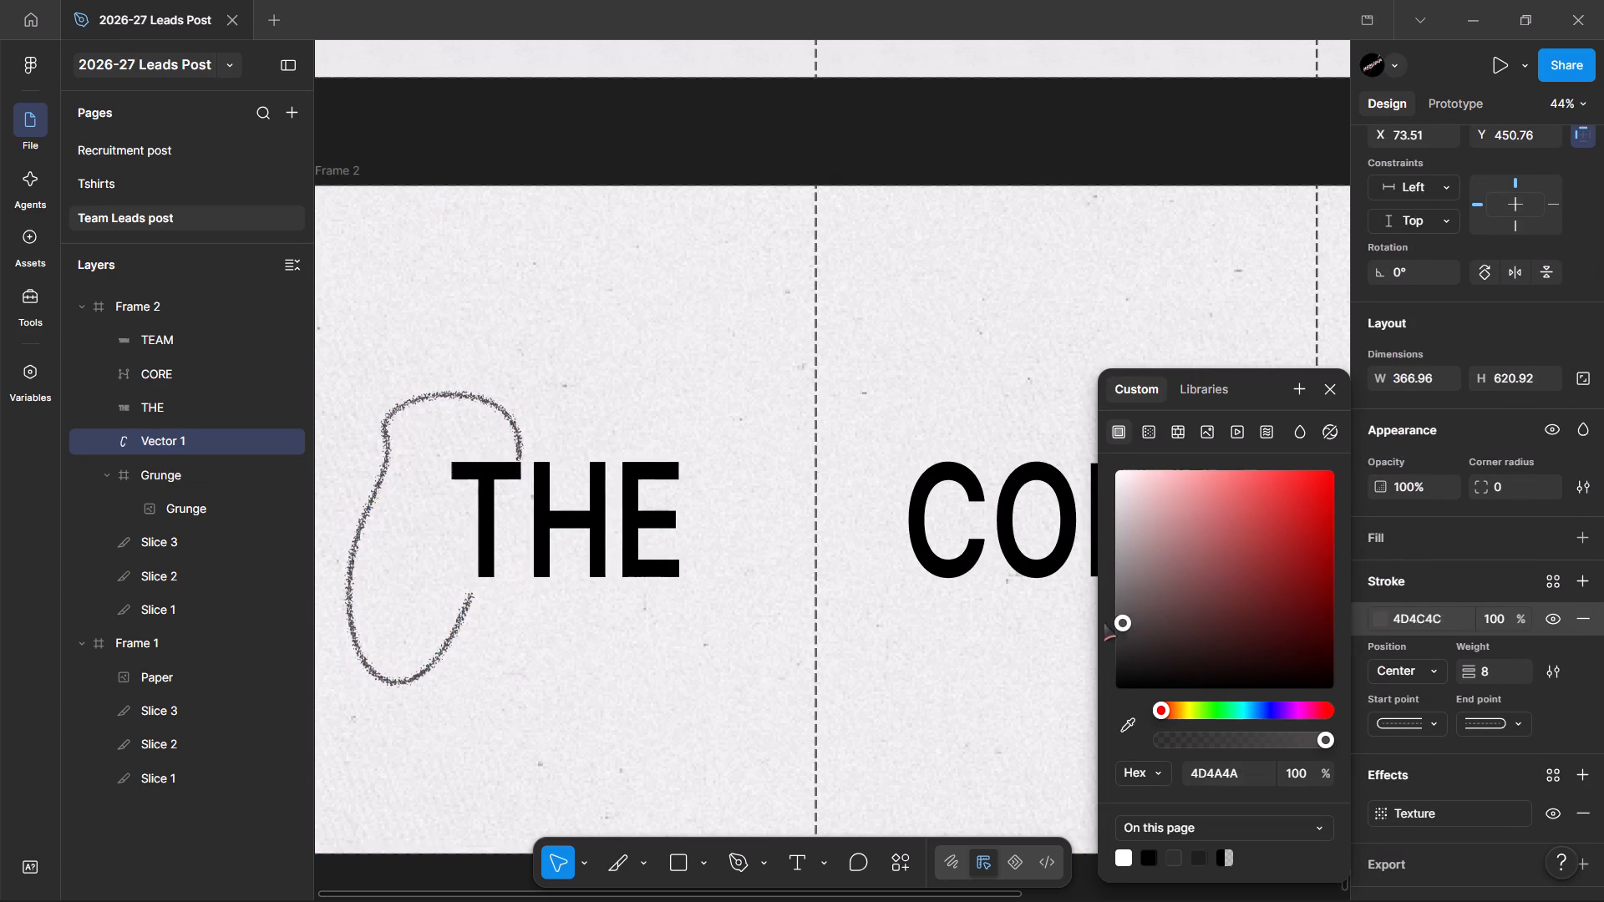
left_click_drag(1104, 623, 1099, 611)
left_click_drag(1133, 603, 1329, 605)
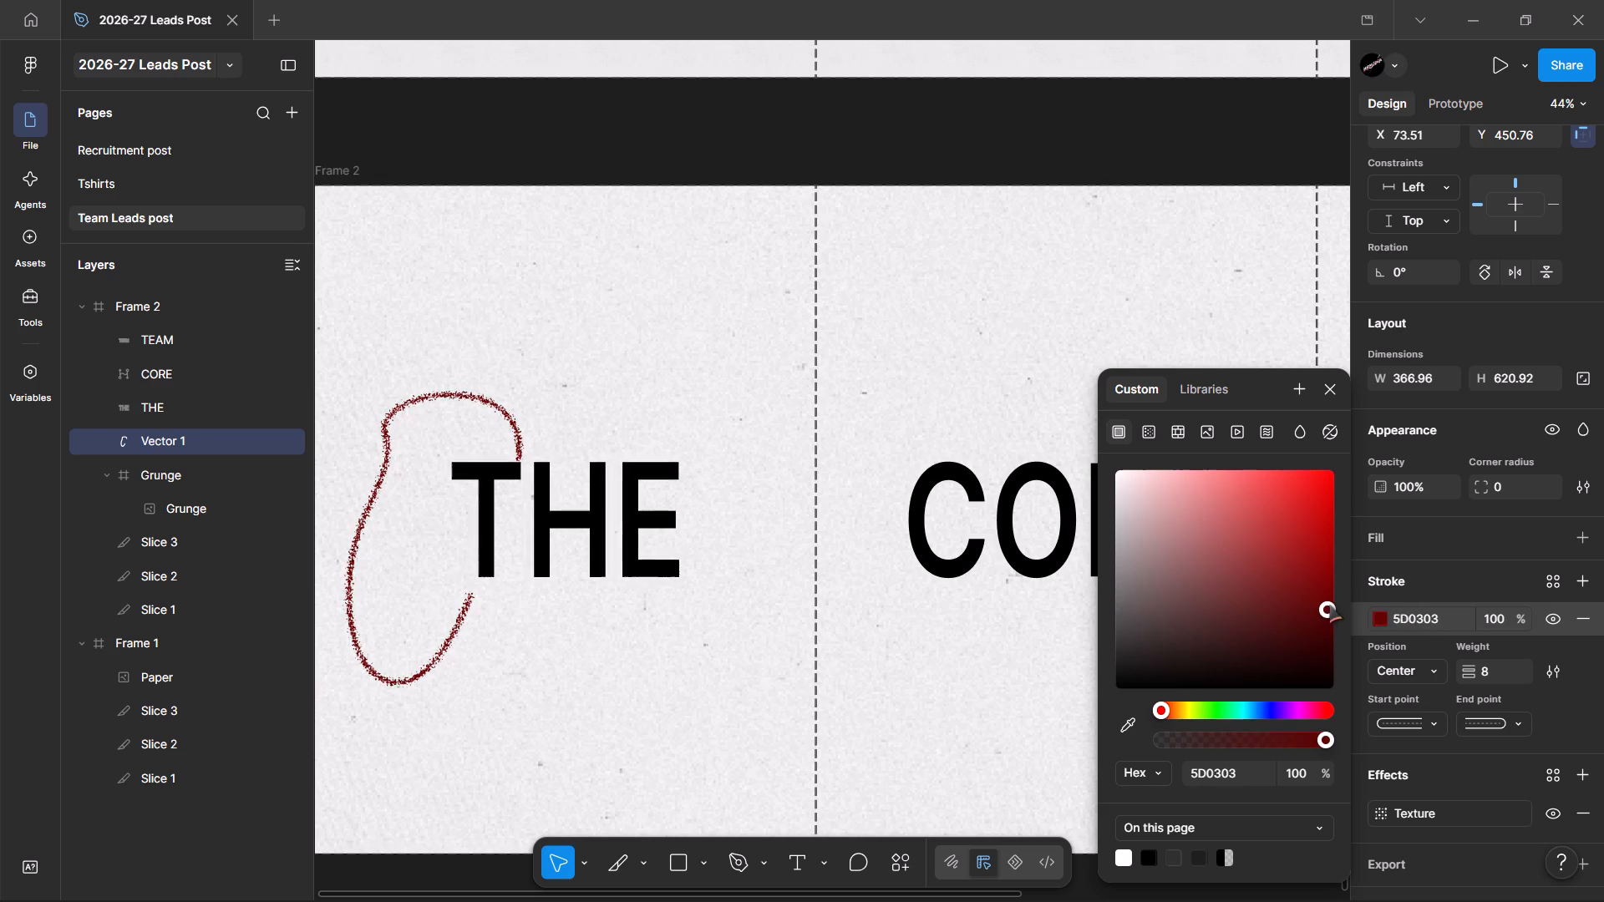
left_click_drag(1329, 605, 1271, 560)
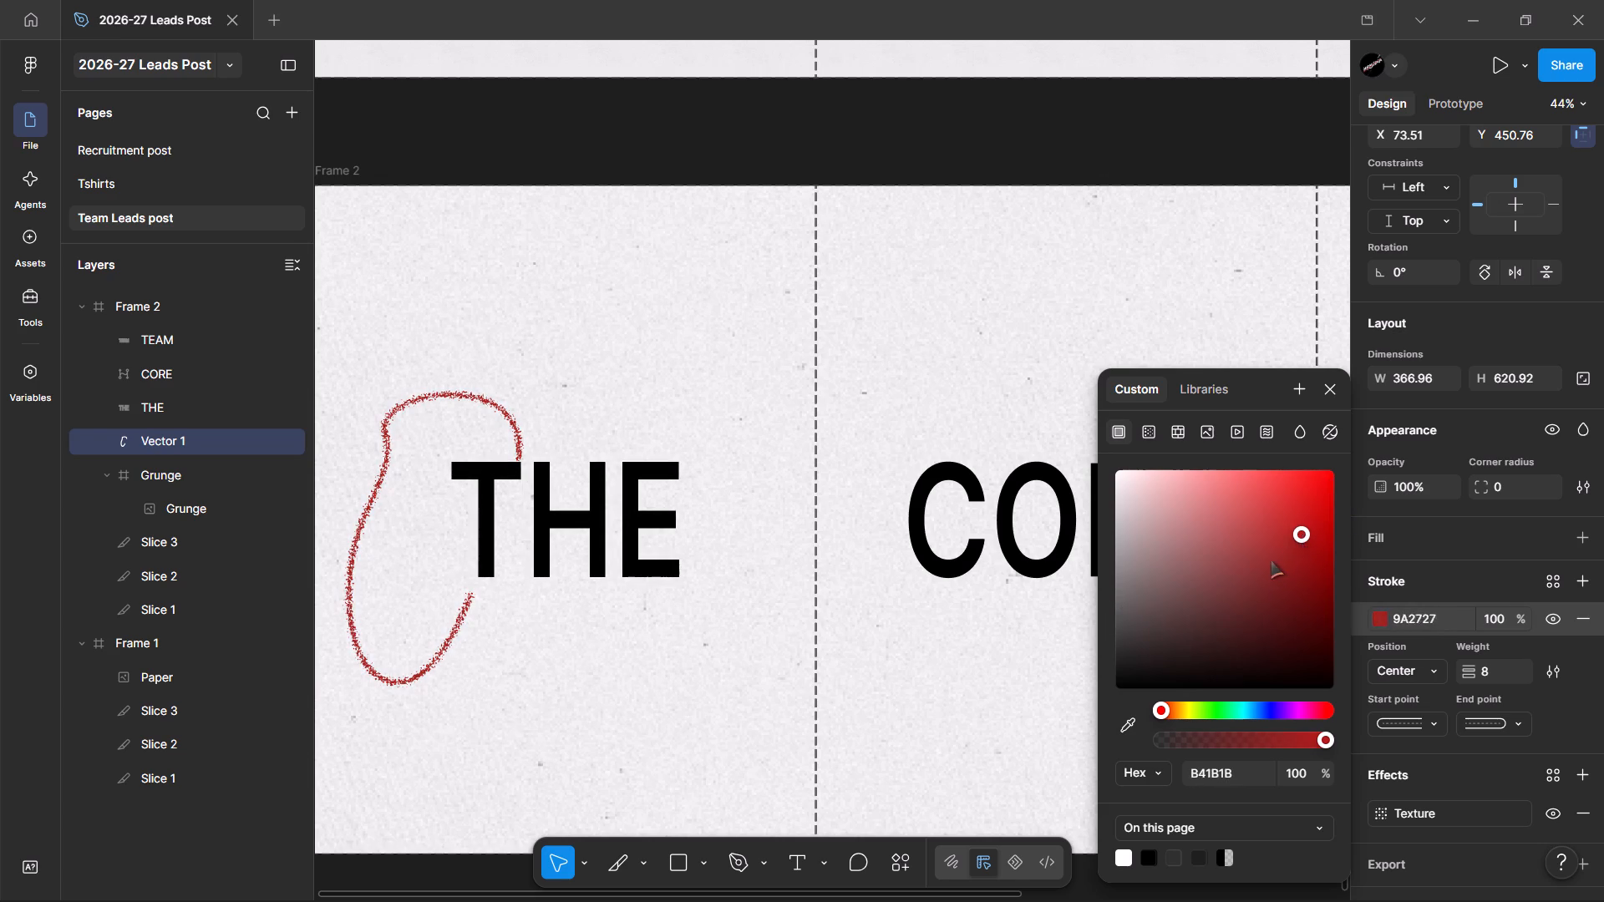
left_click_drag(1271, 560, 1239, 570)
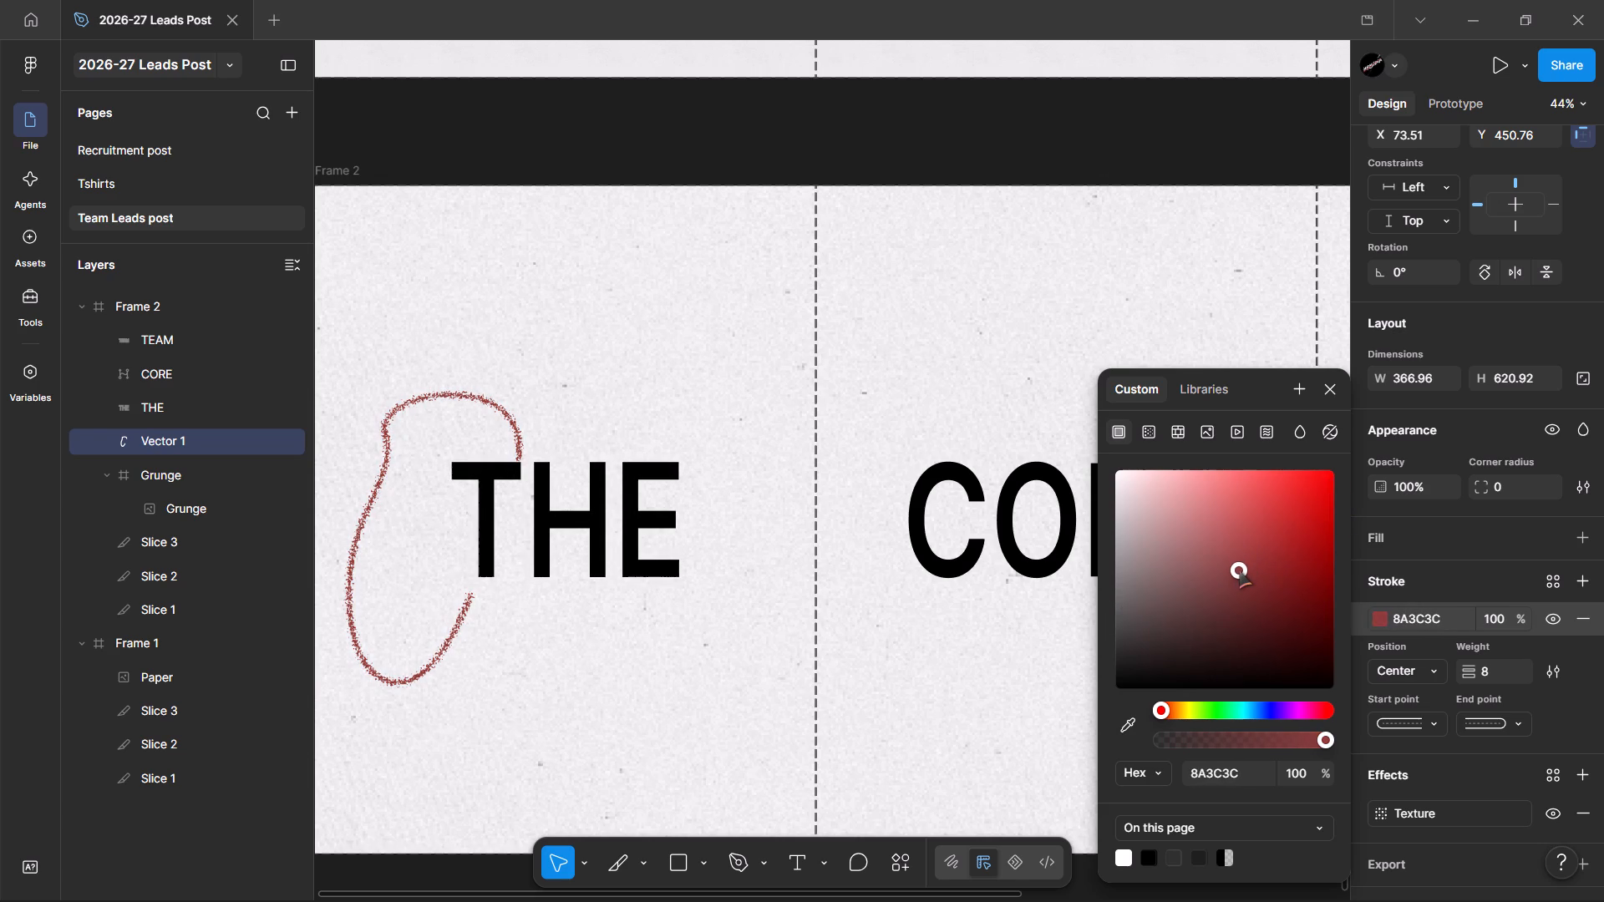
left_click_drag(1239, 570, 1239, 573)
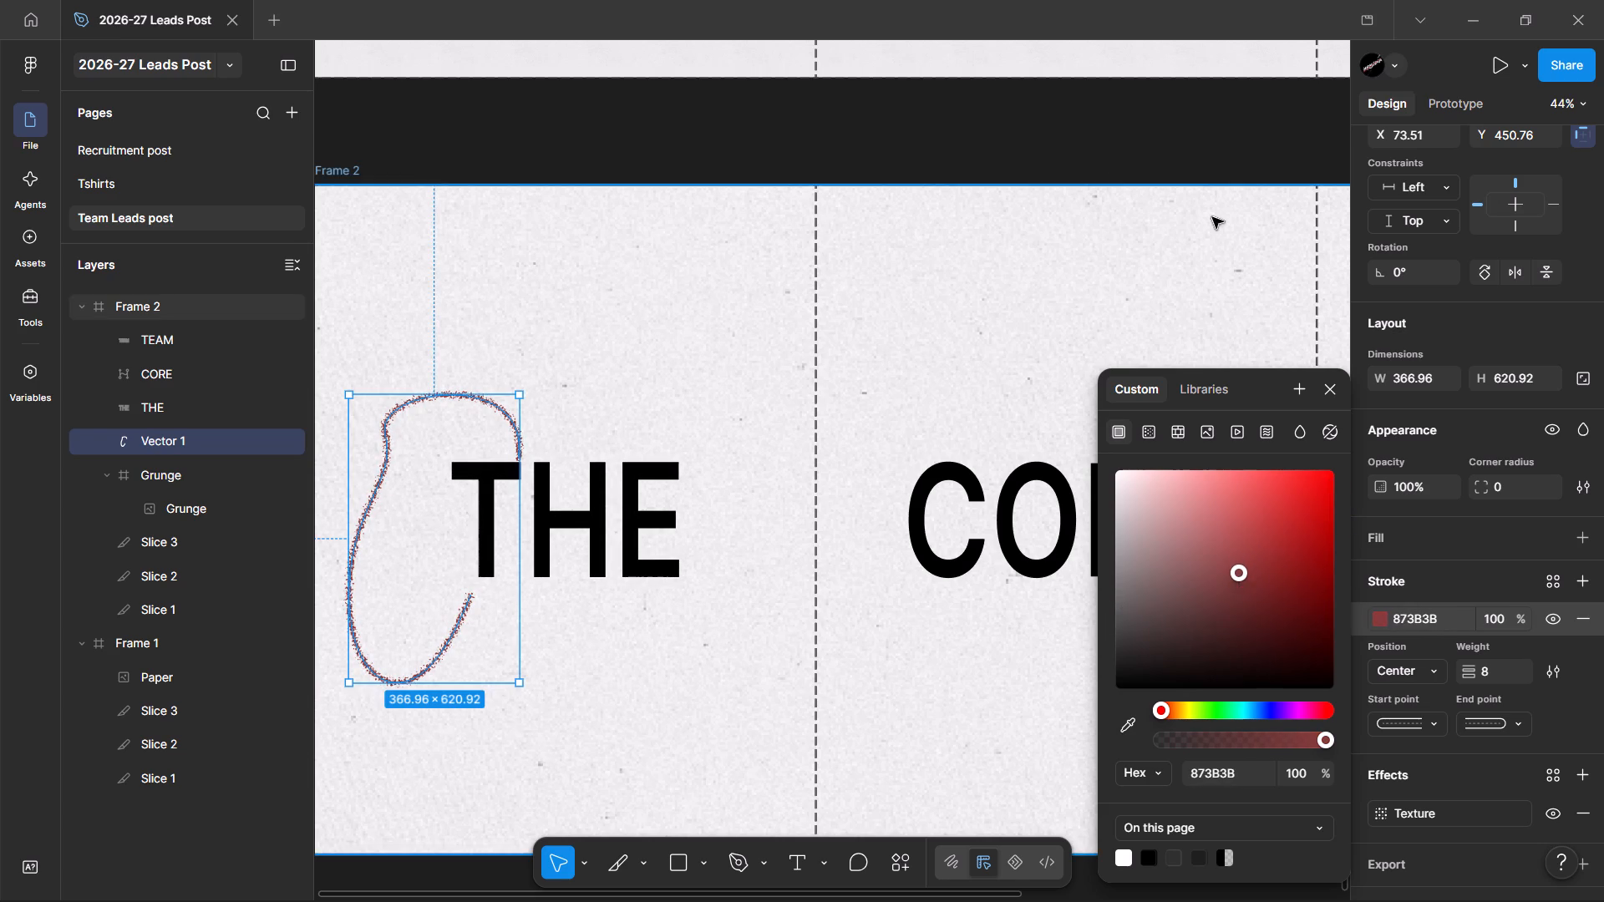
left_click(1188, 165)
scroll(1188, 165, "up", 1)
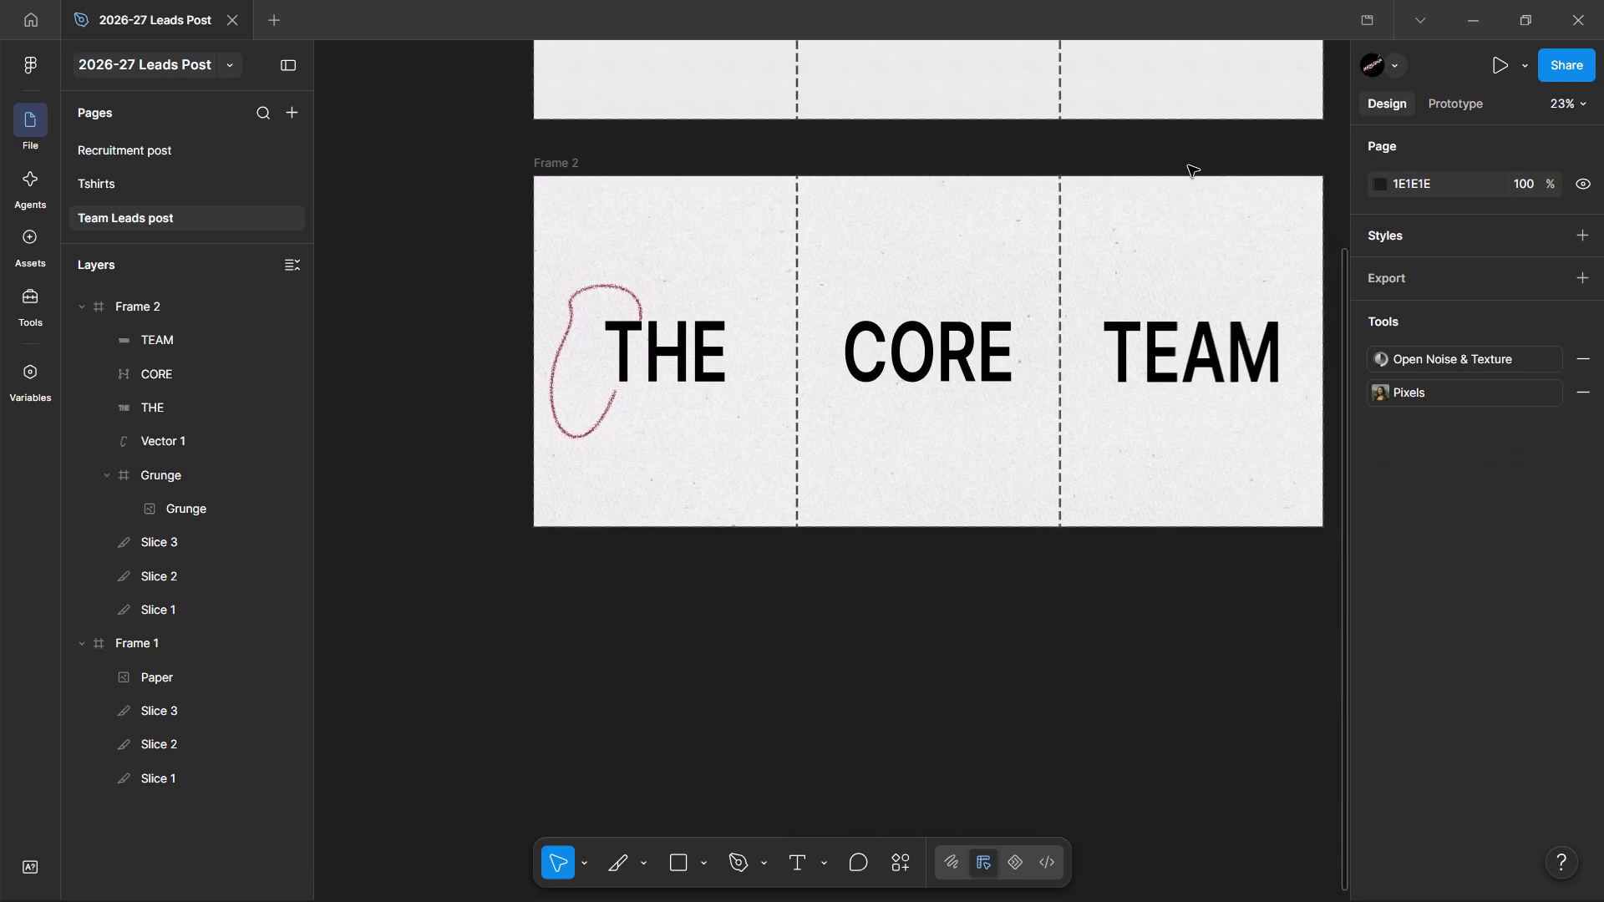
scroll(1188, 165, "up", 1)
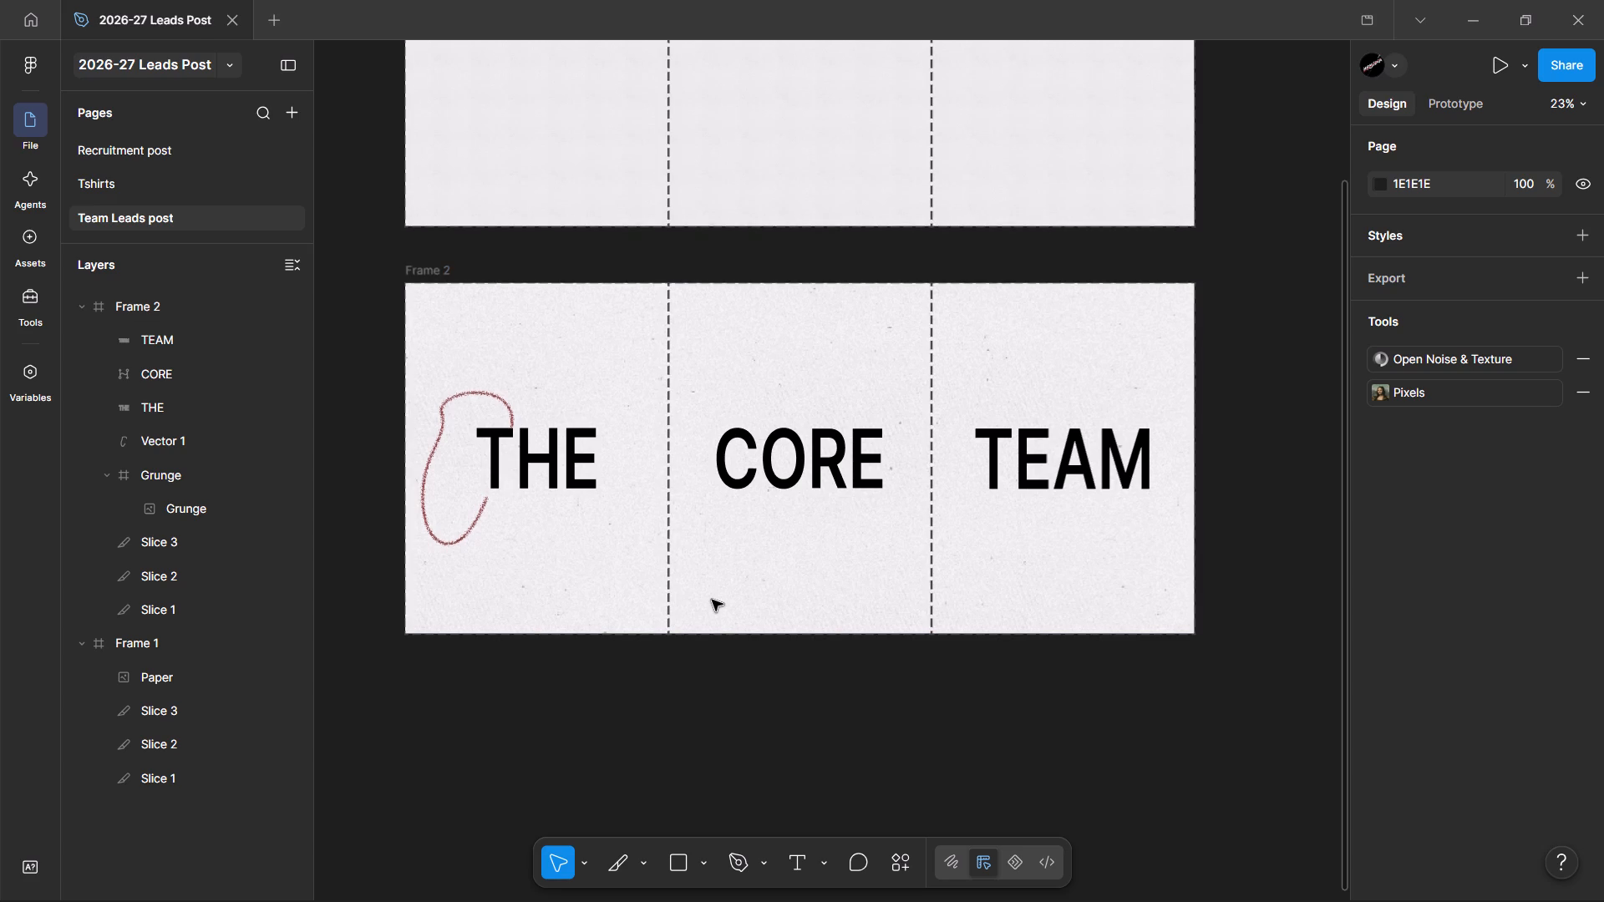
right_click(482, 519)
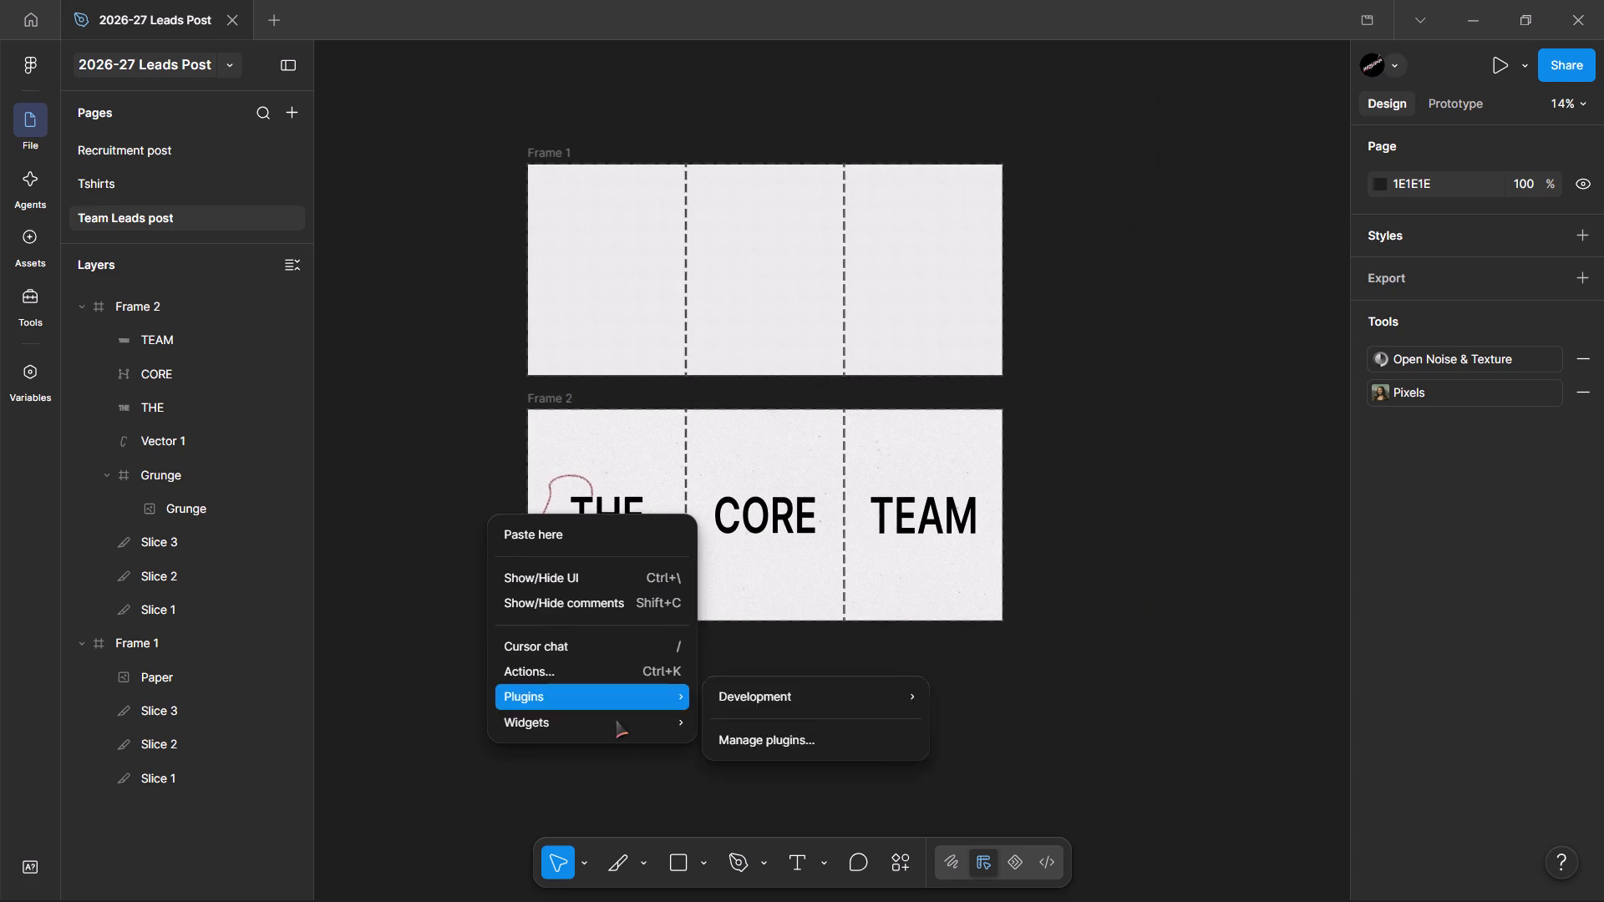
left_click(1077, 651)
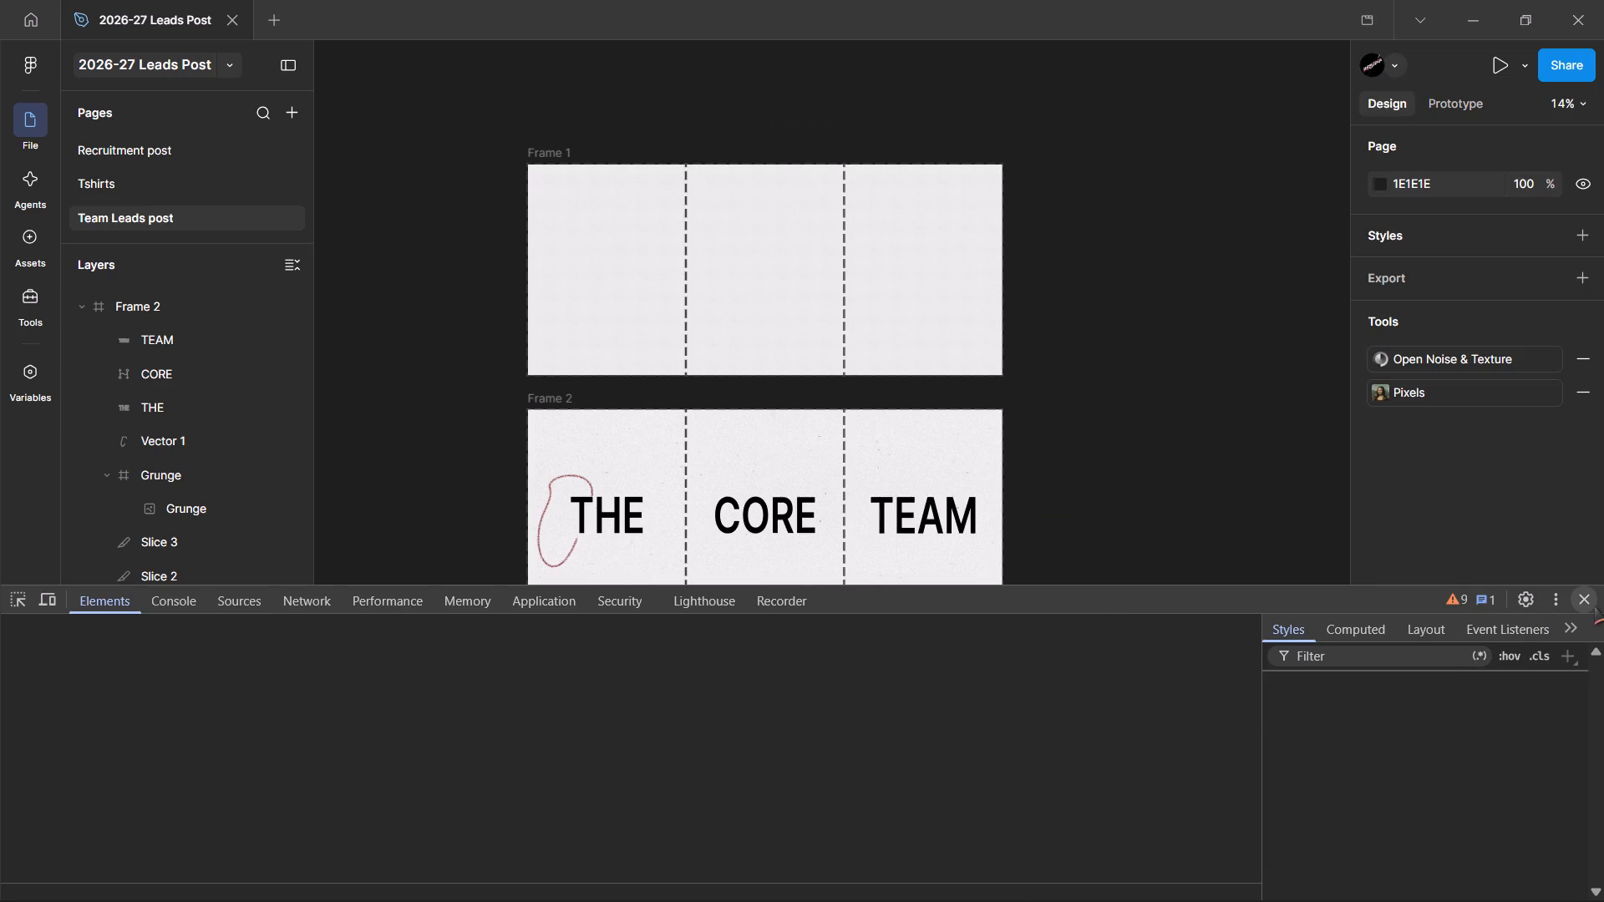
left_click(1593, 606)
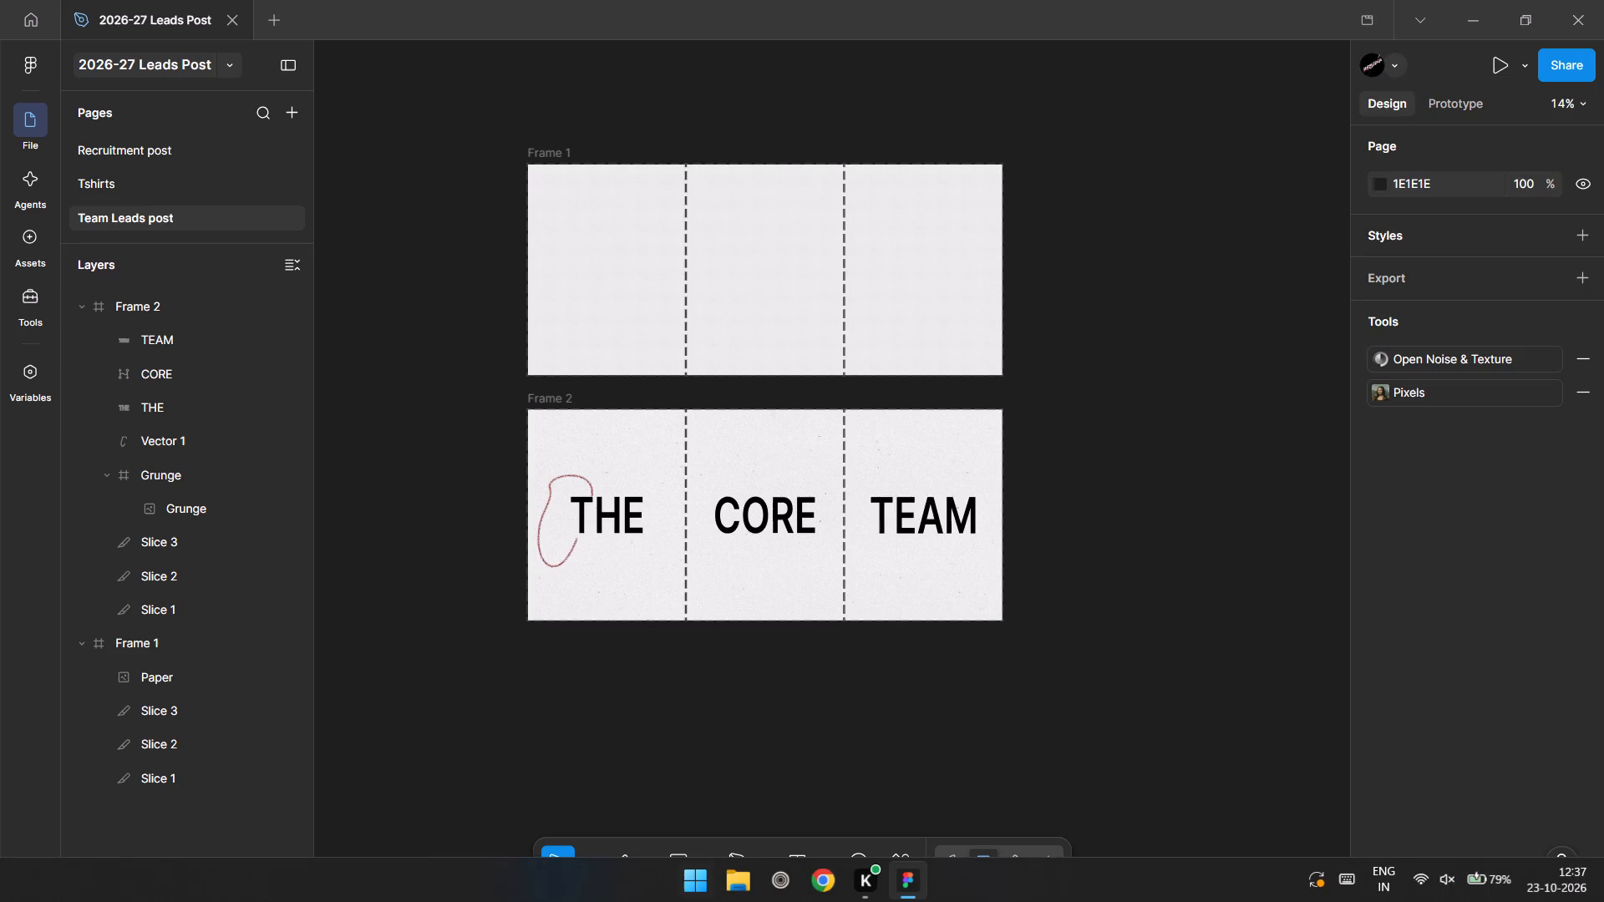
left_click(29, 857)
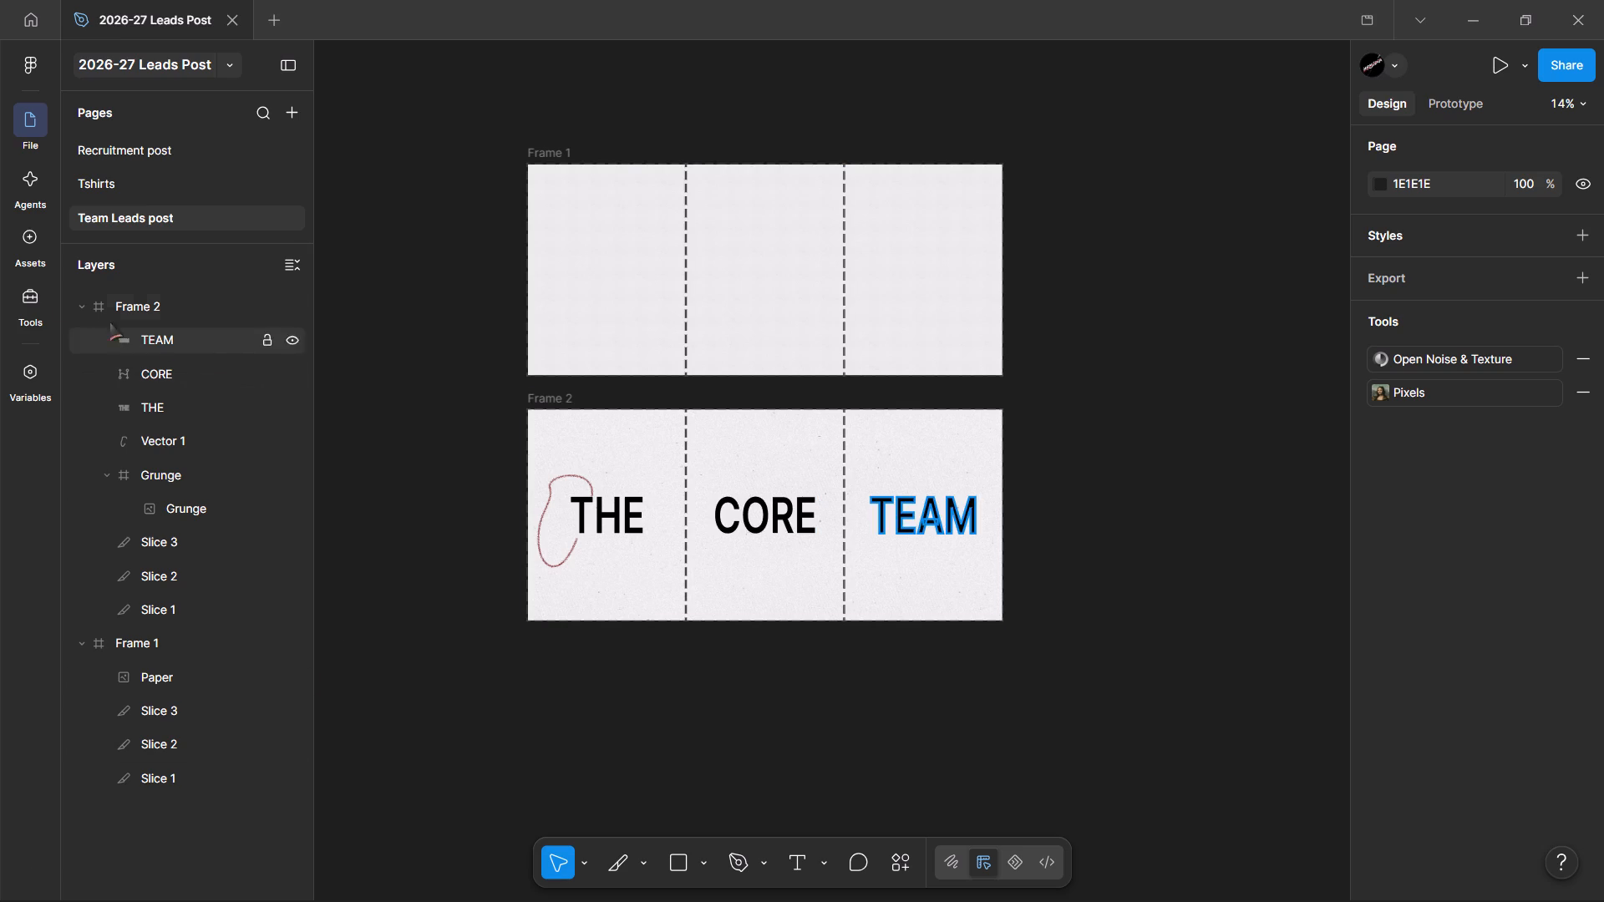
Look through the asset libraries and the suggested tools for something to use on the carousel.
left_click(20, 238)
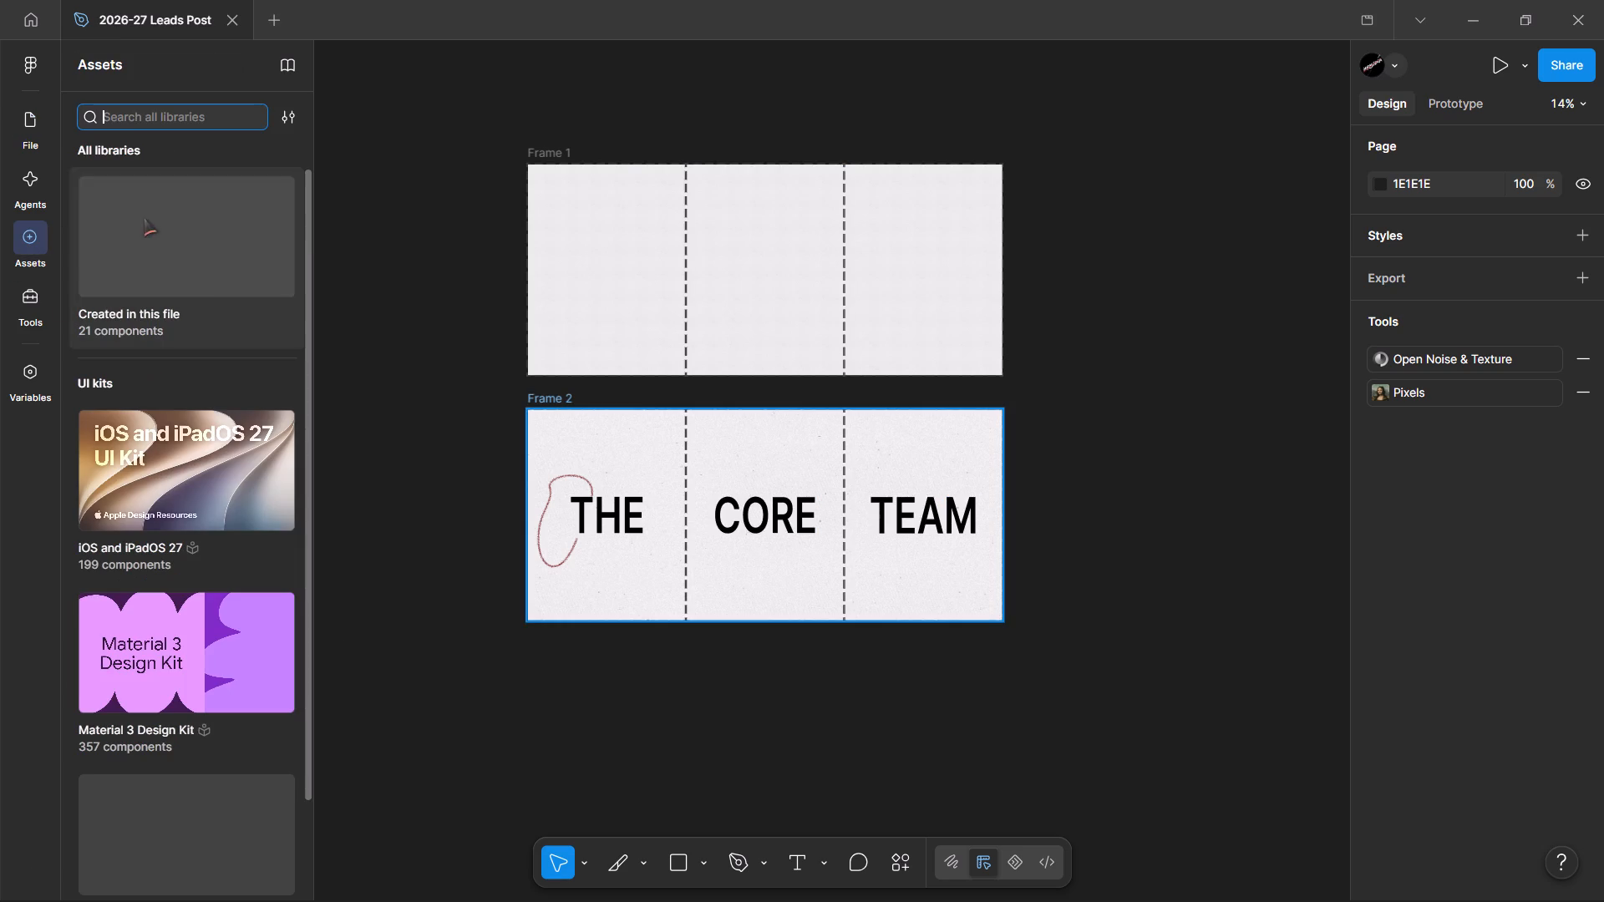
scroll(170, 408, "down", 5)
scroll(170, 408, "up", 3)
left_click(33, 288)
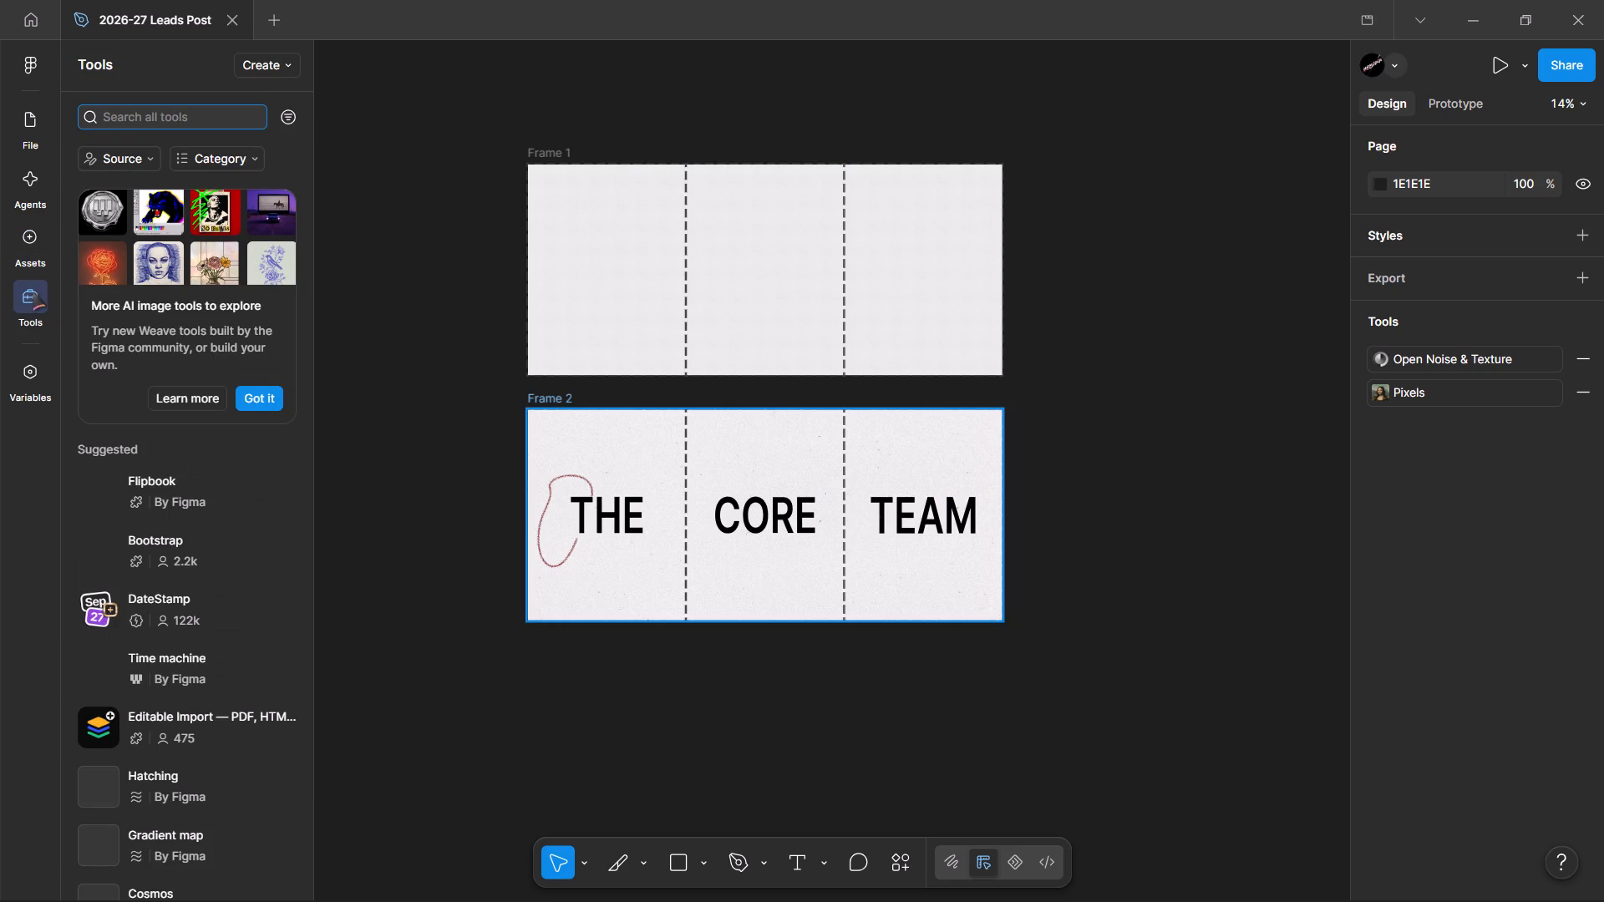
scroll(181, 581, "down", 4)
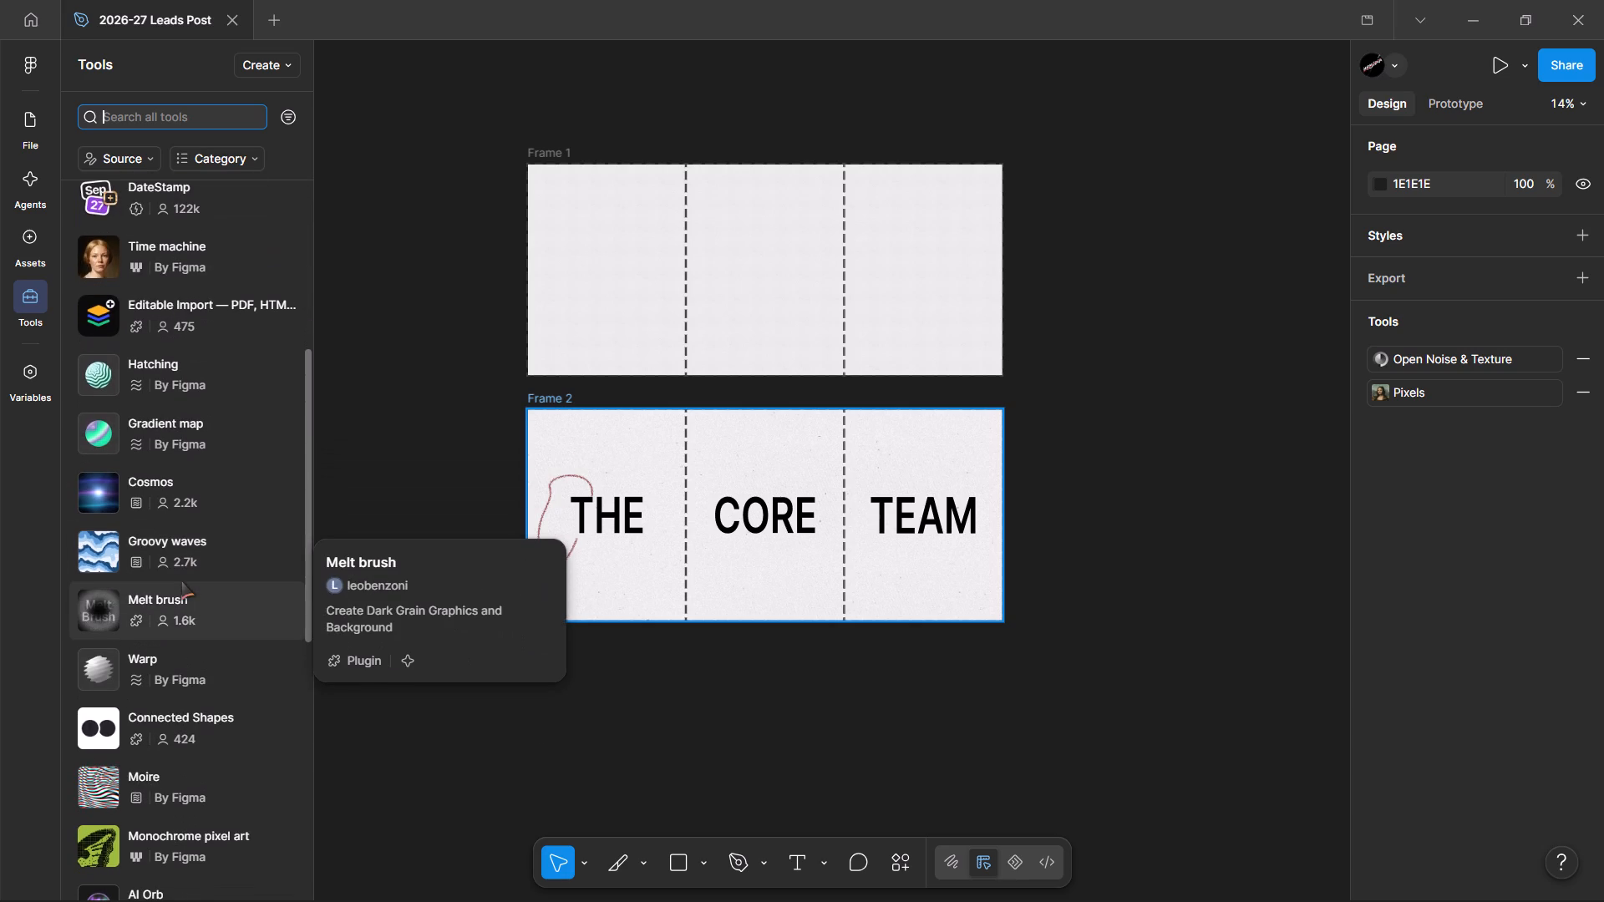
scroll(181, 581, "down", 1)
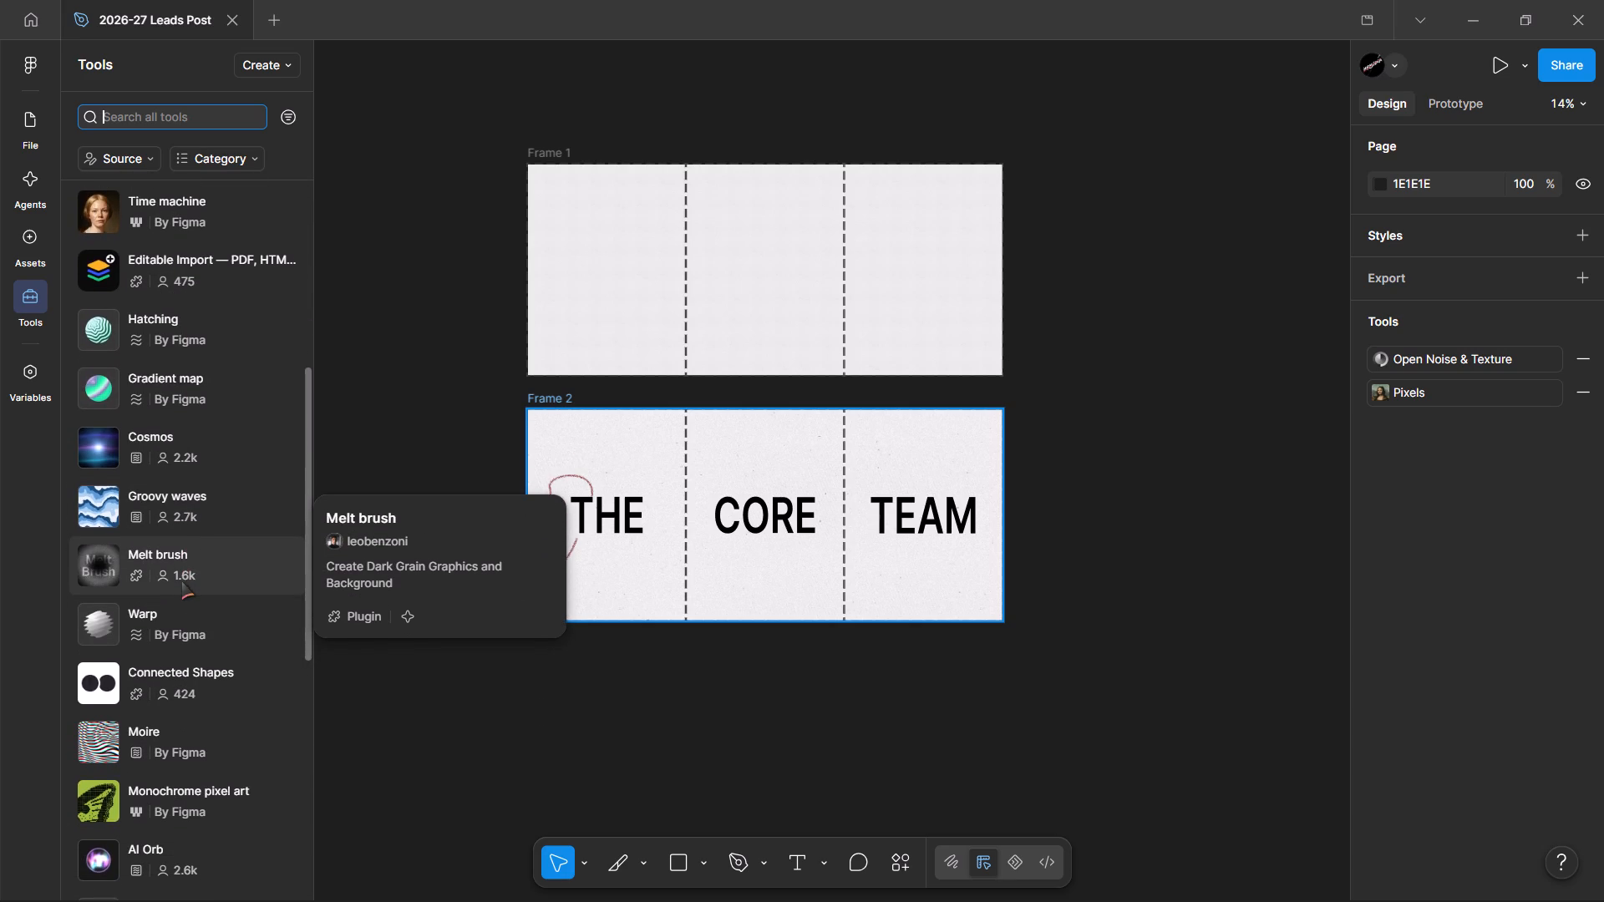
scroll(181, 581, "up", 3)
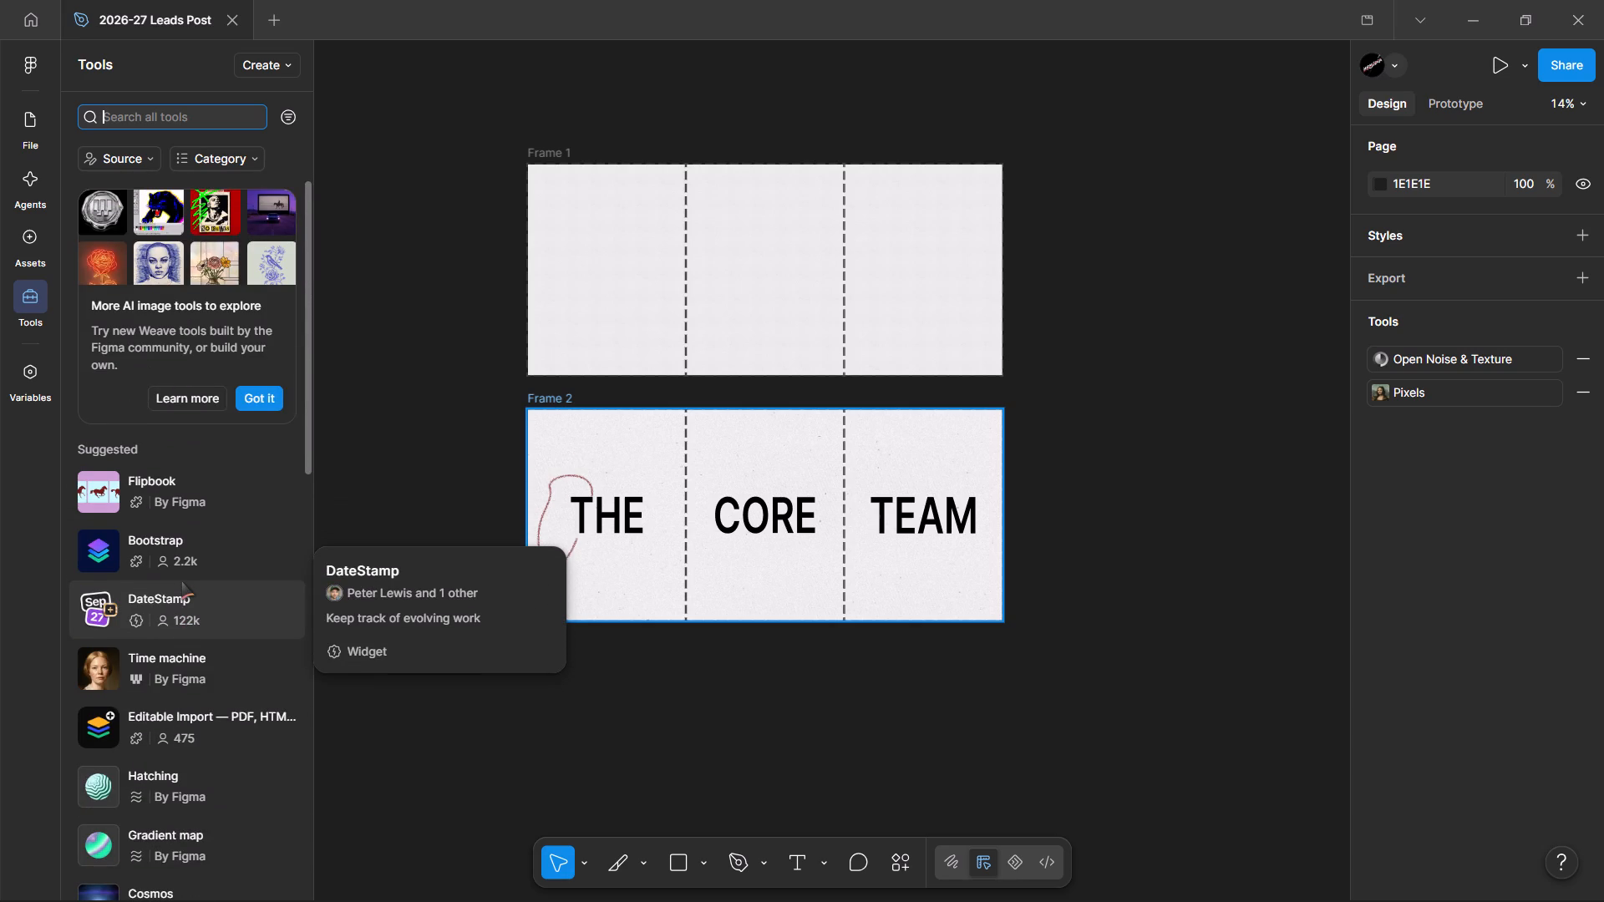
scroll(181, 581, "down", 1)
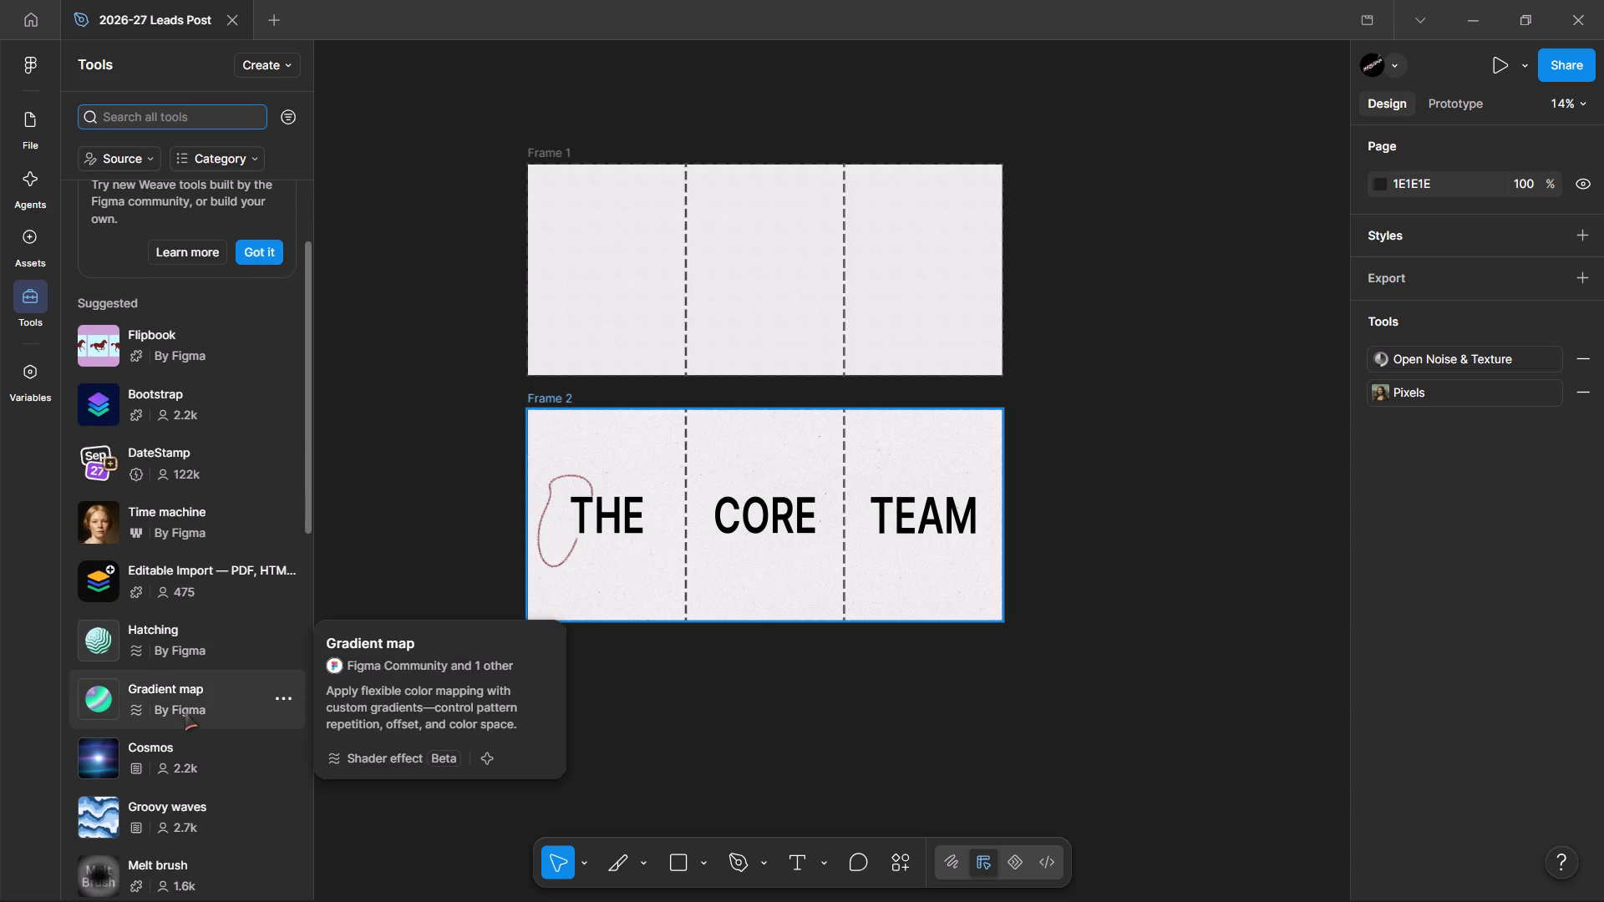
scroll(185, 712, "down", 3)
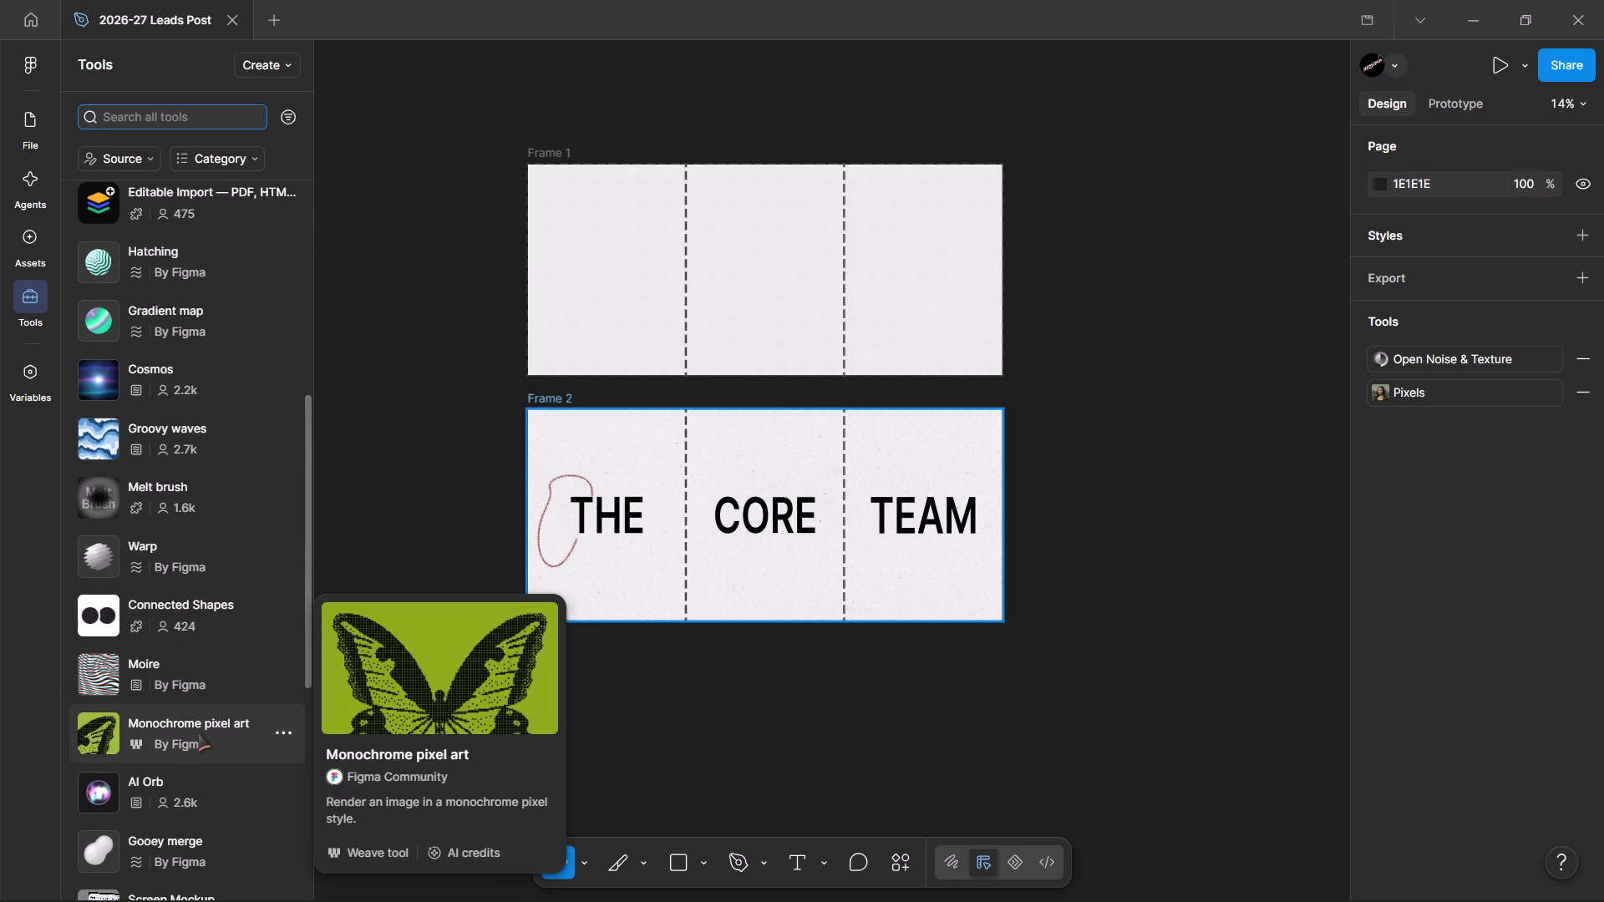
scroll(198, 733, "down", 1)
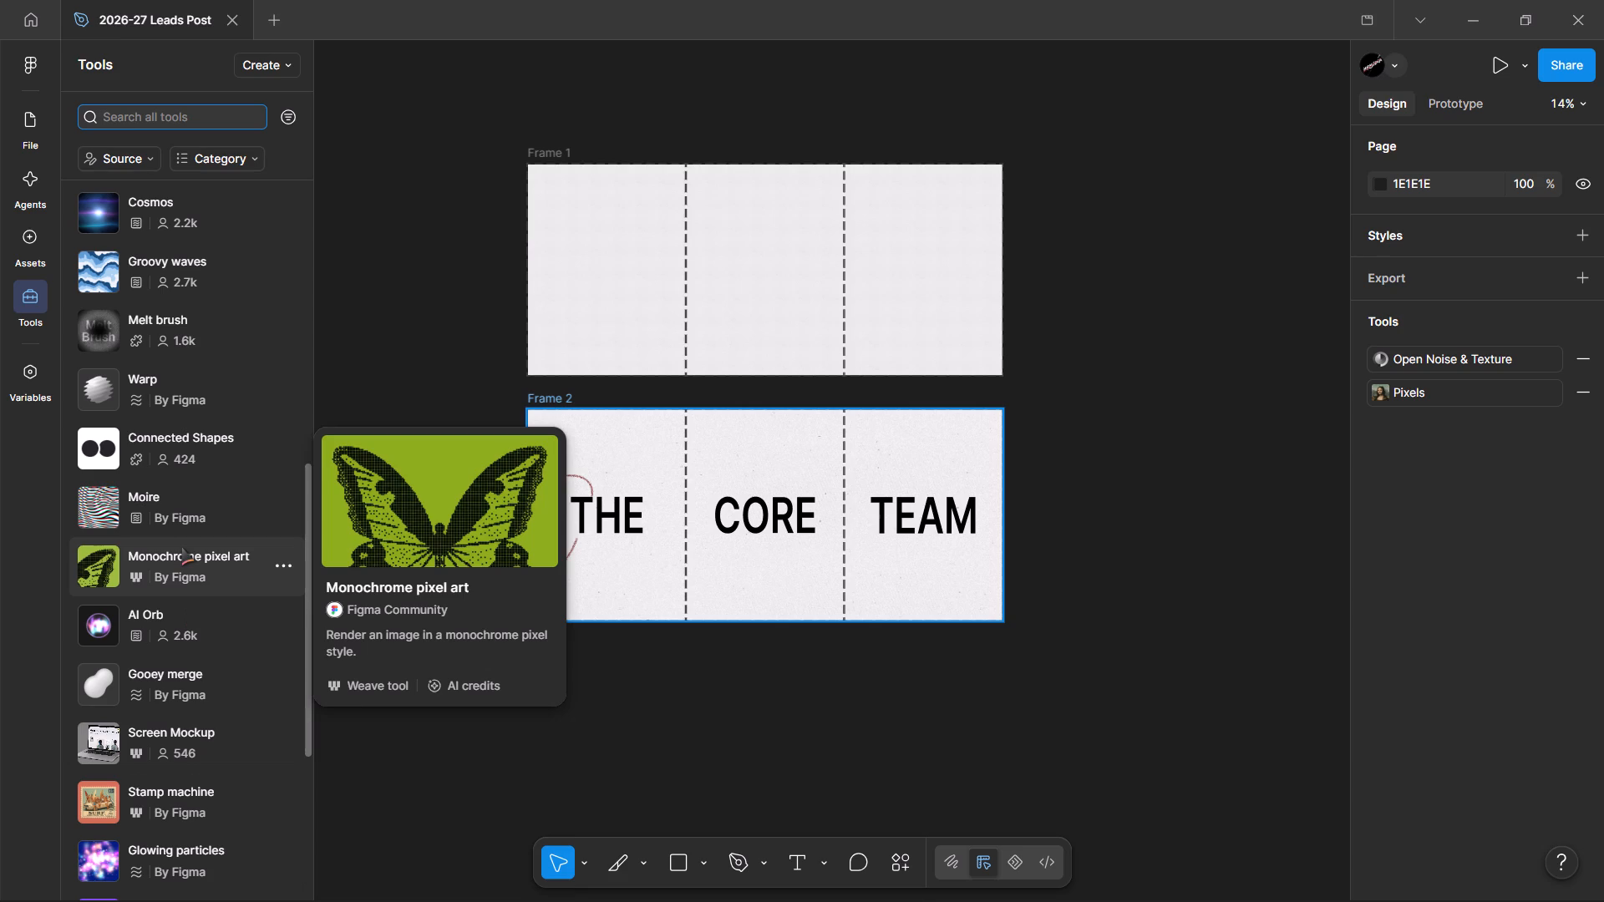
scroll(182, 674, "down", 1)
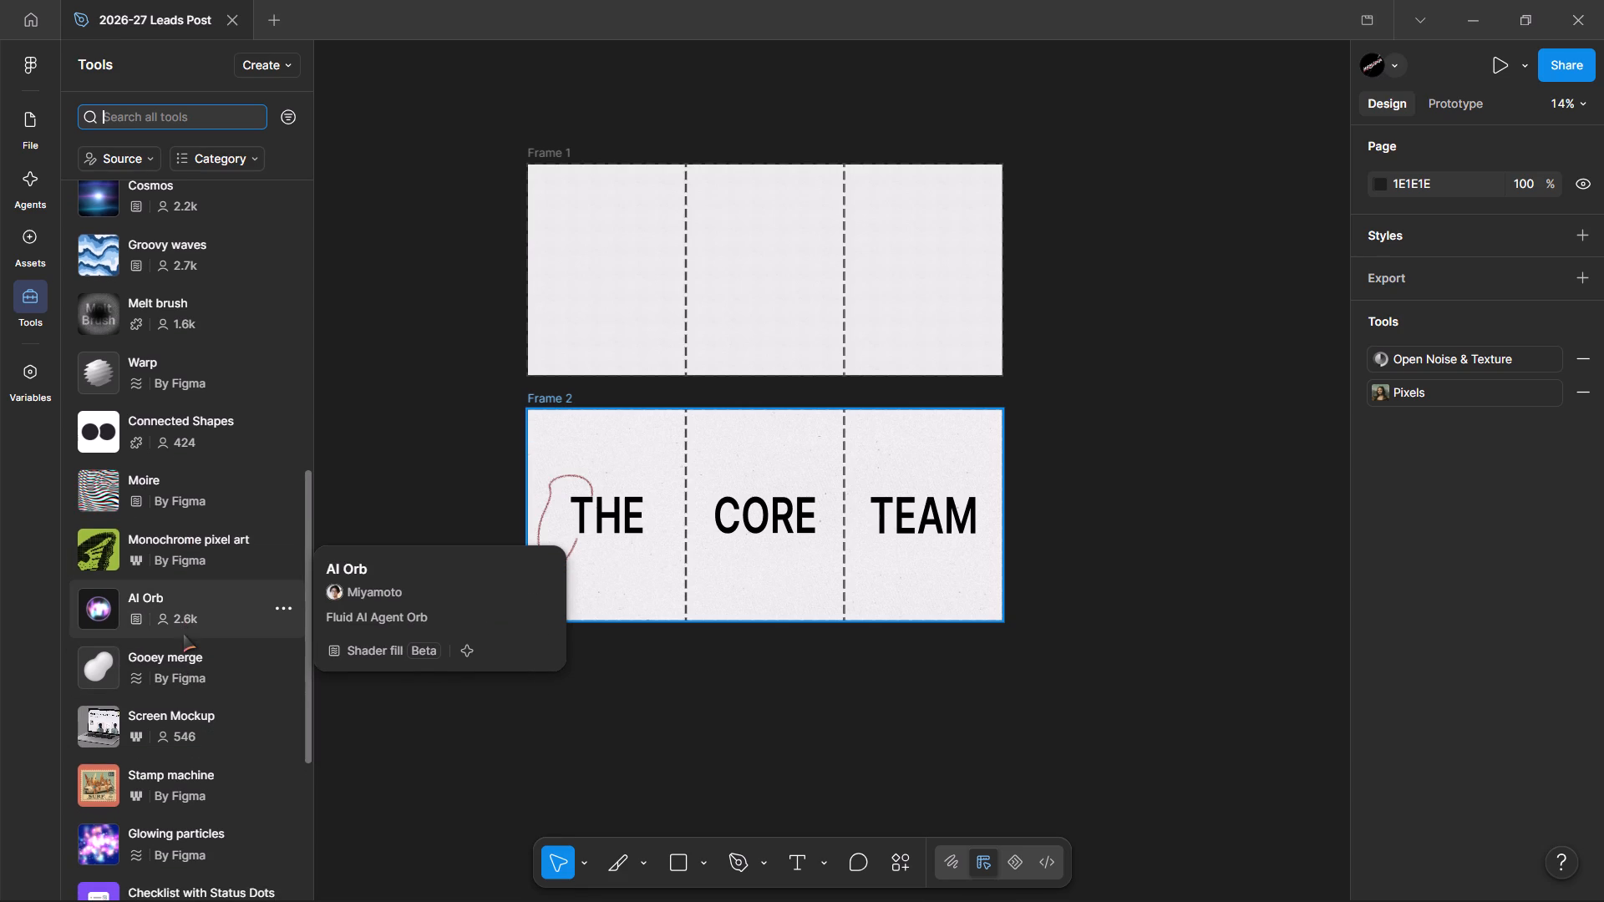
scroll(183, 655, "down", 3)
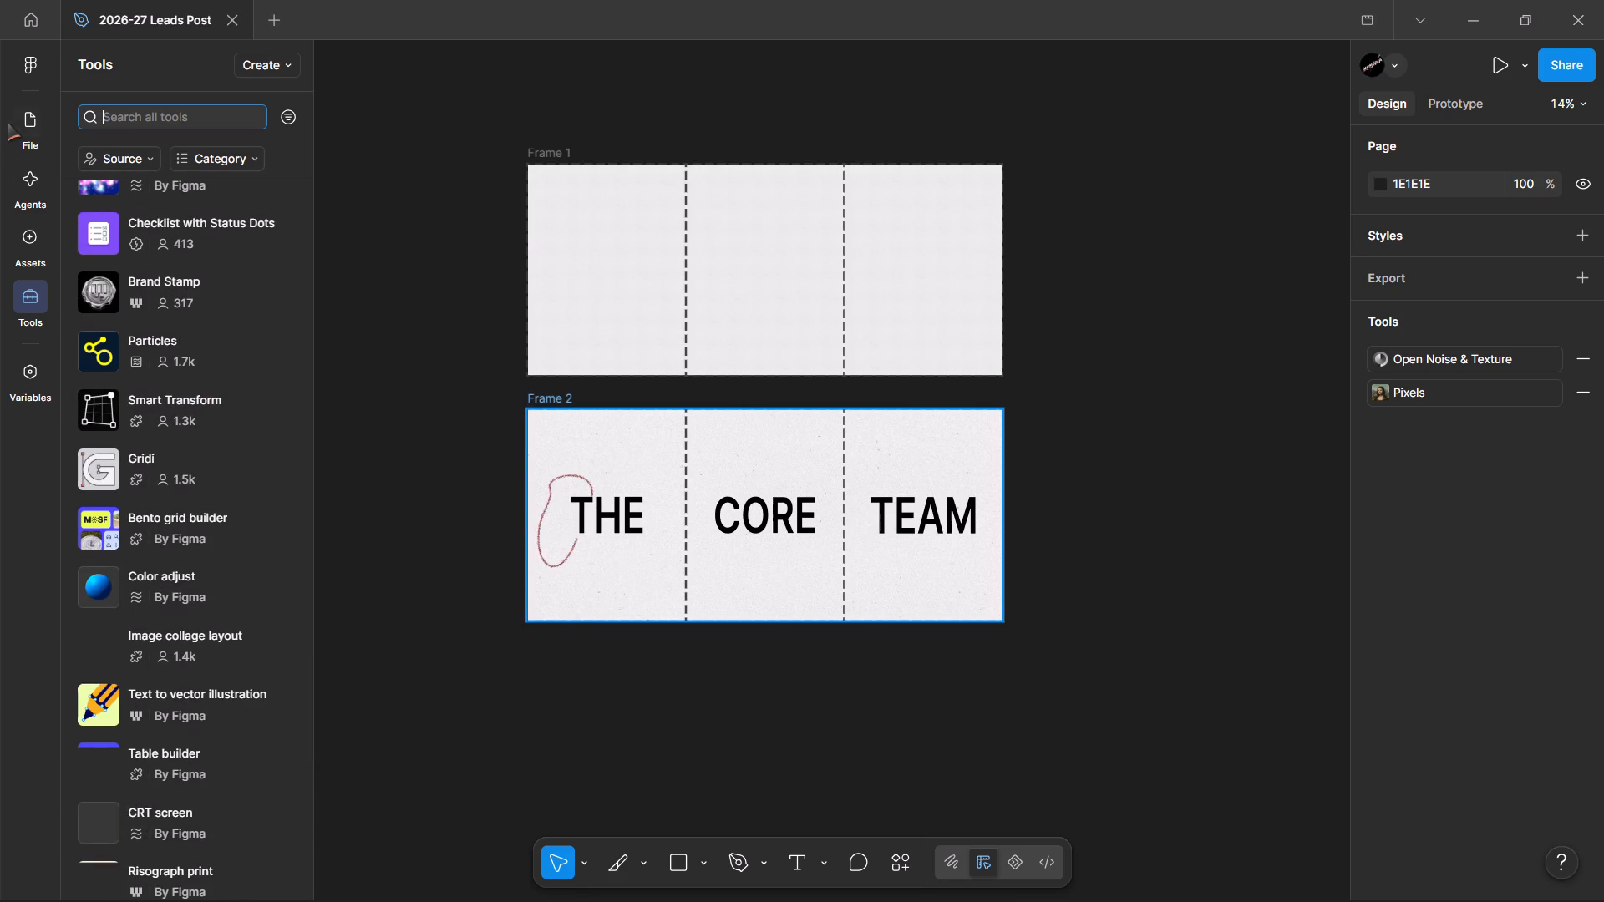
Browse the suggested tools for an effect or fill to try on the carousel.
left_click(16, 123)
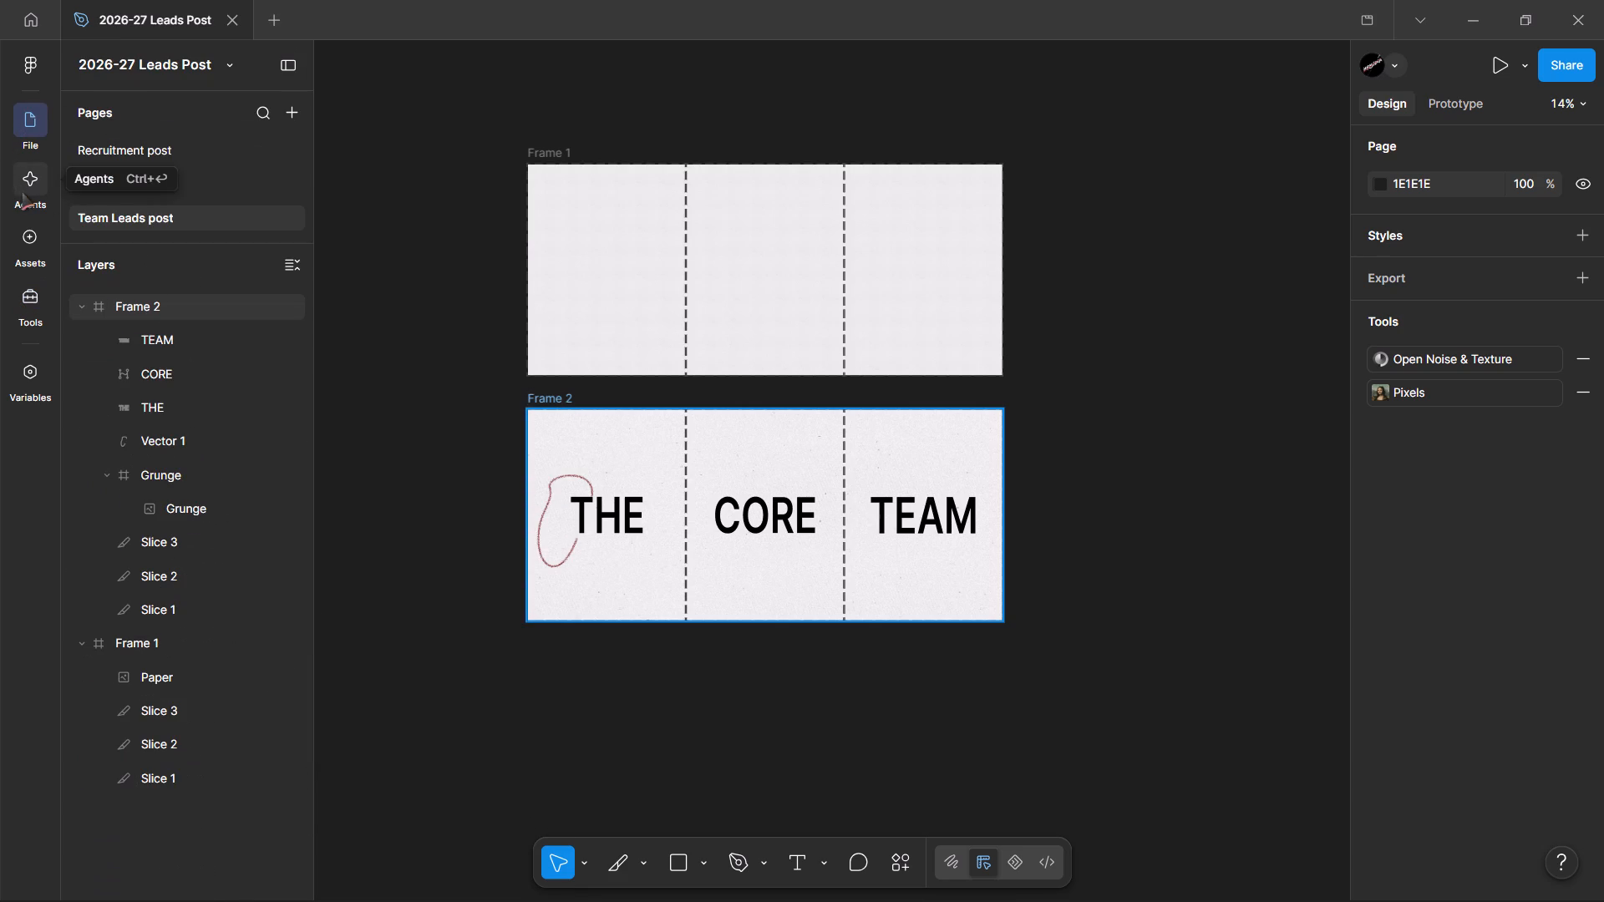
left_click(27, 189)
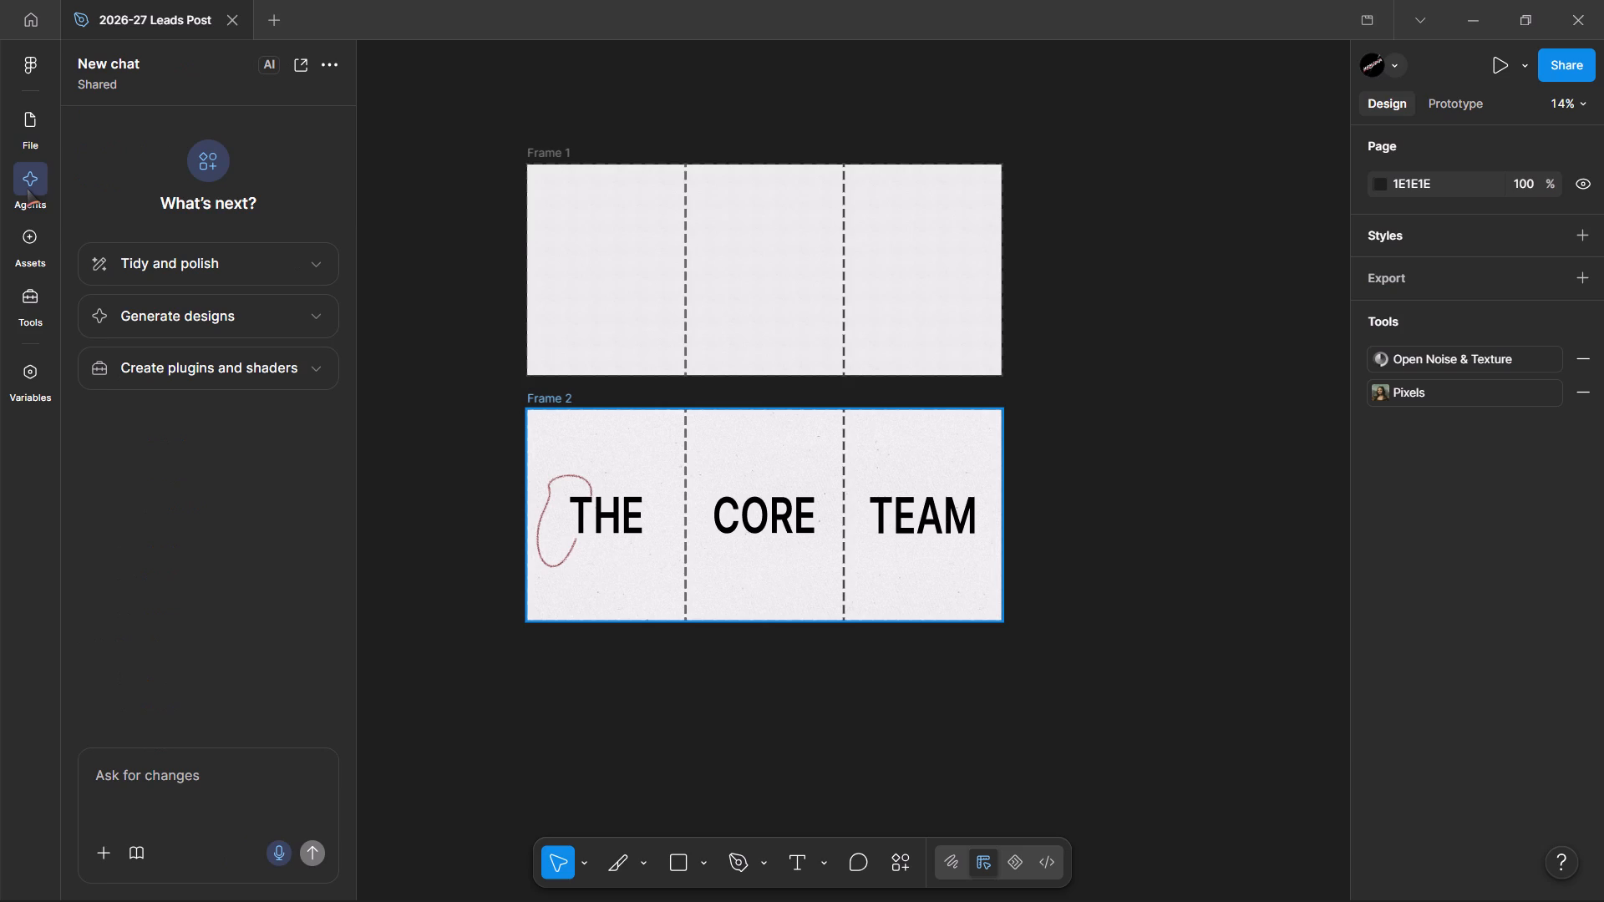
left_click(27, 229)
left_click(23, 291)
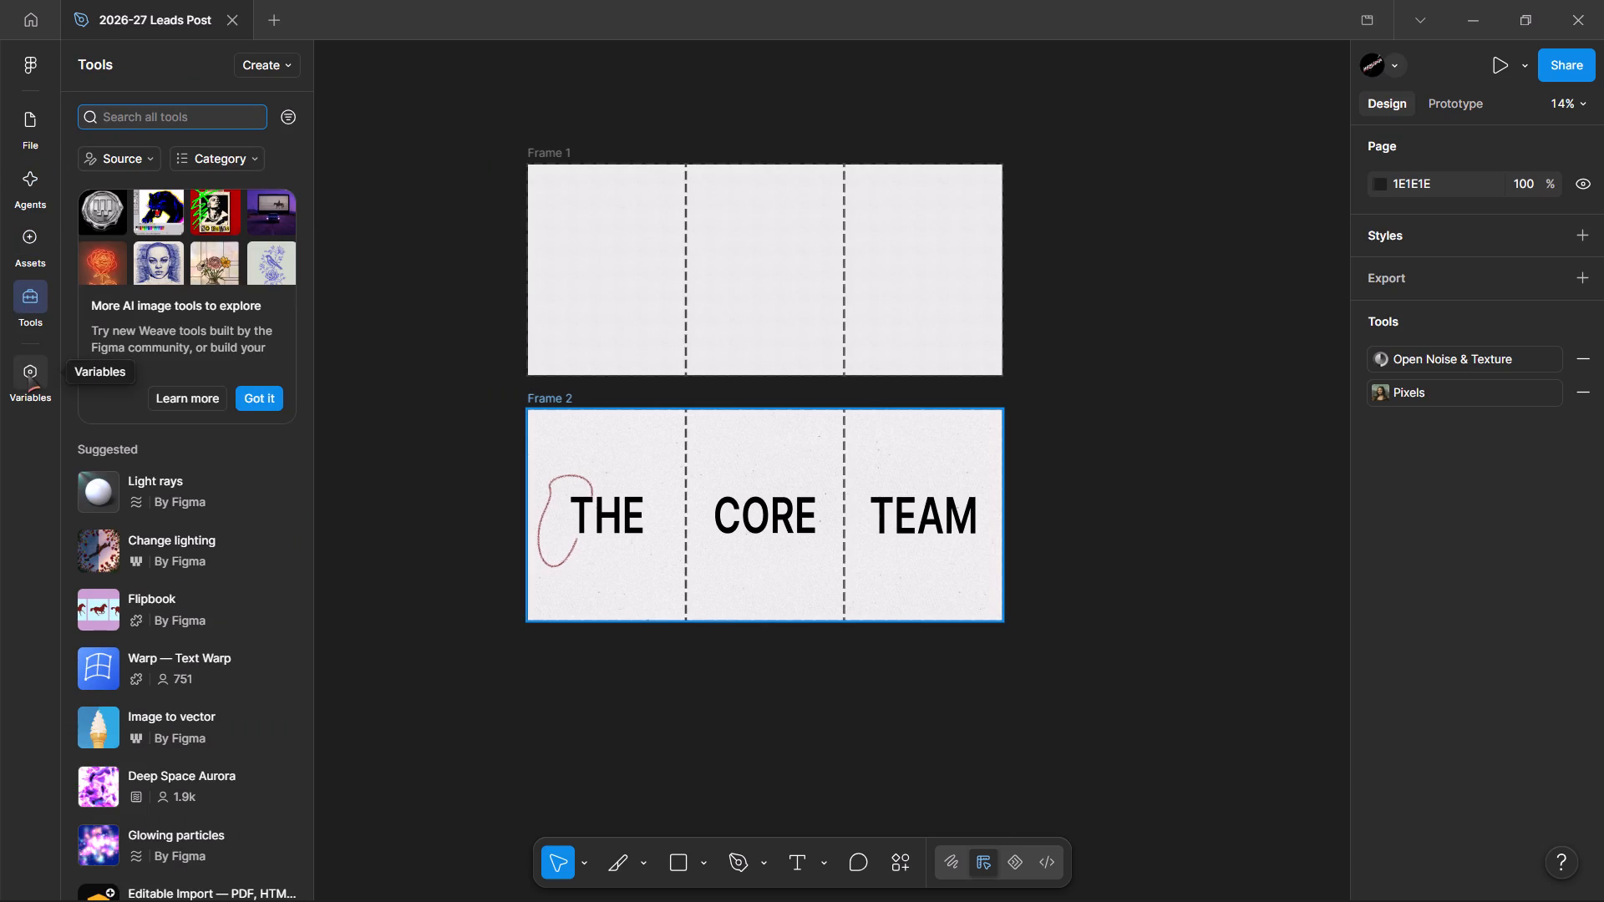
scroll(232, 581, "down", 2)
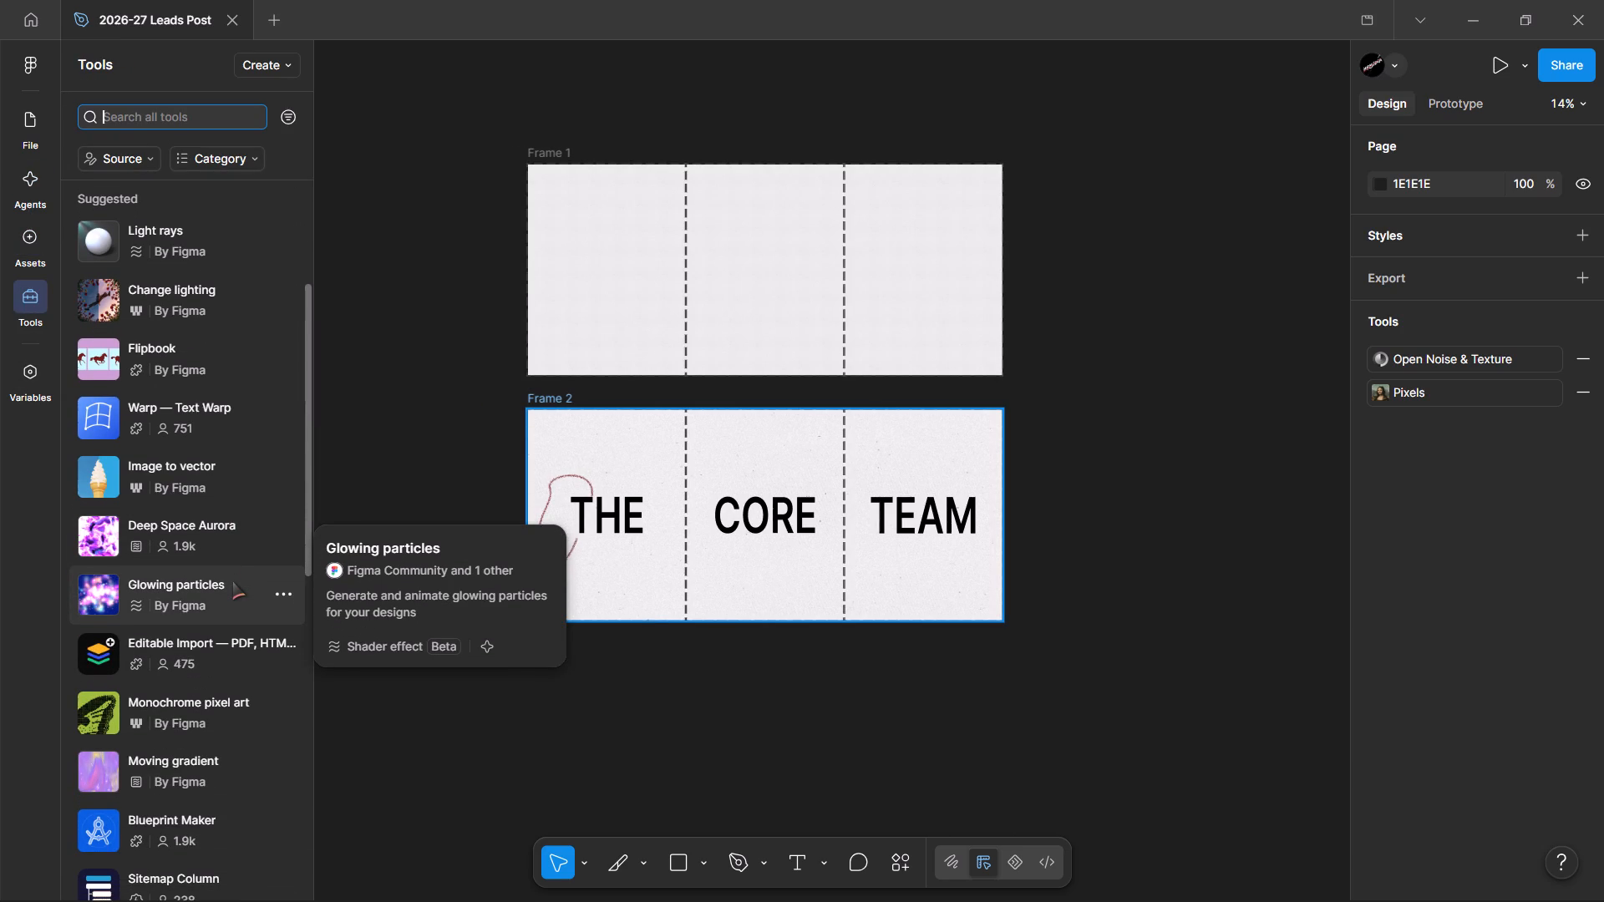
scroll(232, 581, "down", 2)
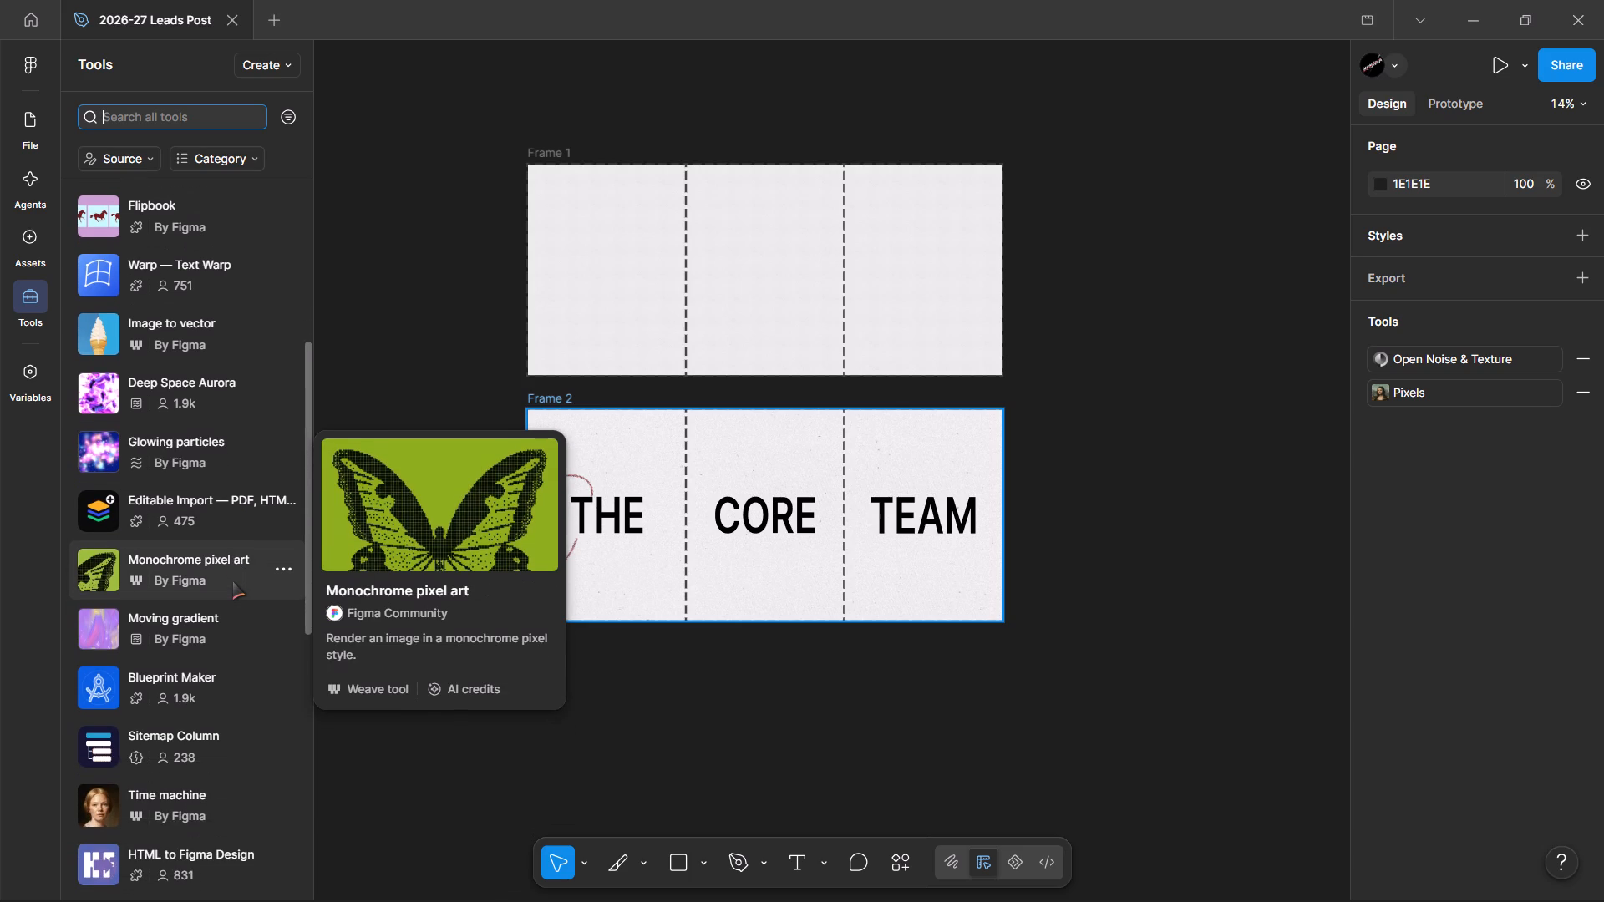
scroll(232, 581, "down", 2)
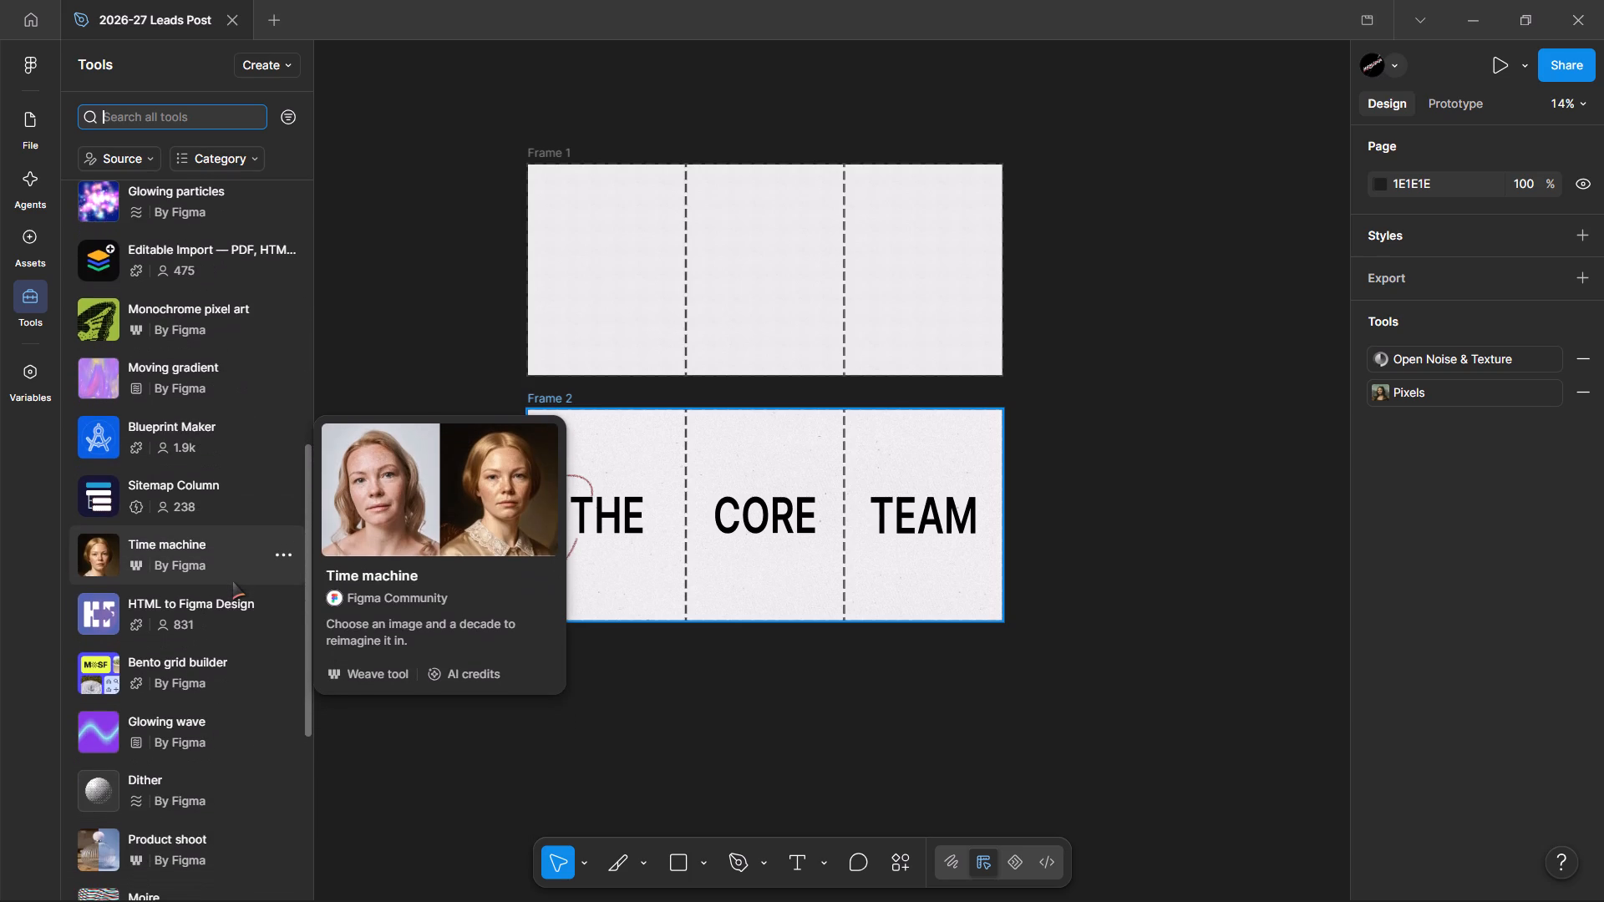
scroll(232, 581, "down", 2)
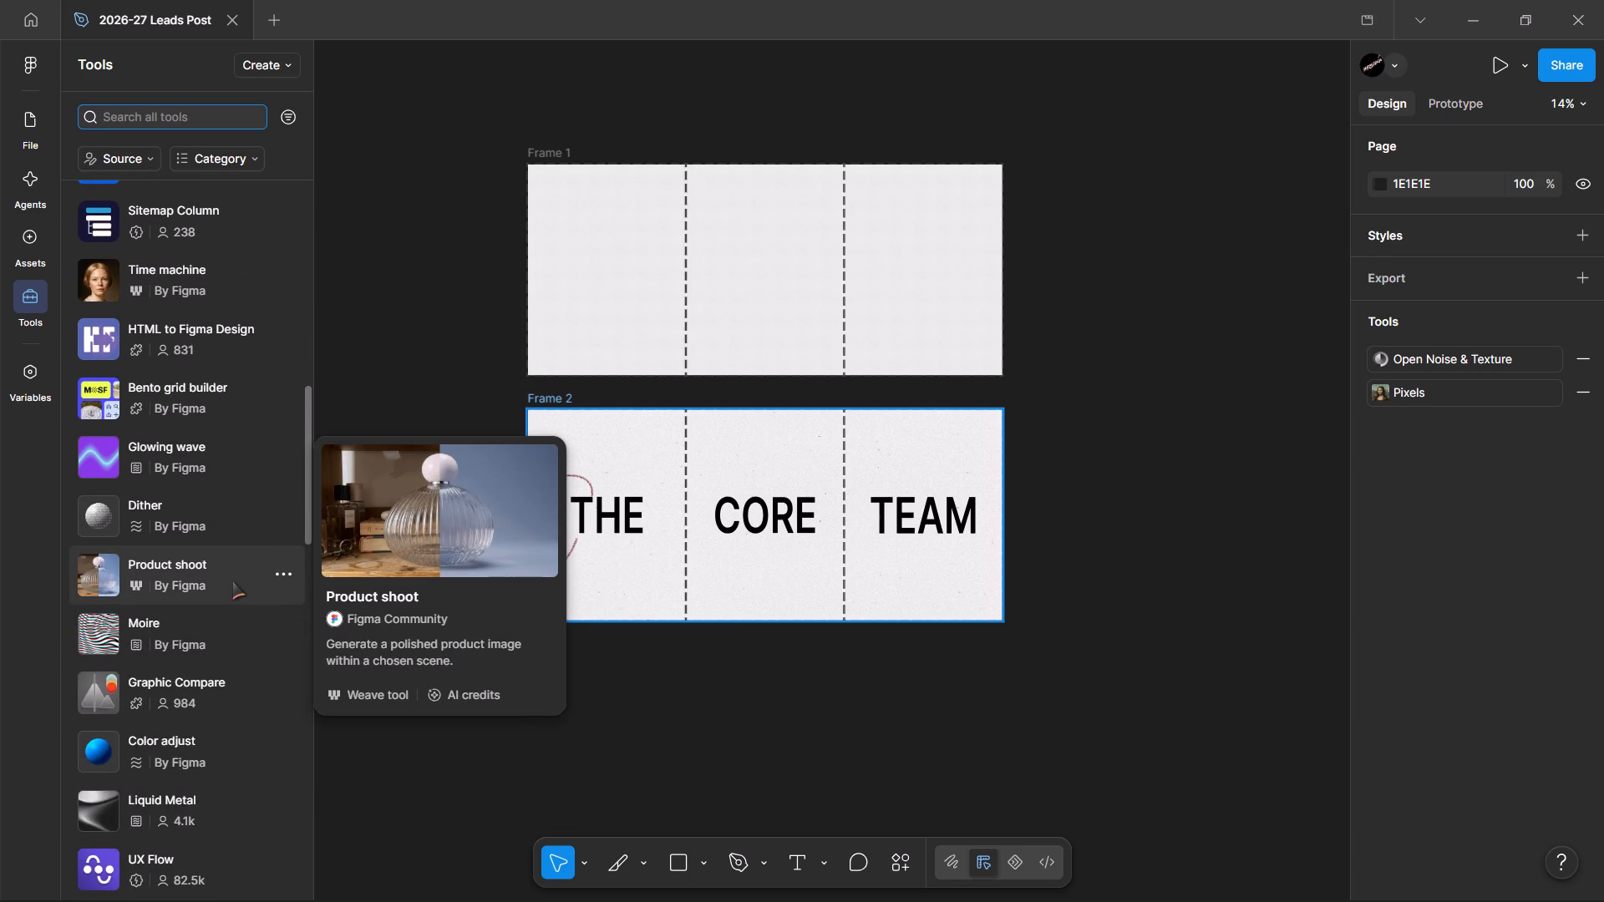
scroll(232, 581, "down", 1)
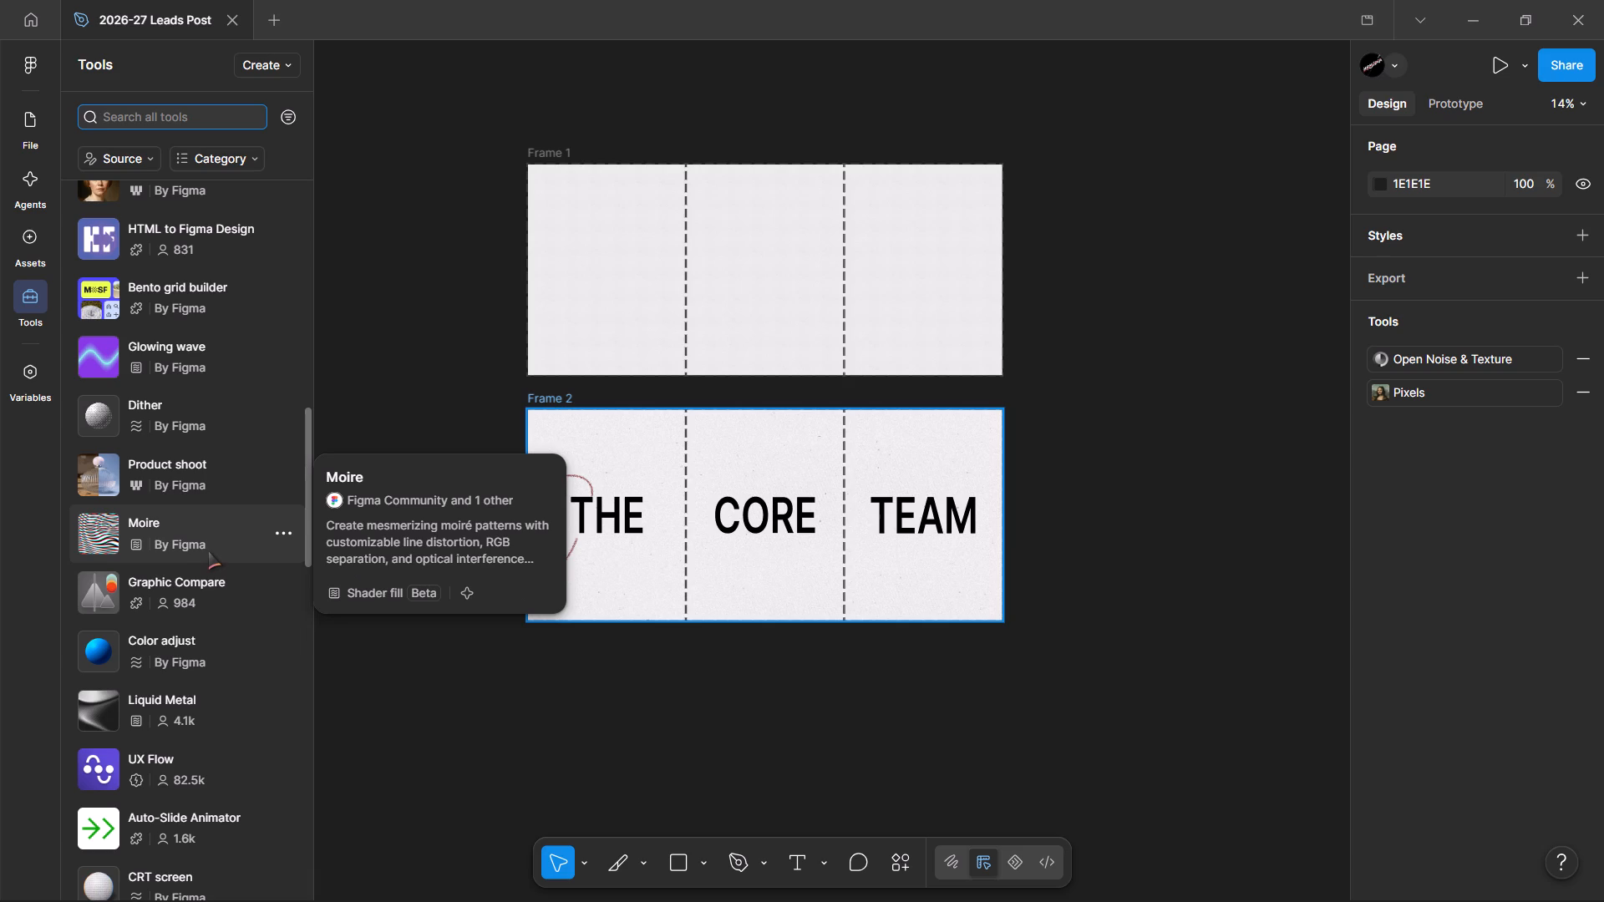
scroll(204, 584, "down", 2)
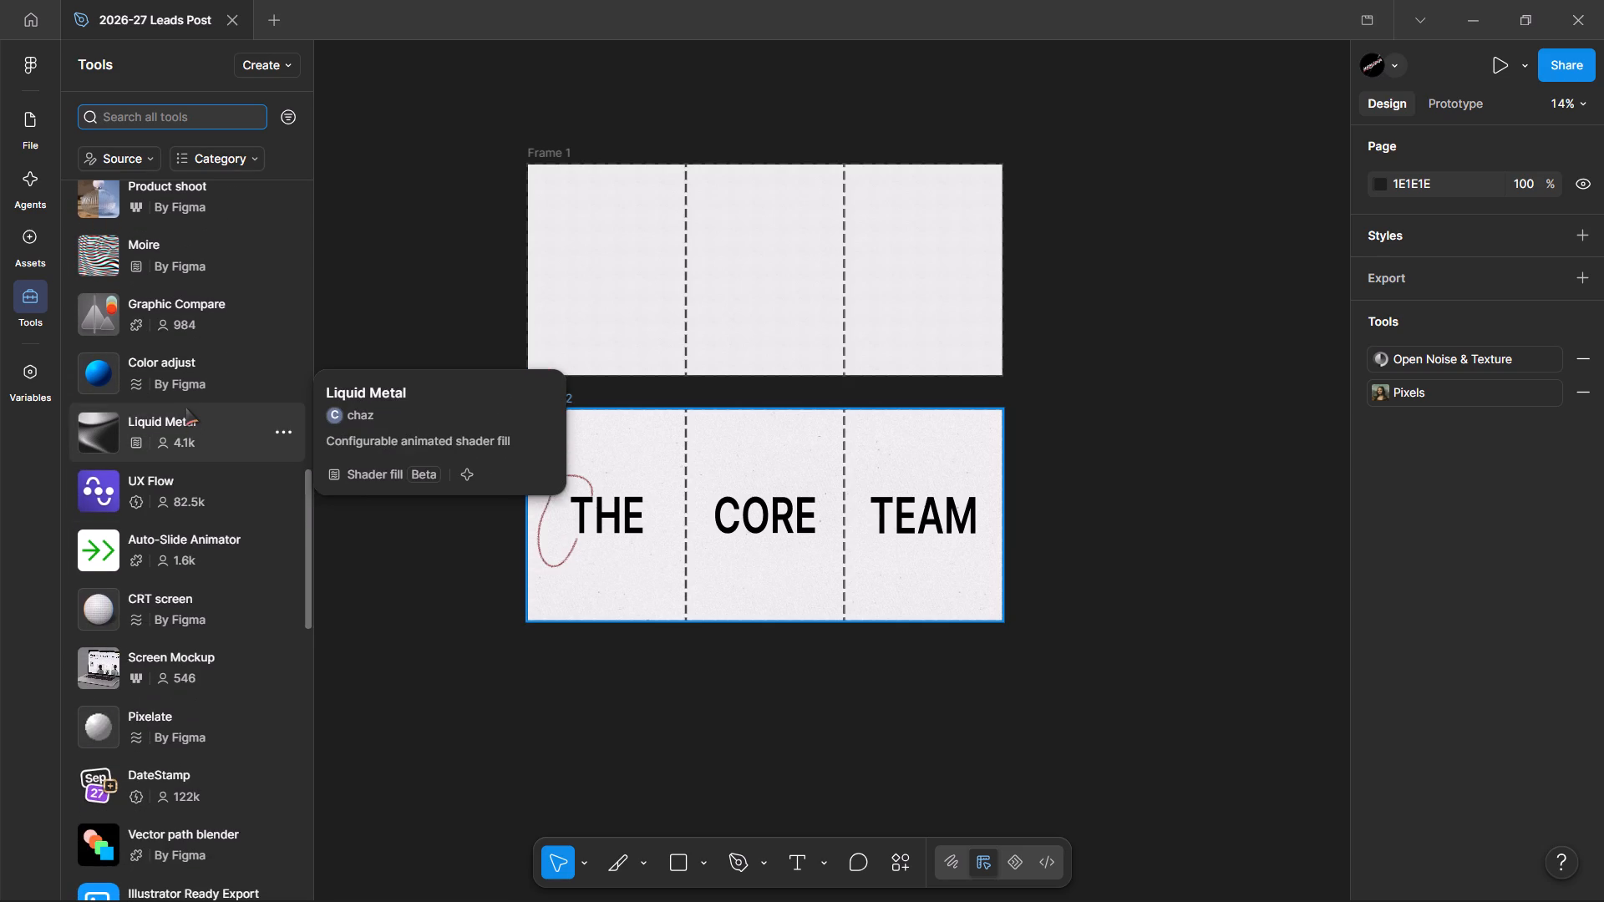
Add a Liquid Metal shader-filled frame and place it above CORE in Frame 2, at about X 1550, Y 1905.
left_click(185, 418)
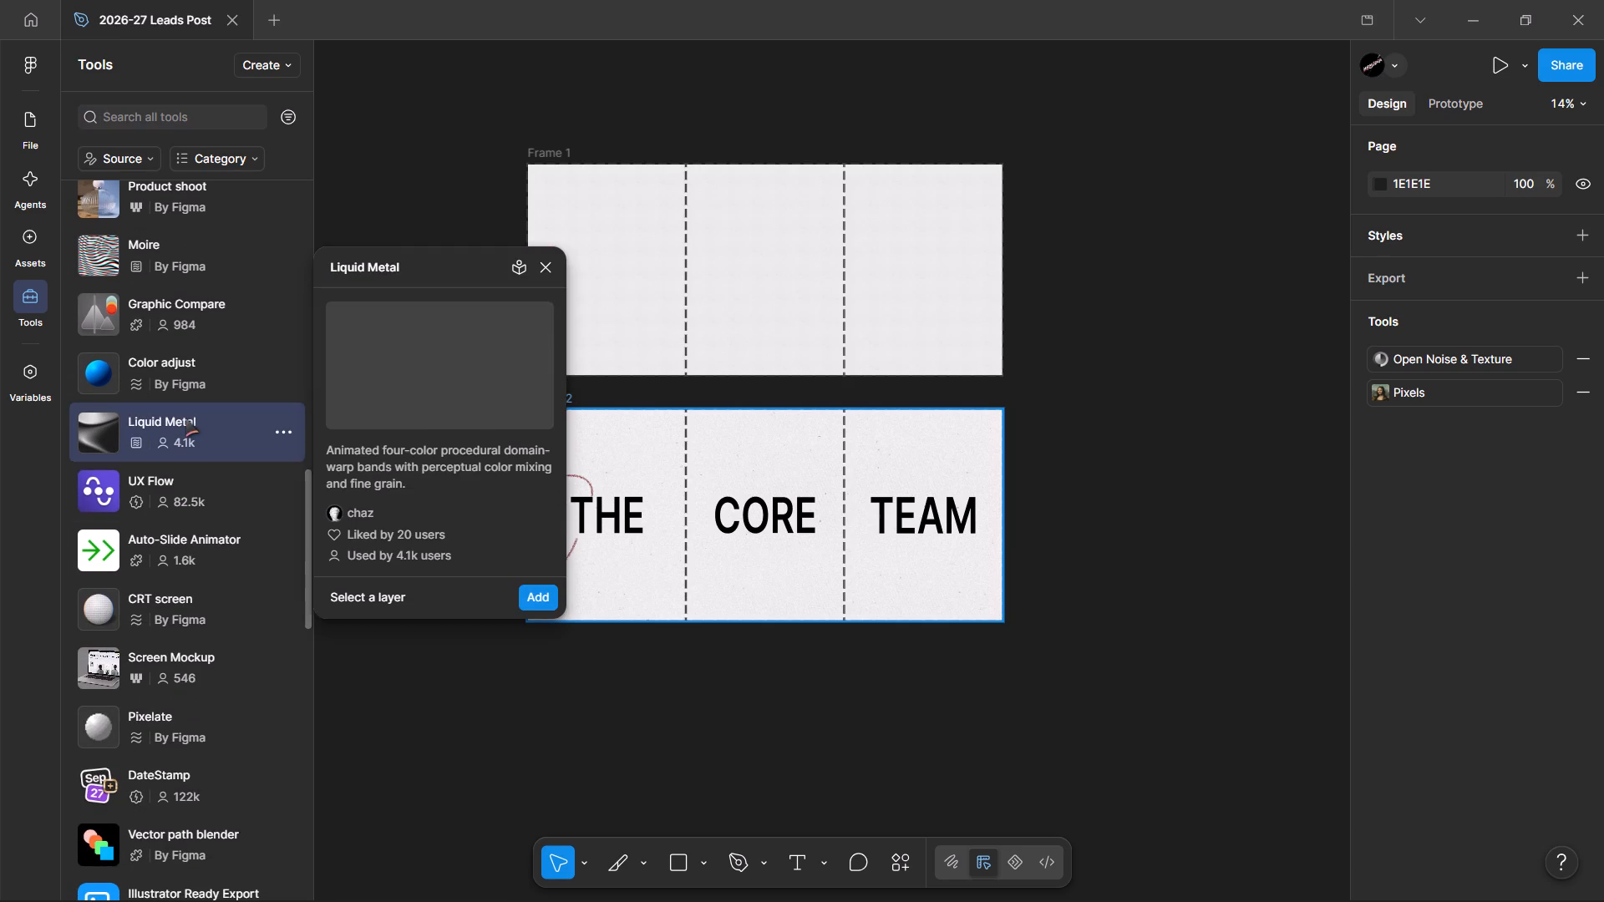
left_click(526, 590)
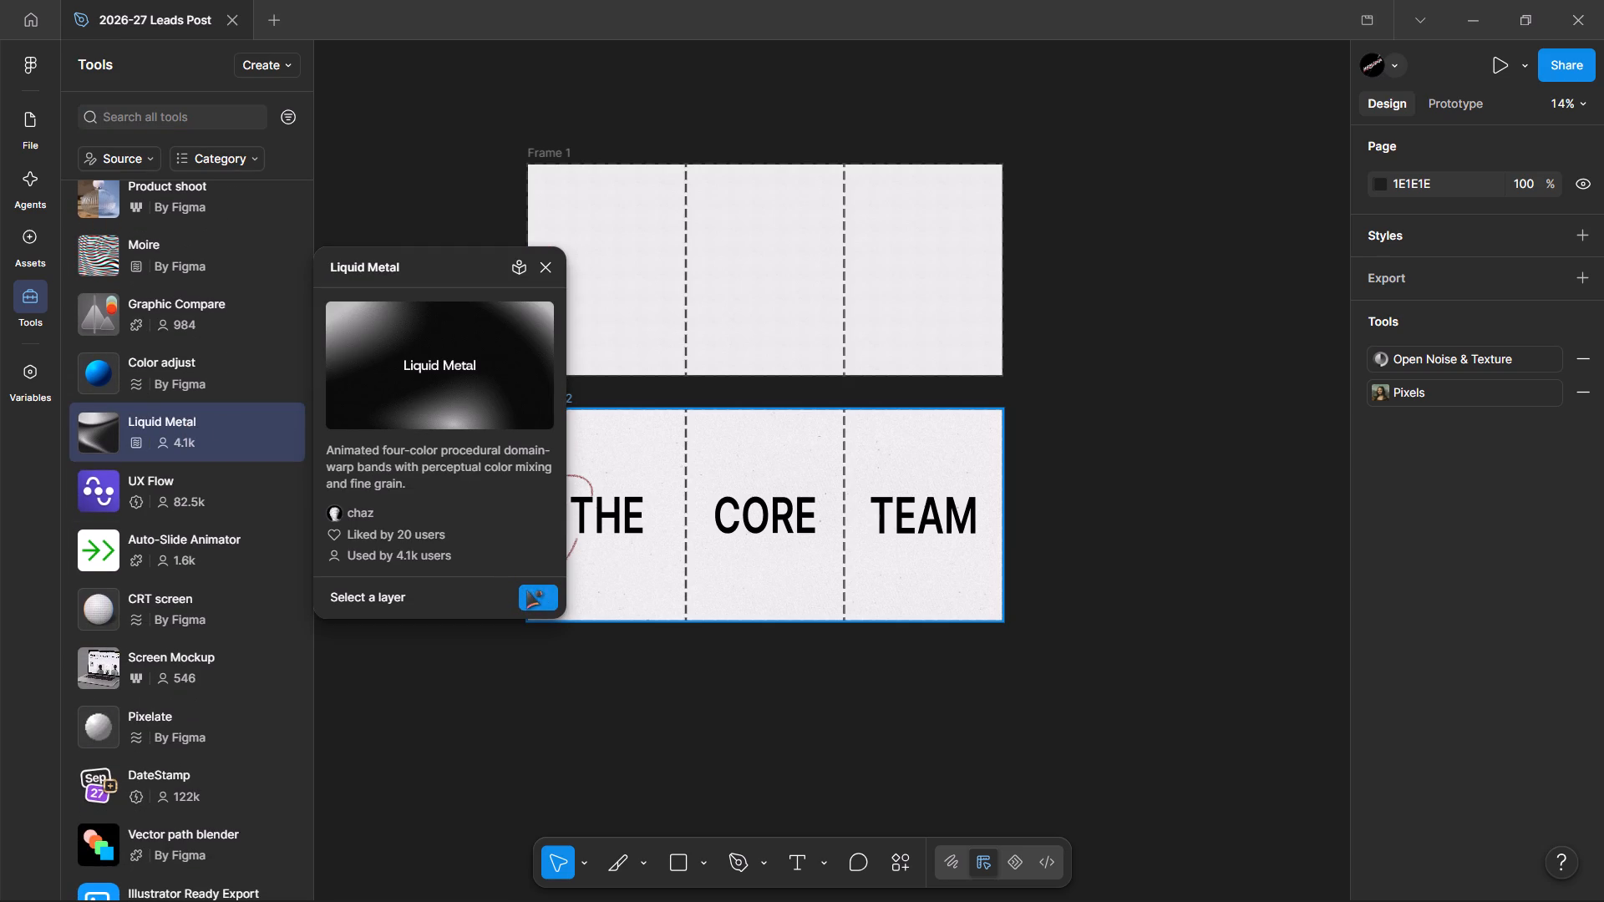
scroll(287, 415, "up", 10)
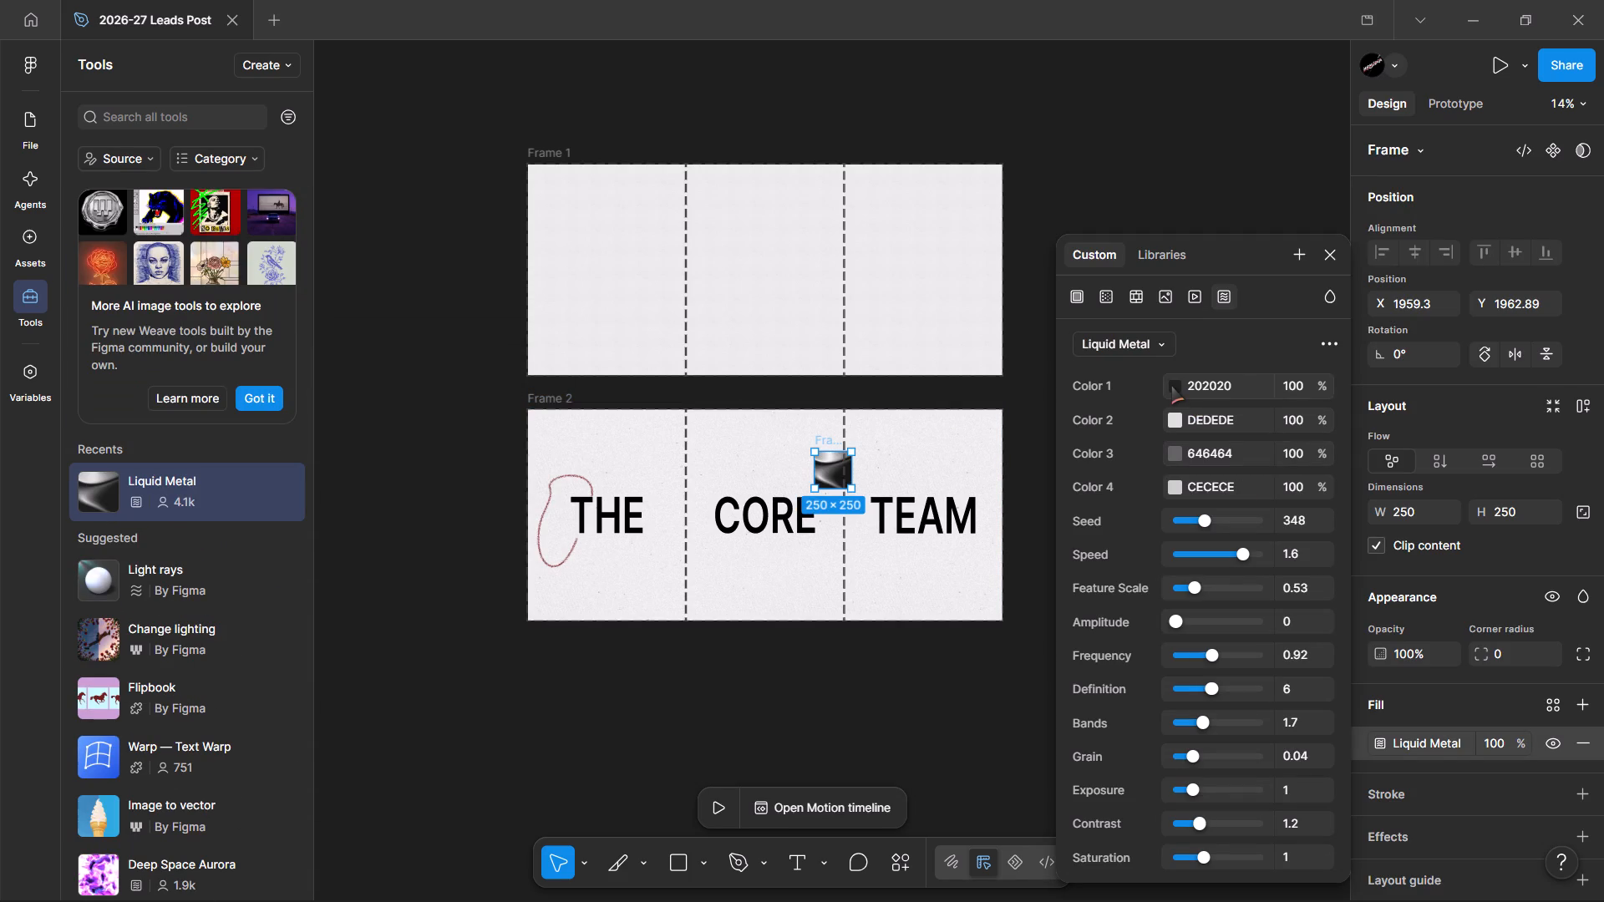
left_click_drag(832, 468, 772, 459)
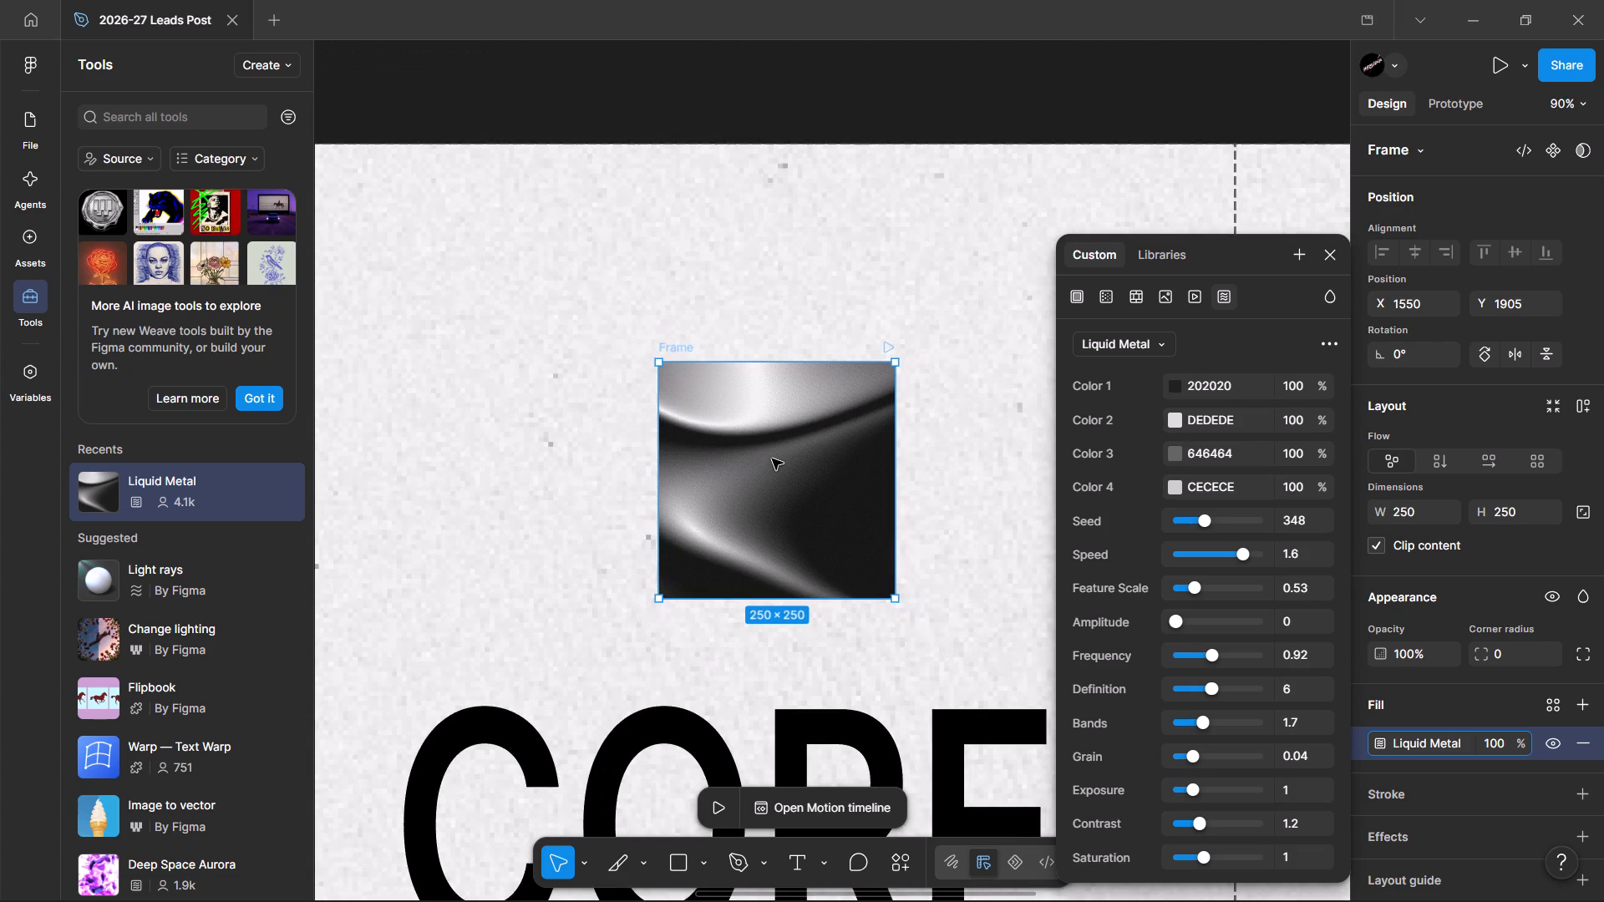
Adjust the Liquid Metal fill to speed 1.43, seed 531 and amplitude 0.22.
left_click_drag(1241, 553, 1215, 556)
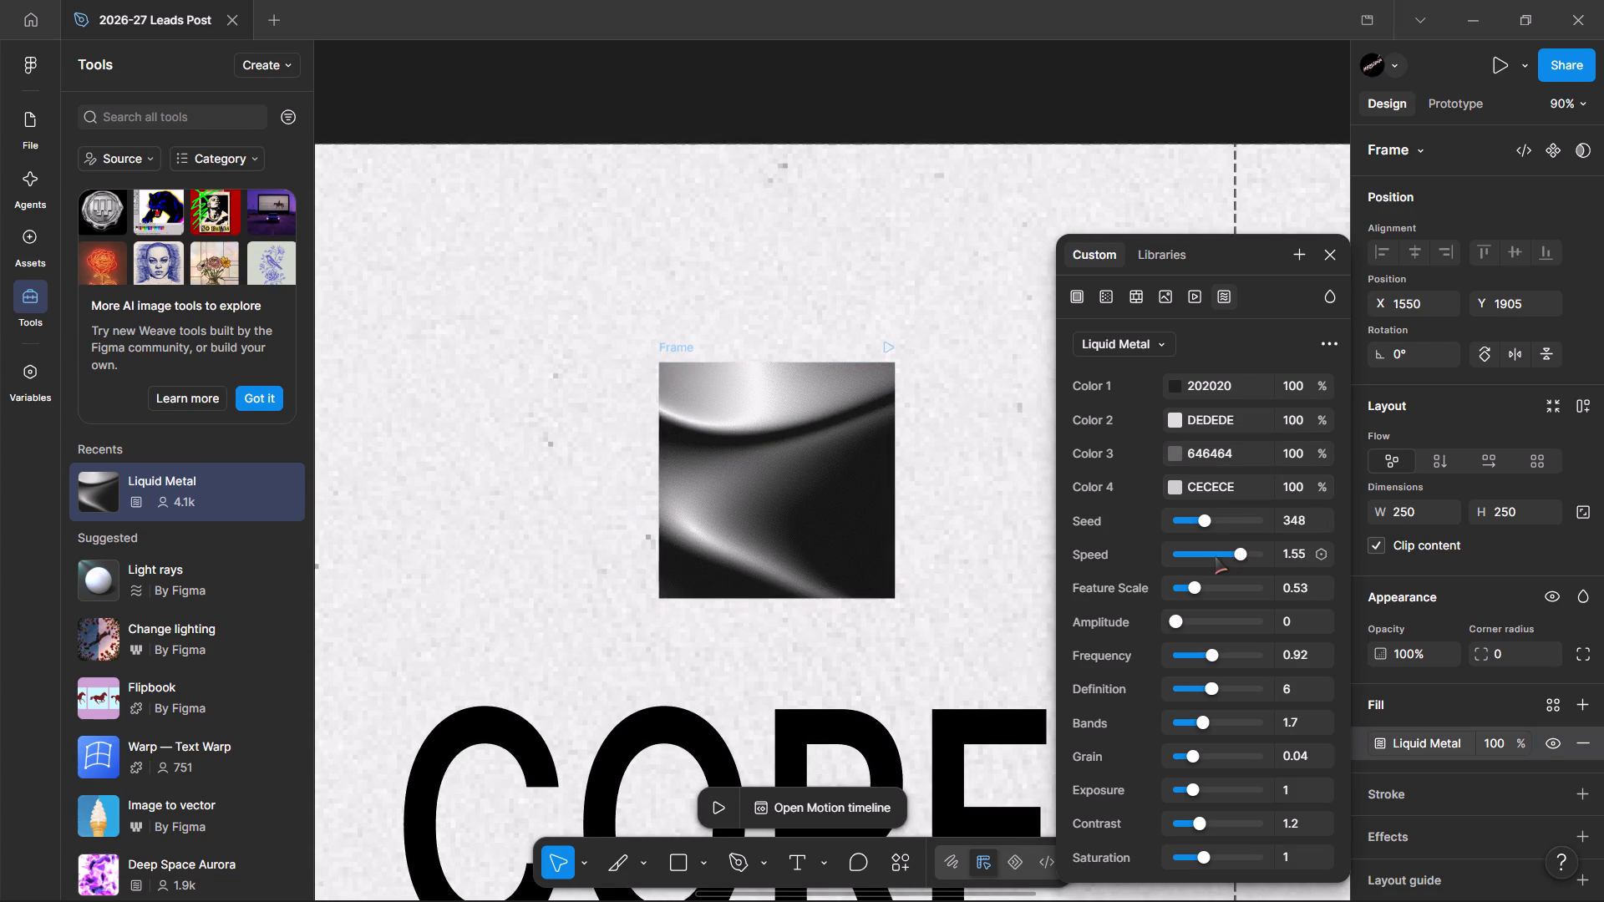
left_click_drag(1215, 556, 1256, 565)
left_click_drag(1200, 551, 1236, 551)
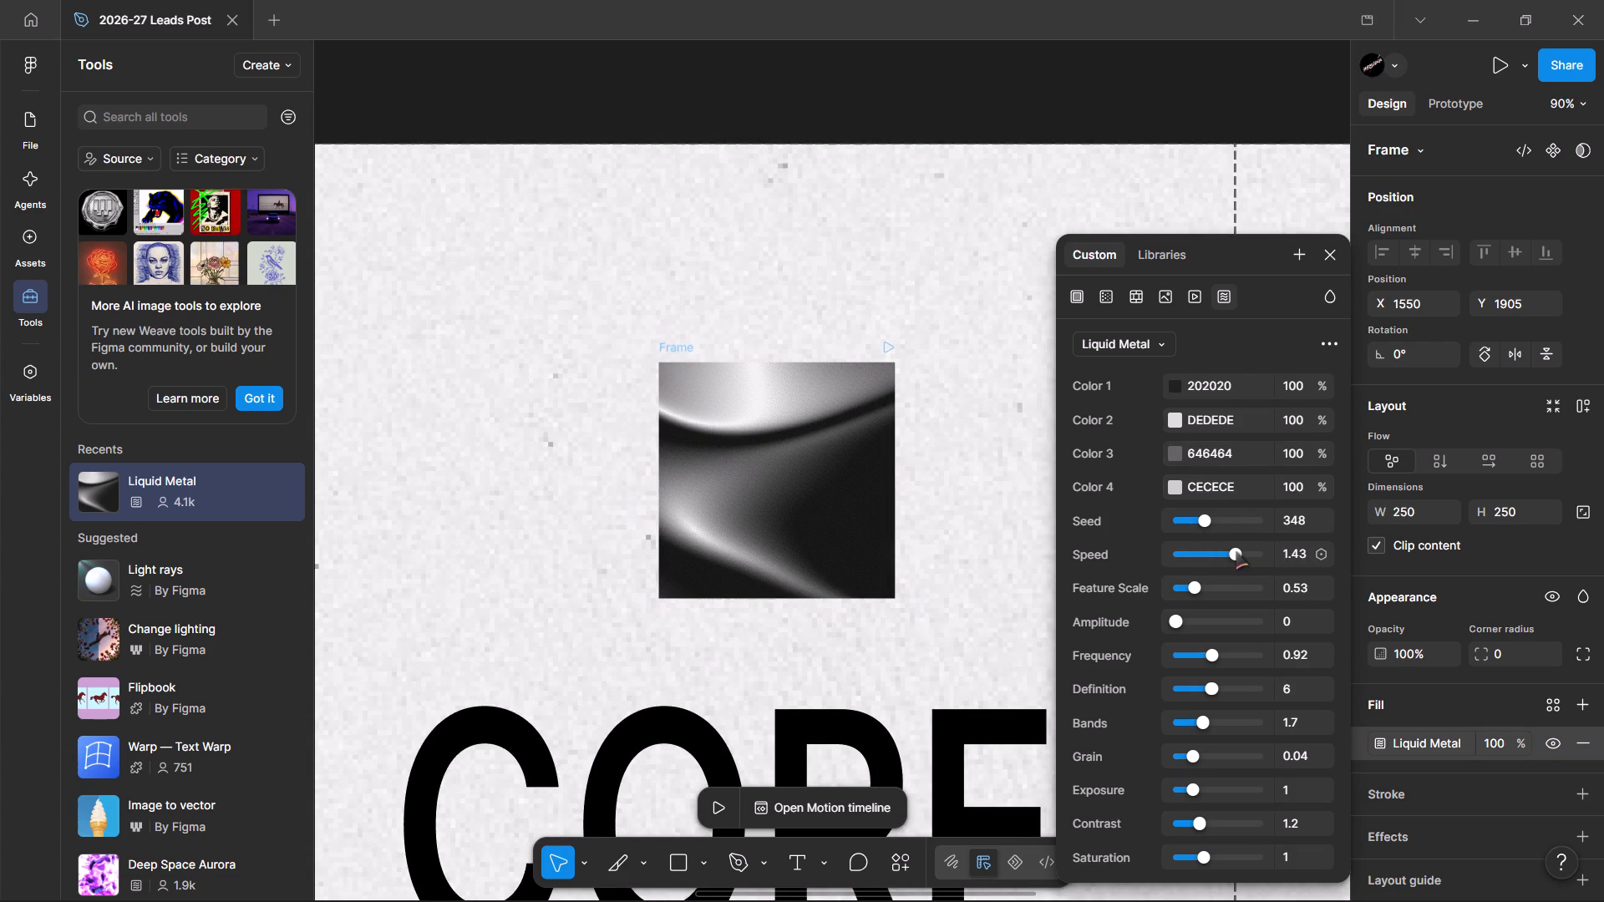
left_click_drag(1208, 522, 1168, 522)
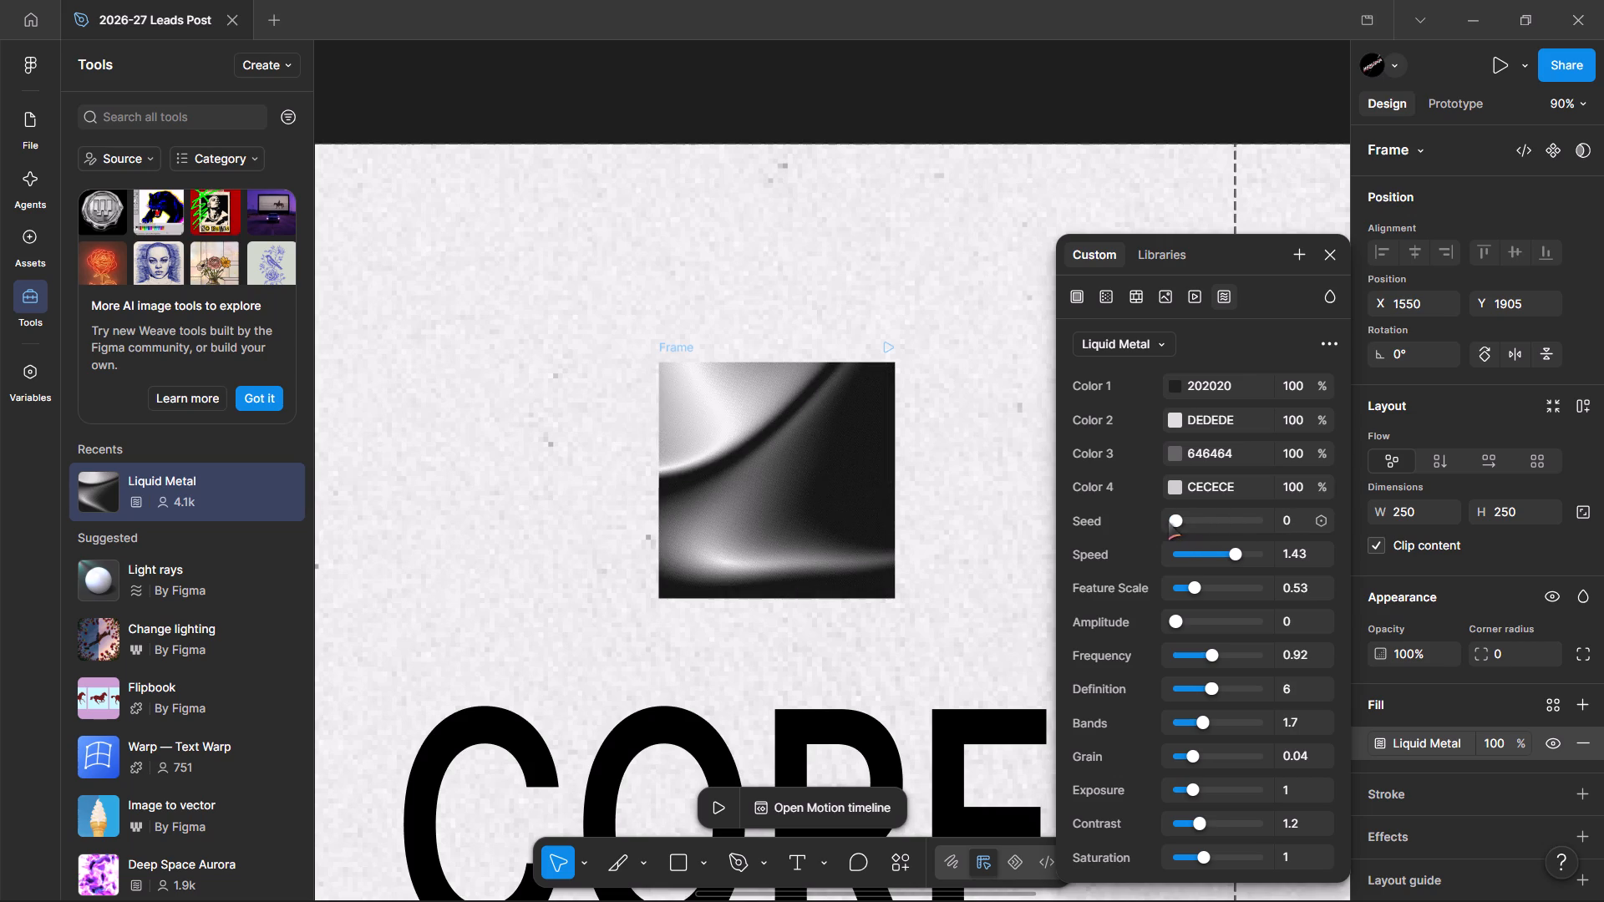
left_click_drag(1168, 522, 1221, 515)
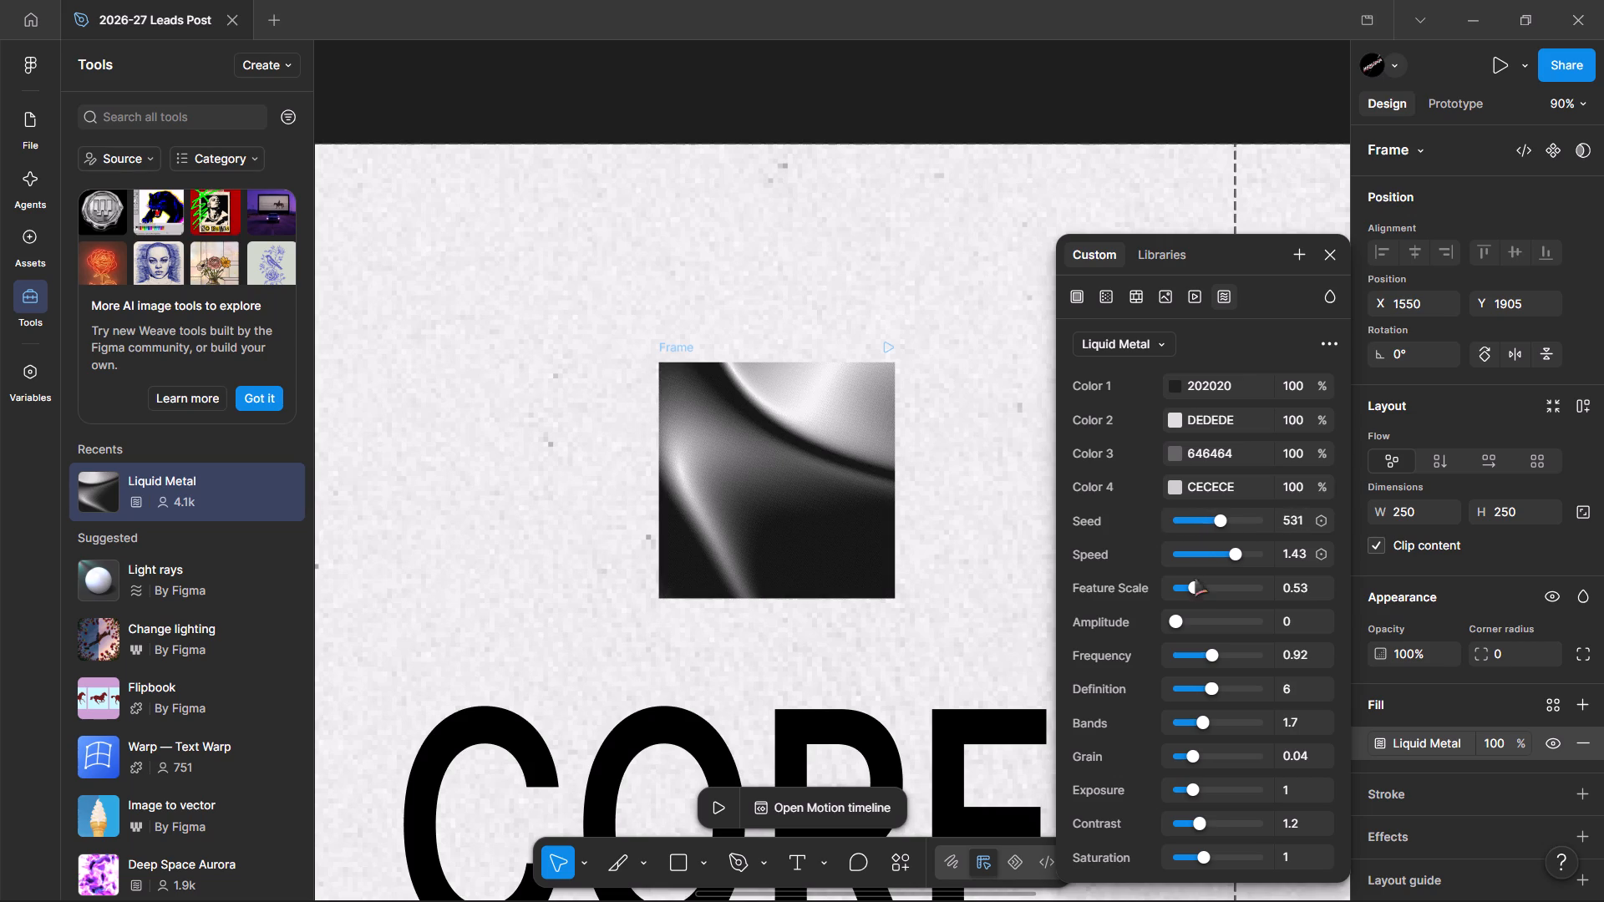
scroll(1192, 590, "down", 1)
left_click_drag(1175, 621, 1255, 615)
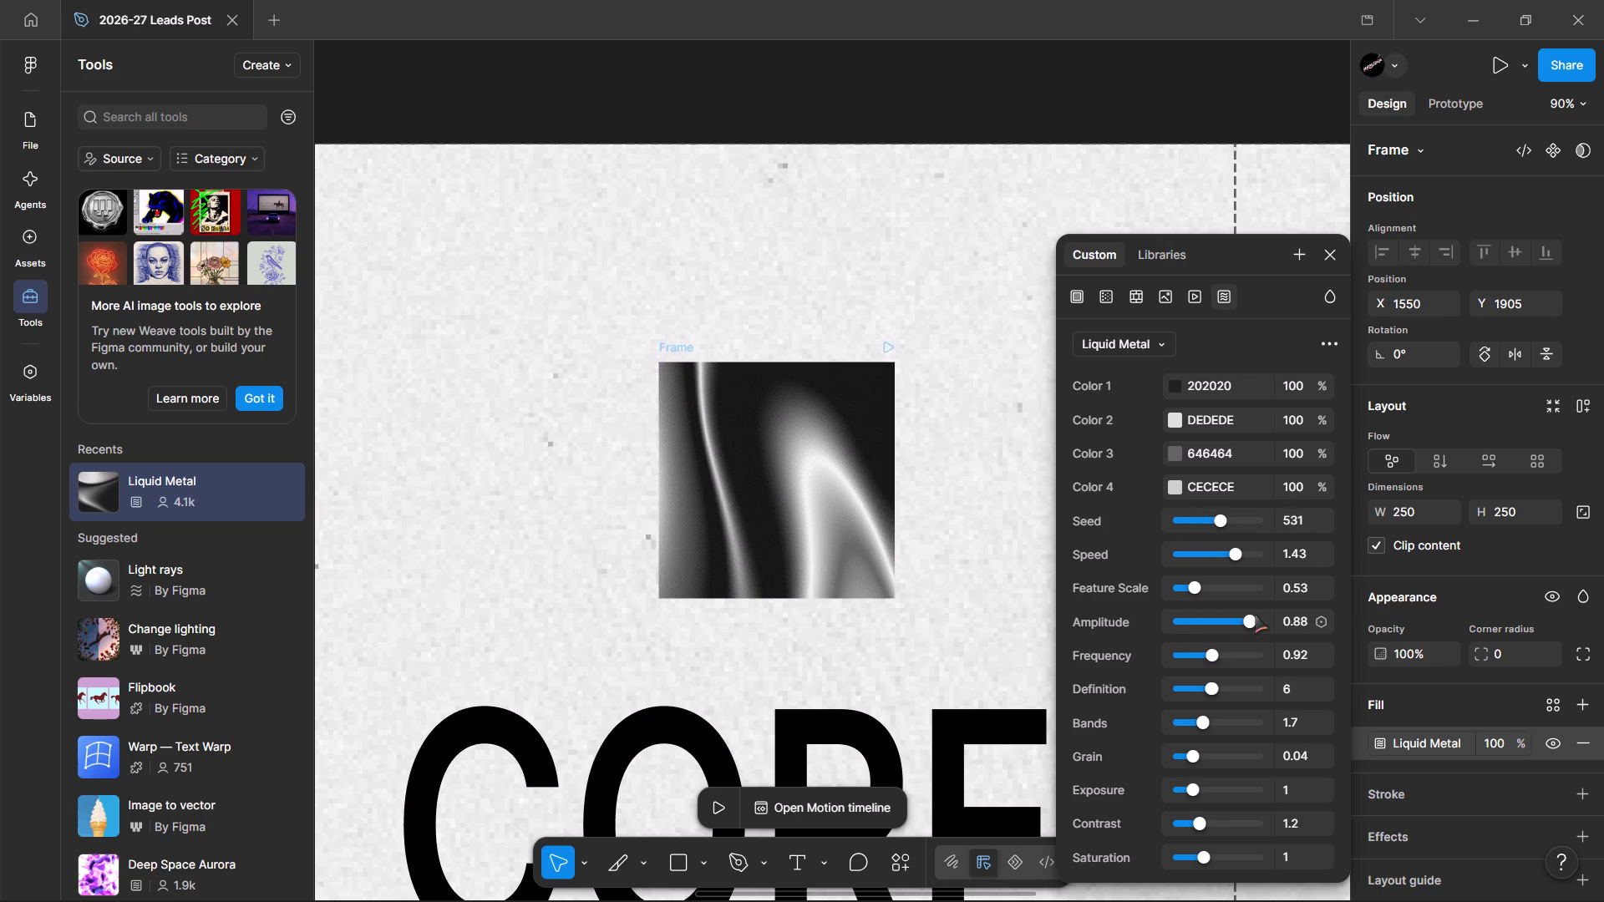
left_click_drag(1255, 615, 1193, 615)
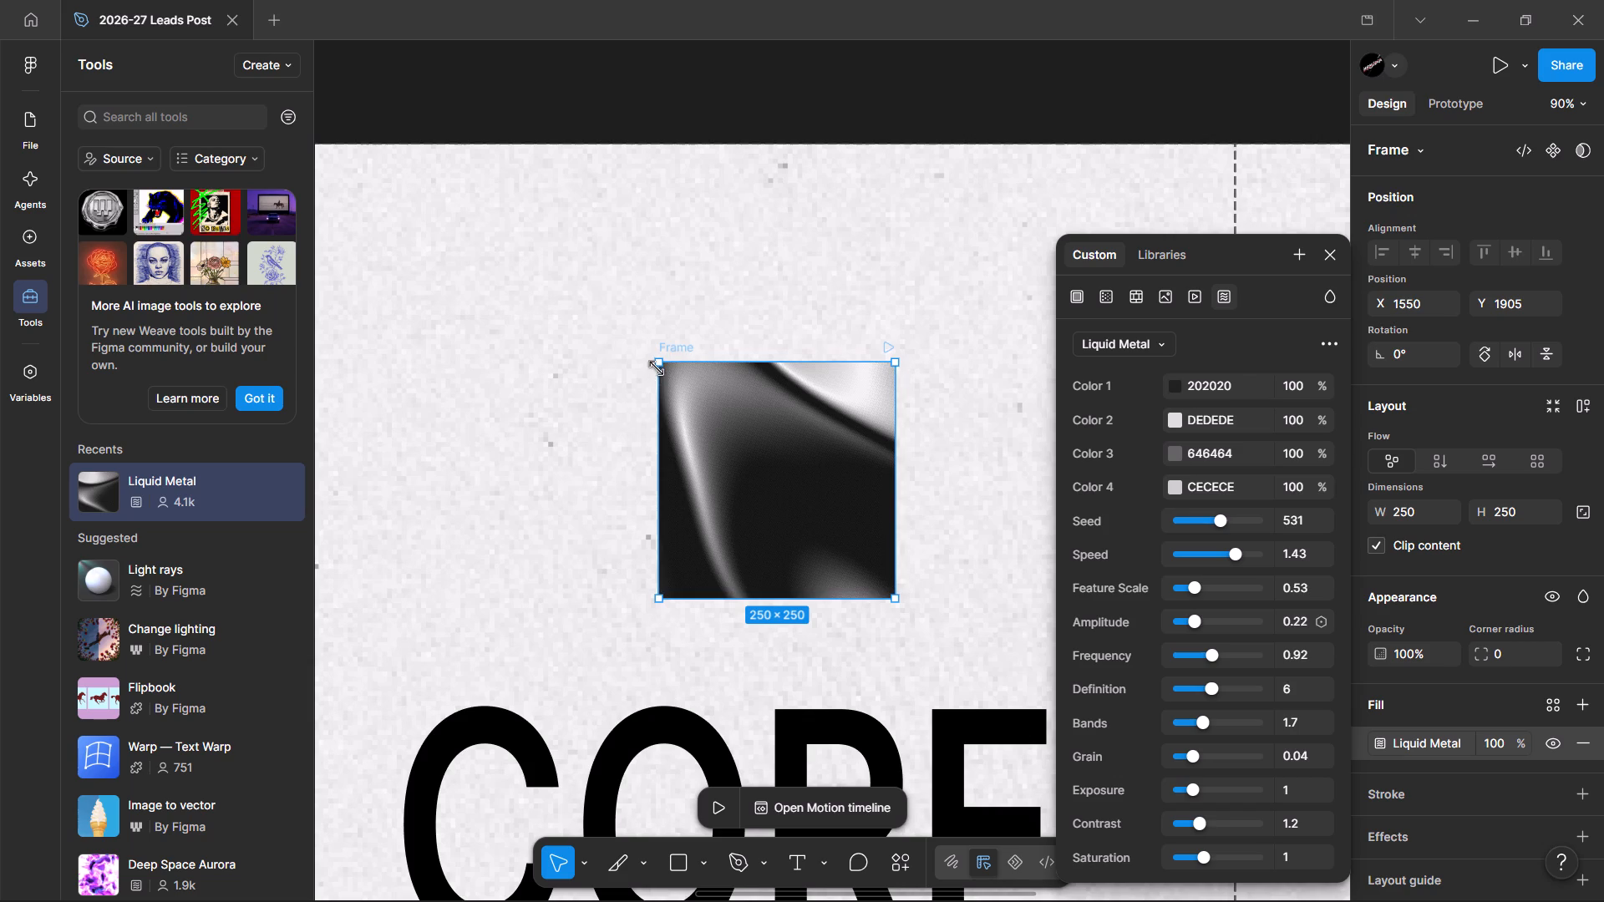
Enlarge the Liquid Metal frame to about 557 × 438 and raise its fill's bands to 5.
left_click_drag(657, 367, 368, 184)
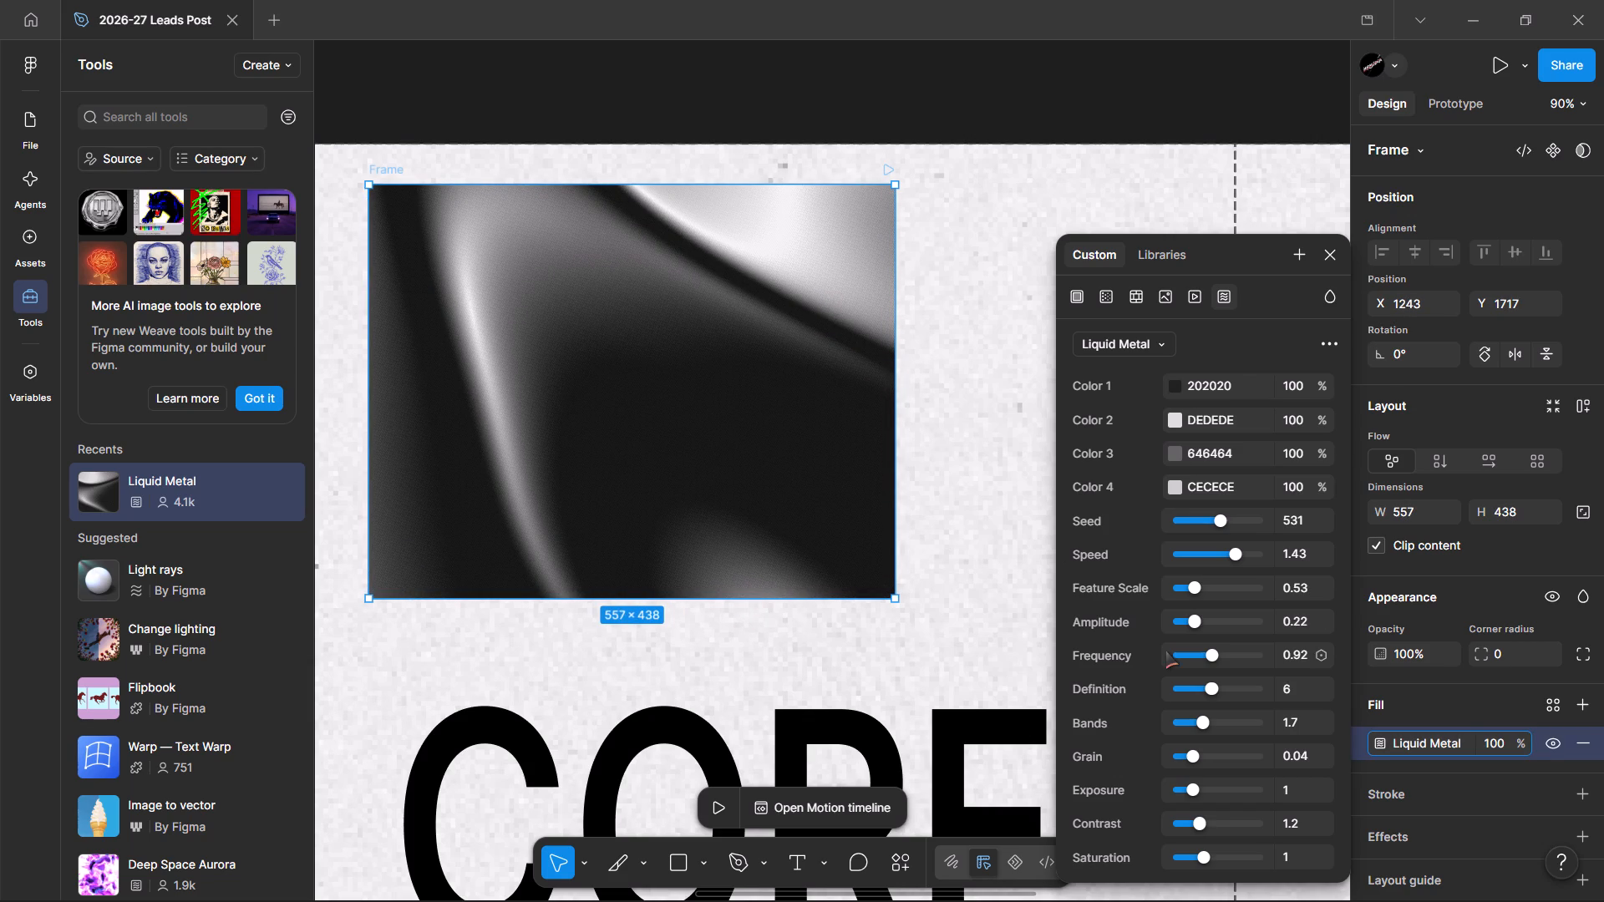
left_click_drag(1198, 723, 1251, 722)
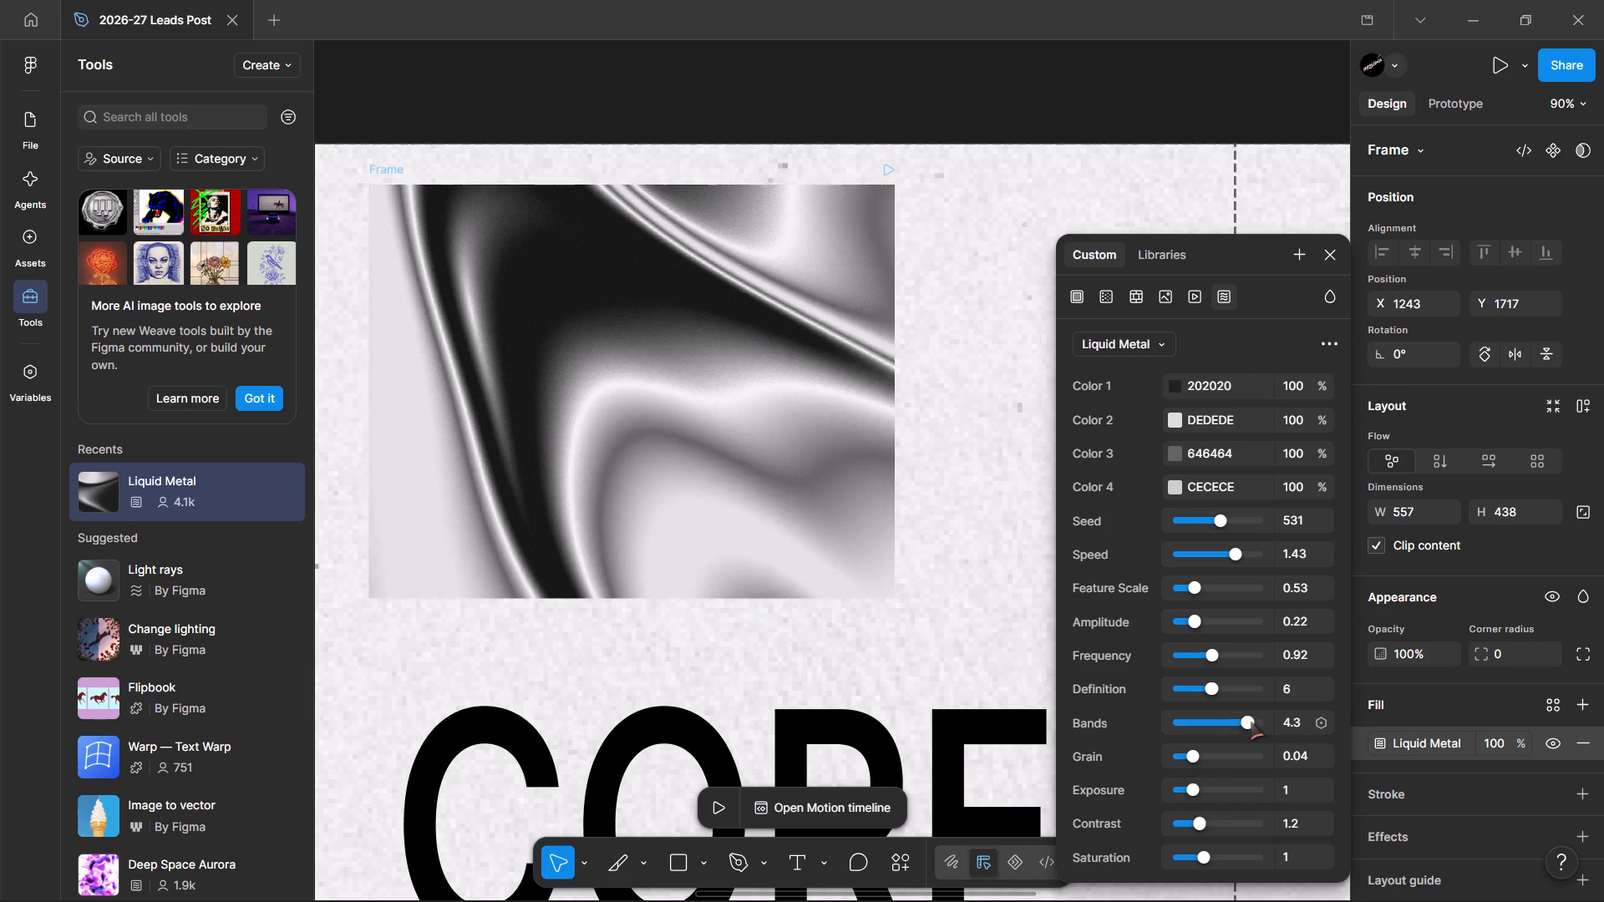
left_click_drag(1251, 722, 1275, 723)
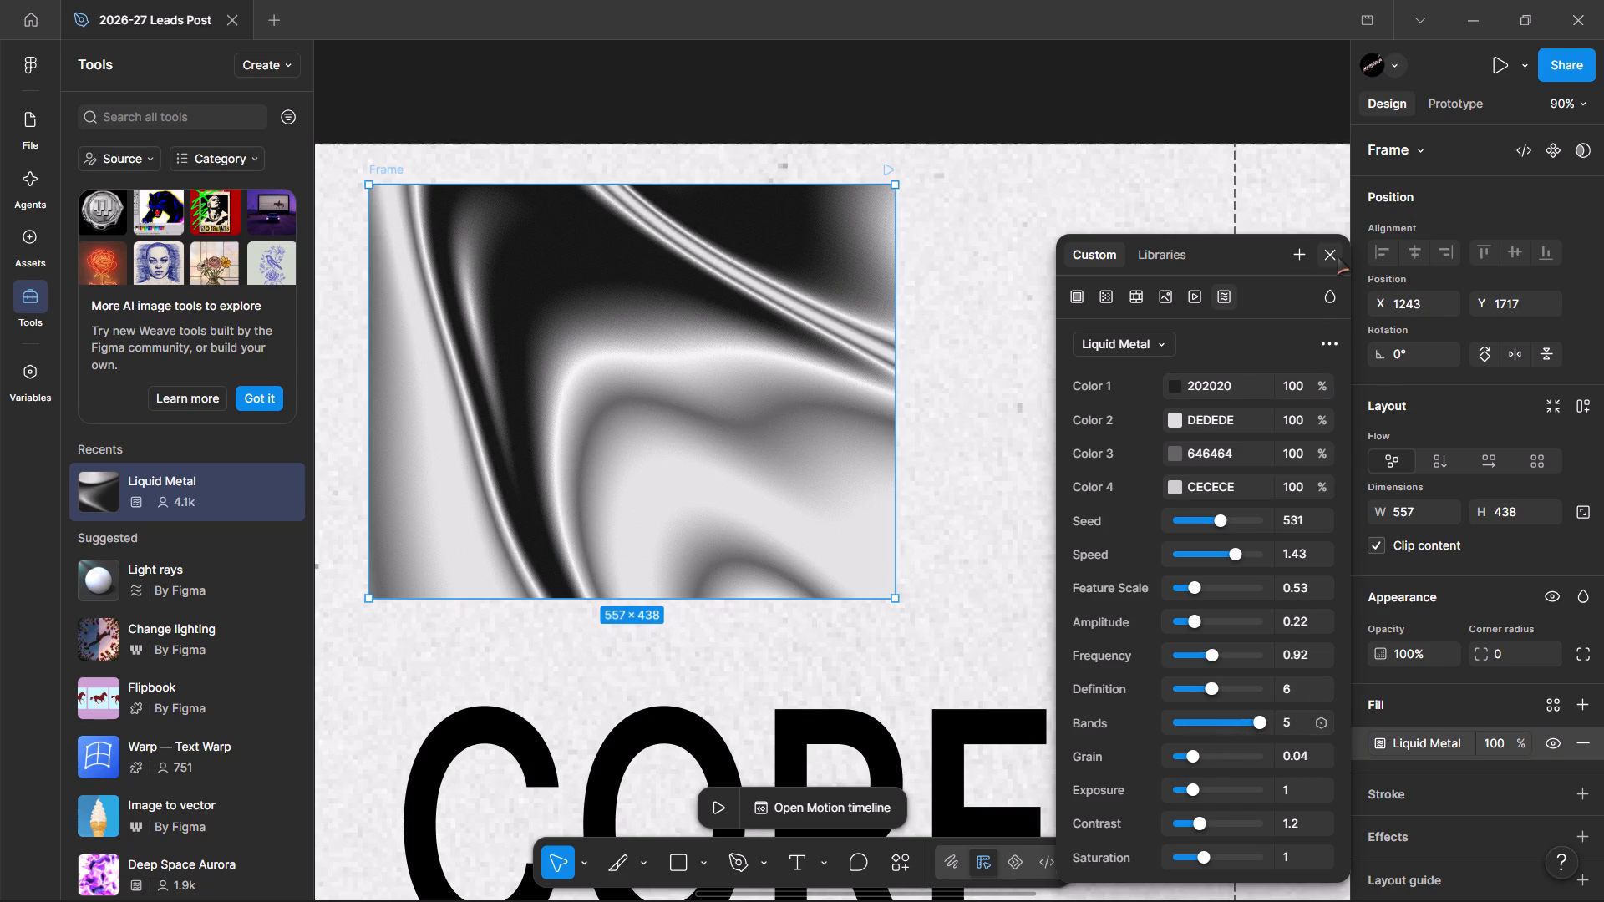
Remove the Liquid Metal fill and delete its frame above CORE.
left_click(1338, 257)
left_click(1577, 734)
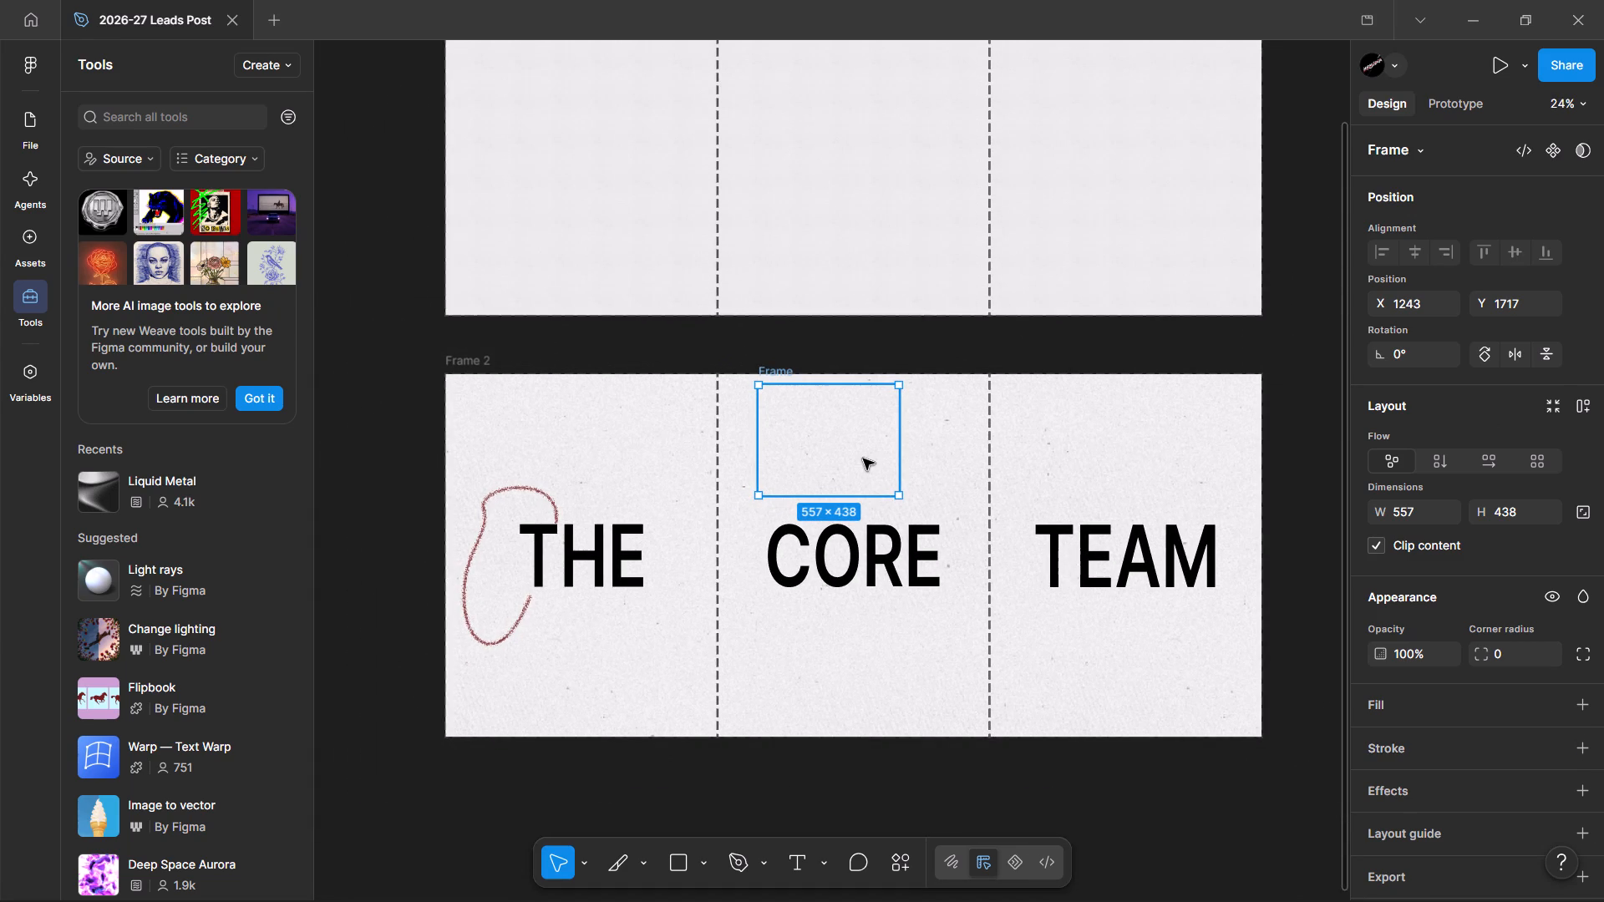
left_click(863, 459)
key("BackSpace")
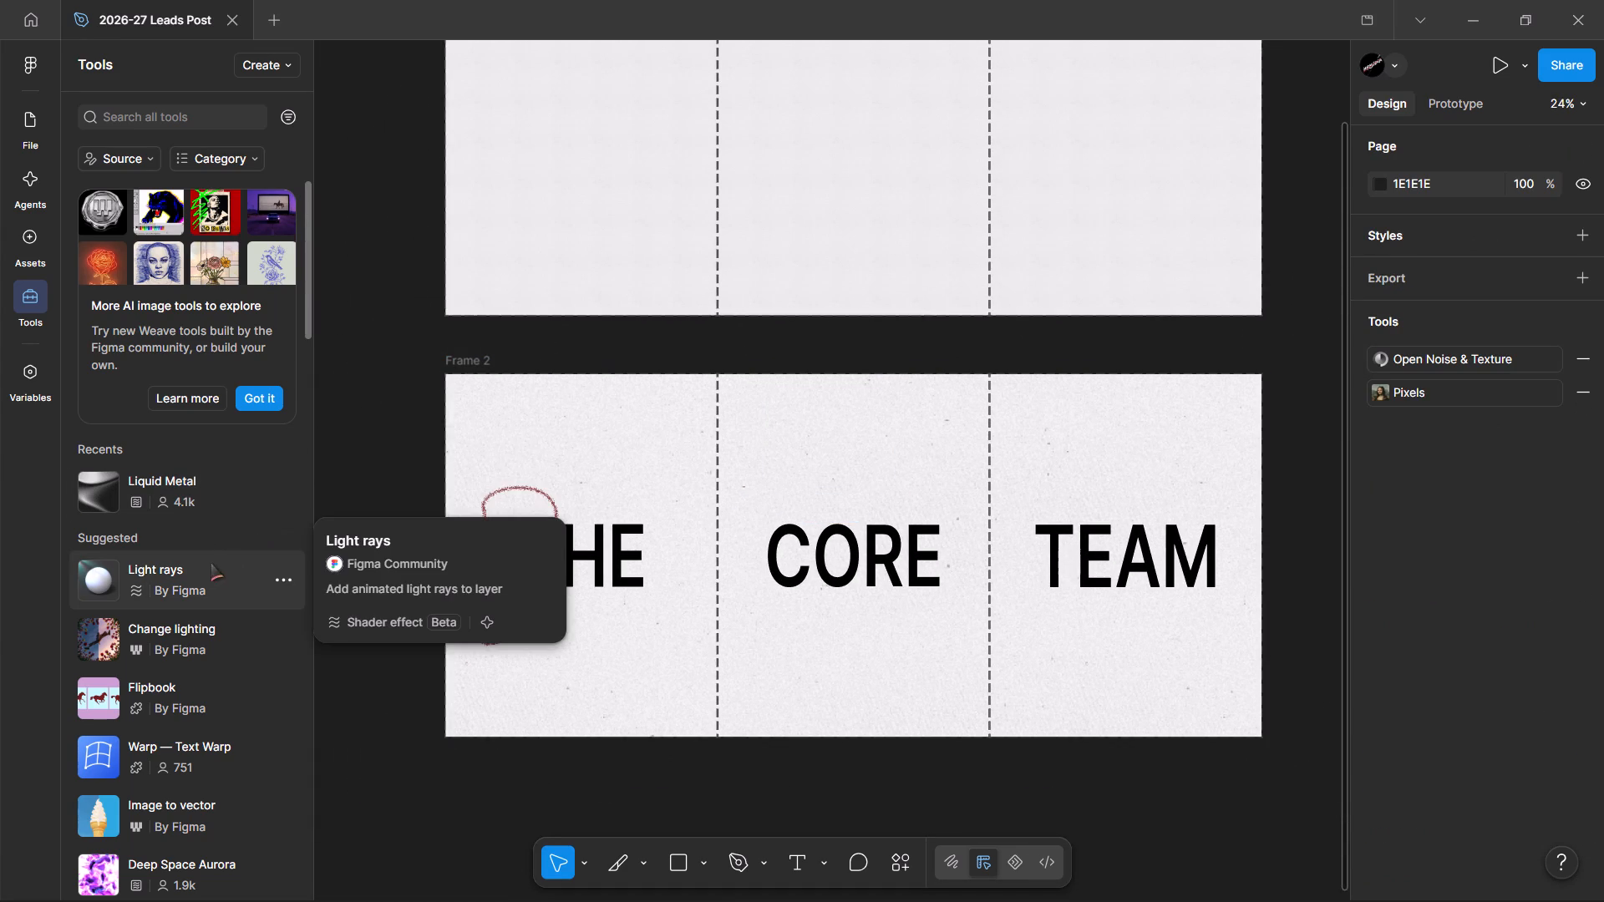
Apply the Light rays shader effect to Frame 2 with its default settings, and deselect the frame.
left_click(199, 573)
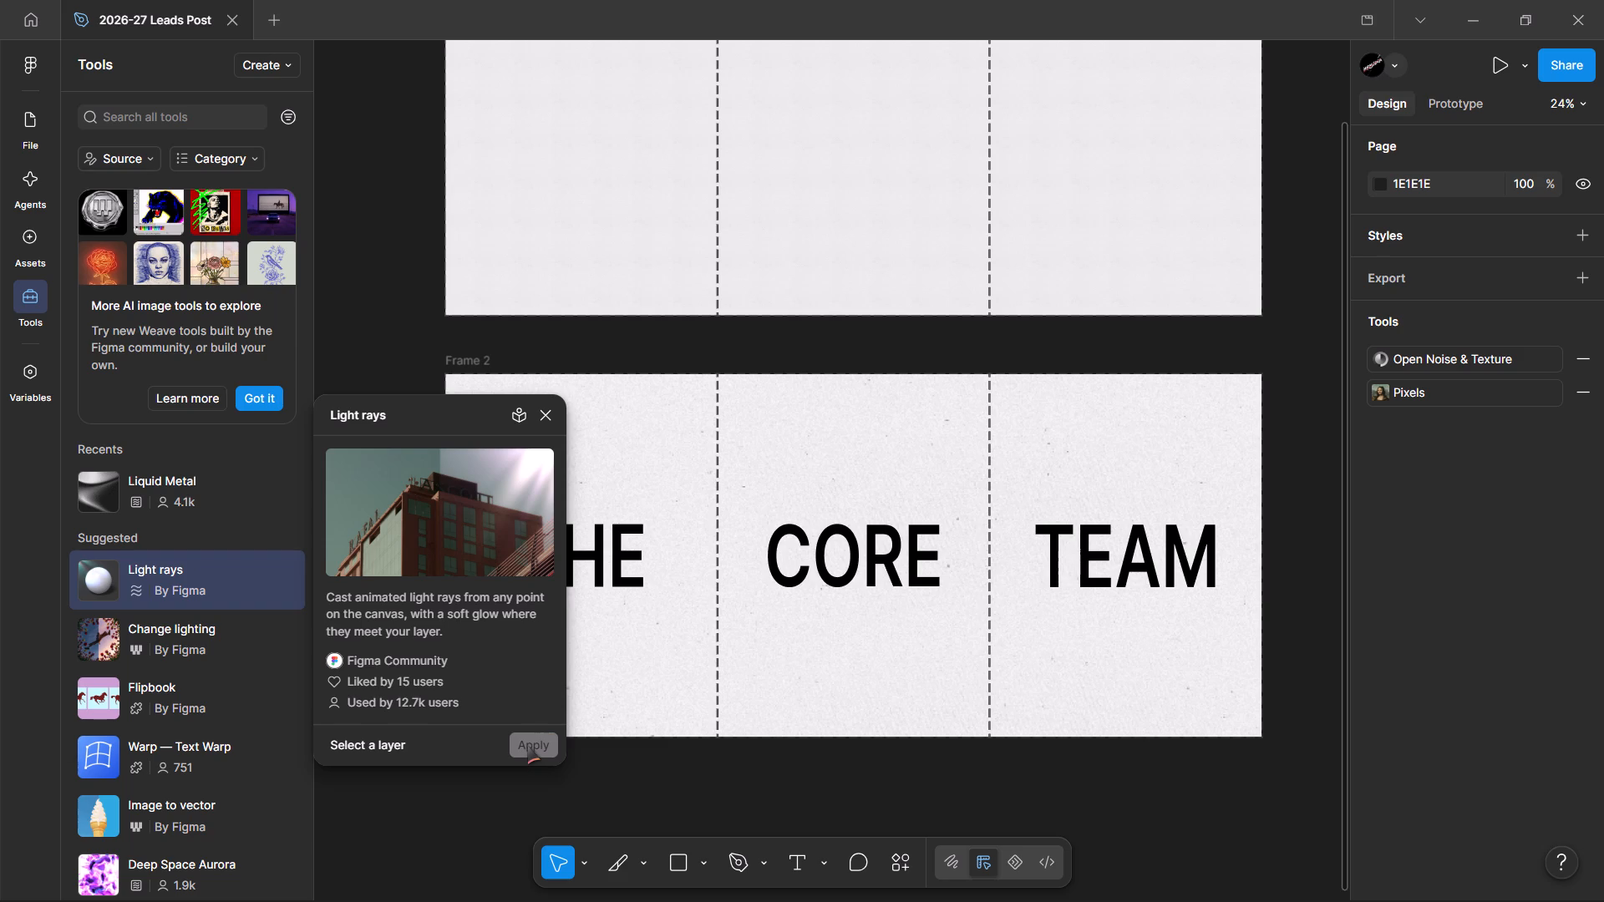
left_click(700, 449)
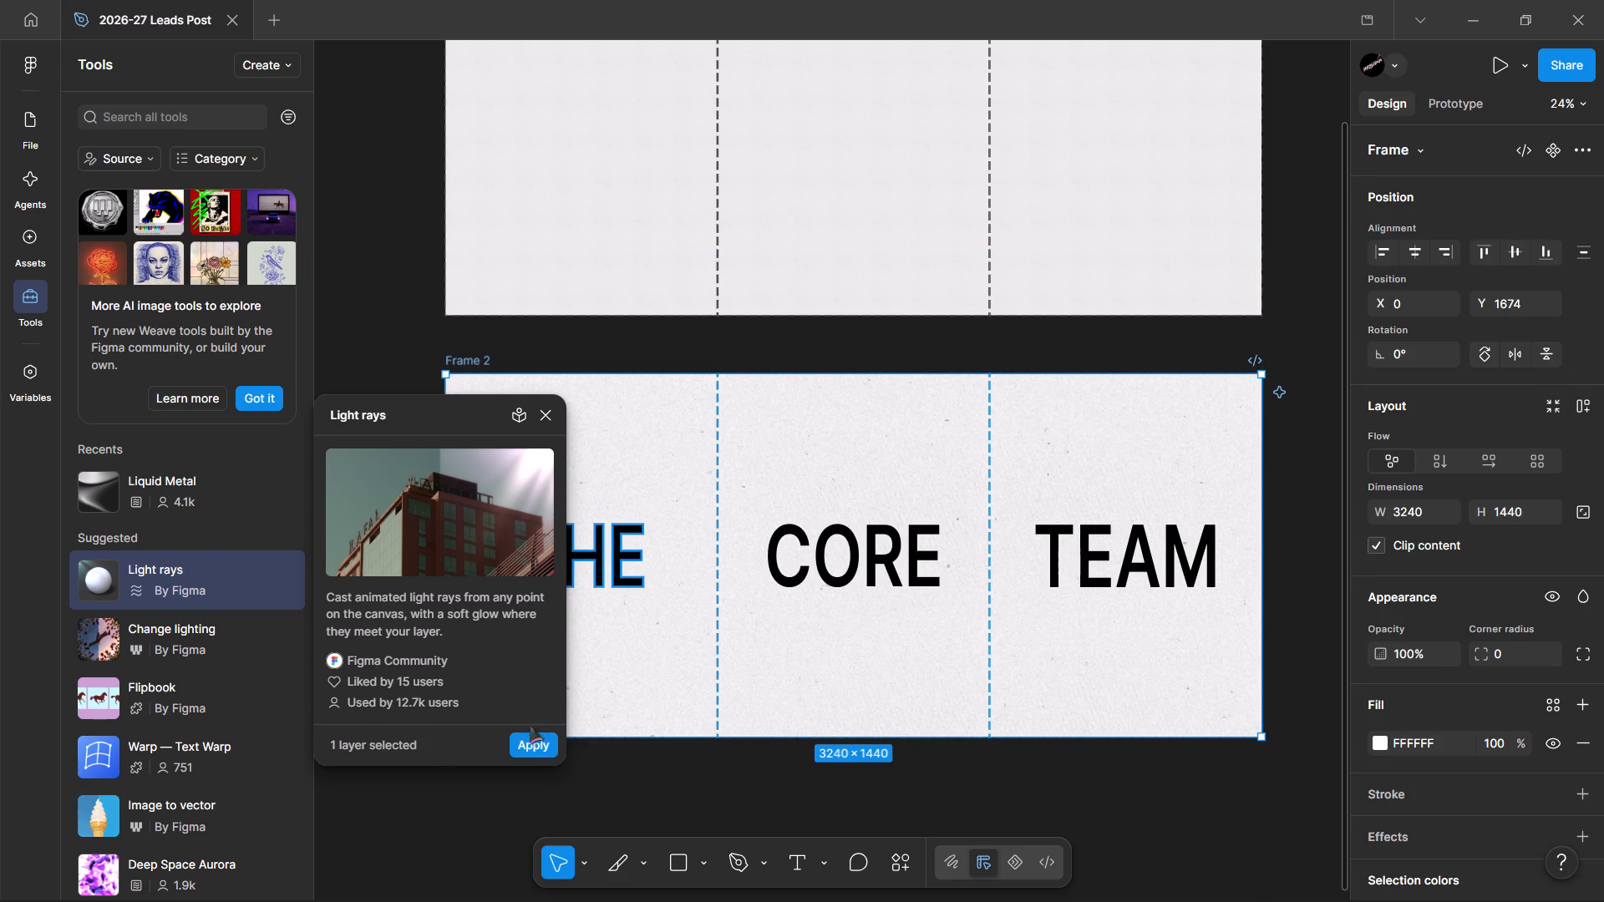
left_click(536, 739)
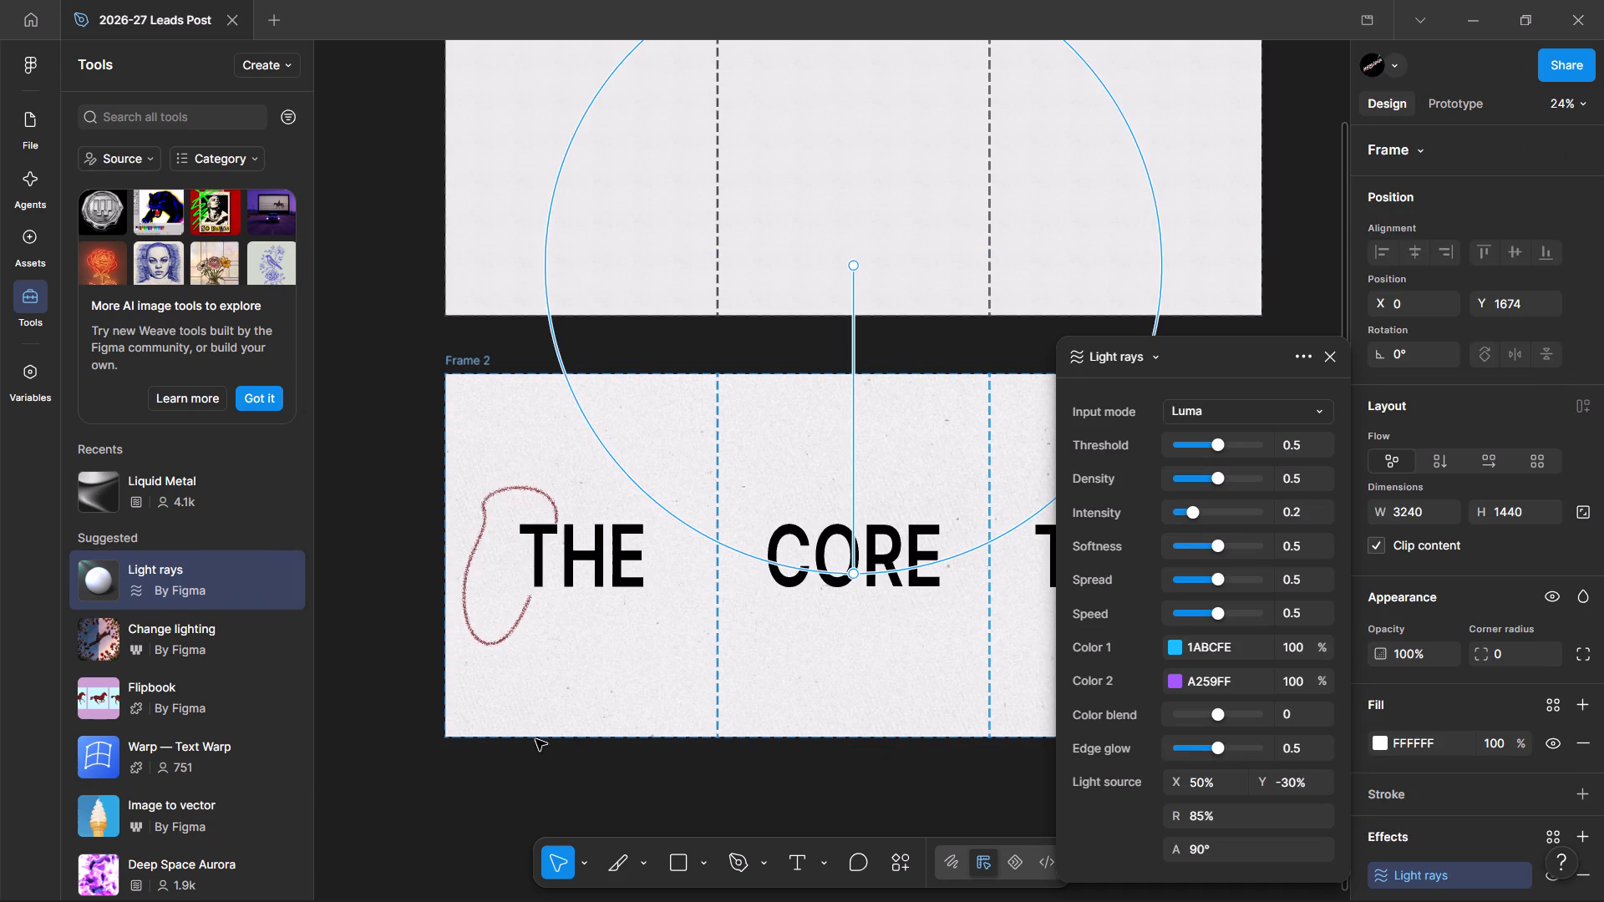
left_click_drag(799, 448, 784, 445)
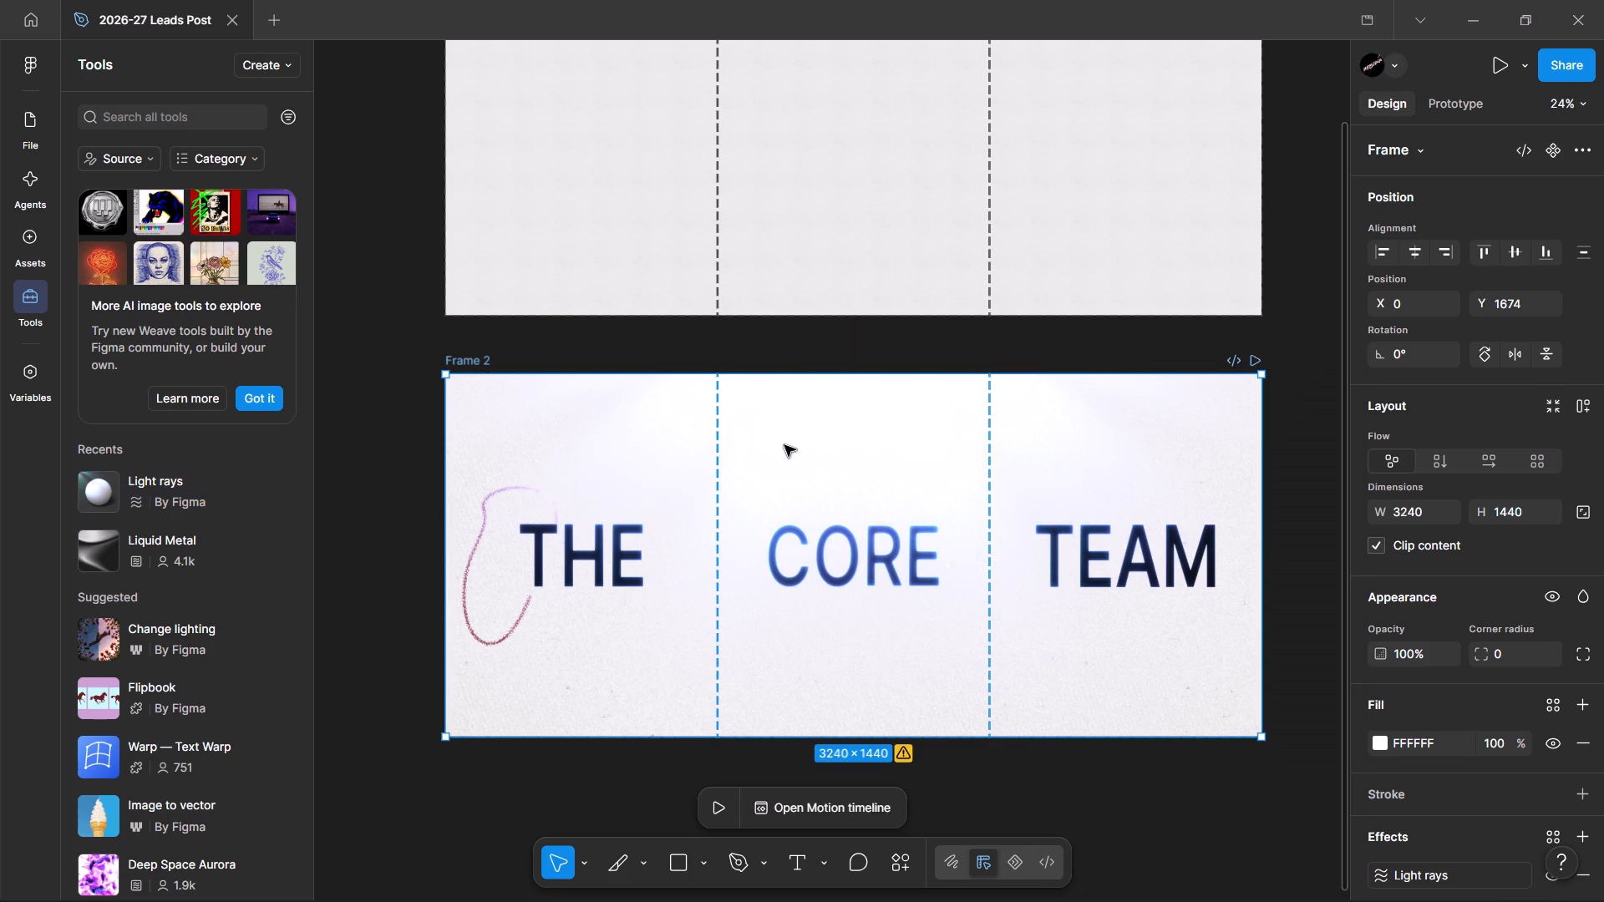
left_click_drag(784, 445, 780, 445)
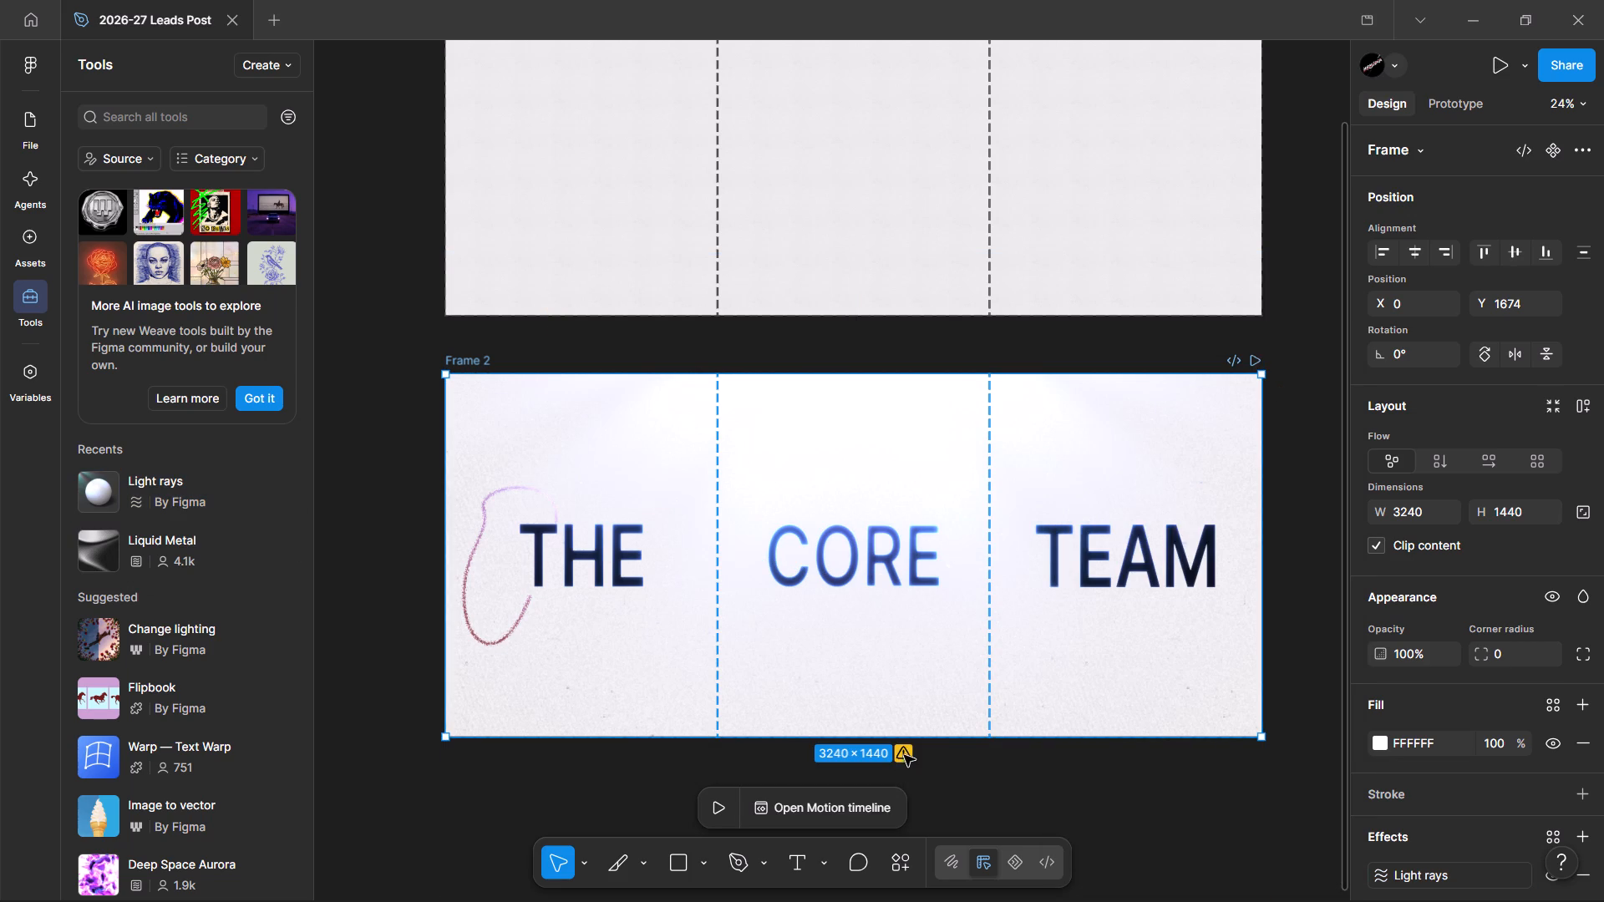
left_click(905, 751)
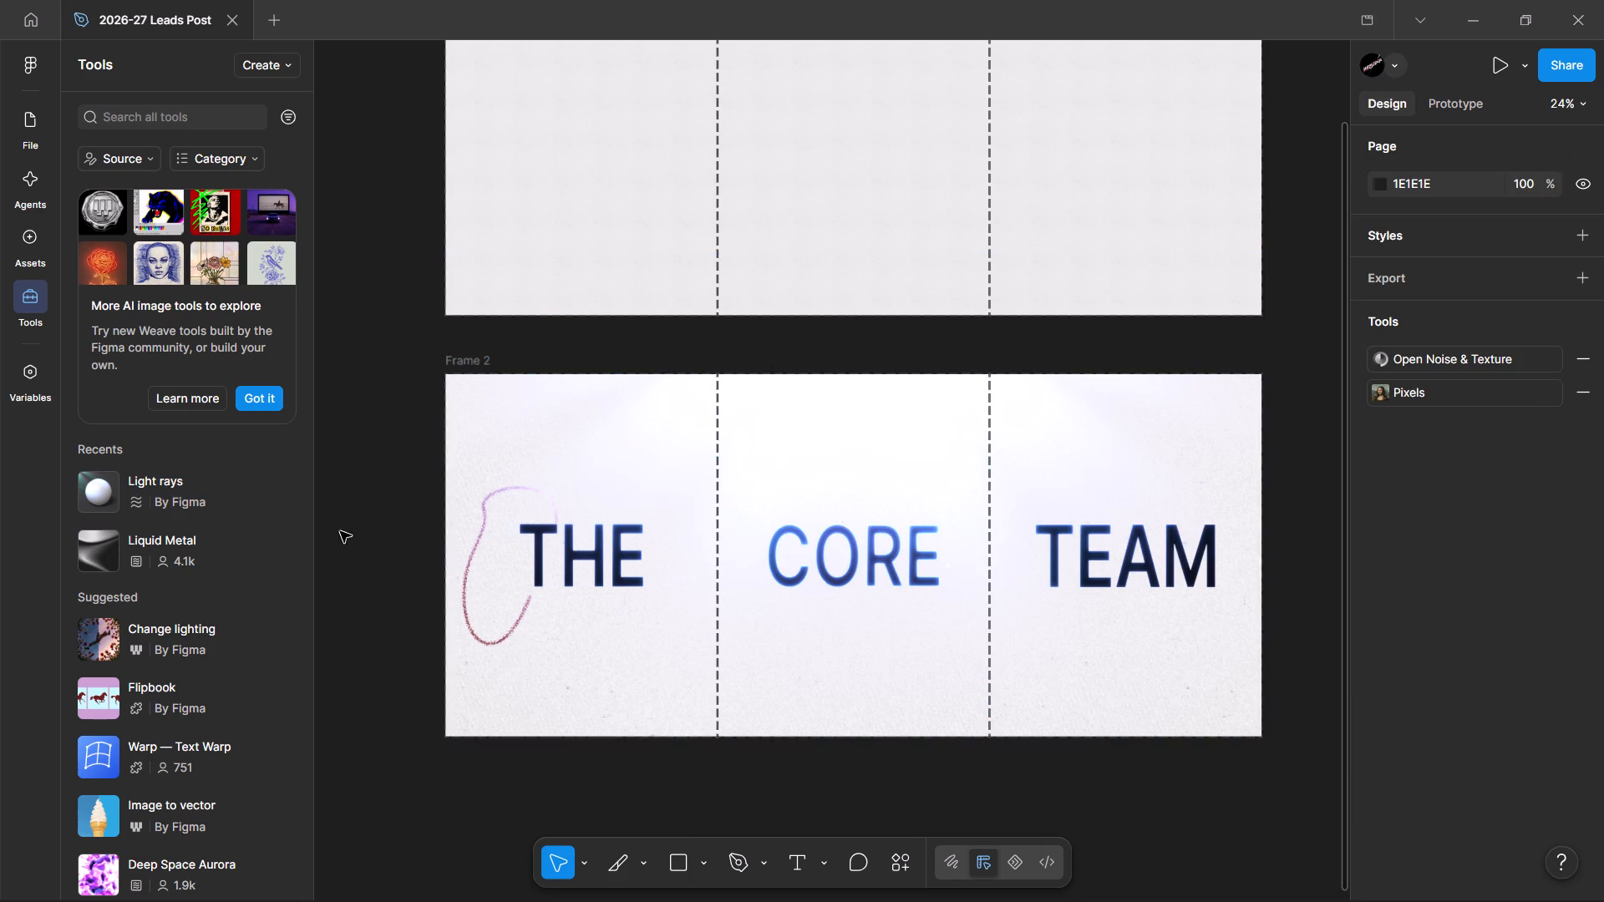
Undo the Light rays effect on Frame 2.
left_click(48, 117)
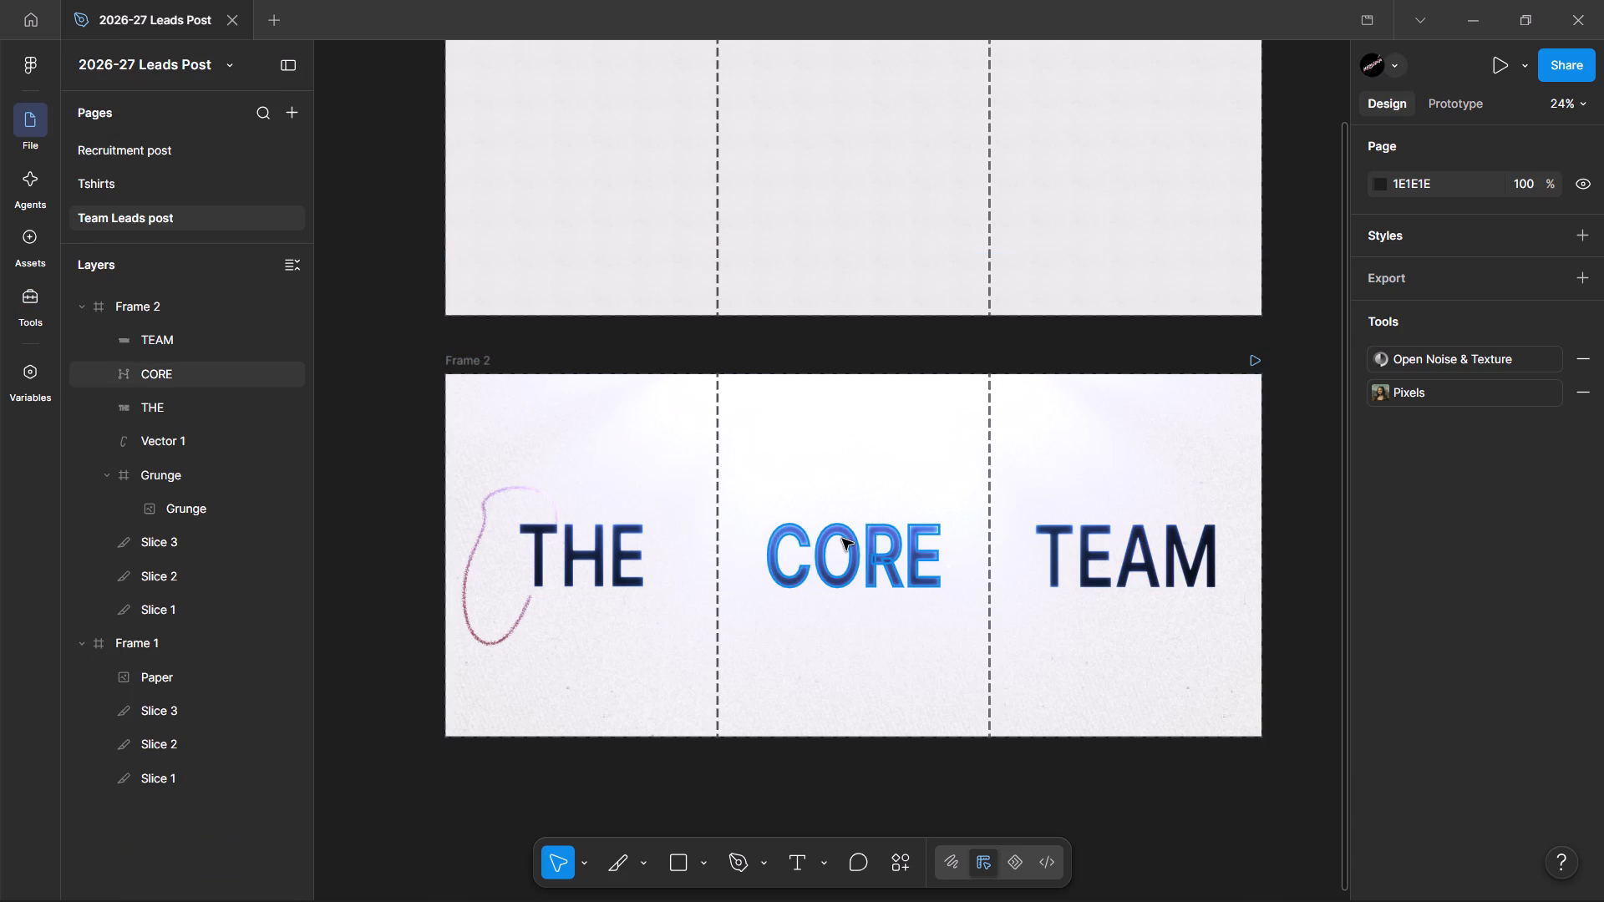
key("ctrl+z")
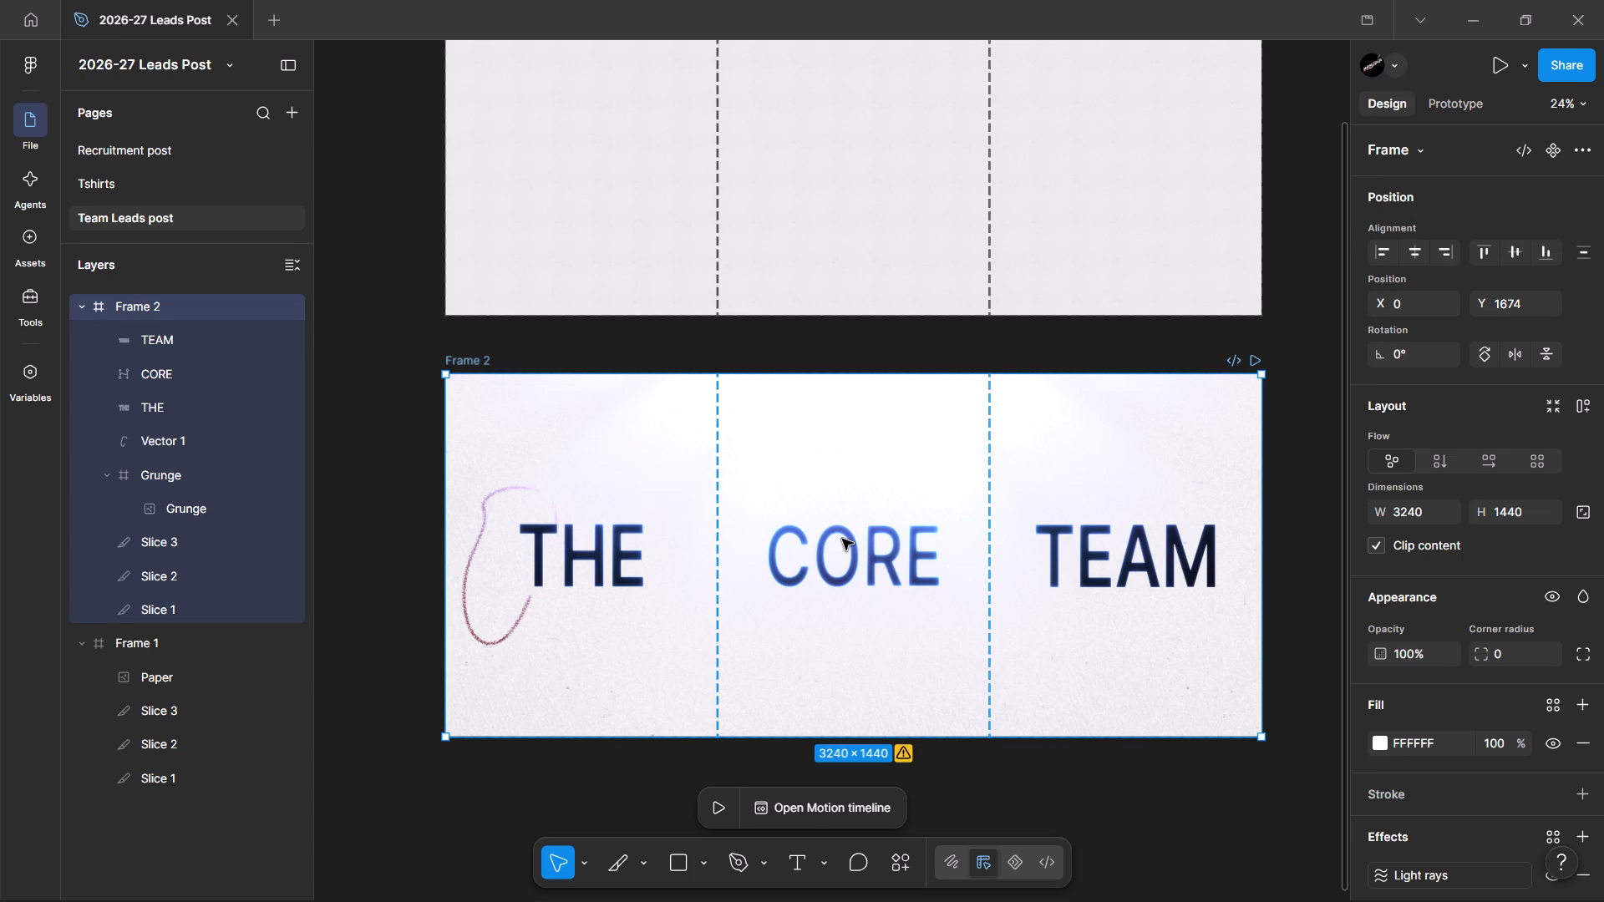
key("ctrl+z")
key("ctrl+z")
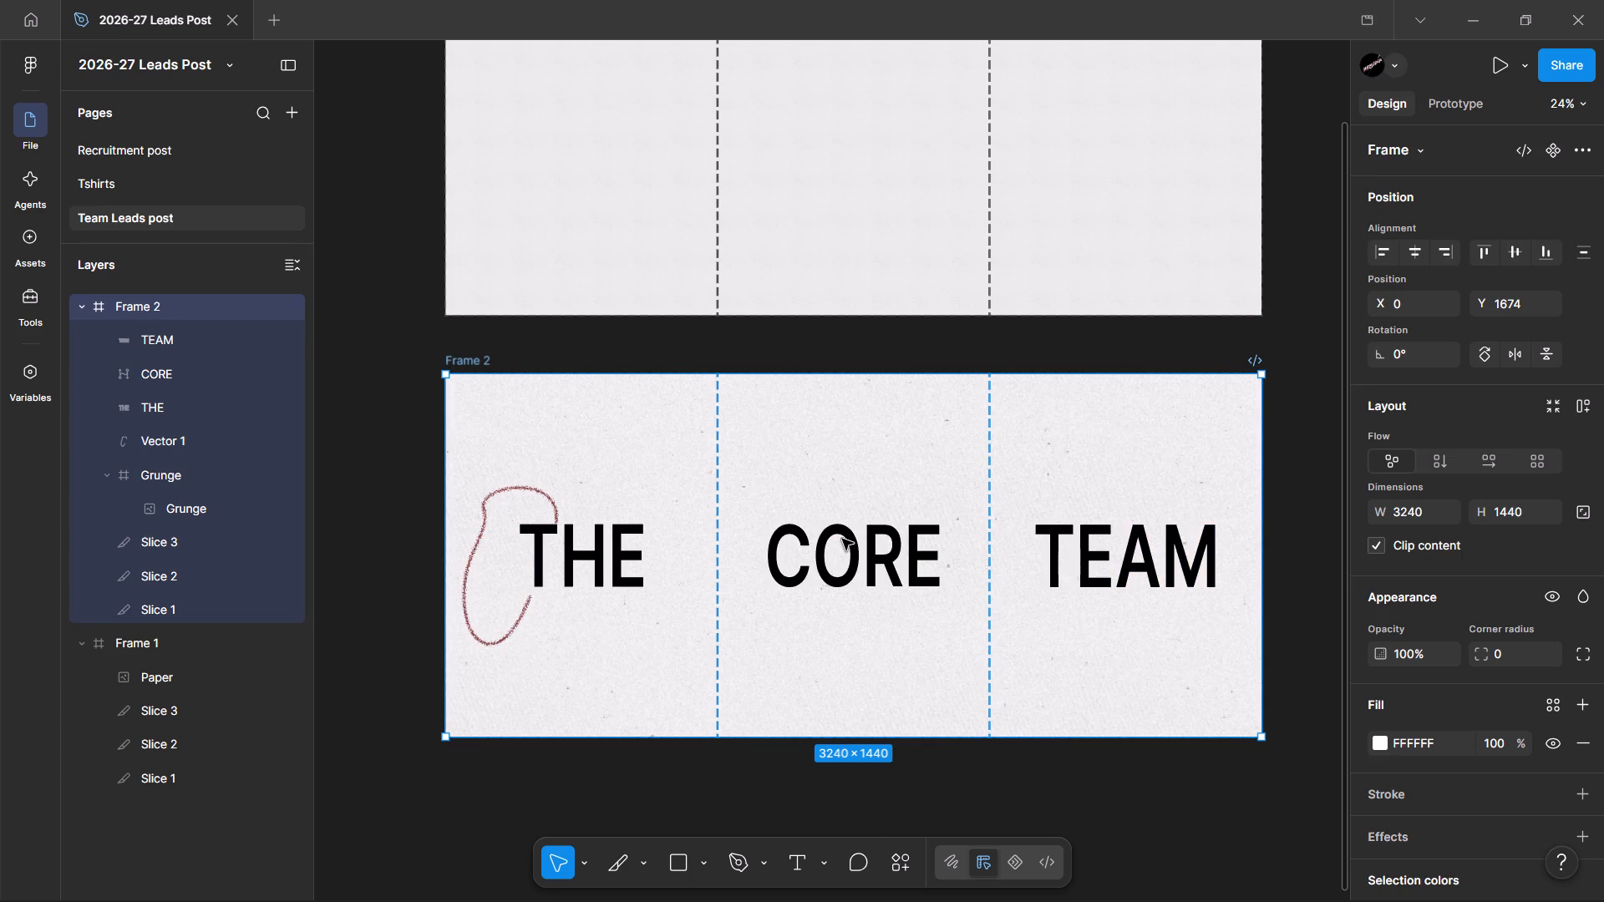
Apply the Light rays shader effect to Frame 2 and move its light source above THE, to about X 13%, Y -42%.
left_click(24, 325)
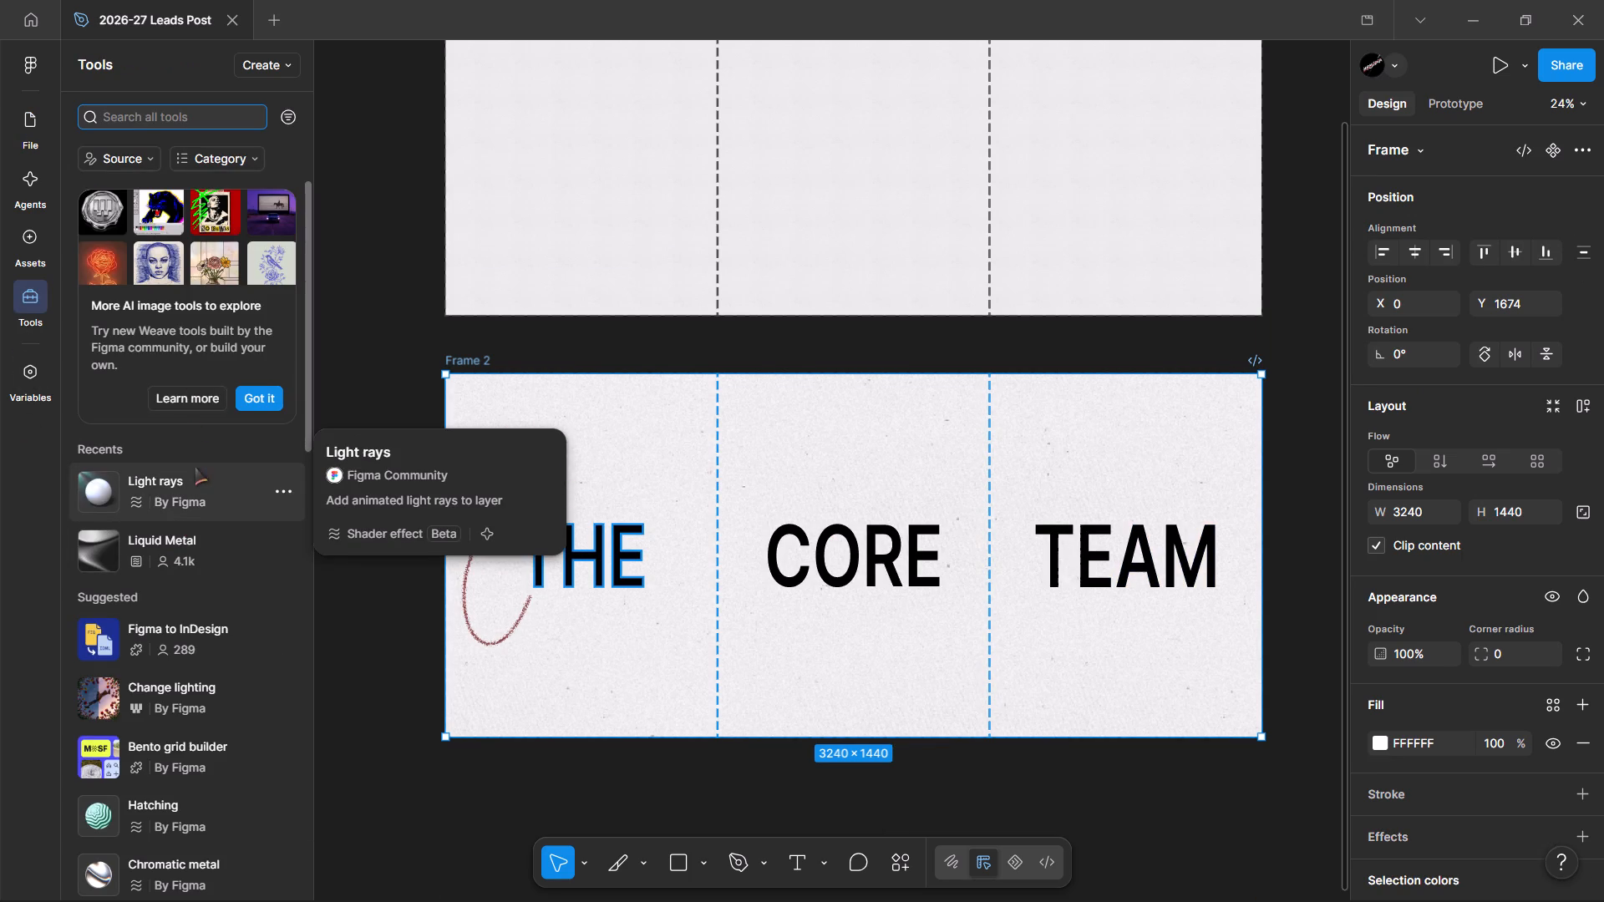
left_click(191, 479)
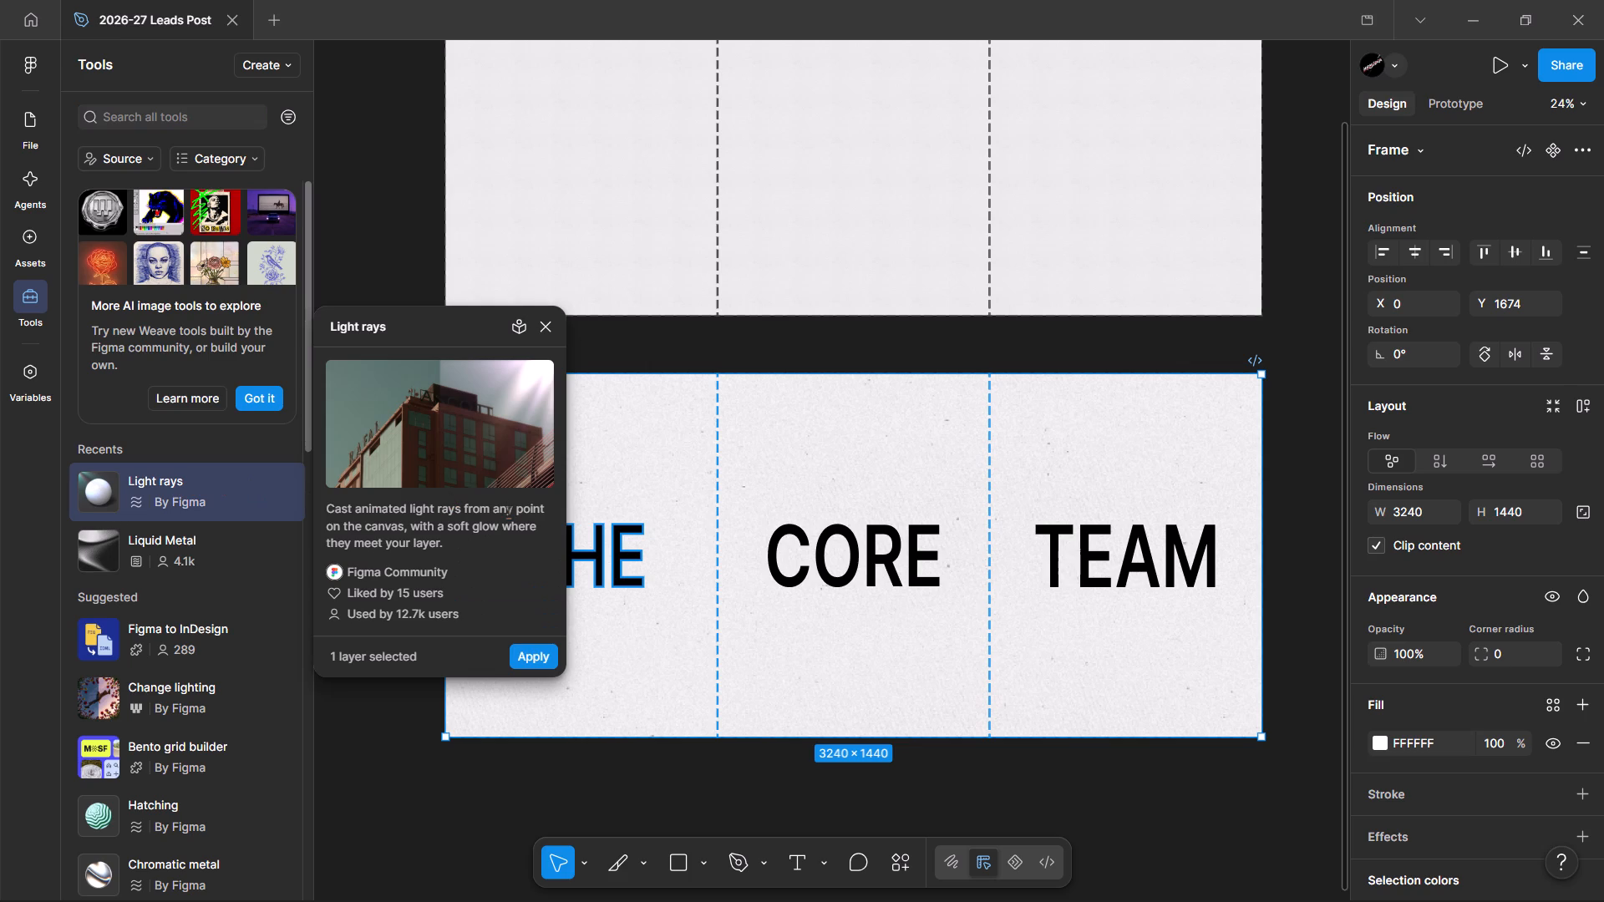
left_click(541, 662)
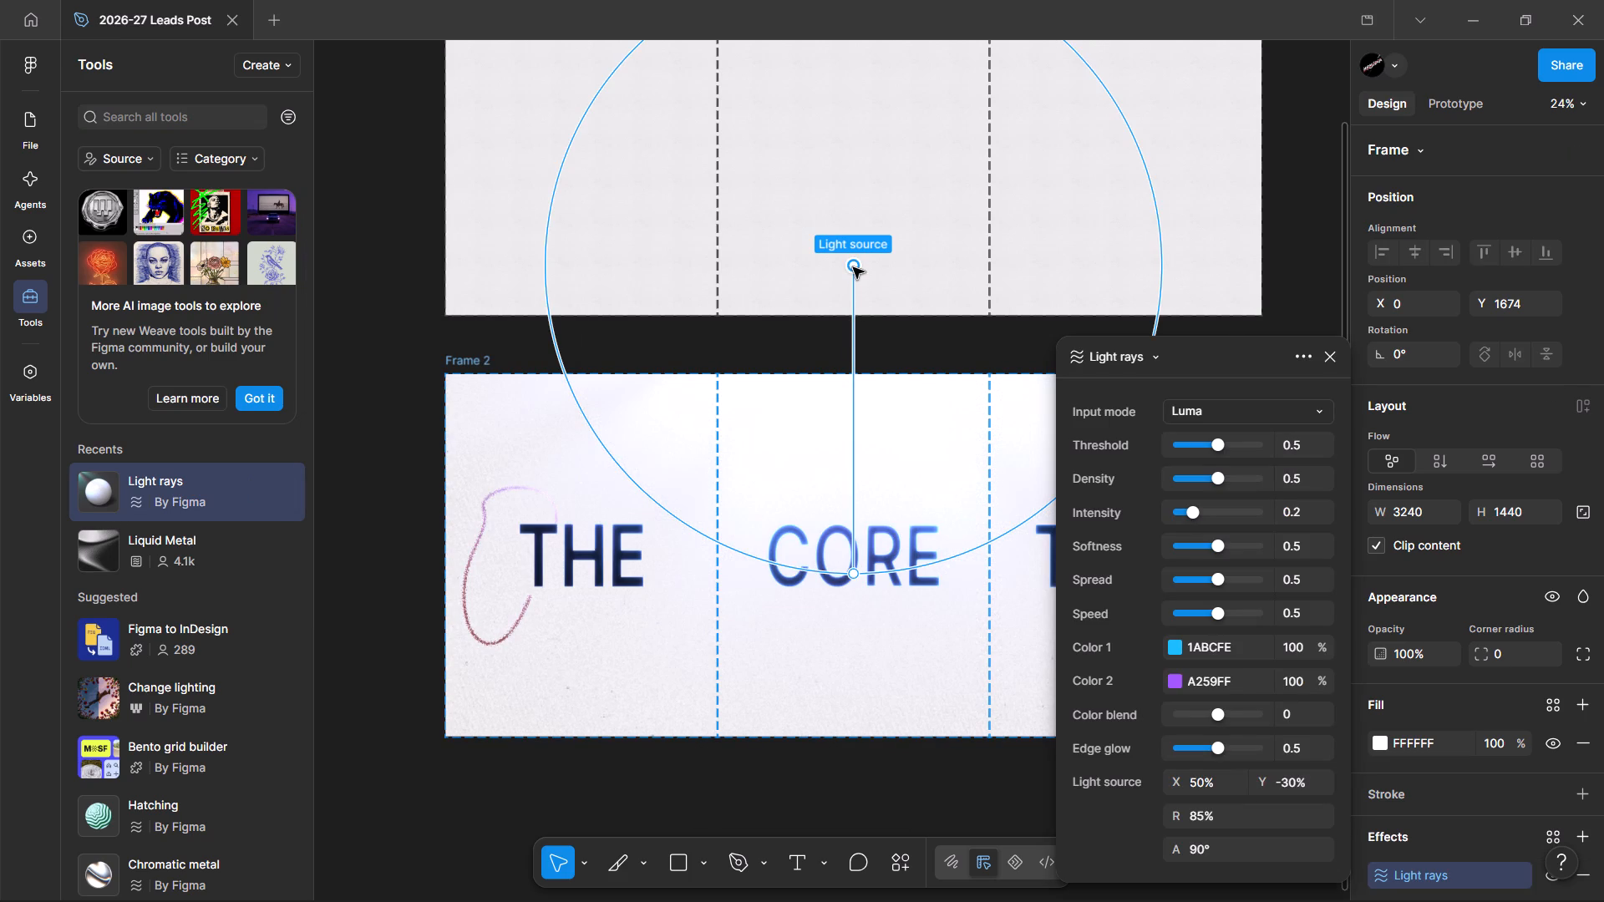
left_click_drag(853, 267, 672, 281)
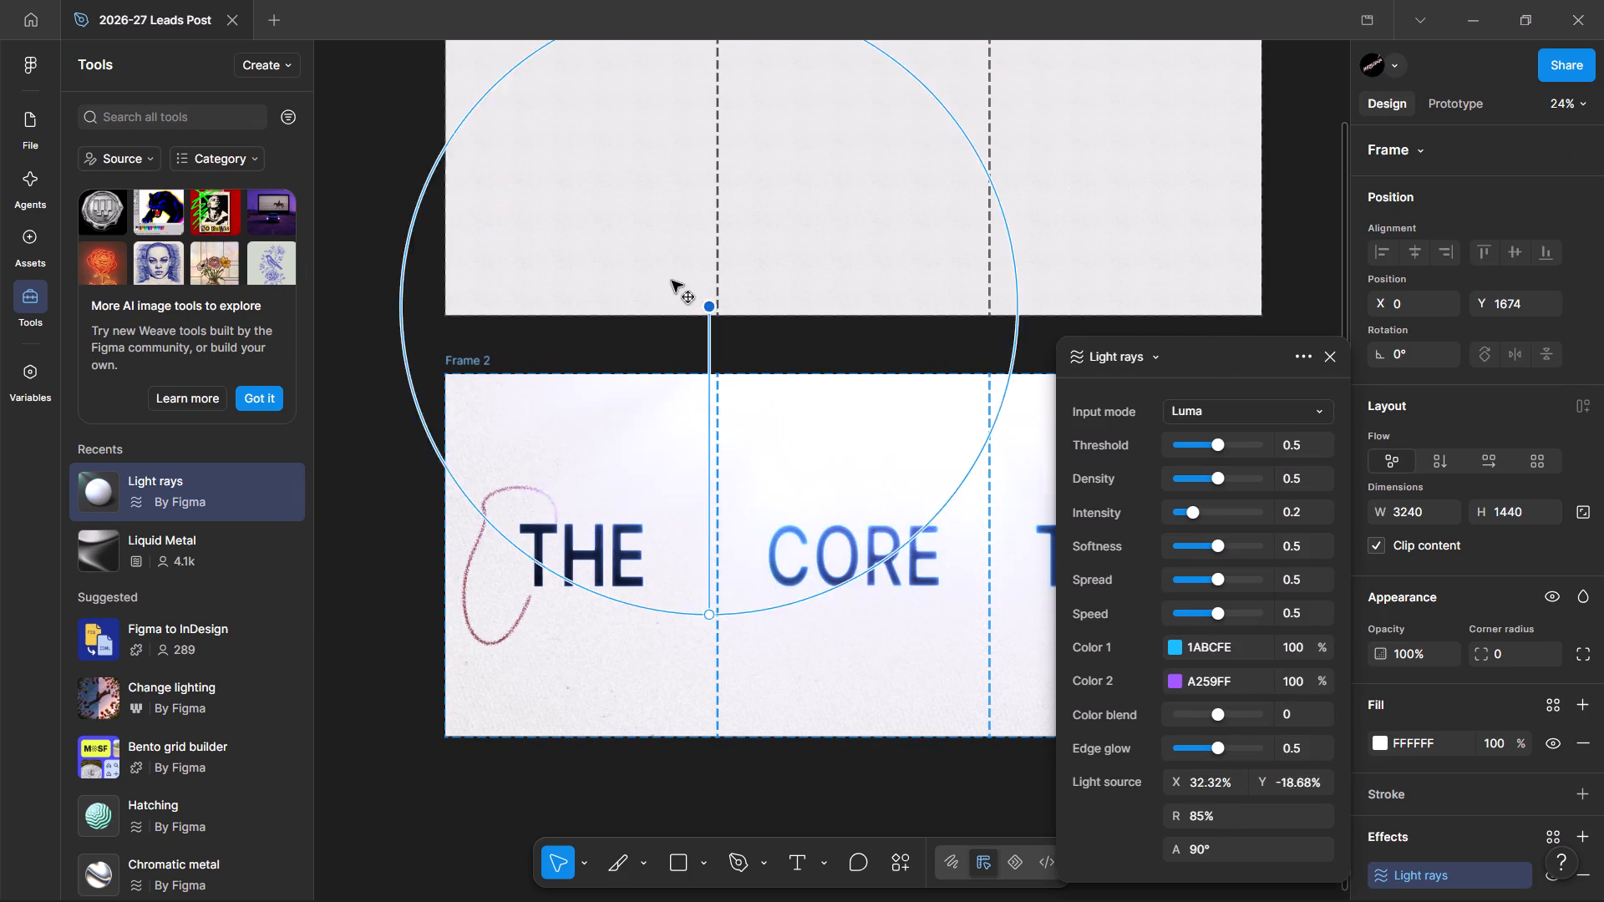
left_click_drag(672, 281, 550, 225)
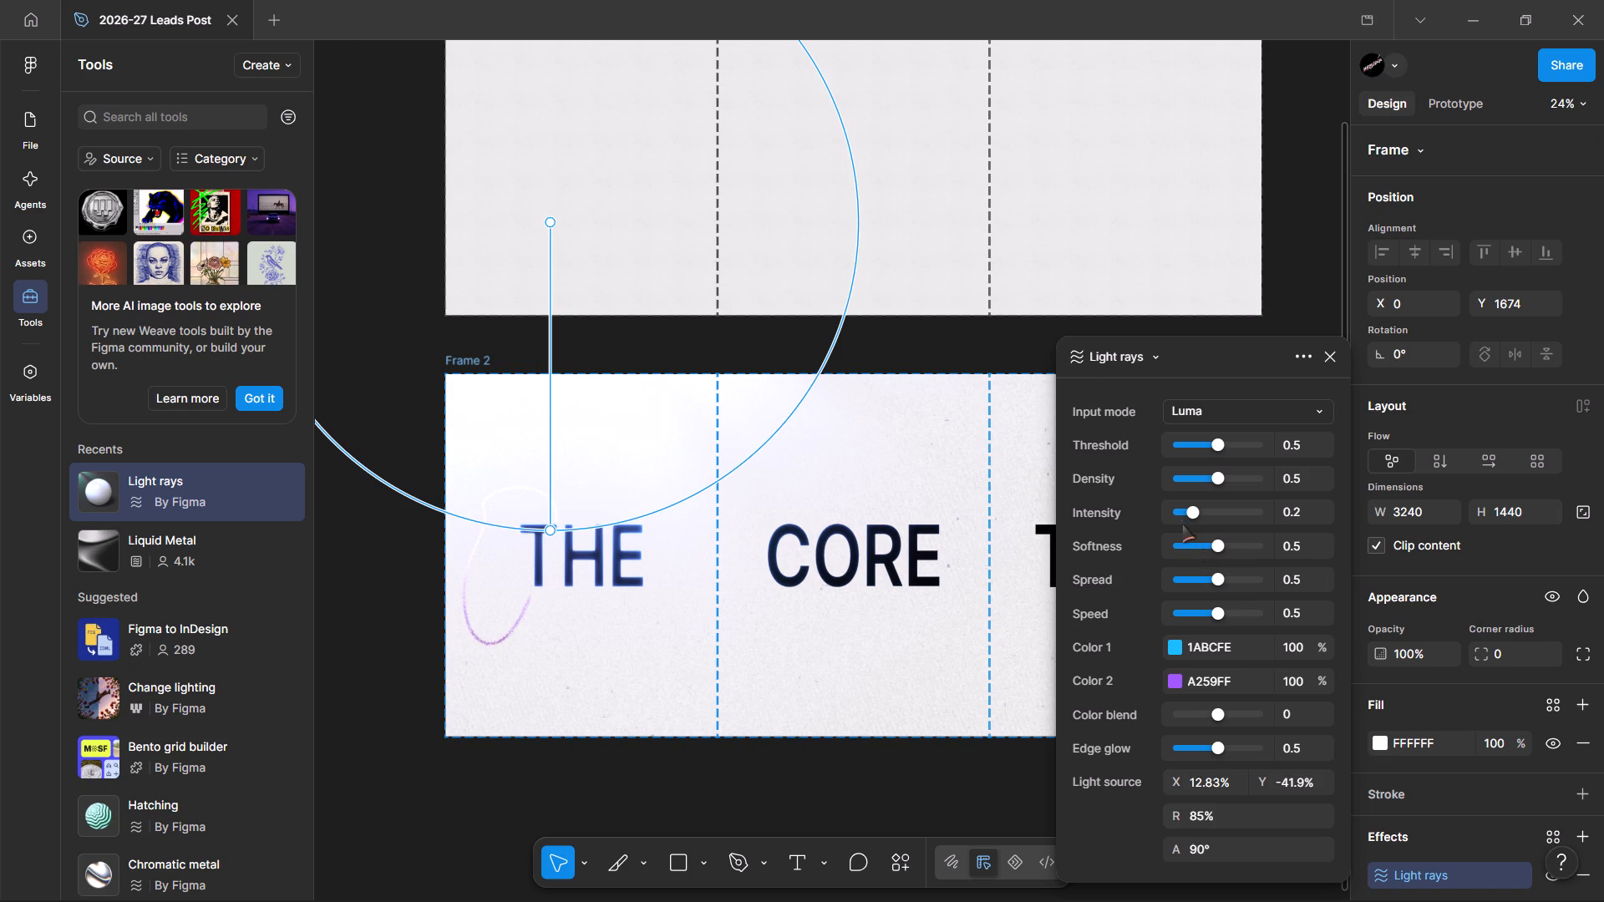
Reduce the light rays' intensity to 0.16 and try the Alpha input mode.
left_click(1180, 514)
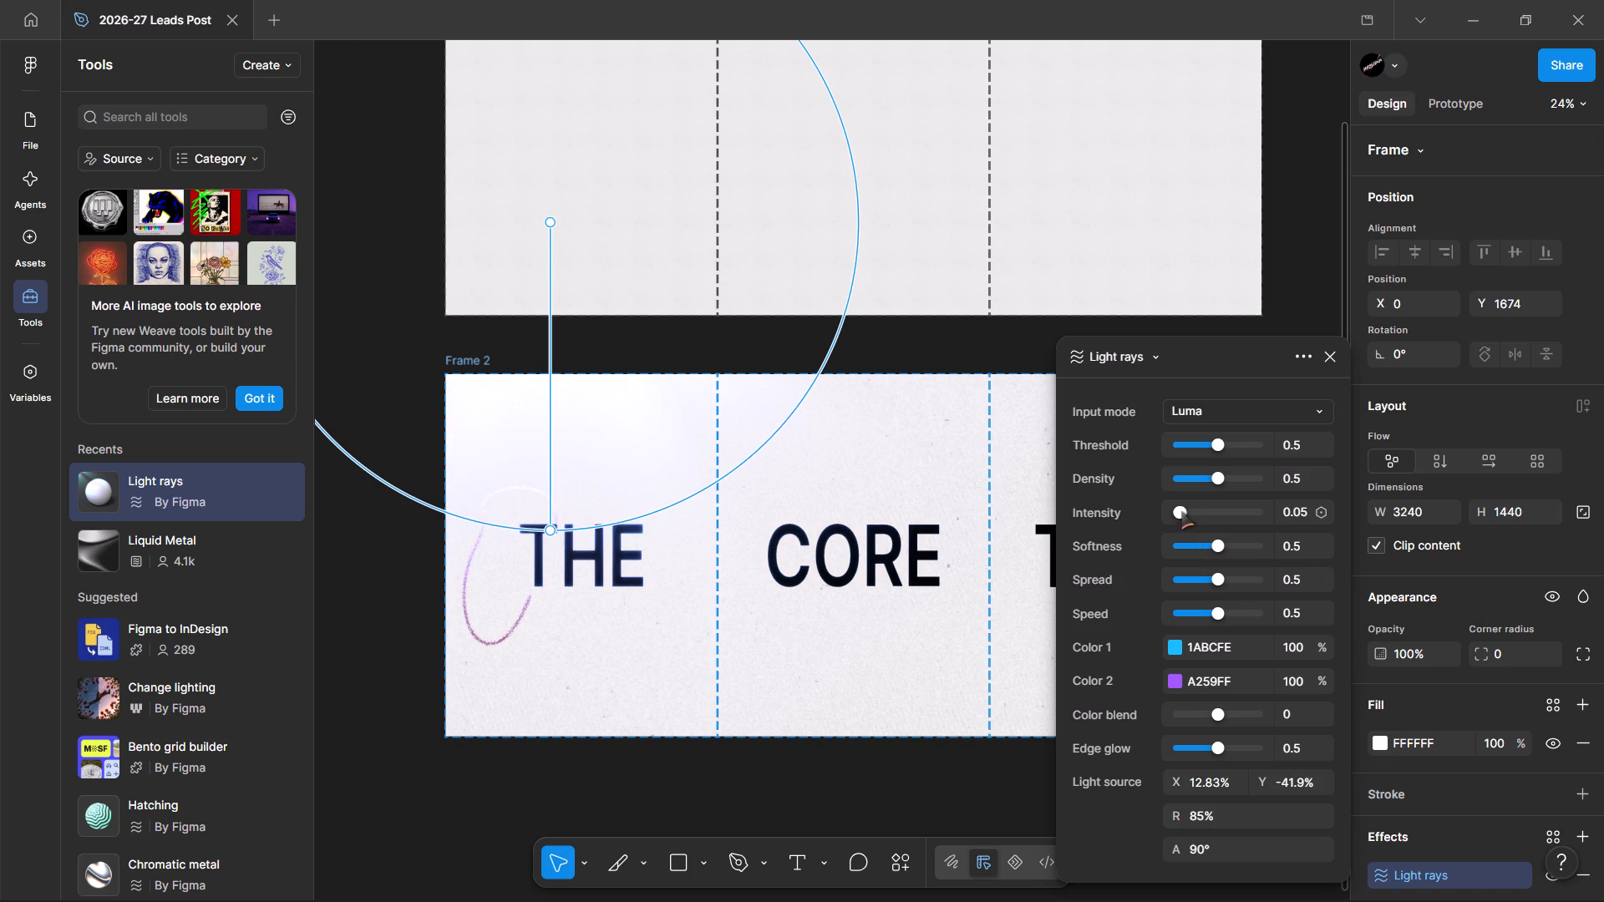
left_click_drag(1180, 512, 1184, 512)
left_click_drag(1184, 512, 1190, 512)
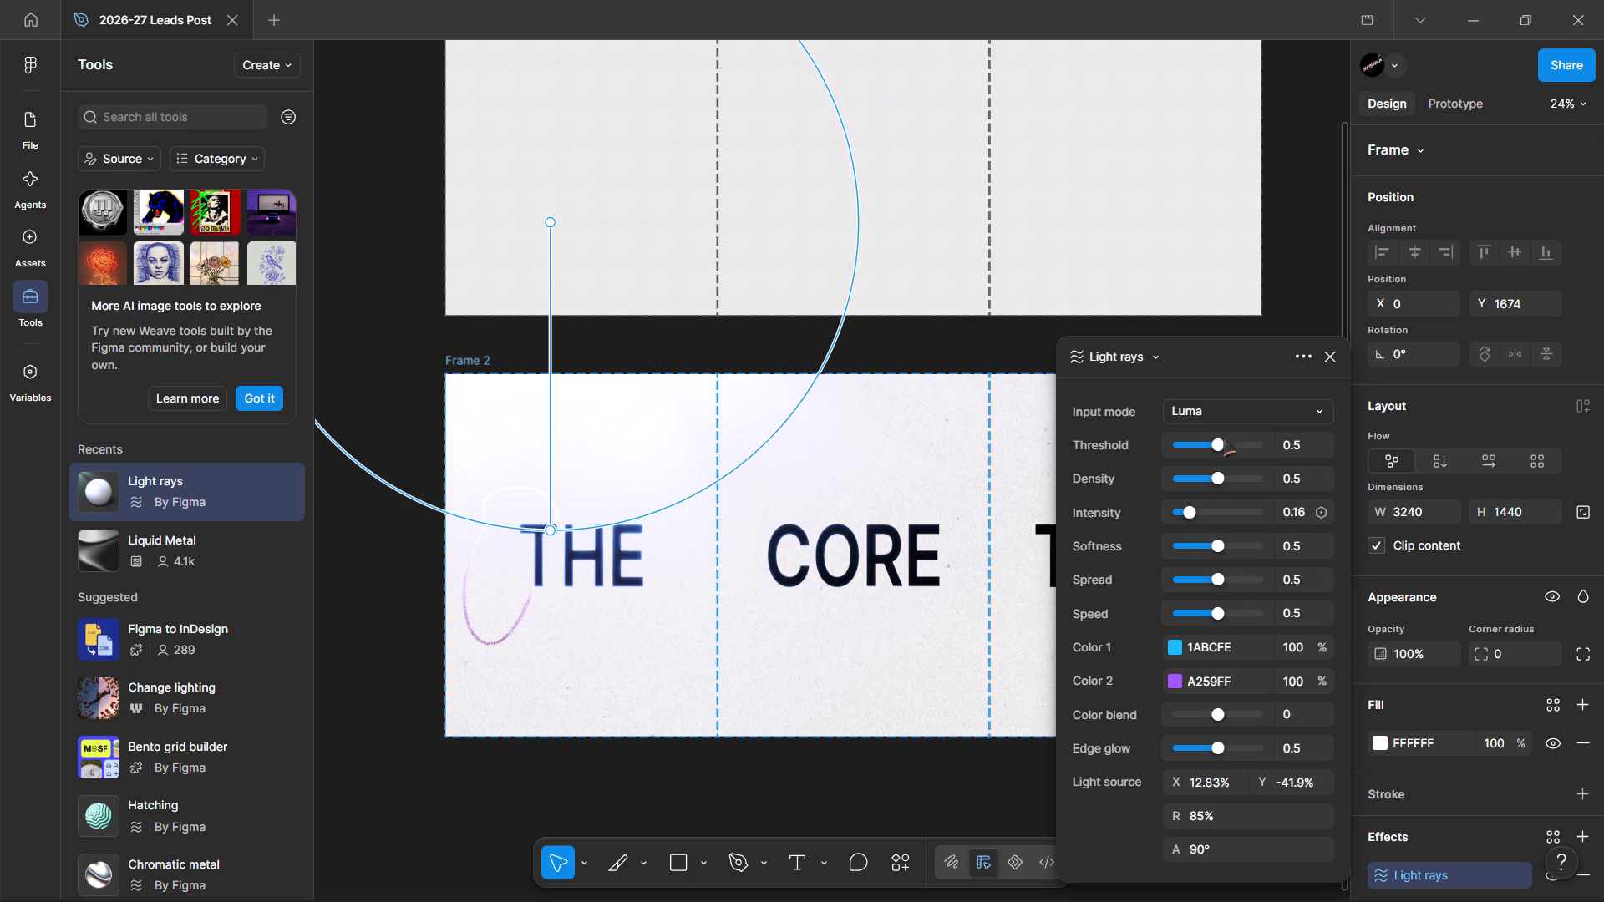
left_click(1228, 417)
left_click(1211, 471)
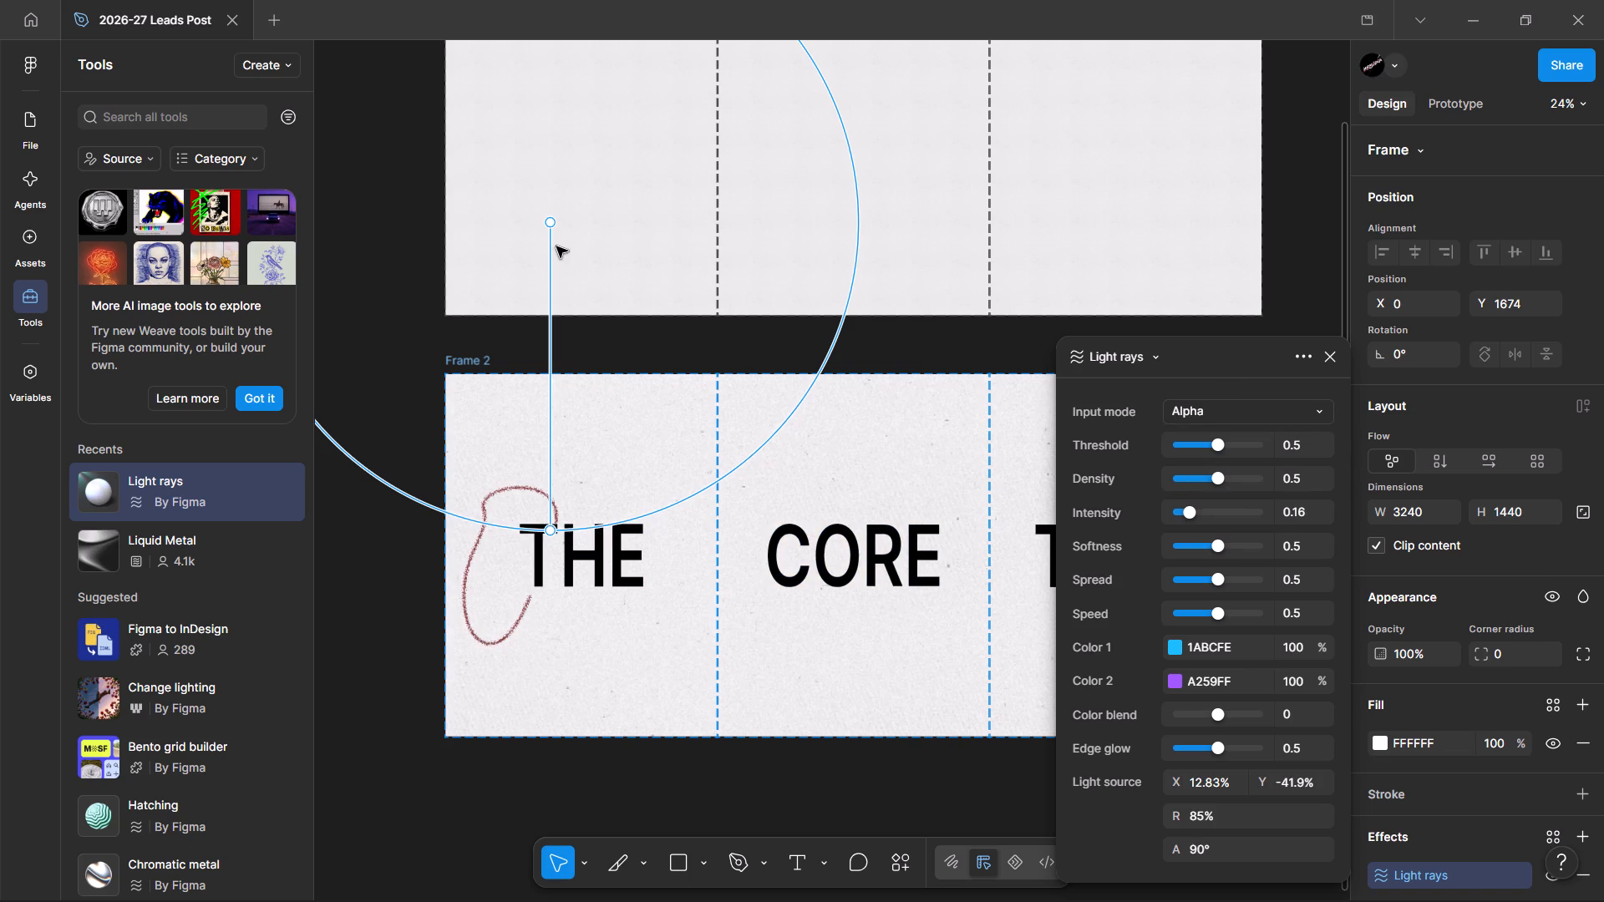
Move the light source to about X 18%, Y -2%, with intensity 0.1 and the input mode set to Luma.
left_click_drag(551, 220, 596, 365)
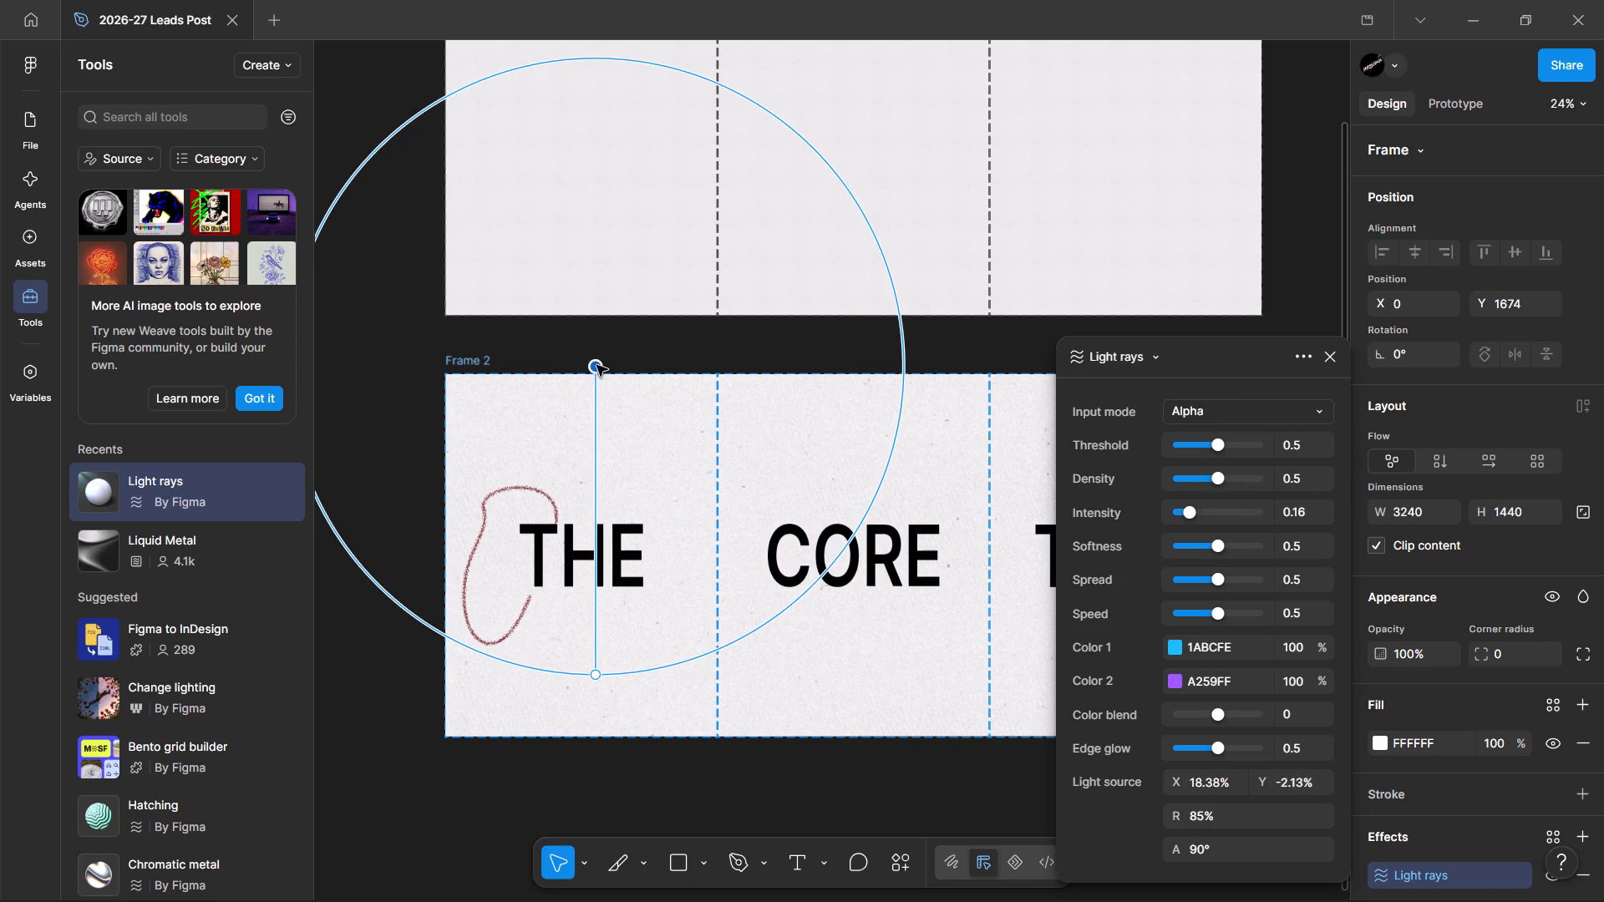
left_click(1186, 510)
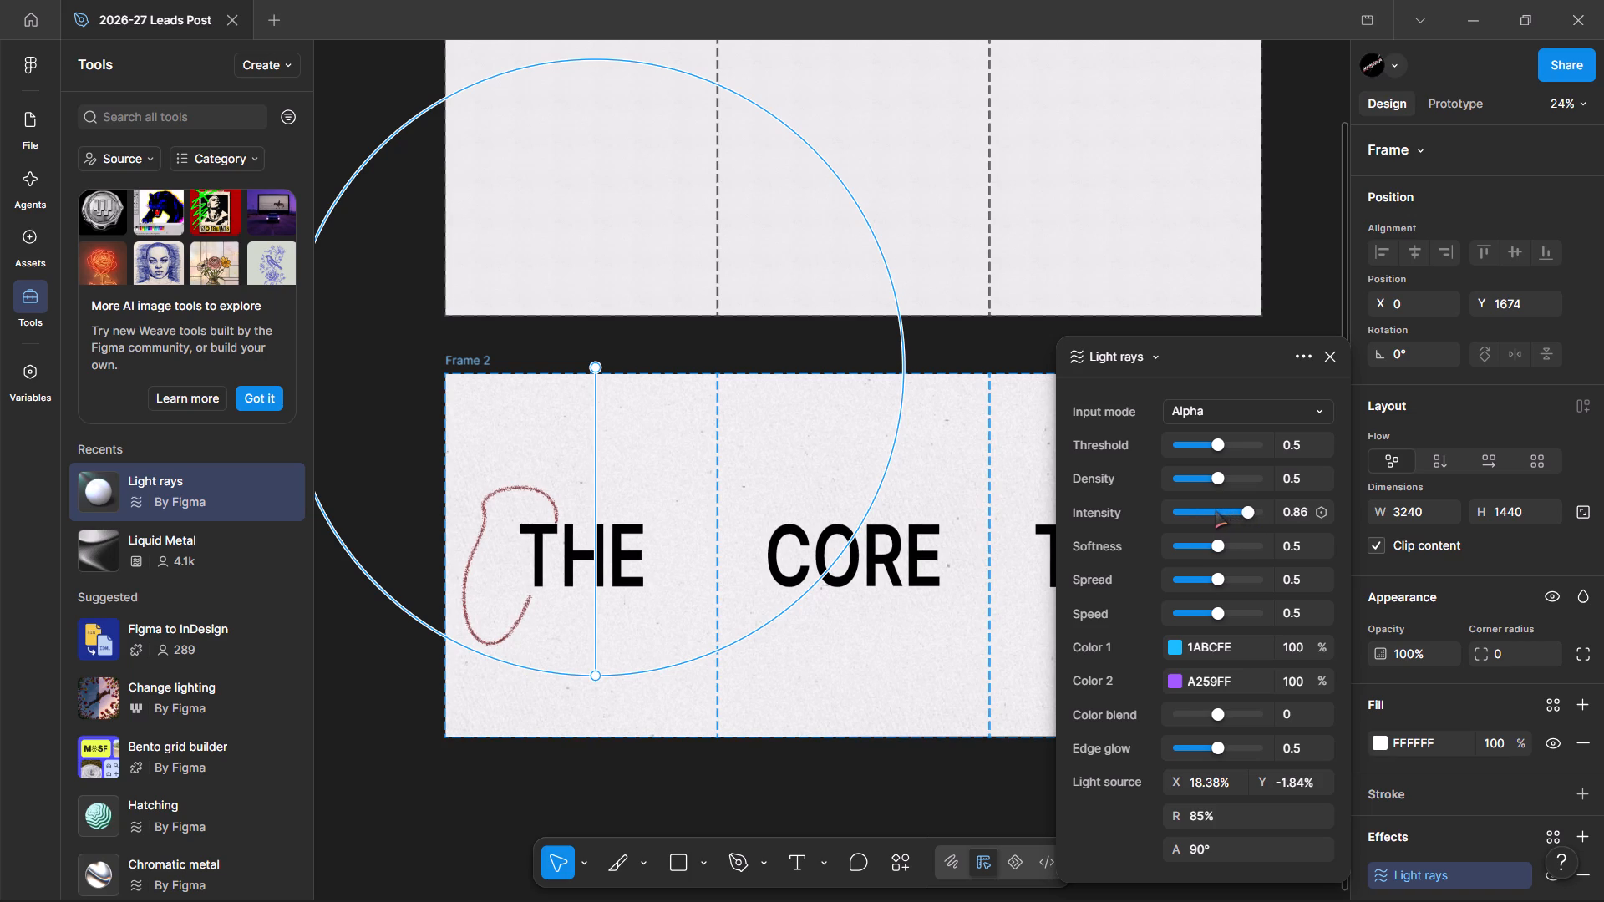
left_click(1198, 410)
left_click(1200, 439)
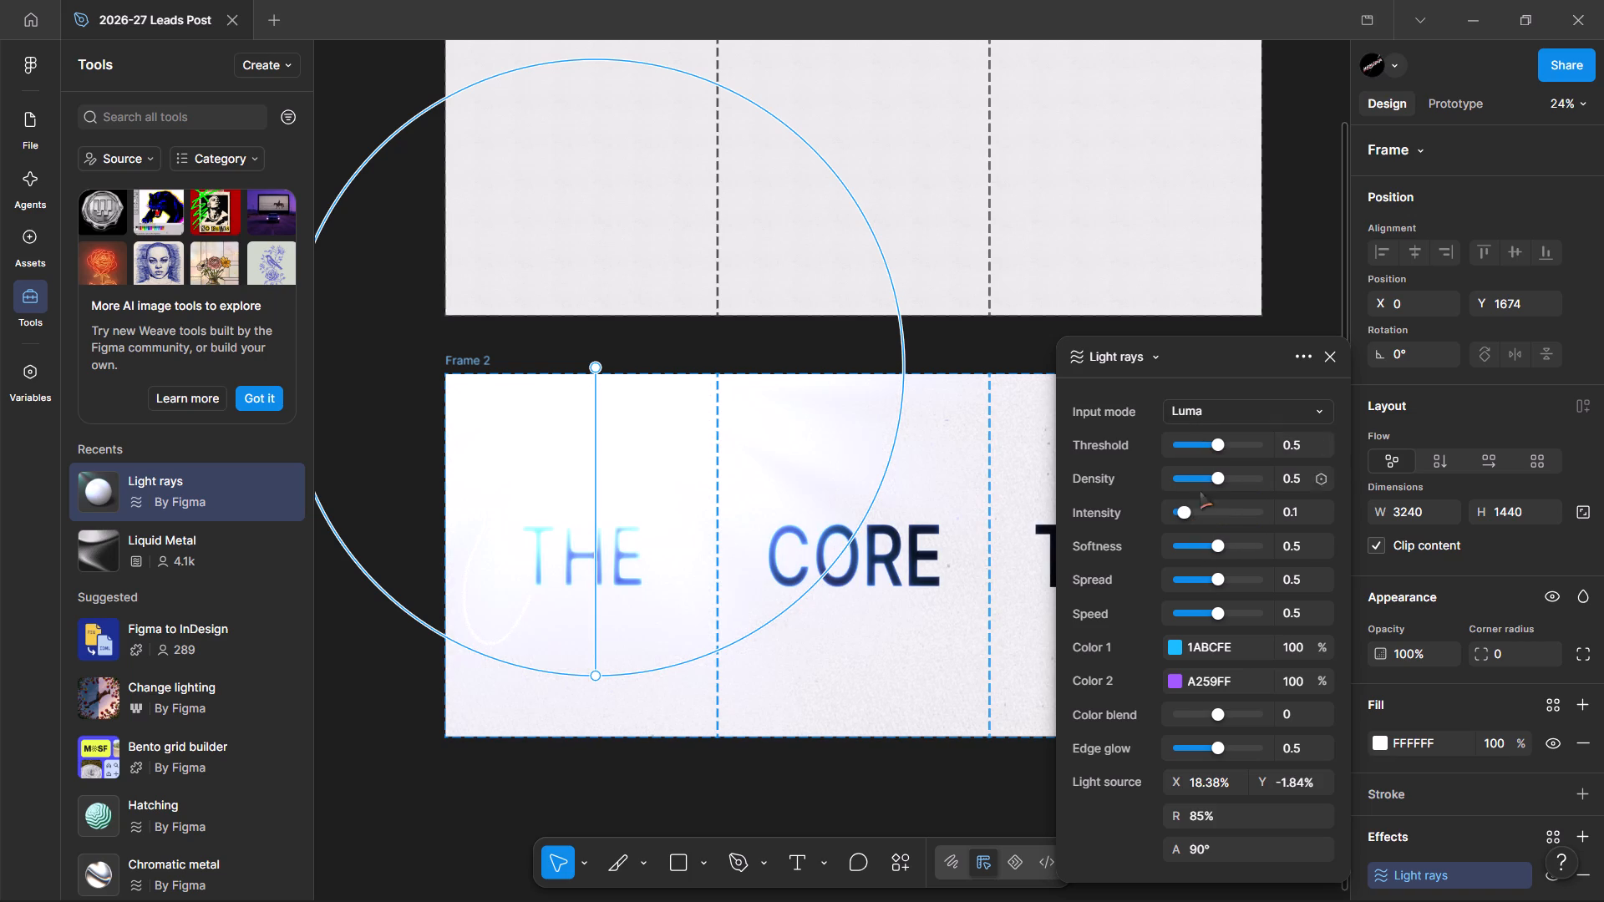
Recolour the light rays in reds, with Color 1 as B43F3F and Color 2 as C15257.
left_click(1171, 646)
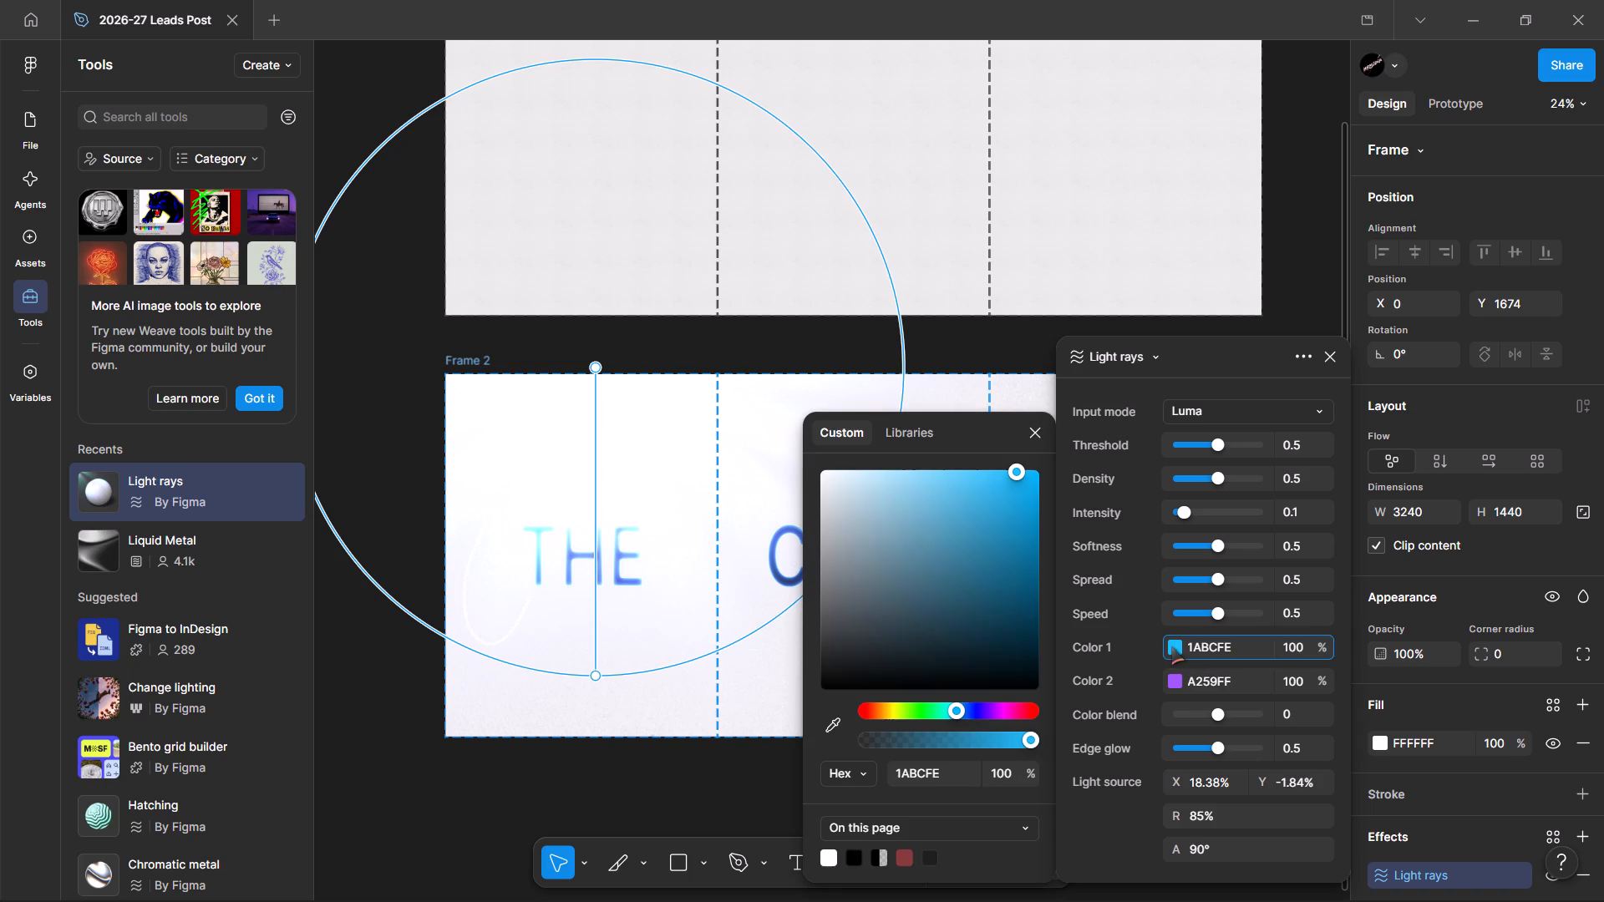
double_click(858, 709)
left_click_drag(1011, 476, 961, 524)
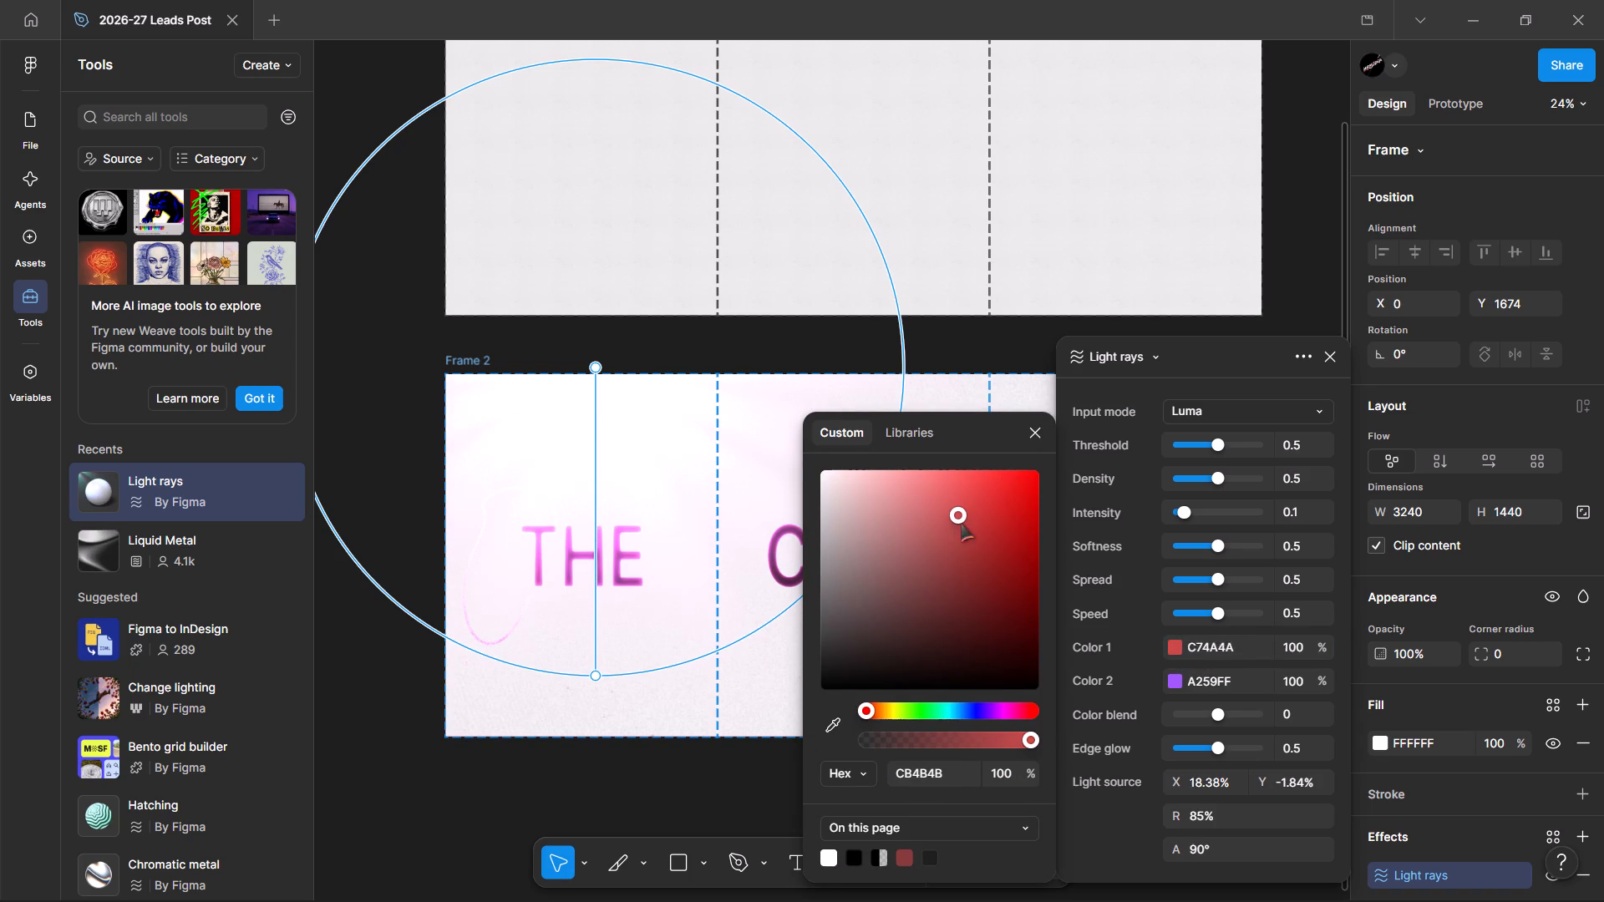
left_click_drag(961, 524, 963, 535)
left_click(1170, 676)
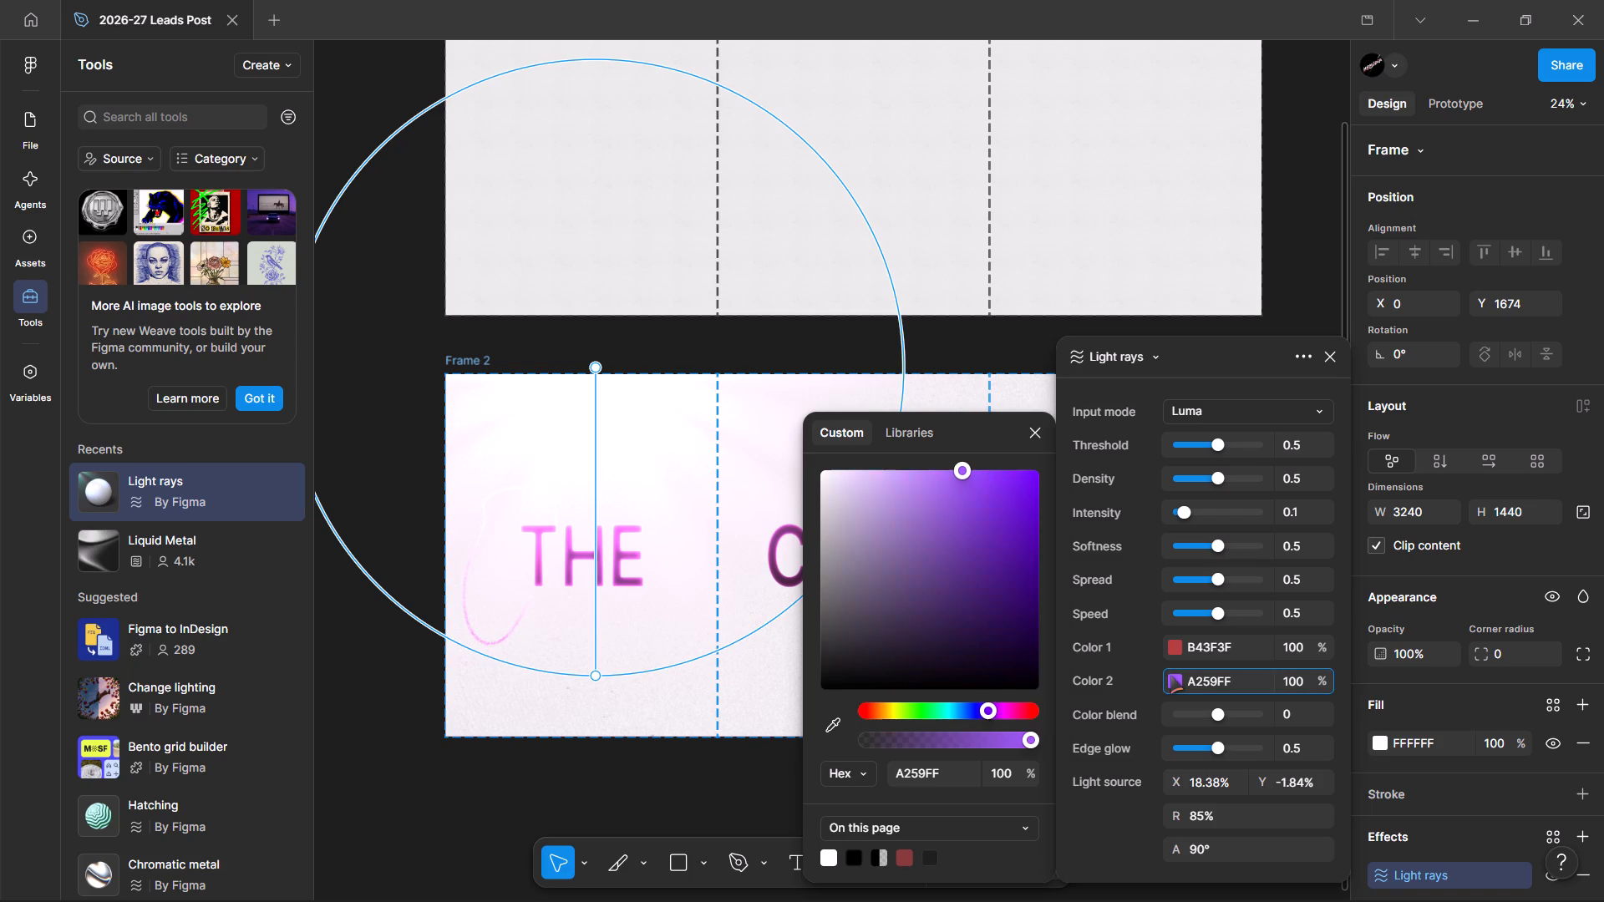
double_click(1030, 705)
left_click(976, 554)
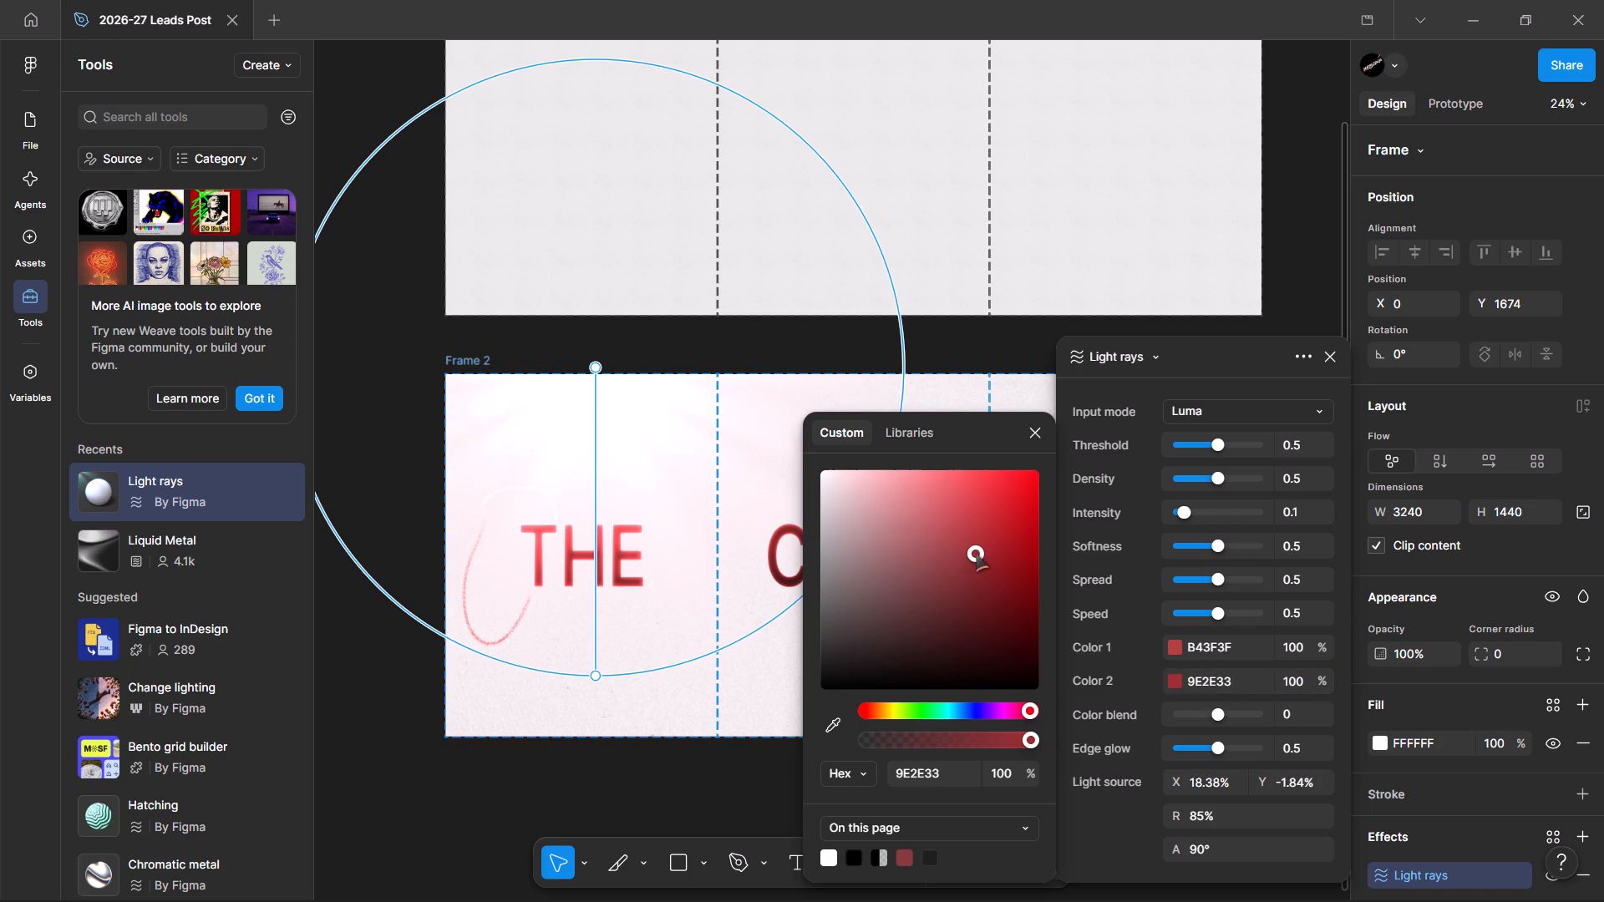
left_click(947, 524)
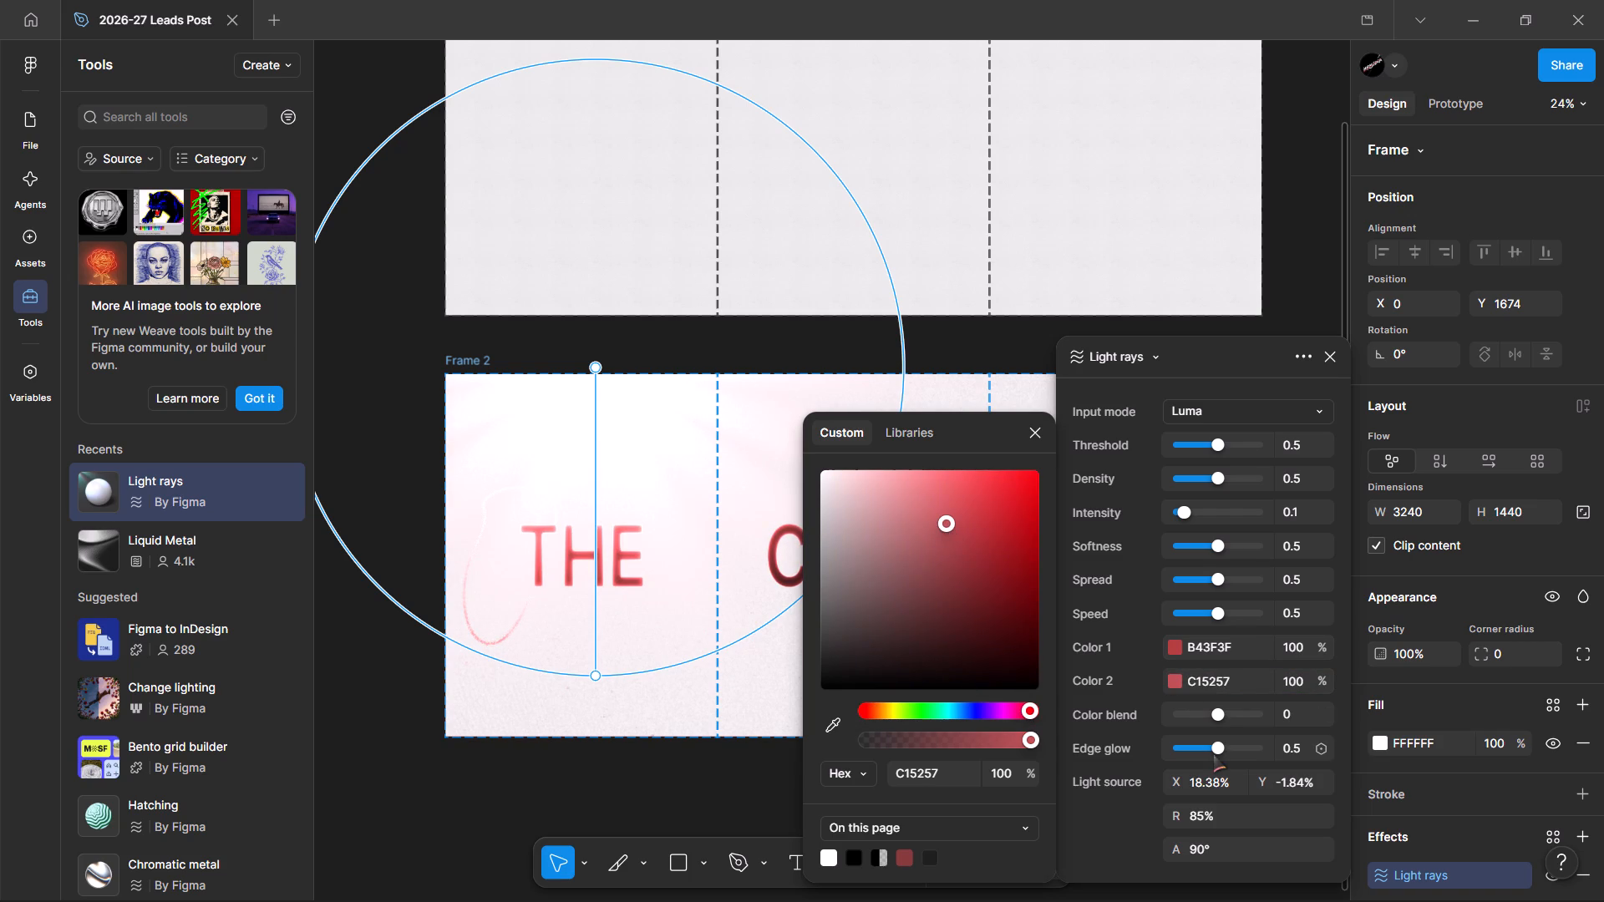
Lower the light rays' edge glow to 0.07 and their speed to 0.22.
left_click_drag(1215, 747, 1194, 747)
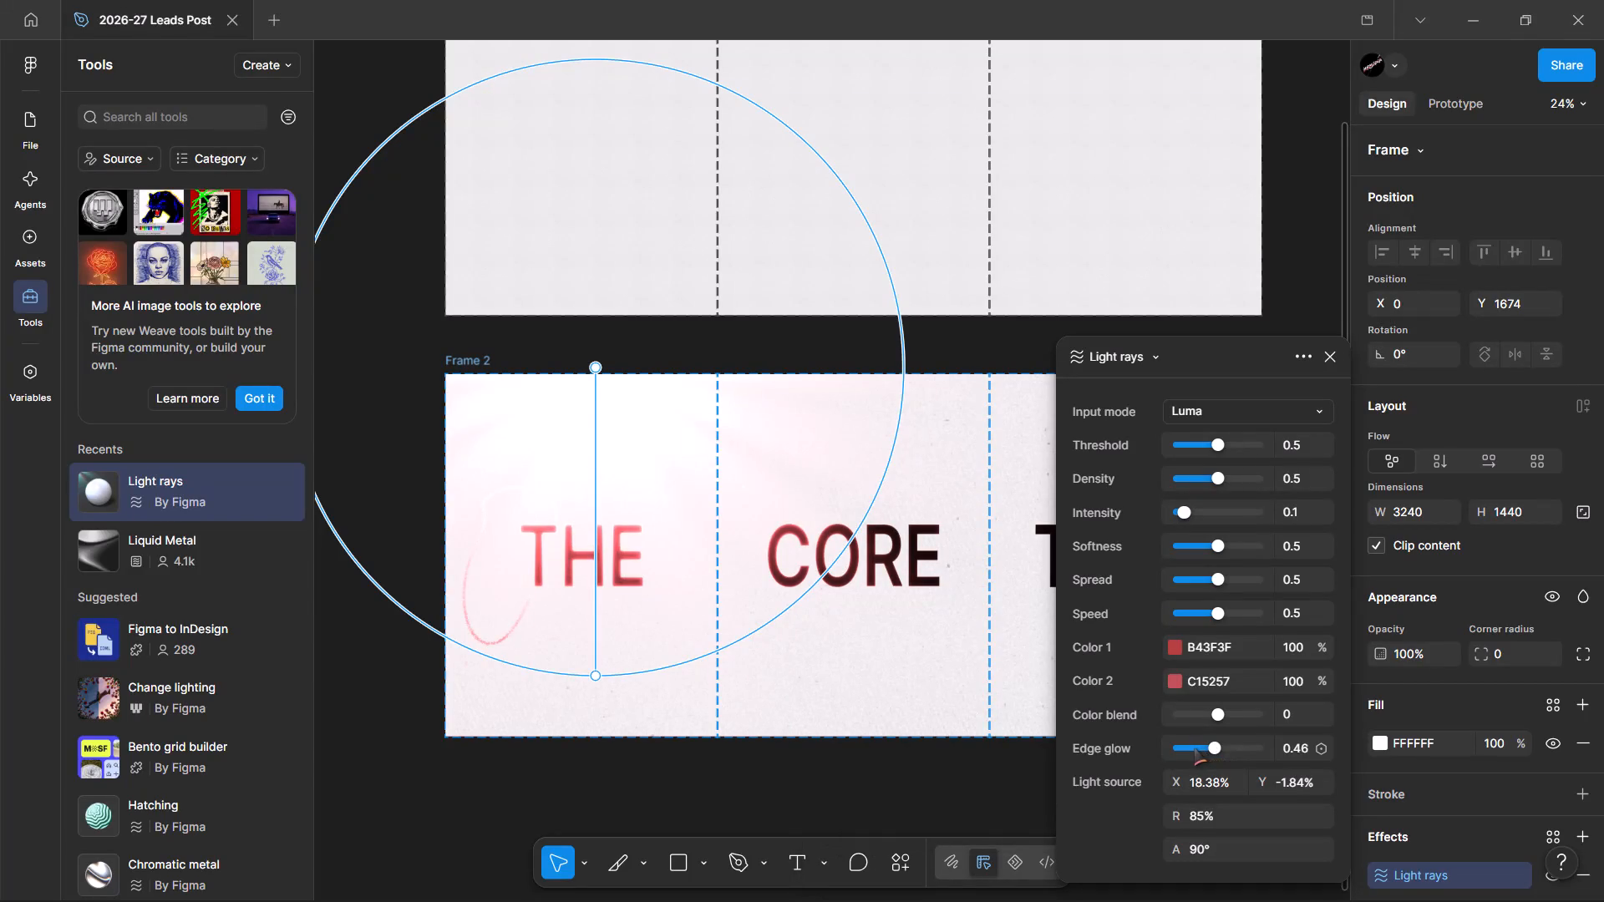
left_click_drag(1194, 747, 1170, 751)
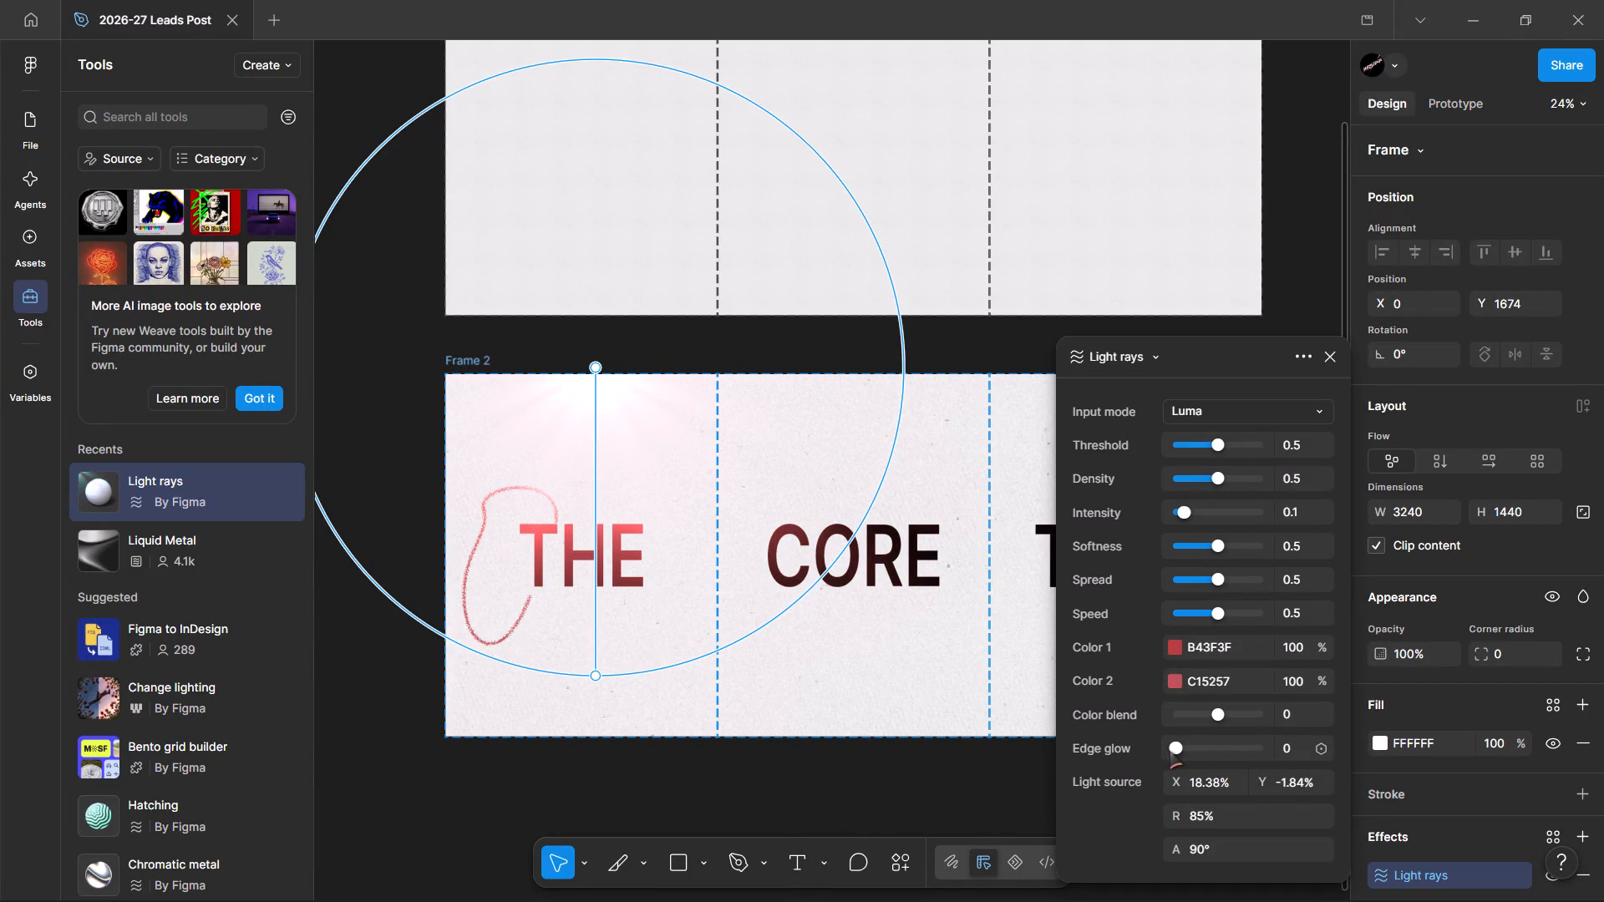
left_click_drag(1170, 751, 1182, 749)
left_click_drag(1212, 611, 1195, 612)
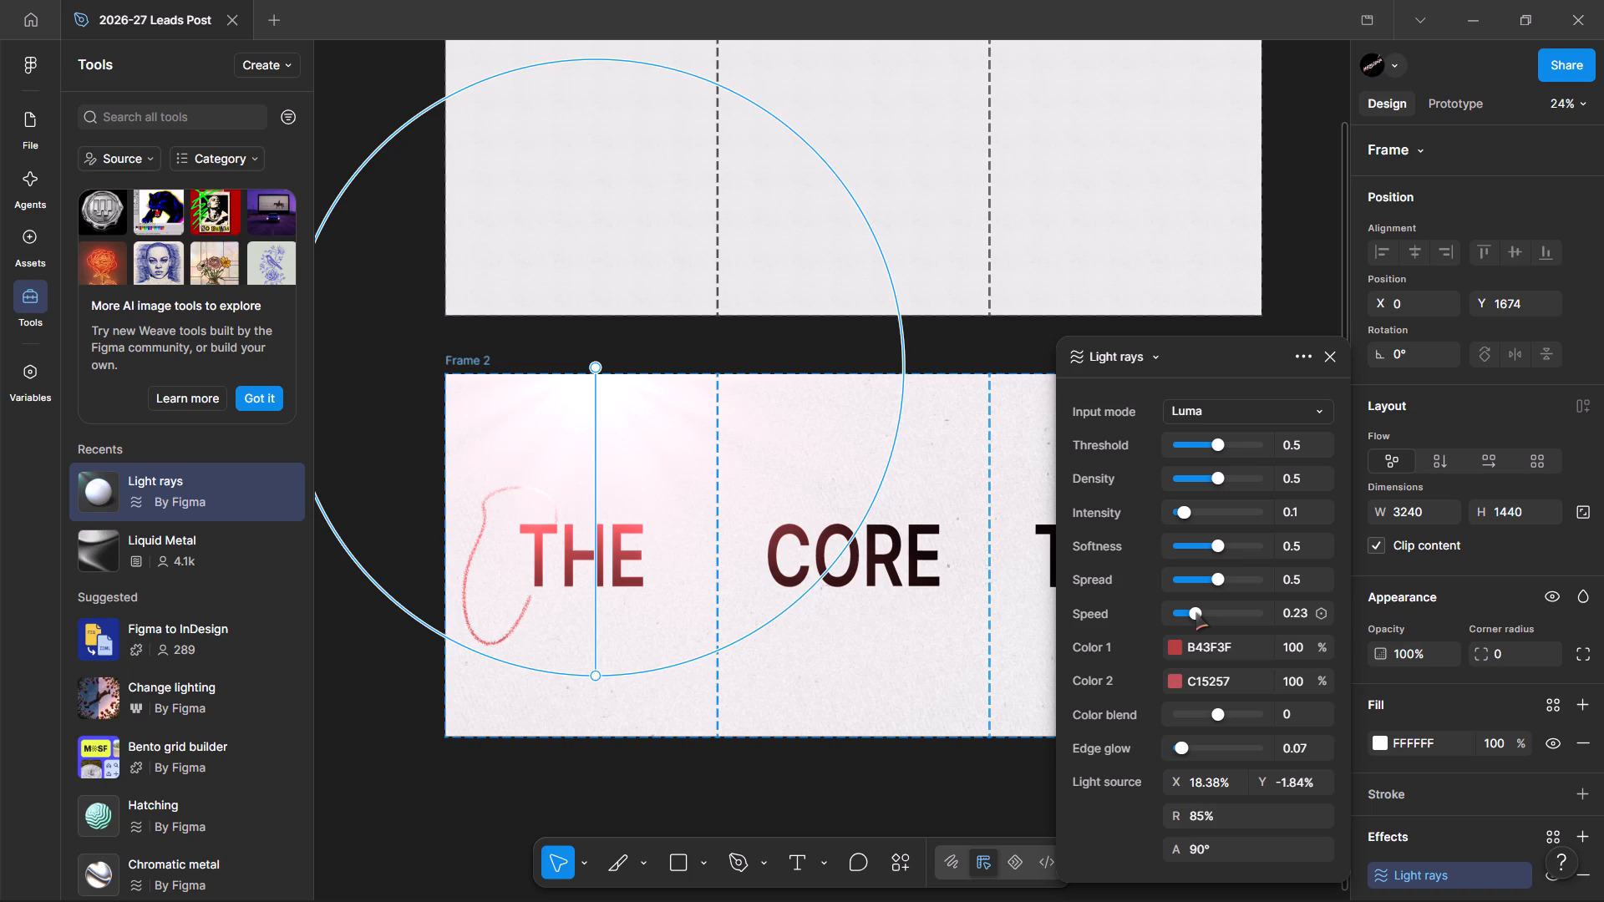
left_click_drag(1195, 612, 1195, 612)
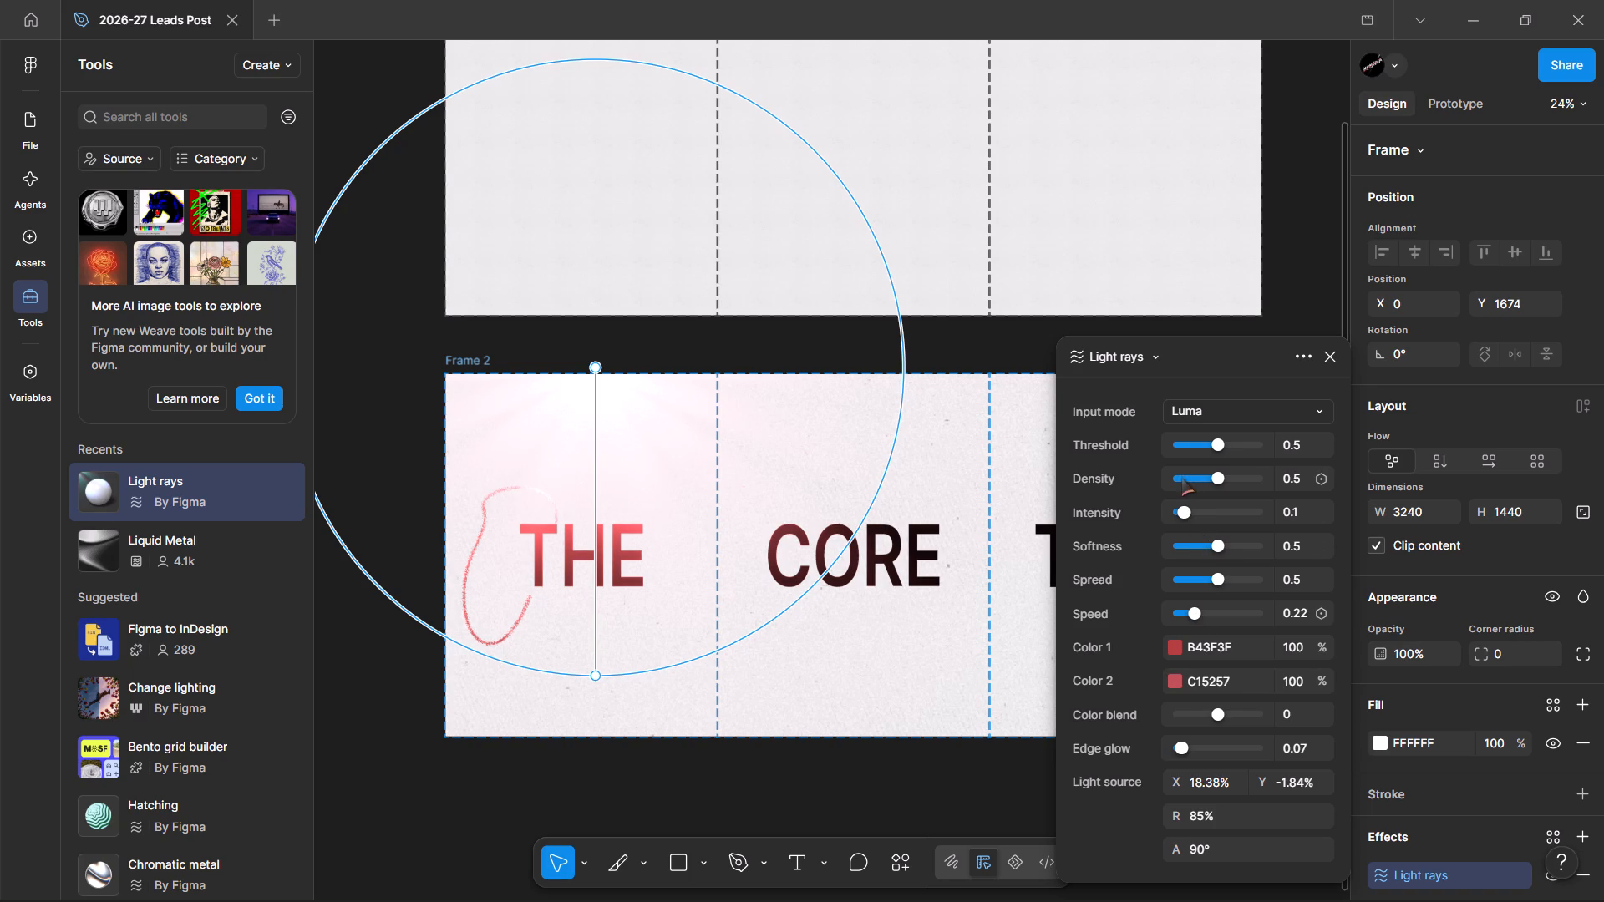
Set the light rays' density to 1 and their threshold to 0.18, trying lower and higher values of each.
double_click(1187, 476)
left_click(1253, 477)
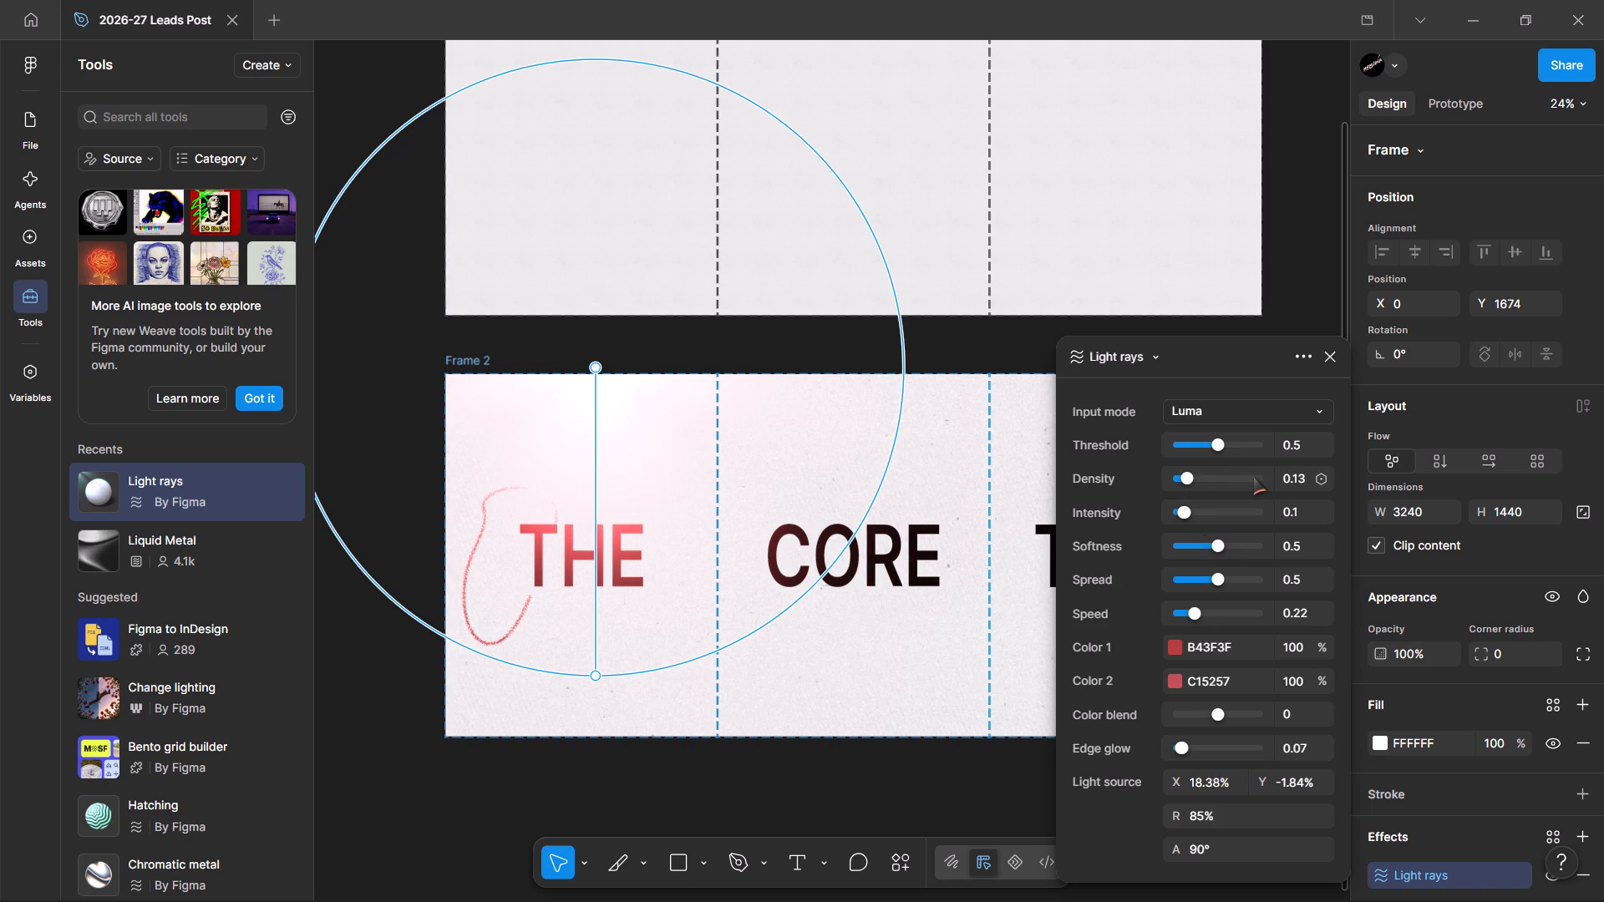
left_click_drag(1253, 477, 1278, 477)
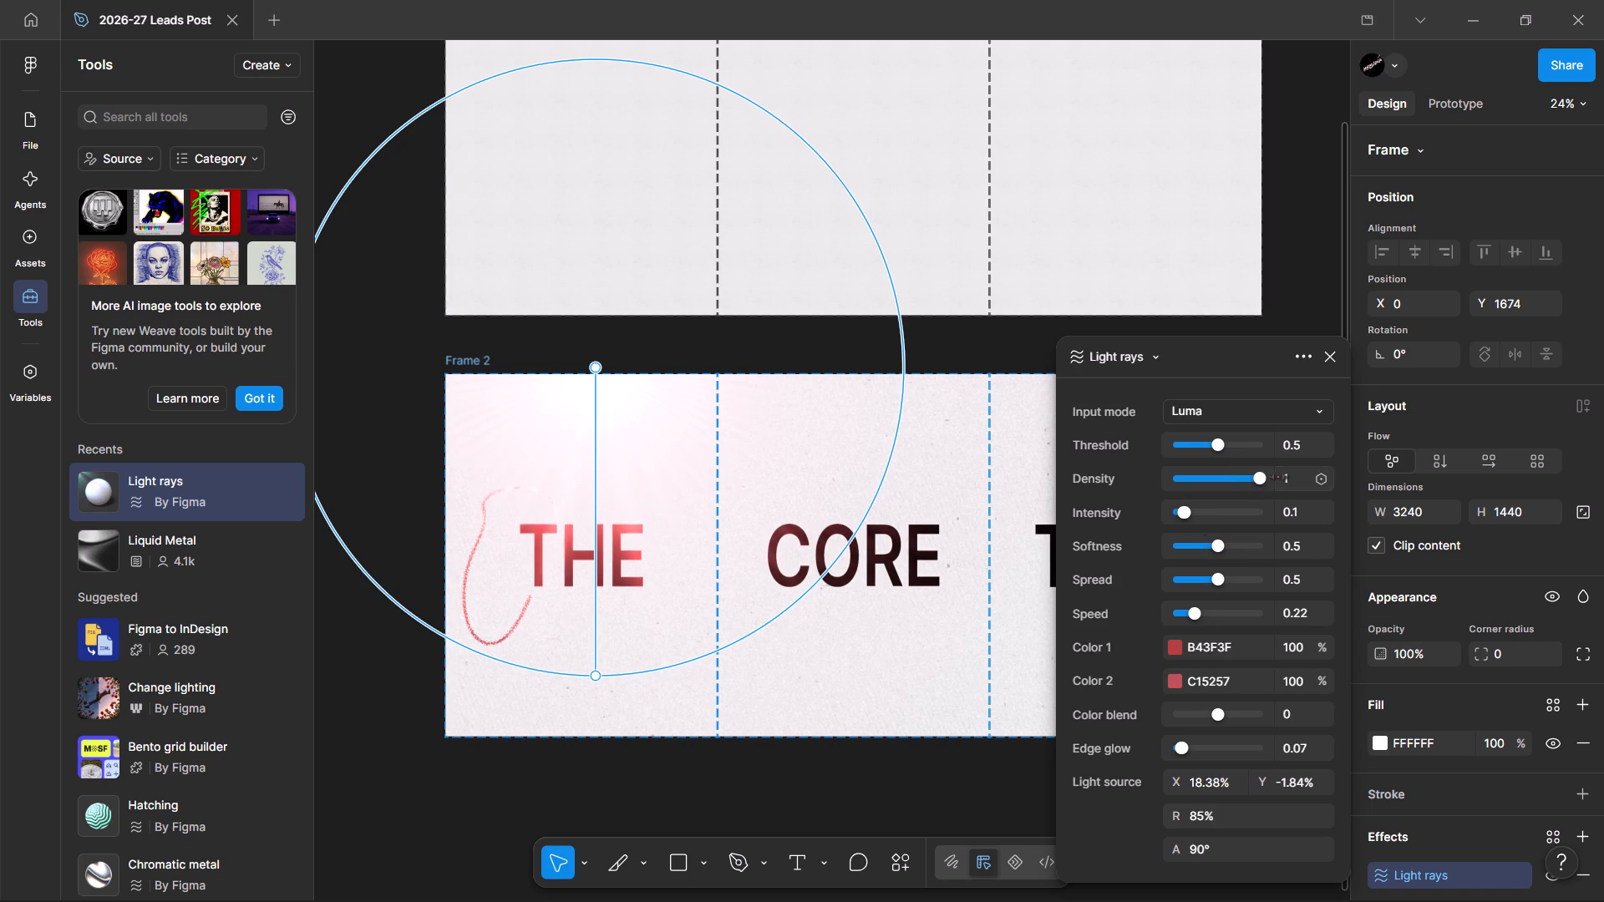
left_click(1193, 444)
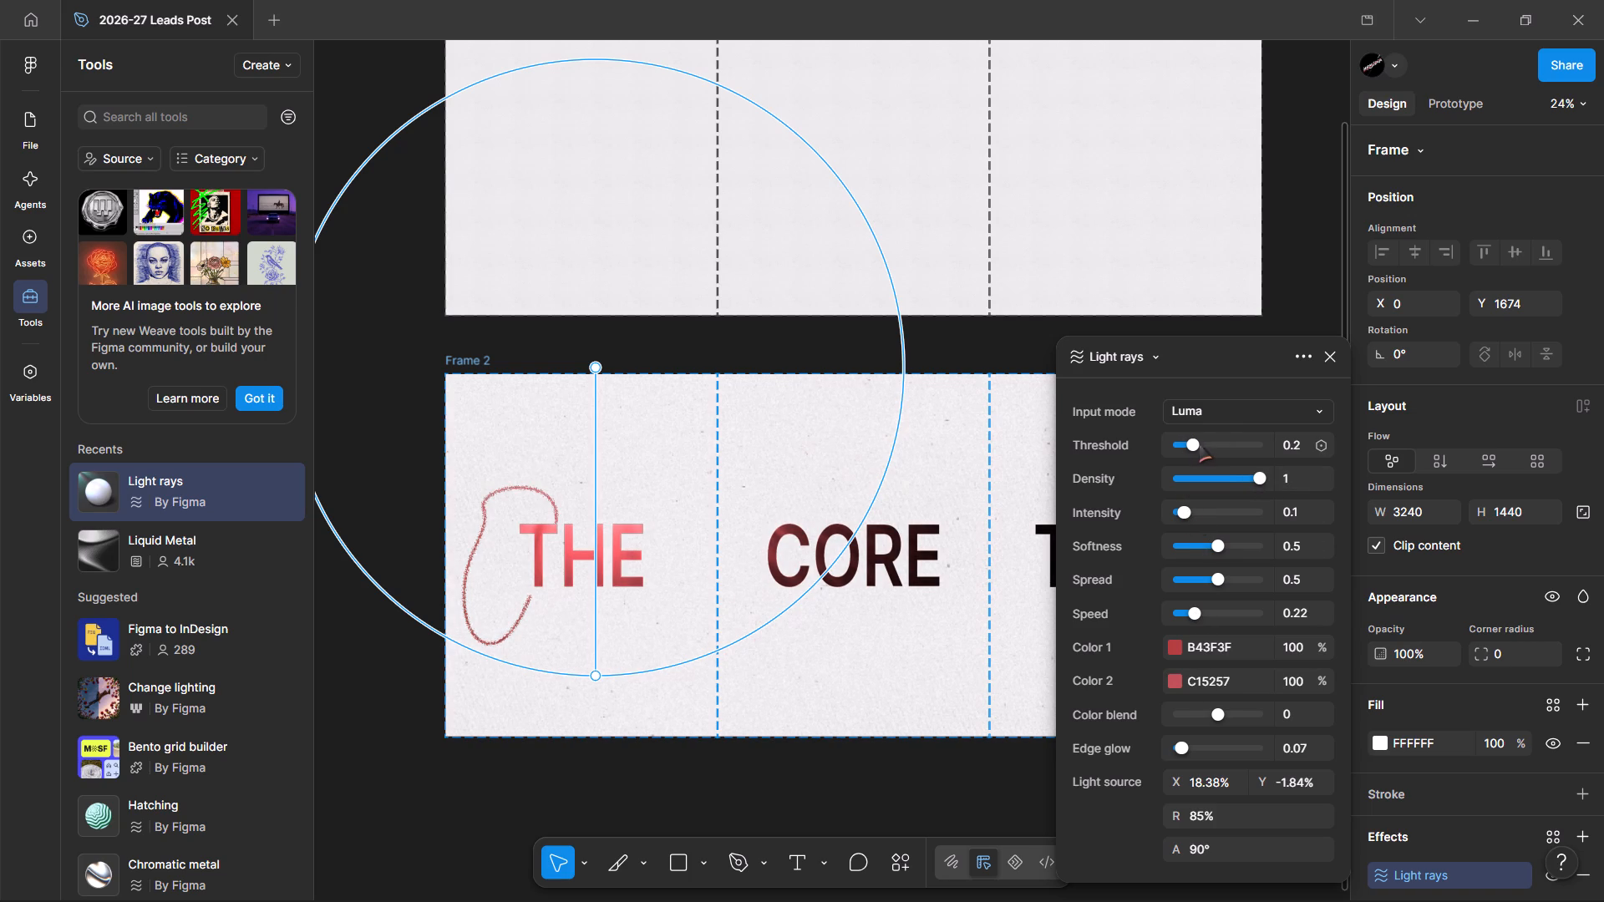
left_click(1261, 443)
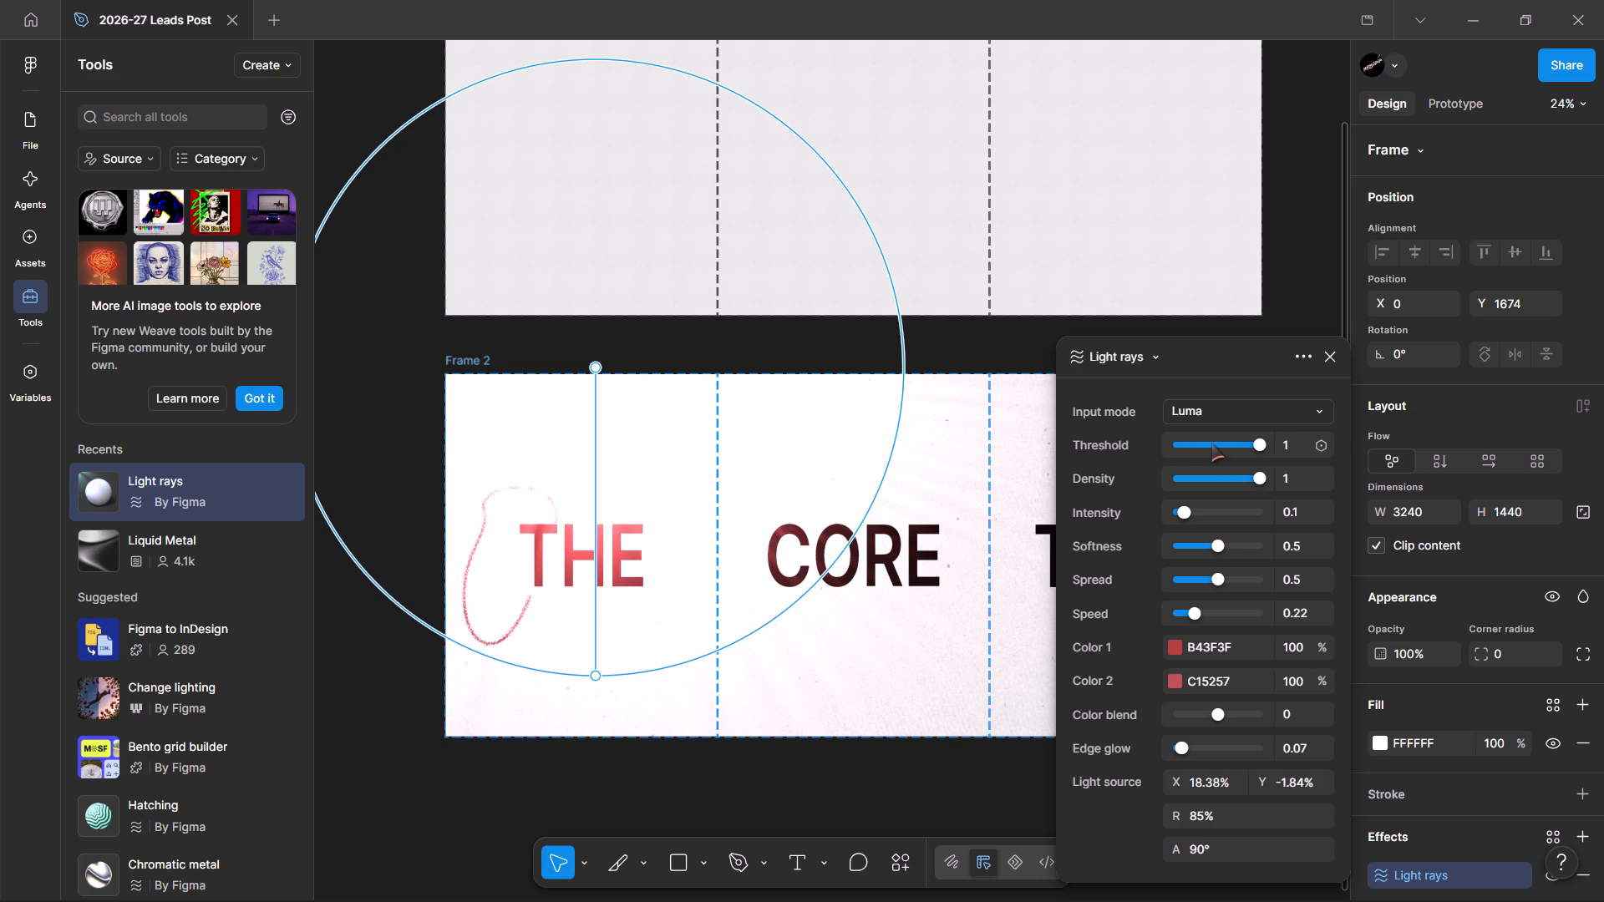
left_click(1185, 443)
left_click(1185, 443)
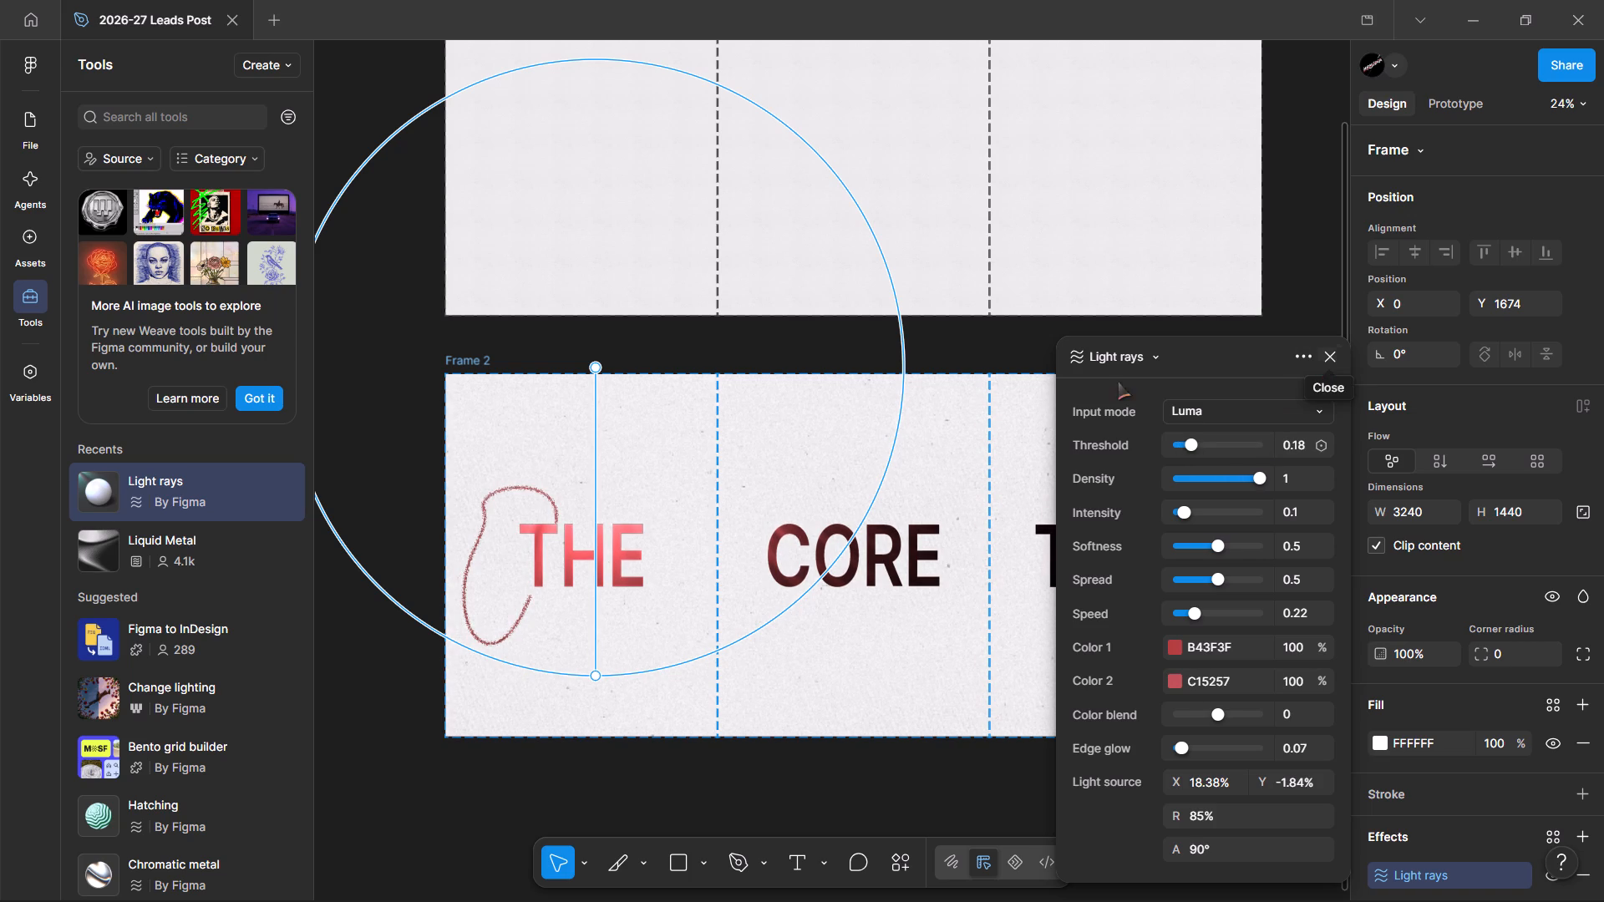
Move the light rays' source below the CORE lettering, to about X 51%, Y 74%.
left_click_drag(596, 368, 652, 462)
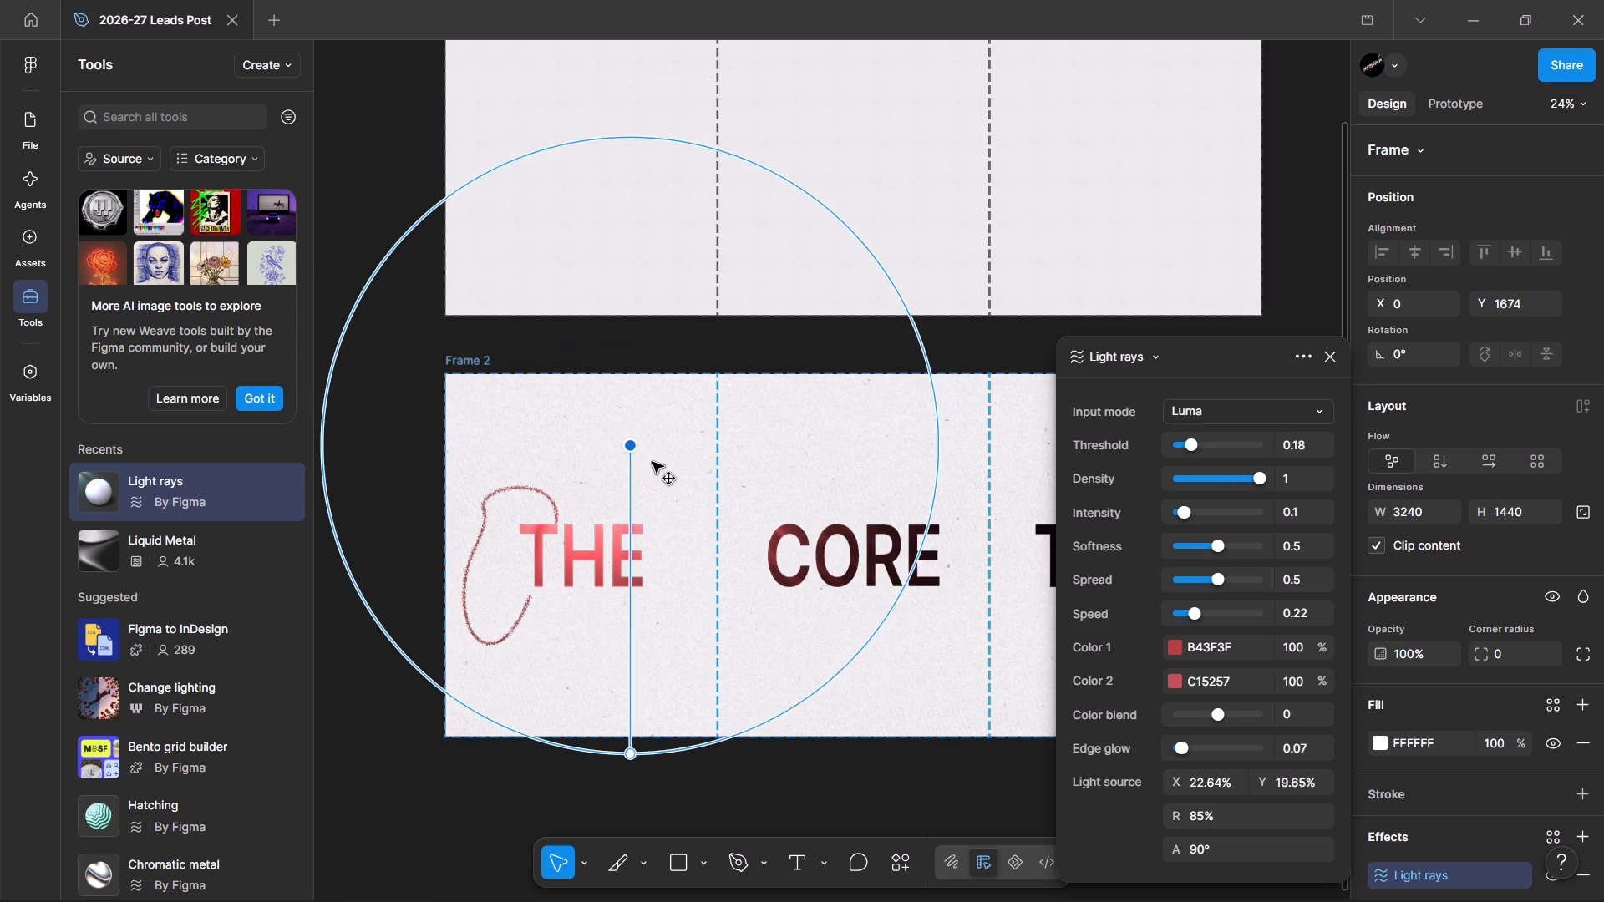
left_click_drag(652, 462, 739, 523)
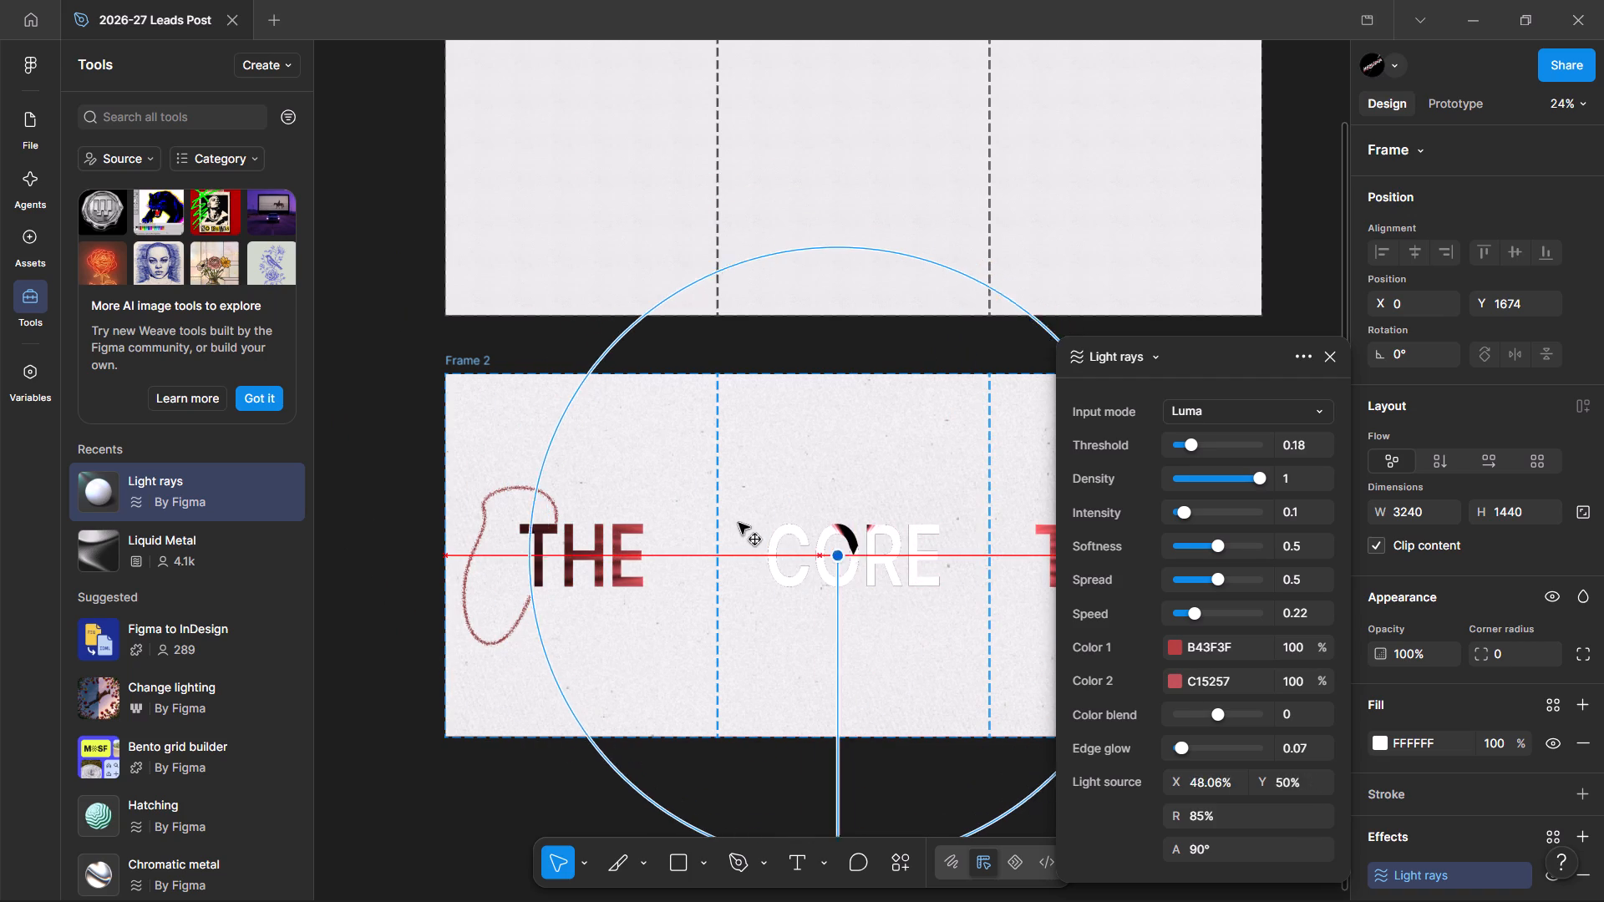
left_click_drag(739, 523, 838, 556)
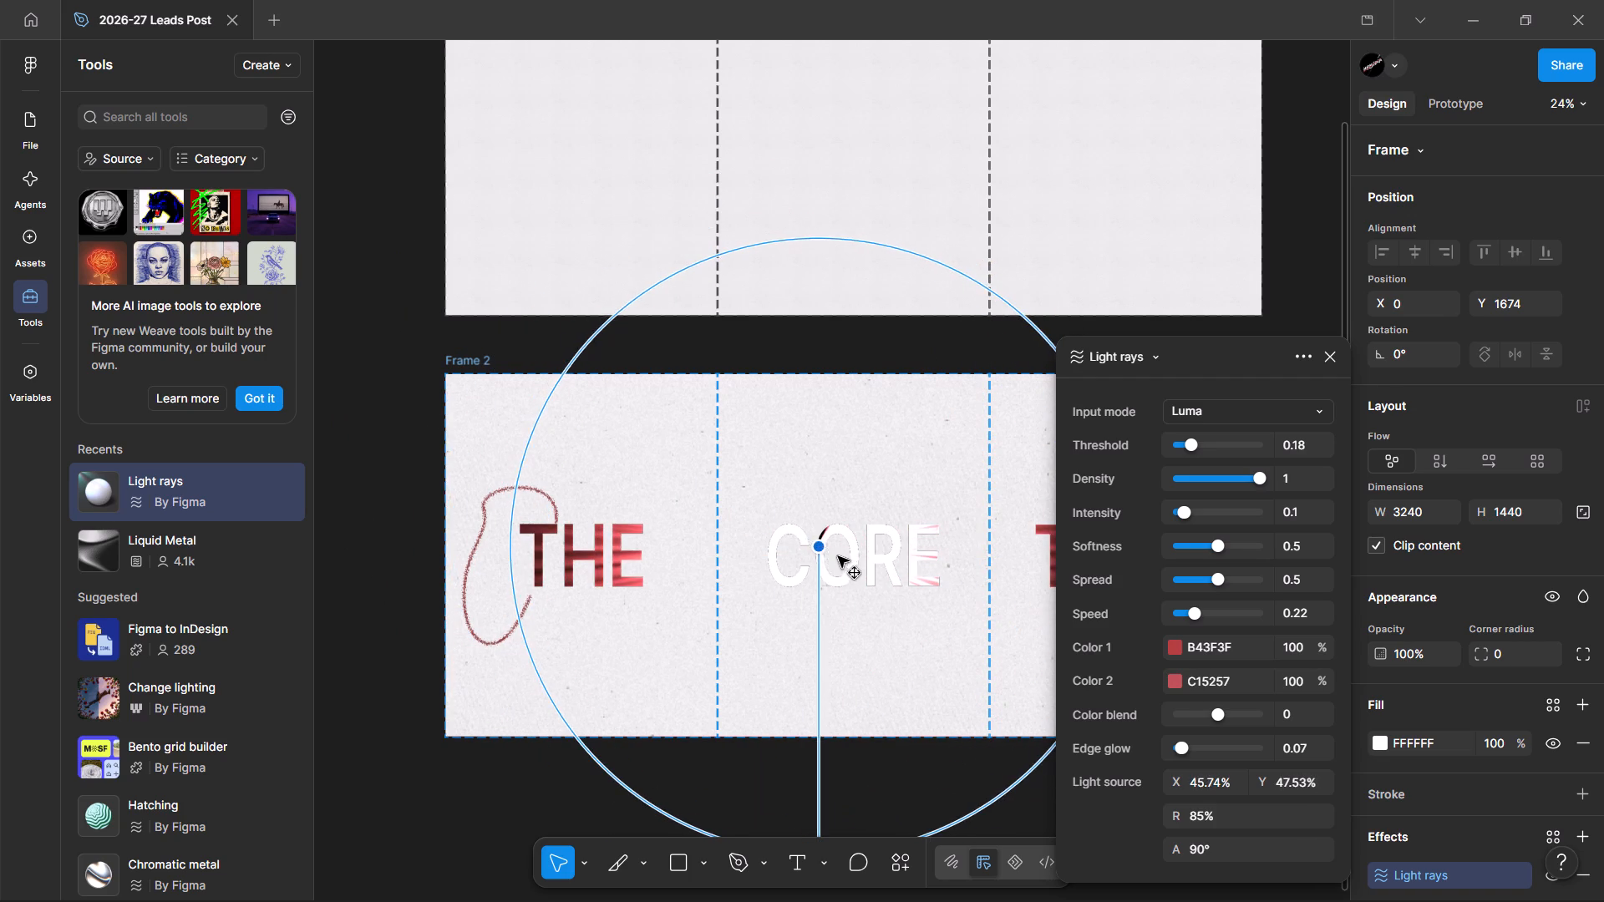
left_click_drag(838, 556, 850, 556)
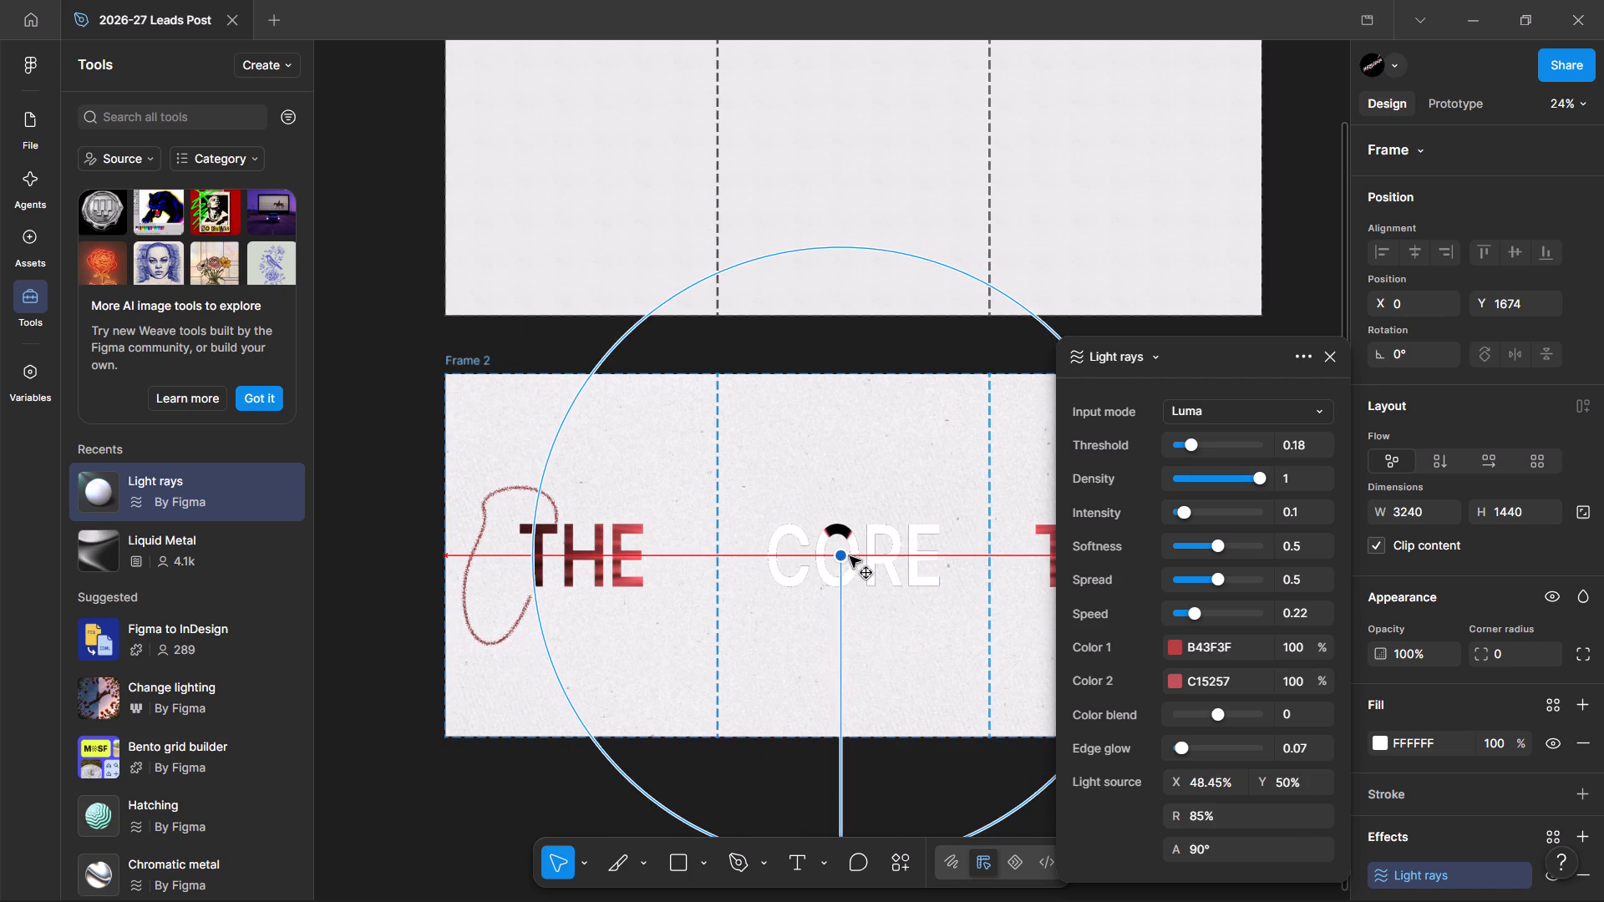
left_click_drag(850, 556, 893, 565)
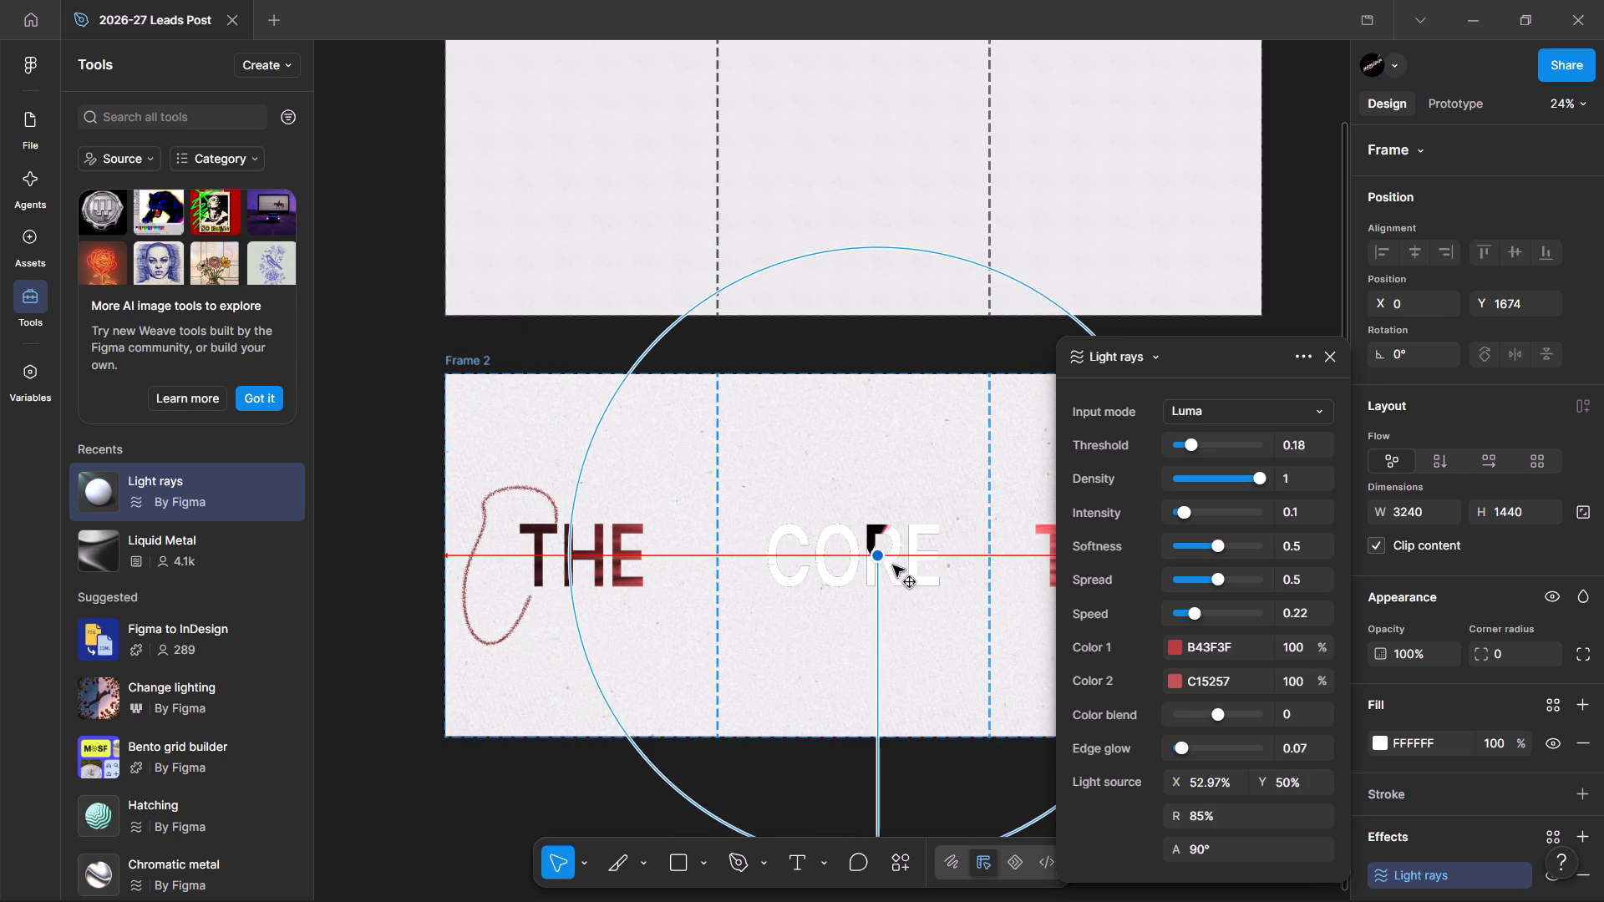
left_click_drag(893, 565, 879, 622)
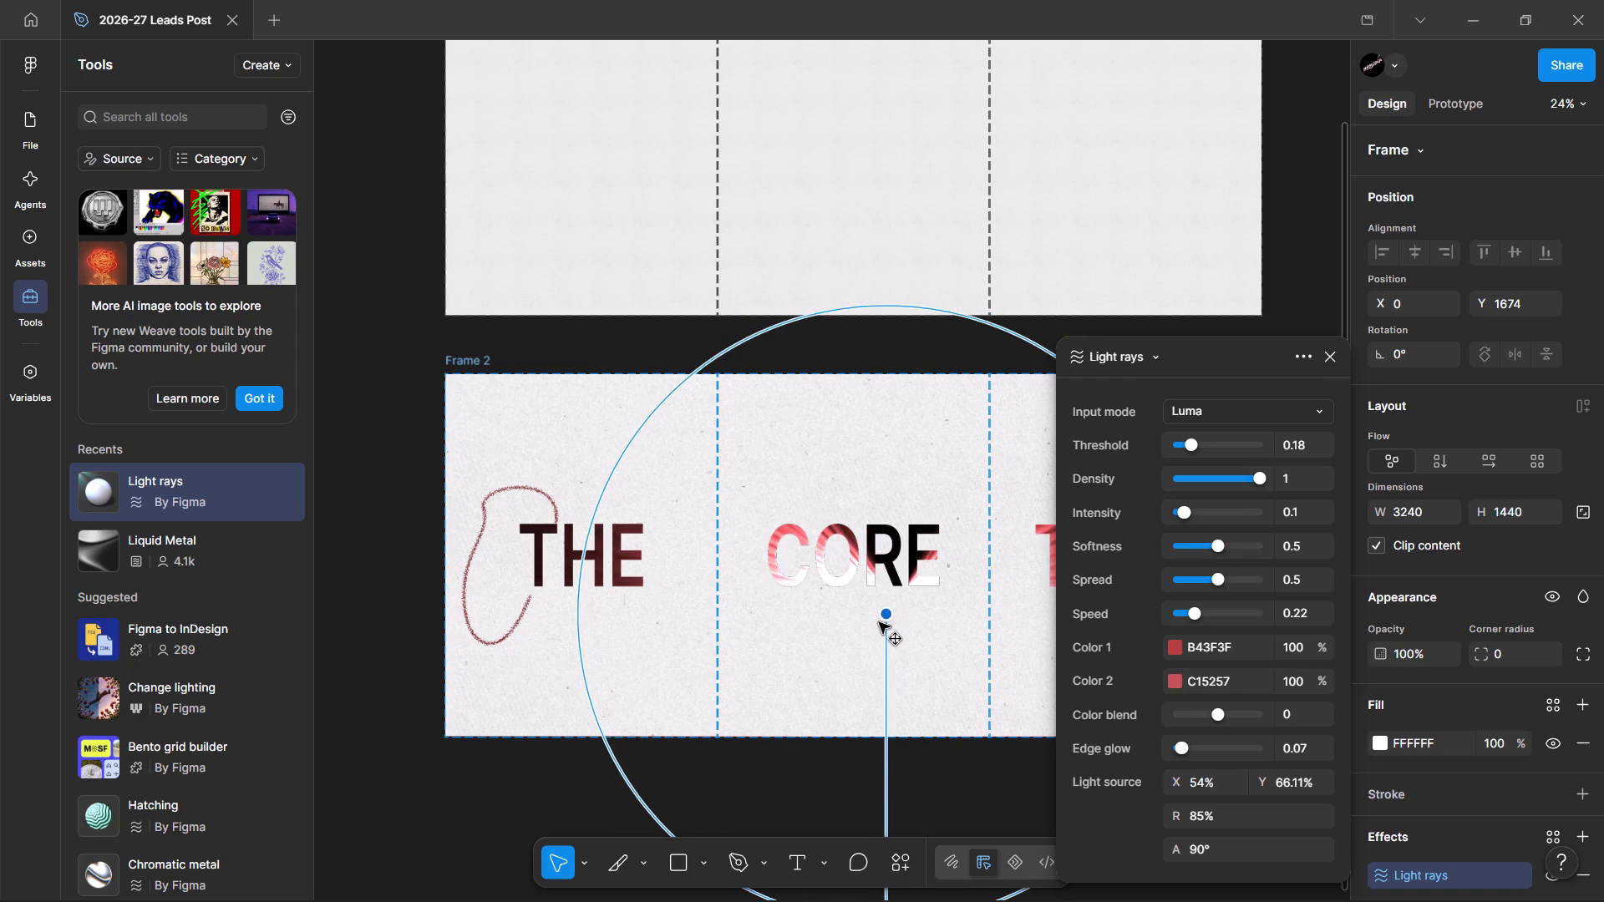
left_click_drag(879, 622, 839, 682)
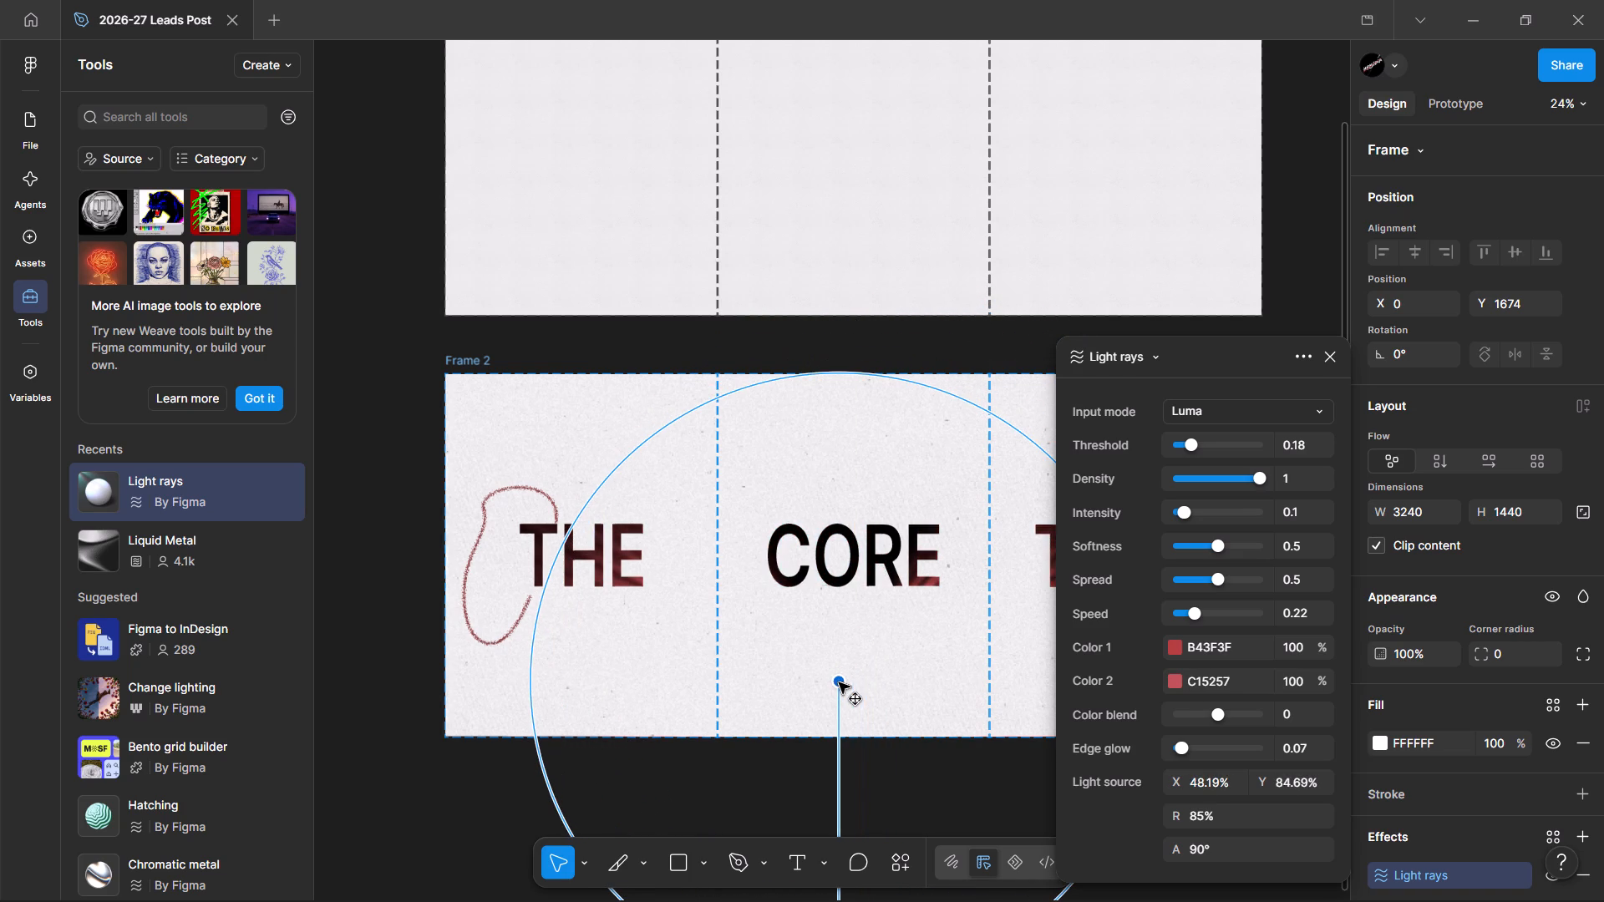
left_click_drag(839, 682, 866, 661)
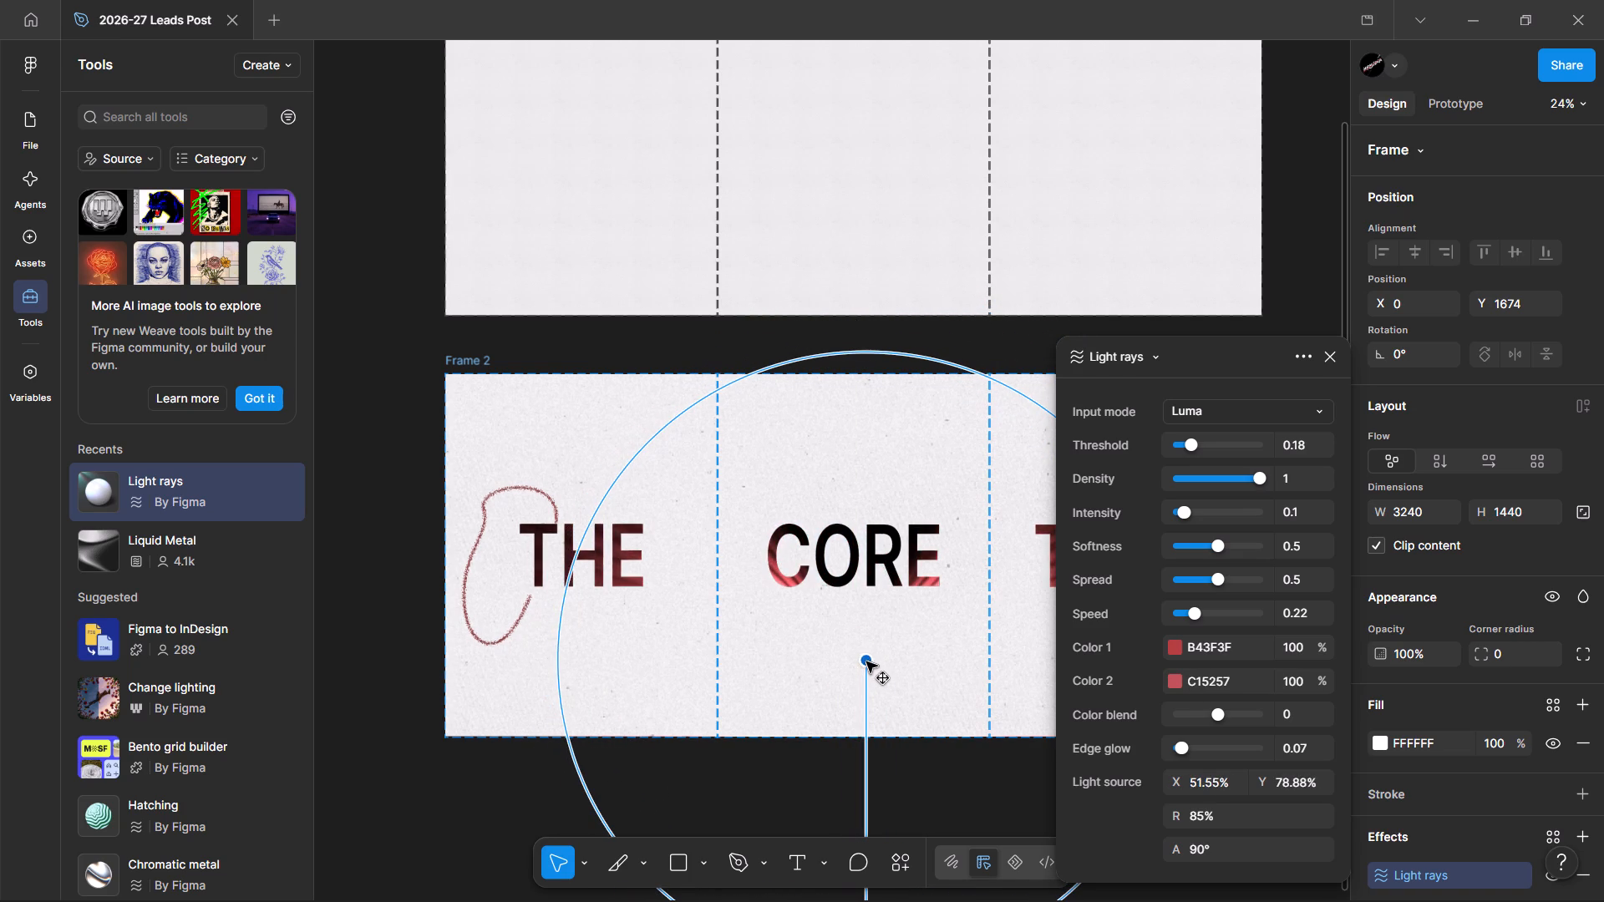
left_click_drag(866, 661, 861, 647)
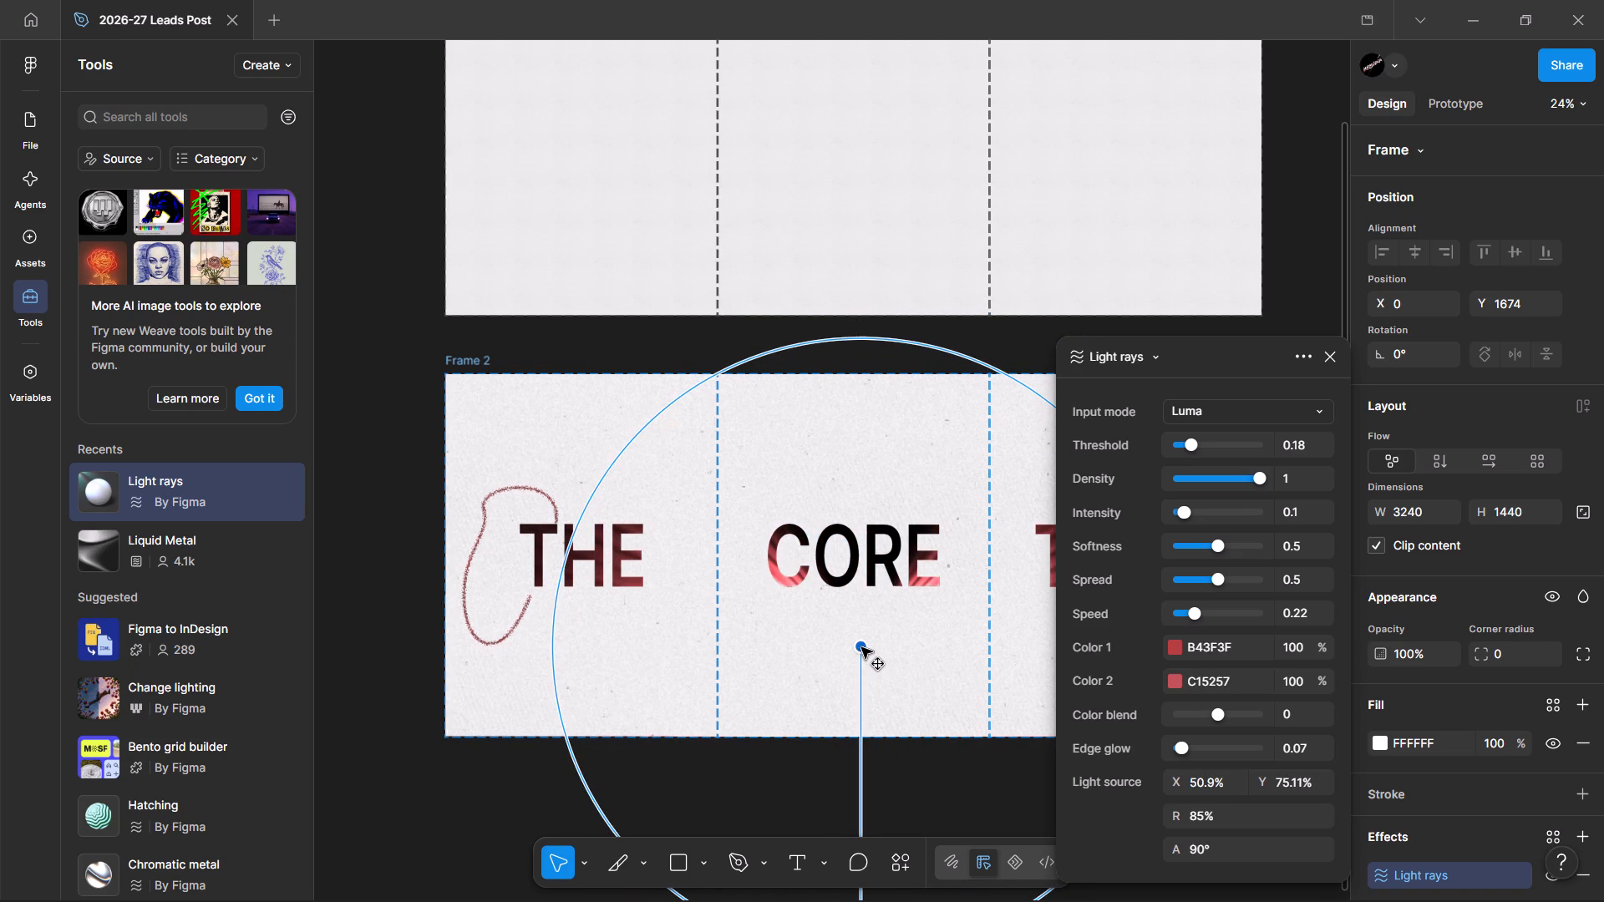
left_click_drag(861, 647, 877, 646)
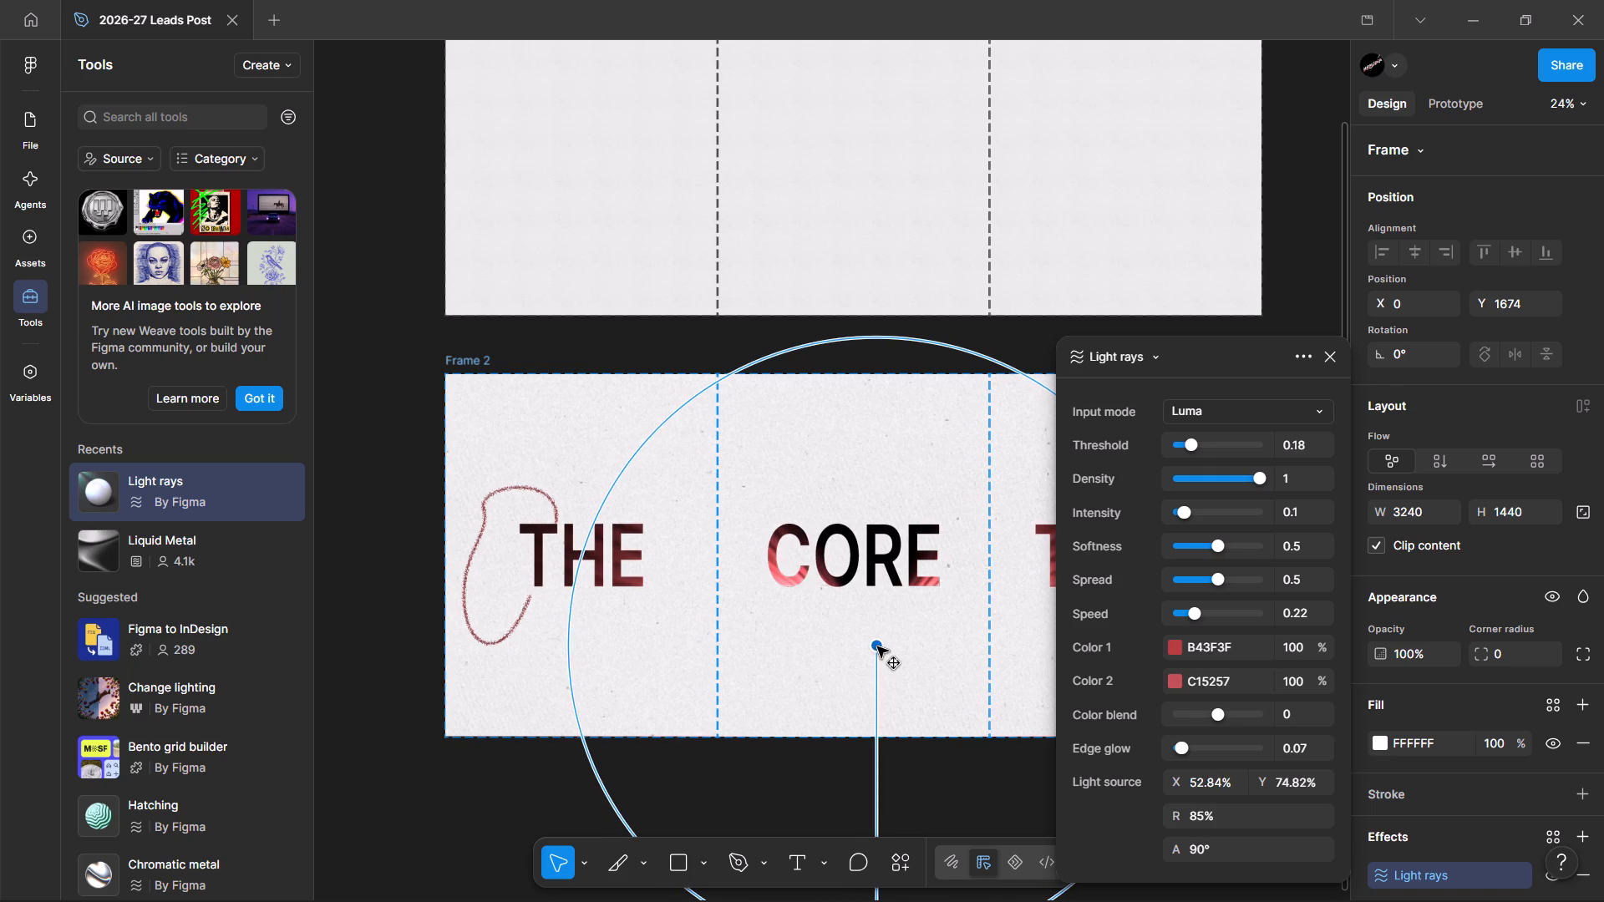
left_click_drag(877, 646, 869, 645)
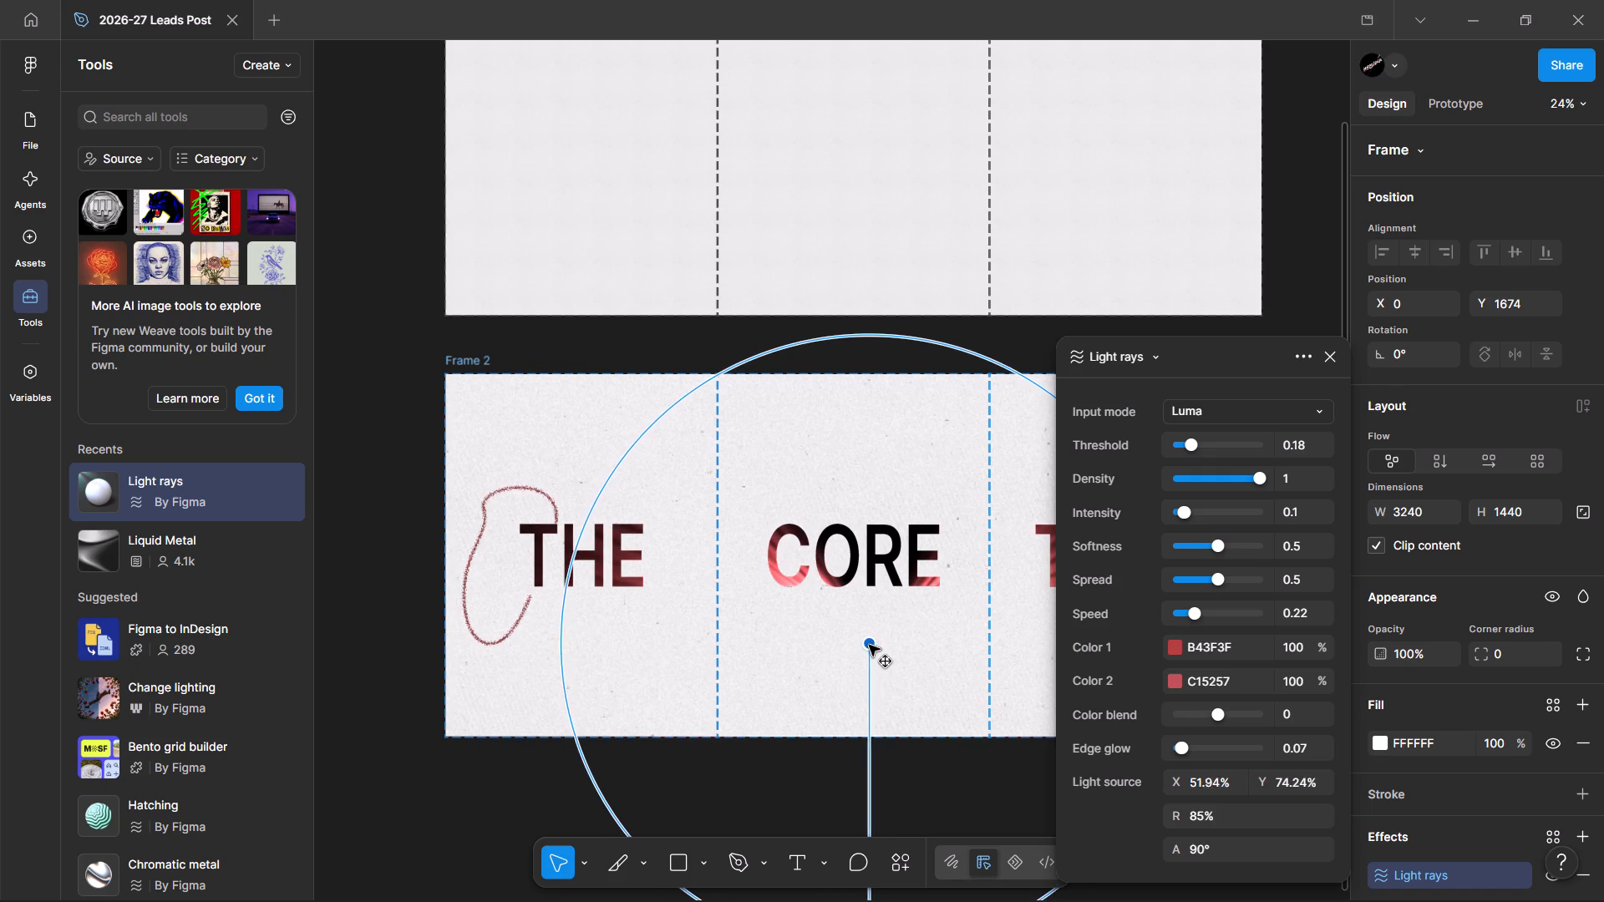
left_click_drag(869, 645, 861, 645)
scroll(861, 645, "left", 1)
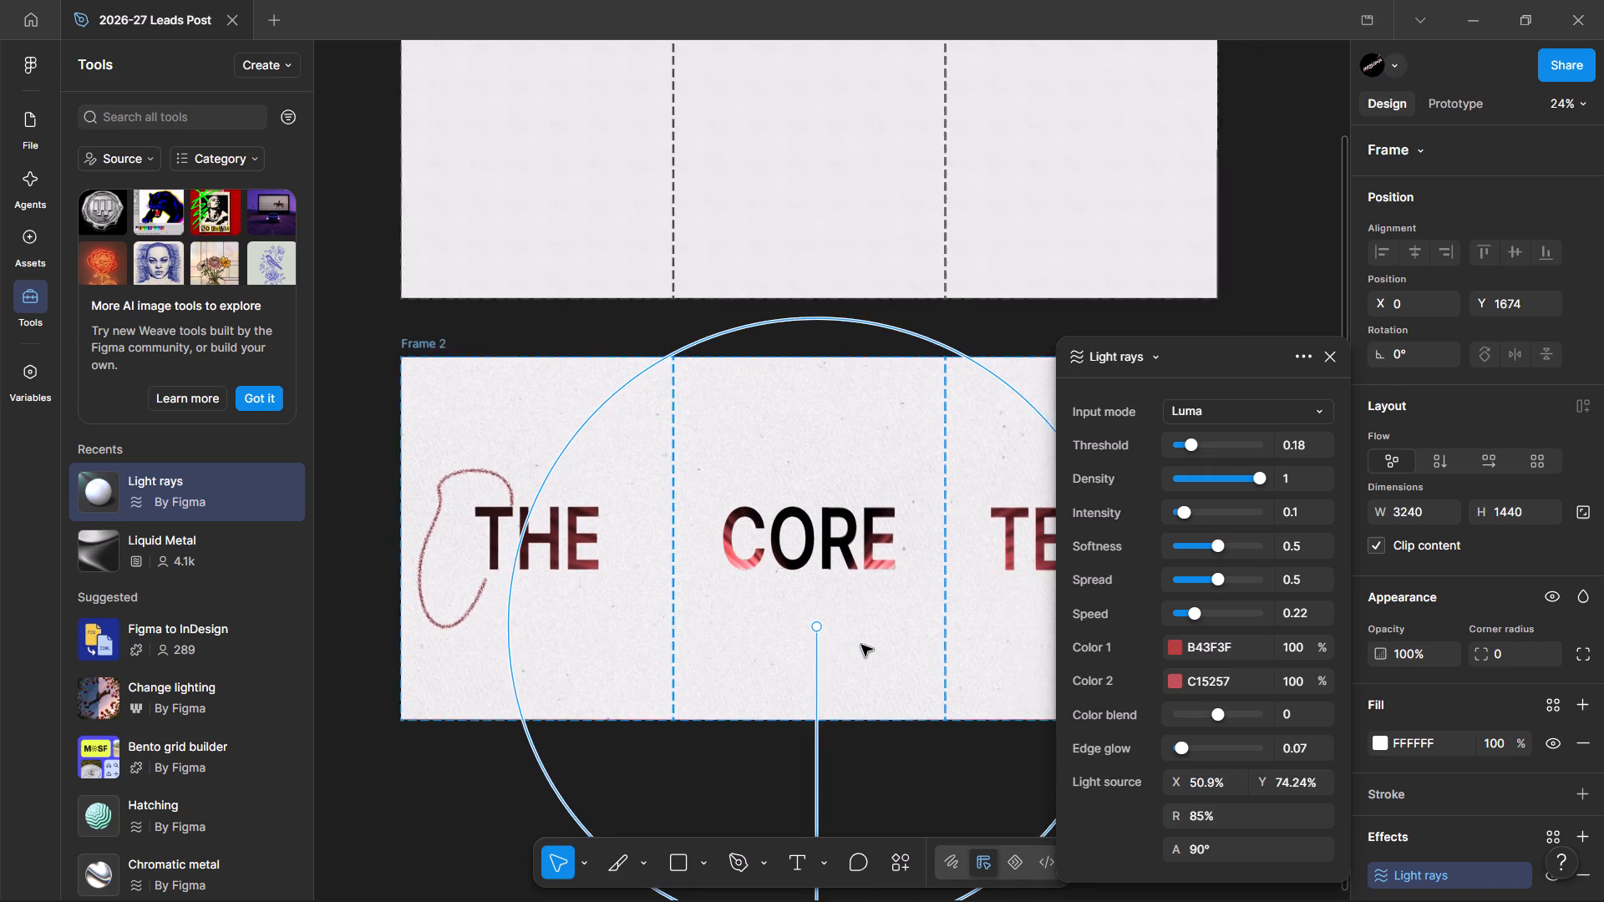
scroll(861, 645, "left", 2)
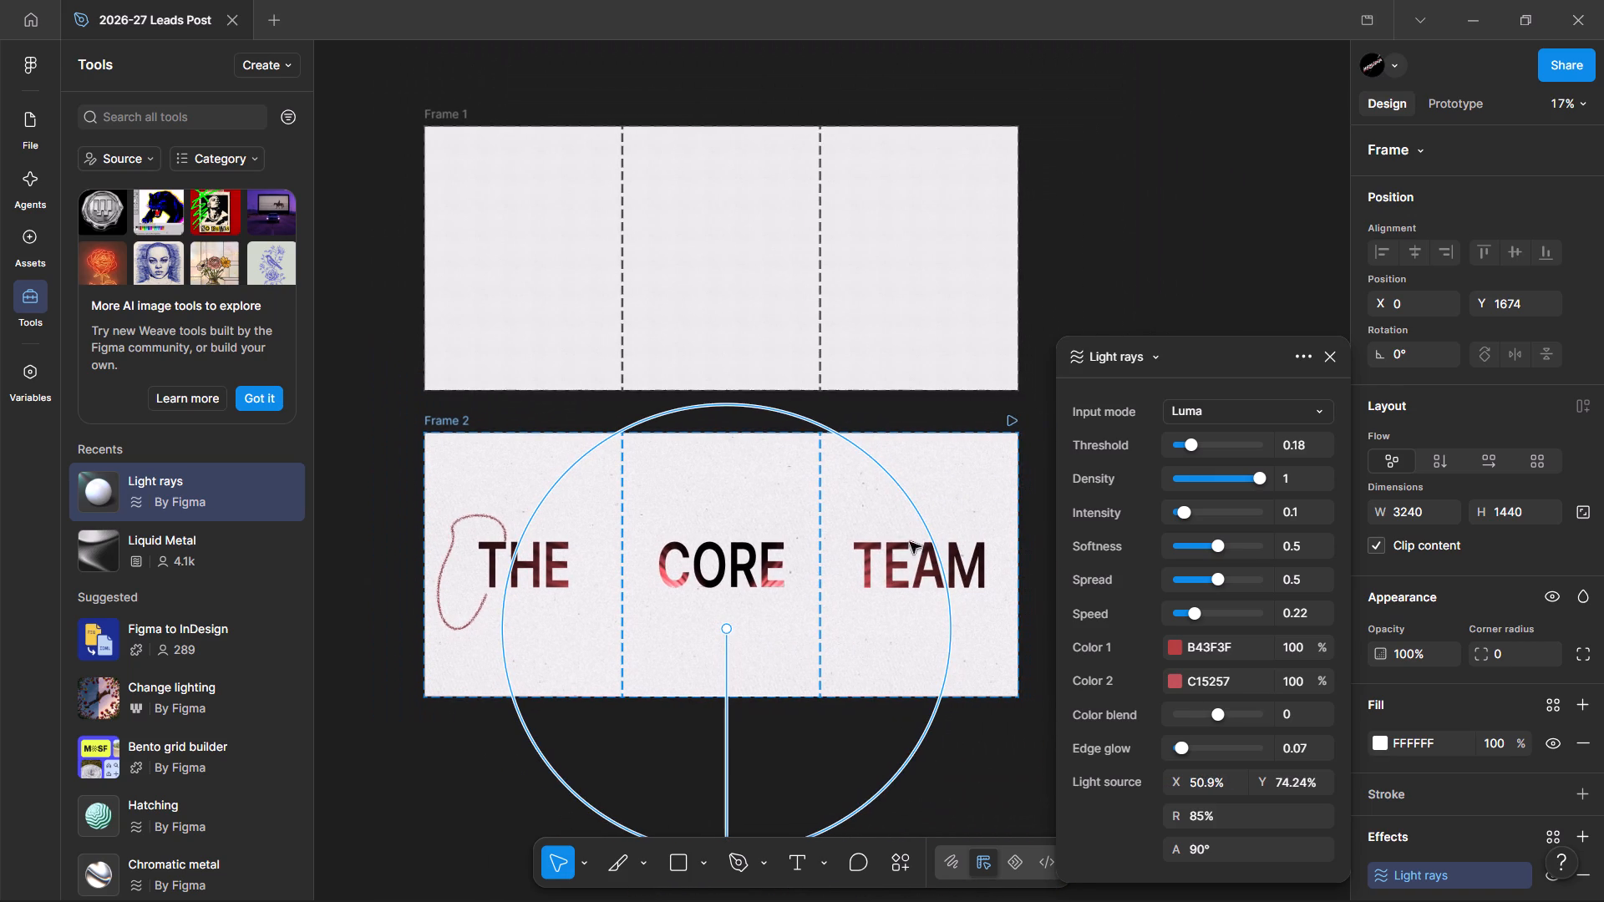
left_click(1048, 354)
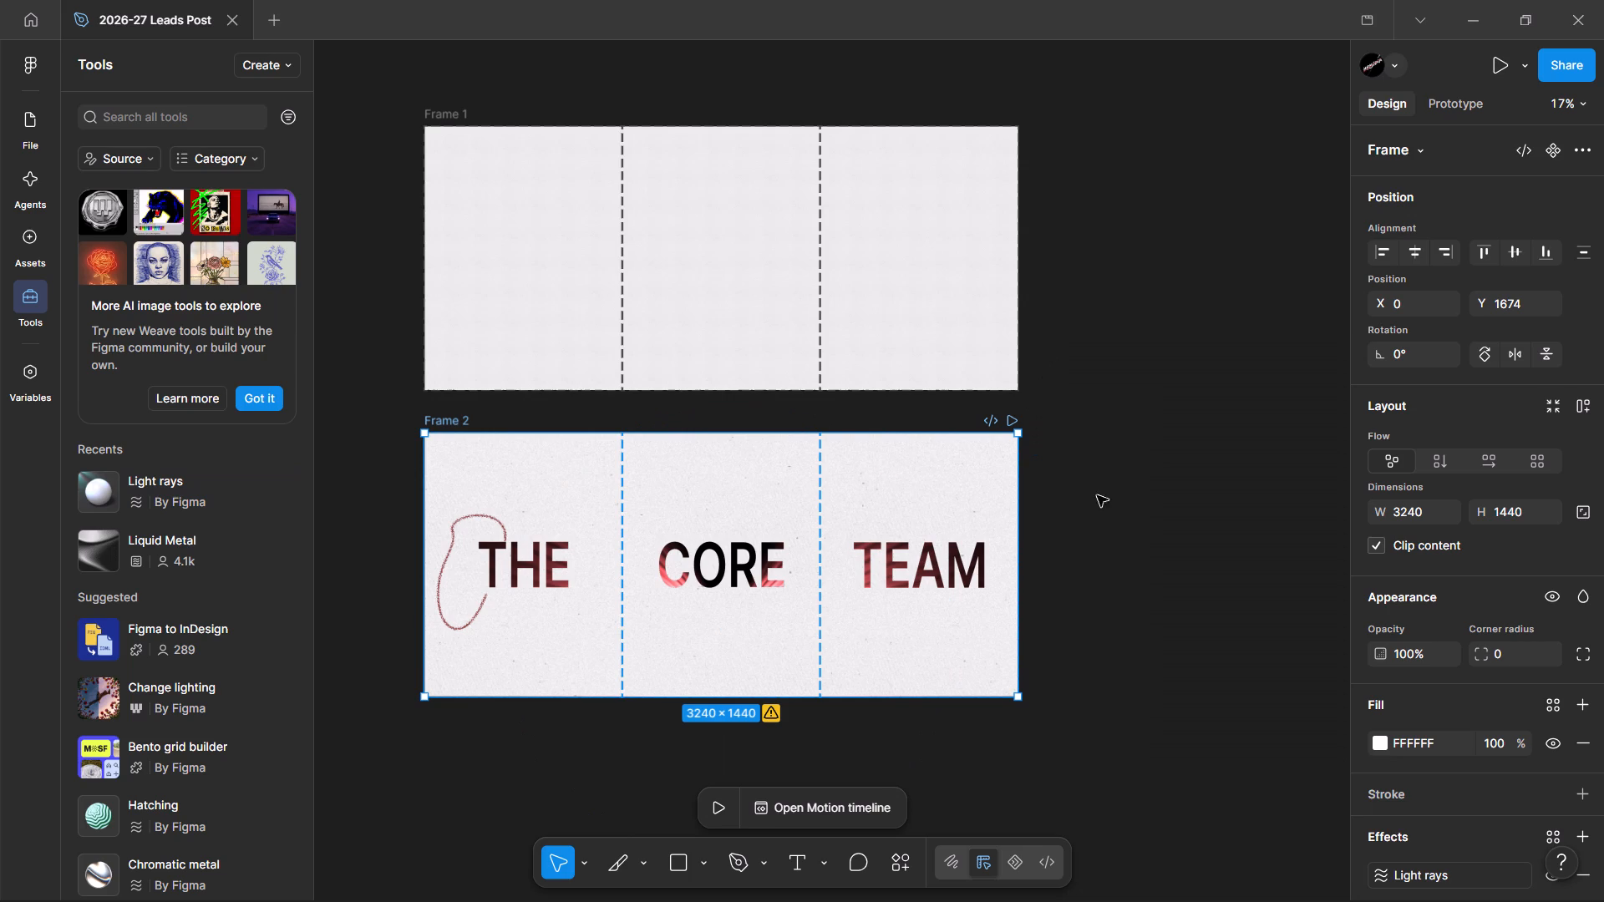
left_click(1108, 524)
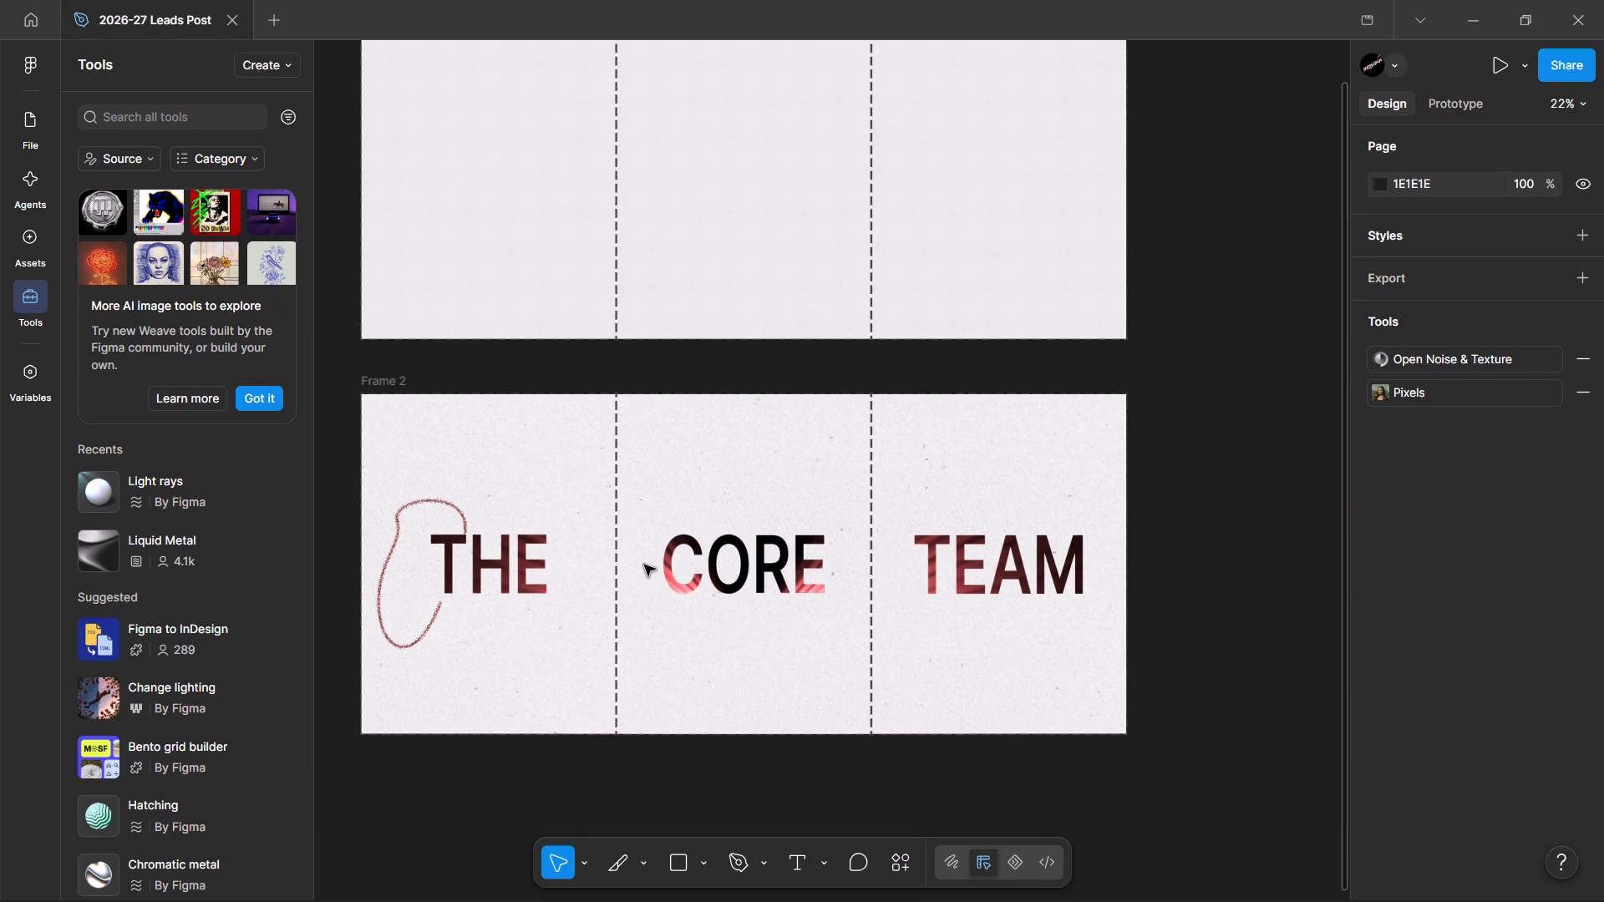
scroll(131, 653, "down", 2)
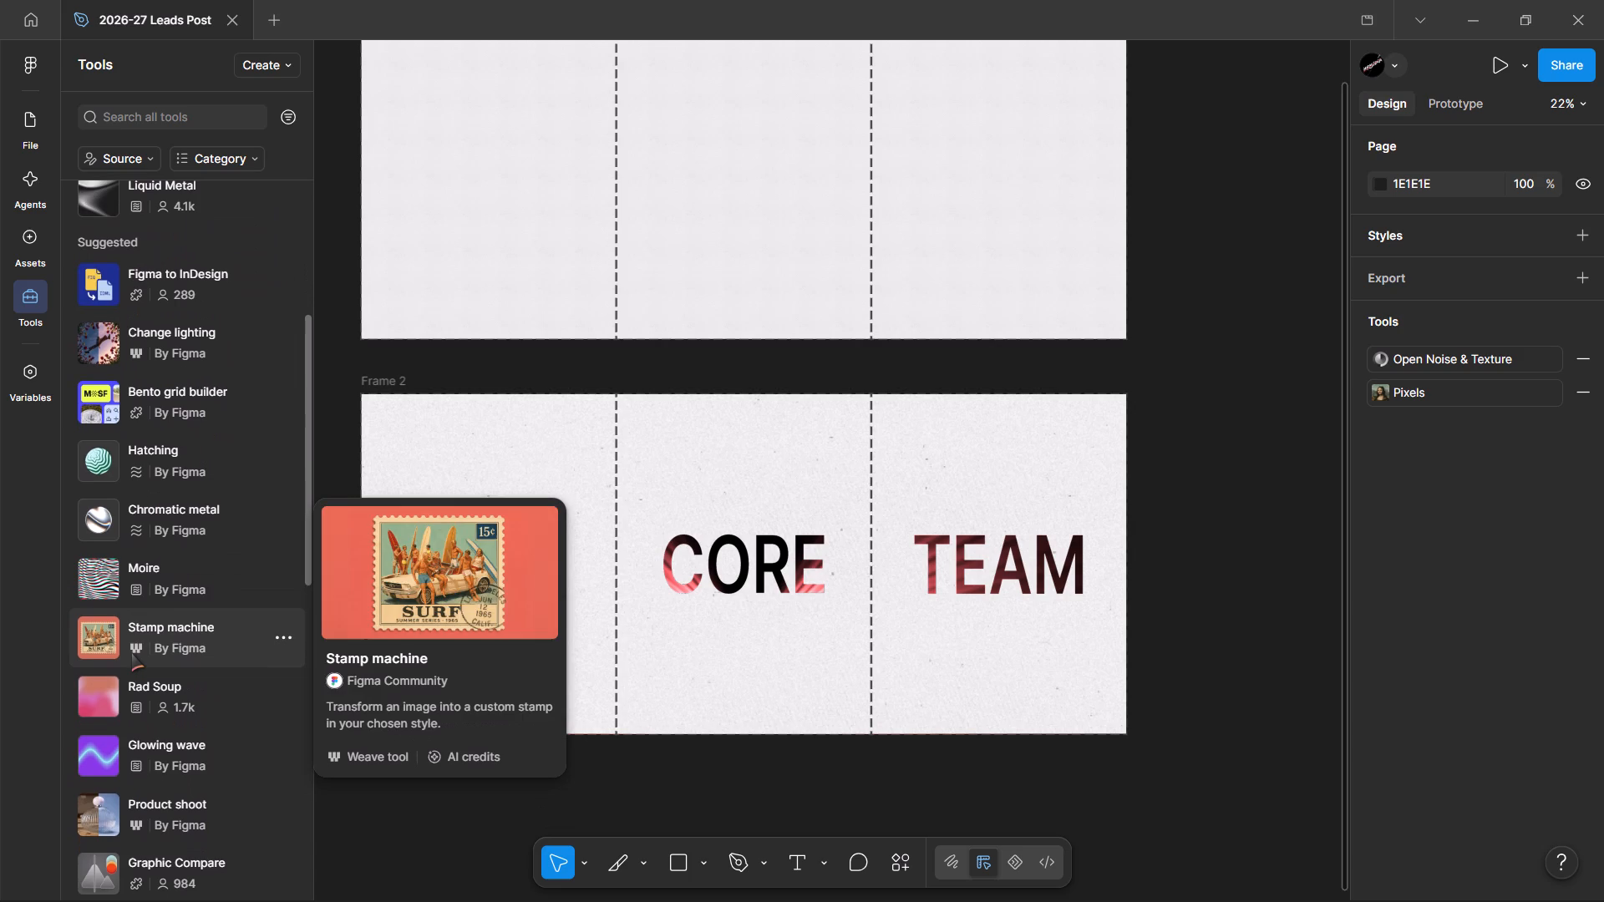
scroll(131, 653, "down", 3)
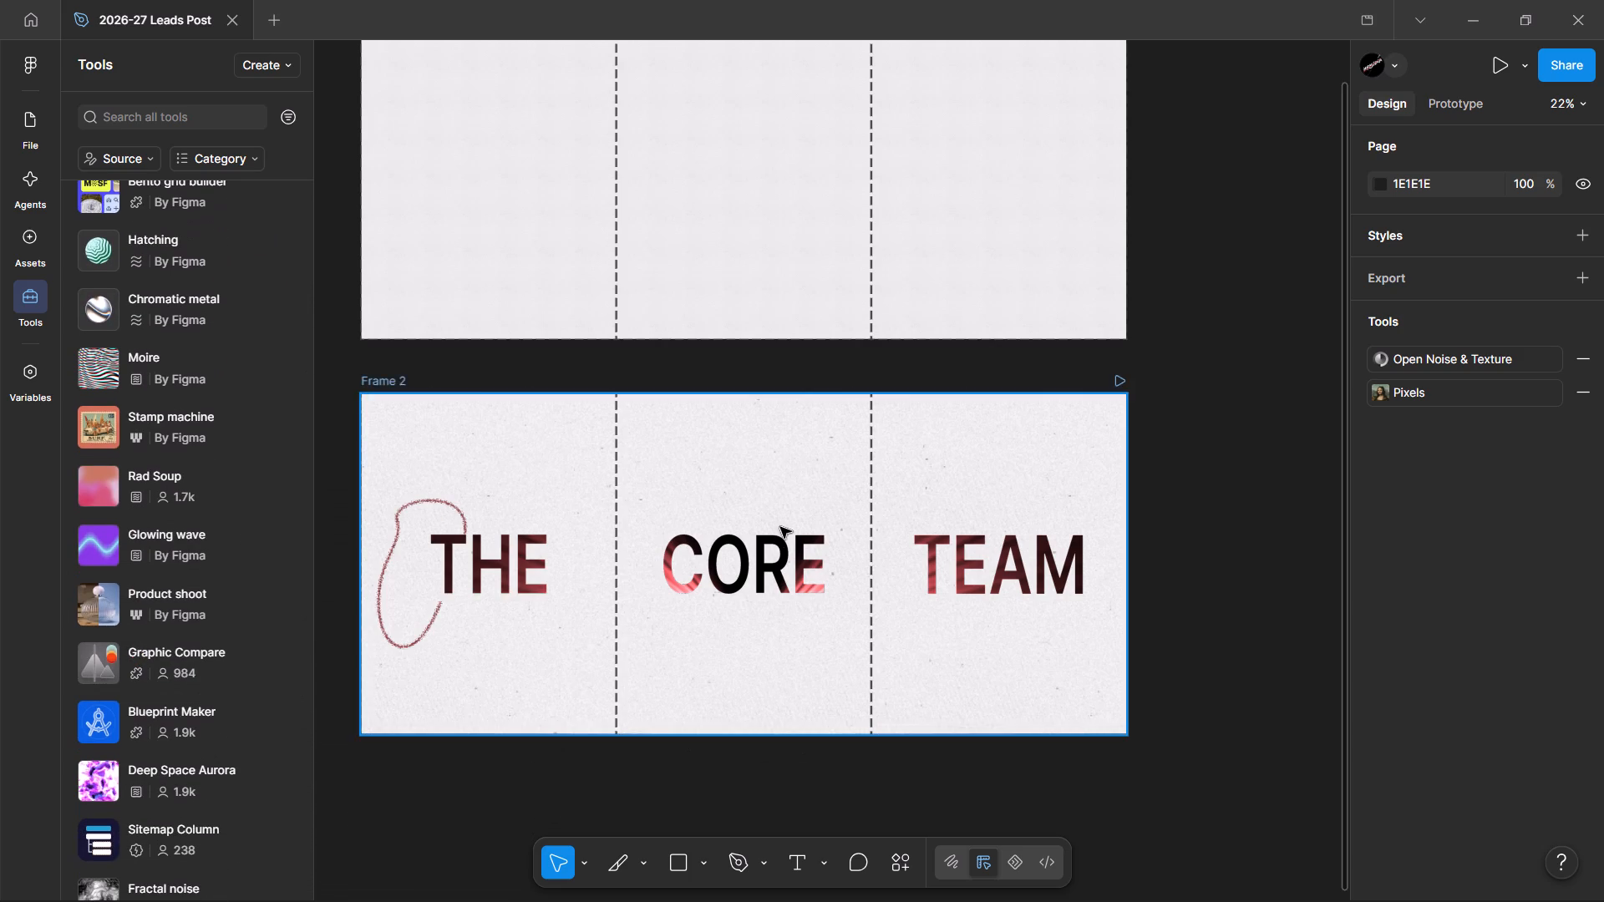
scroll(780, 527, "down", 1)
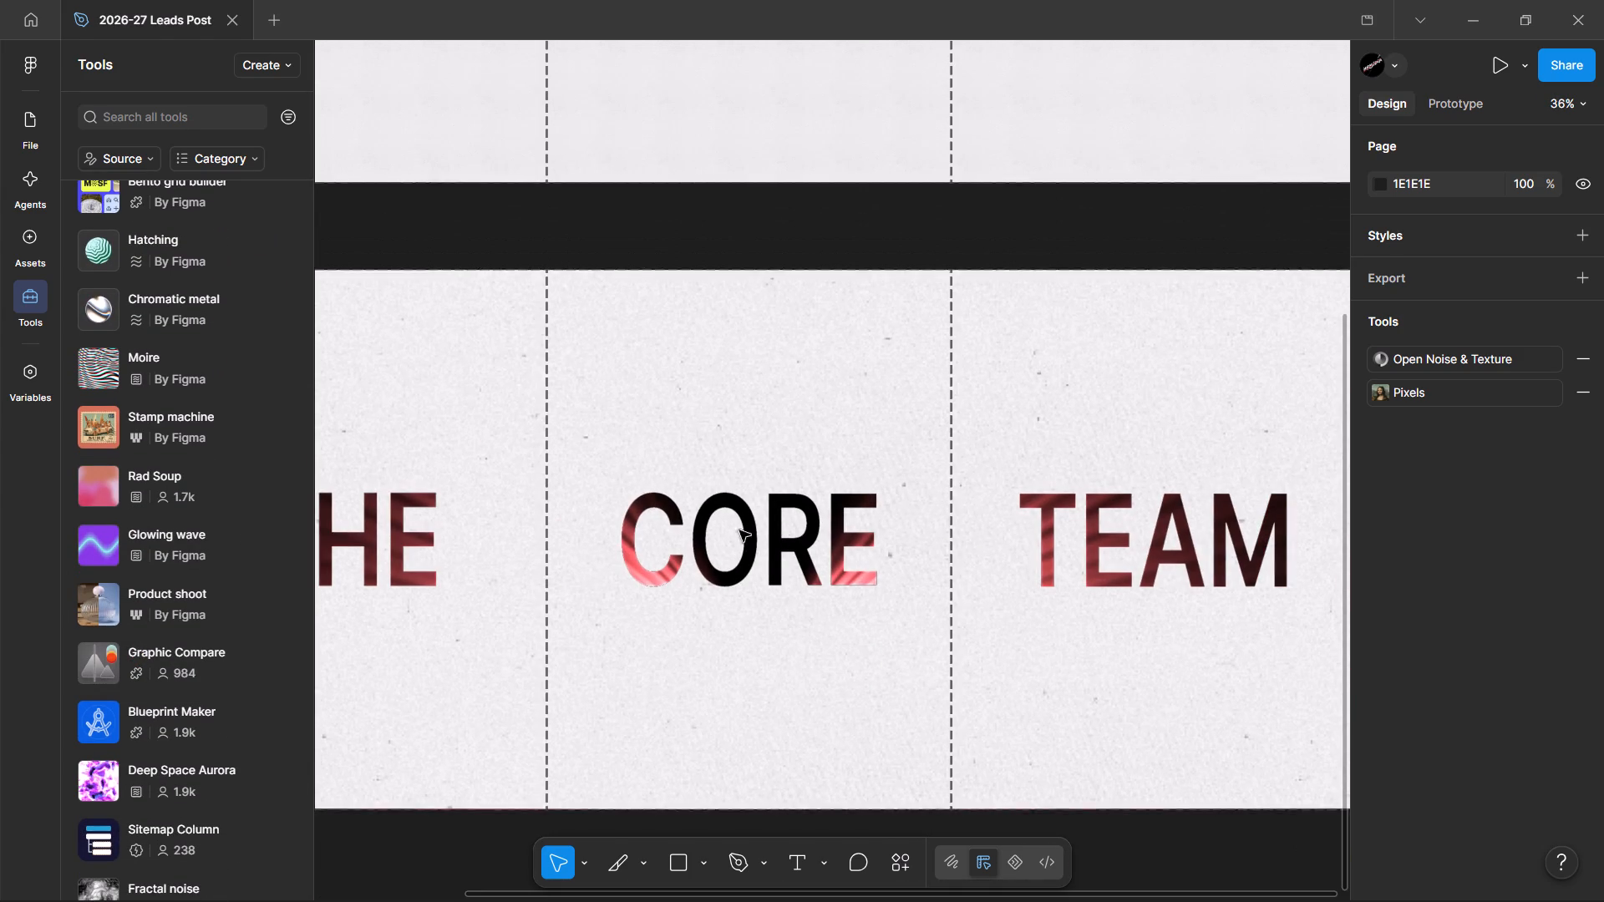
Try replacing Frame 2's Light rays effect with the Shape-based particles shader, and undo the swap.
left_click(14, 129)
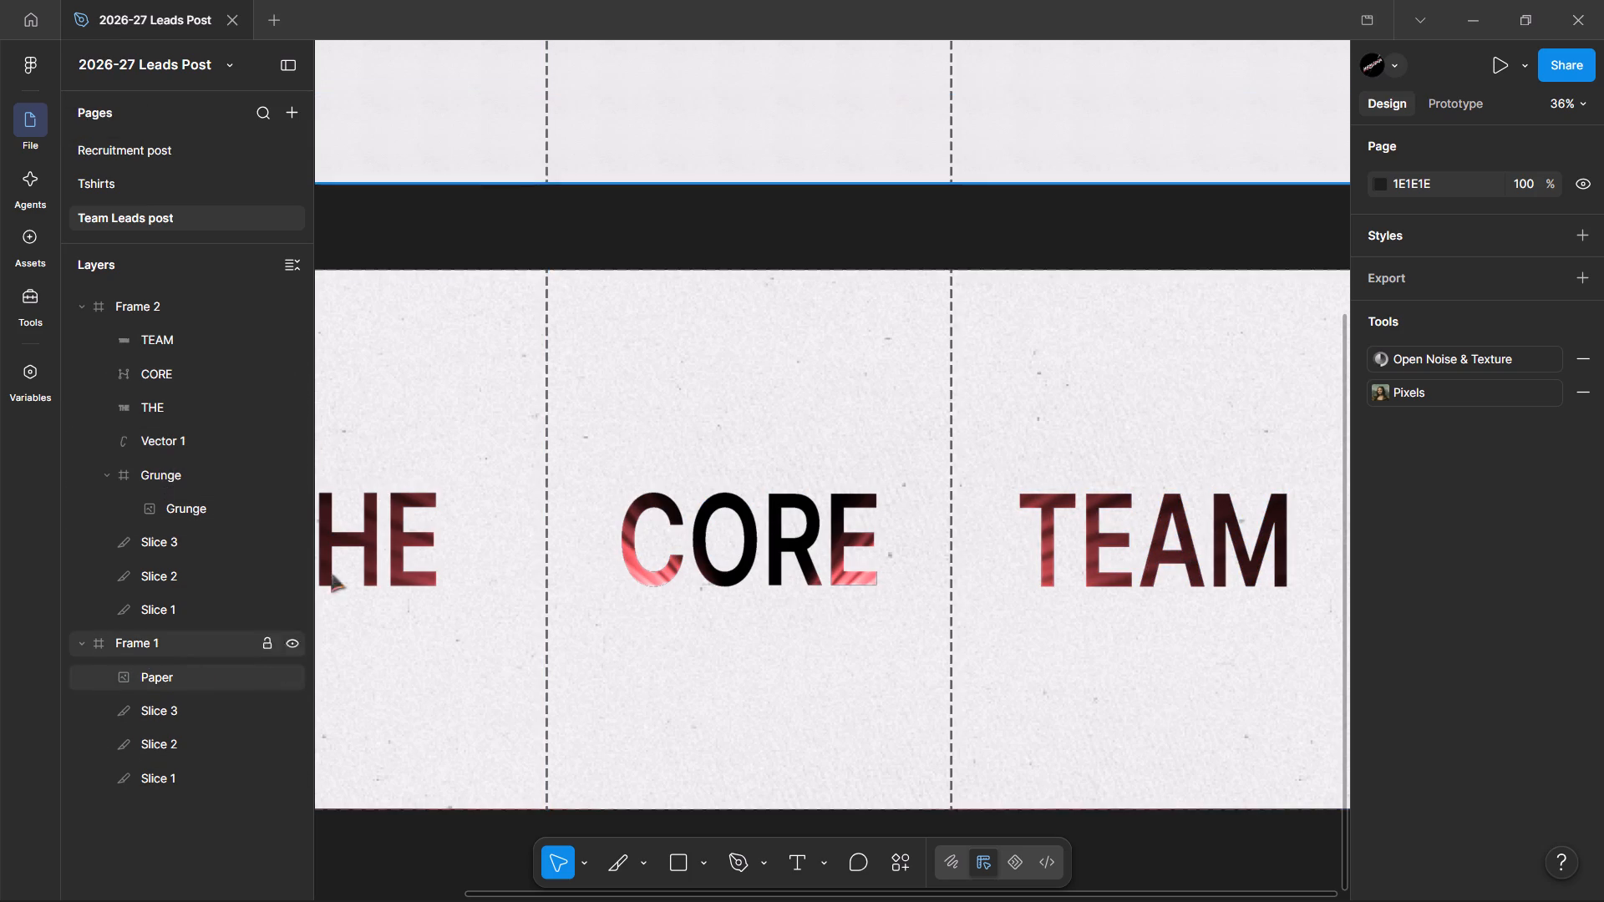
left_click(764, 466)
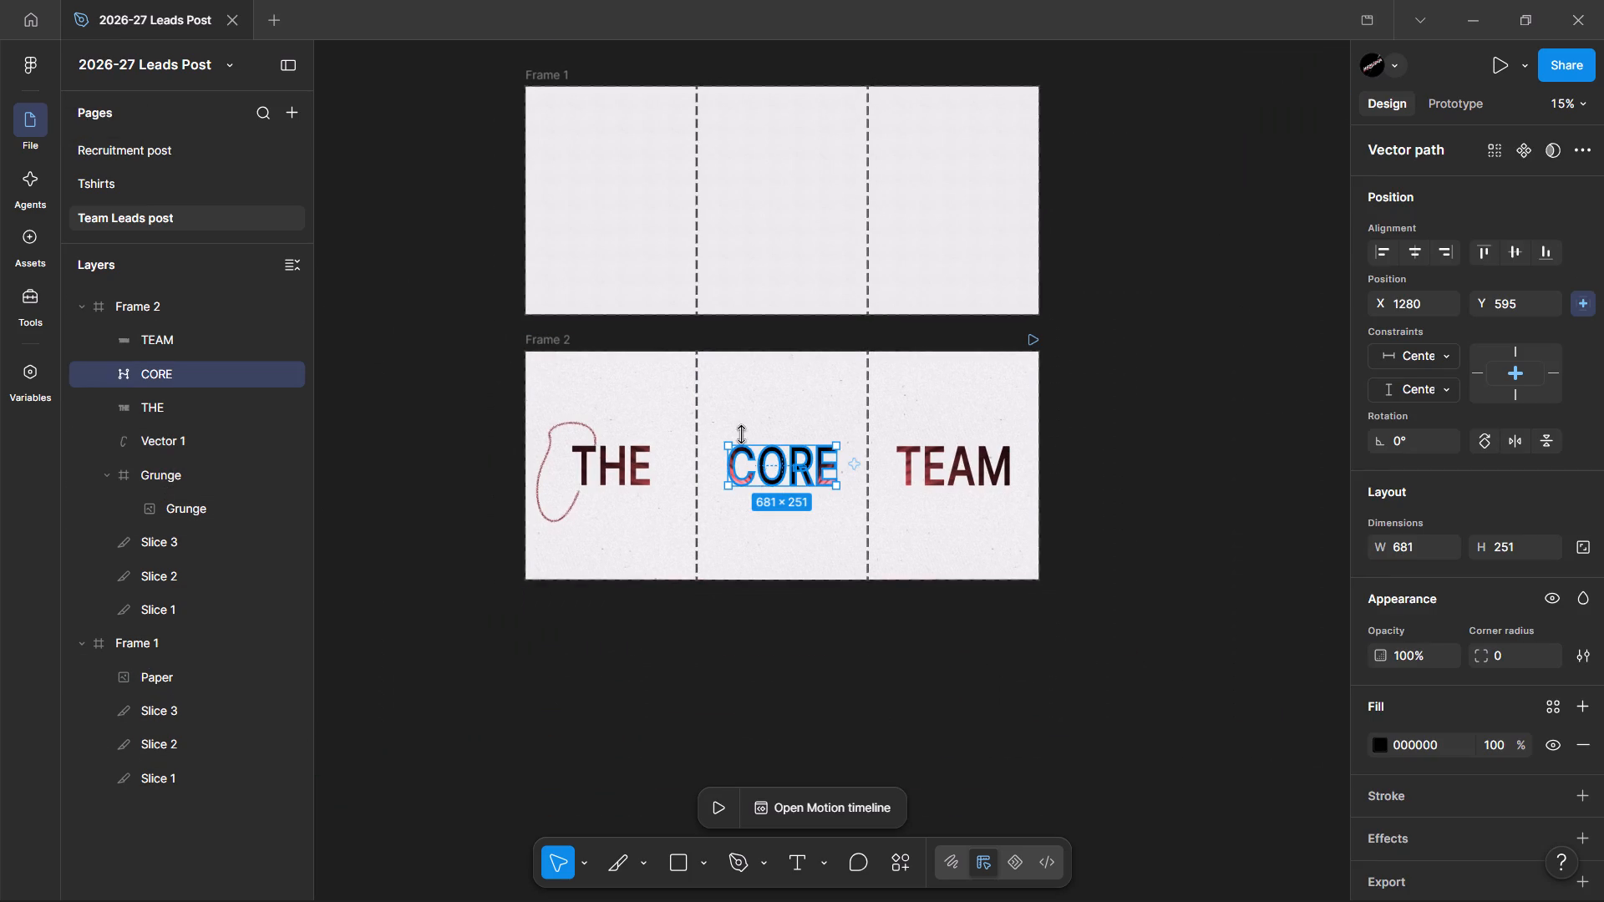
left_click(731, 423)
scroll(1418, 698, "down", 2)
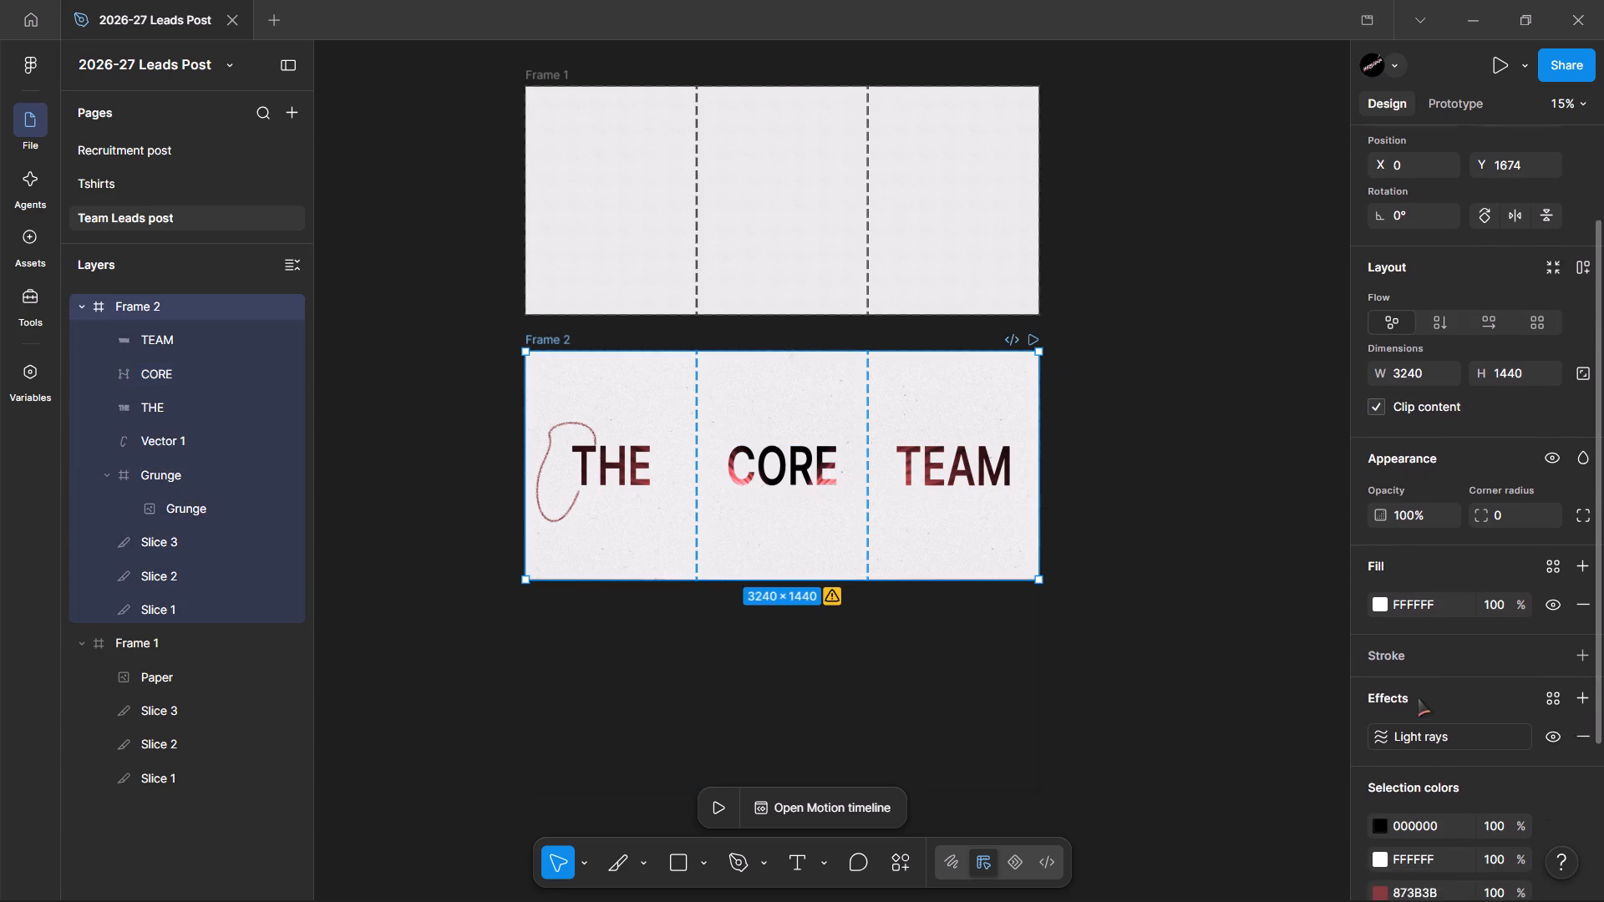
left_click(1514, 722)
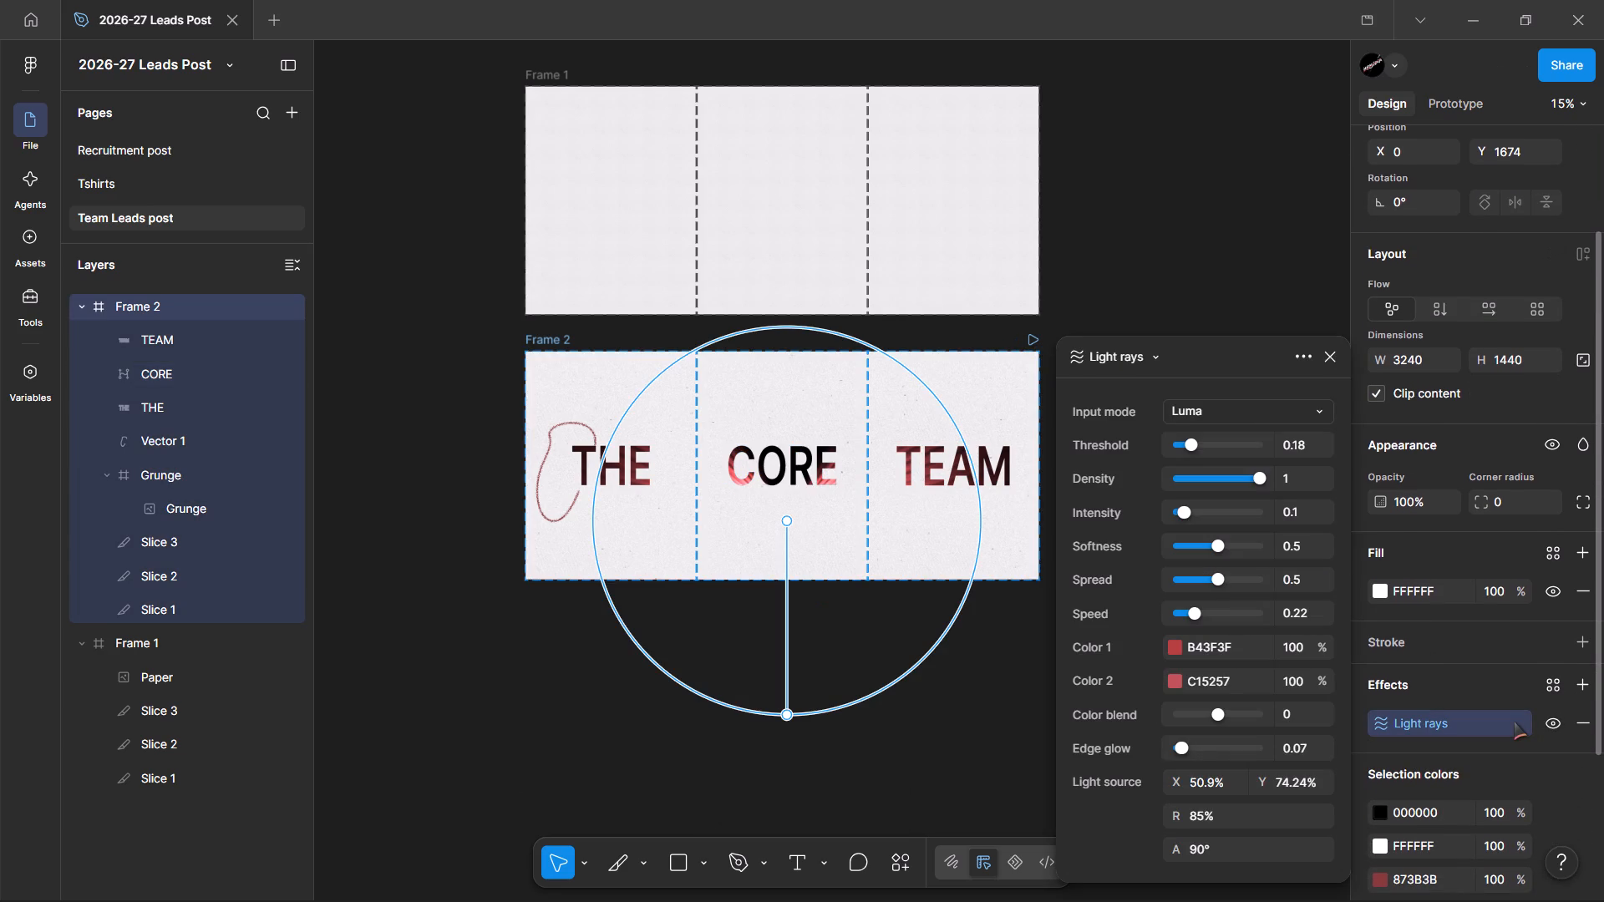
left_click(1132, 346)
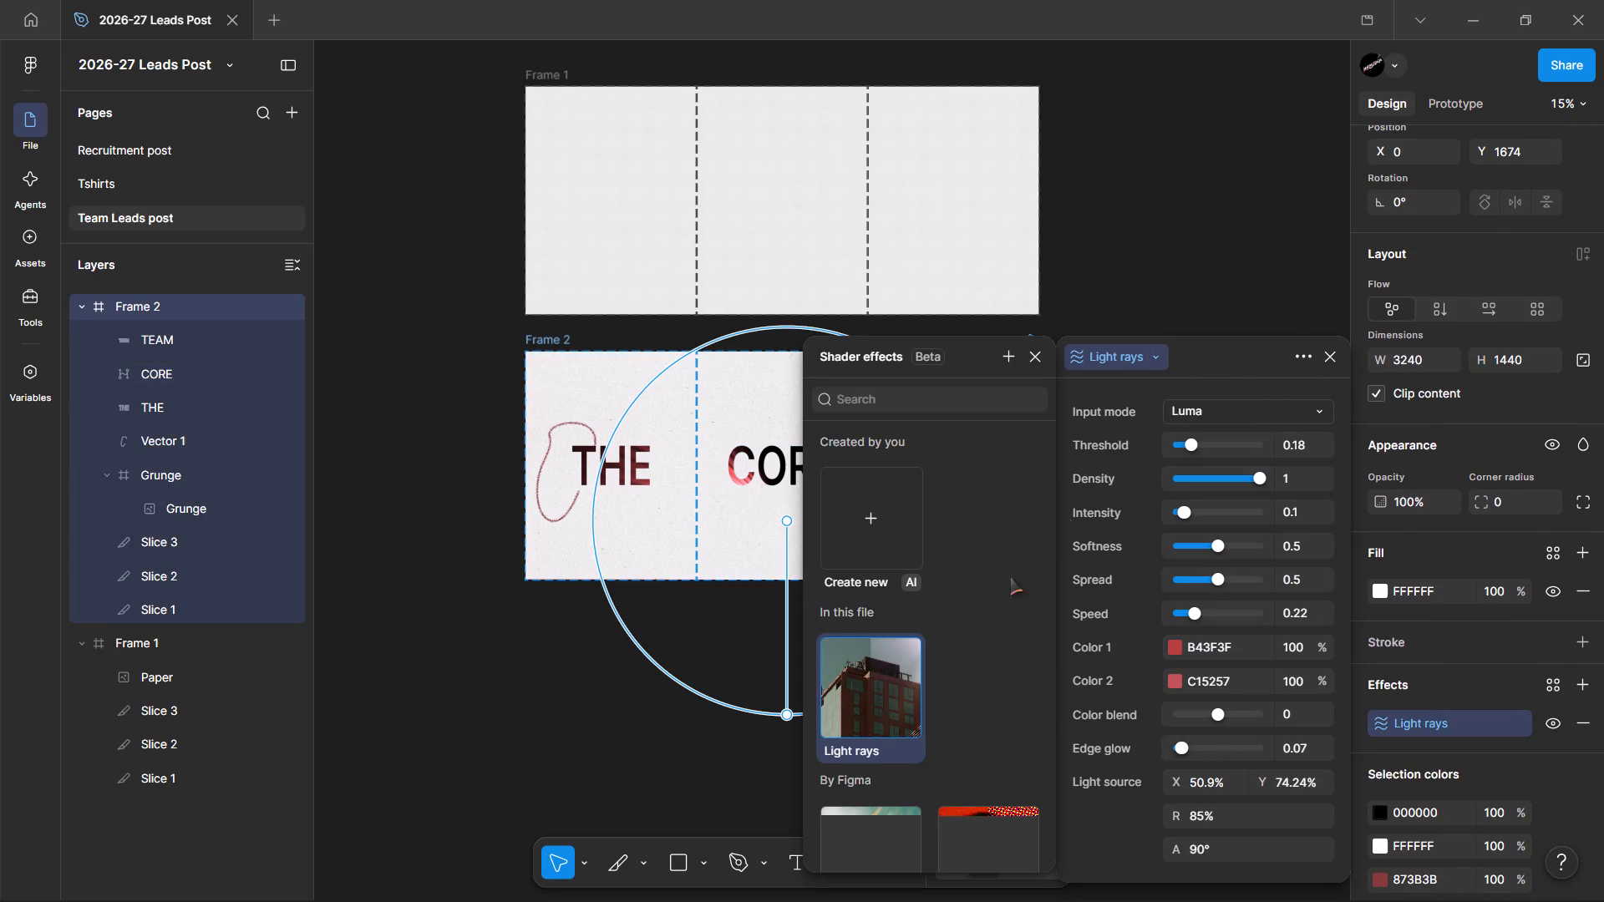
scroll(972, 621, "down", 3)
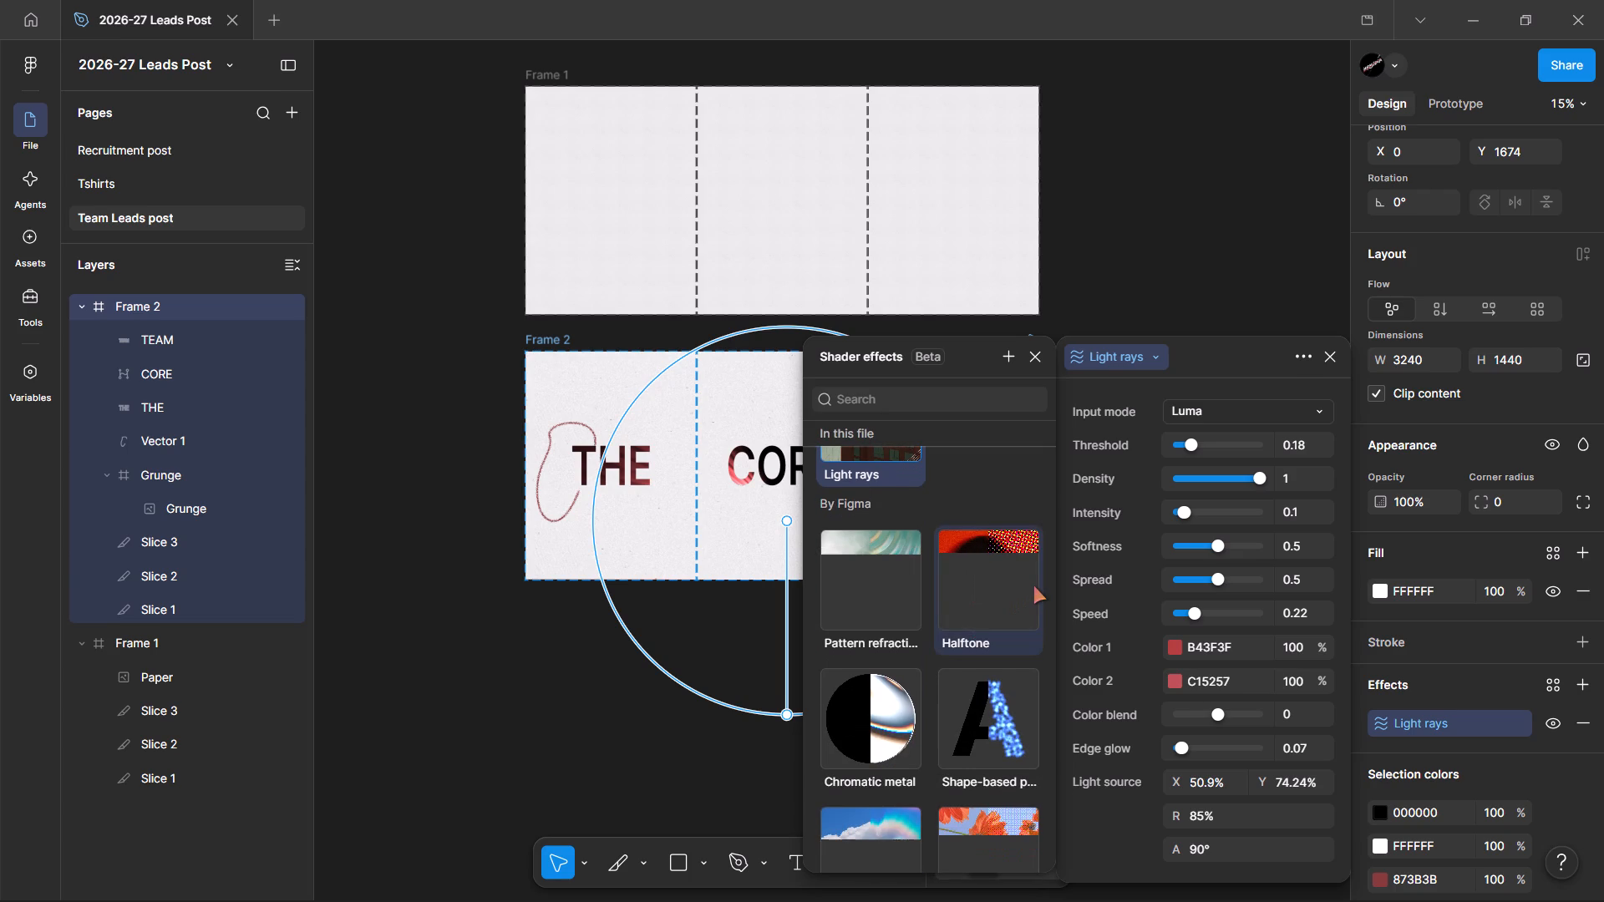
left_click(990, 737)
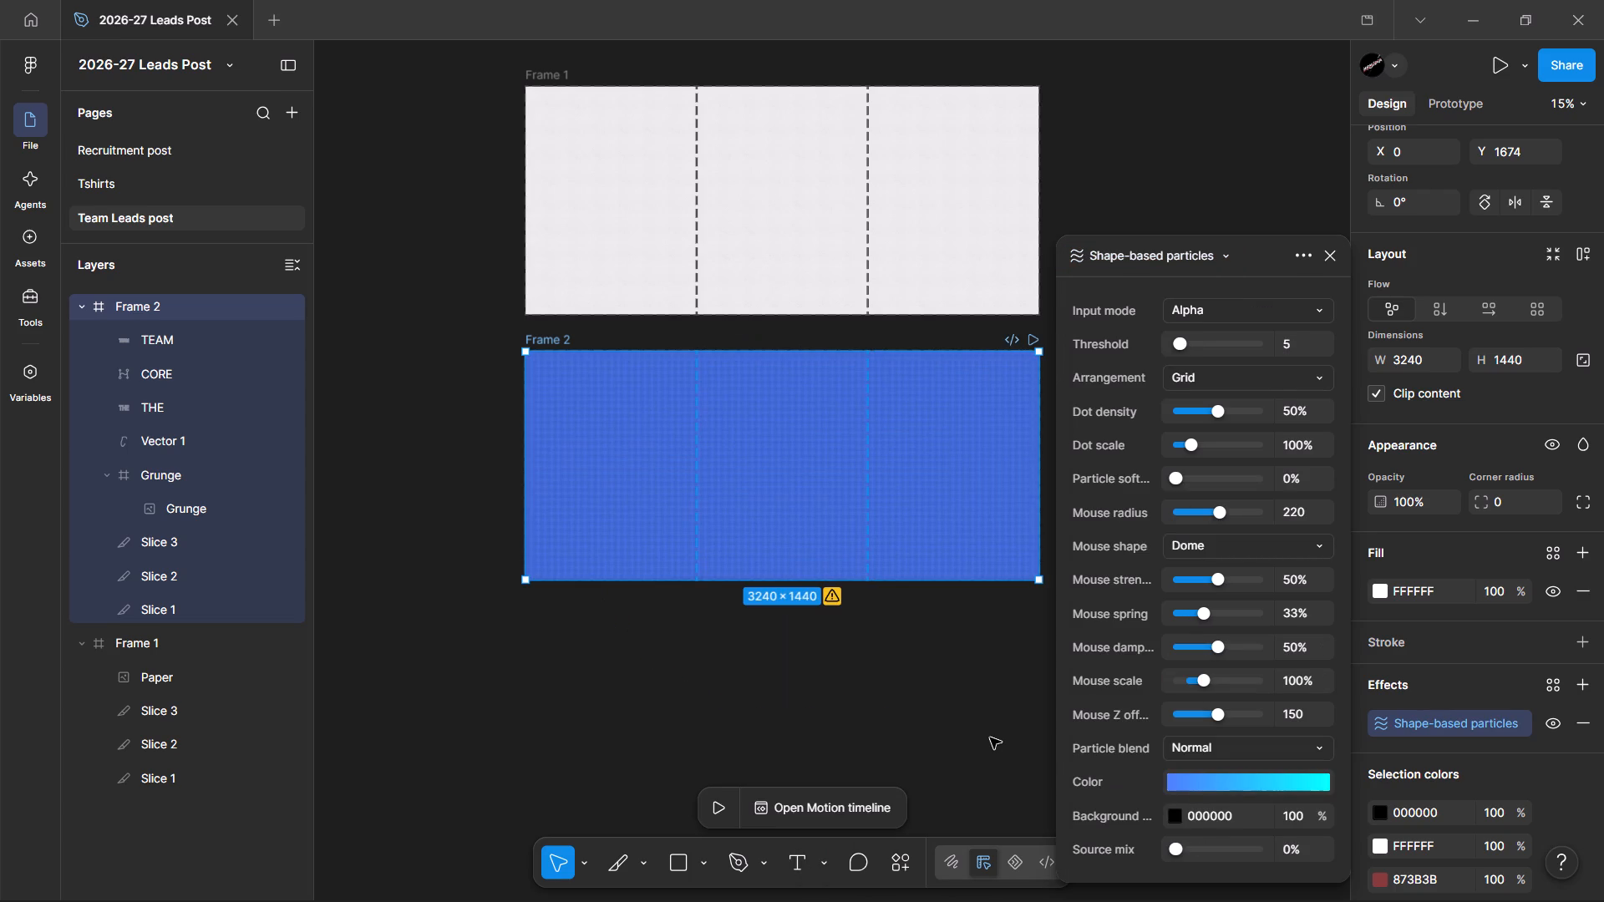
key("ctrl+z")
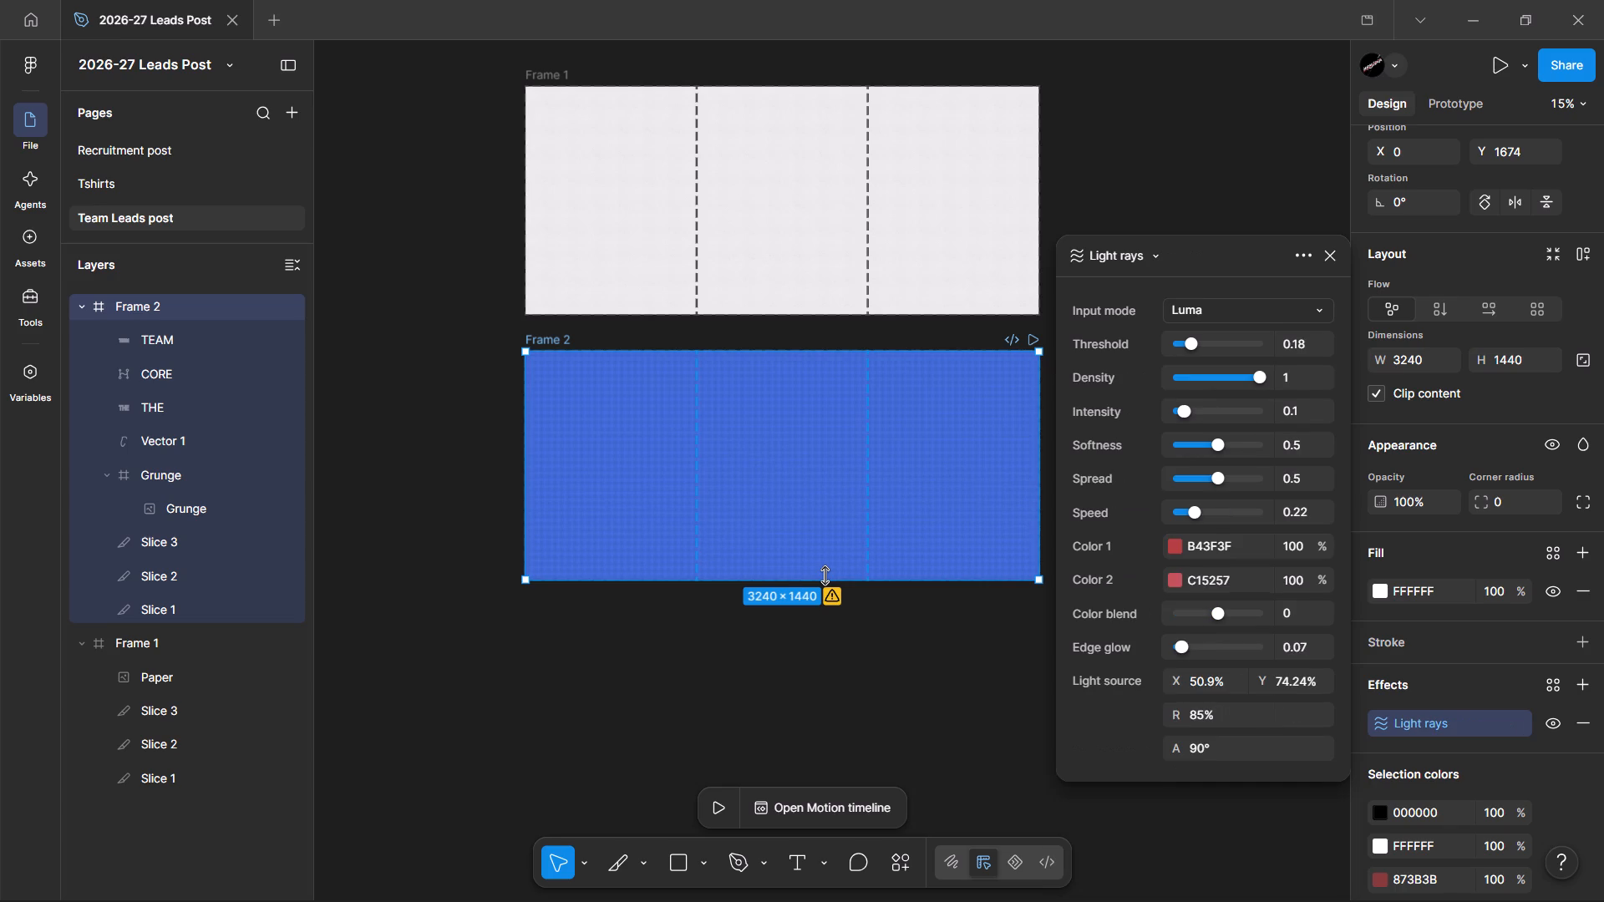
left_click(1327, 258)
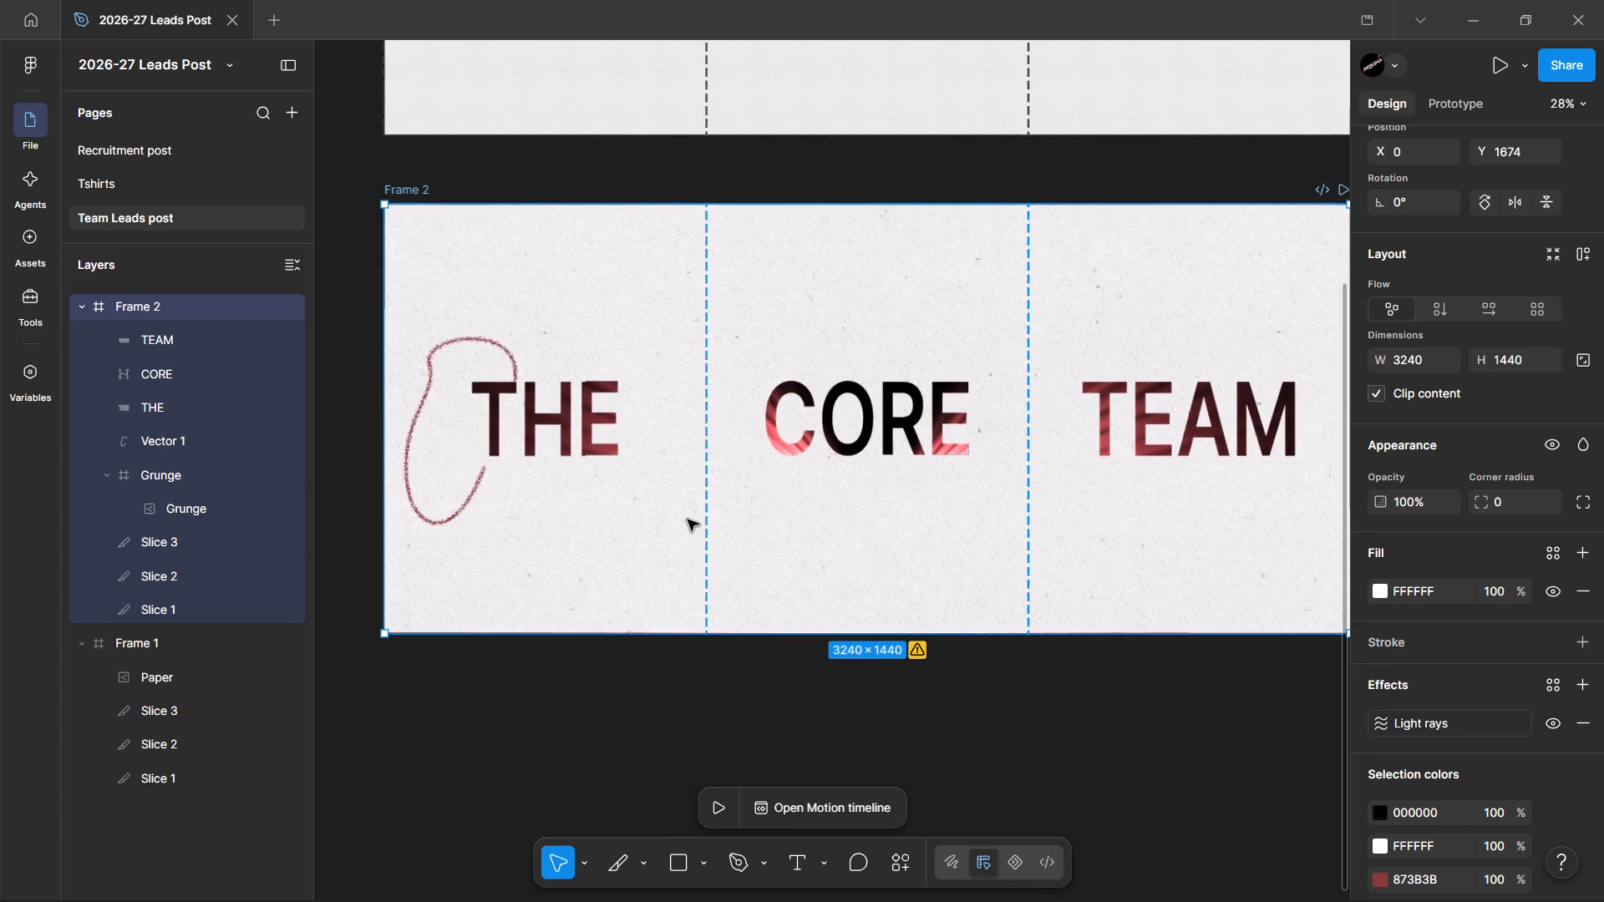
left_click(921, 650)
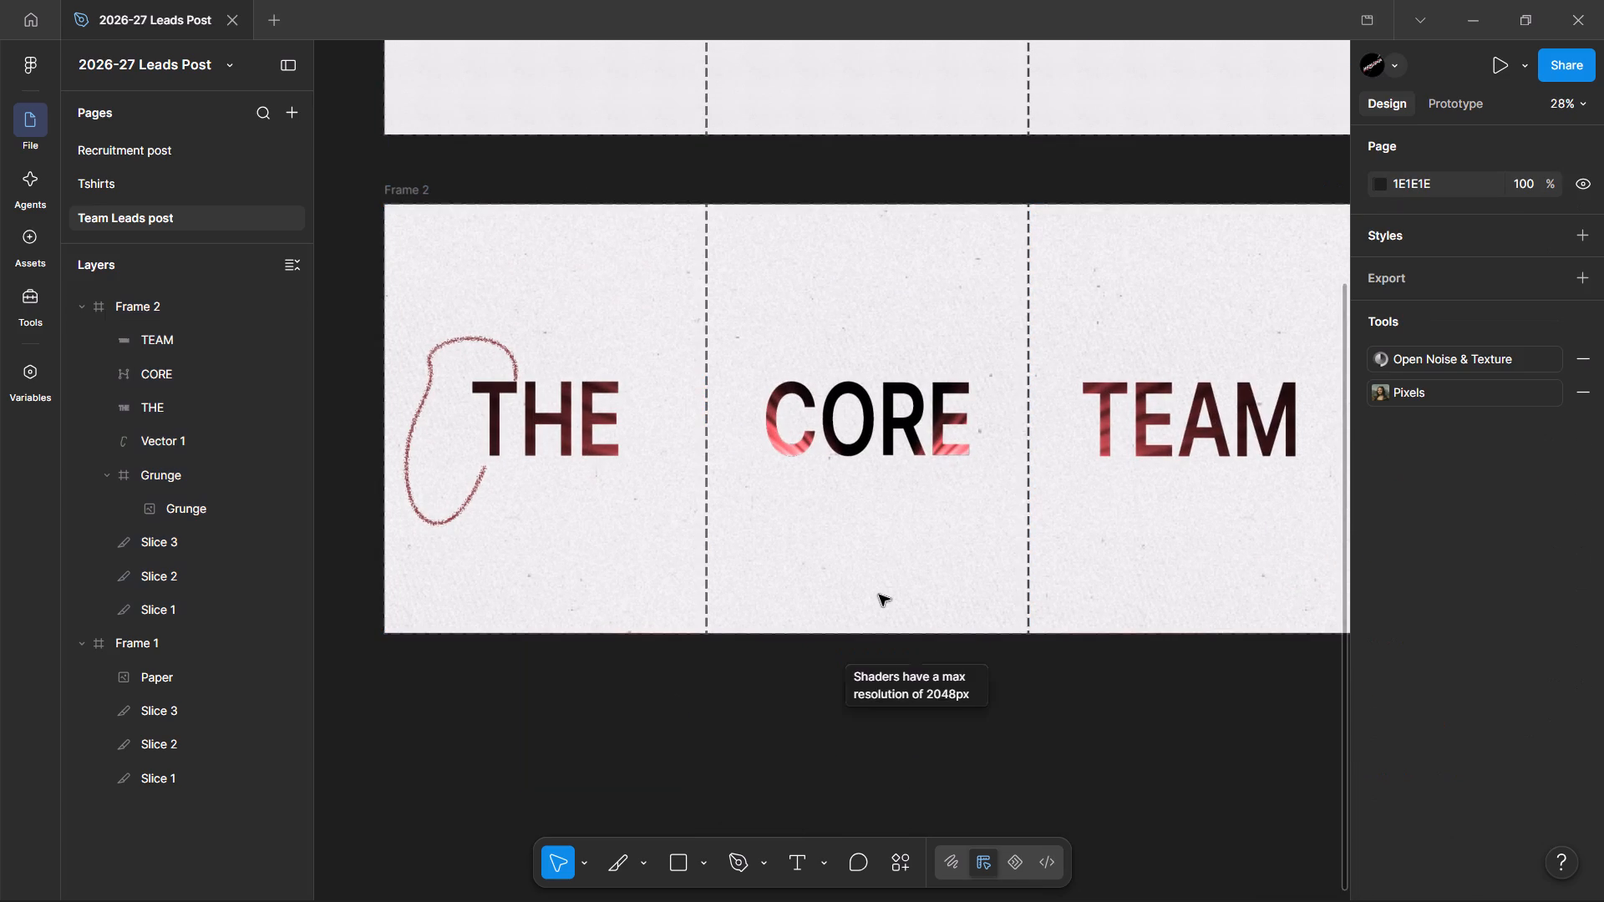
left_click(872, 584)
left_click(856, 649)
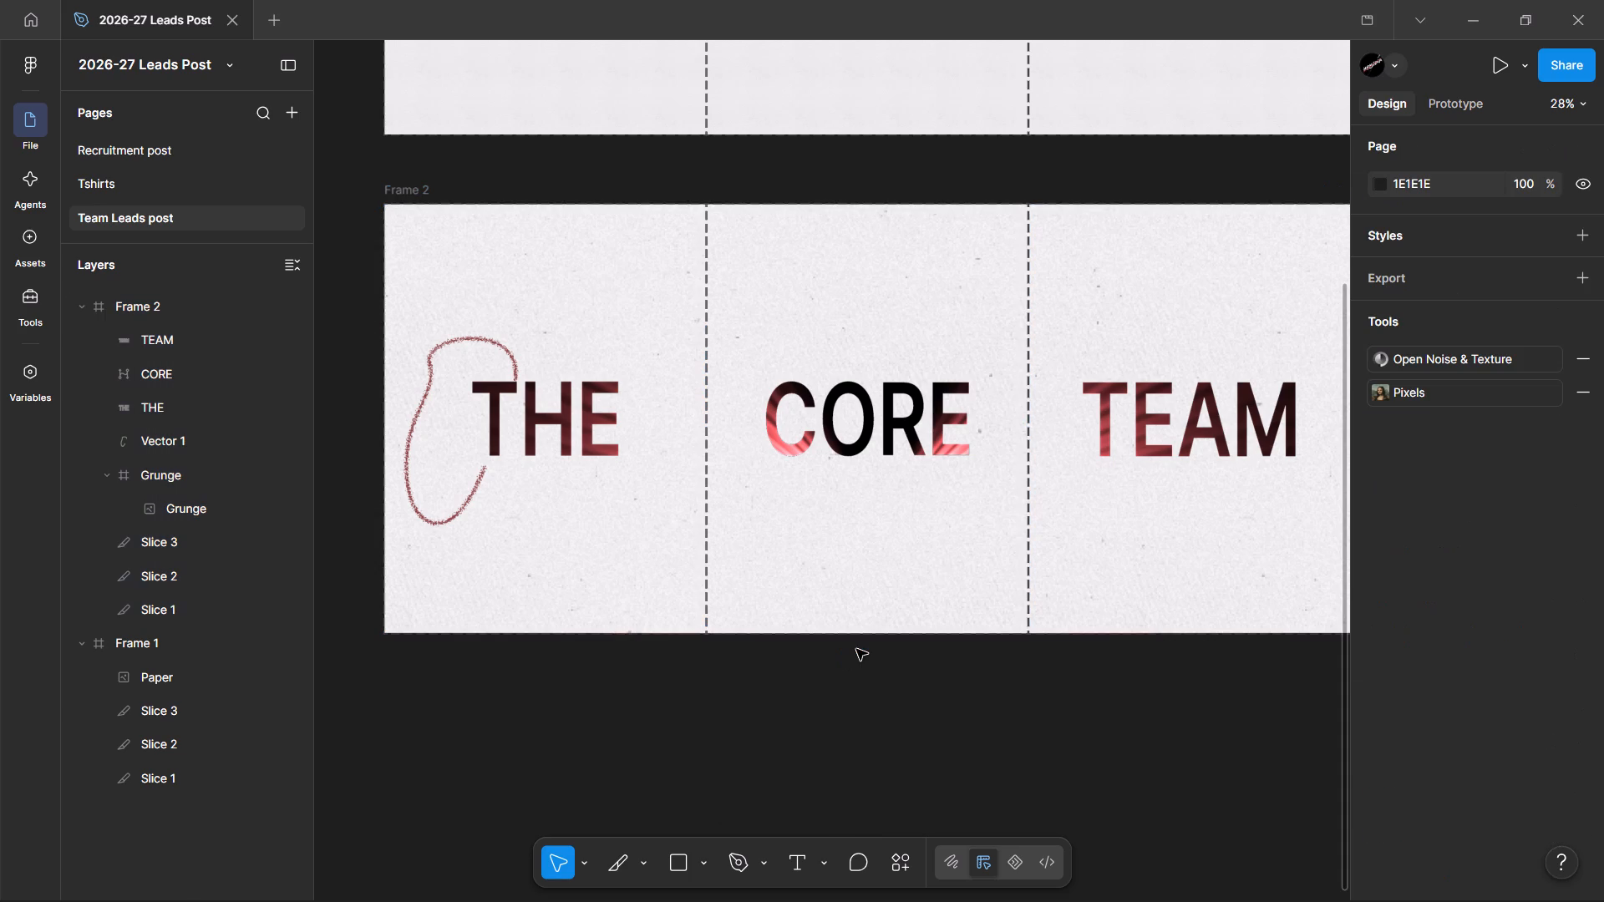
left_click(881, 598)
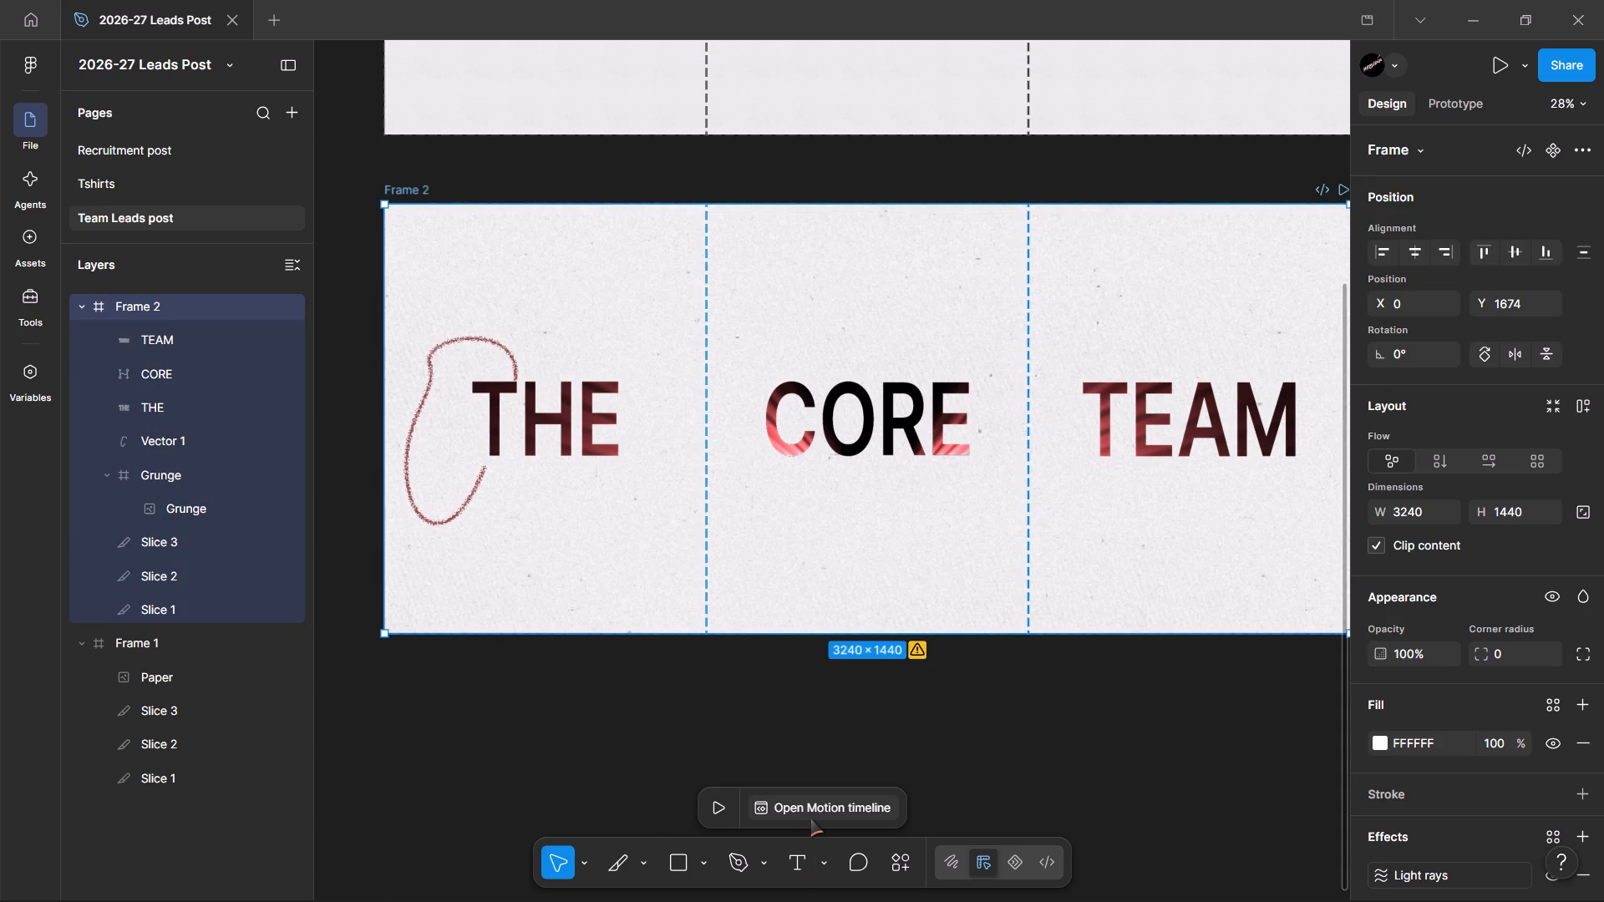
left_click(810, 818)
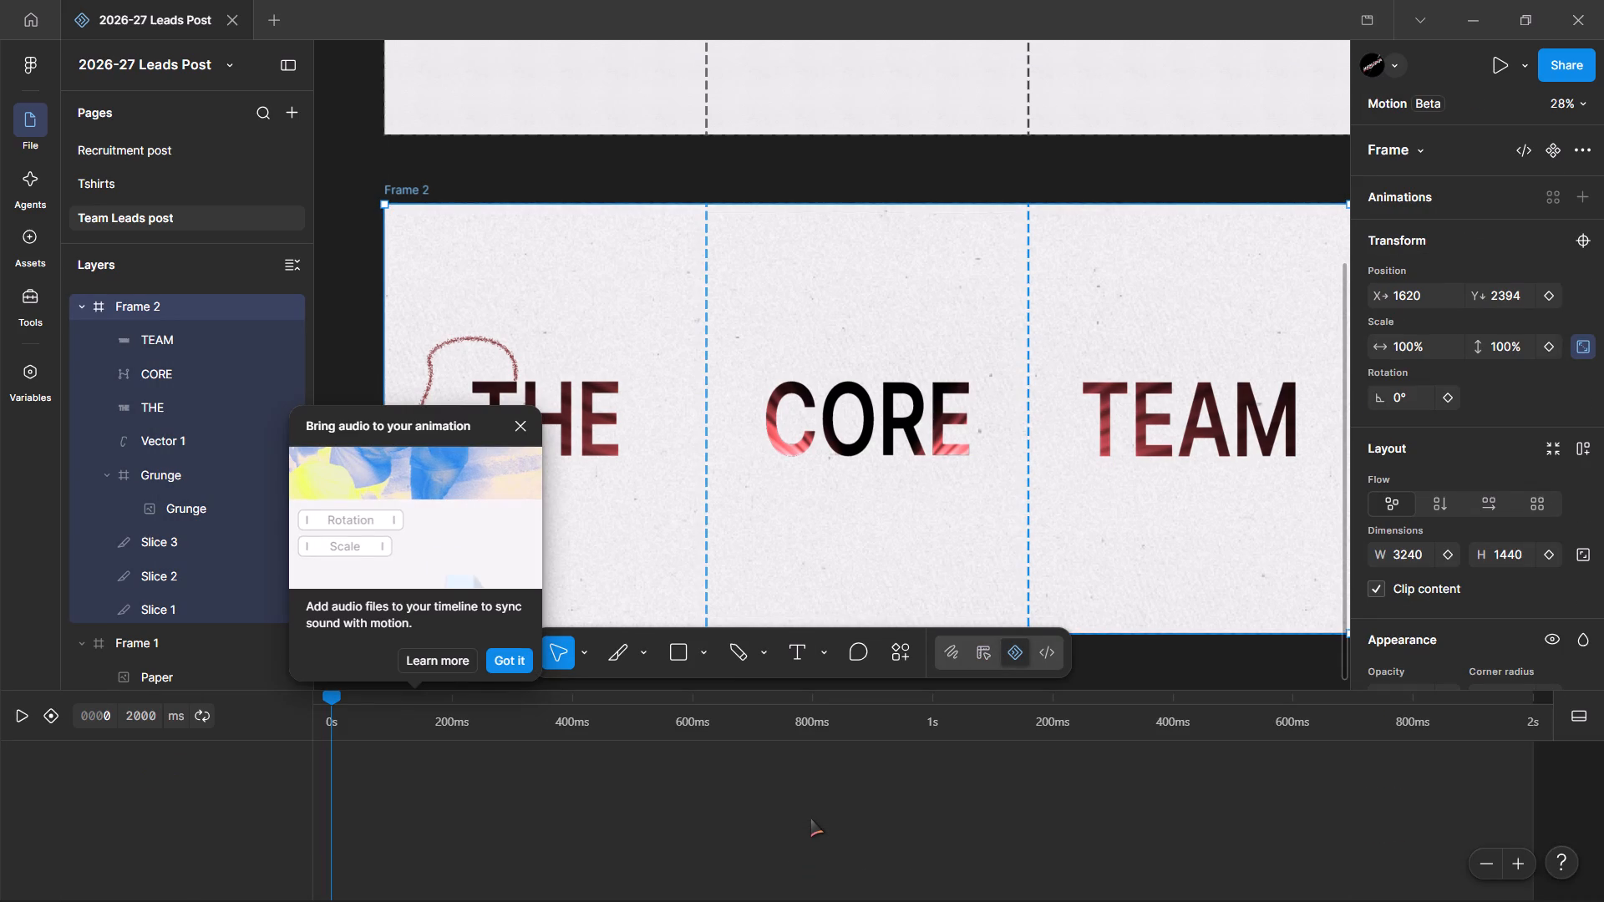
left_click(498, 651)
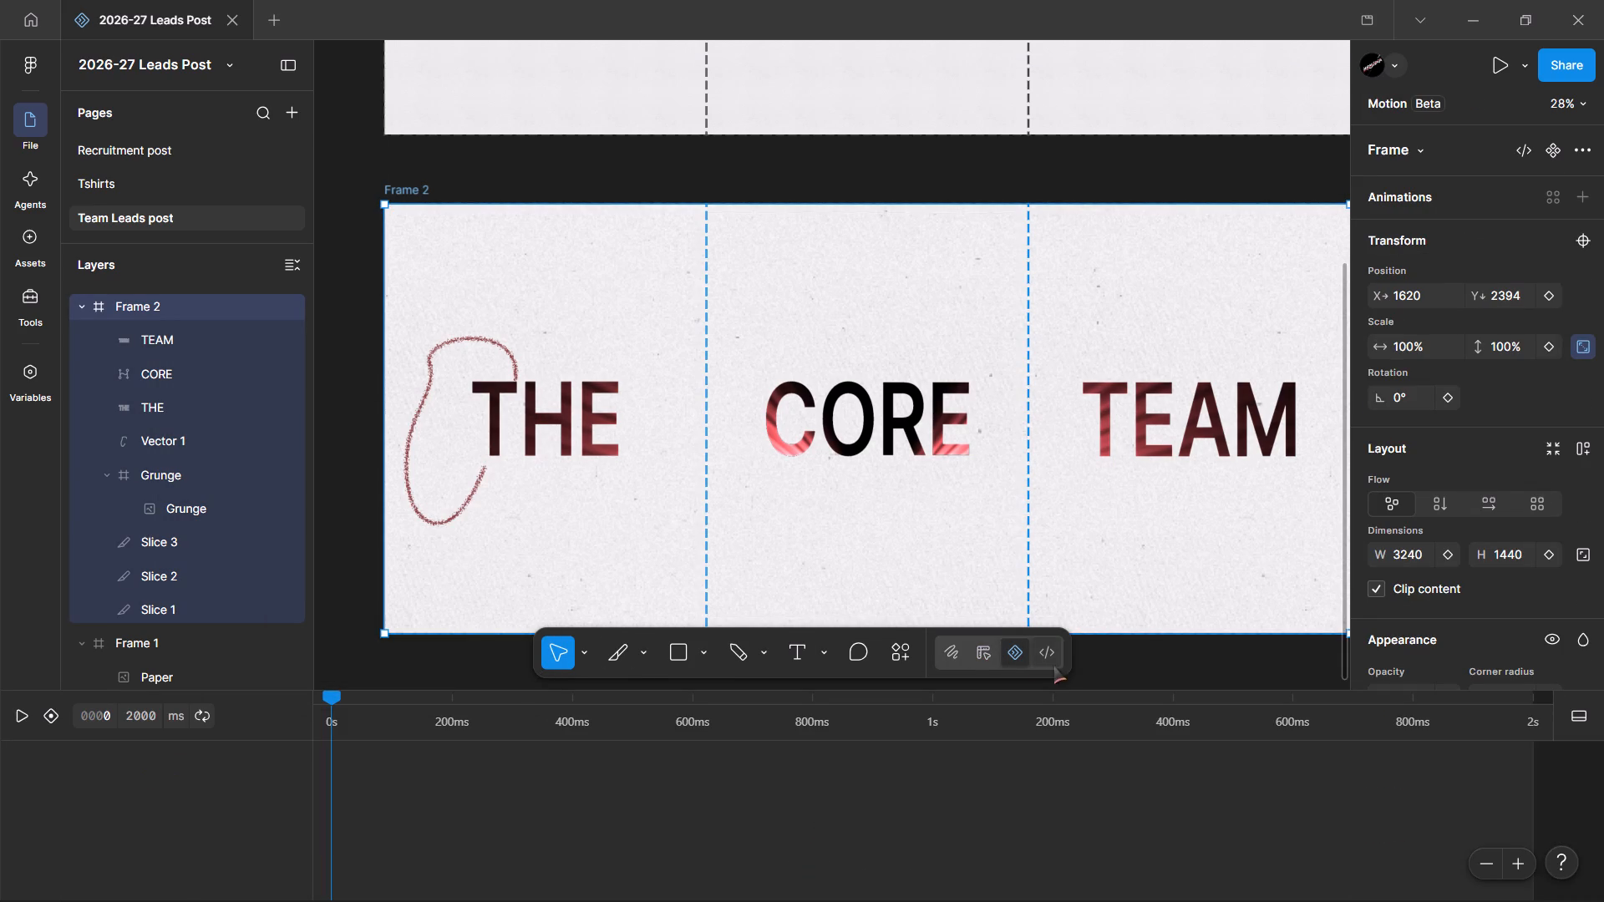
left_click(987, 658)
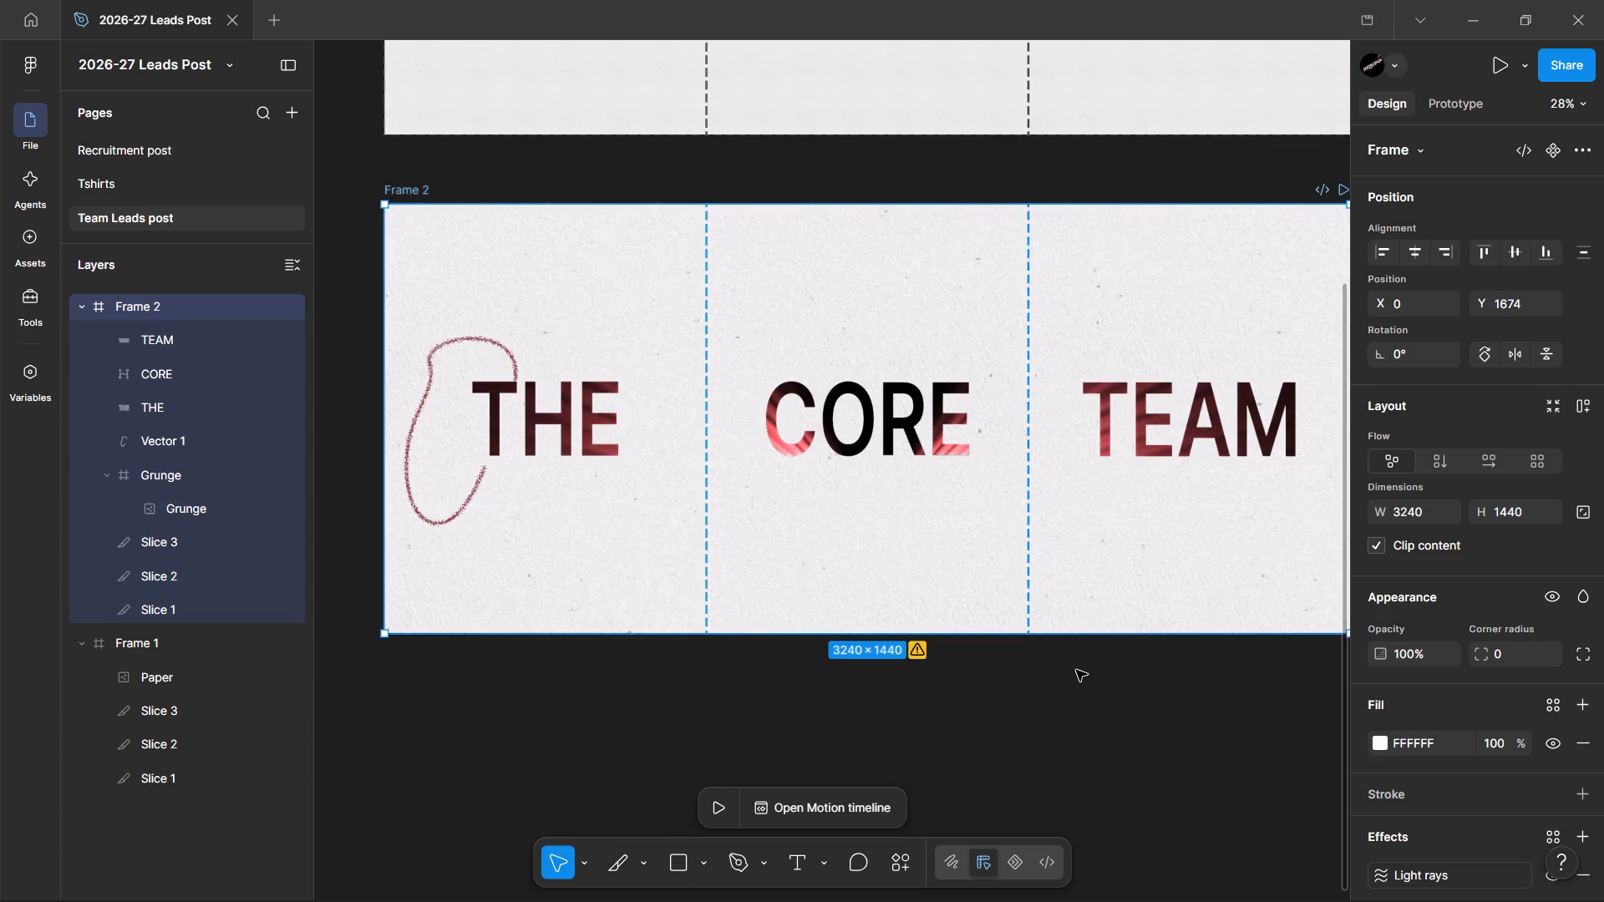
Hide Frame 2's Light rays effect, toggling it to compare the CORE lettering up close with and without it.
scroll(1076, 670, "left", 1)
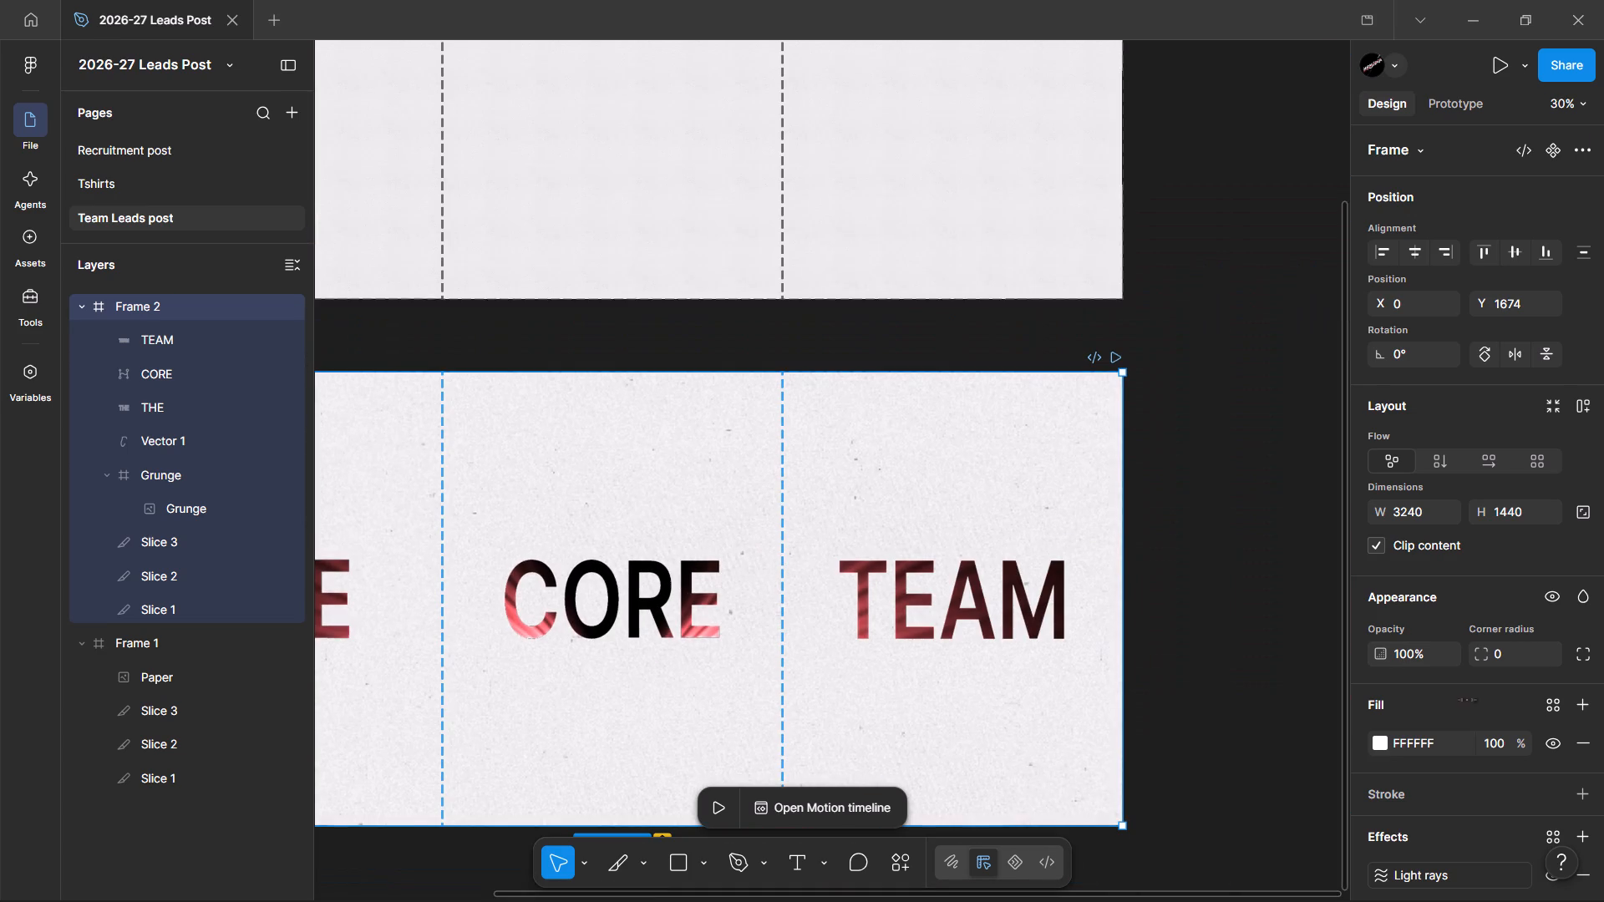
scroll(1507, 767, "down", 1)
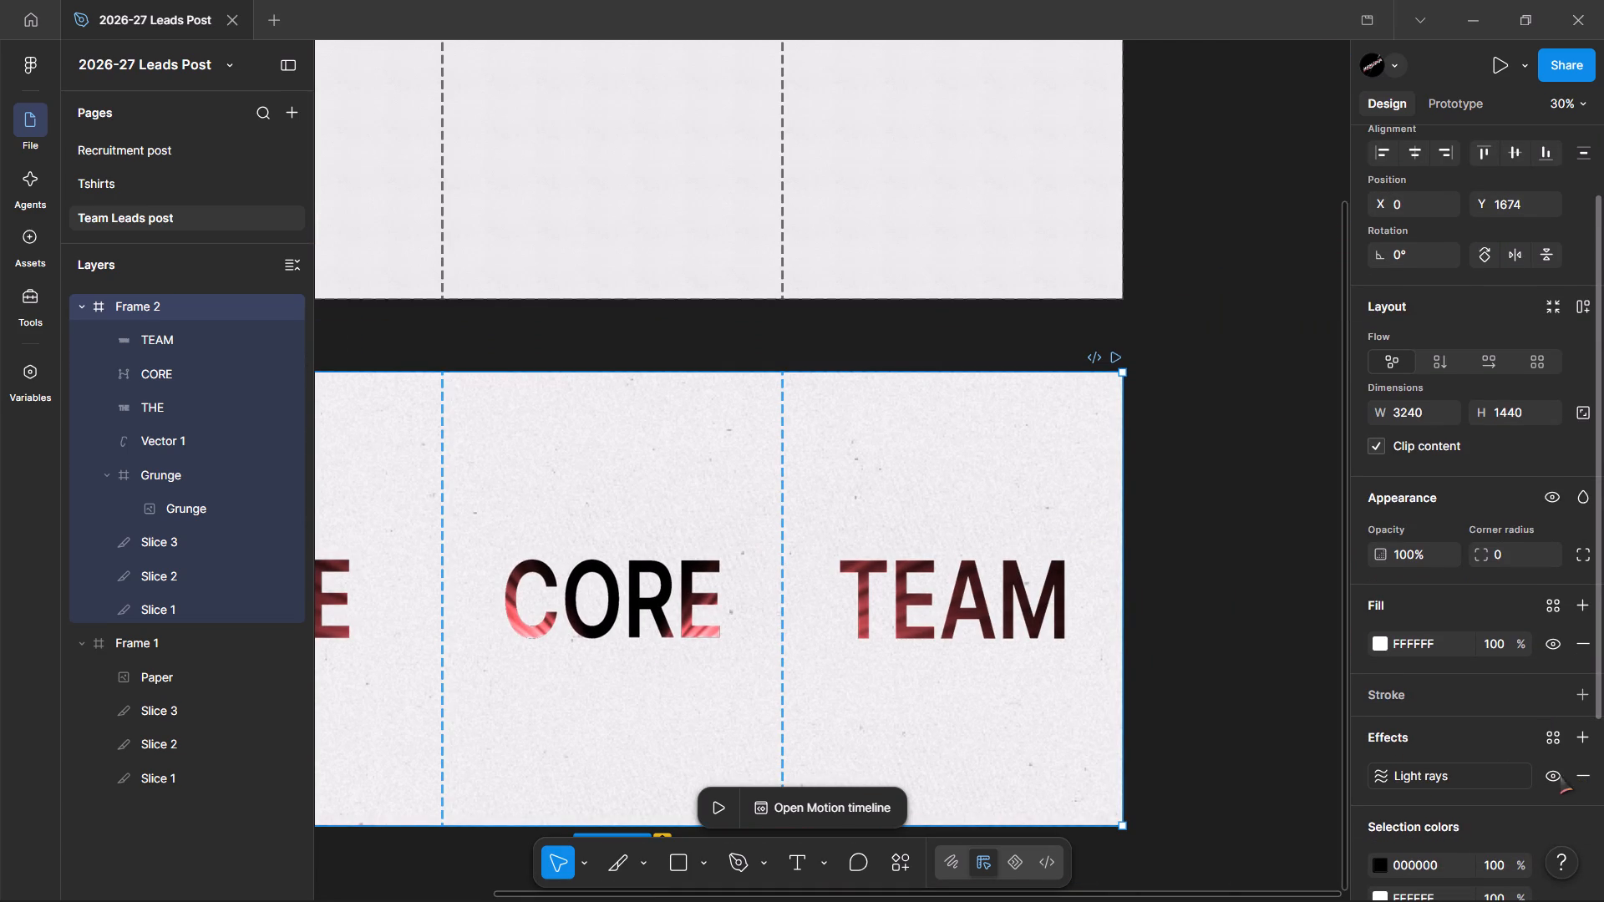
left_click(1545, 779)
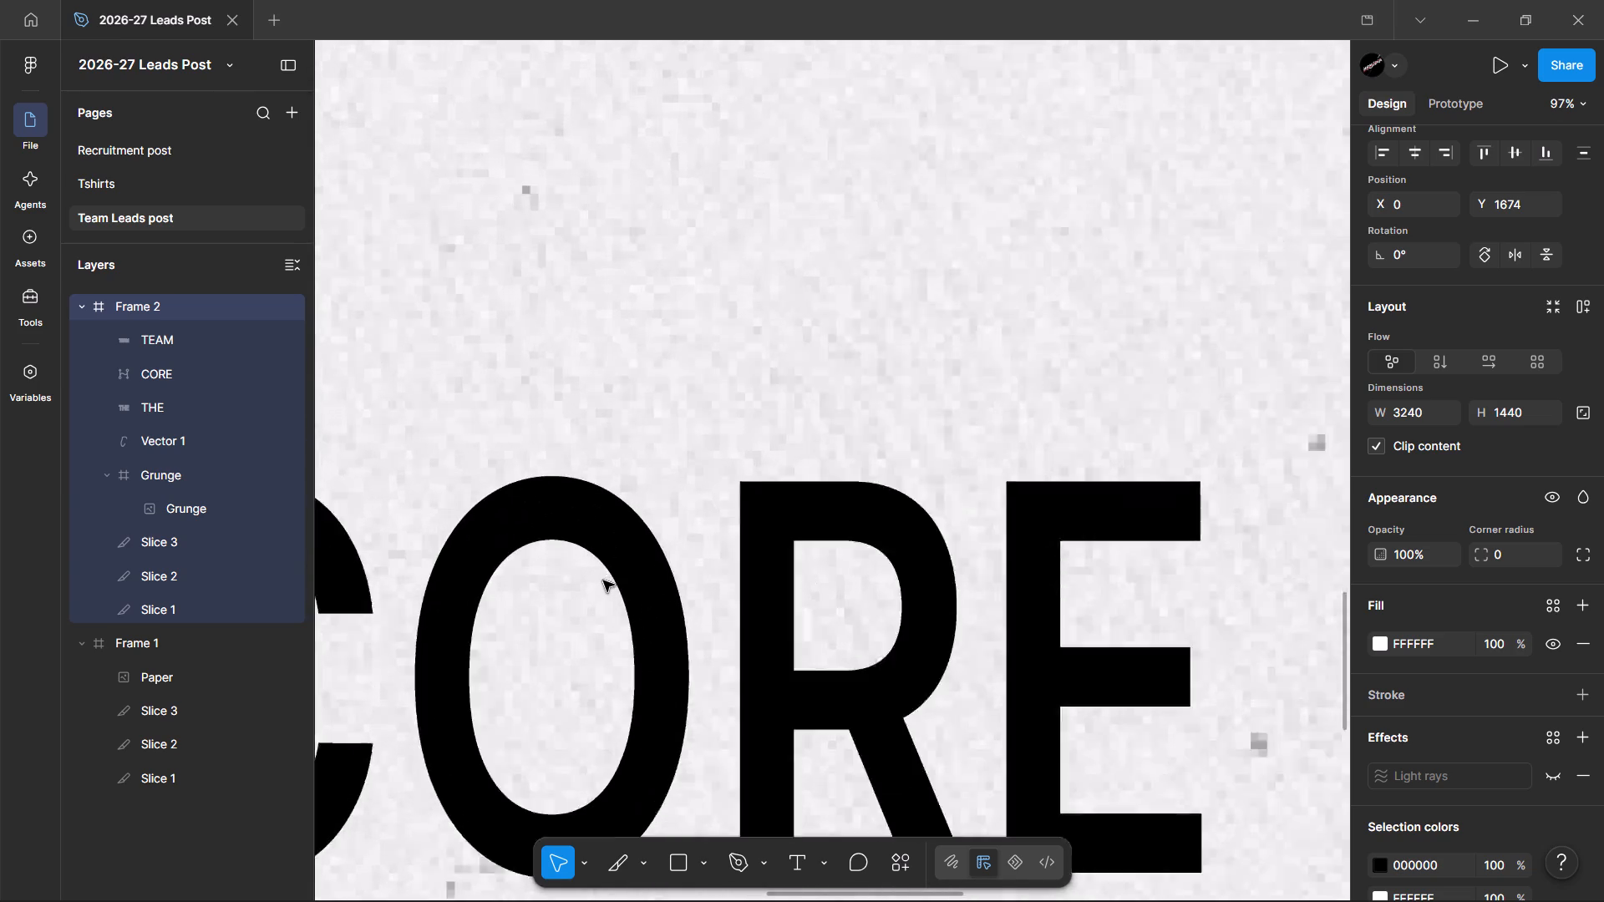
left_click(1556, 776)
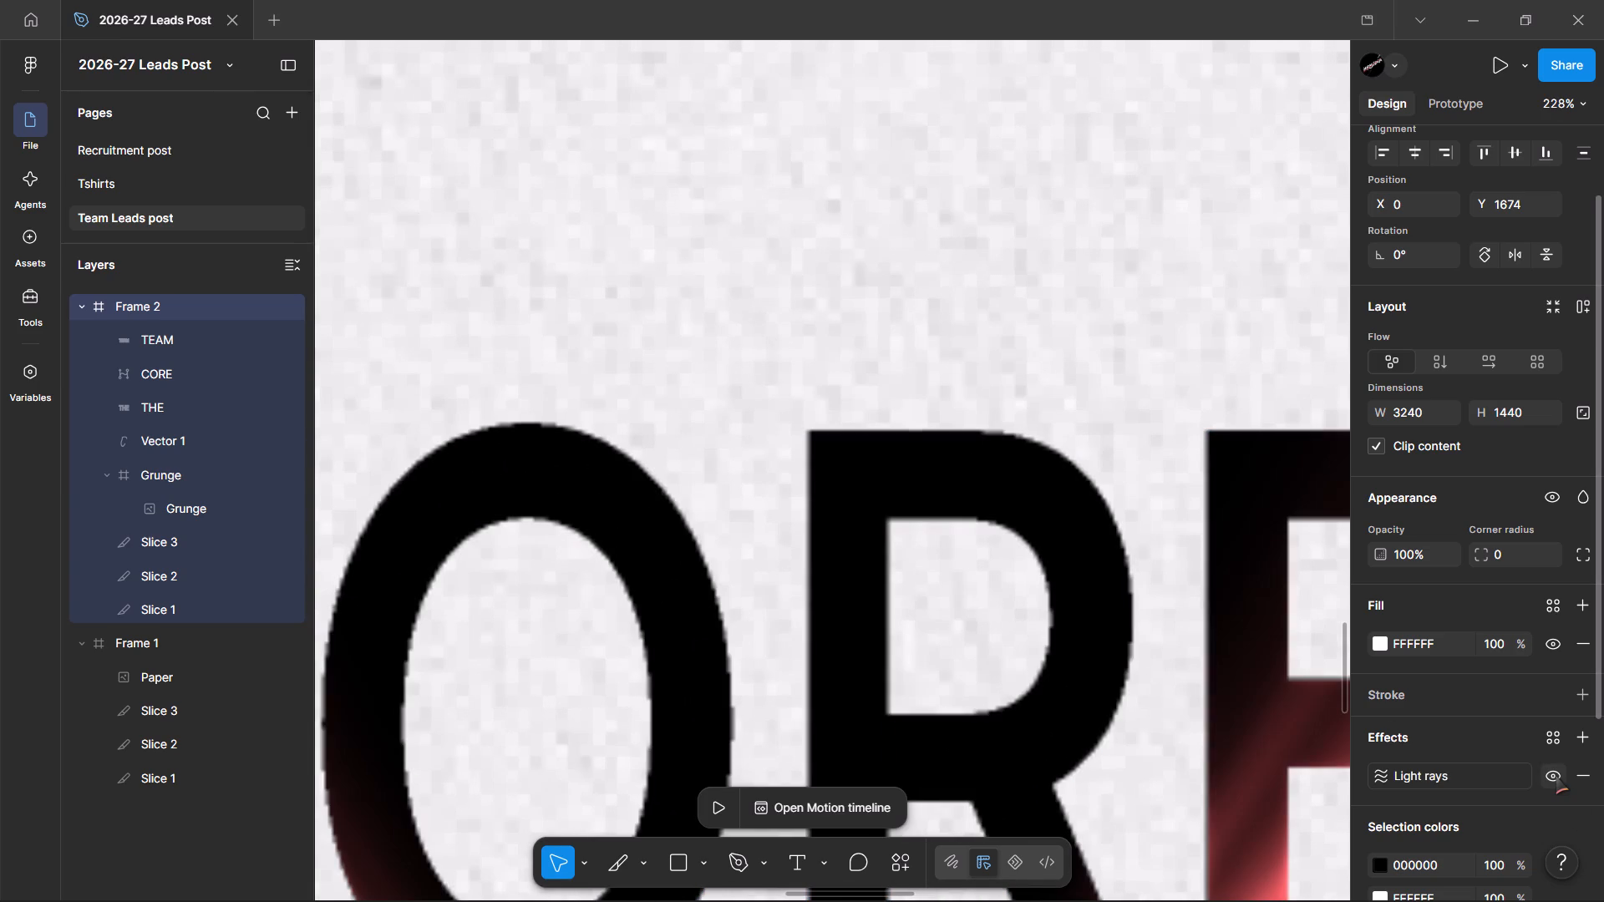
left_click(1556, 776)
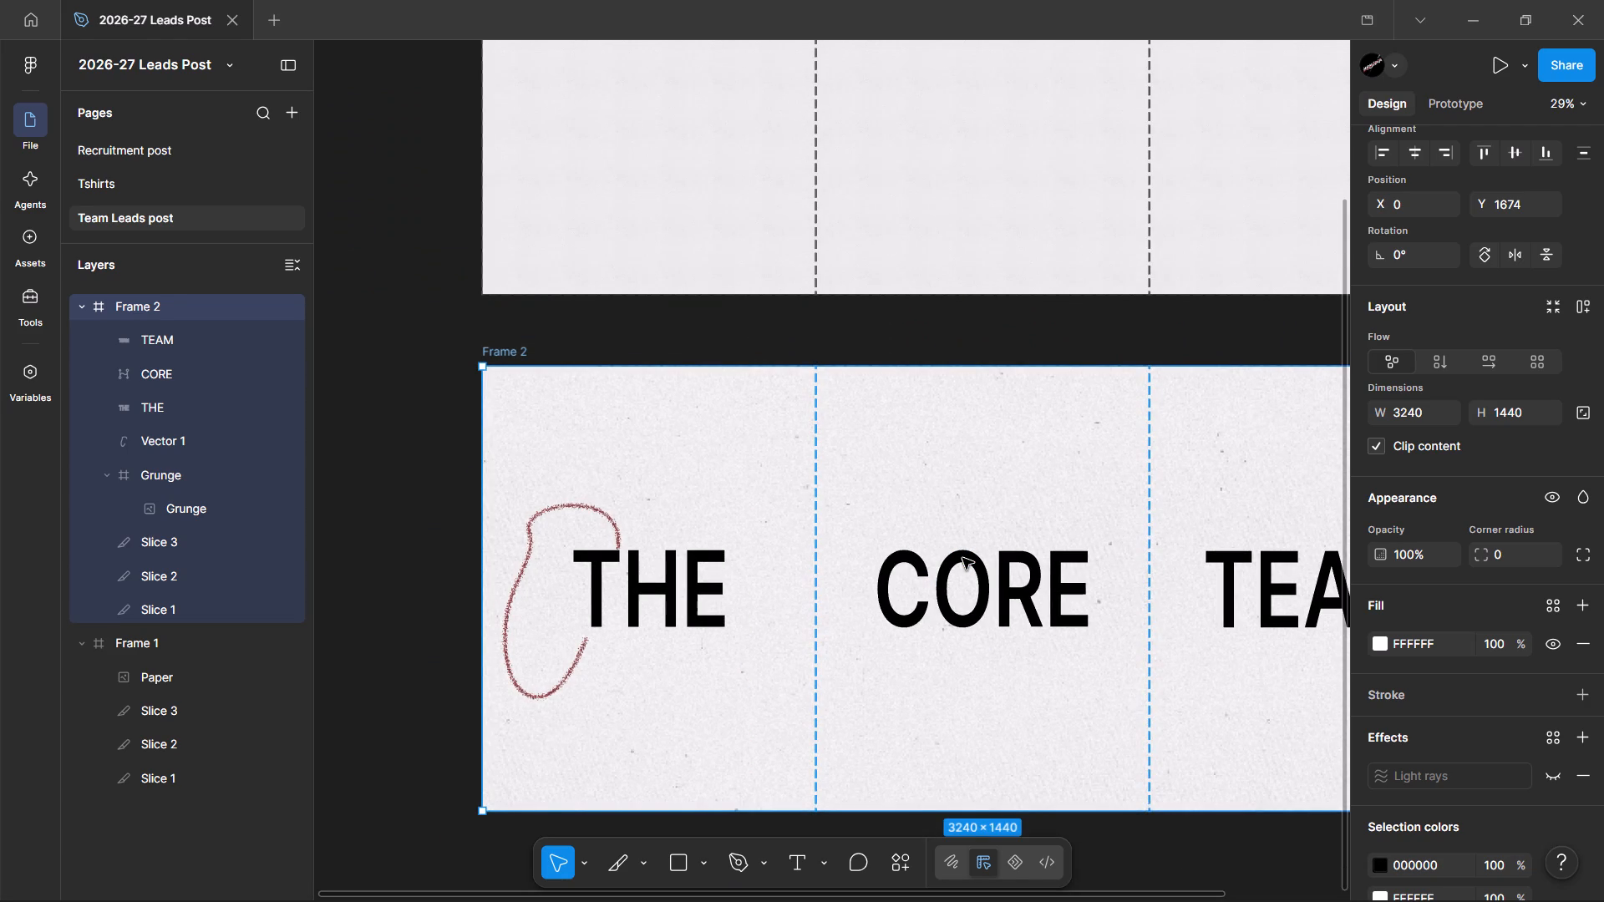
scroll(962, 558, "left", 1)
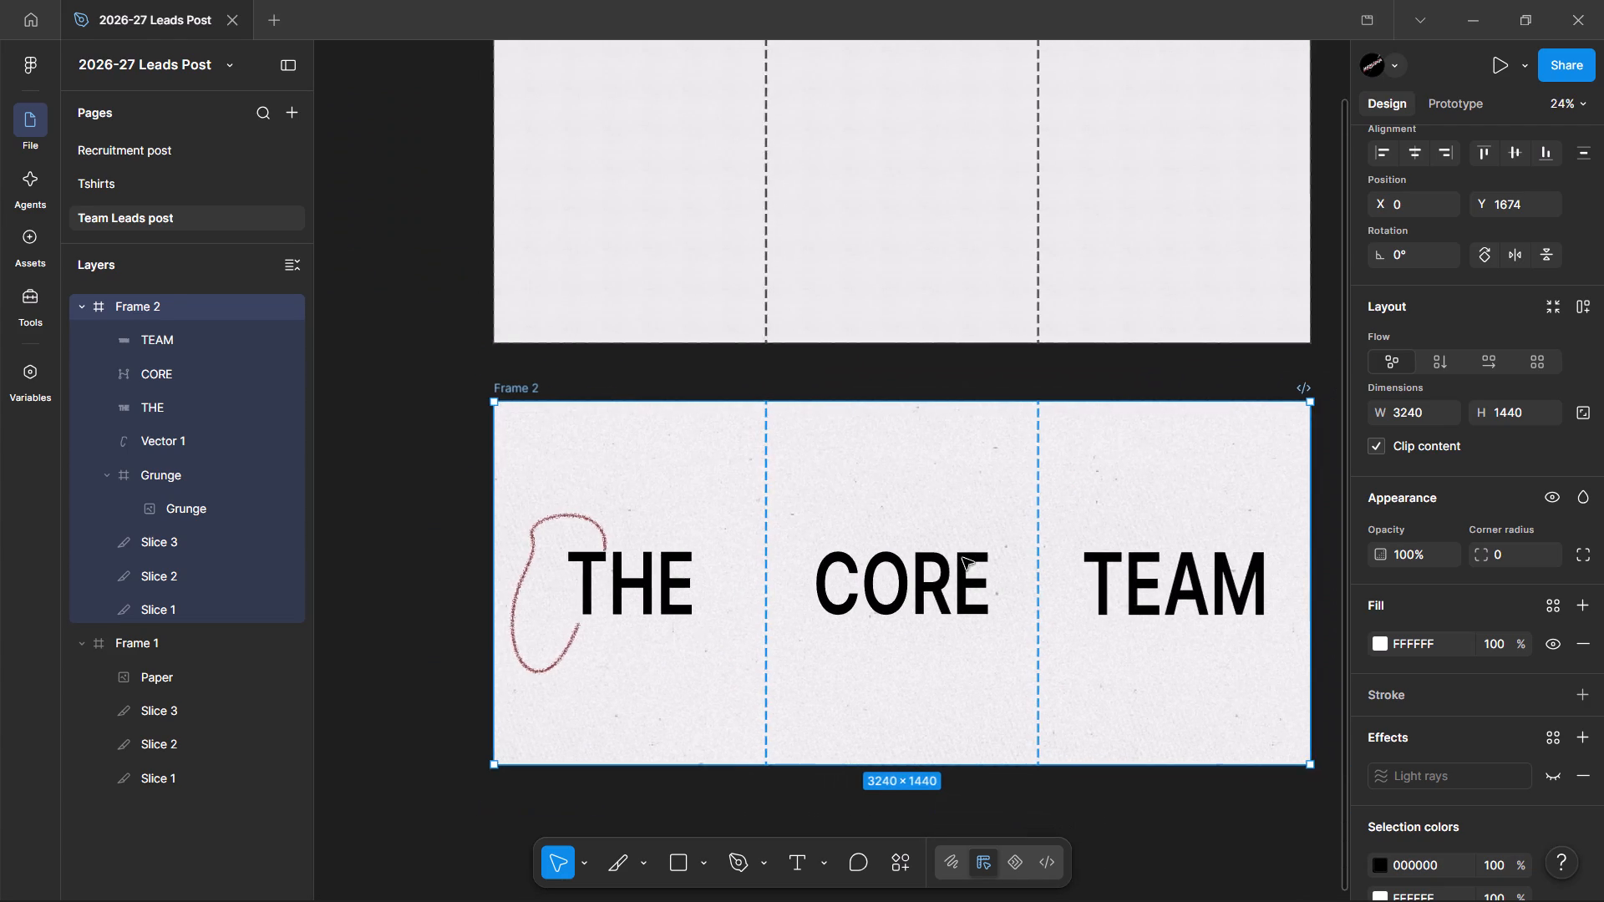
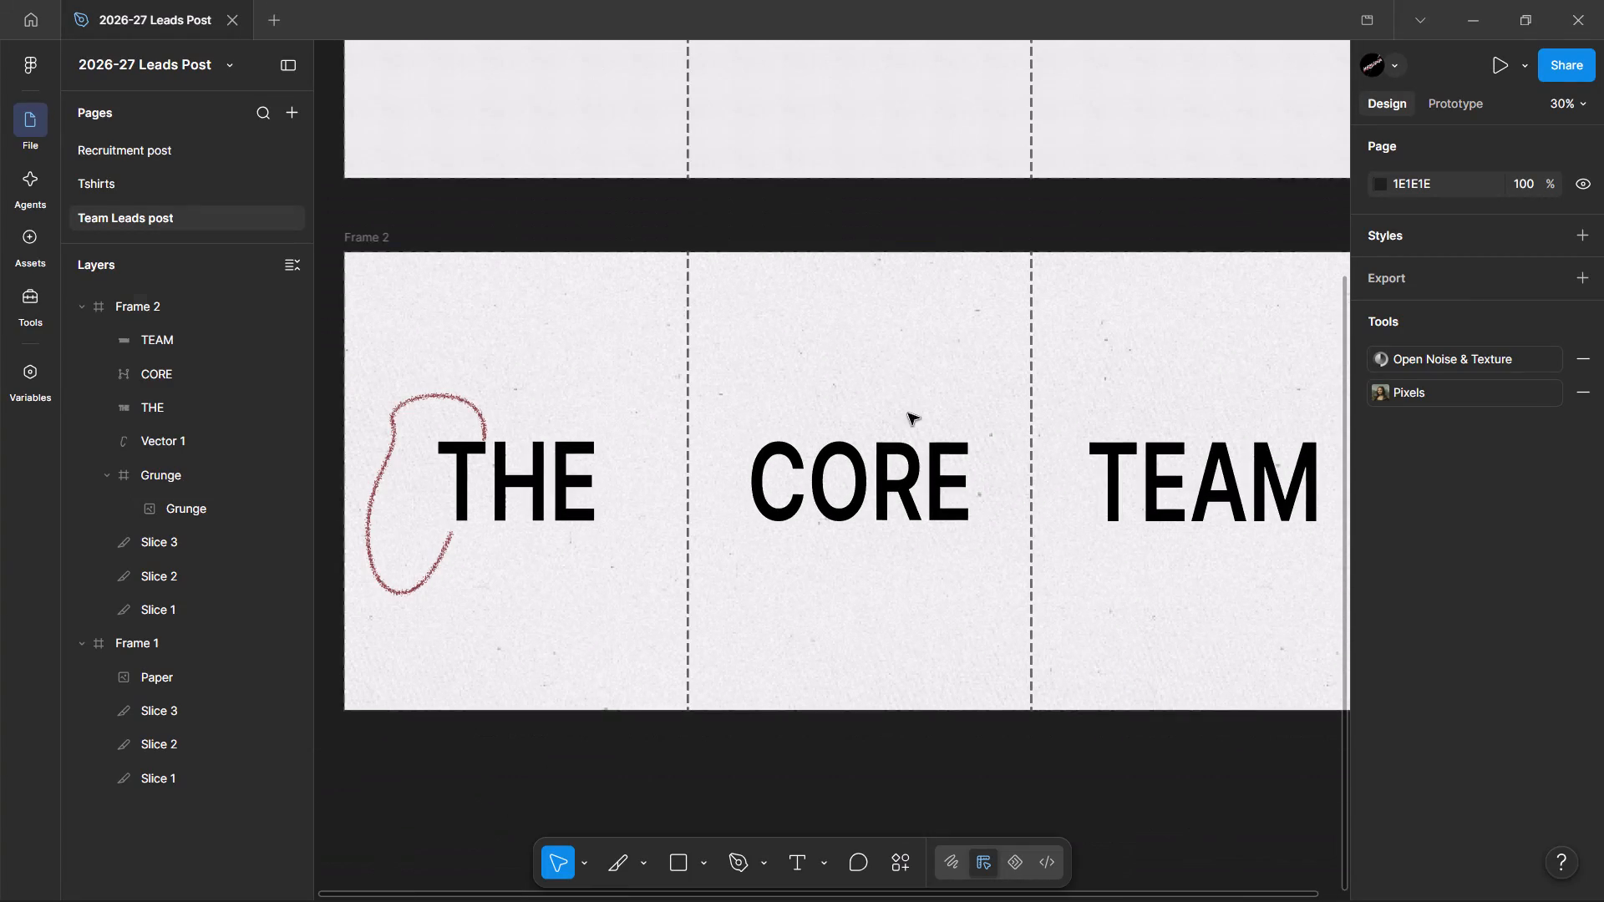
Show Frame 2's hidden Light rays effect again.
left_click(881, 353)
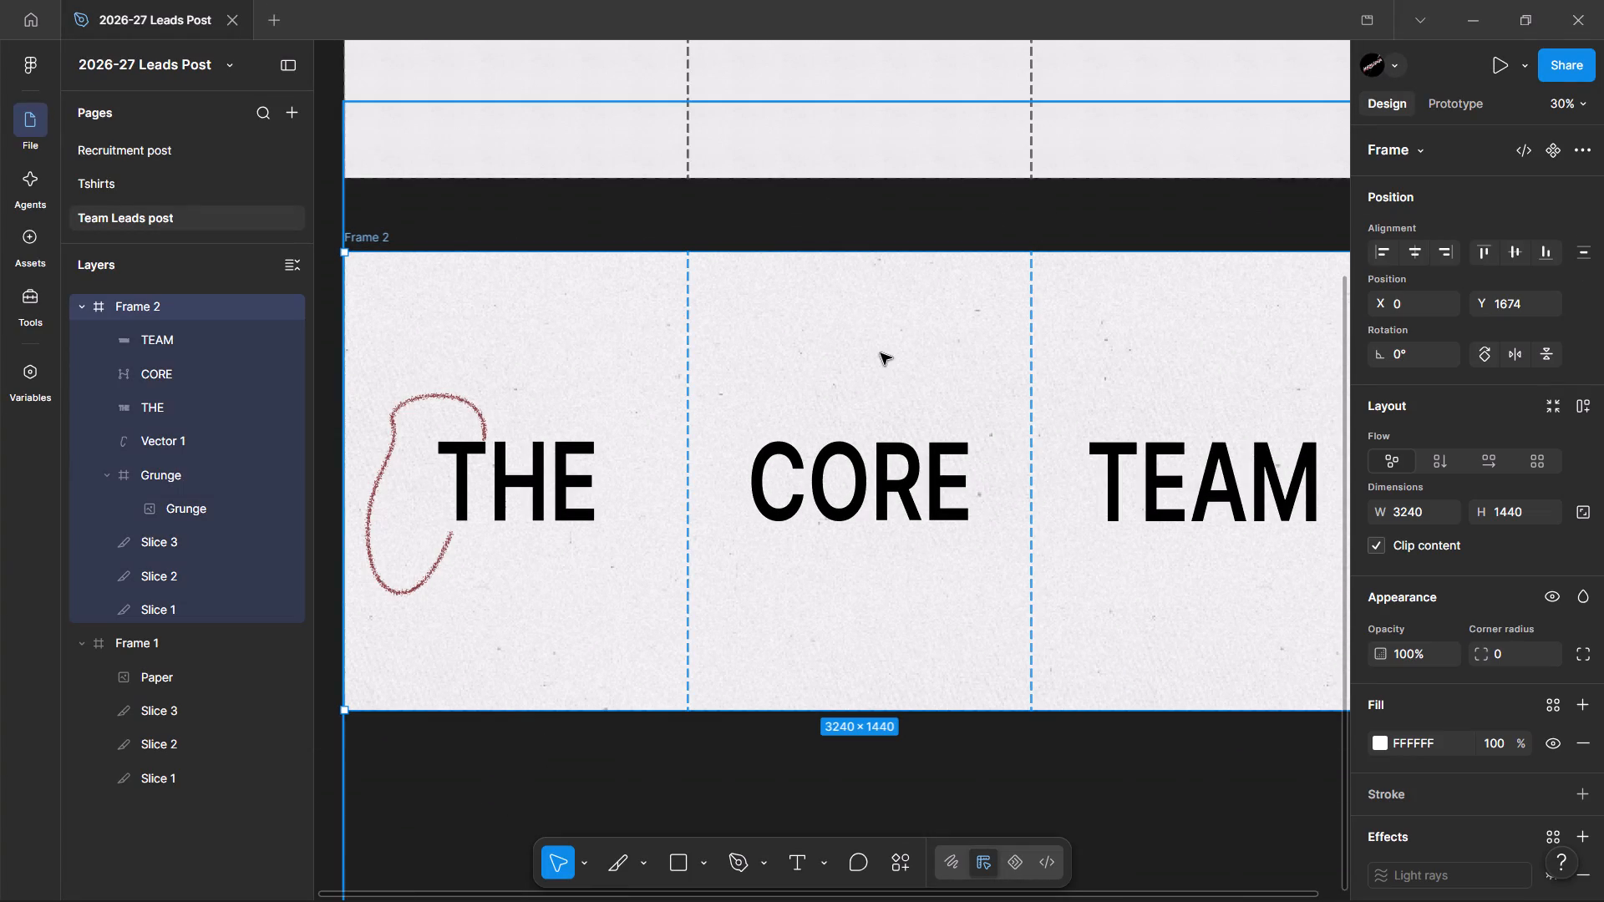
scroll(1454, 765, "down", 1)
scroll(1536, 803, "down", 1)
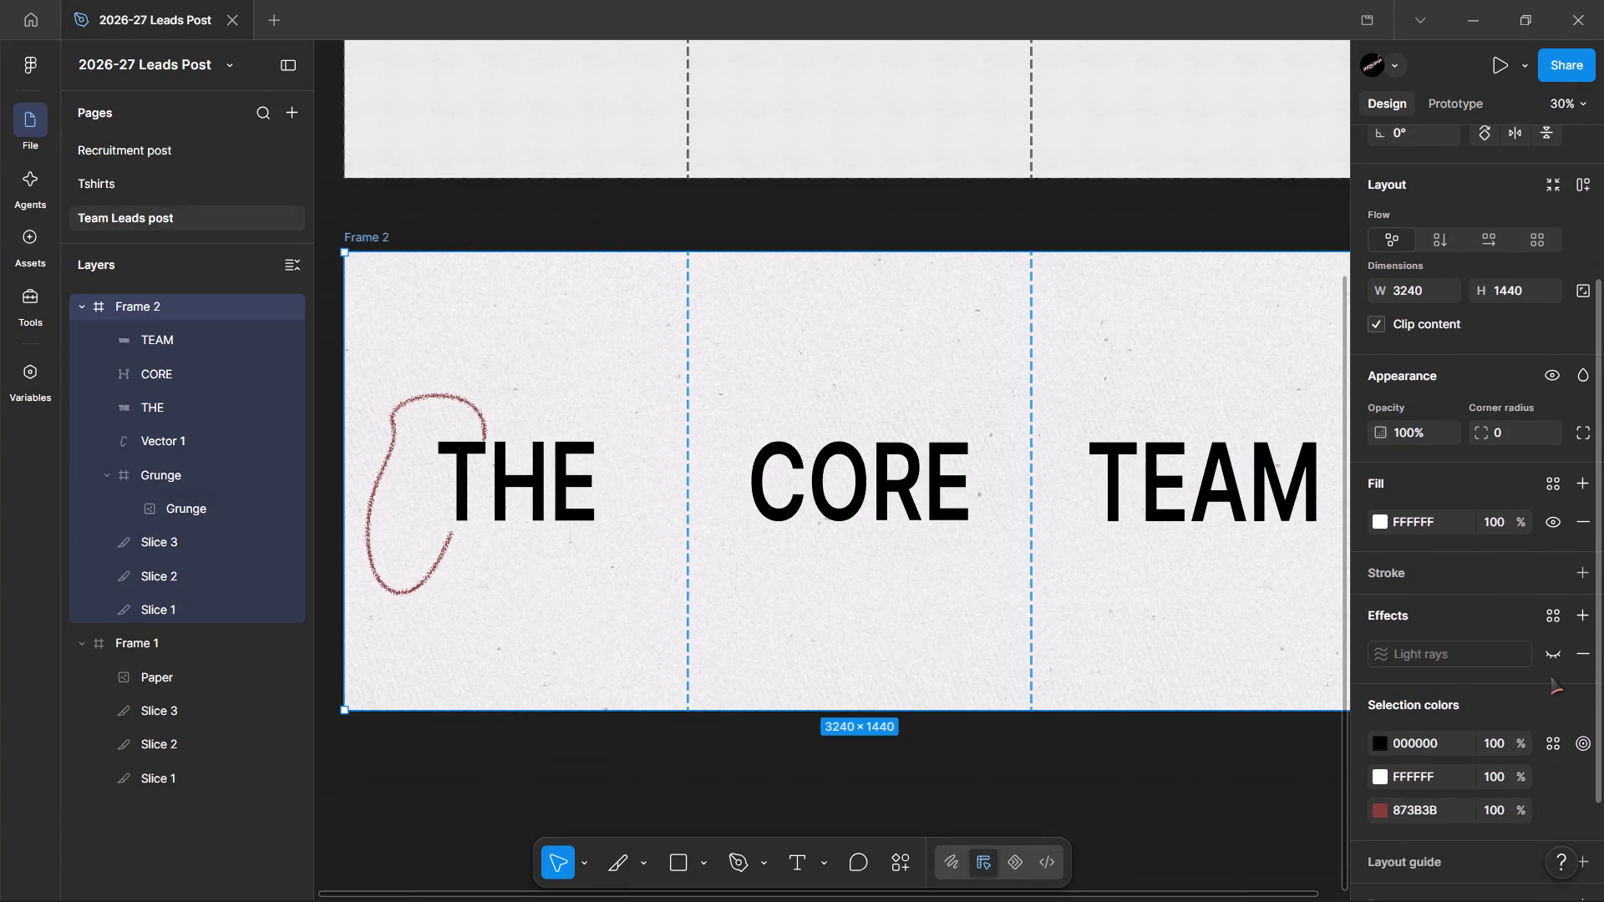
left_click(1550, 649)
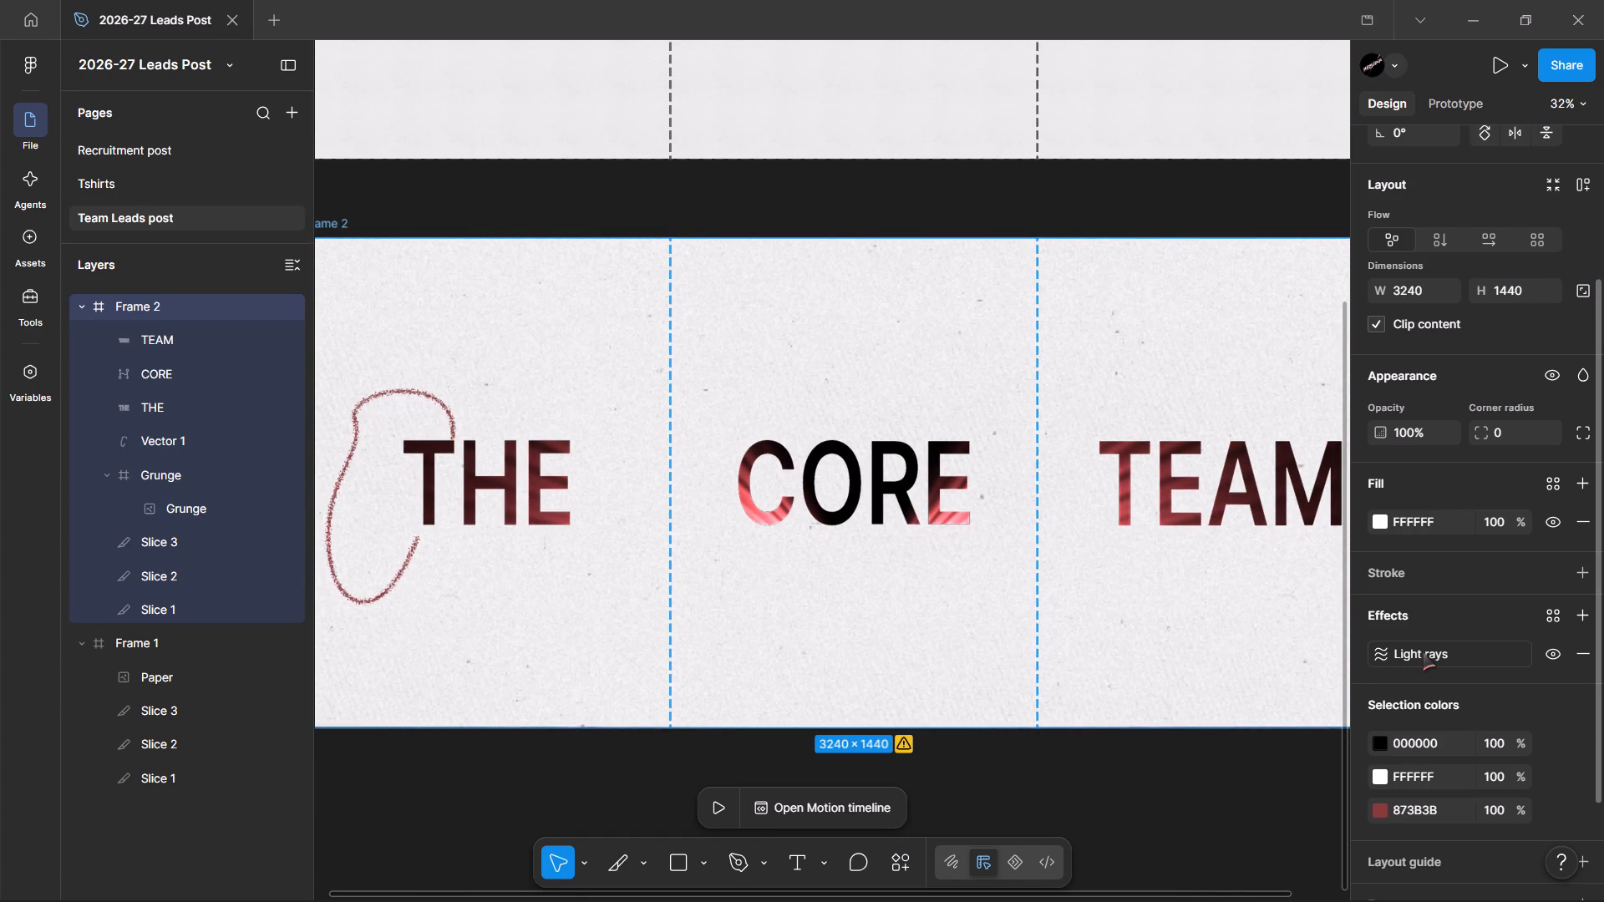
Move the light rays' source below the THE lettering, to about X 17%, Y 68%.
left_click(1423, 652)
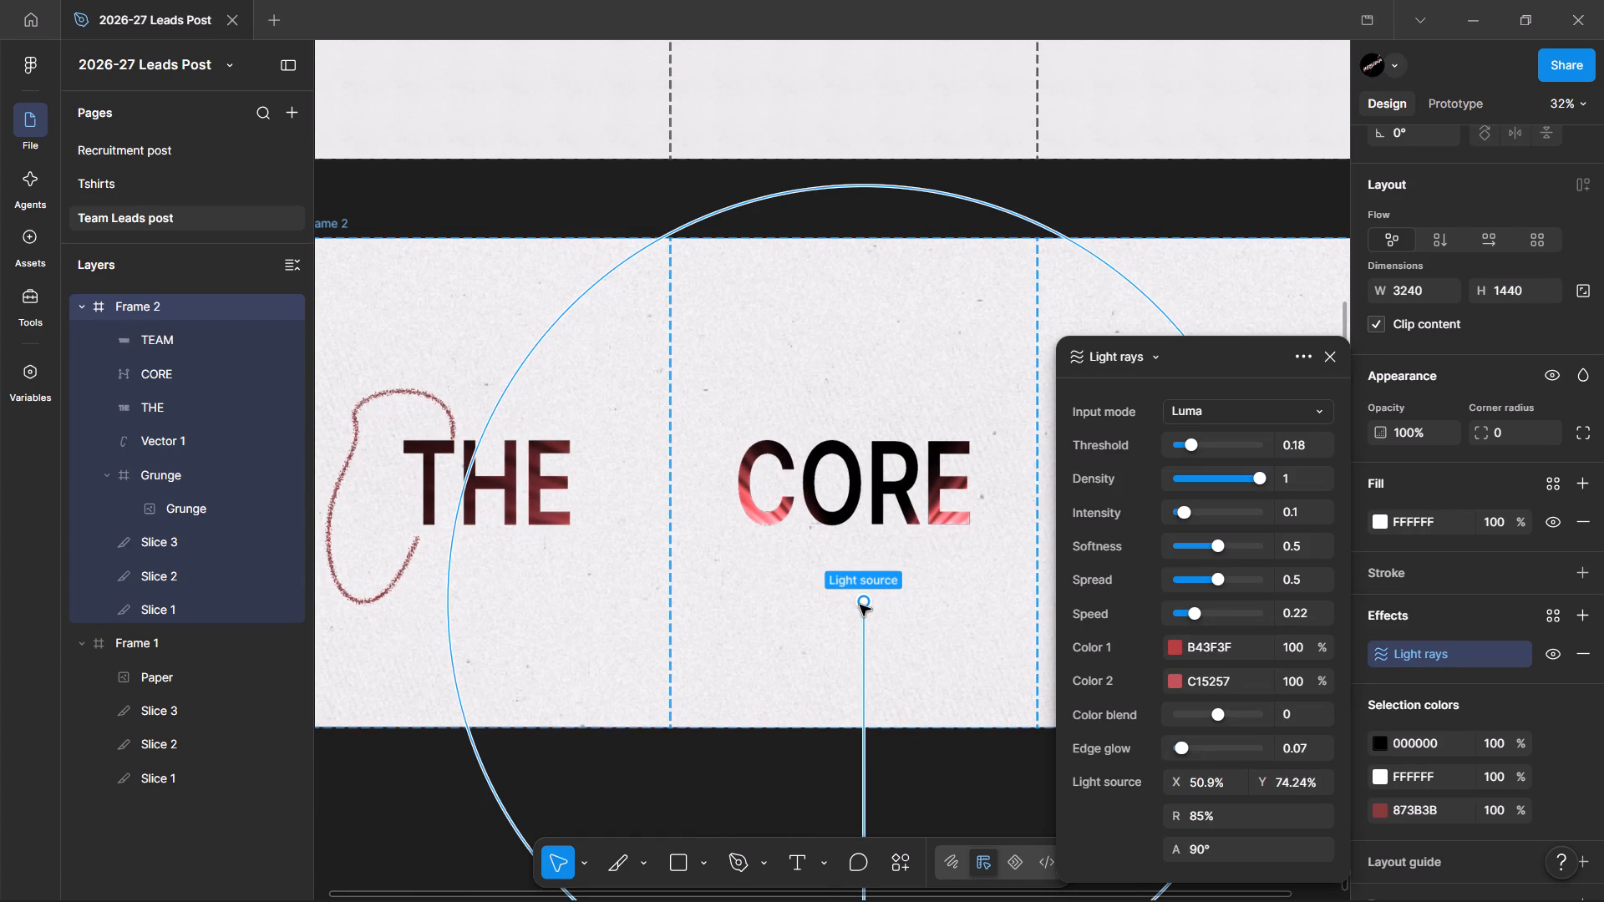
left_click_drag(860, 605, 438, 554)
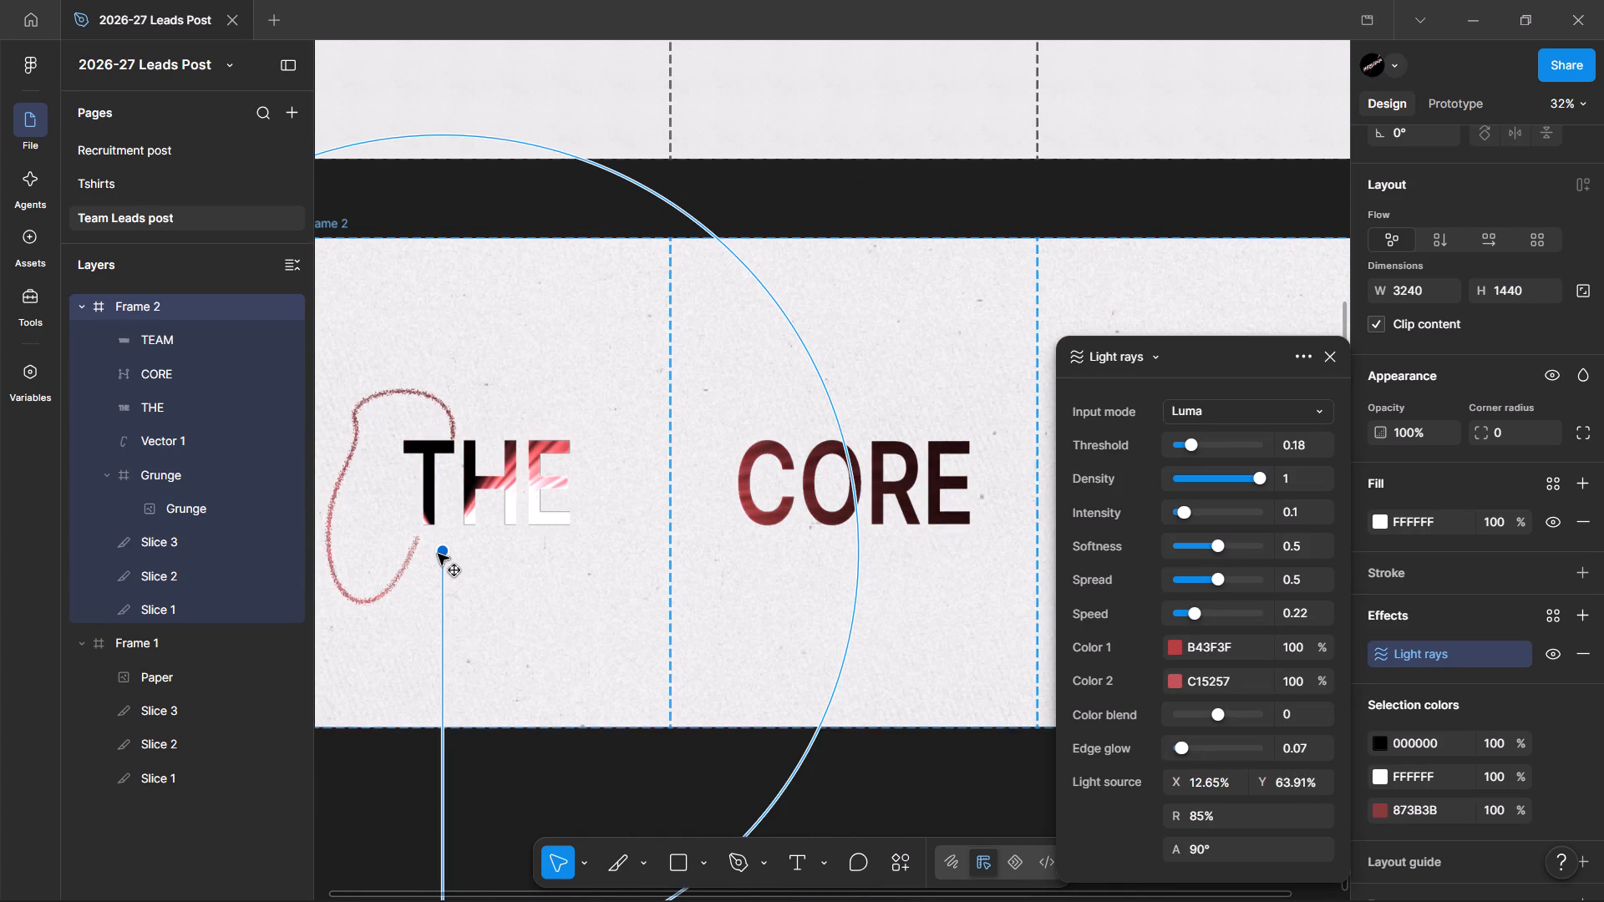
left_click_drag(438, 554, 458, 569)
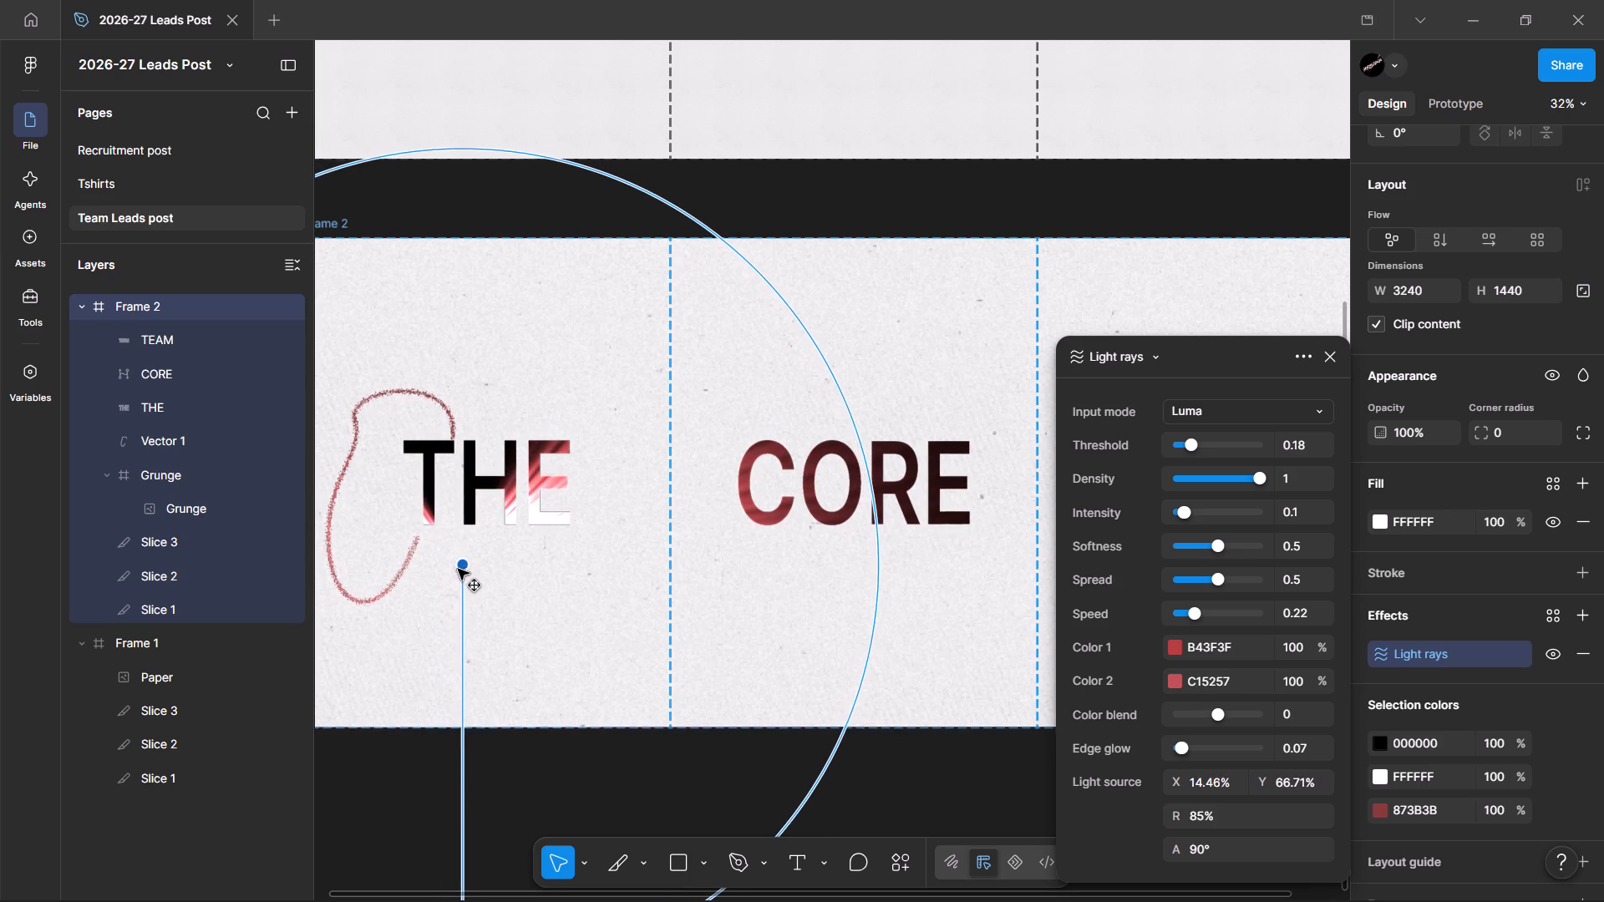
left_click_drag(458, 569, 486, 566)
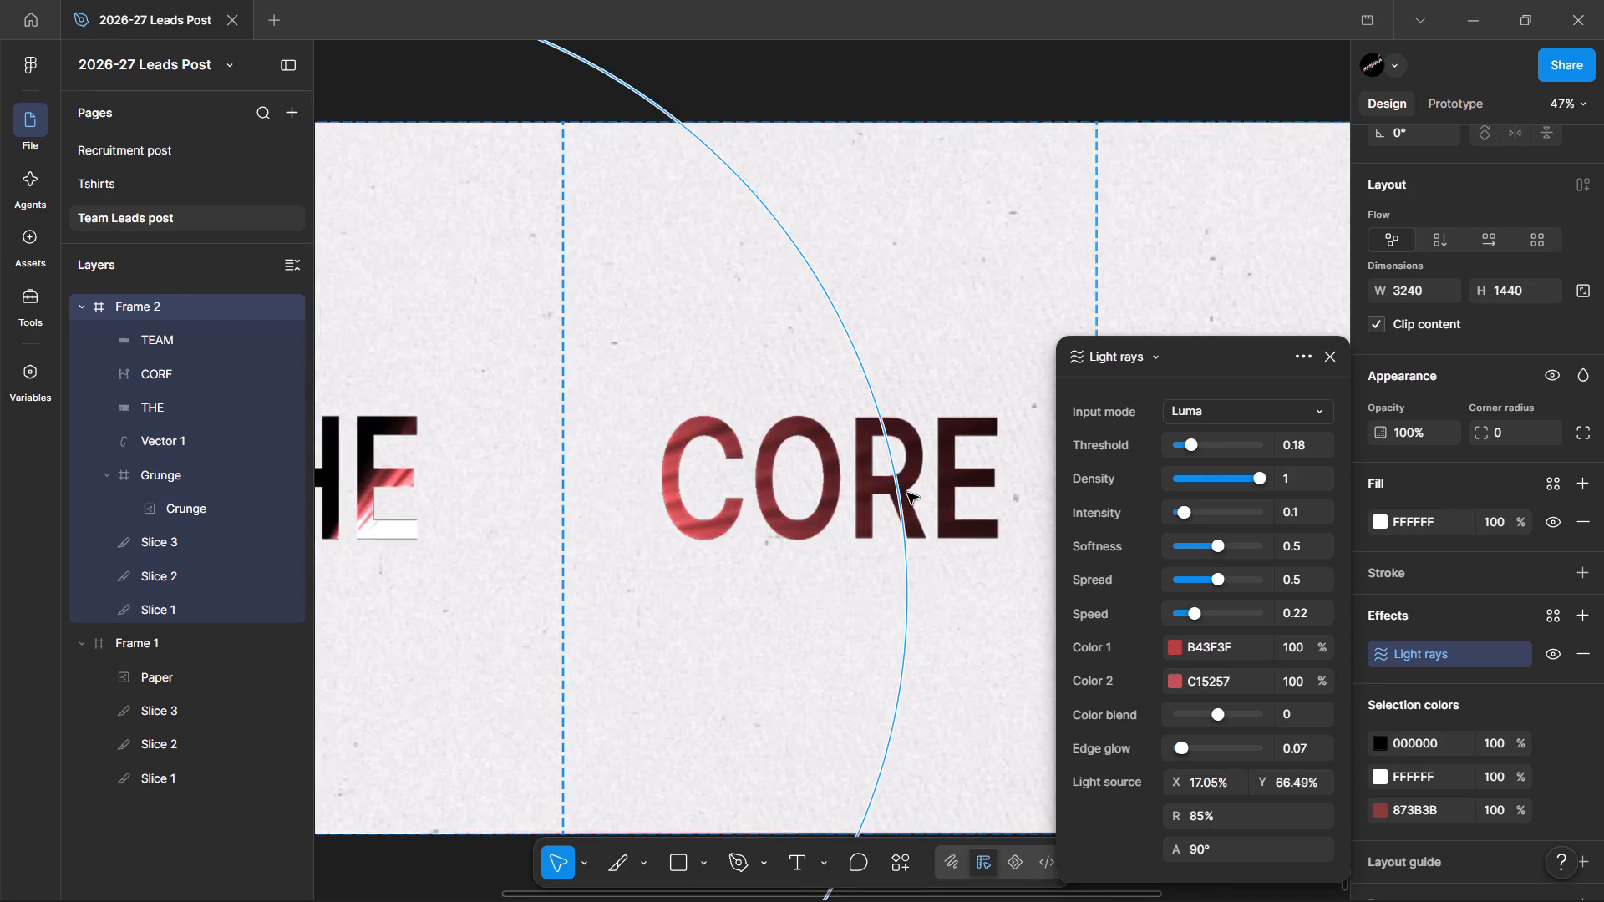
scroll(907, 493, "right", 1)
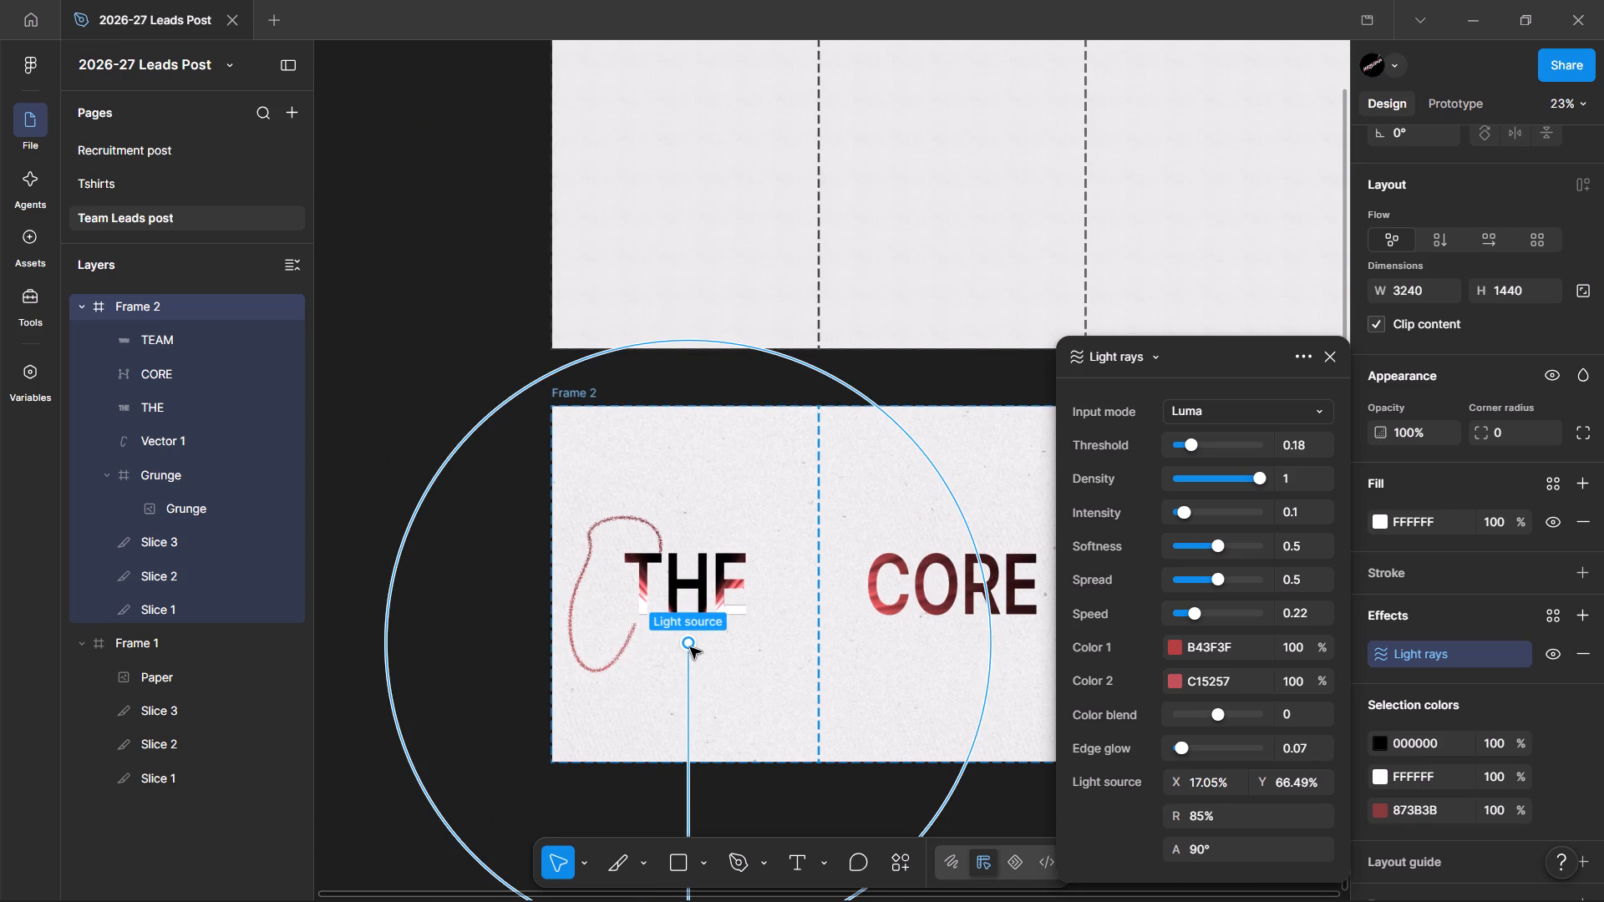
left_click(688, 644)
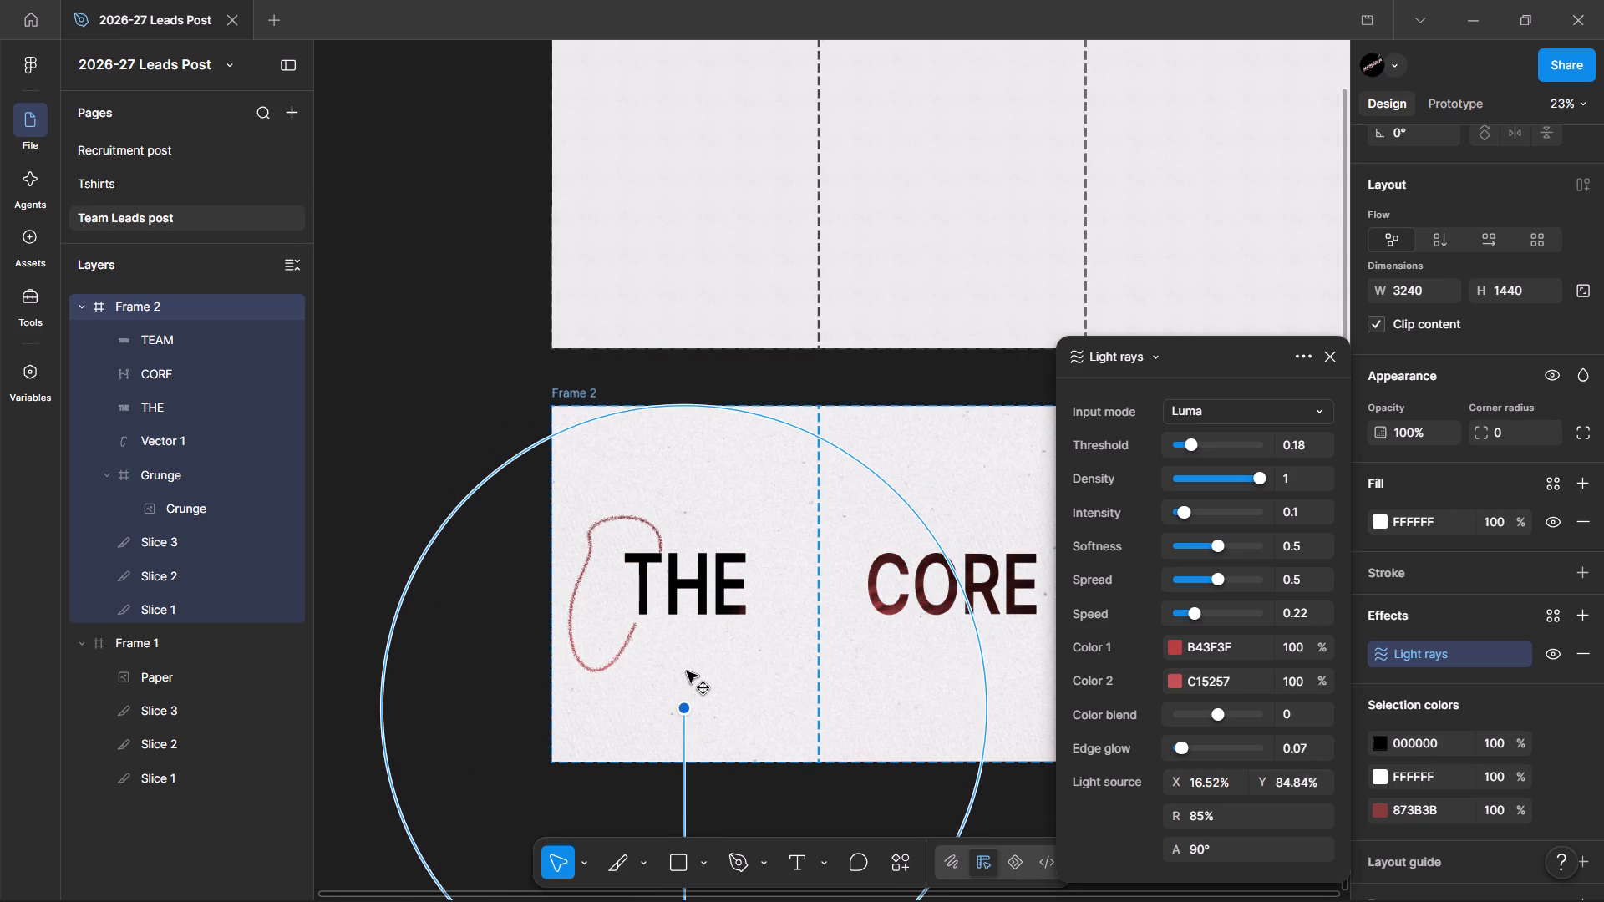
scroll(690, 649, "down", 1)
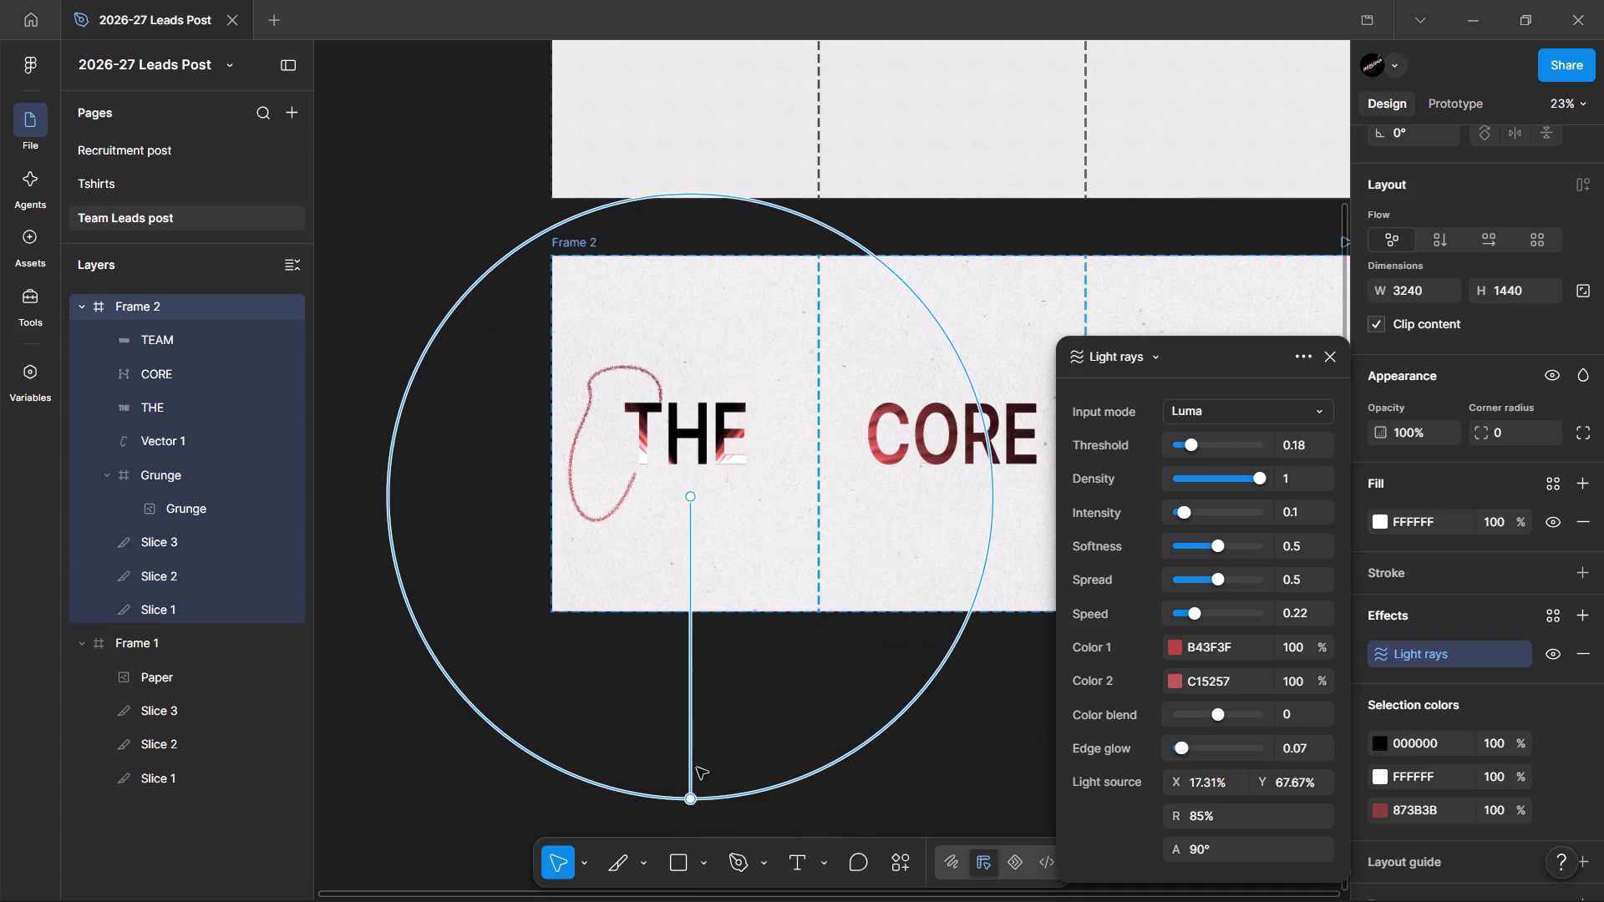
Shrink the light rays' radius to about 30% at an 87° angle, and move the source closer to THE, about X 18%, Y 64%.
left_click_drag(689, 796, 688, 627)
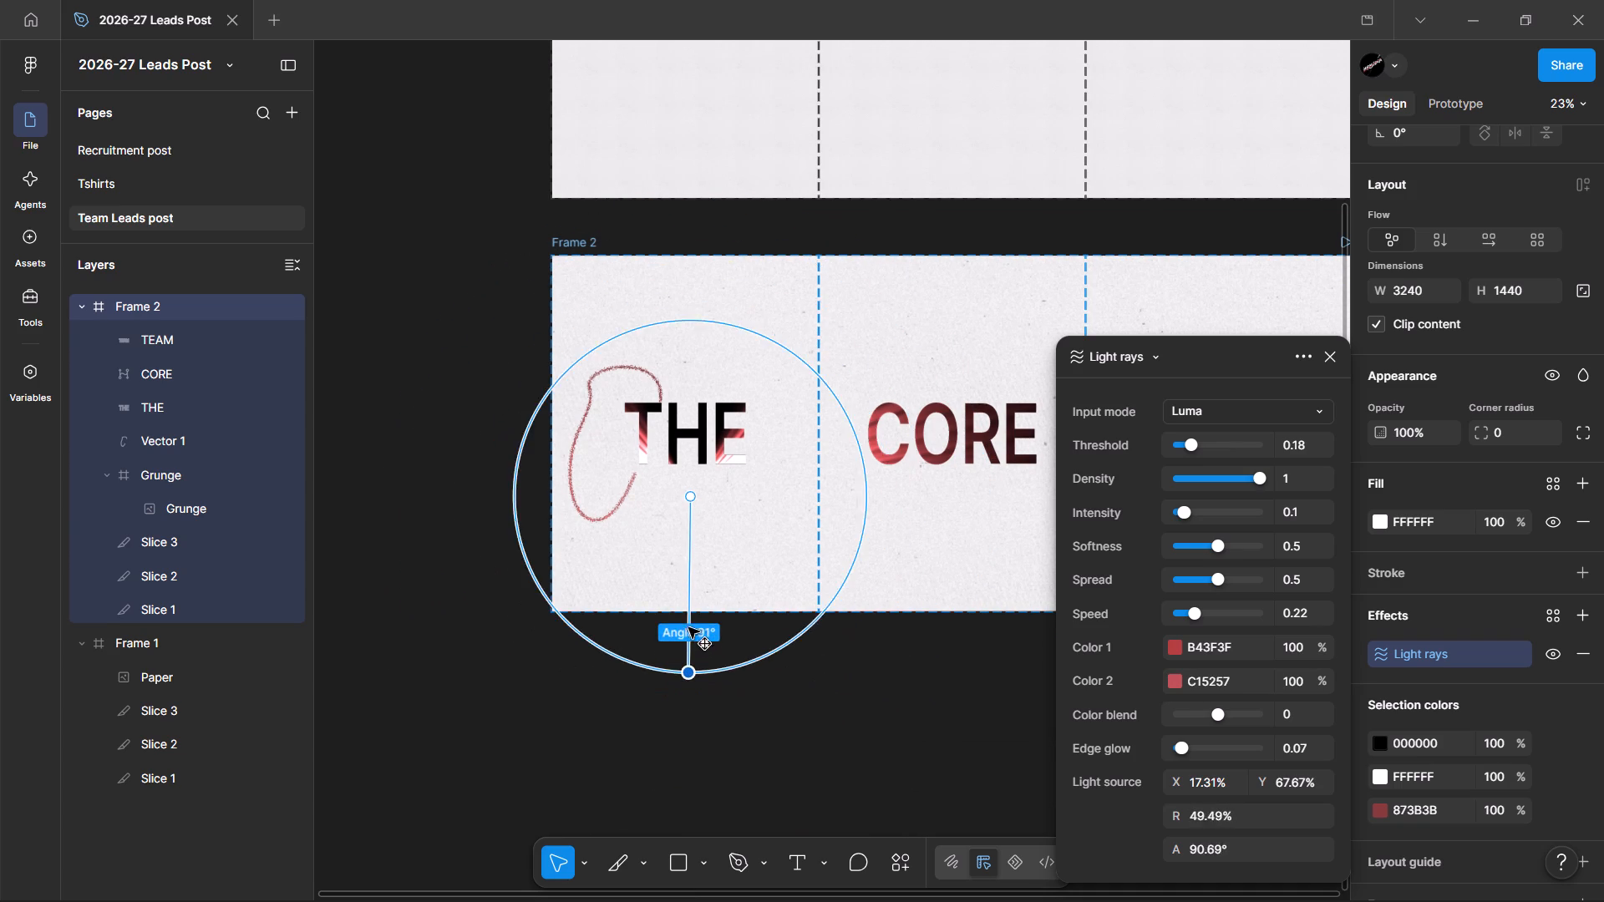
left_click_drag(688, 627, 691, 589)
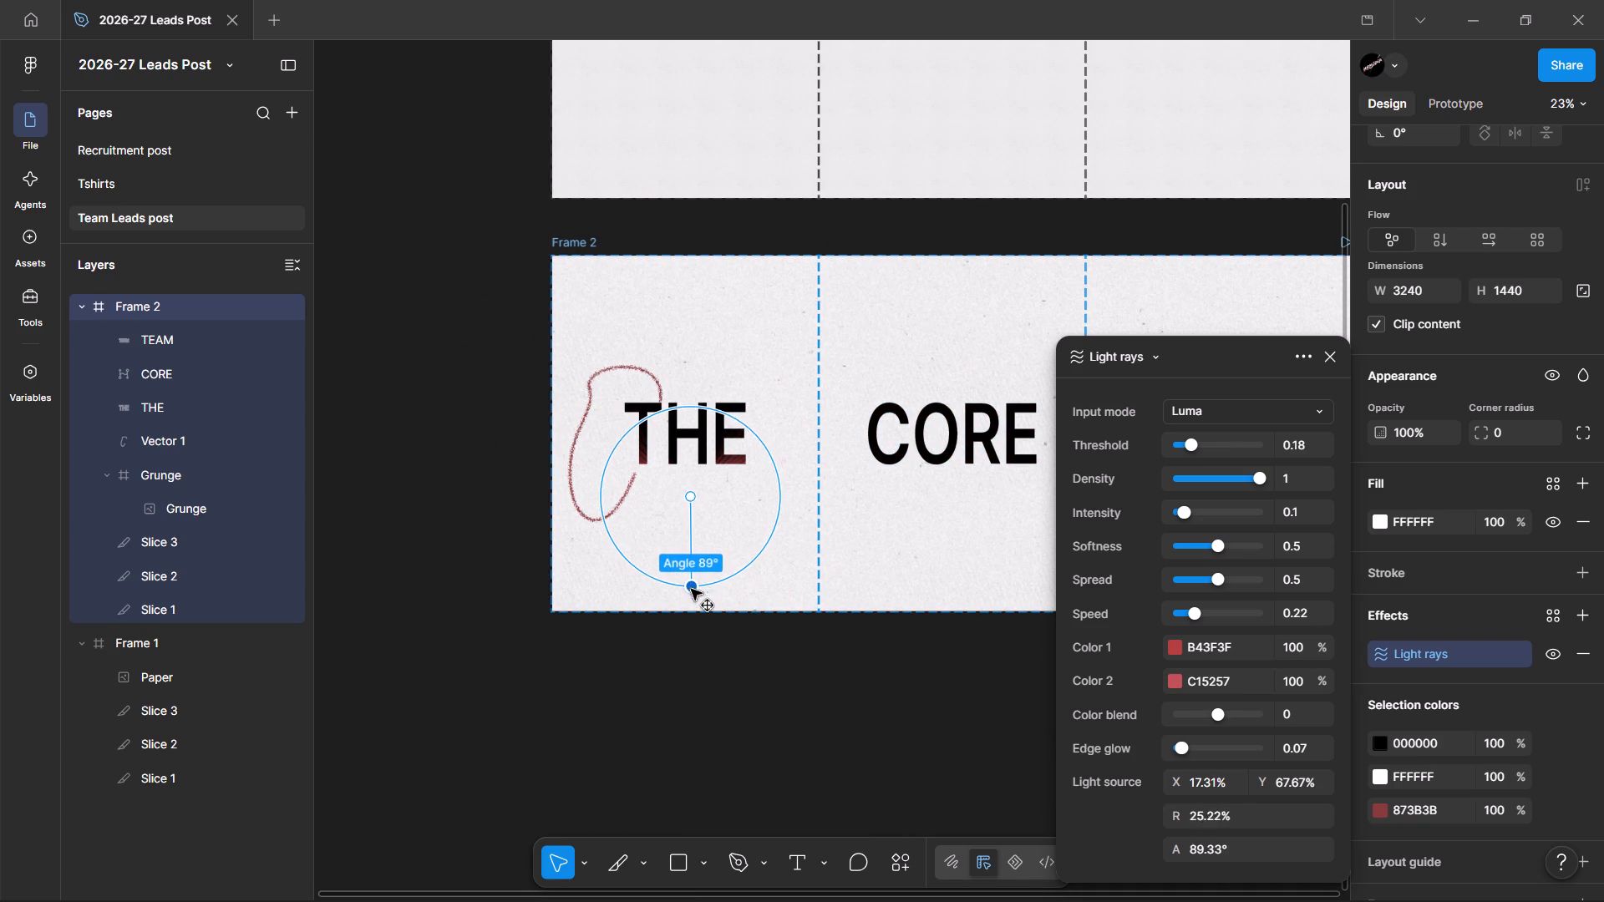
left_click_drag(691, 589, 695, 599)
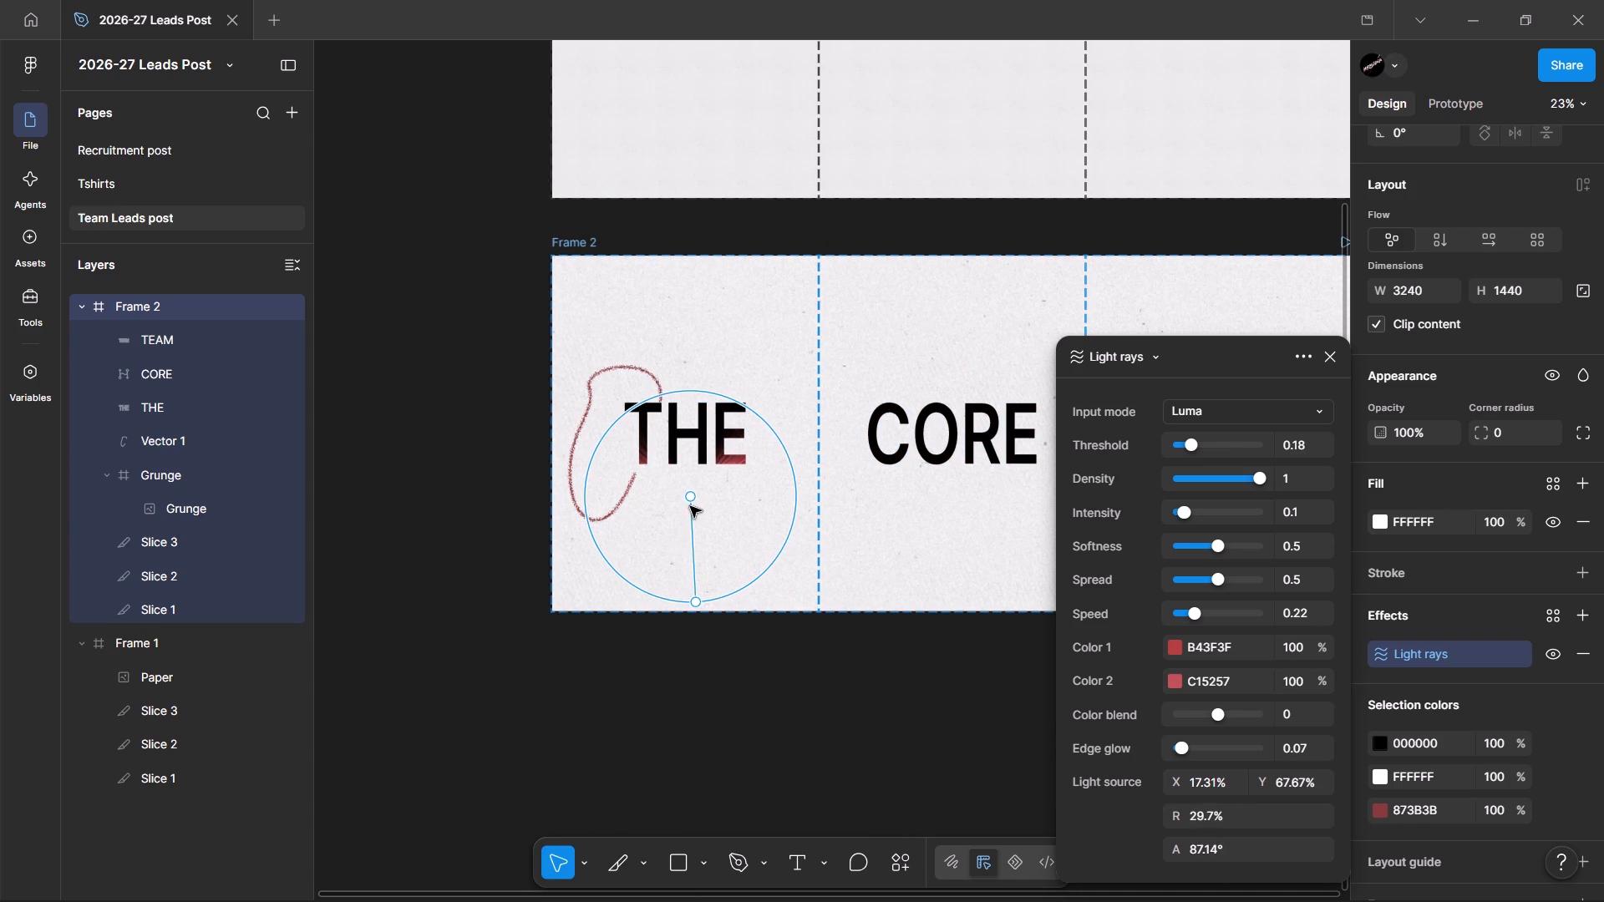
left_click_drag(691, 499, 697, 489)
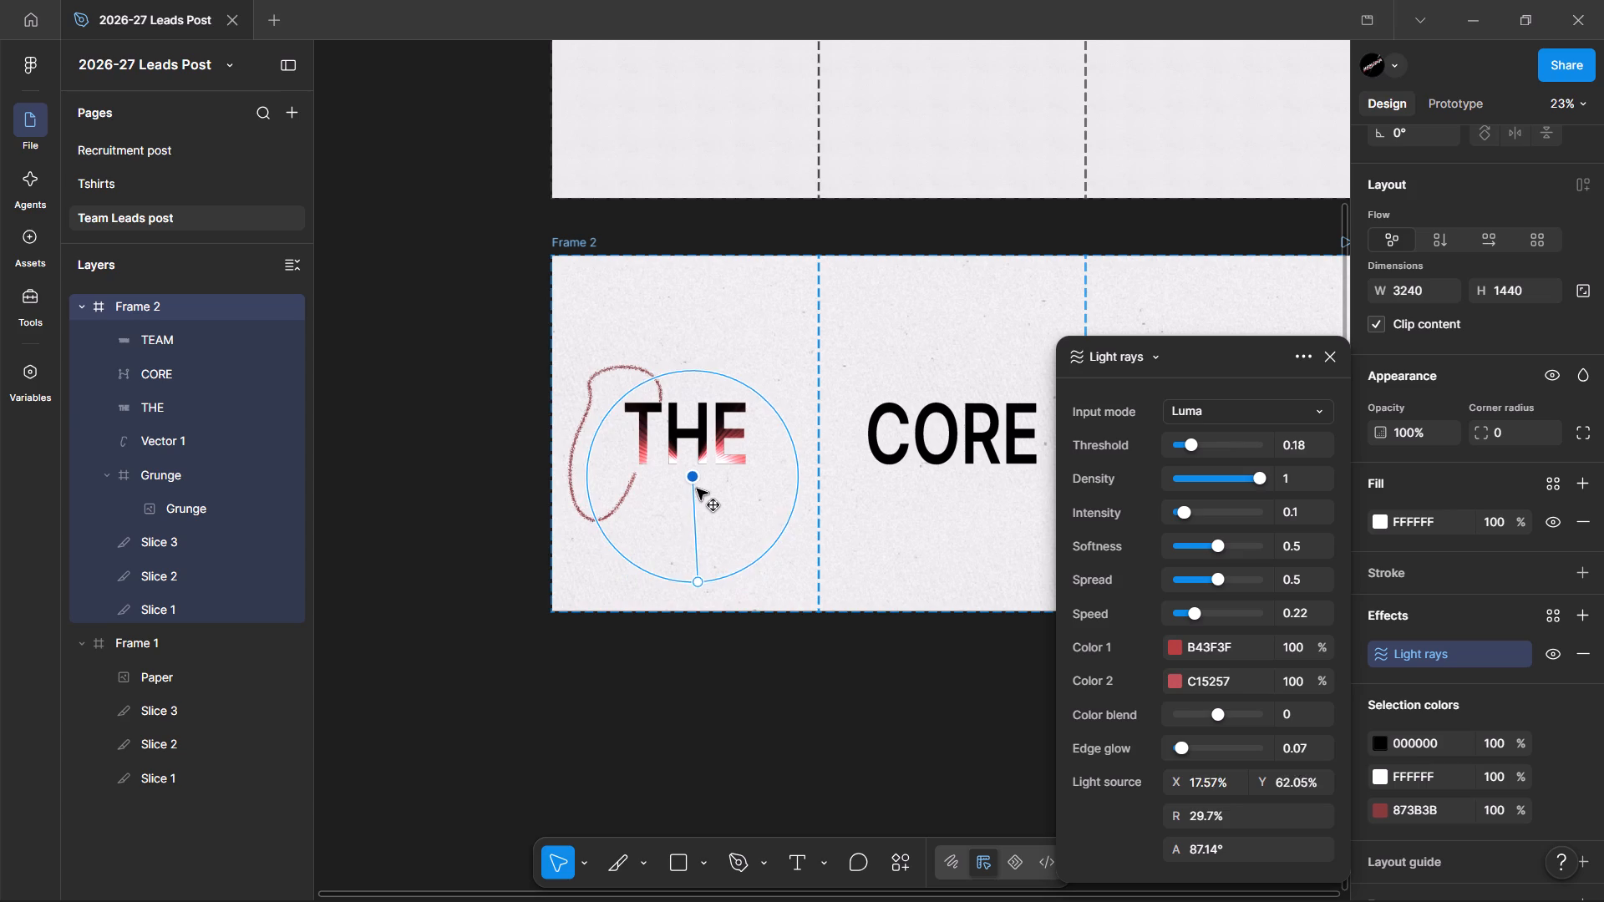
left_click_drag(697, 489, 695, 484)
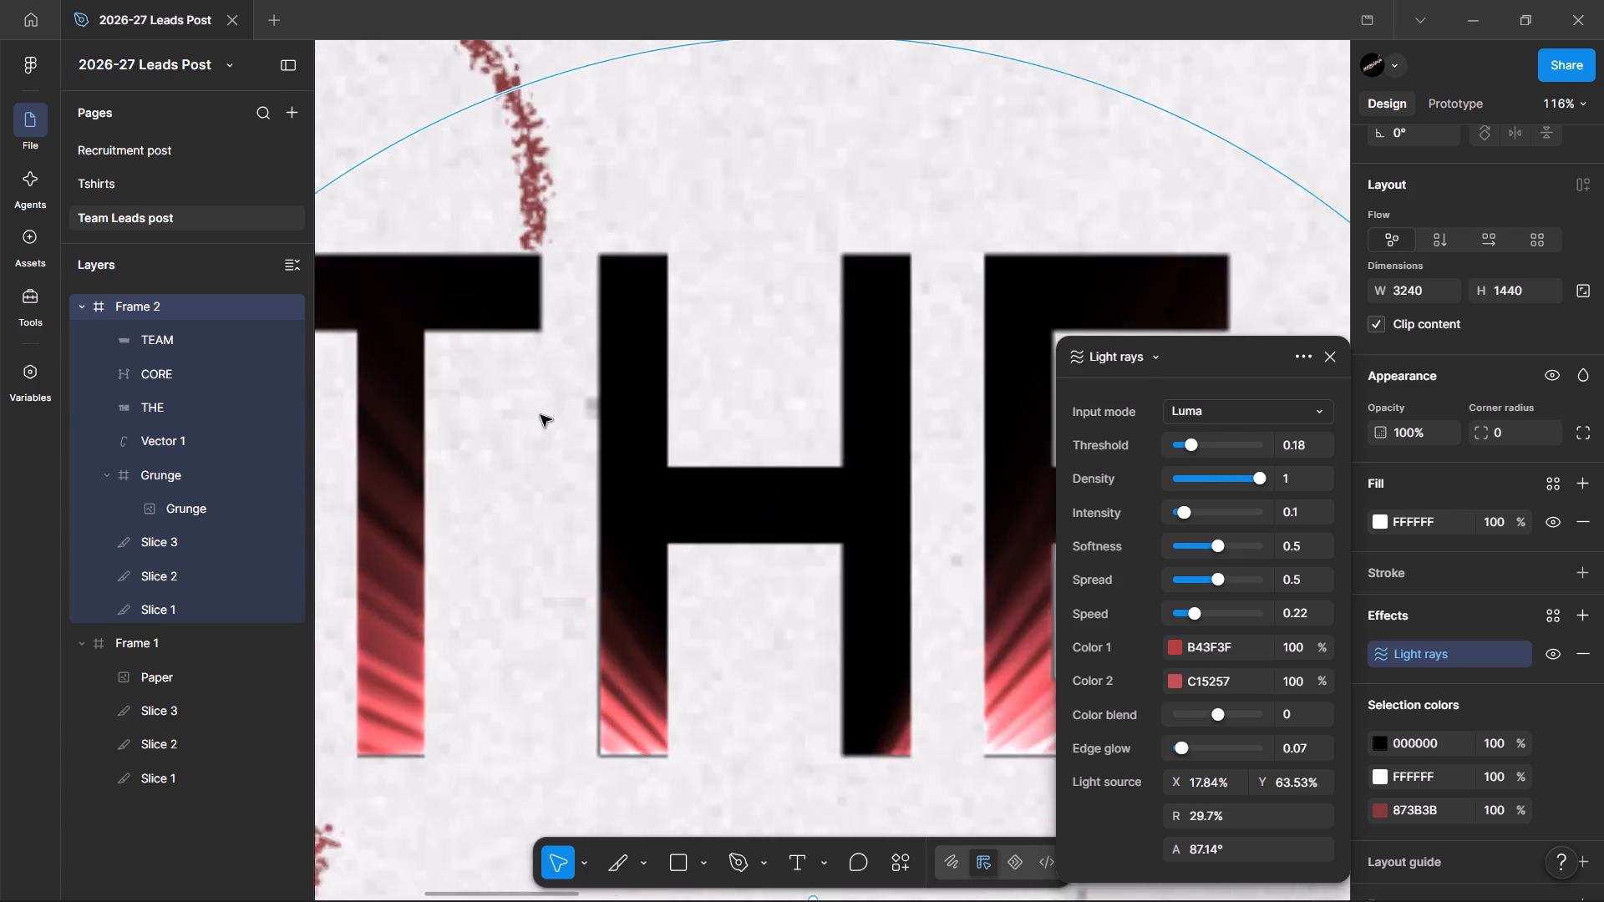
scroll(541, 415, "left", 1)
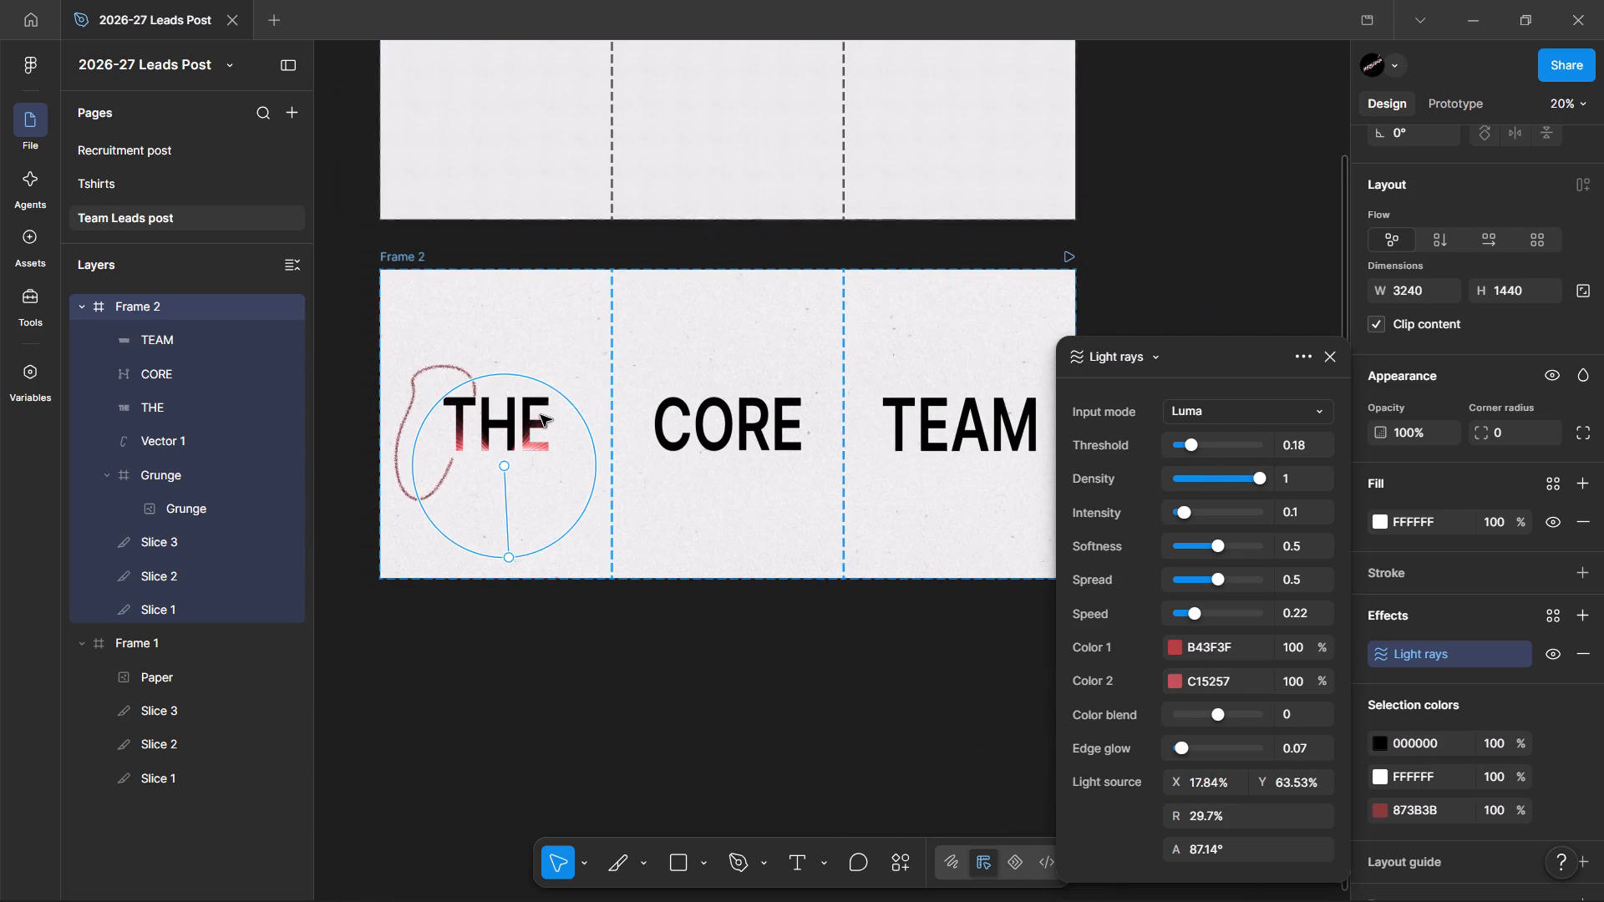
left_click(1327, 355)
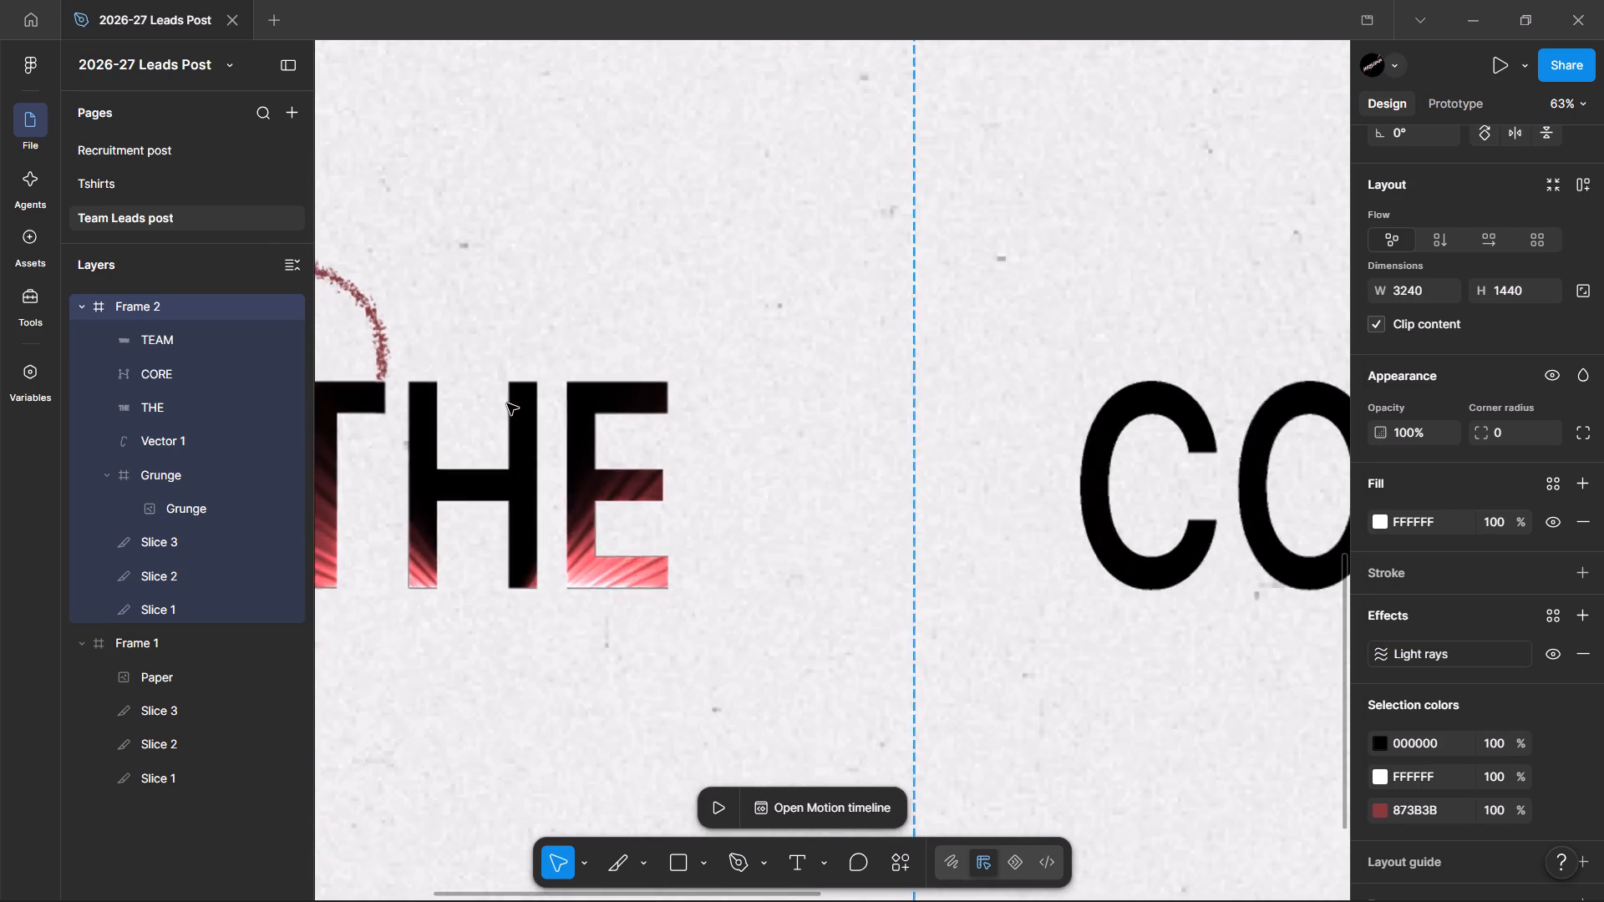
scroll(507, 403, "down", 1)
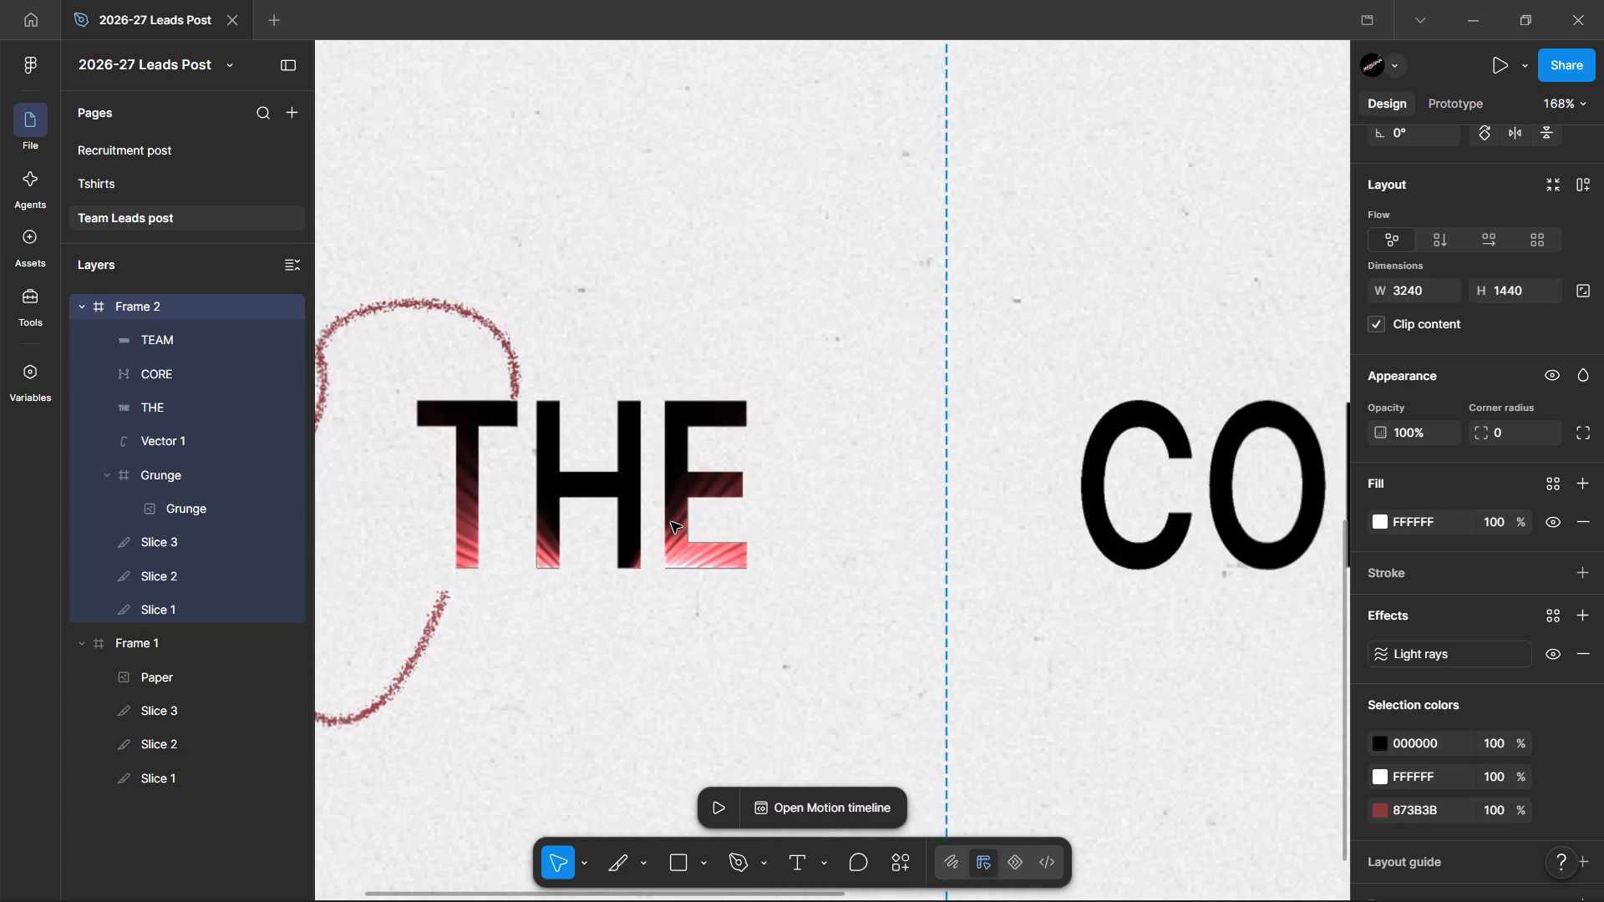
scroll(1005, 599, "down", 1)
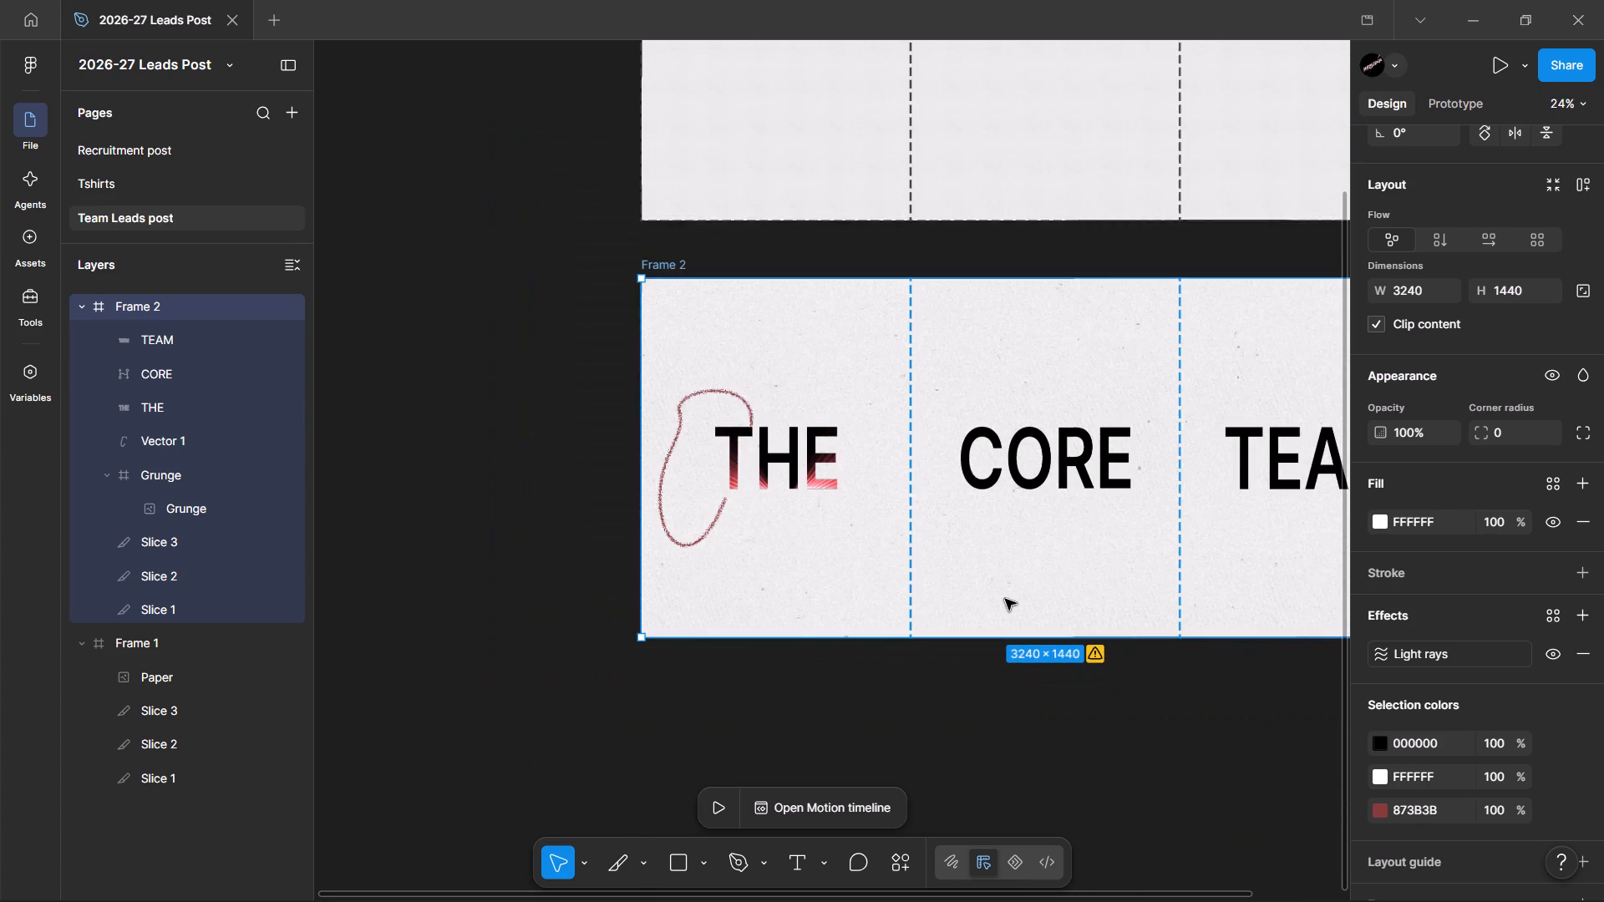
Remove the Light rays effect from Frame 2 and deselect the frame.
left_click(1578, 660)
scroll(1023, 454, "left", 1)
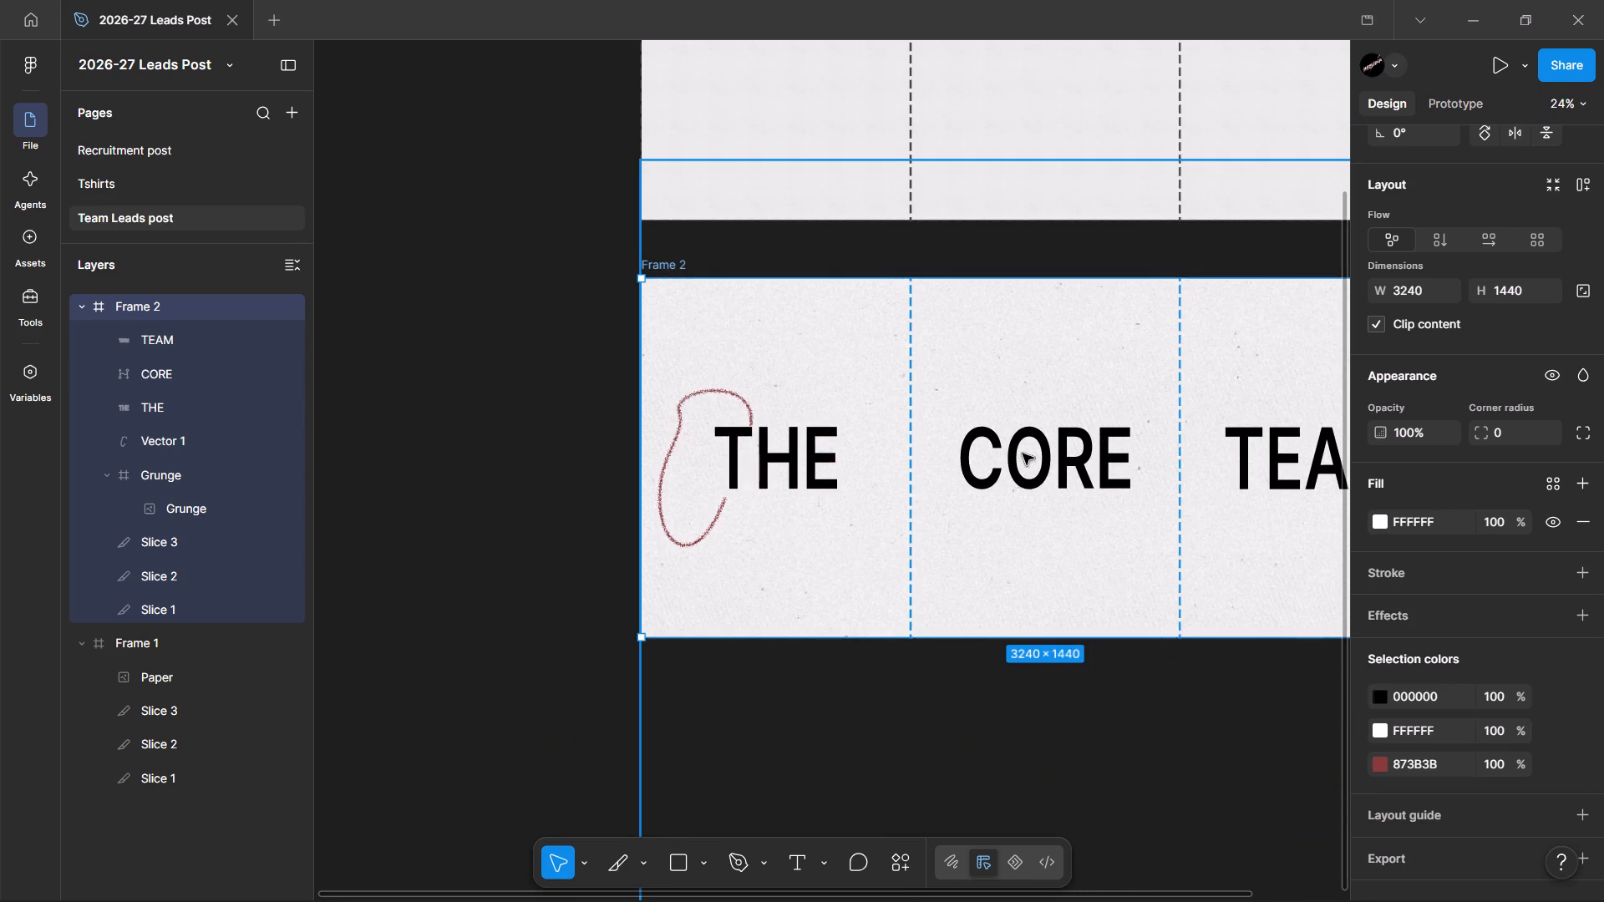
scroll(1023, 454, "left", 2)
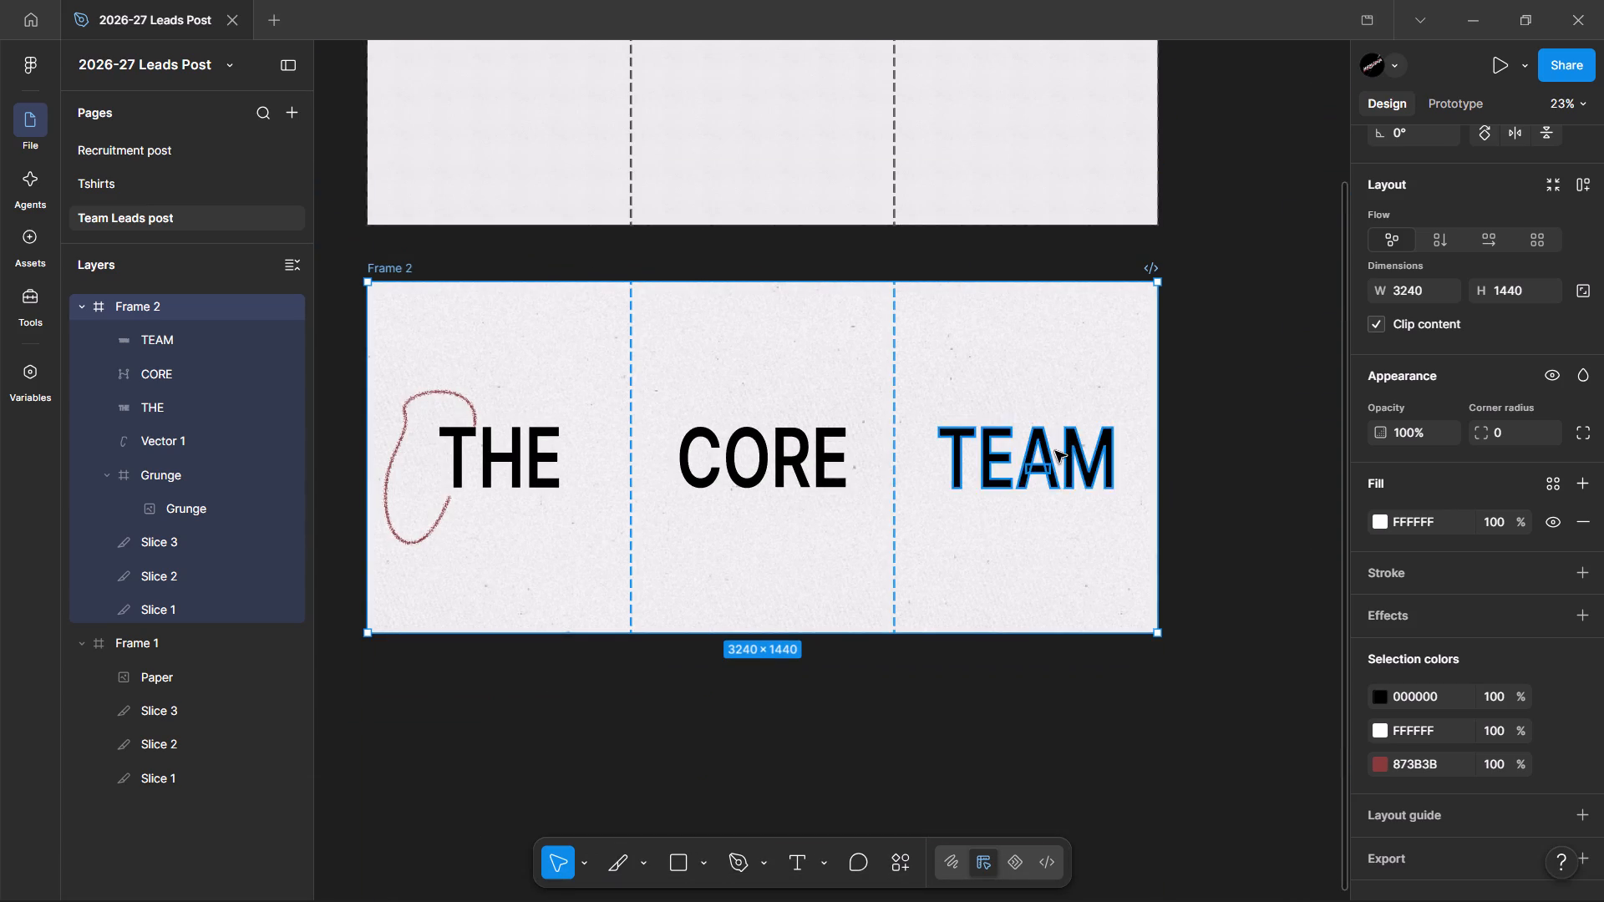
left_click(335, 676)
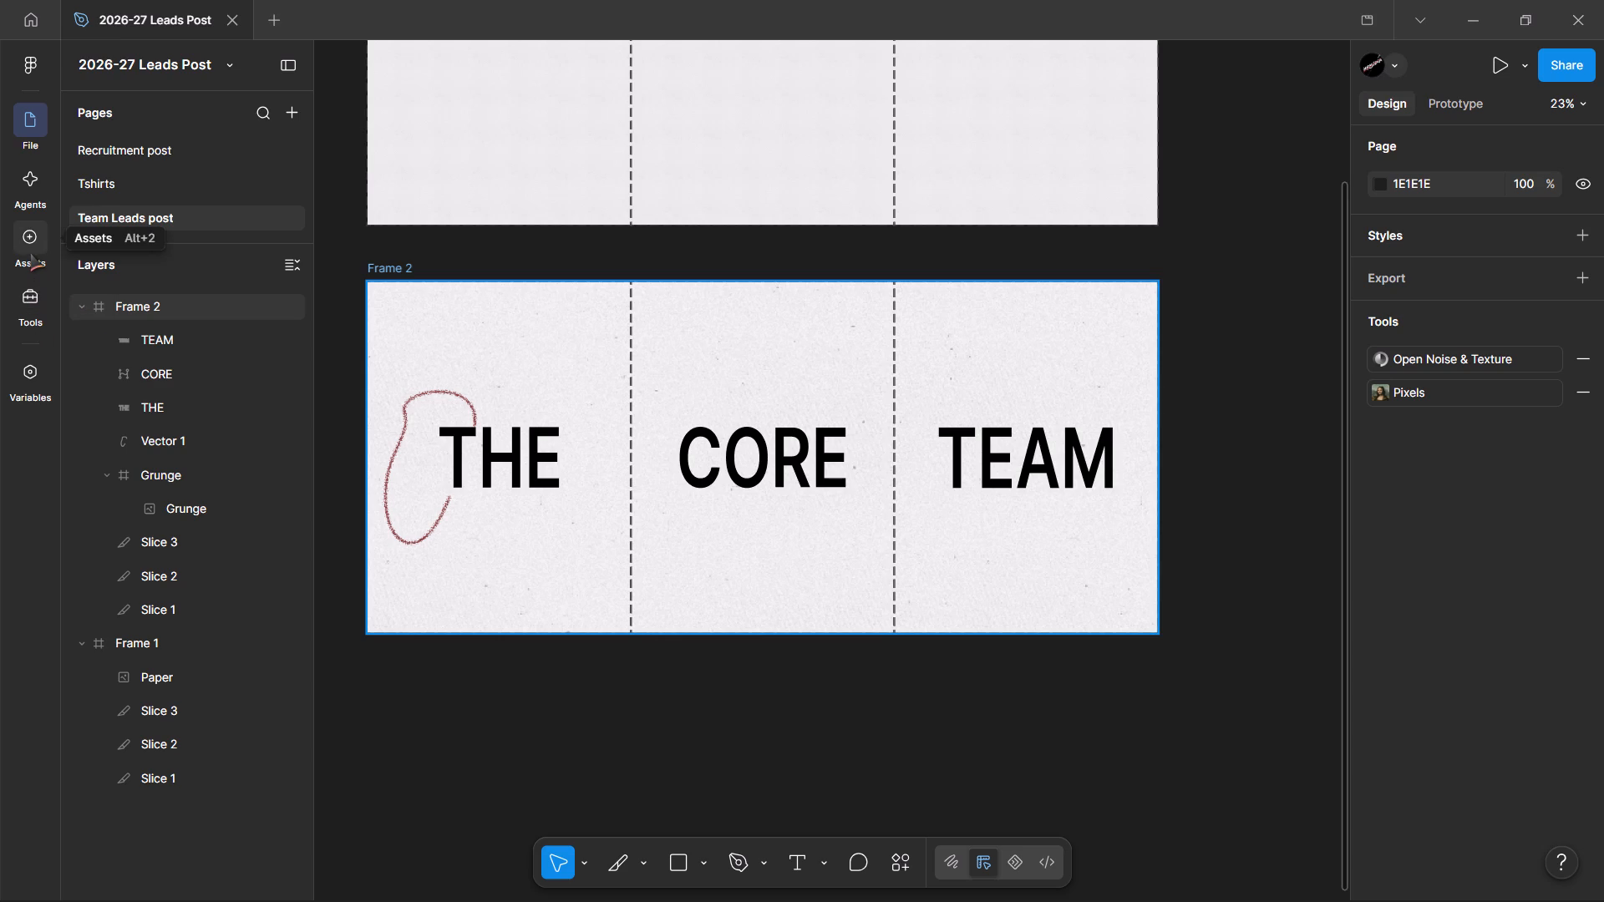
Search the asset libraries for "shape" and preview the Material 3 Shape Set component as Soft boom.
left_click(30, 253)
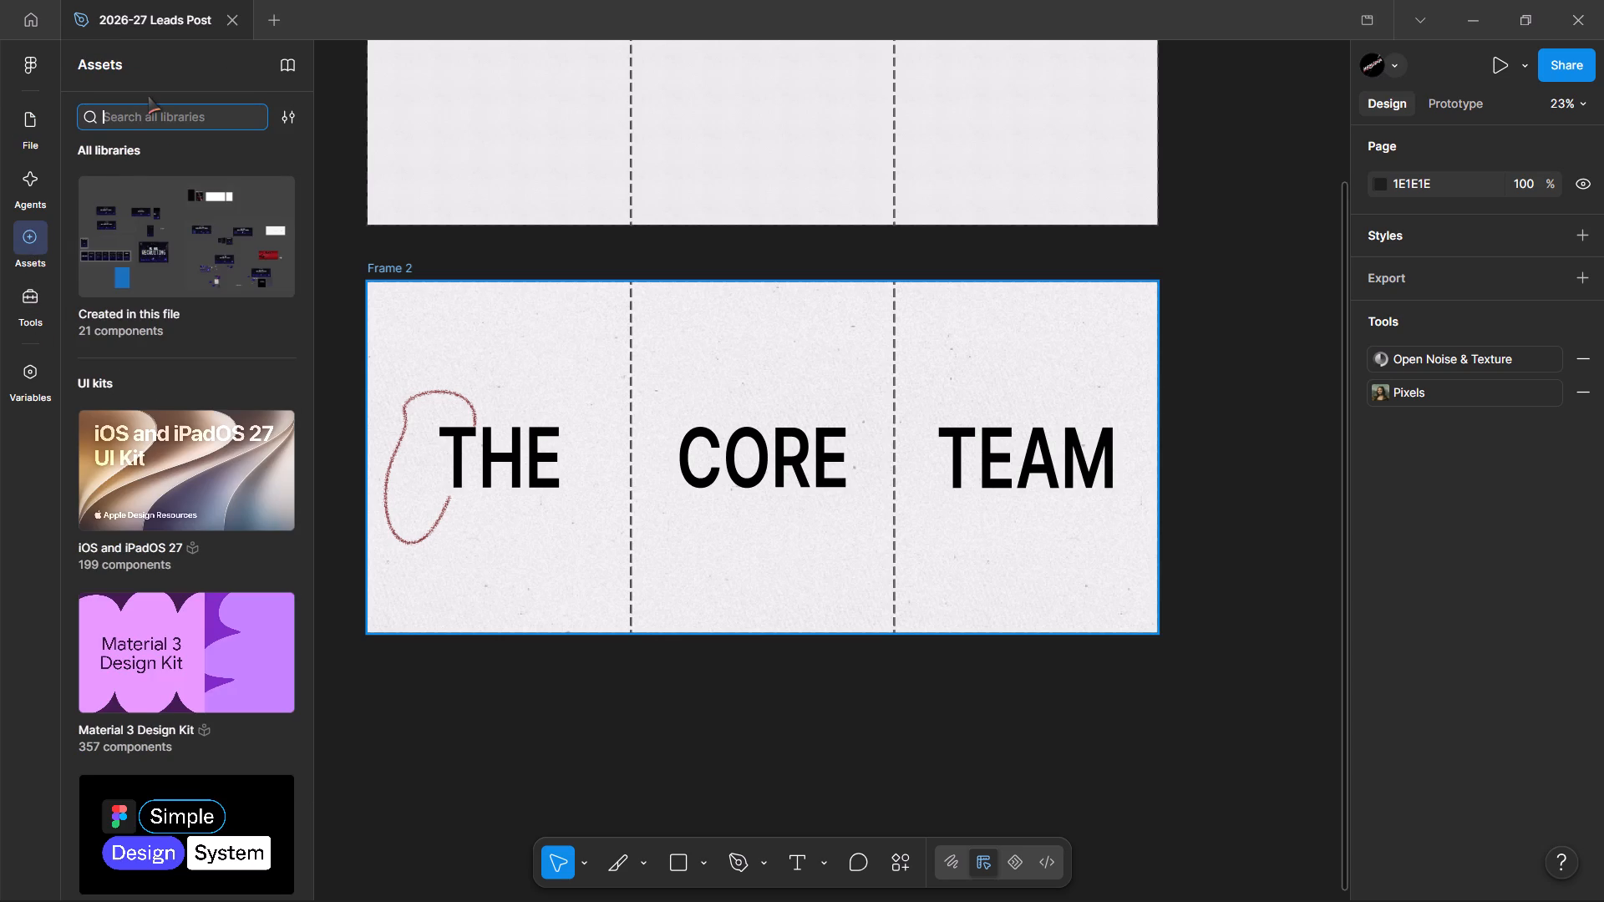
type("shape")
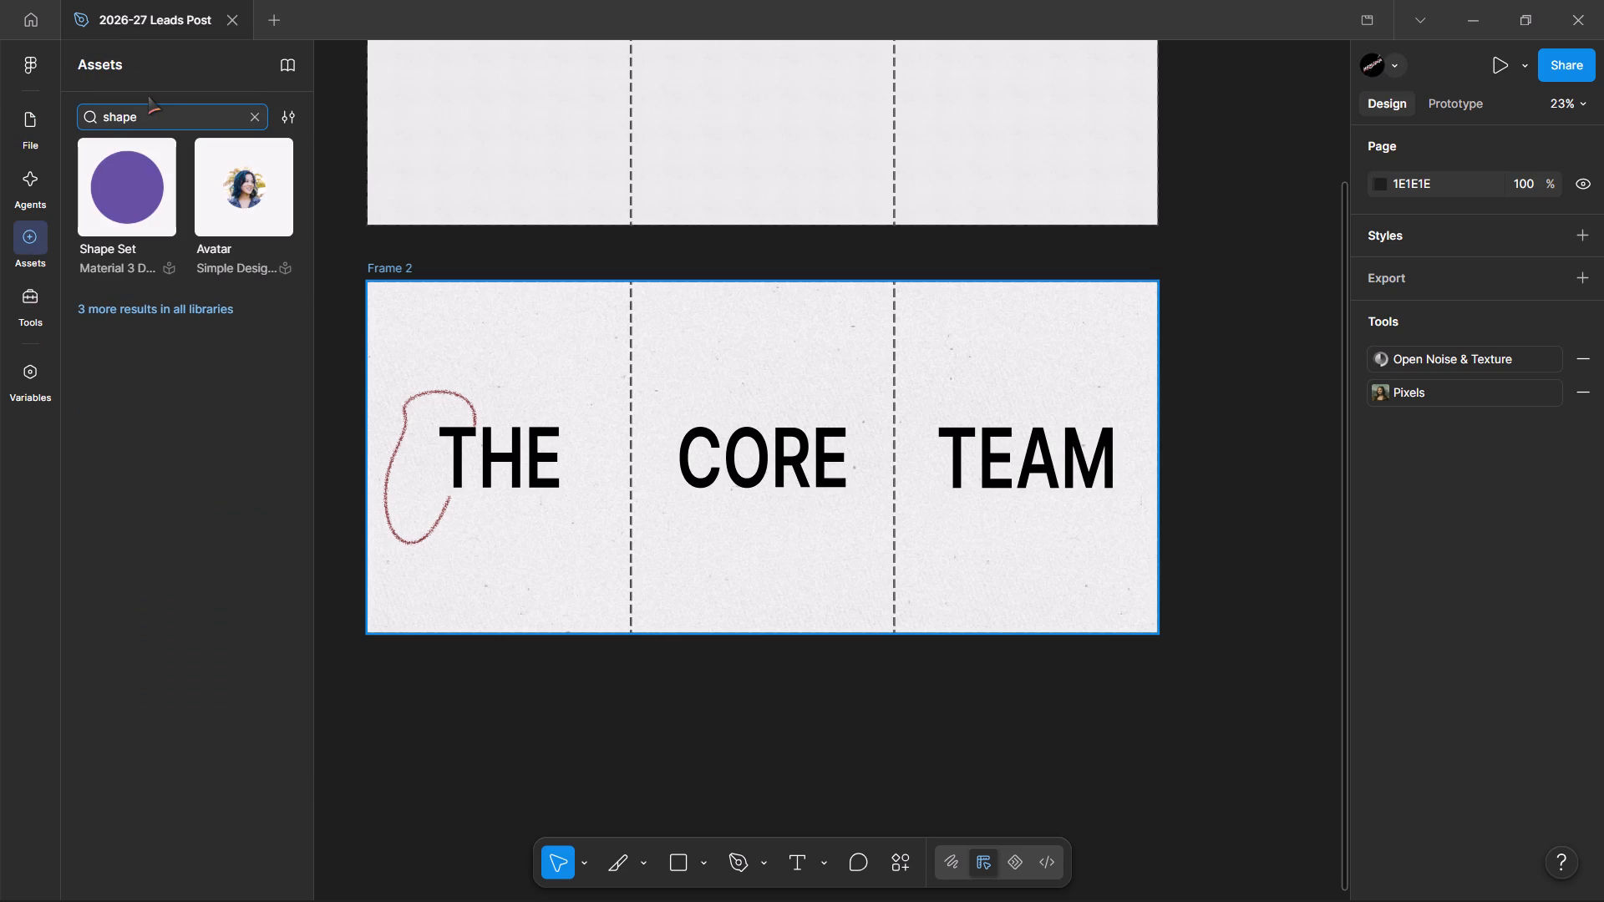
left_click(126, 184)
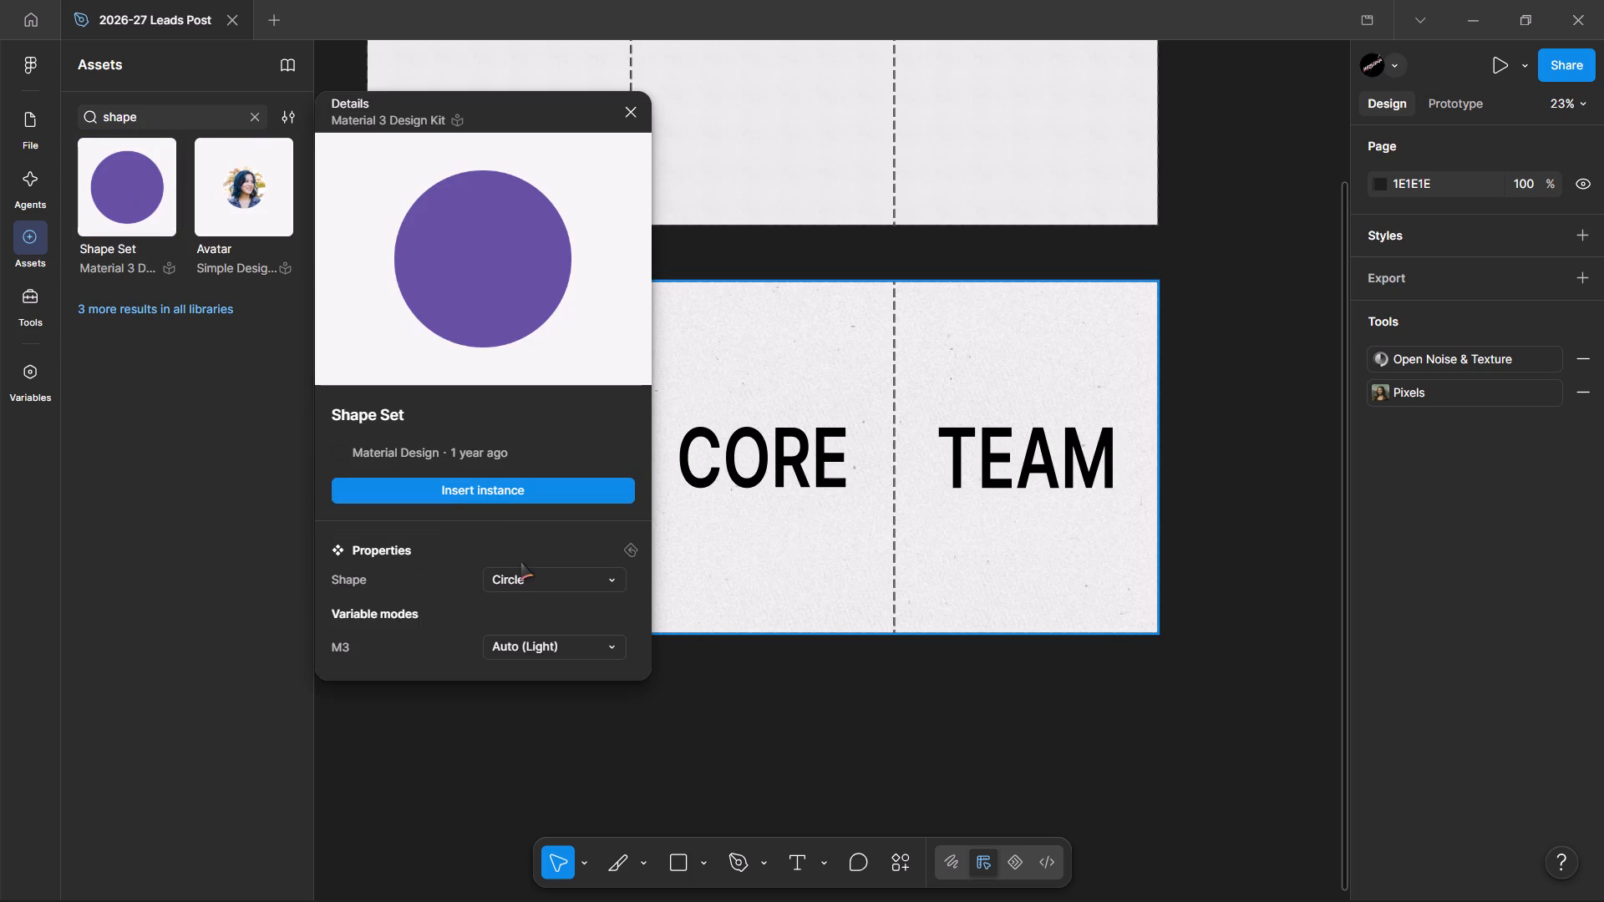
left_click(537, 580)
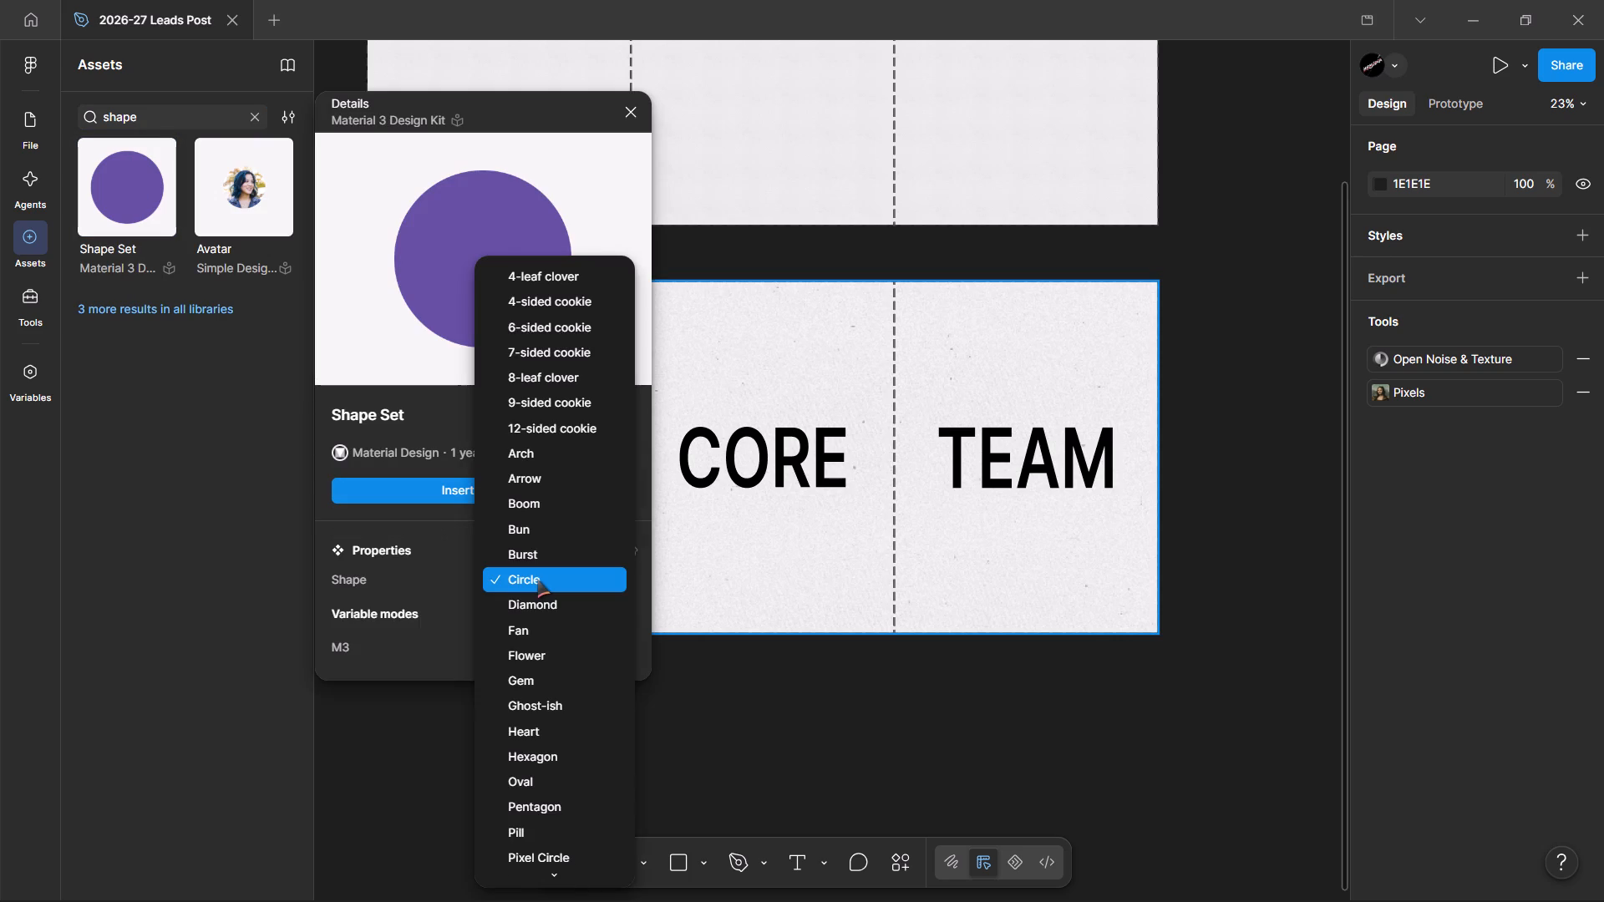
scroll(537, 580, "down", 3)
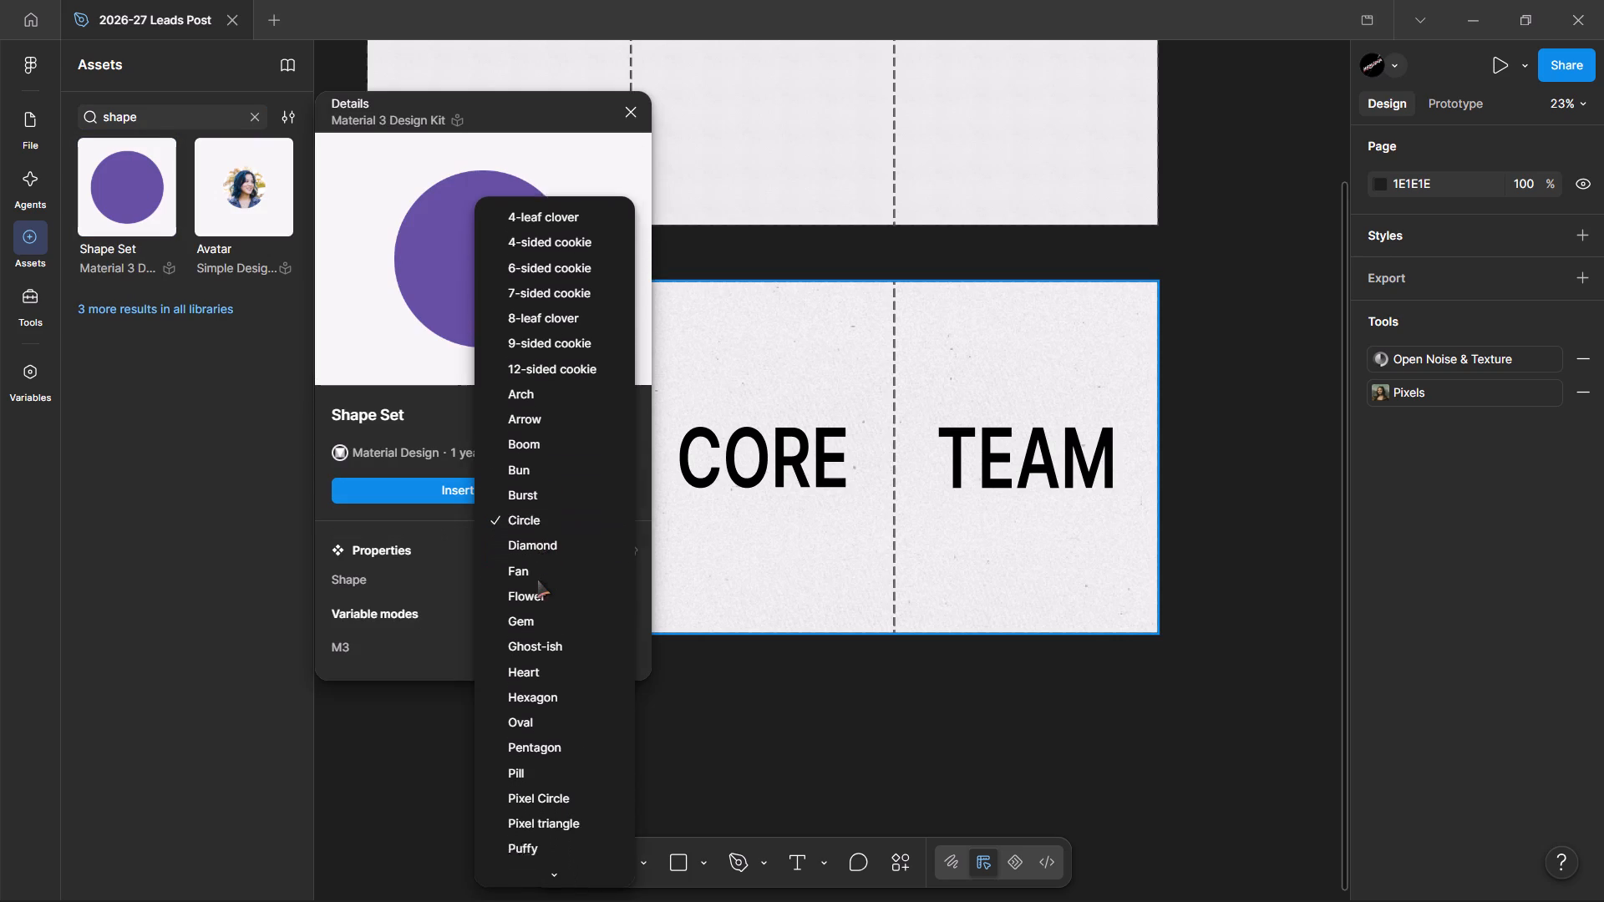
scroll(537, 580, "down", 7)
scroll(537, 580, "up", 4)
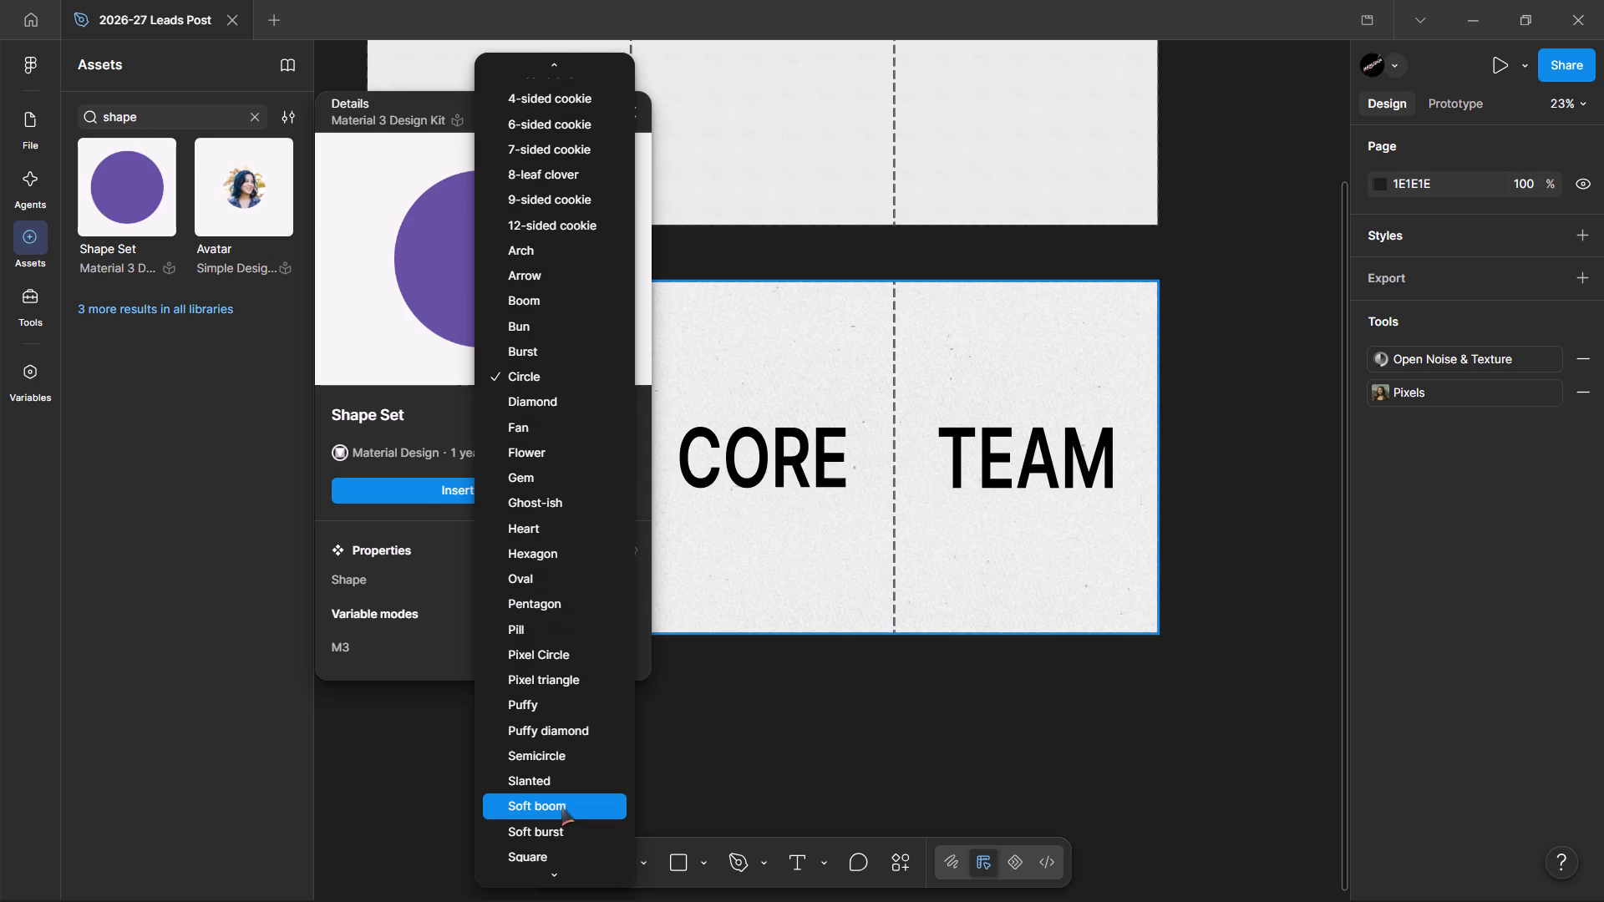
left_click(556, 811)
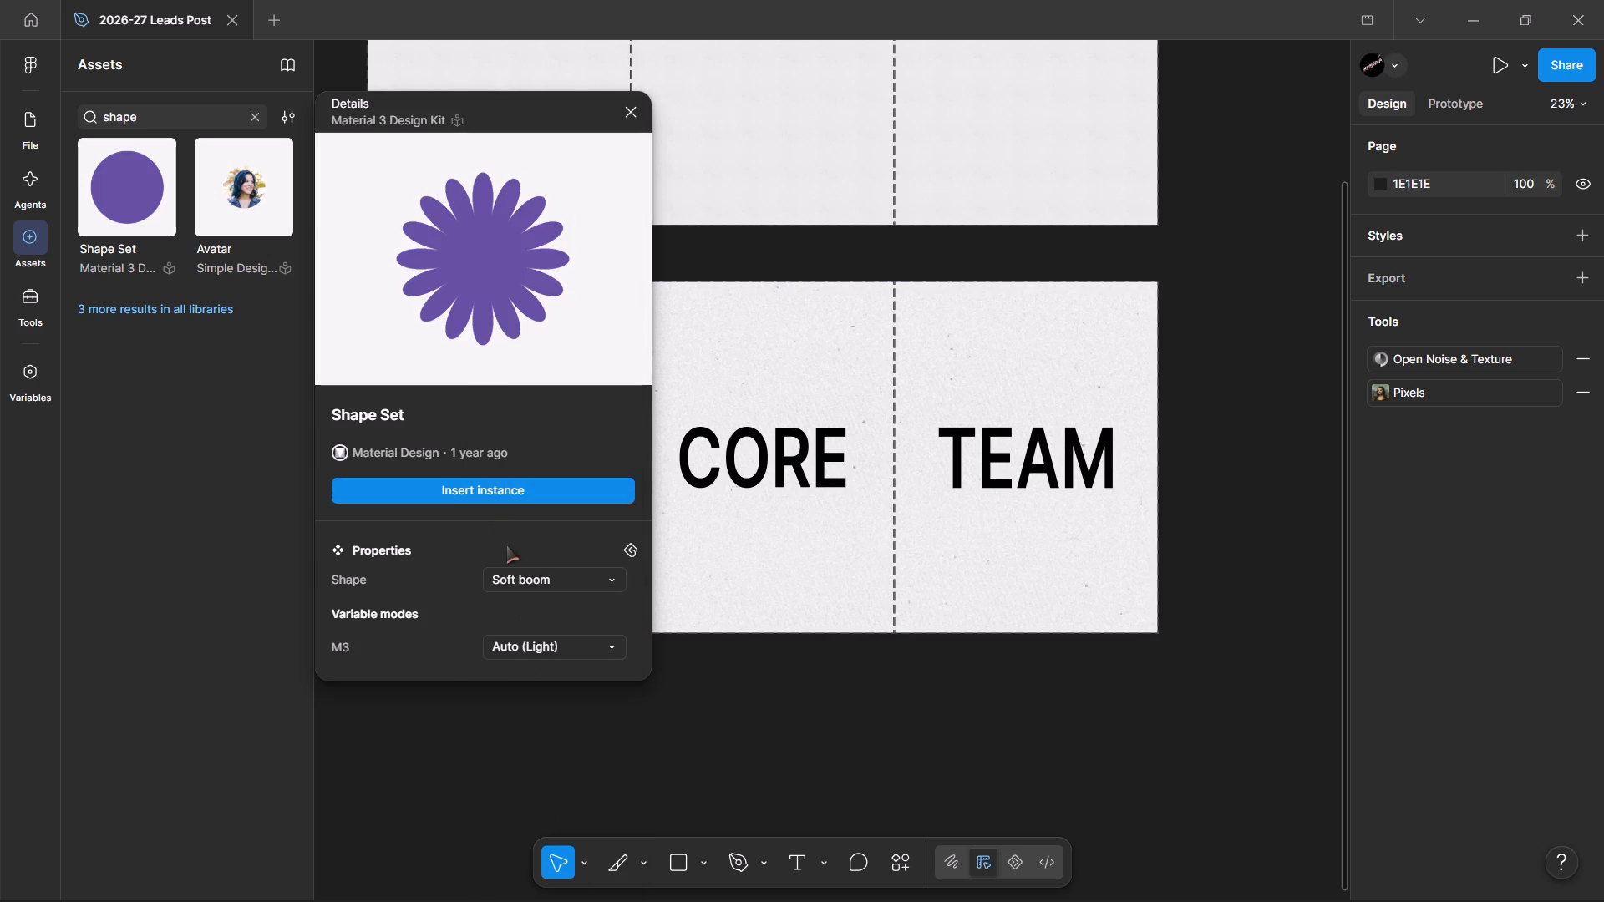
Preview the Shape Set component as Soft burst, Very sunny, Slanted and Fan.
left_click(515, 578)
left_click(542, 616)
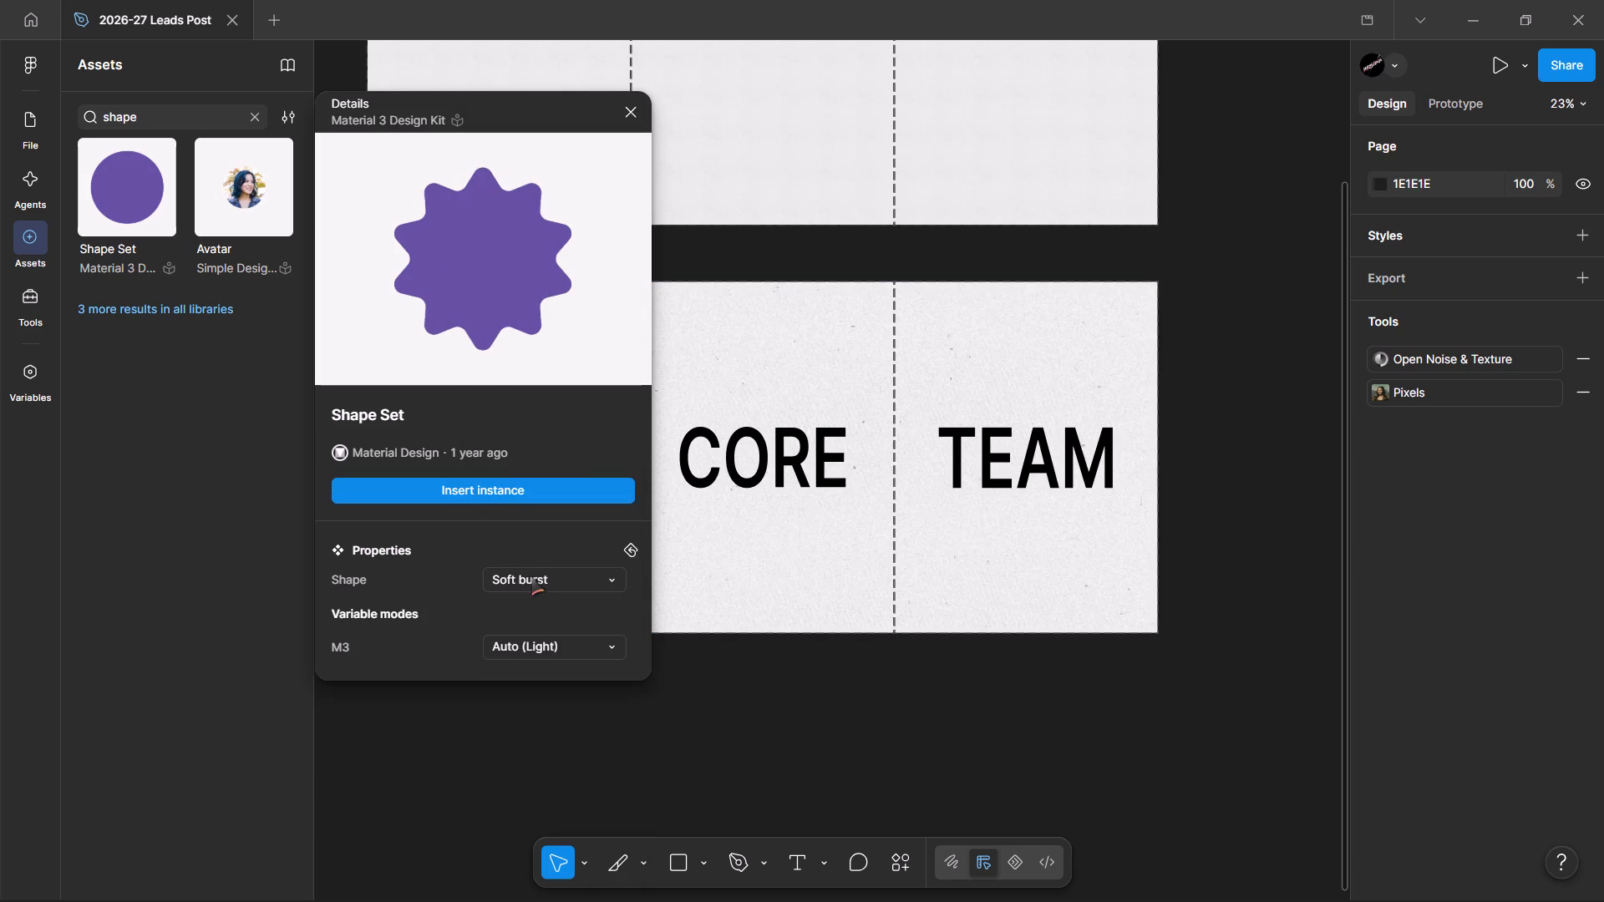
left_click(531, 577)
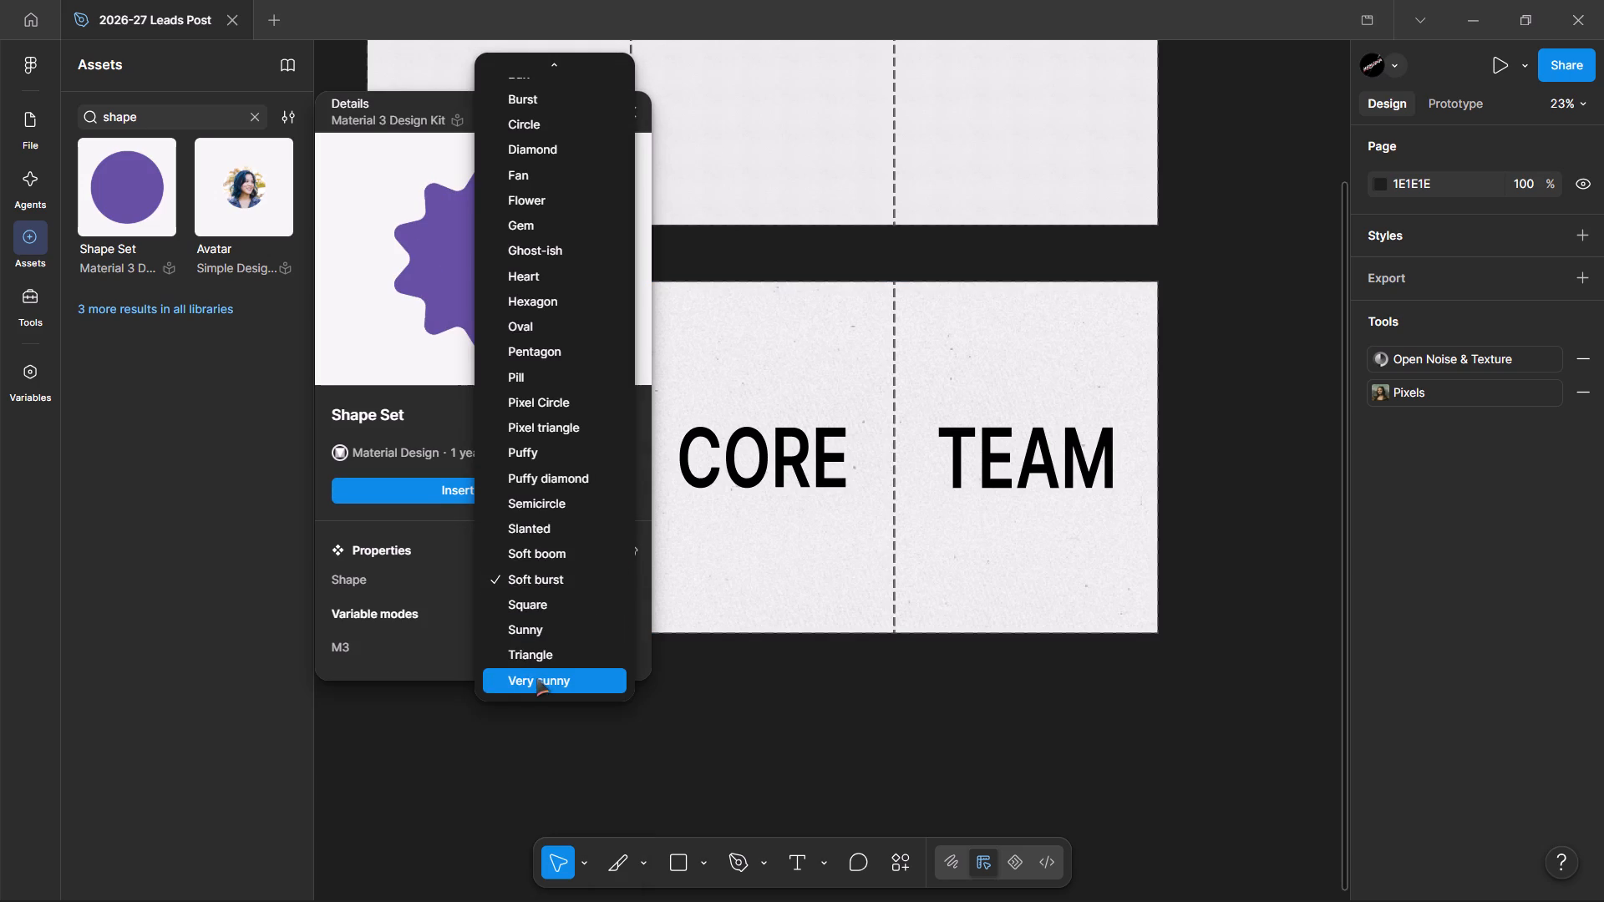
left_click(536, 678)
left_click(512, 568)
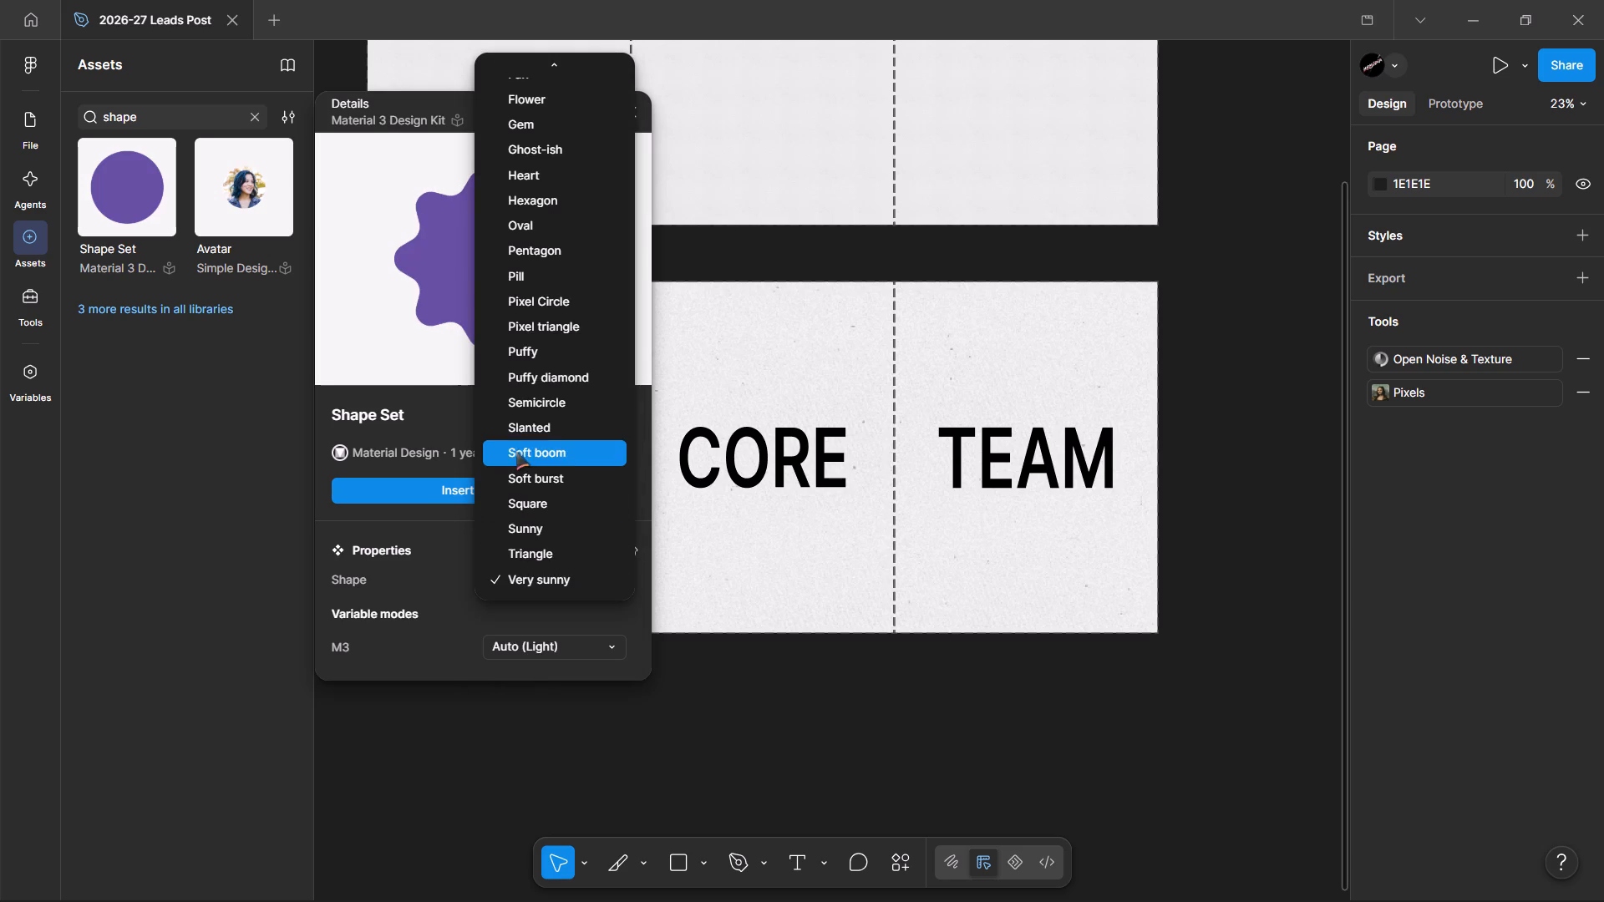
left_click(520, 429)
left_click(519, 575)
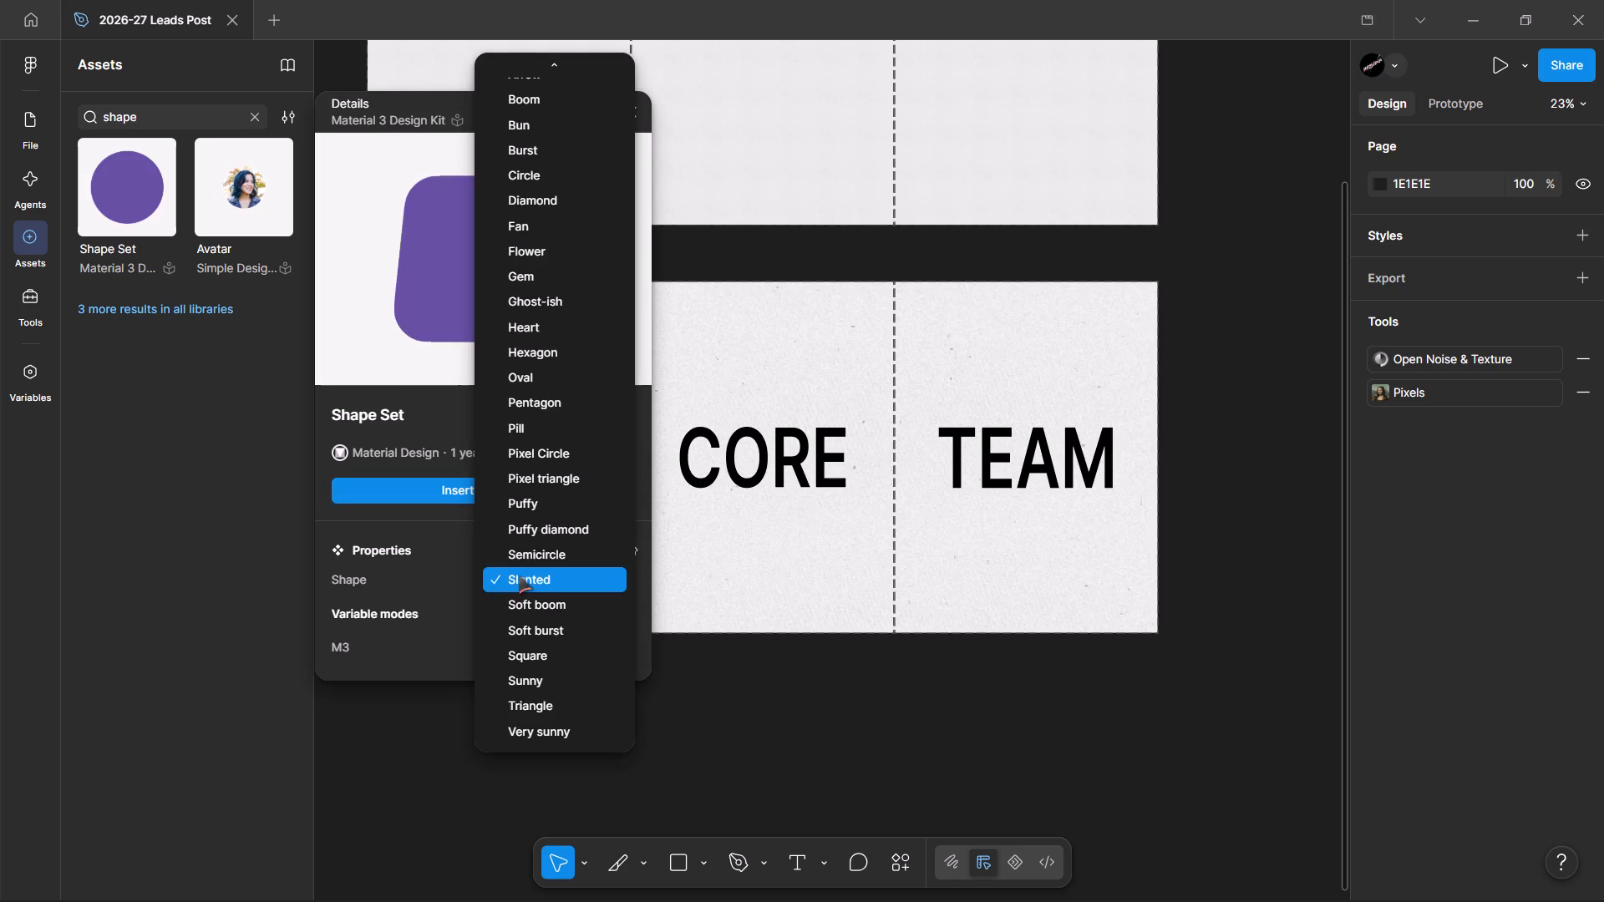
scroll(529, 439, "up", 1)
left_click(530, 318)
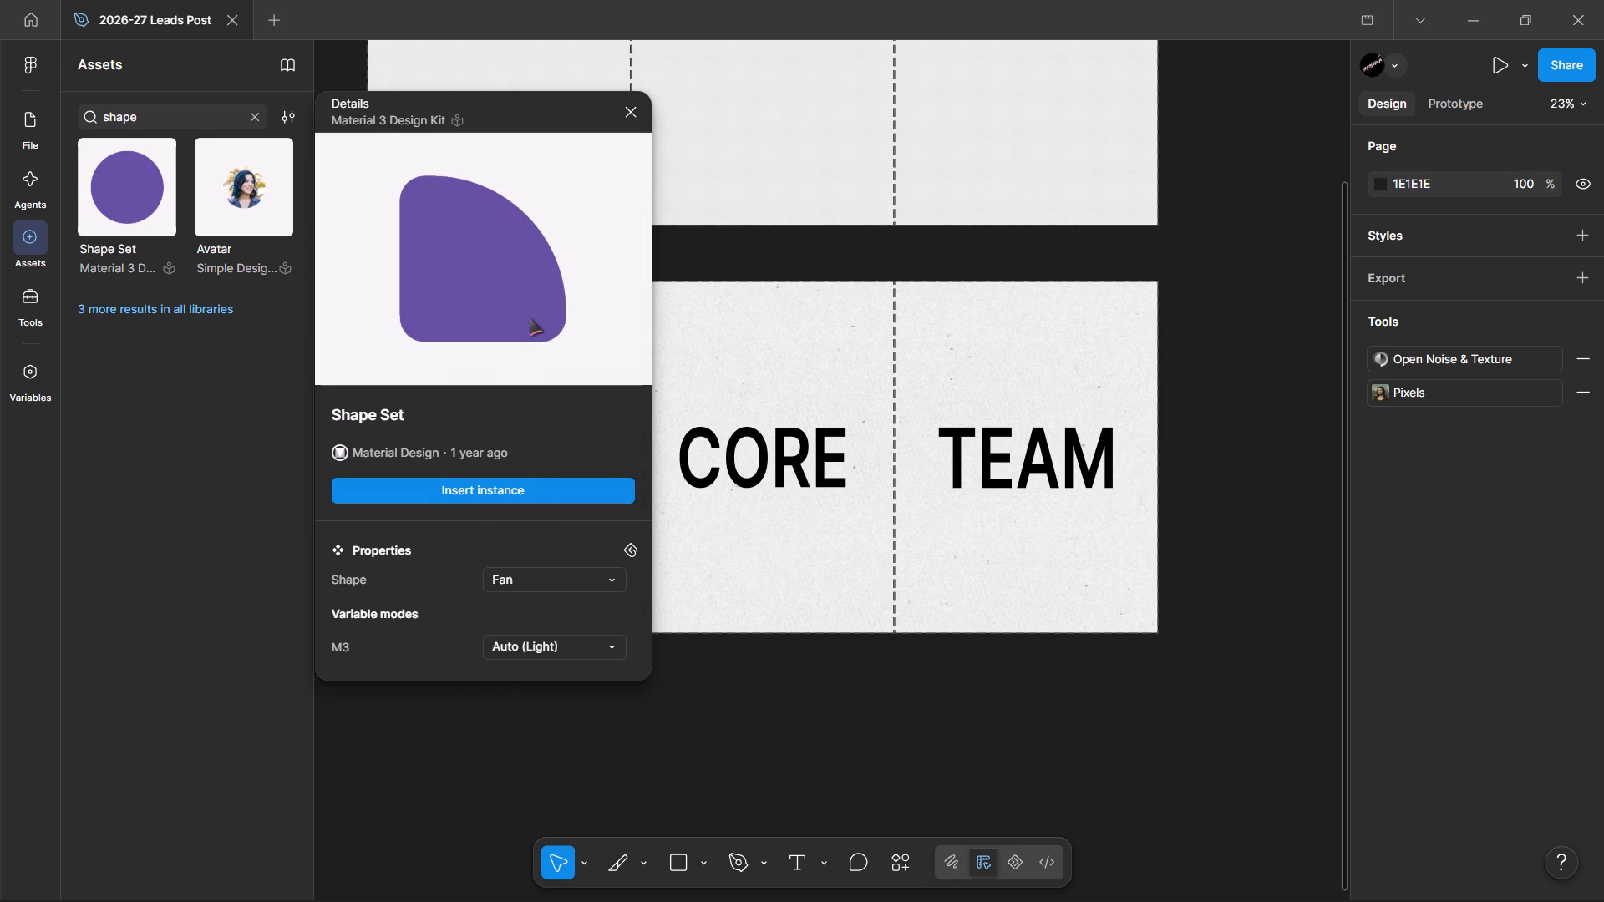
Preview the Shape Set component as 4-leaf clover, 4-sided cookie, Arch, Bun and Burst.
left_click(536, 581)
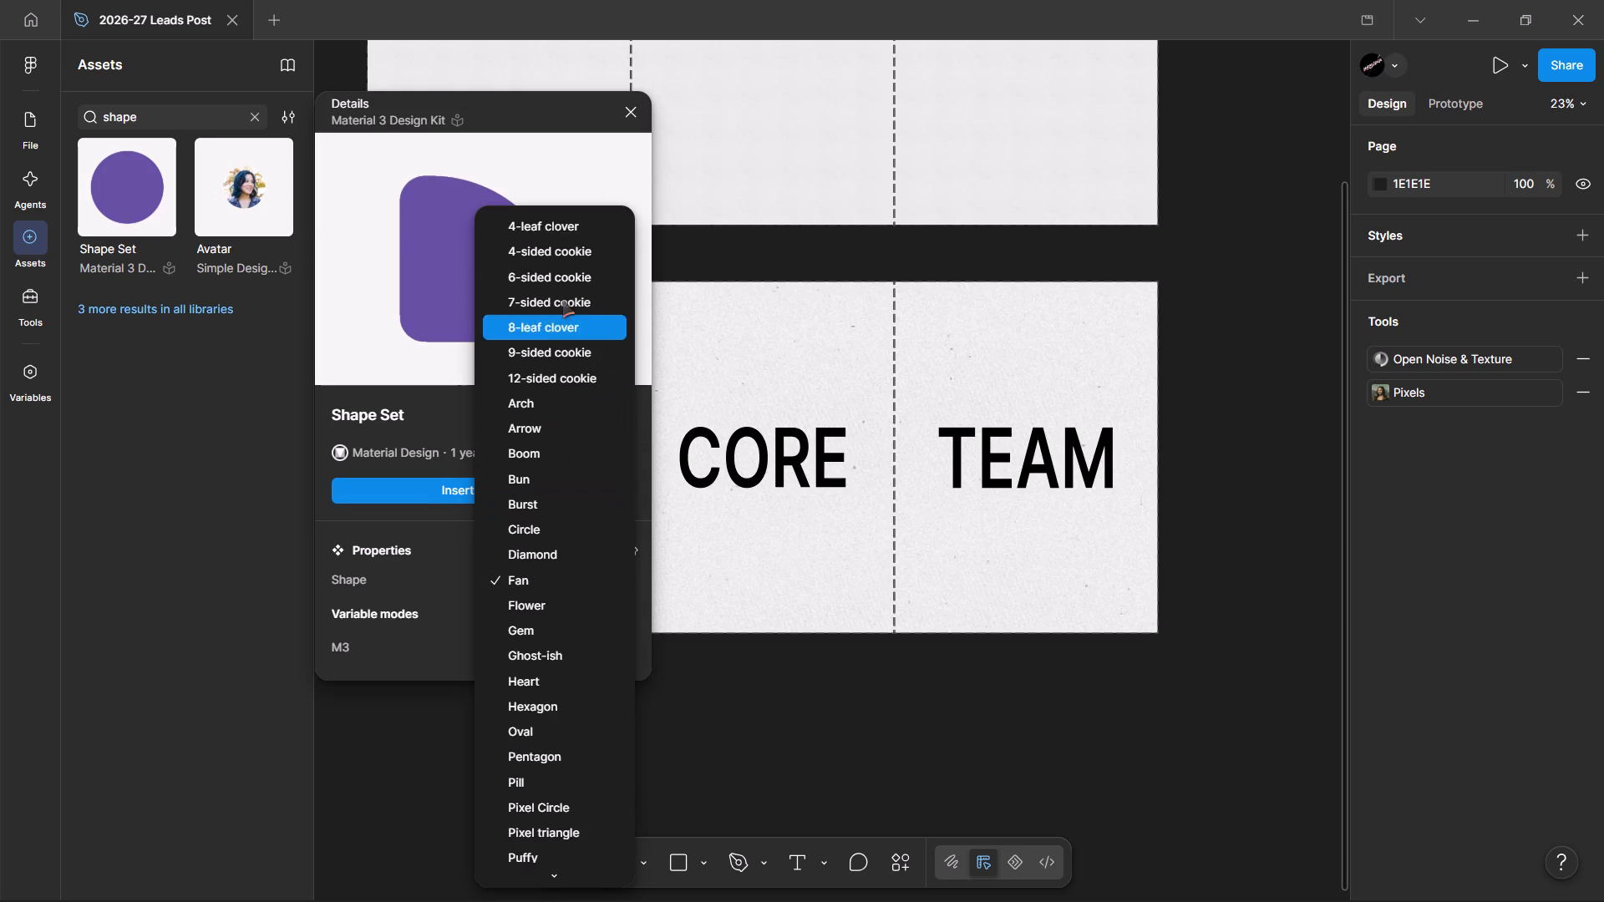
left_click(561, 232)
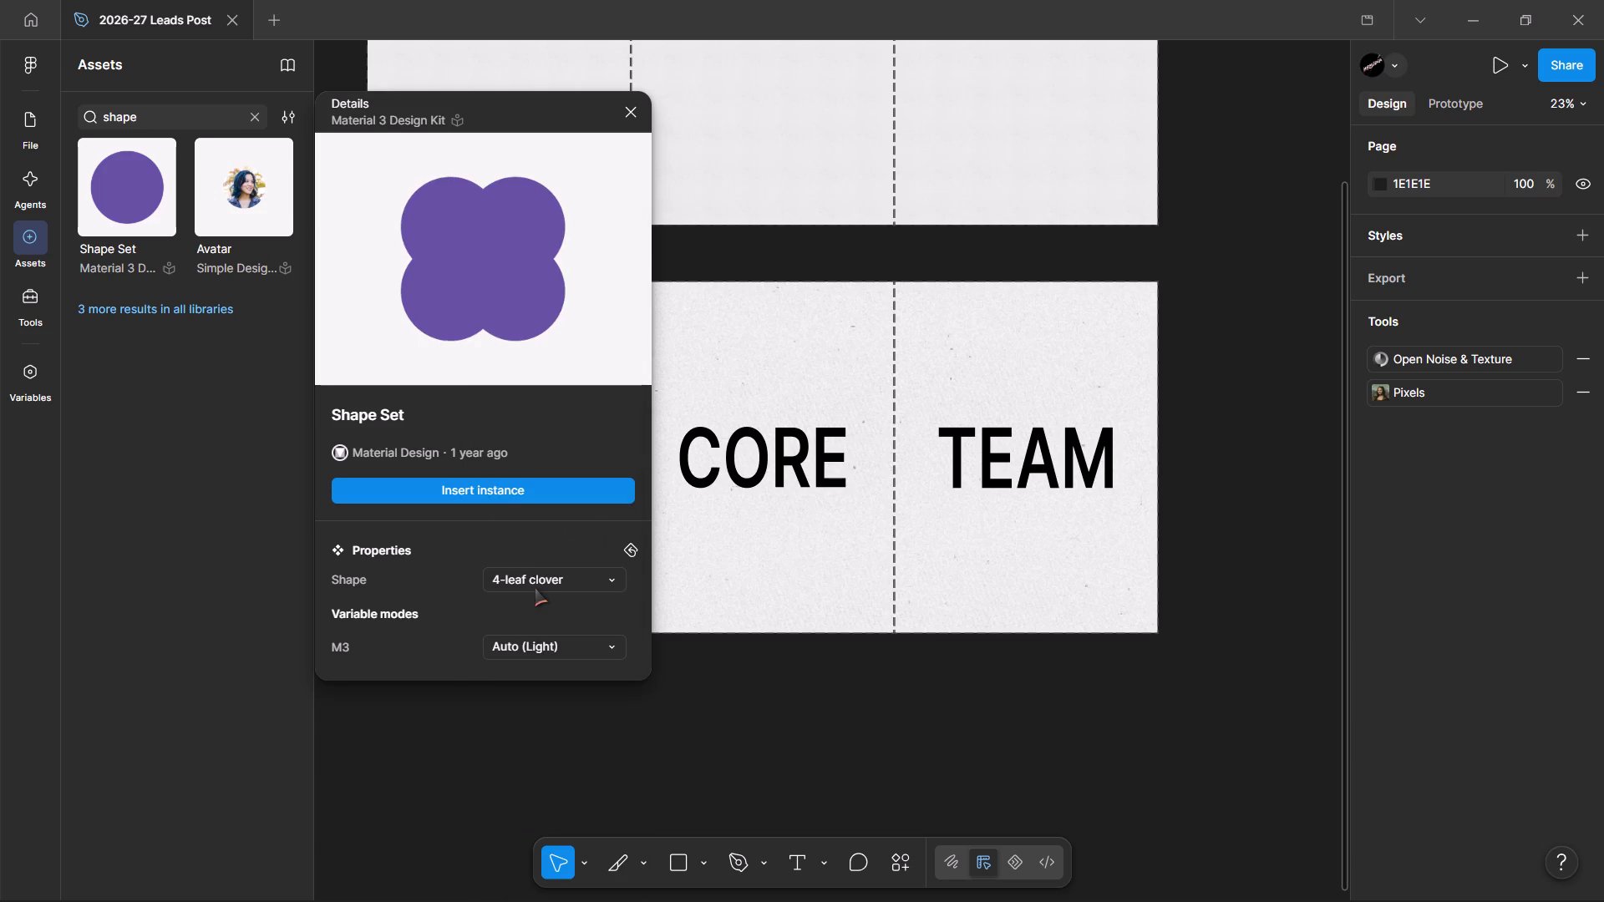
left_click(536, 583)
left_click(538, 609)
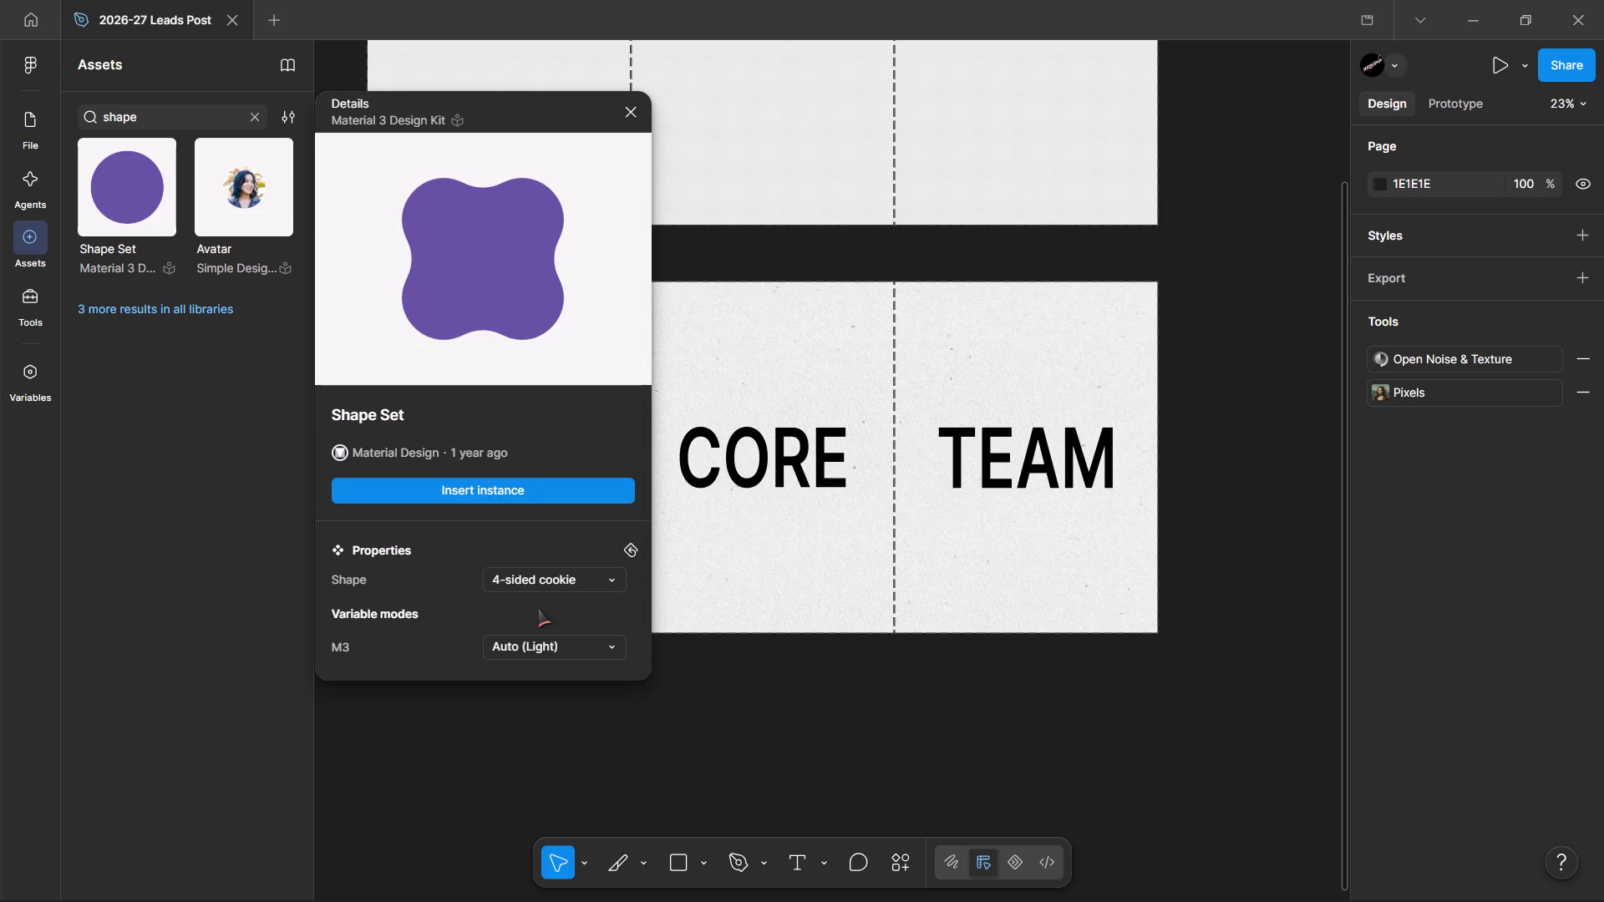
left_click(538, 580)
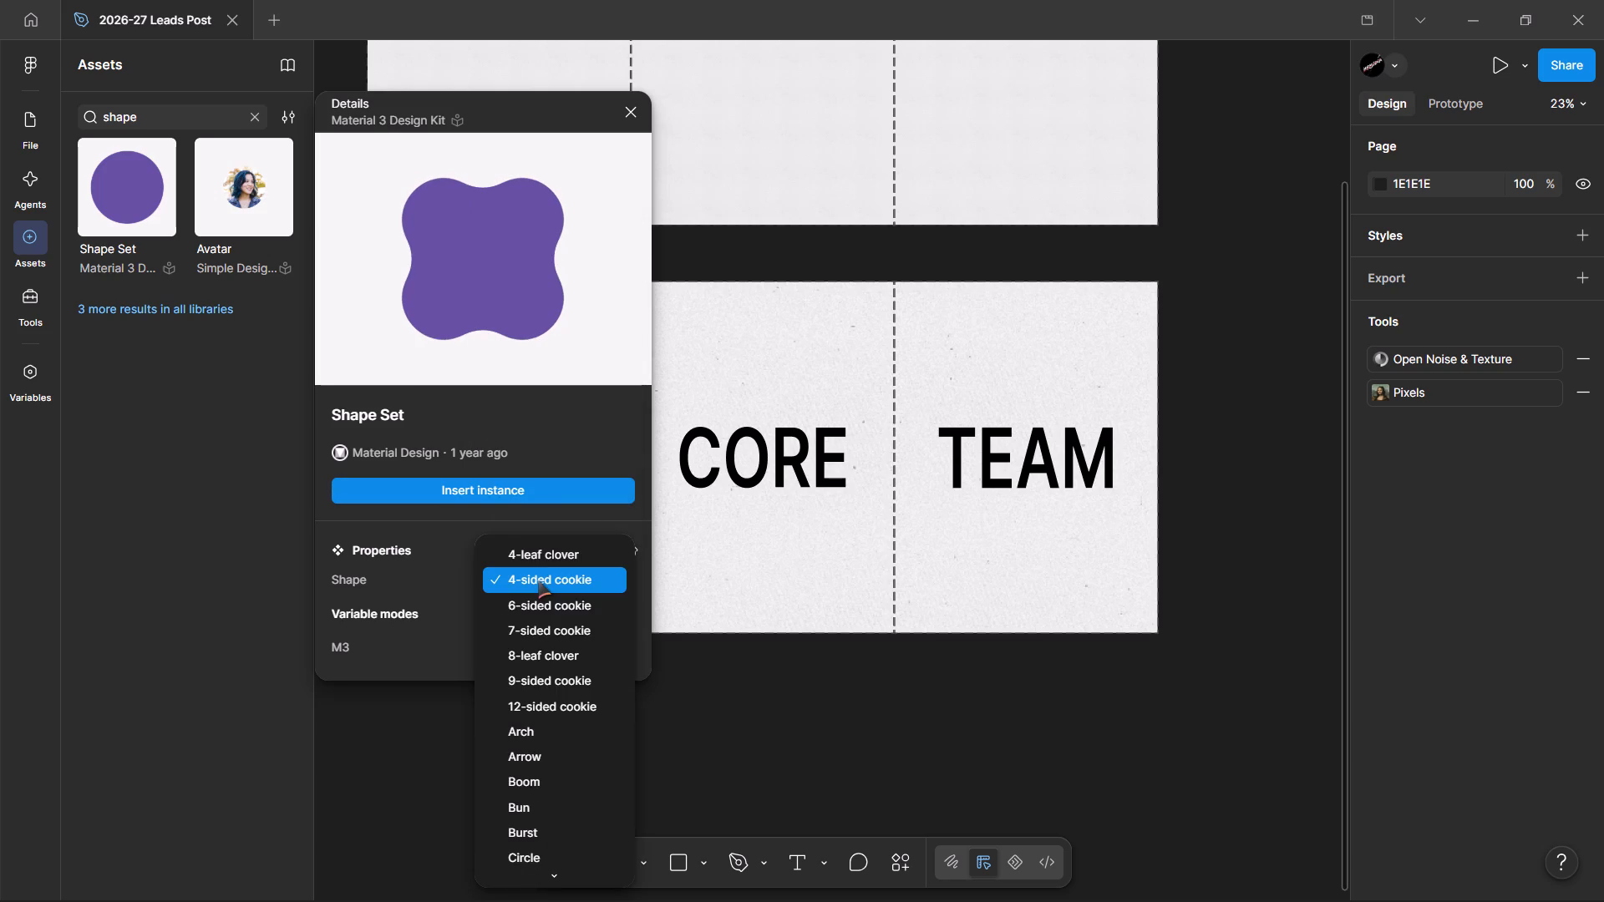
scroll(541, 621, "down", 1)
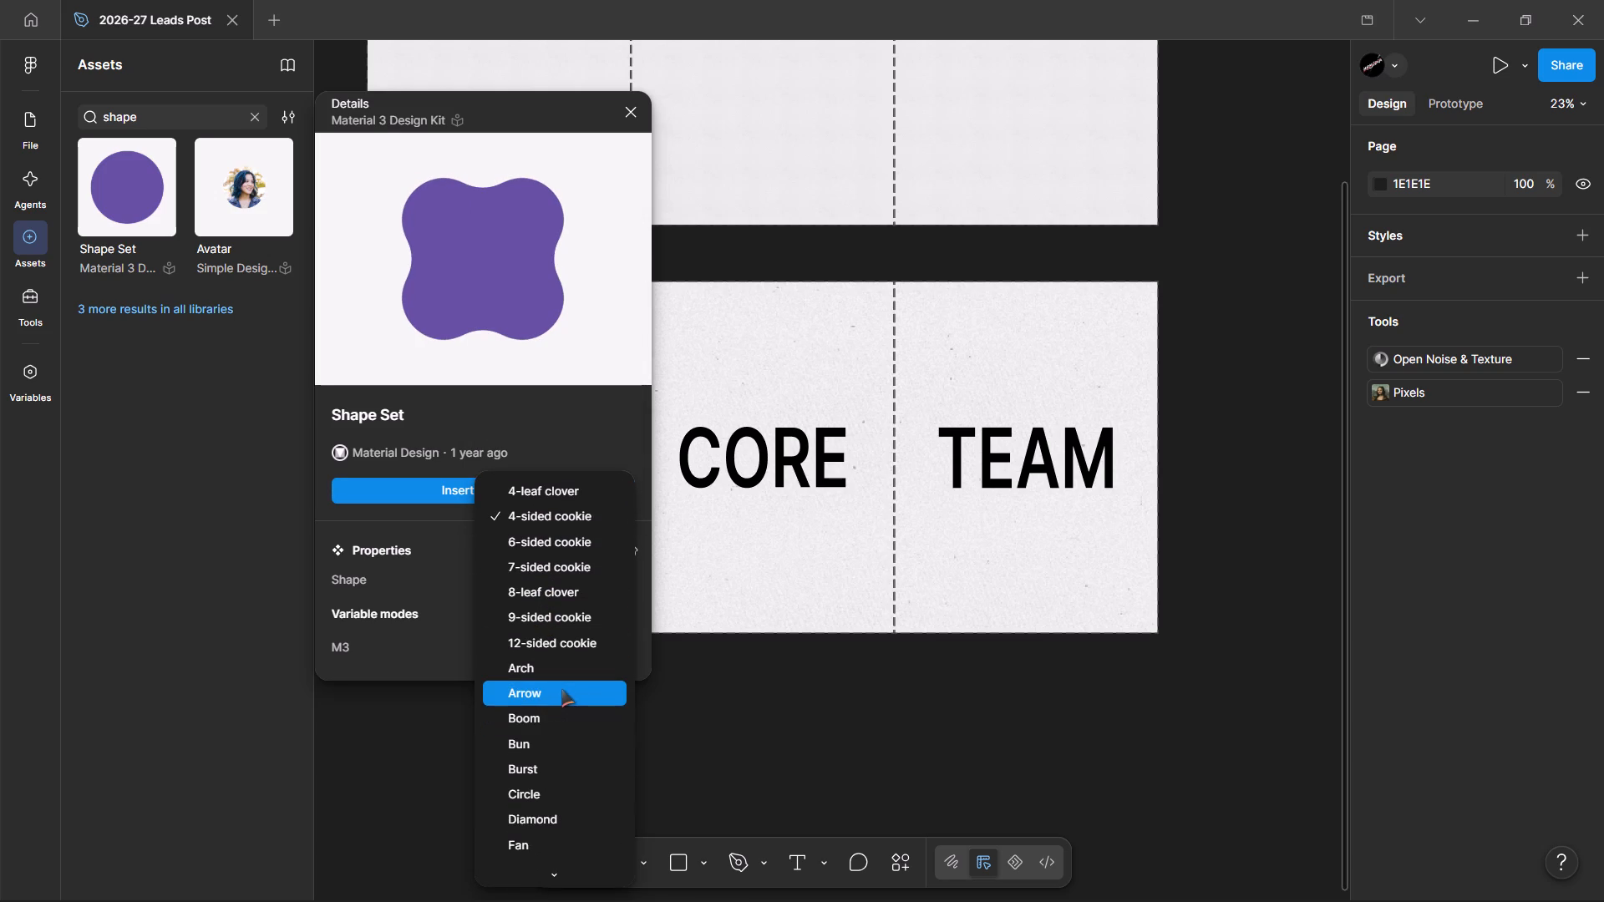
left_click(556, 660)
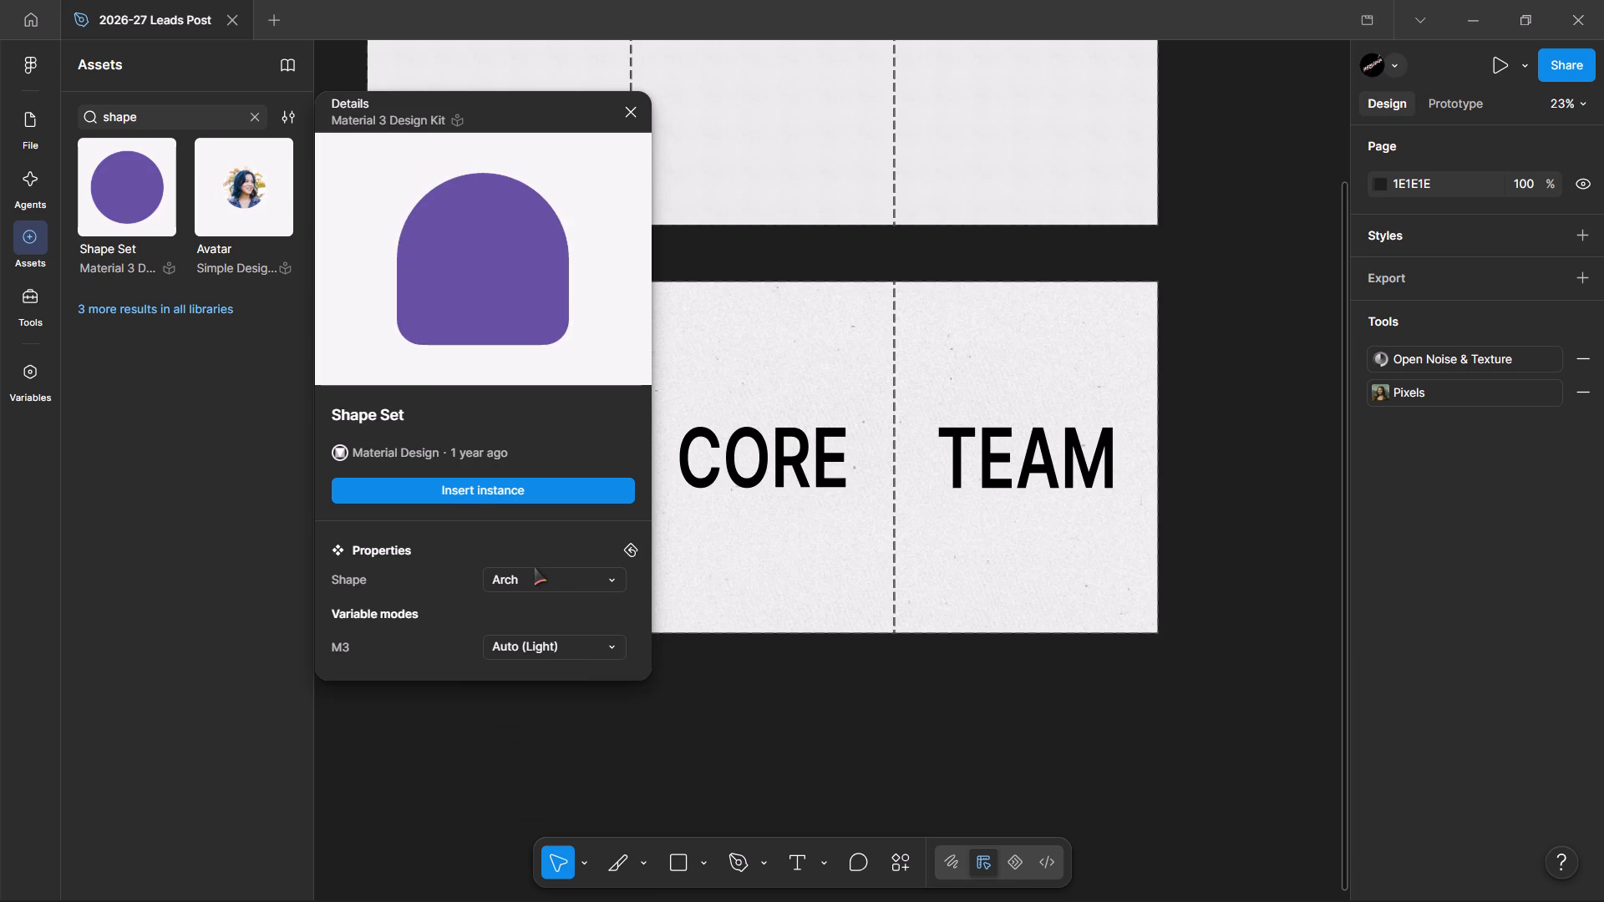
left_click(532, 587)
left_click(536, 662)
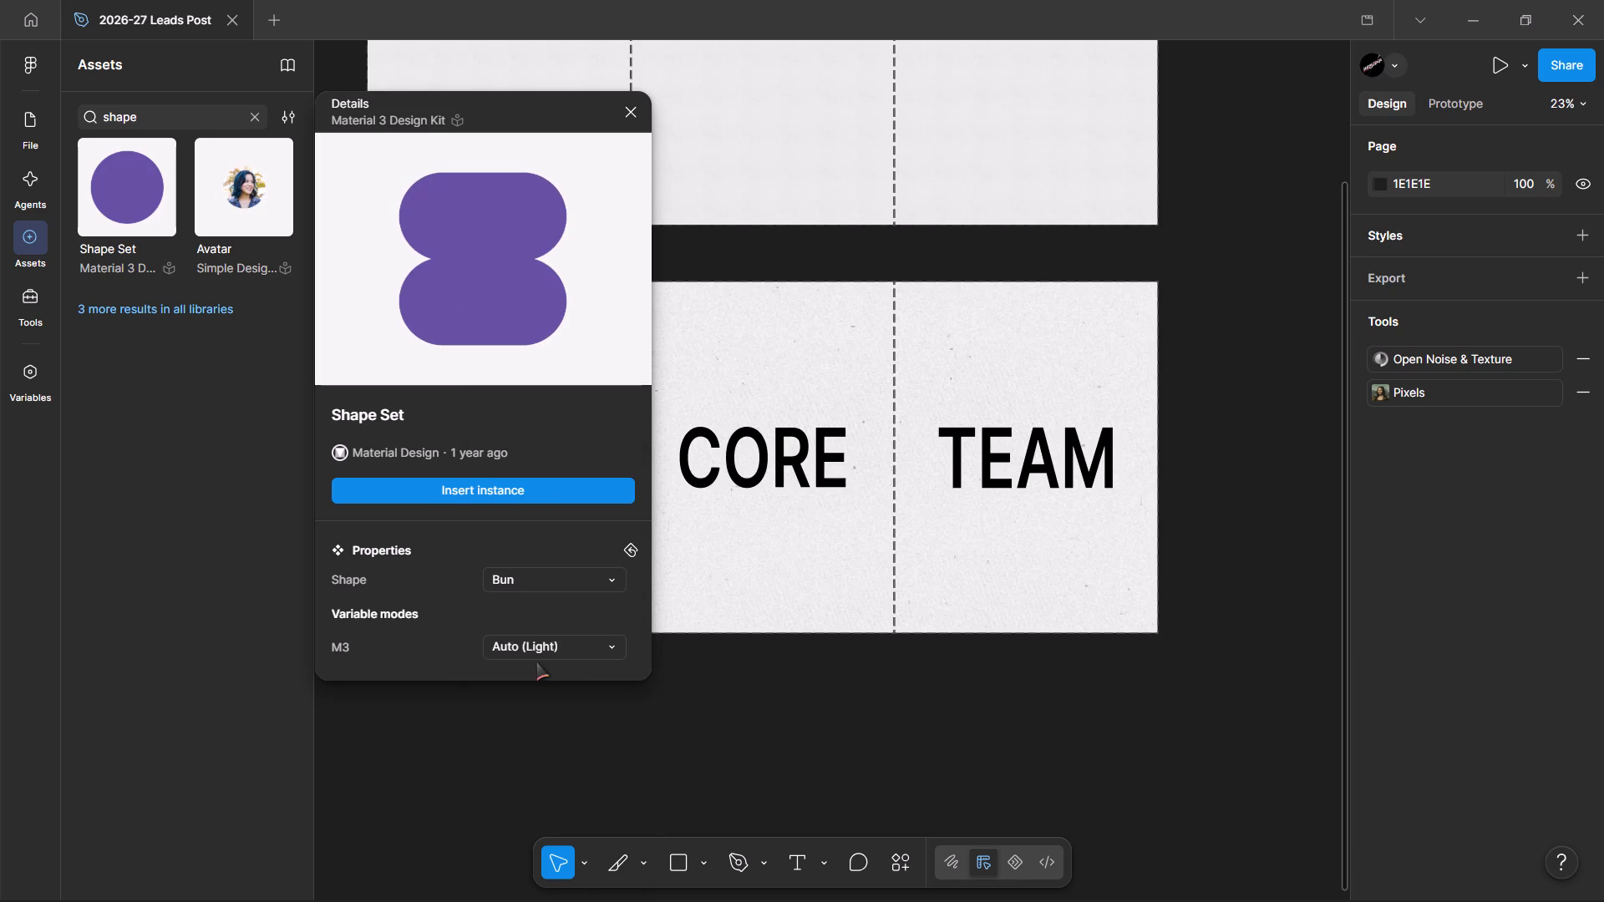
left_click(510, 577)
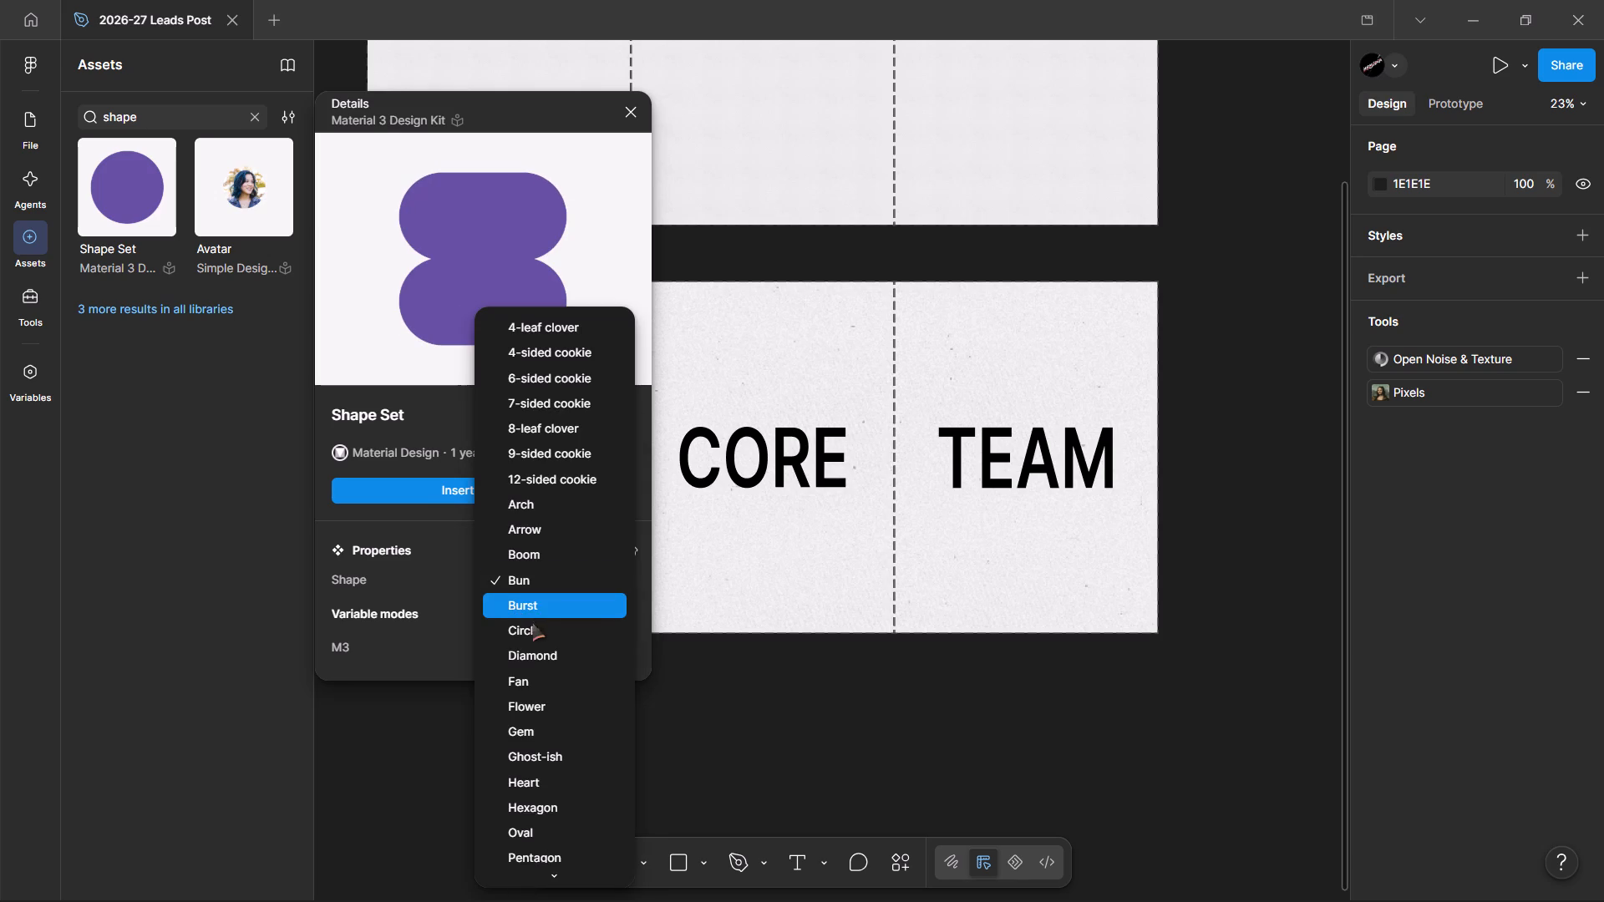
left_click(545, 611)
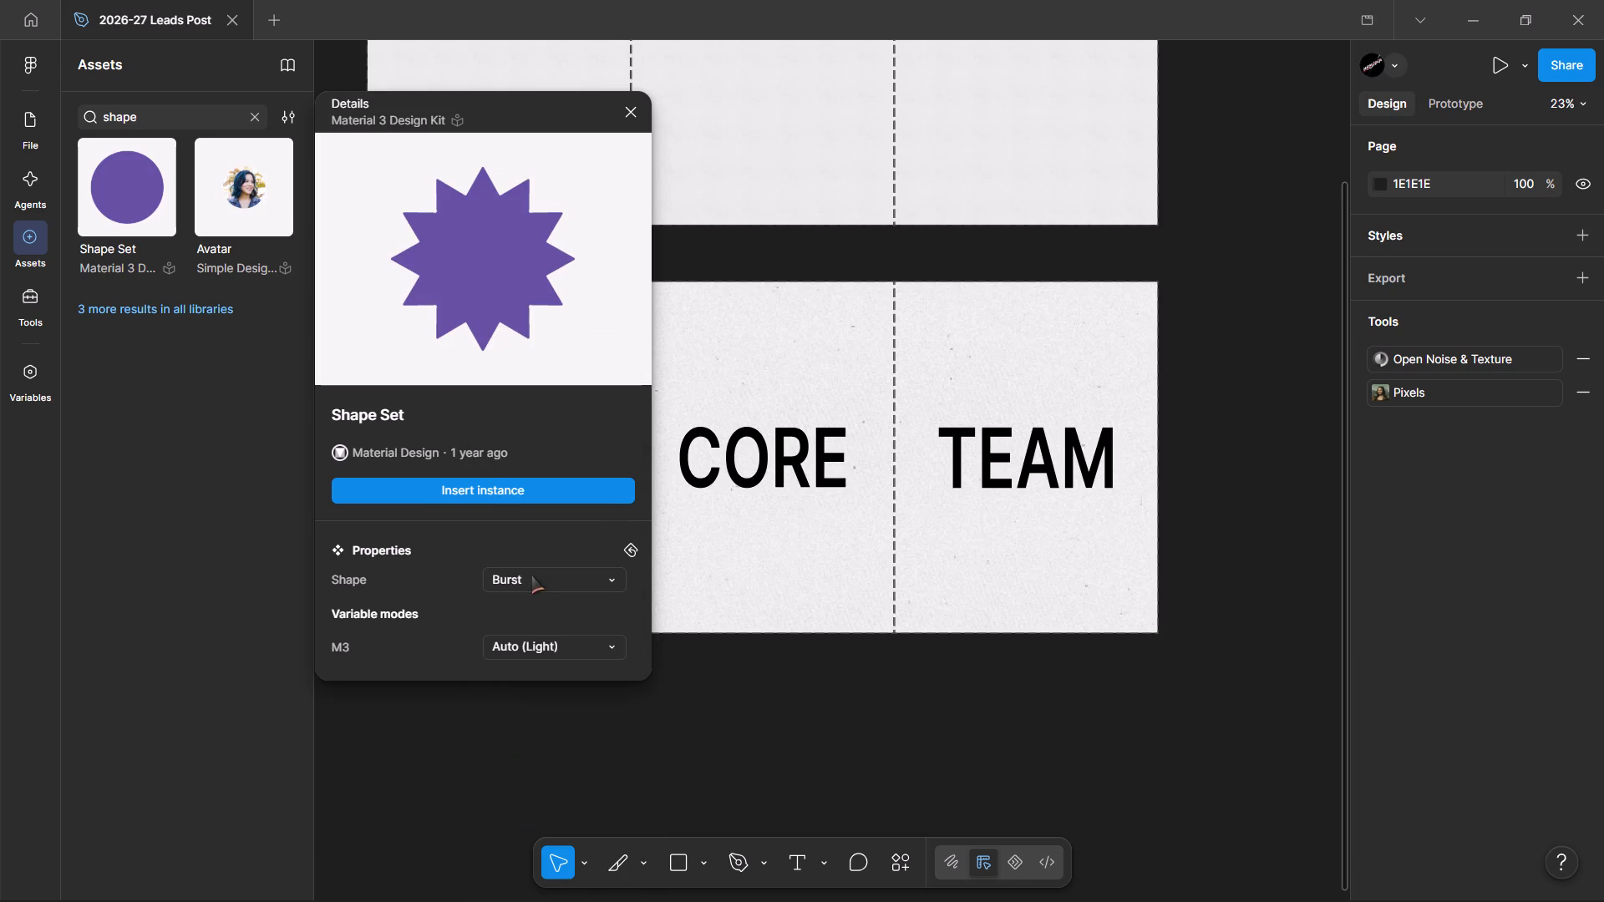
Preview the Shape Set component as Flower, Ghost-ish, Gem and Heart.
left_click(531, 576)
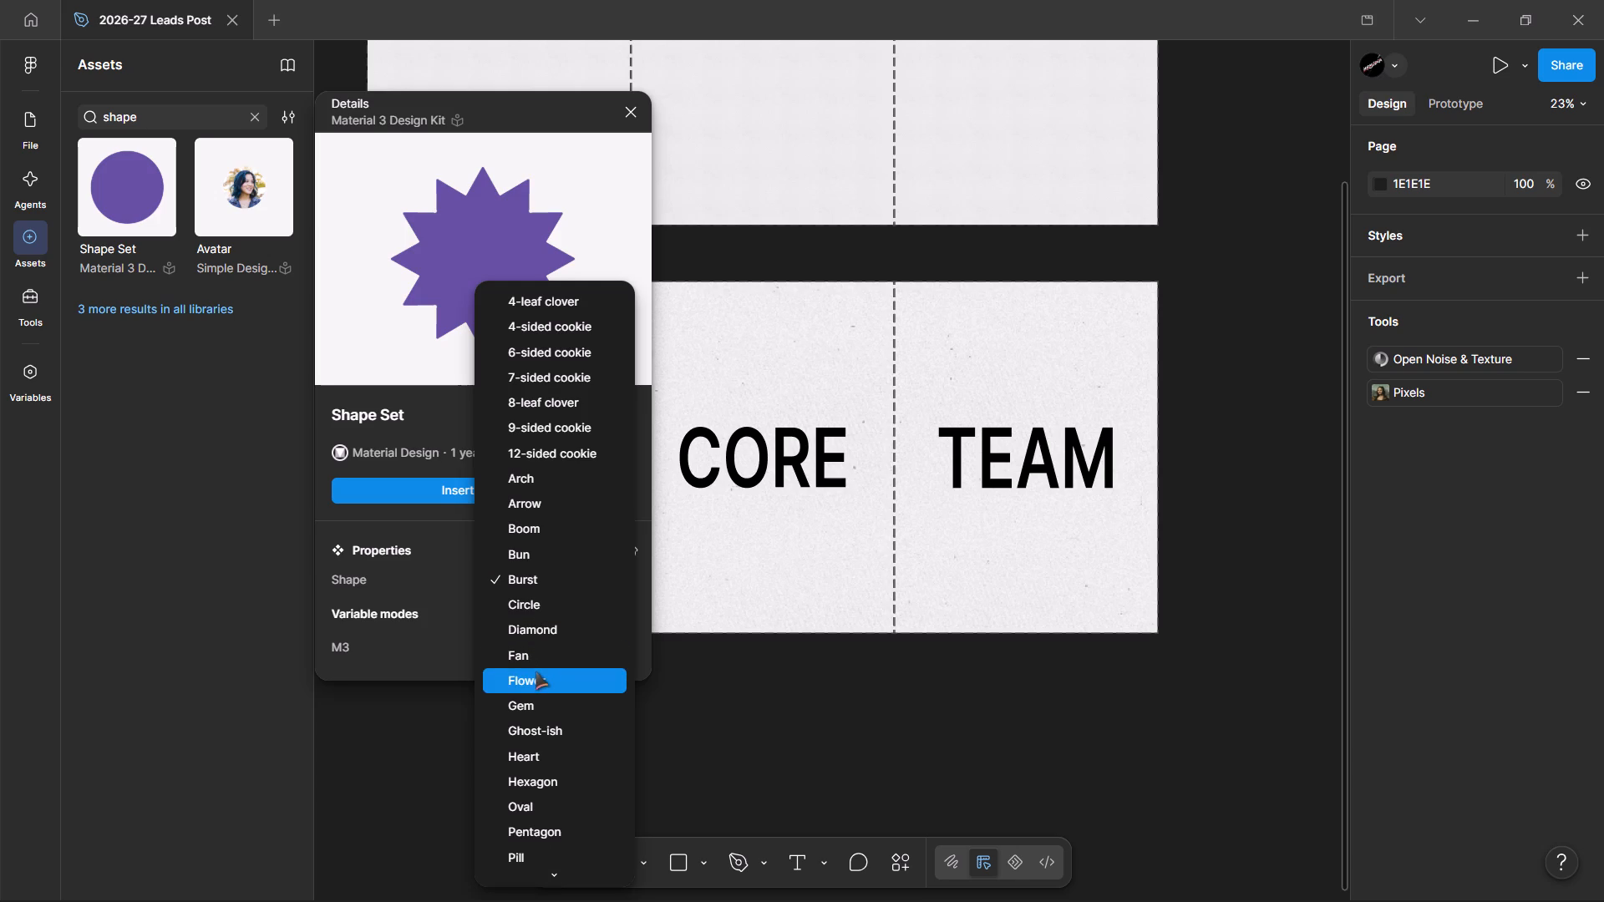
left_click(536, 672)
left_click(566, 582)
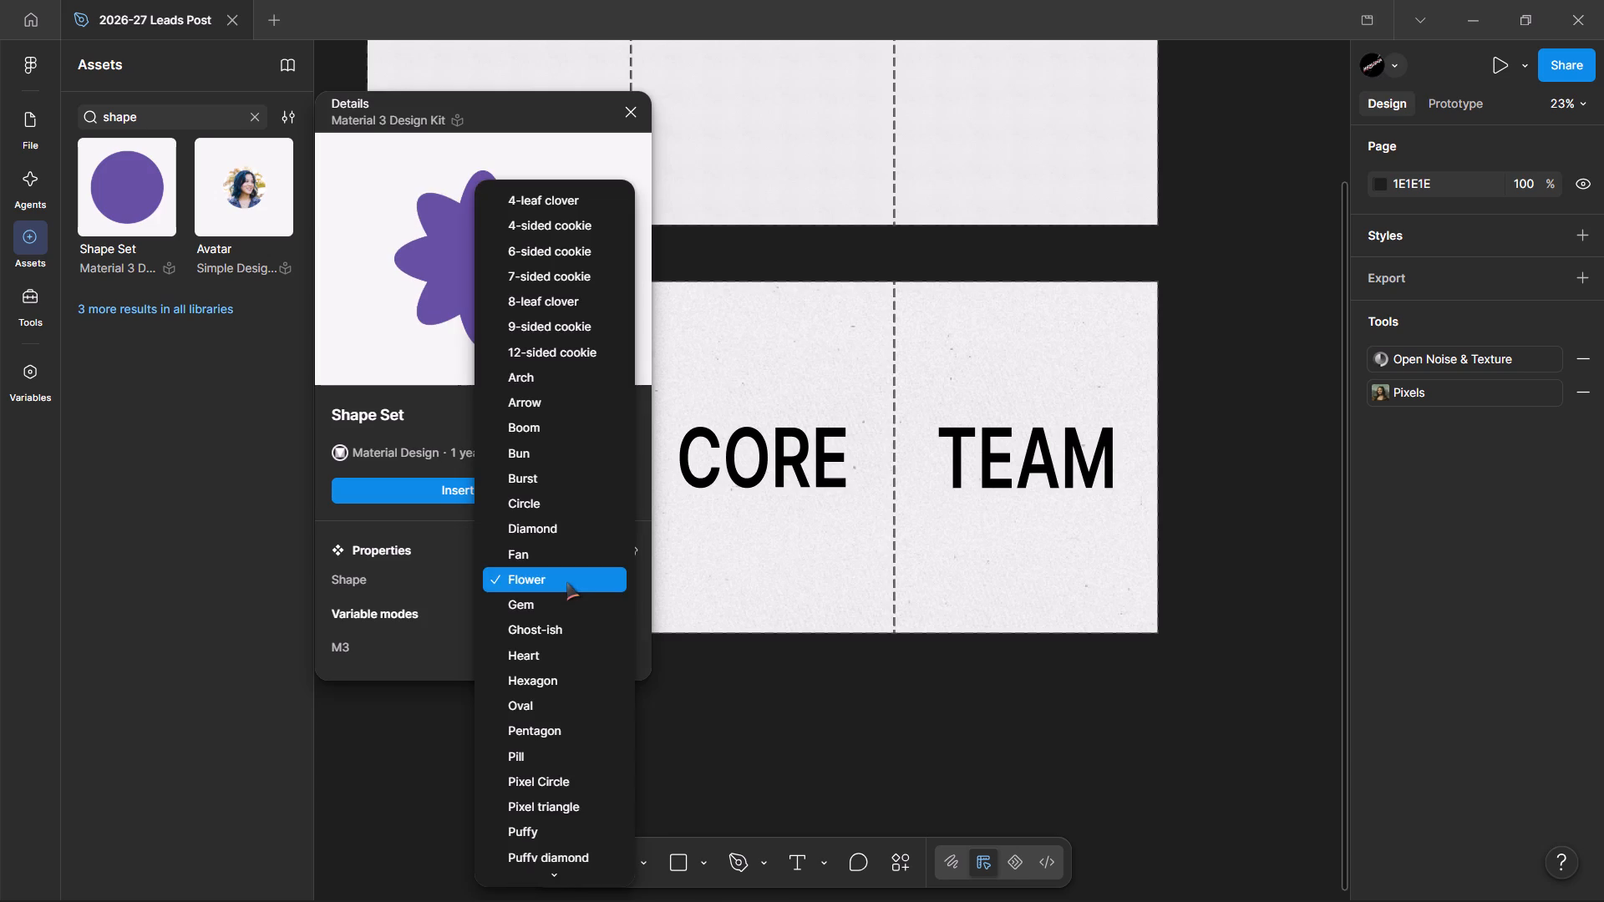
left_click(563, 623)
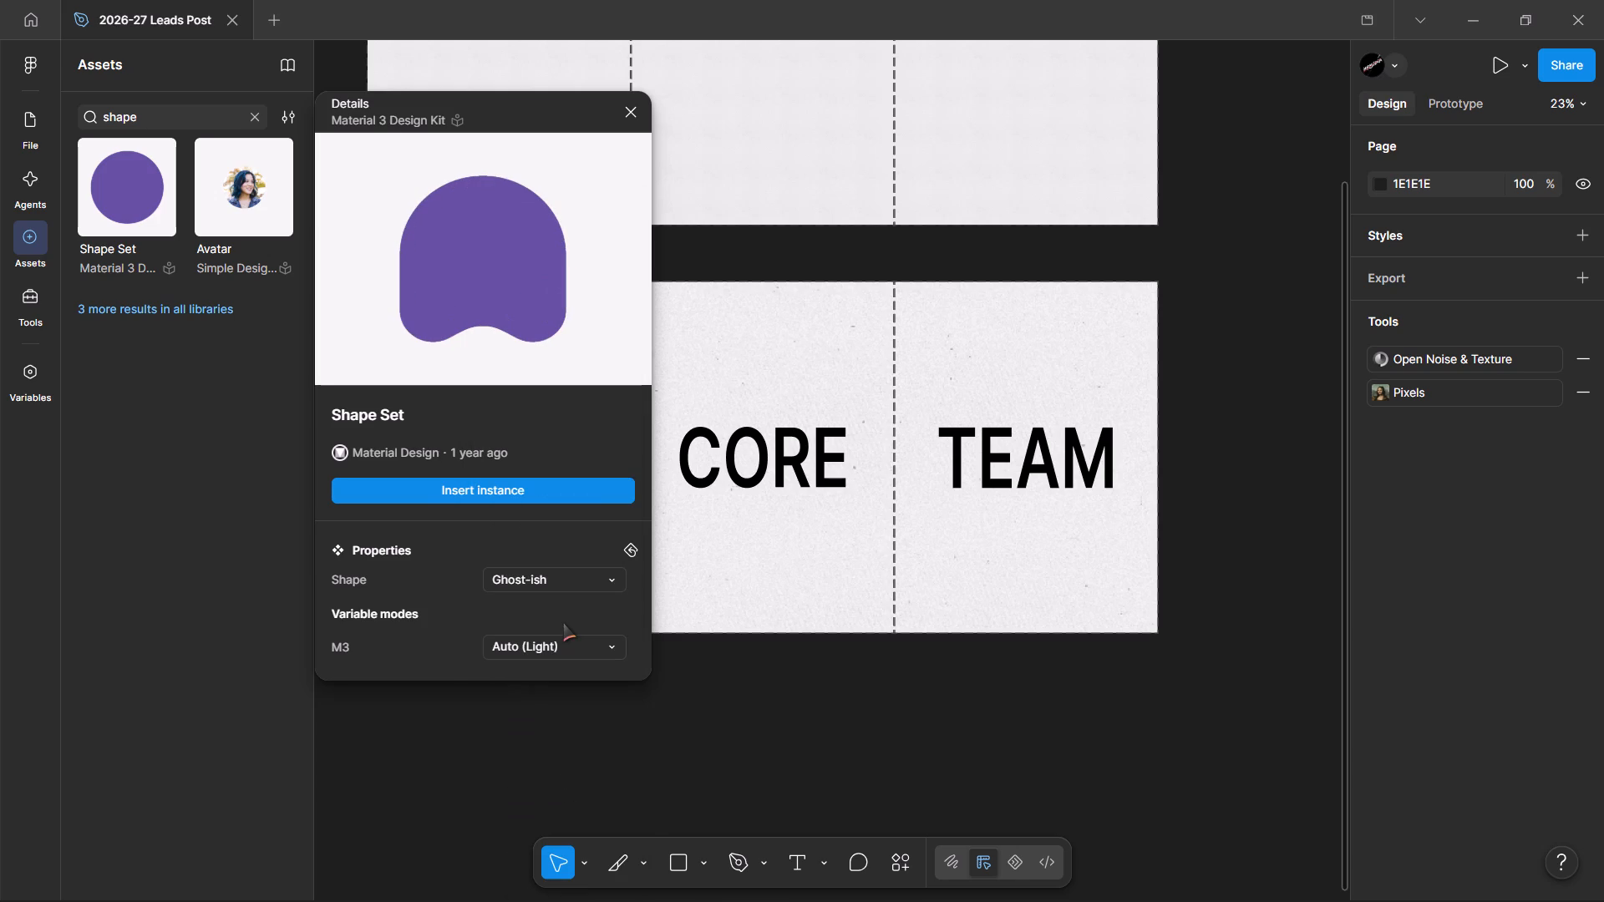
left_click(551, 590)
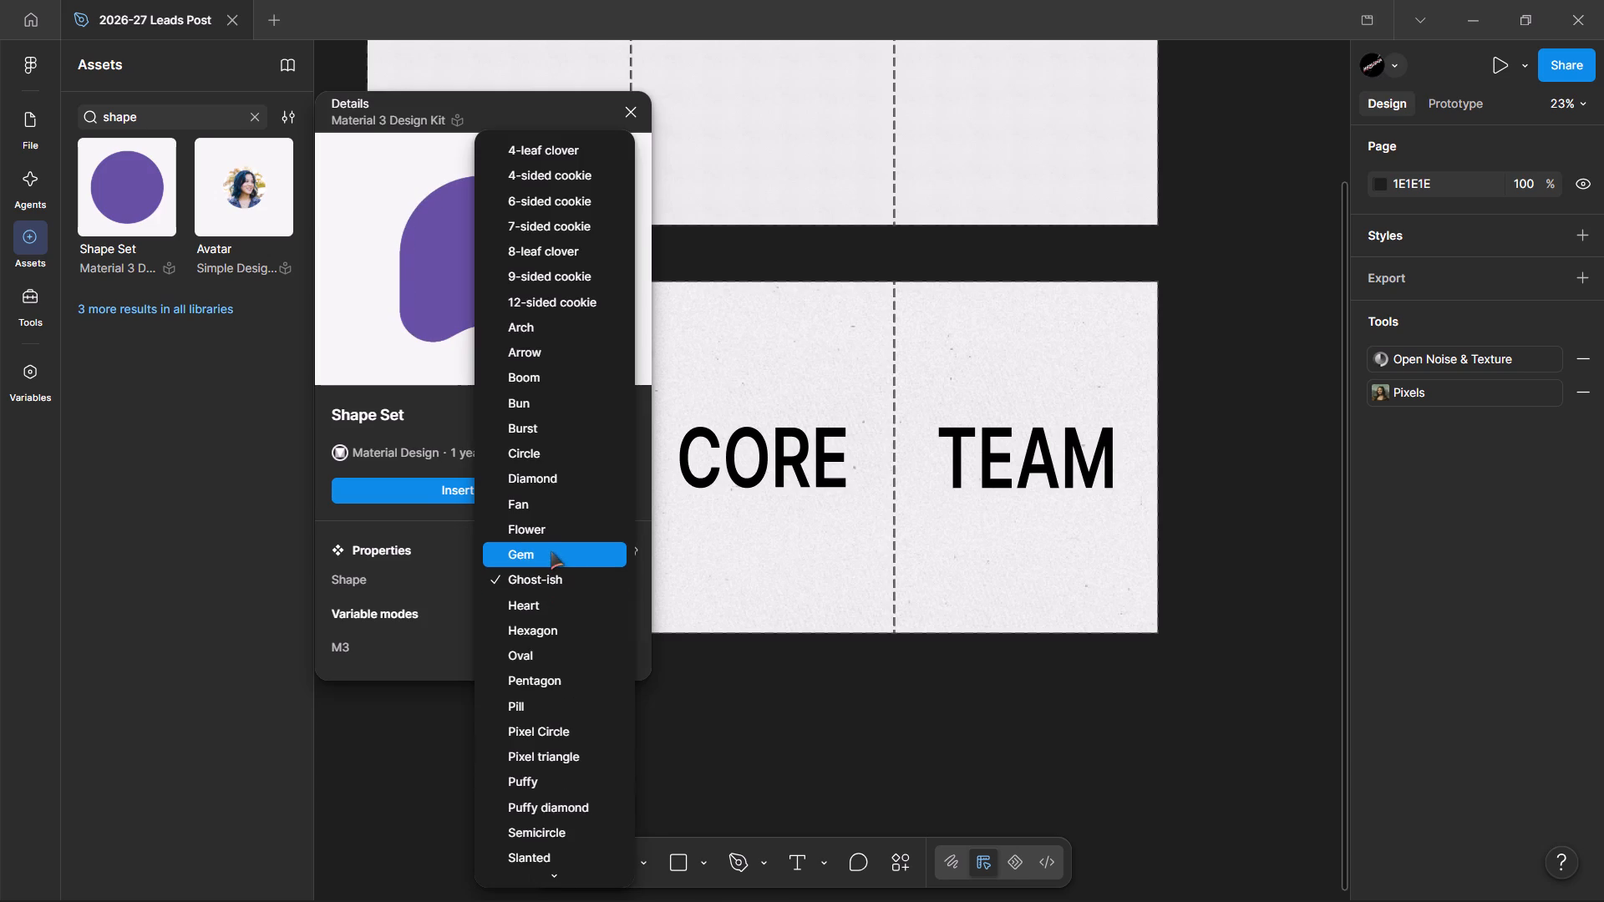
left_click(548, 556)
left_click(532, 577)
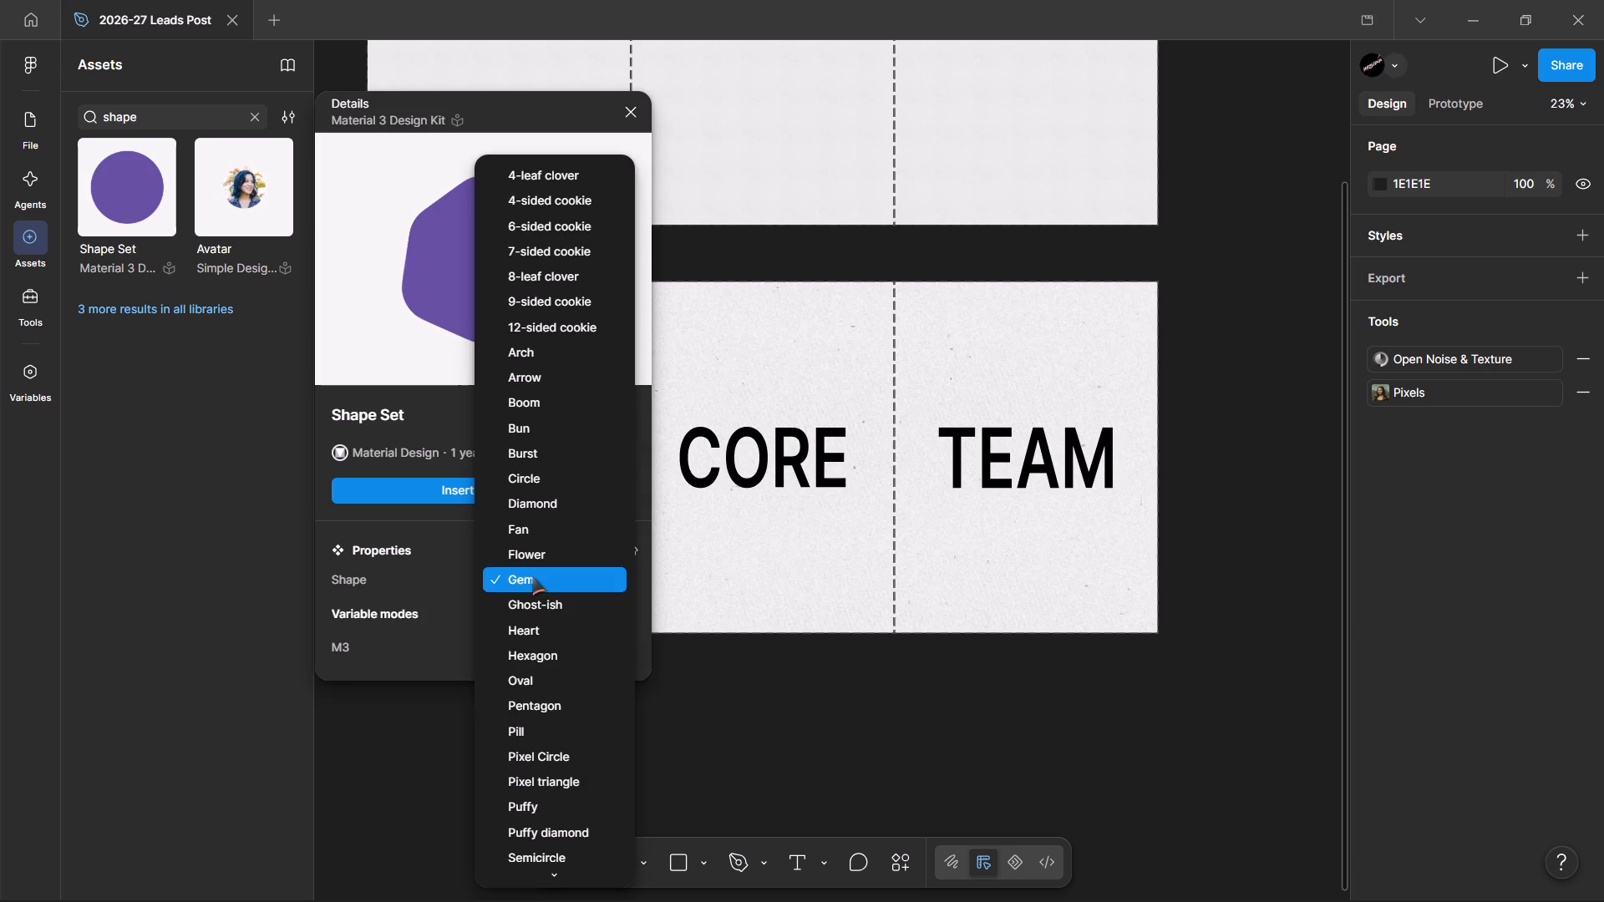
left_click(531, 629)
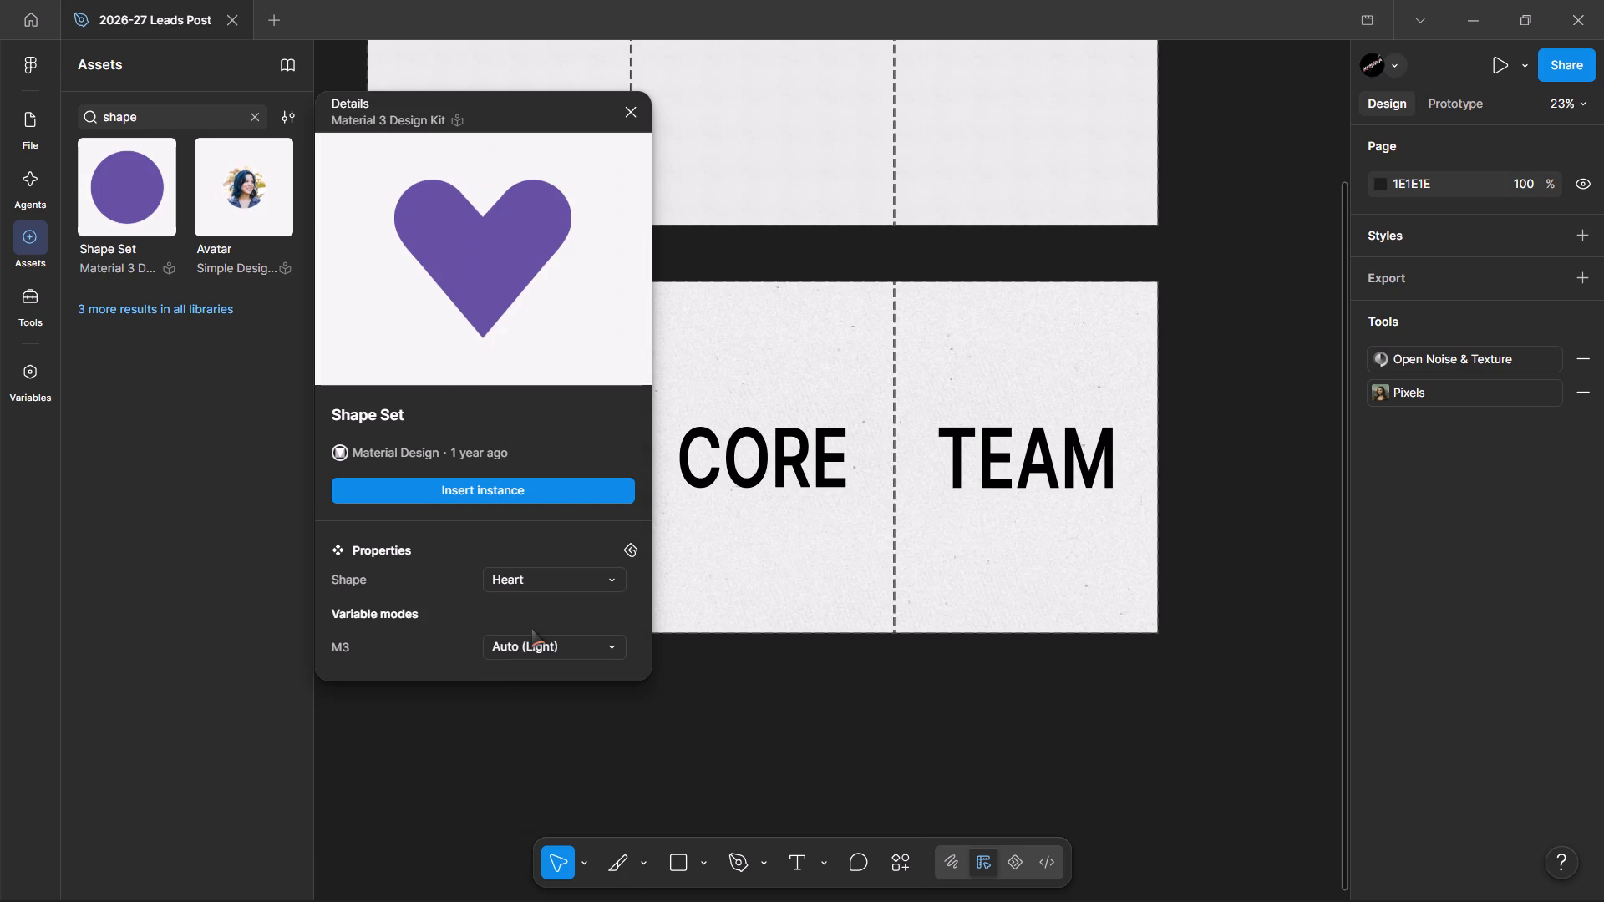
Preview the Shape Set component as Pill, Puffy diamond, Puffy and finally Semicircle.
left_click(520, 570)
left_click(520, 681)
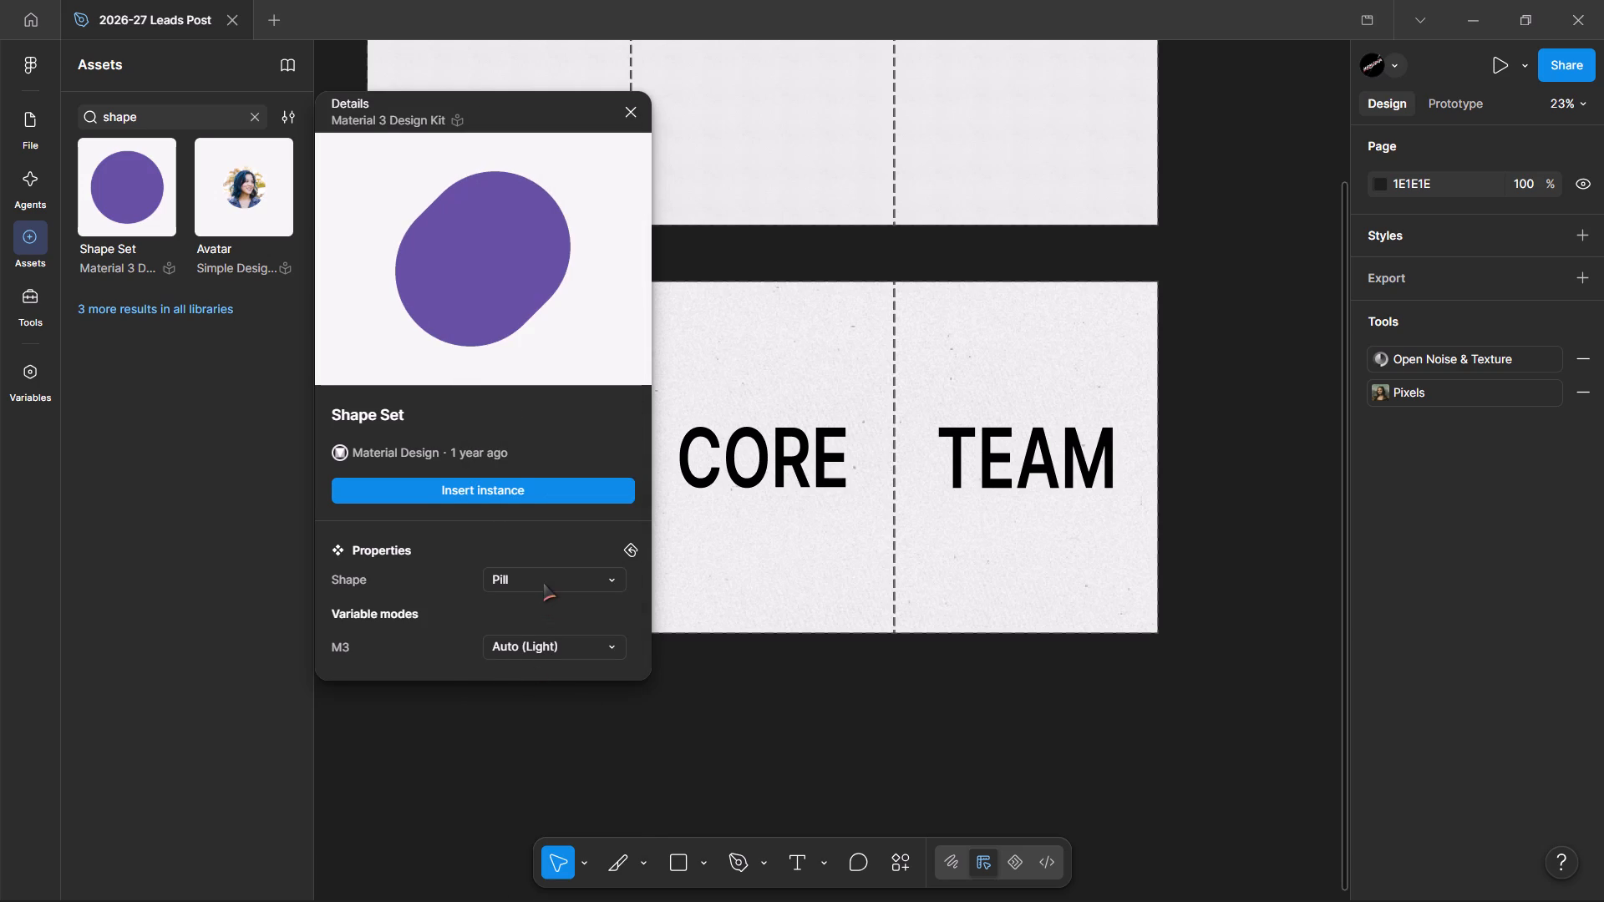
left_click(543, 583)
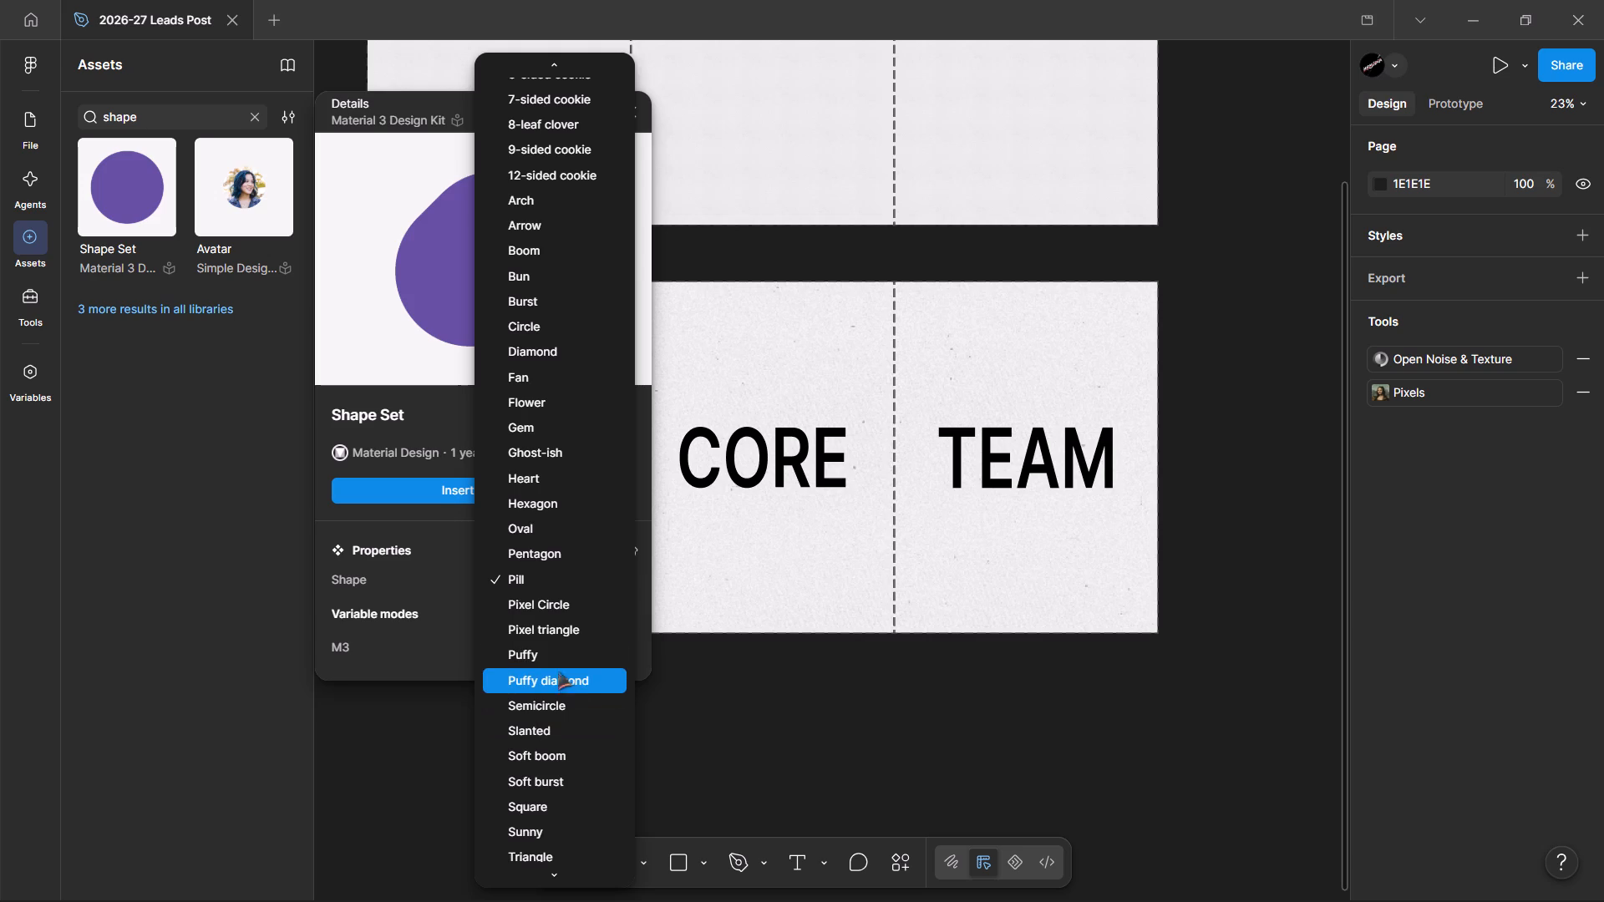
left_click(558, 674)
left_click(542, 585)
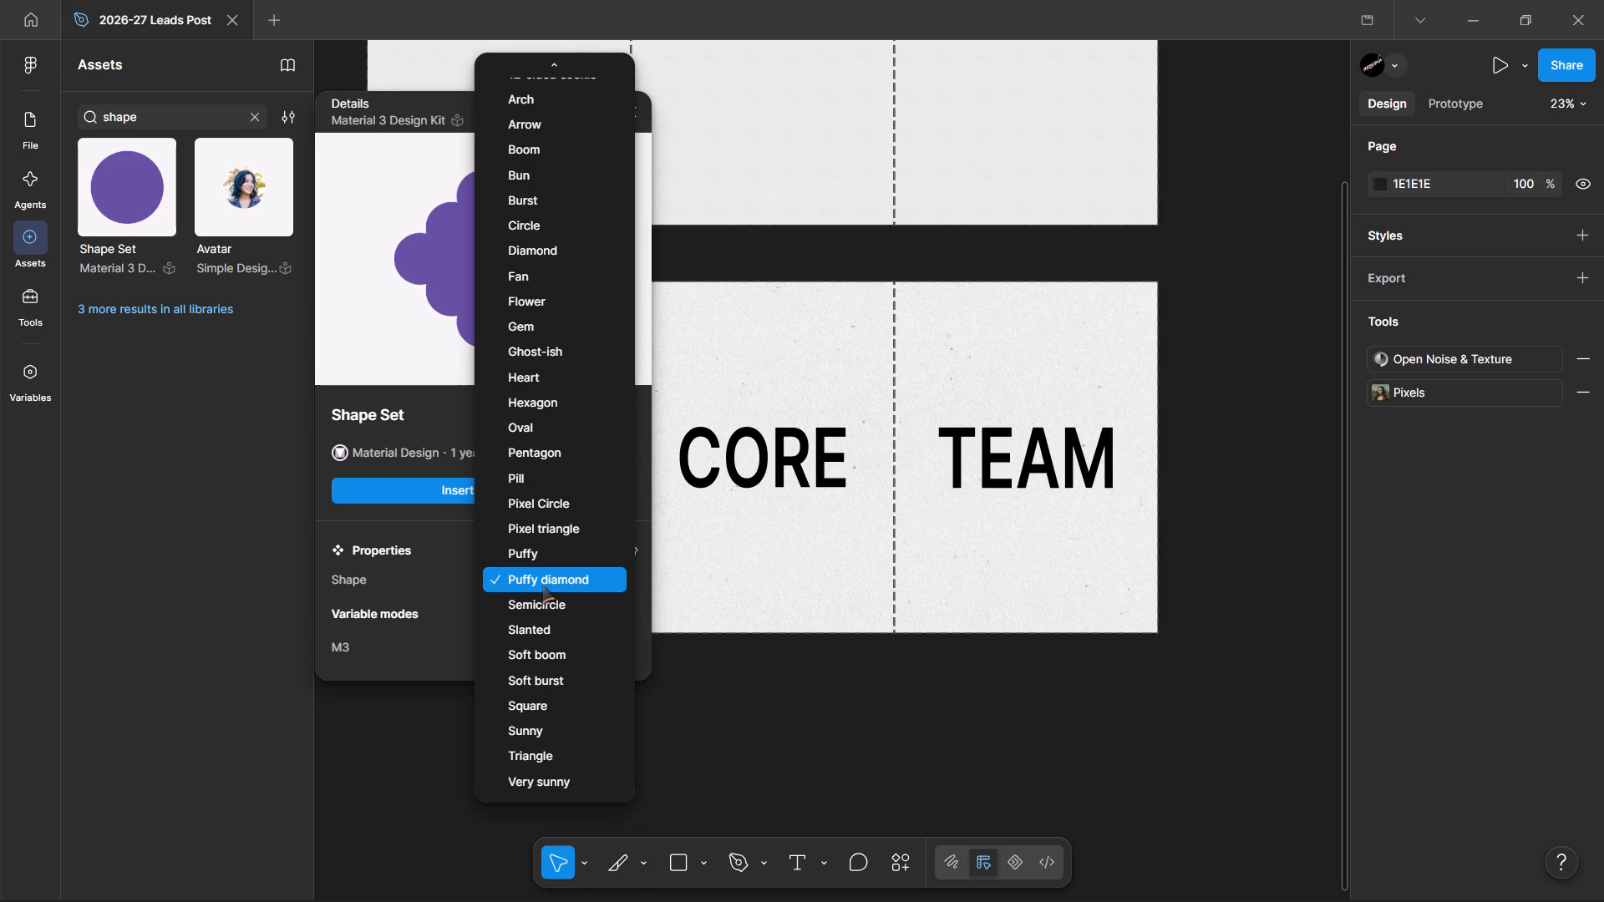
left_click(551, 560)
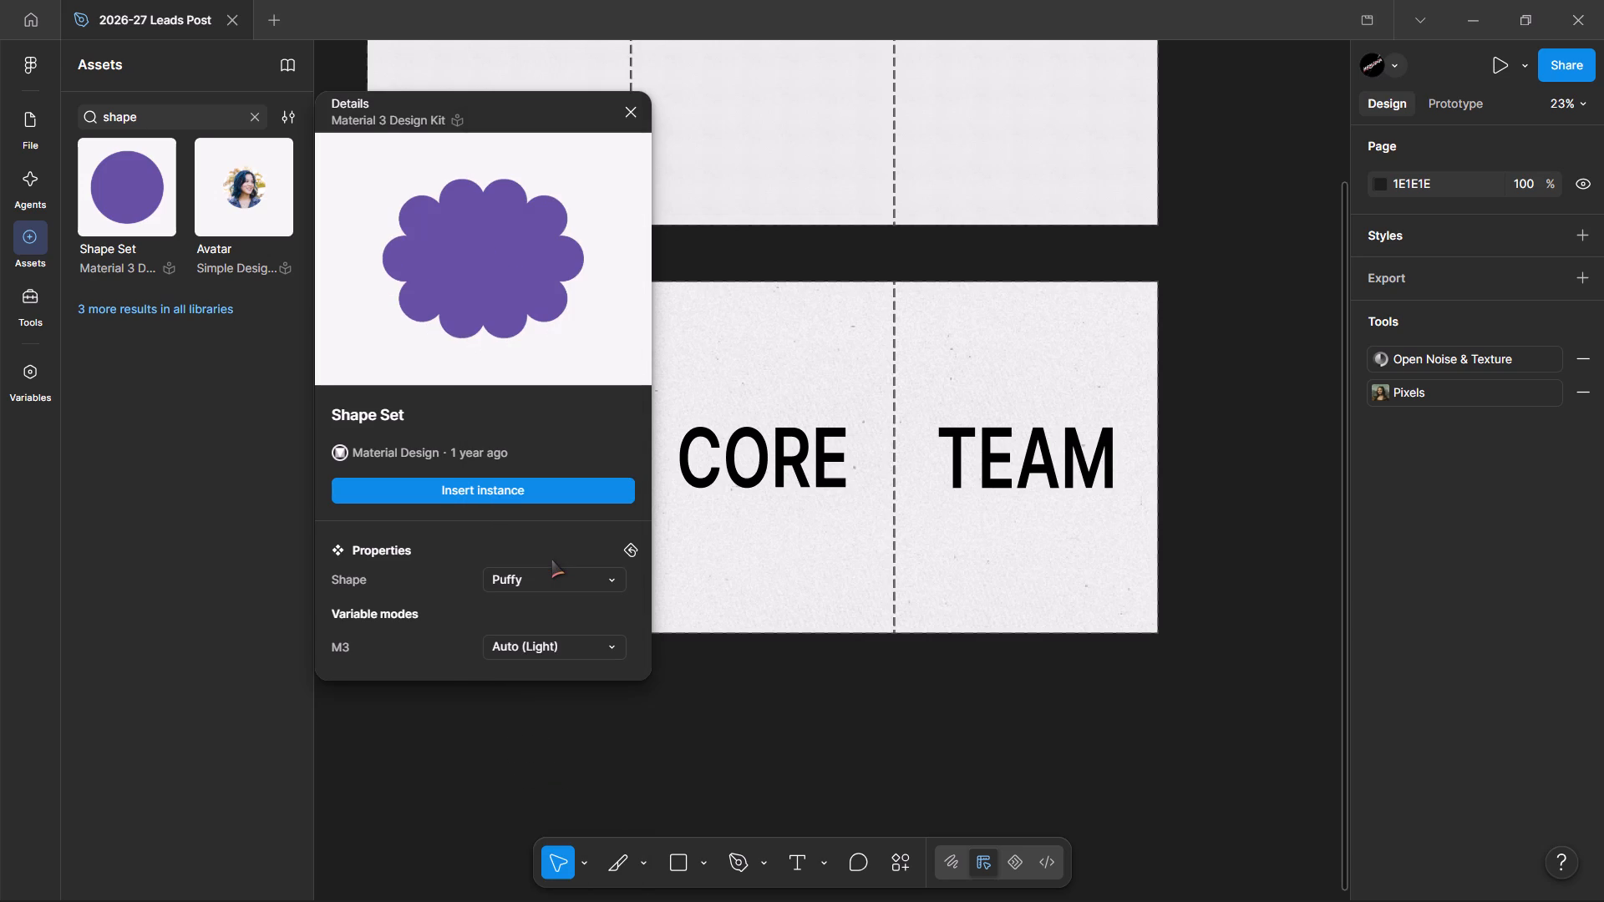
left_click(543, 580)
scroll(545, 395, "up", 1)
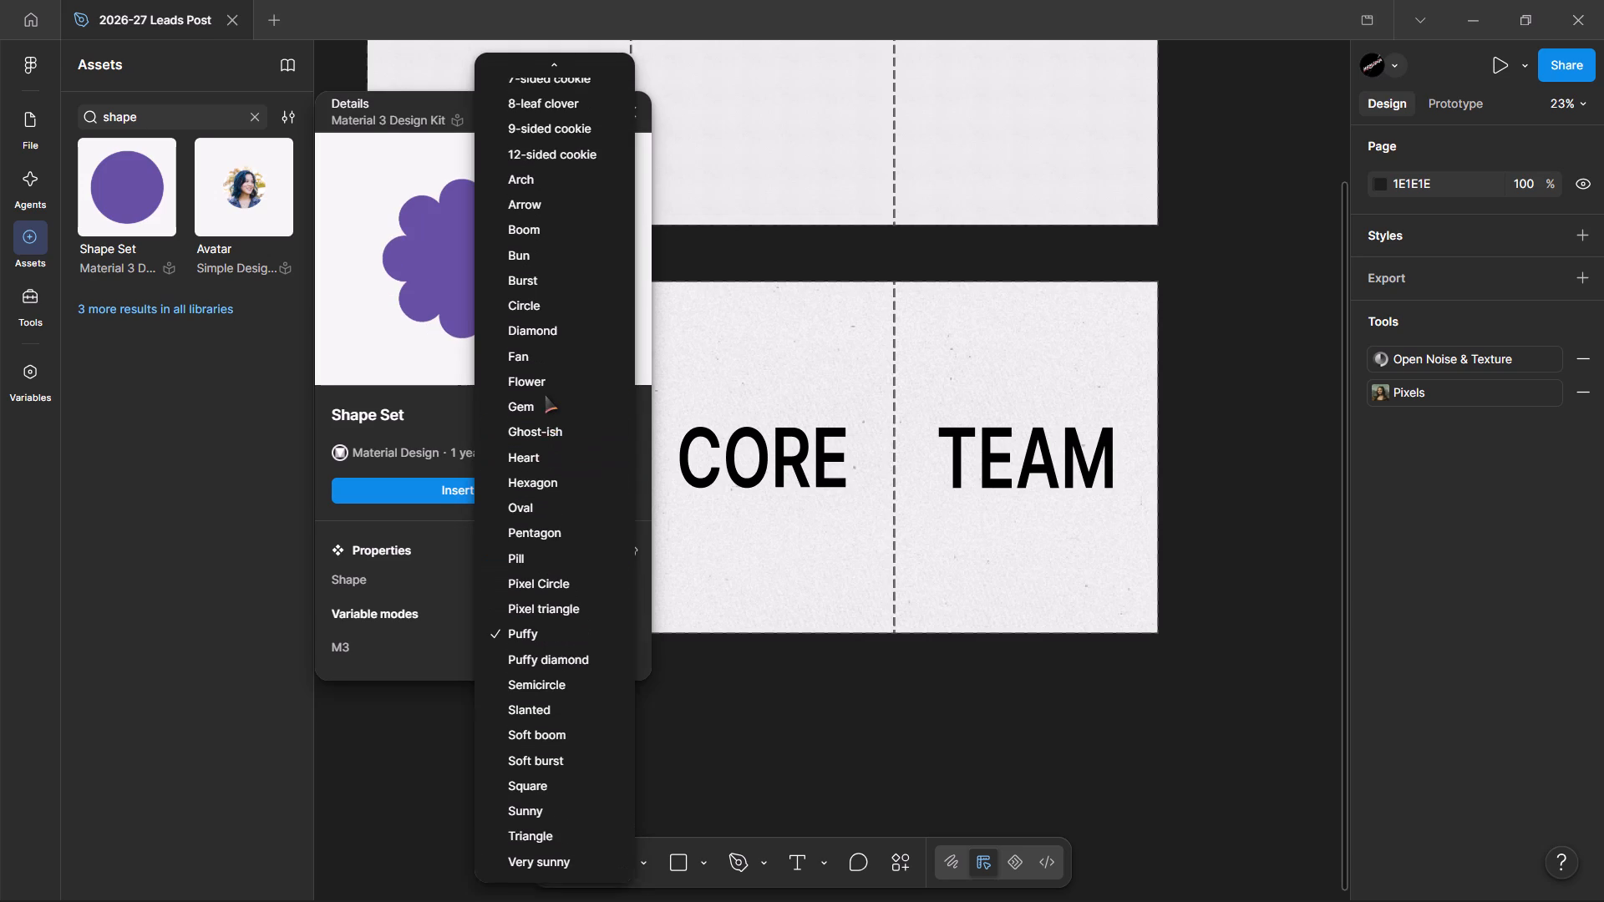
scroll(545, 395, "up", 1)
scroll(545, 395, "down", 3)
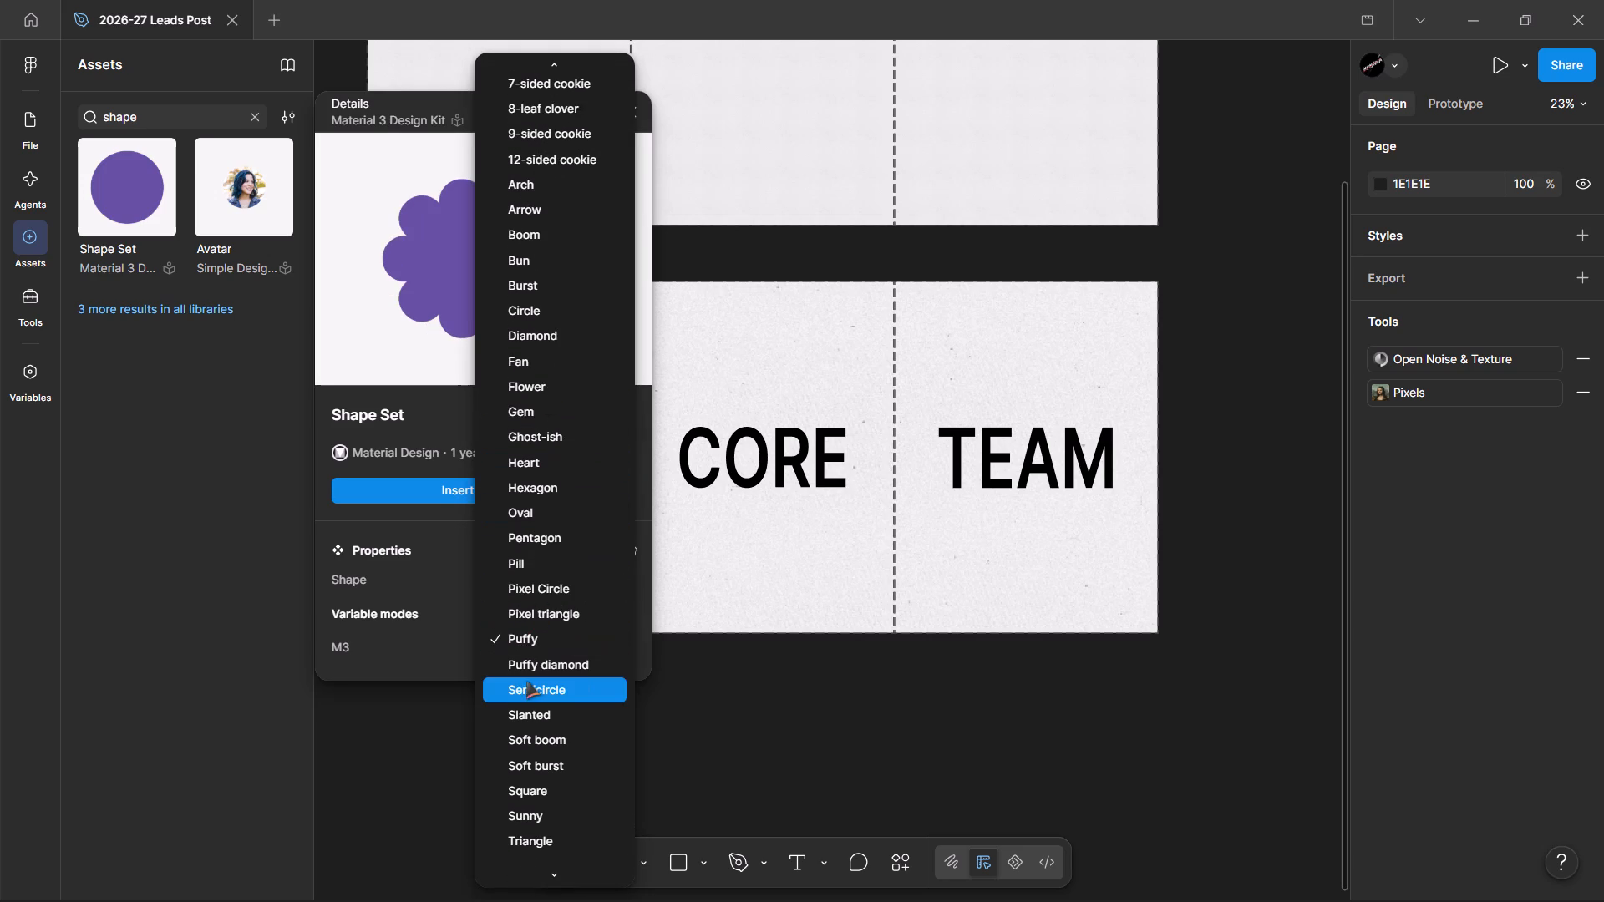
left_click(526, 683)
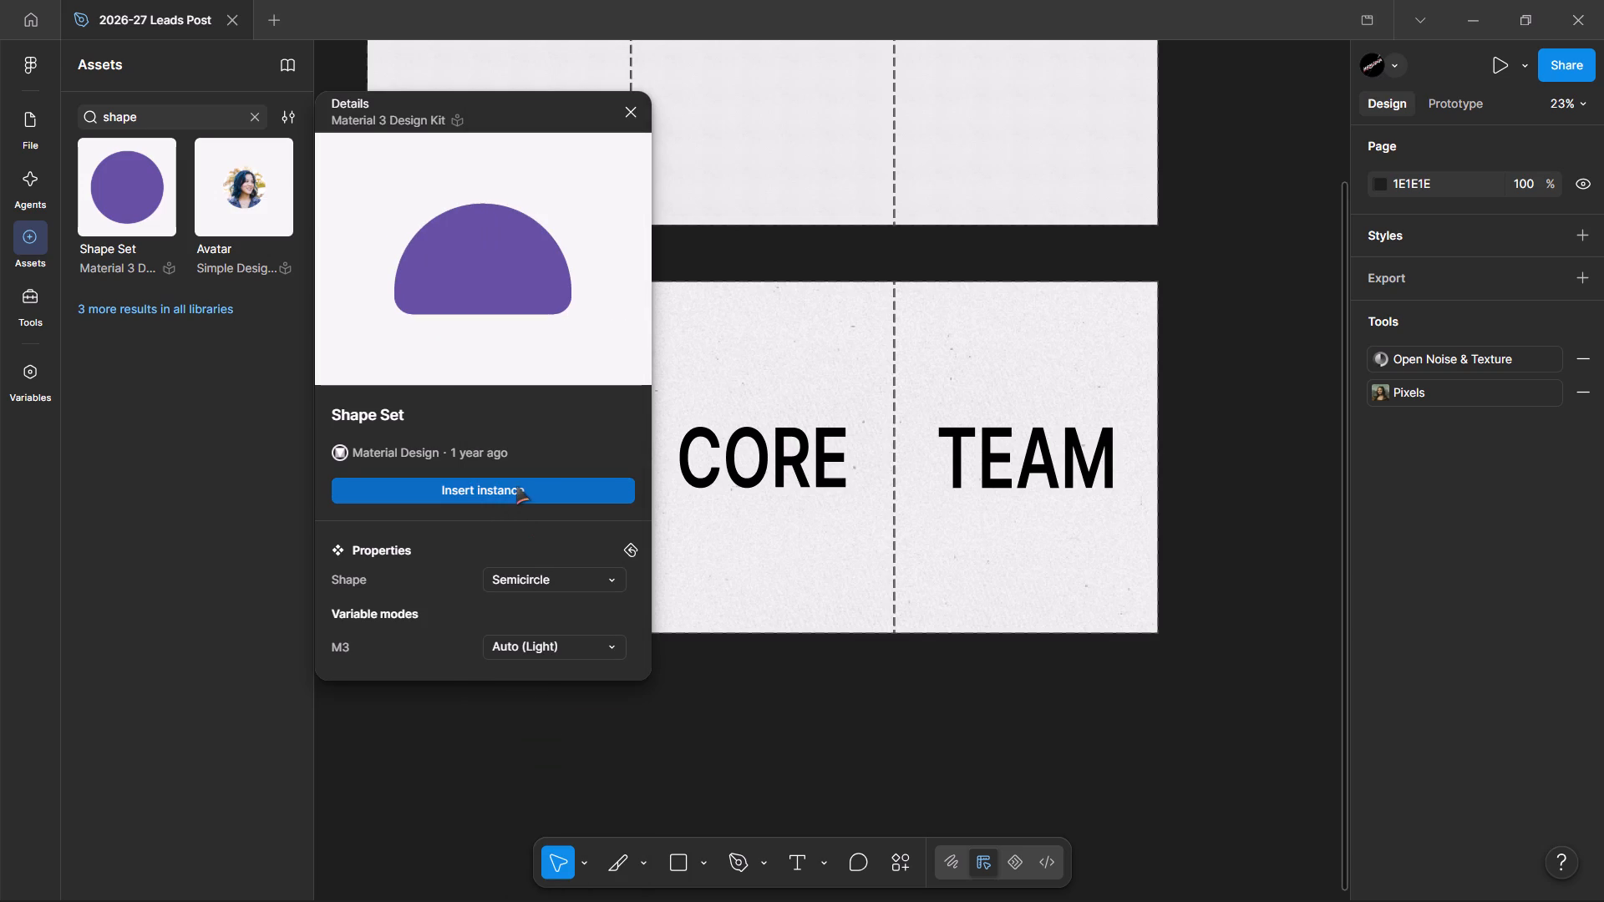
Preview the Semicircle in the M3 modes Light High Contrast, Auto (Light), Dark, Red LT and Red DT.
left_click(525, 651)
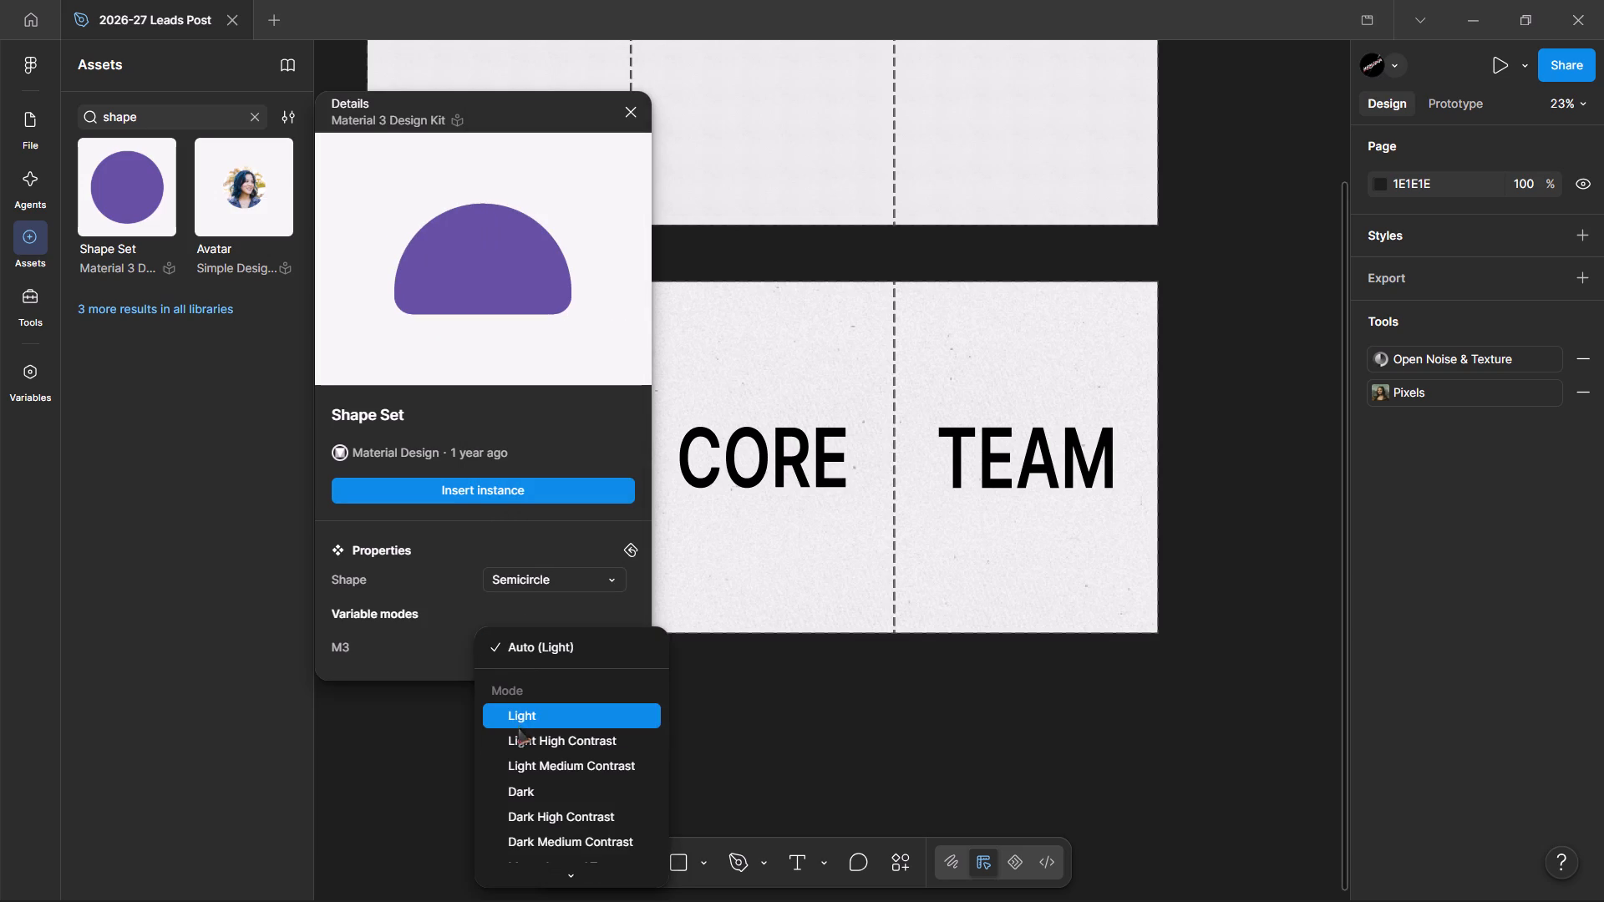
left_click(520, 747)
left_click(535, 651)
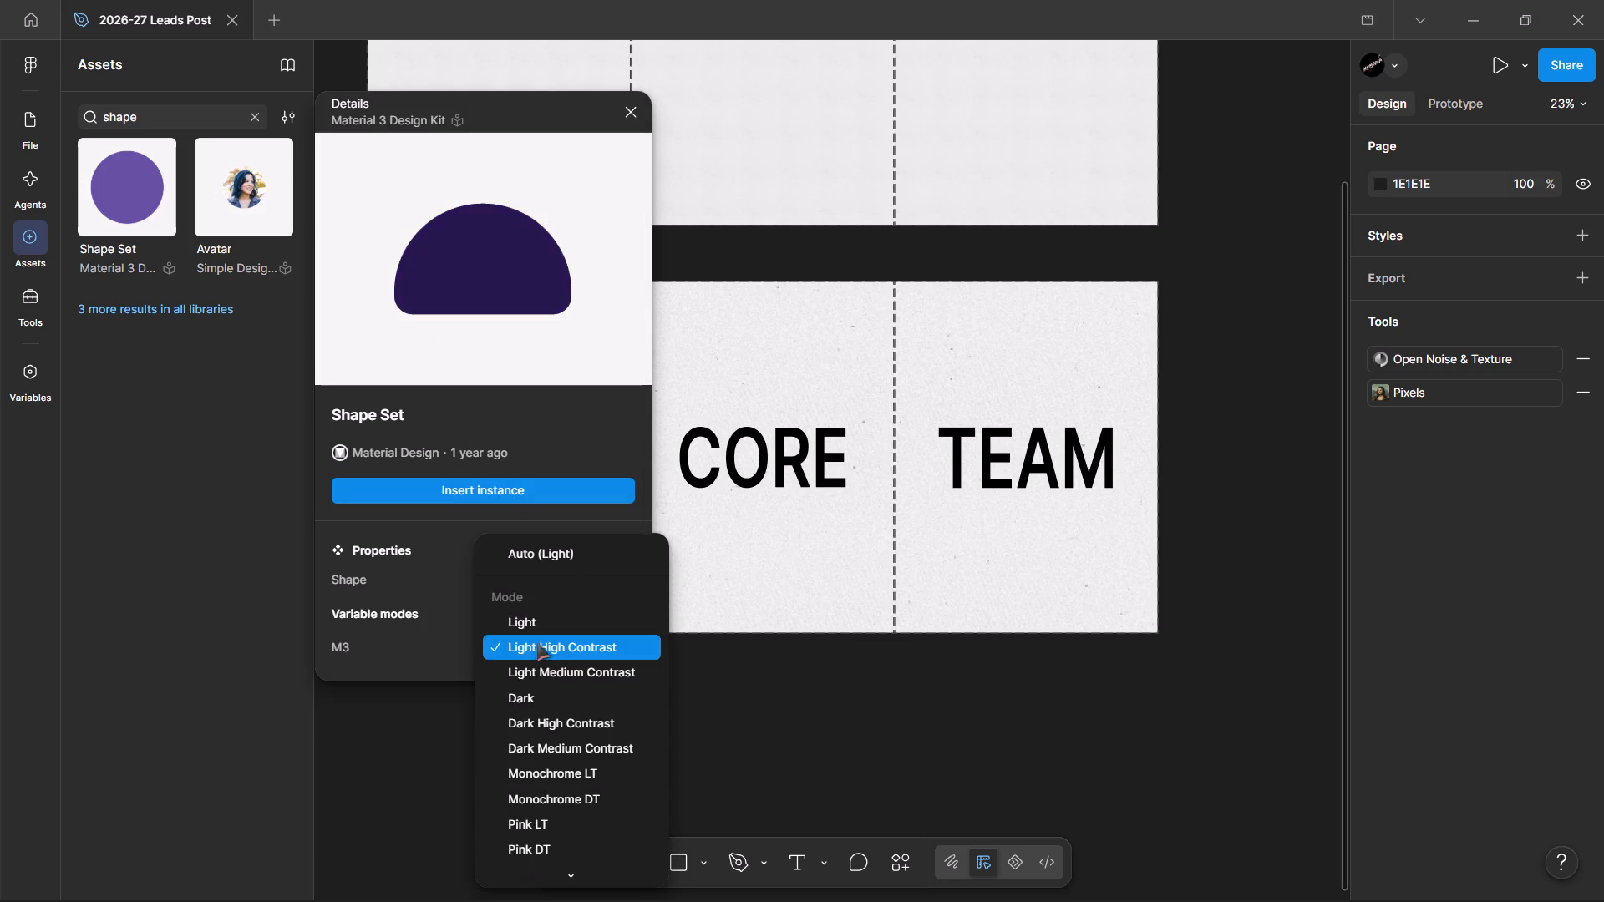
left_click(549, 563)
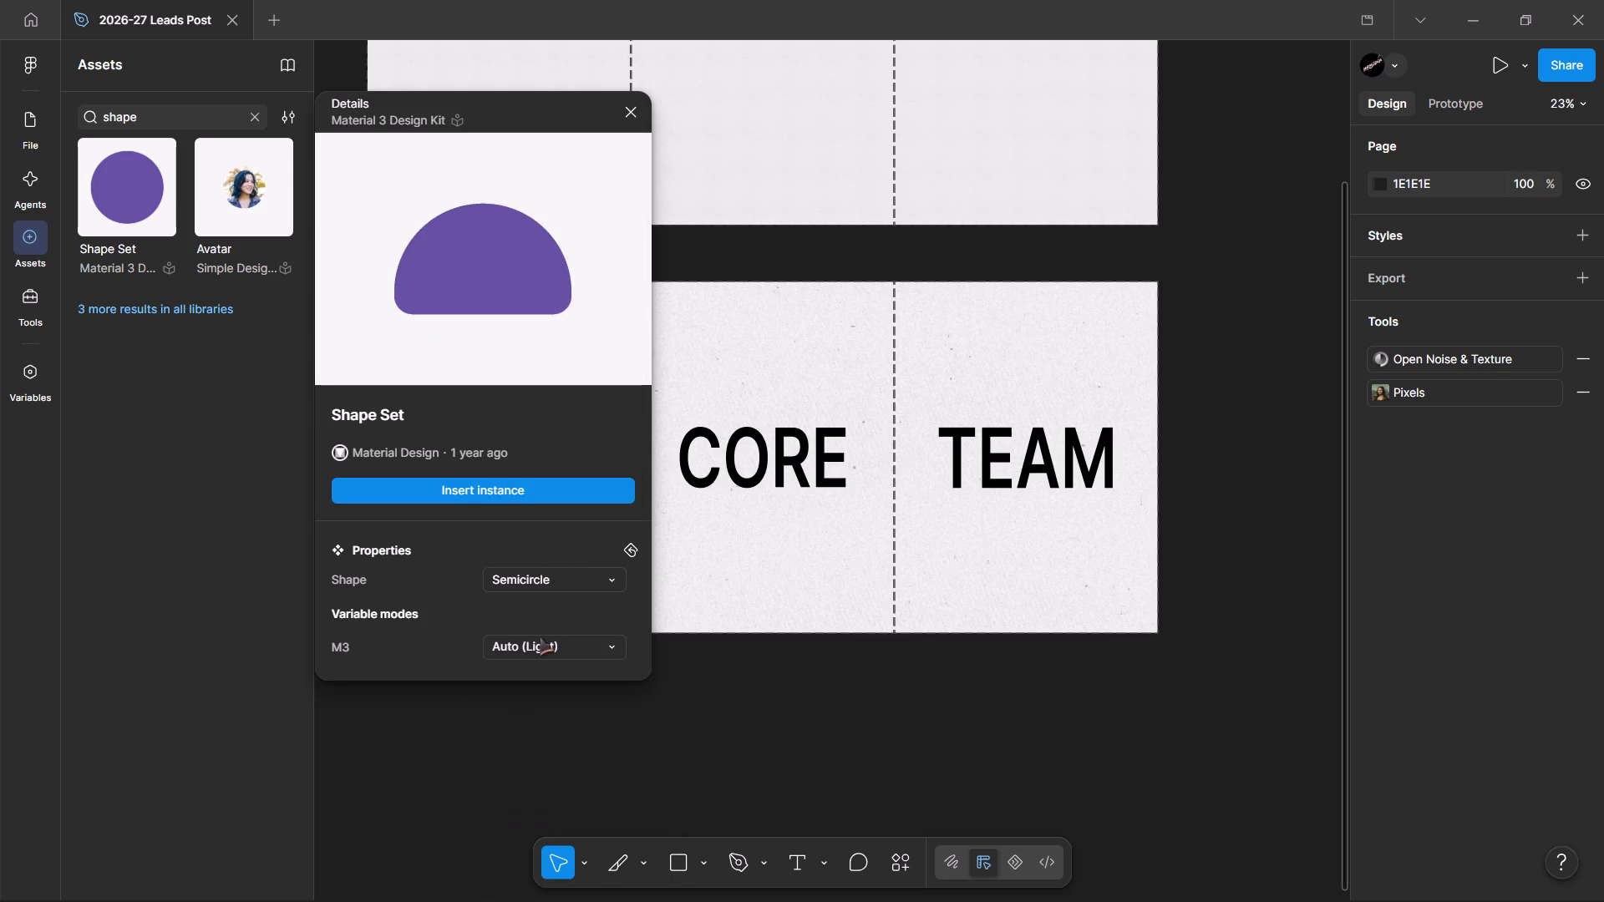
left_click(537, 637)
left_click(550, 798)
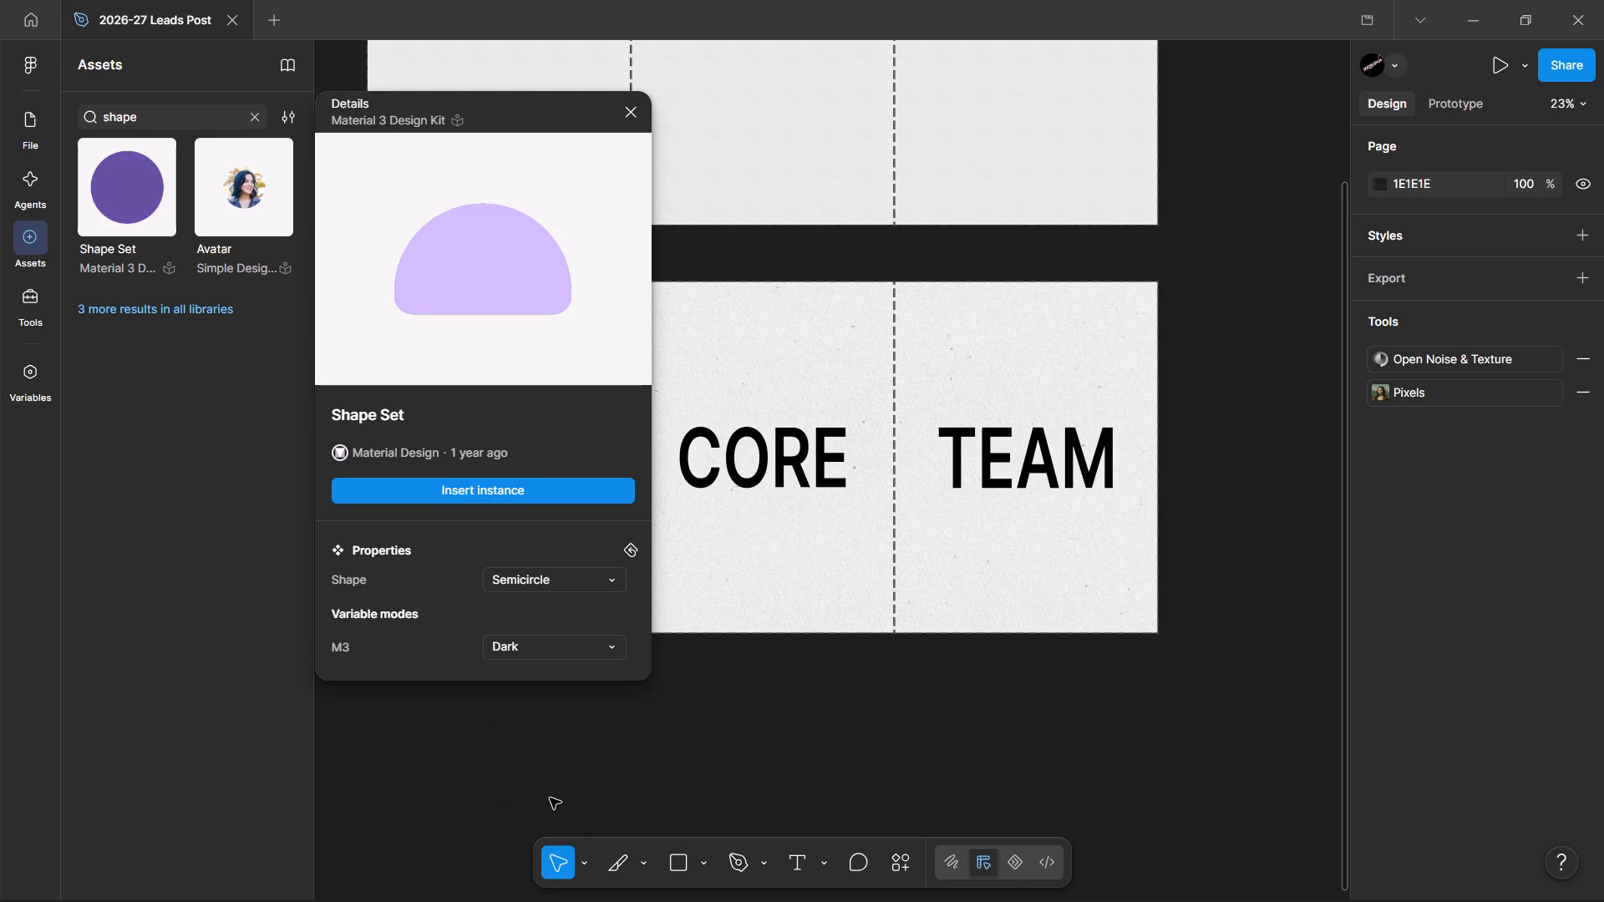
left_click(546, 645)
scroll(564, 777, "down", 1)
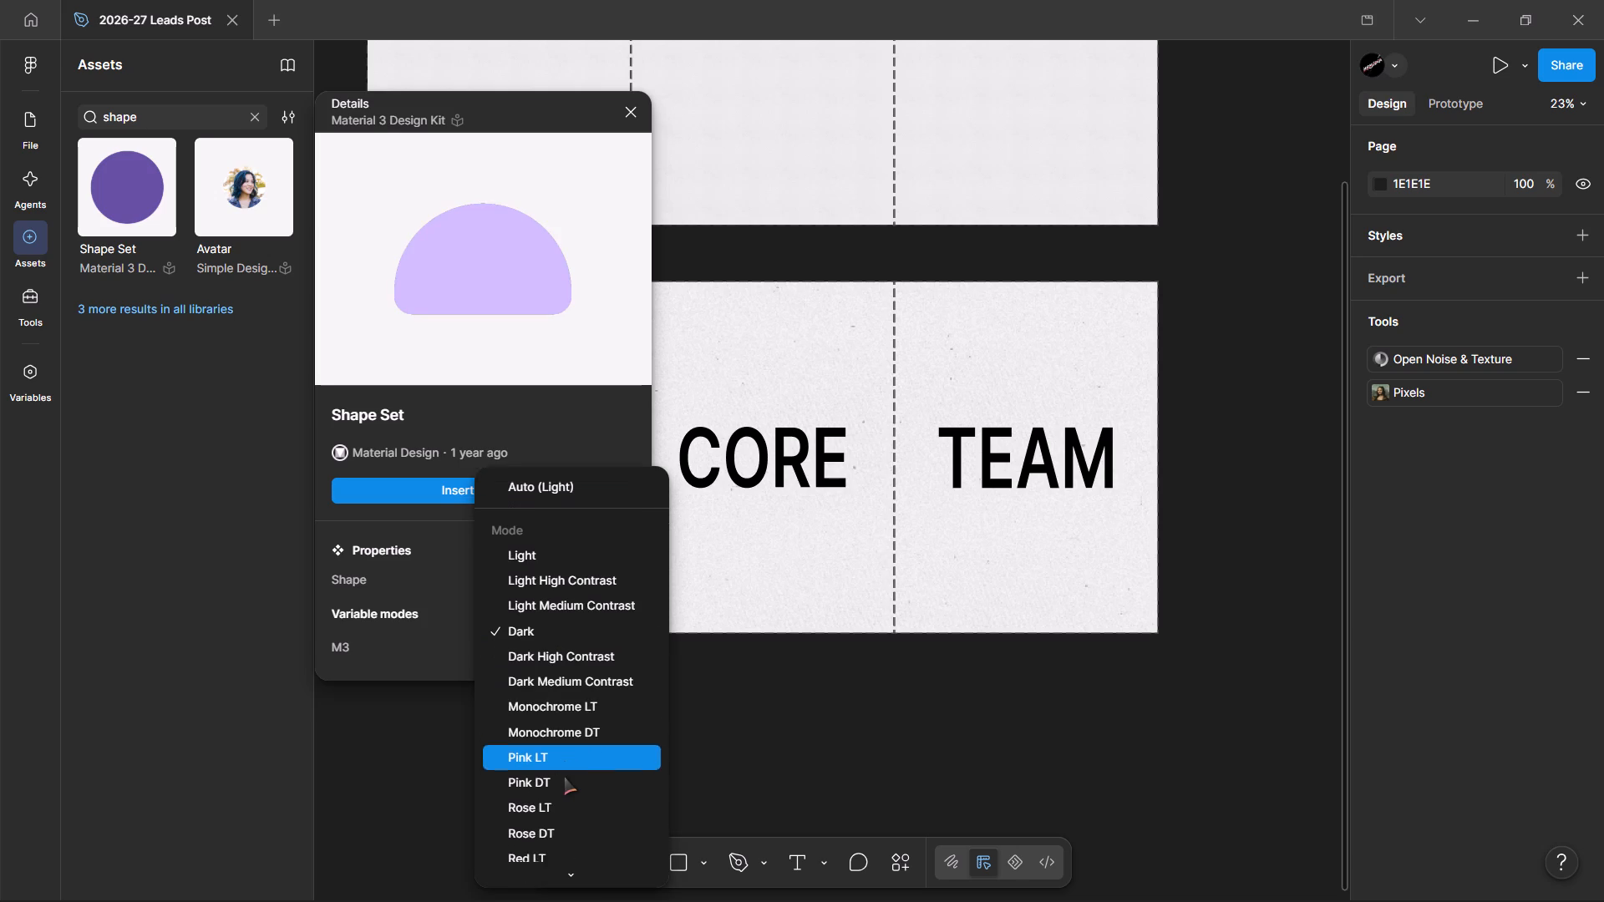
left_click(569, 757)
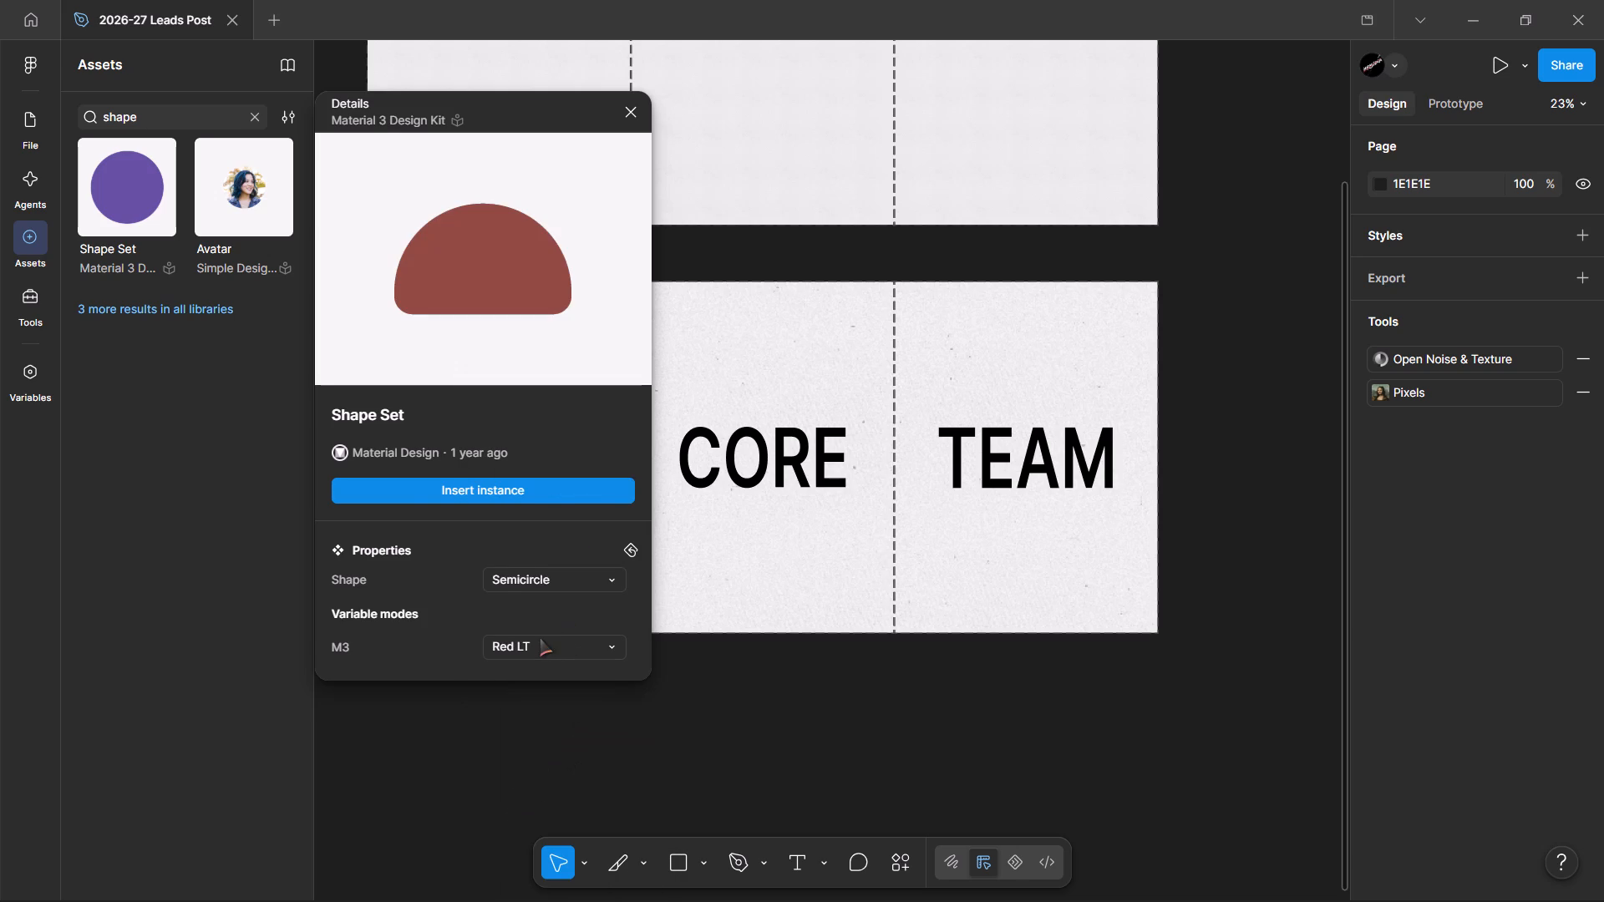
left_click(540, 638)
scroll(545, 697, "down", 2)
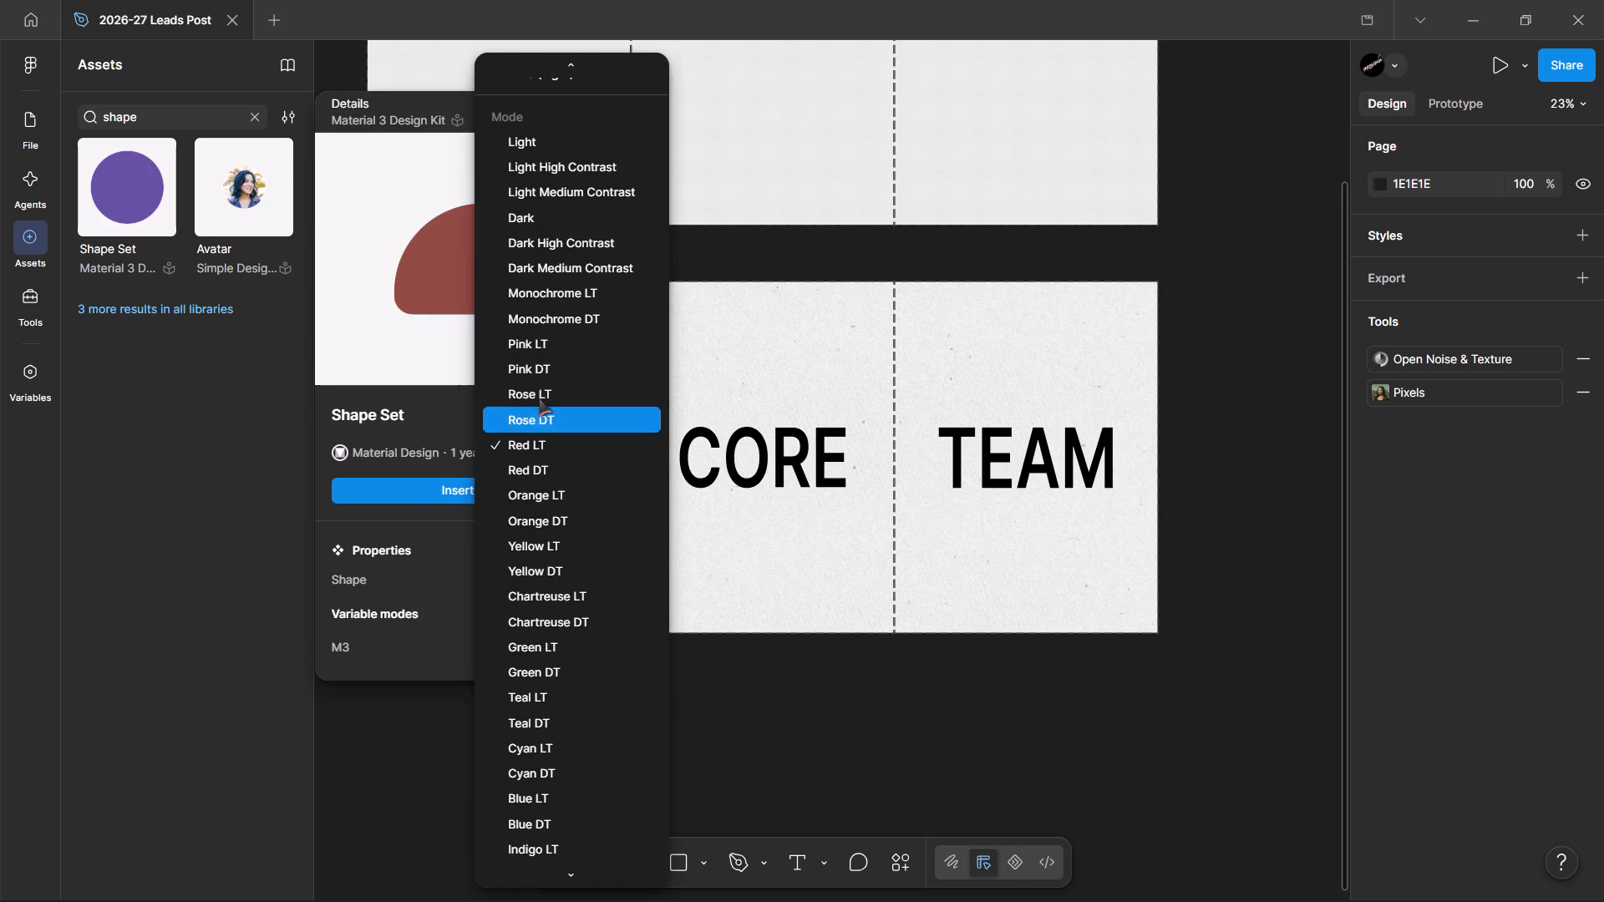
left_click(527, 466)
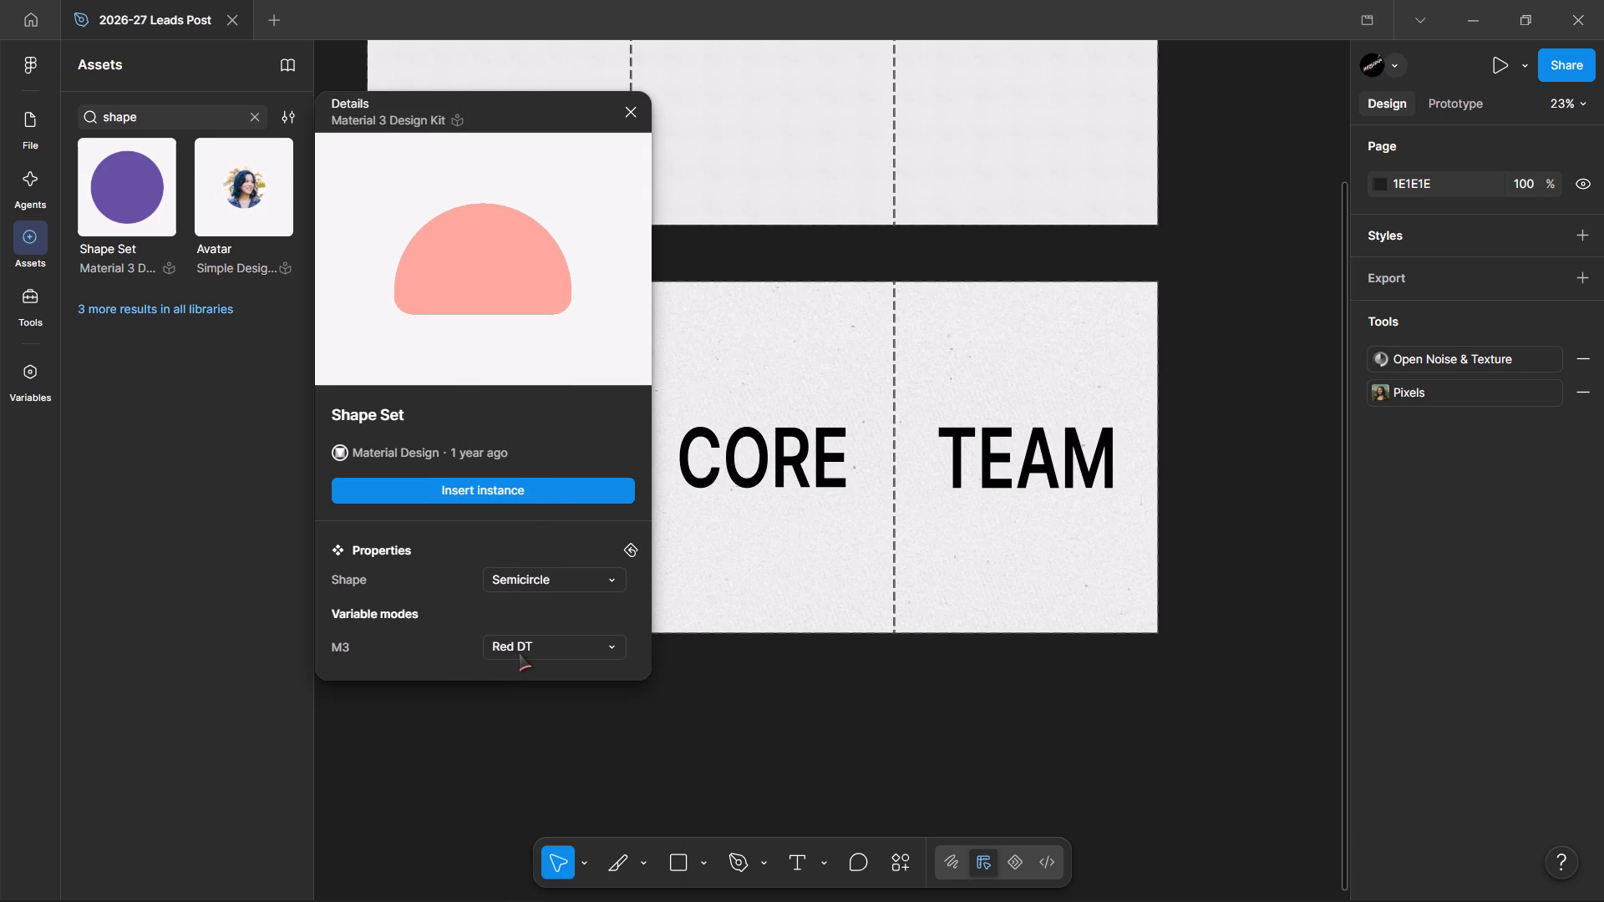
Preview the Semicircle in the M3 modes Orange LT and Auto (Light).
left_click(519, 653)
left_click(519, 679)
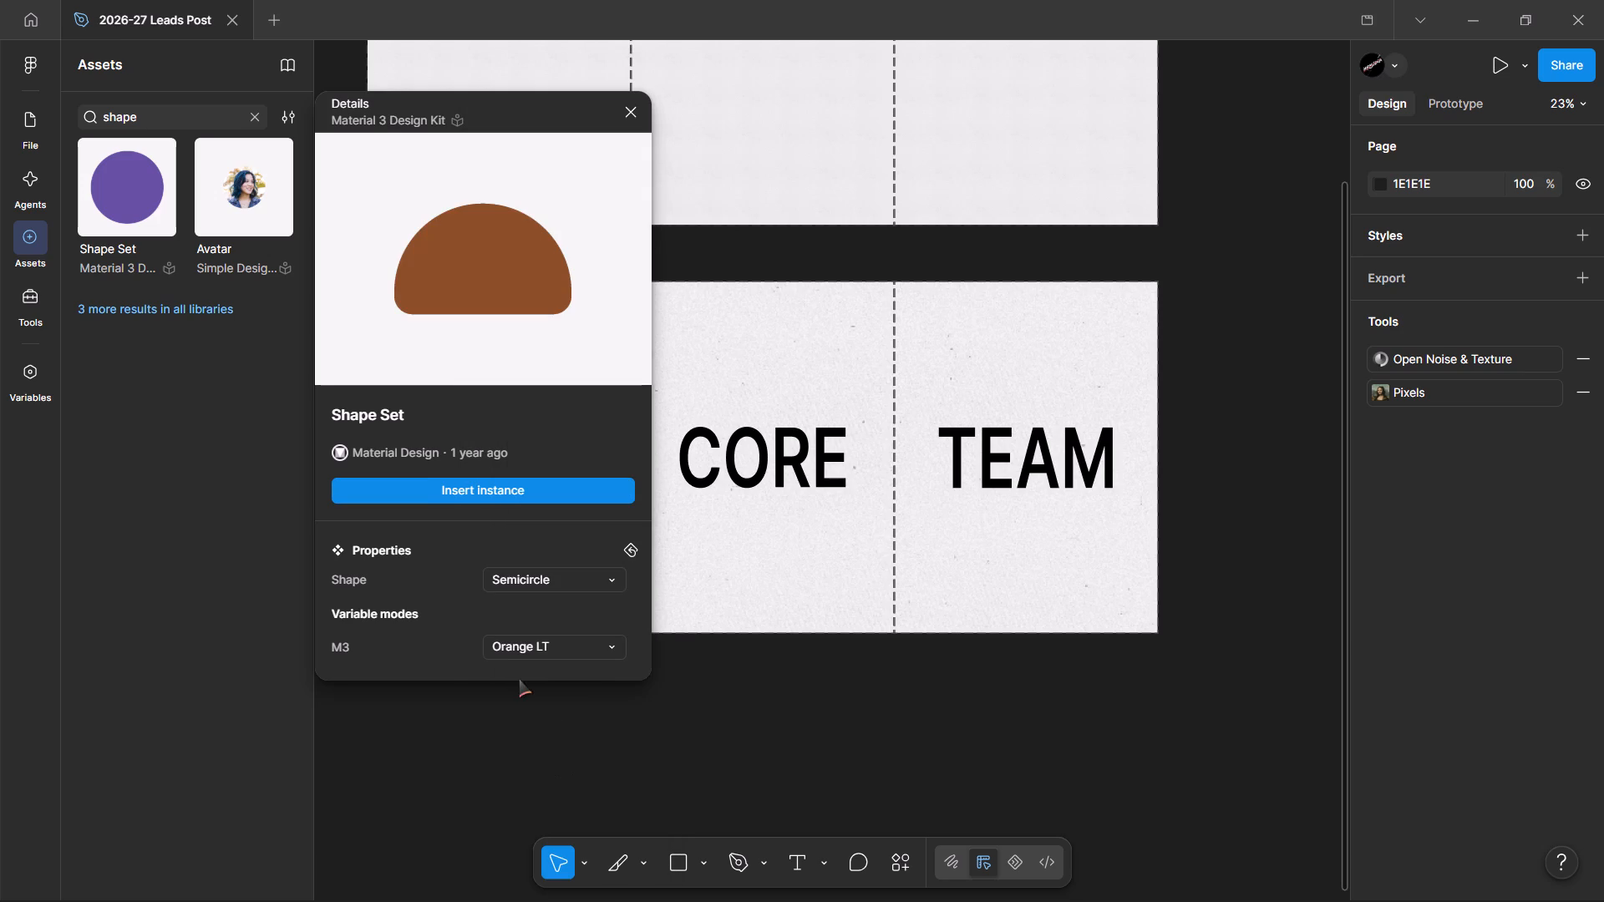
left_click(535, 653)
scroll(545, 461, "up", 2)
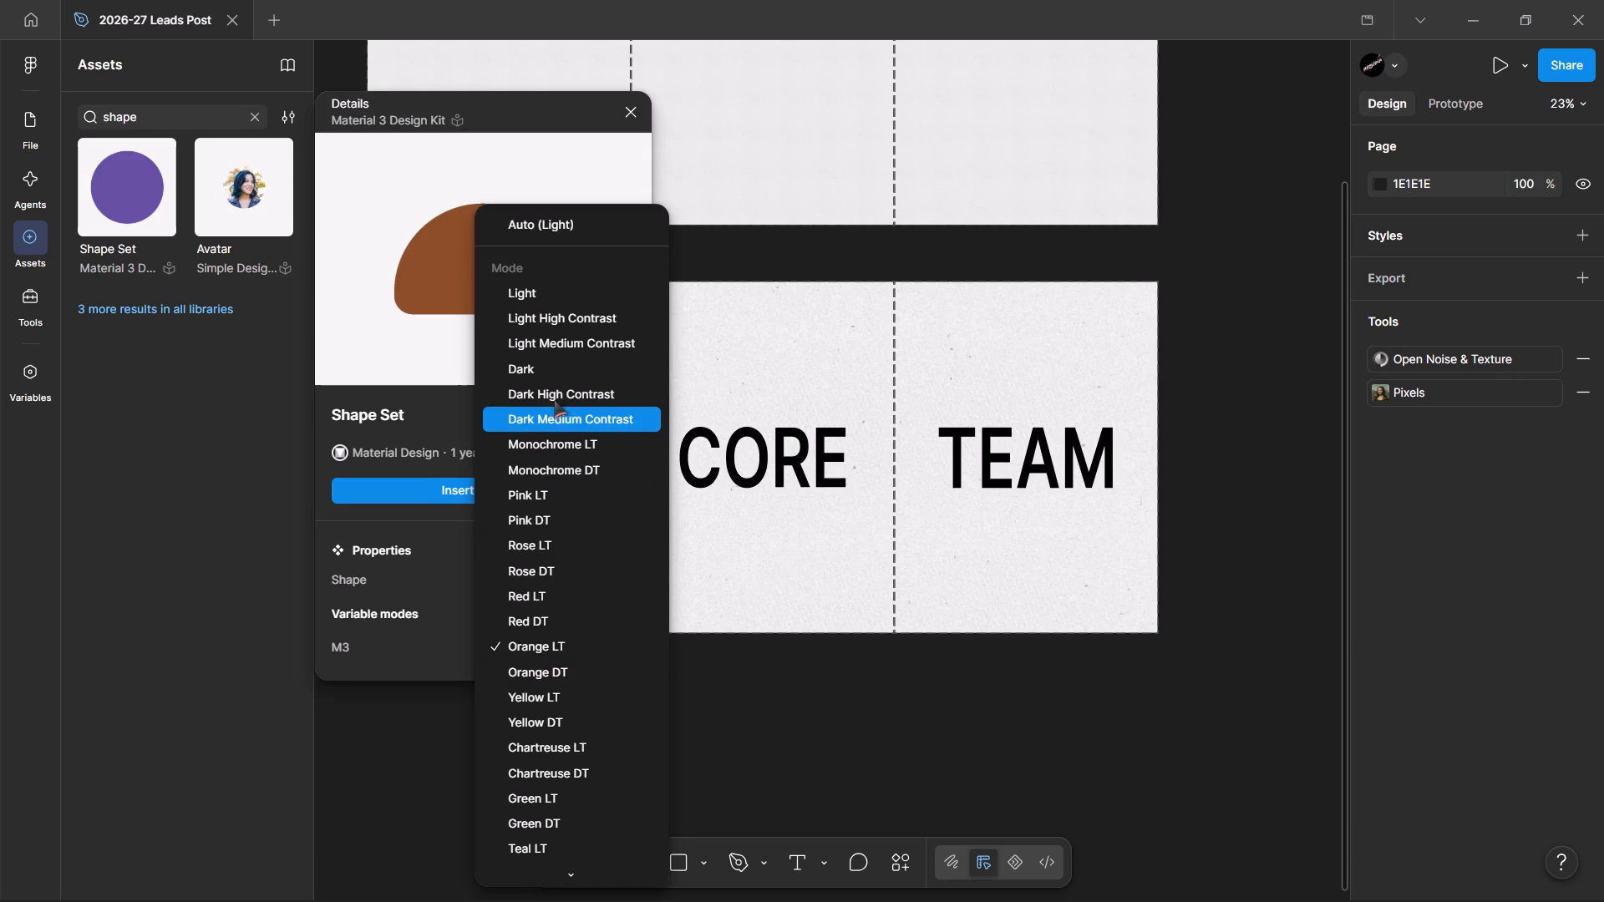
left_click(562, 219)
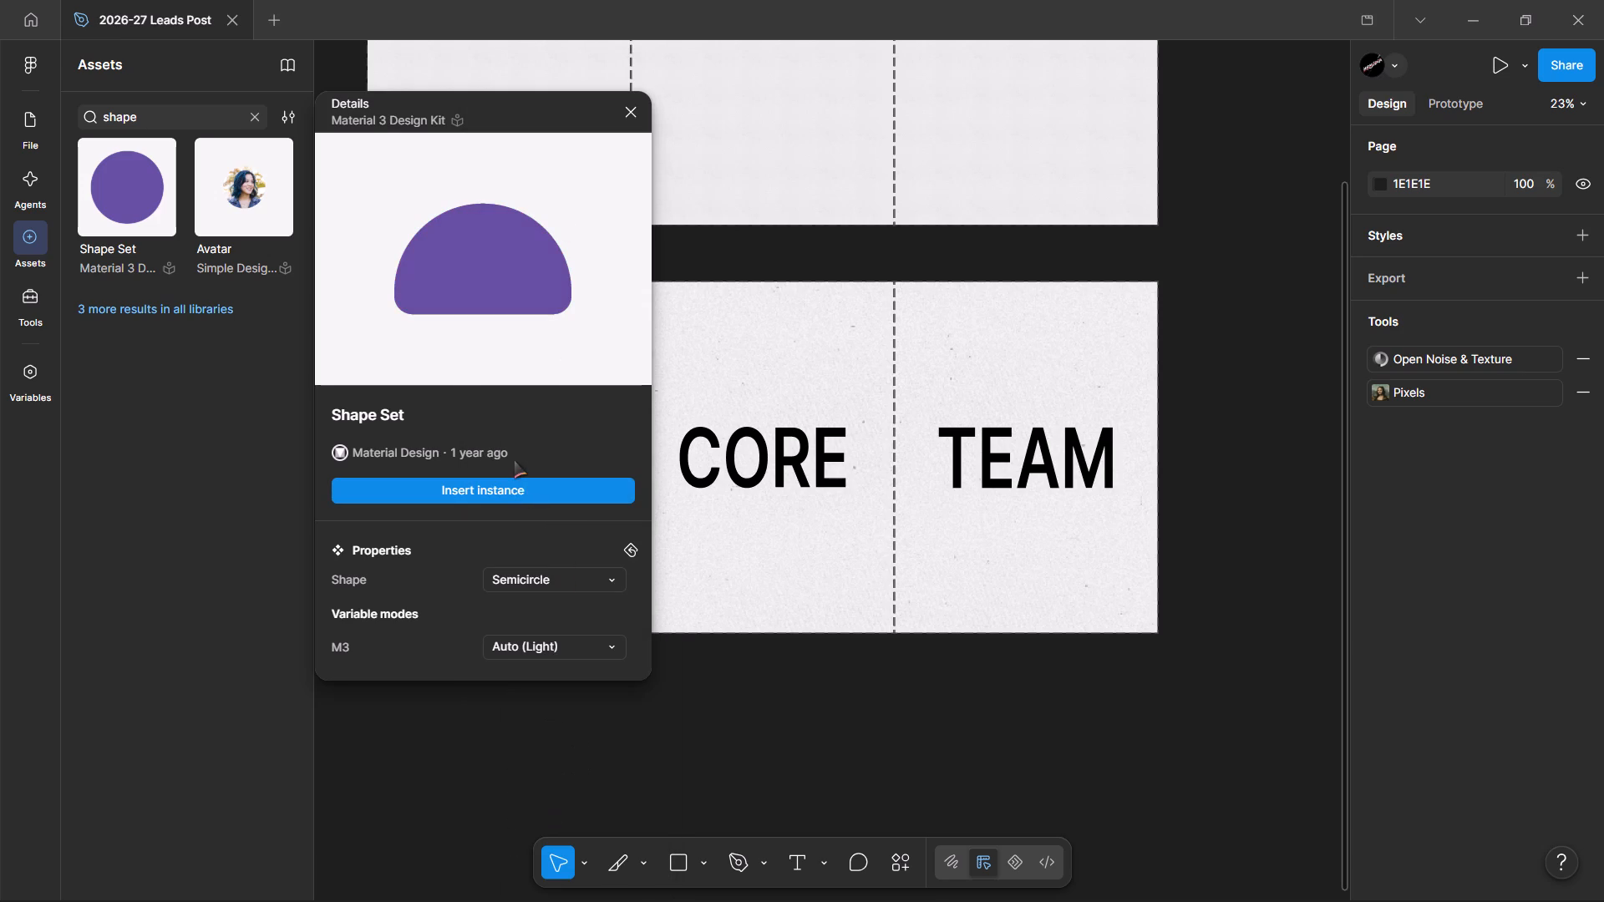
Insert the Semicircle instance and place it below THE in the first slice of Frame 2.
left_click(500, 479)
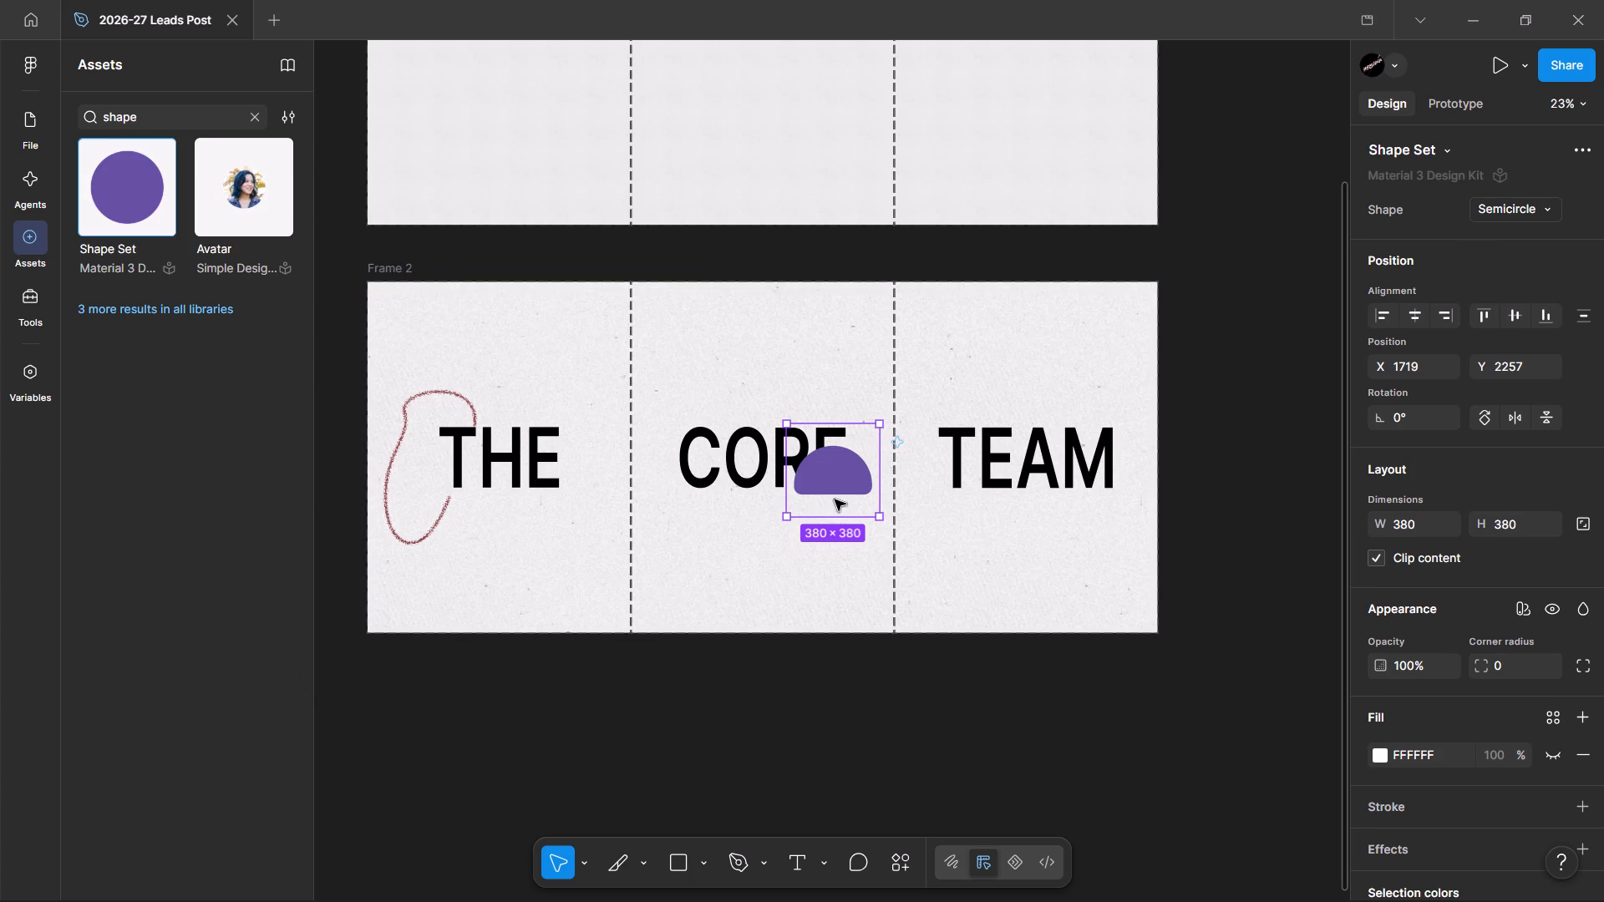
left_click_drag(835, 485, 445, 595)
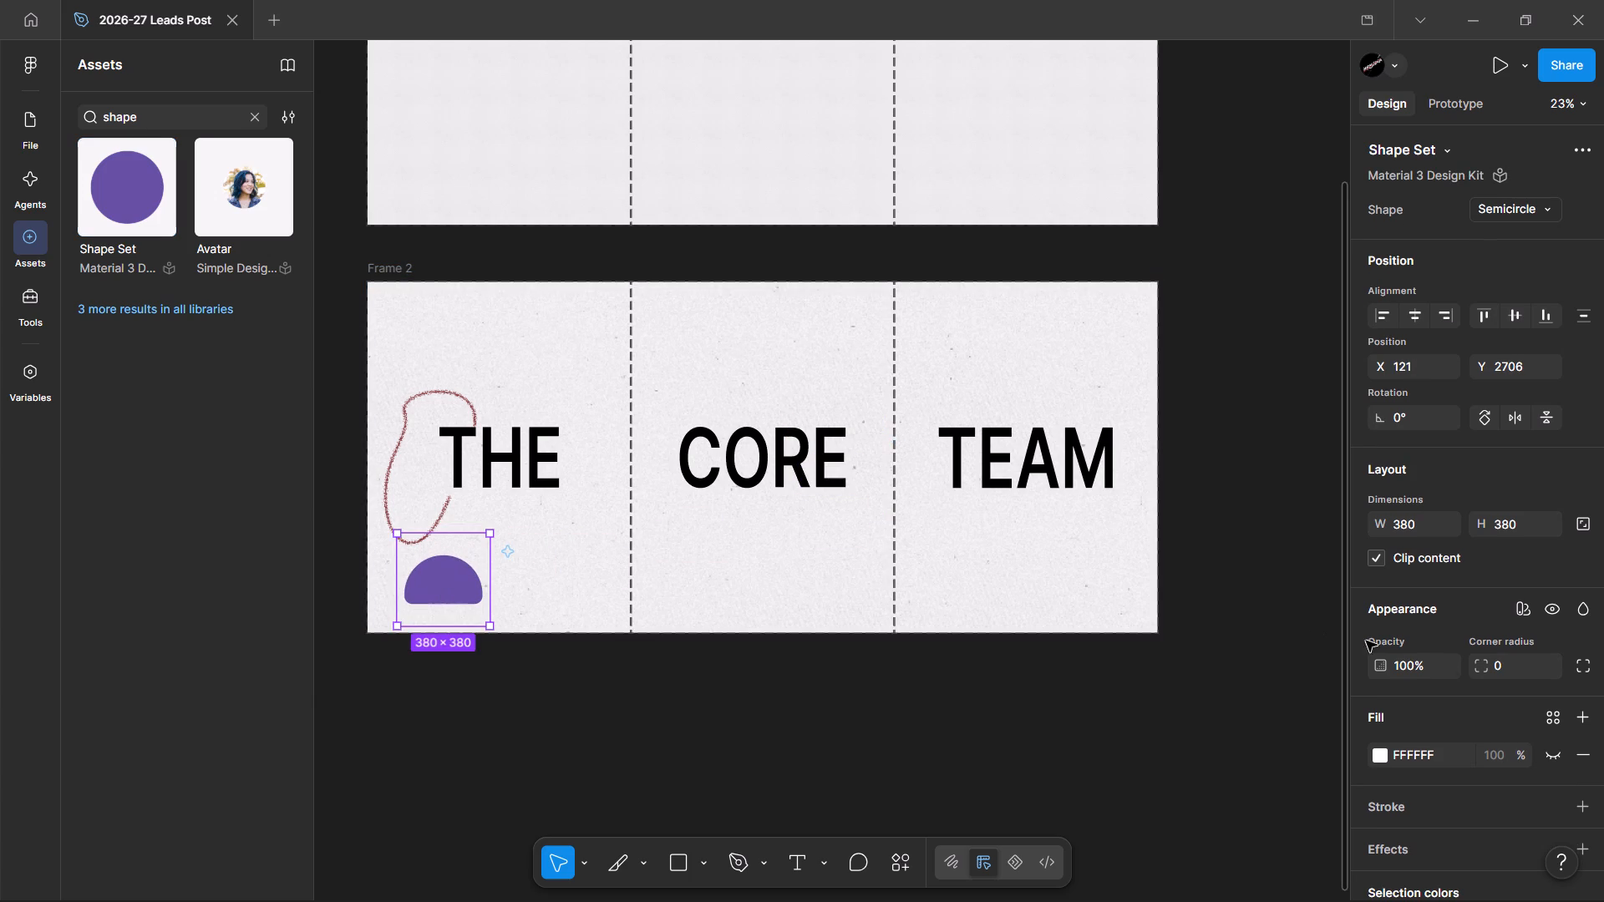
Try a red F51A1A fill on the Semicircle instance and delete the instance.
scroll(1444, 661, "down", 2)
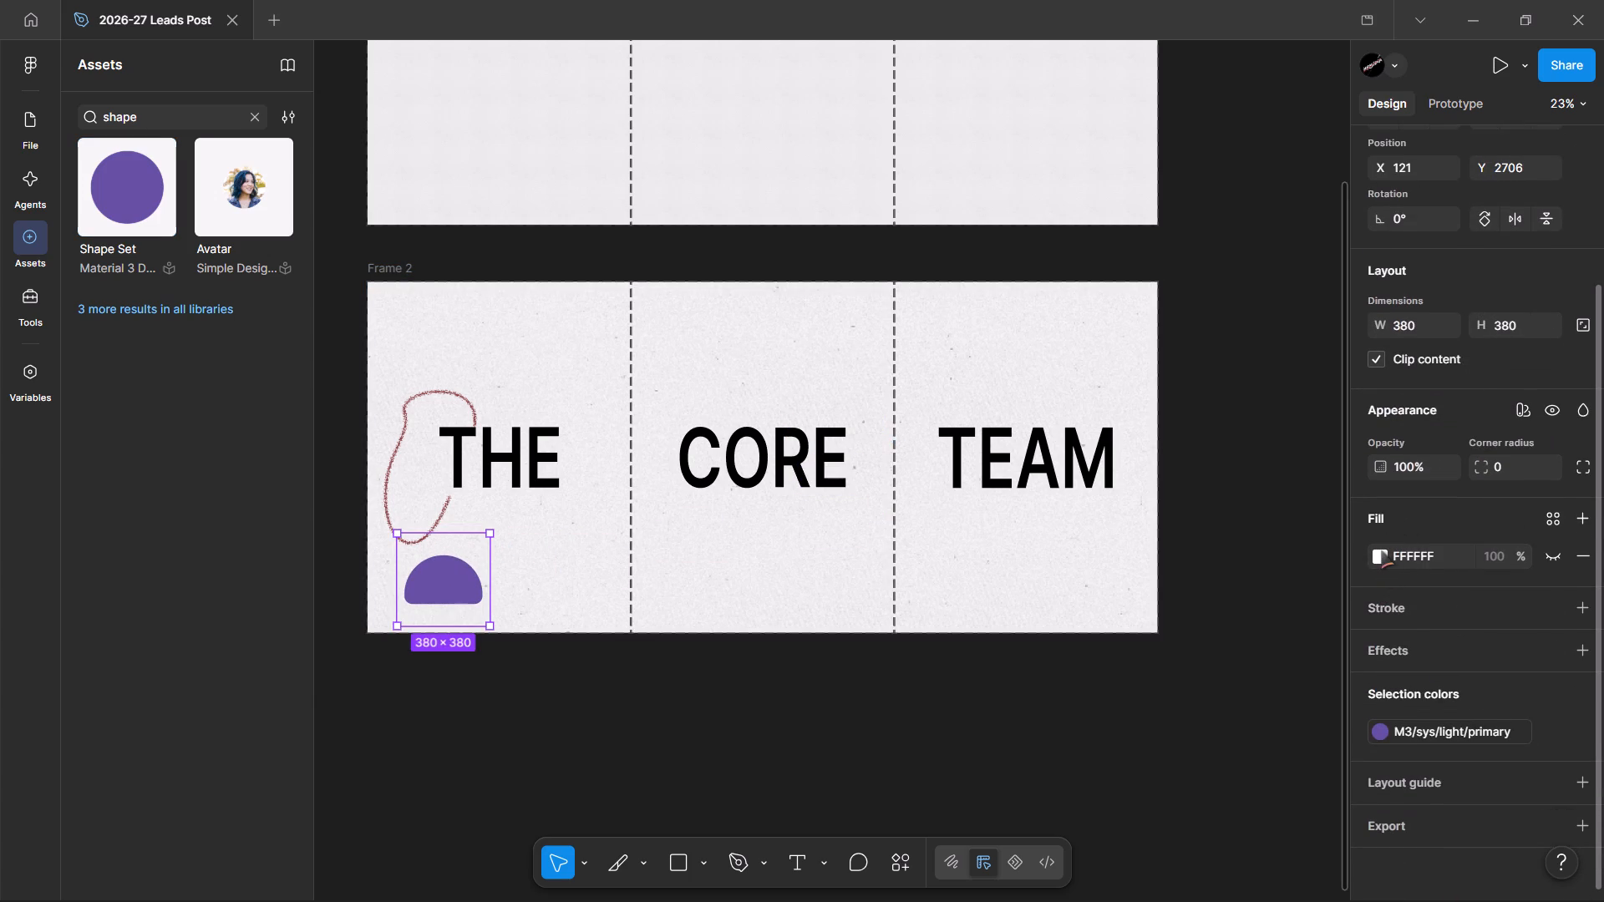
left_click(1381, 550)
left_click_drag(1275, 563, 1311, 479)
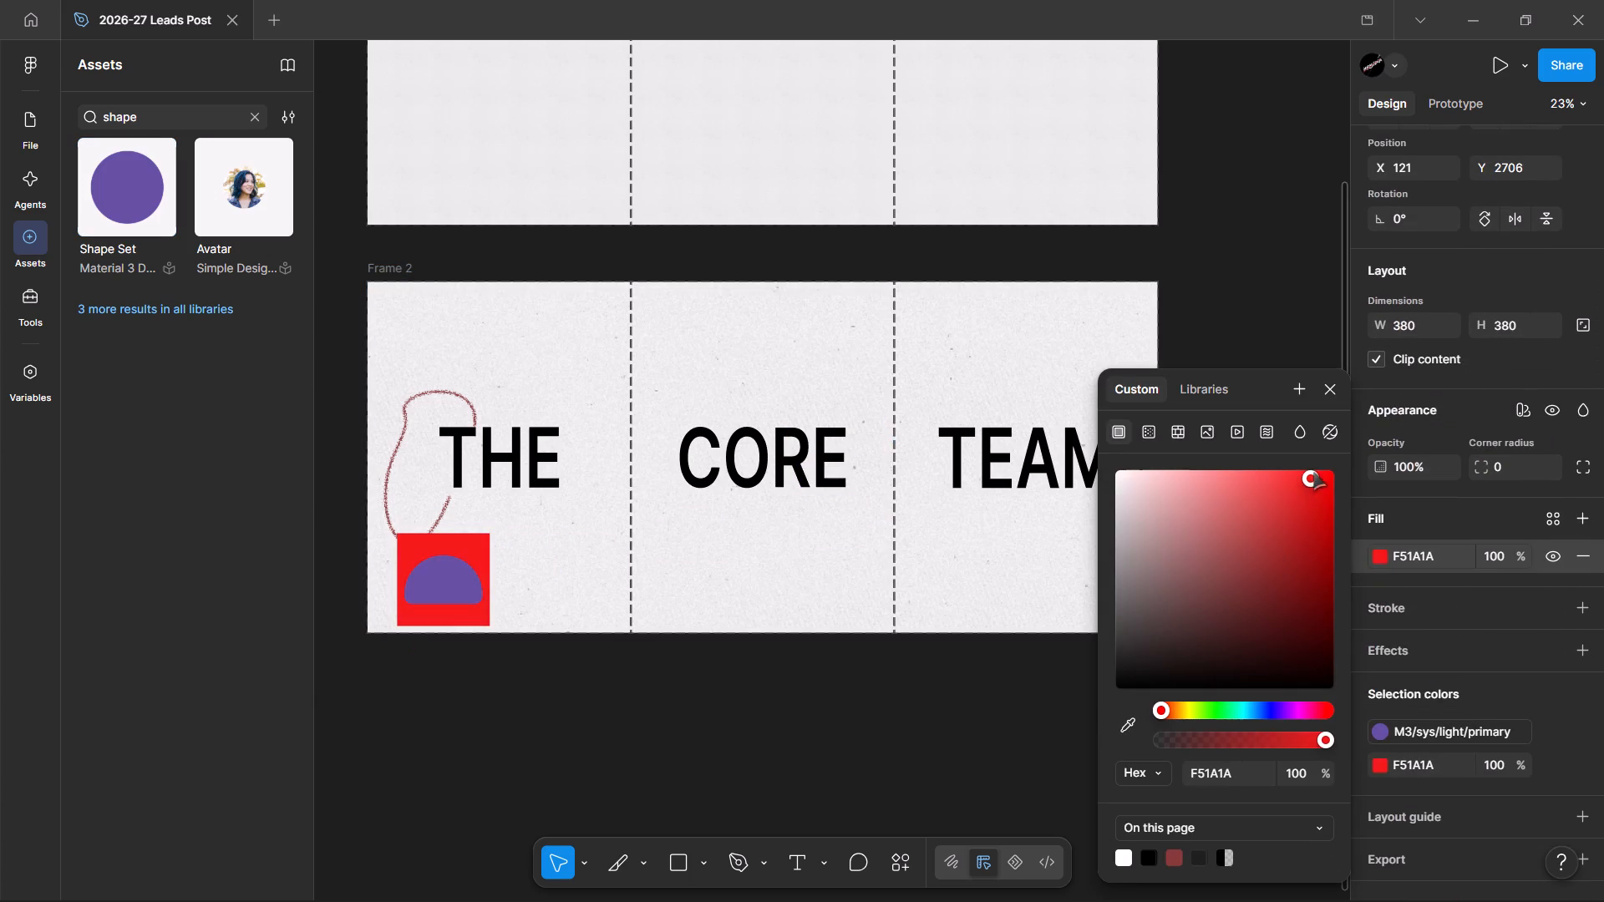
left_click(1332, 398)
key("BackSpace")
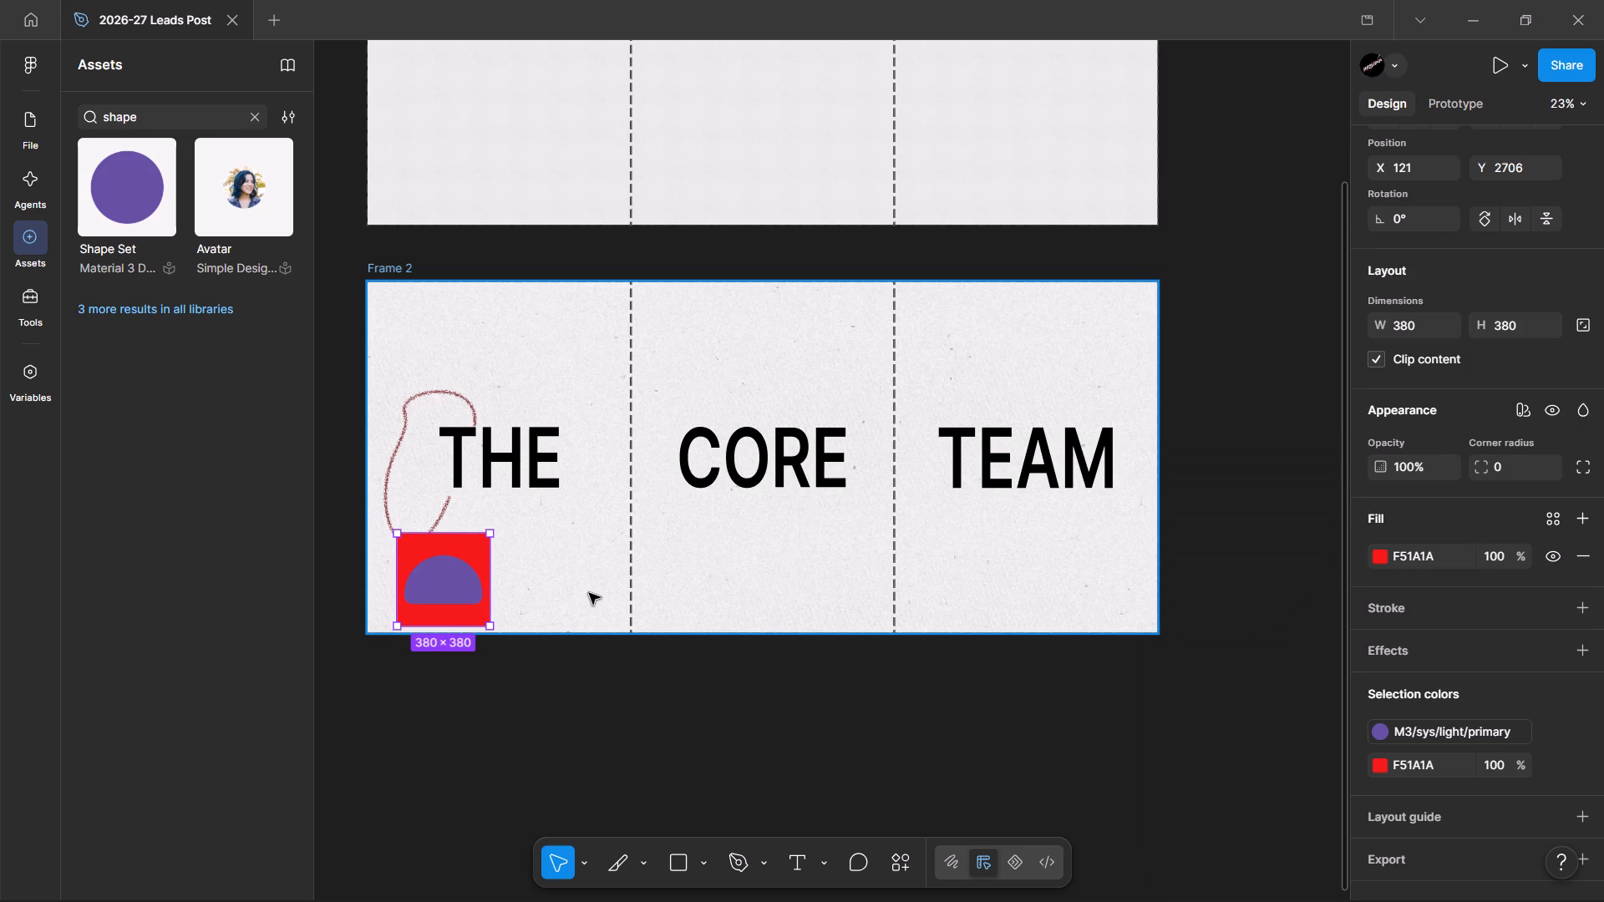
Look through the shape results from all libraries, clear the search and browse the available UI kits.
left_click(182, 302)
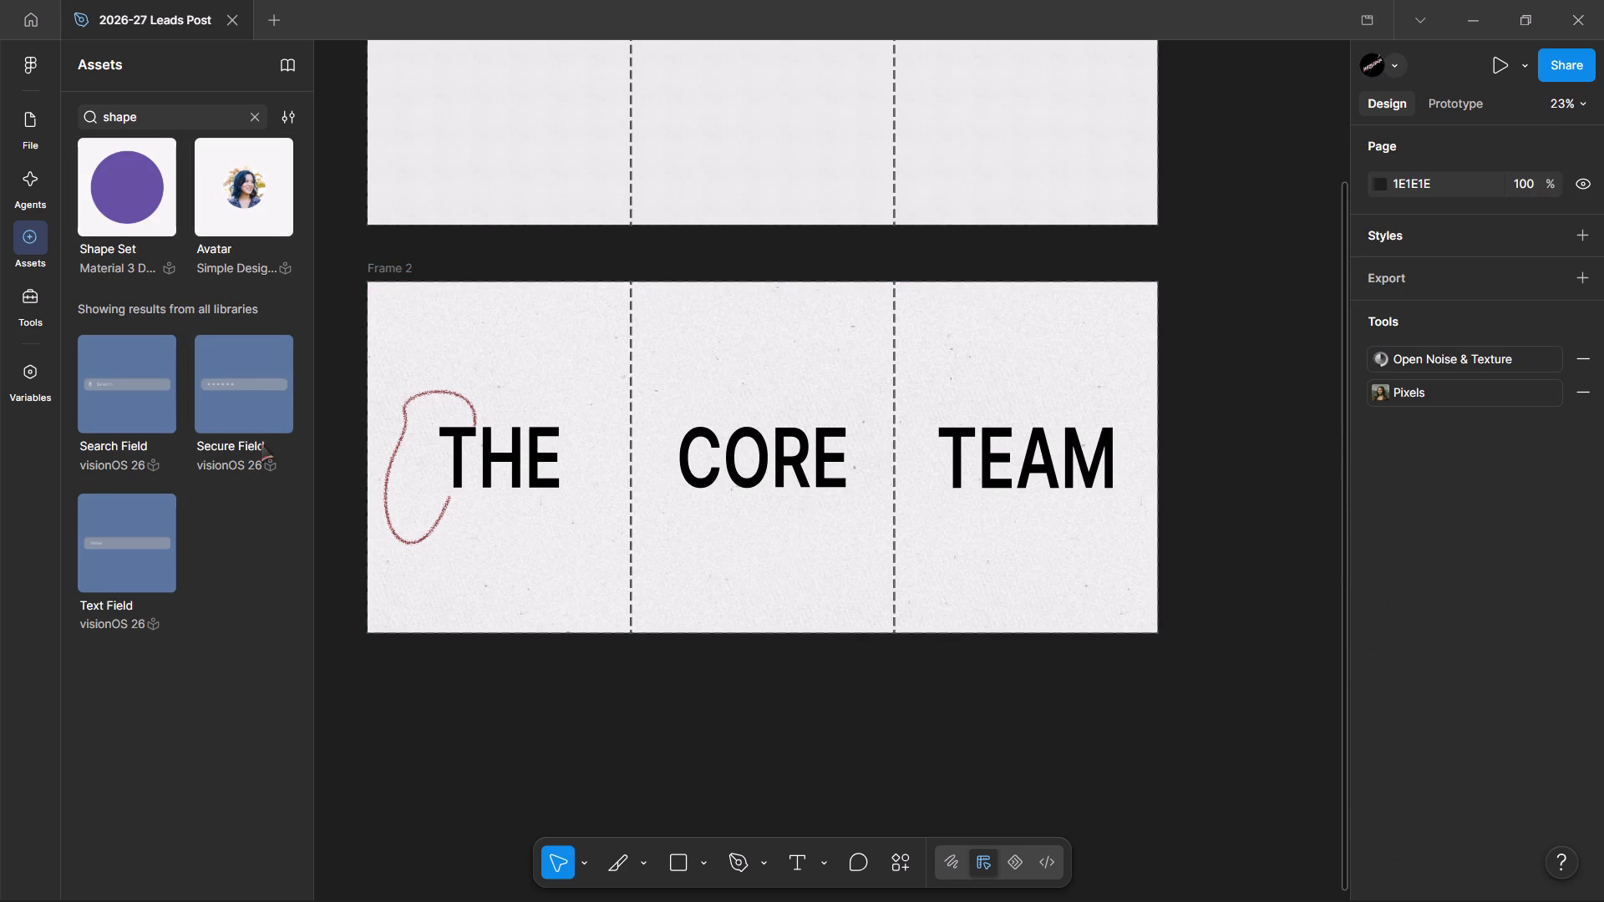
left_click(260, 123)
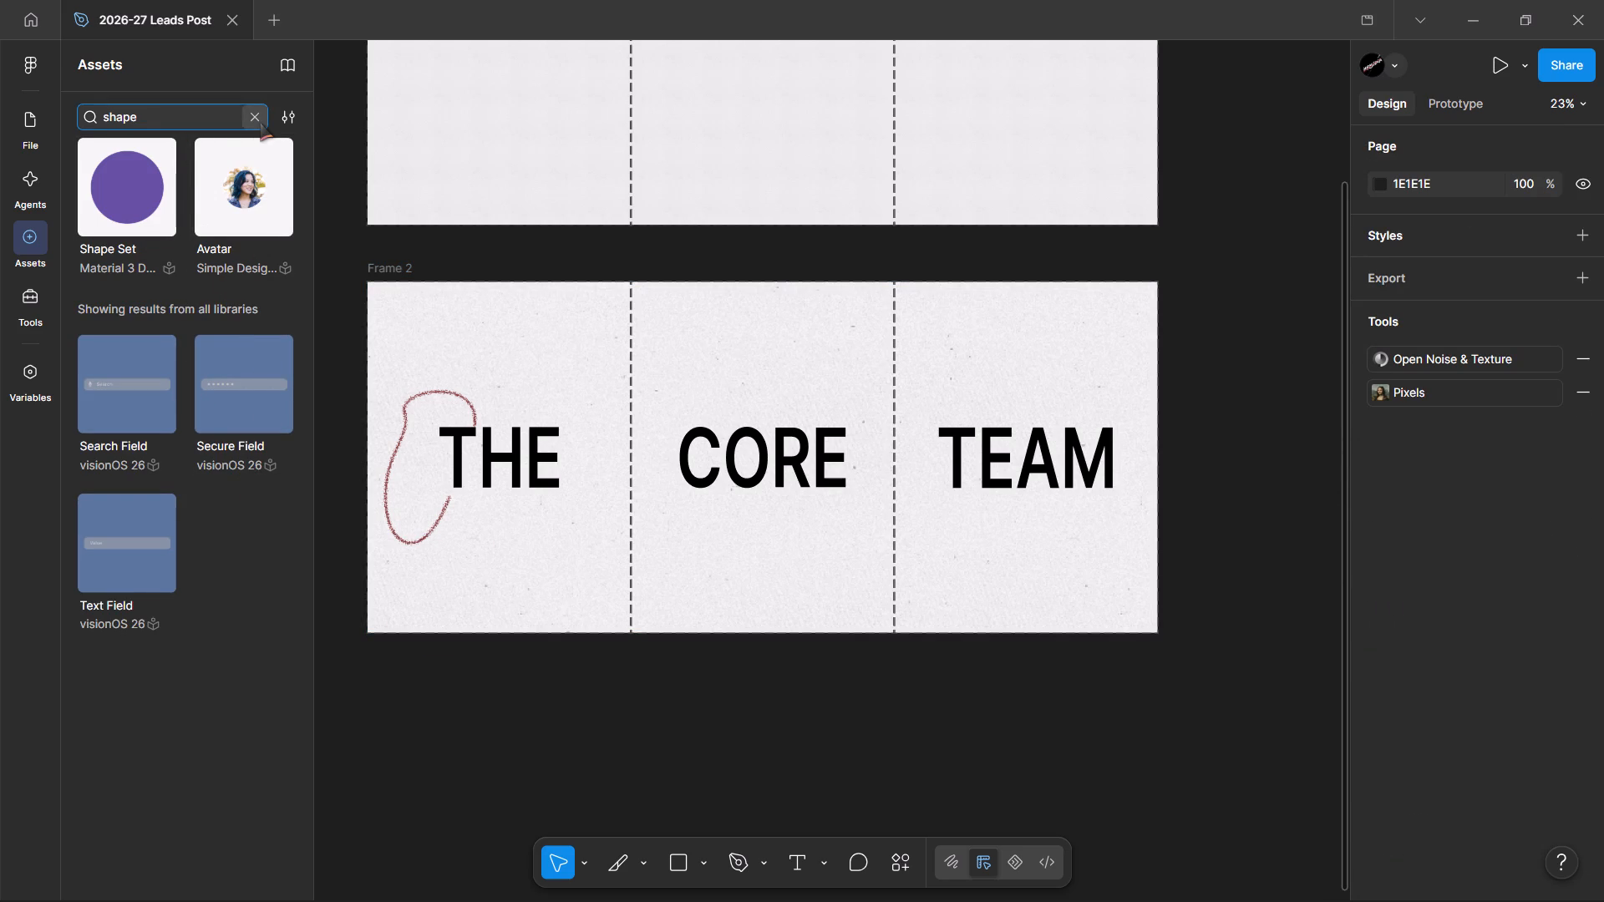
scroll(189, 487, "down", 3)
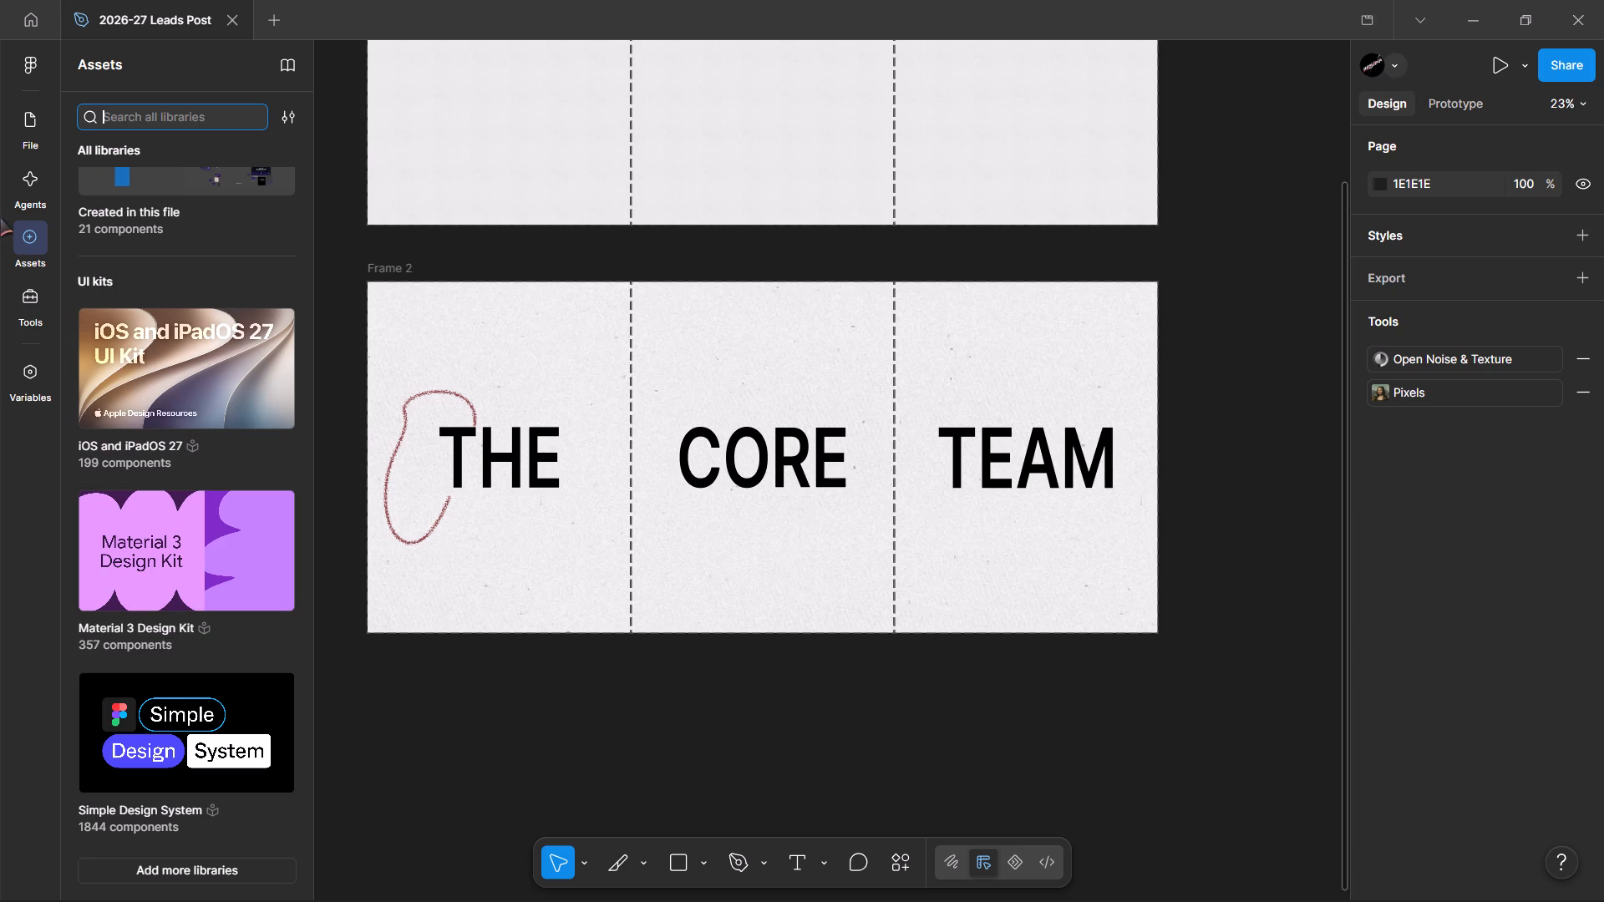
Search the tools for shape and run the Shaper plugin.
left_click(27, 298)
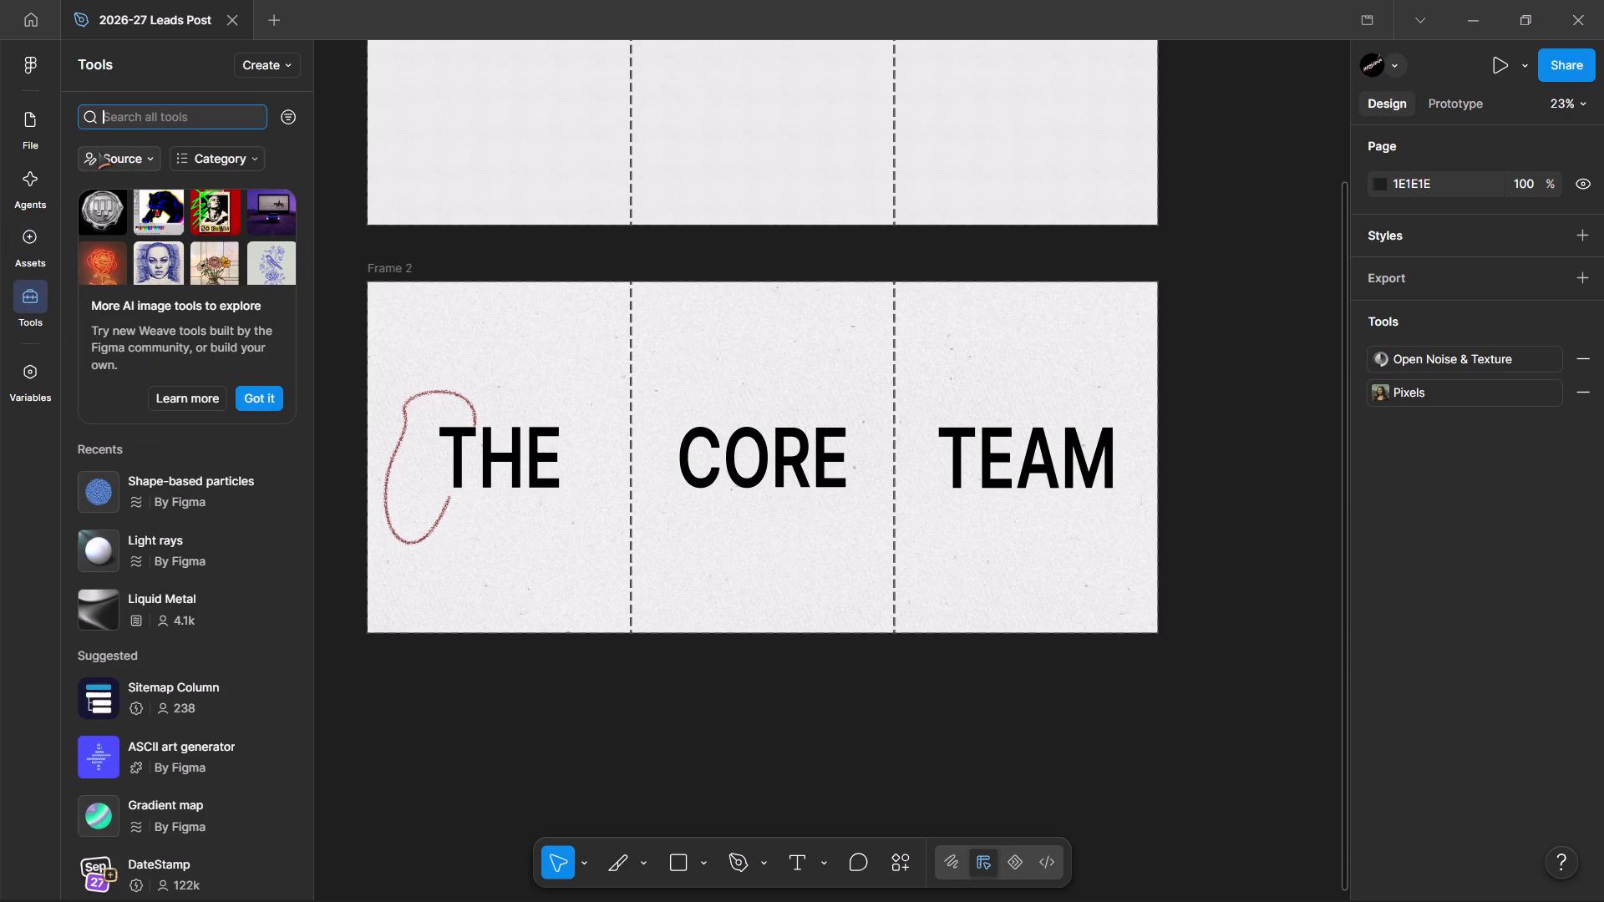
type("sha")
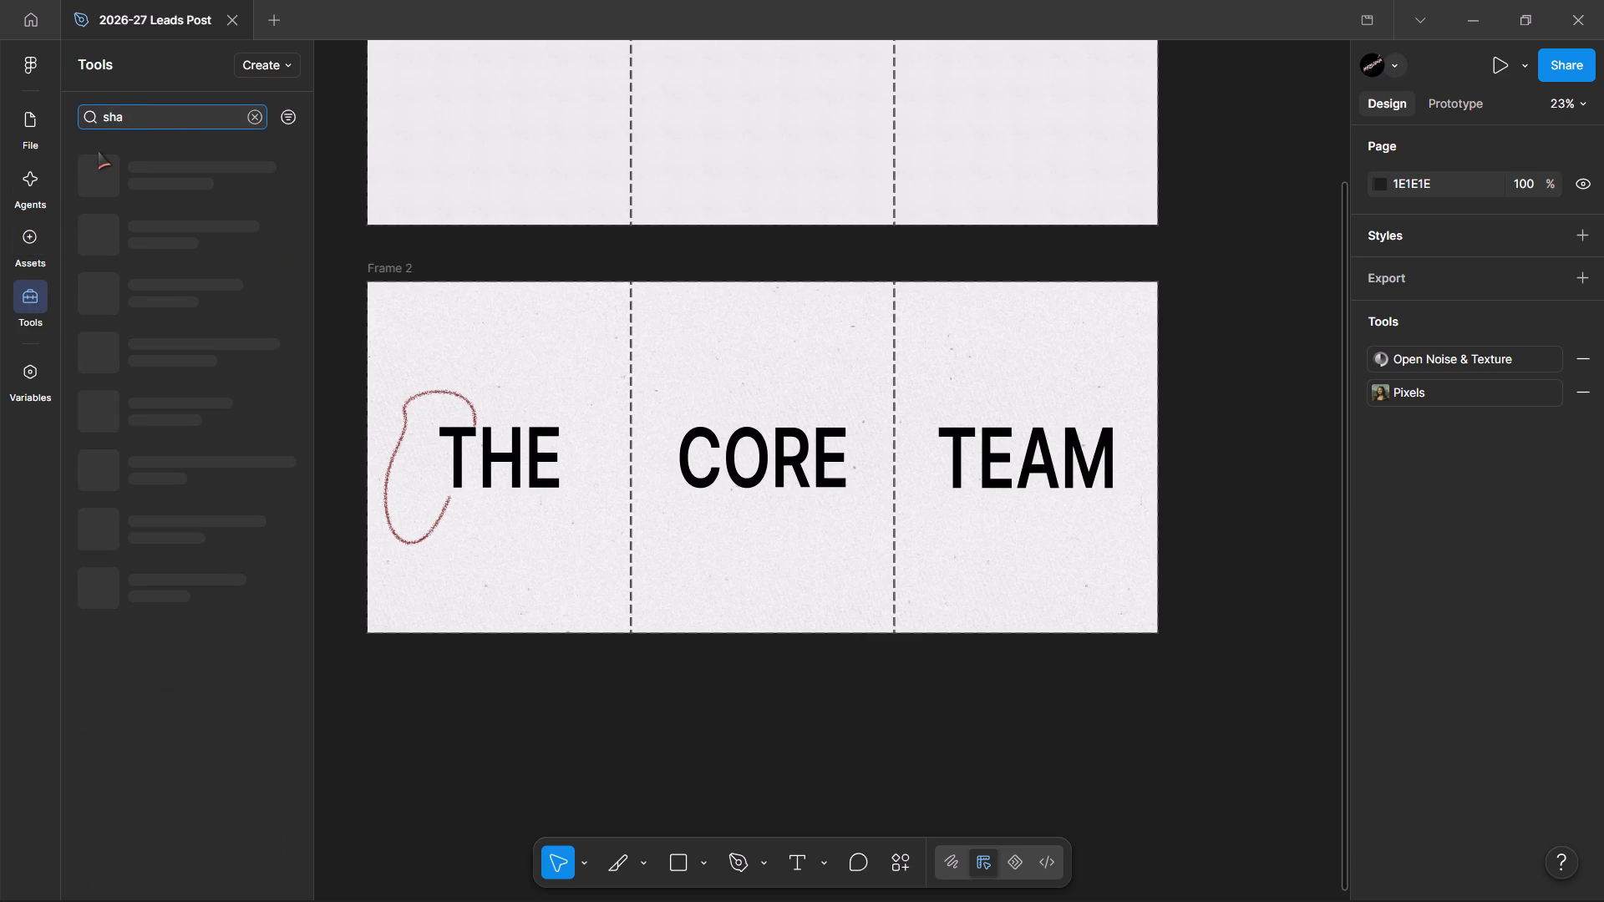
type("pe")
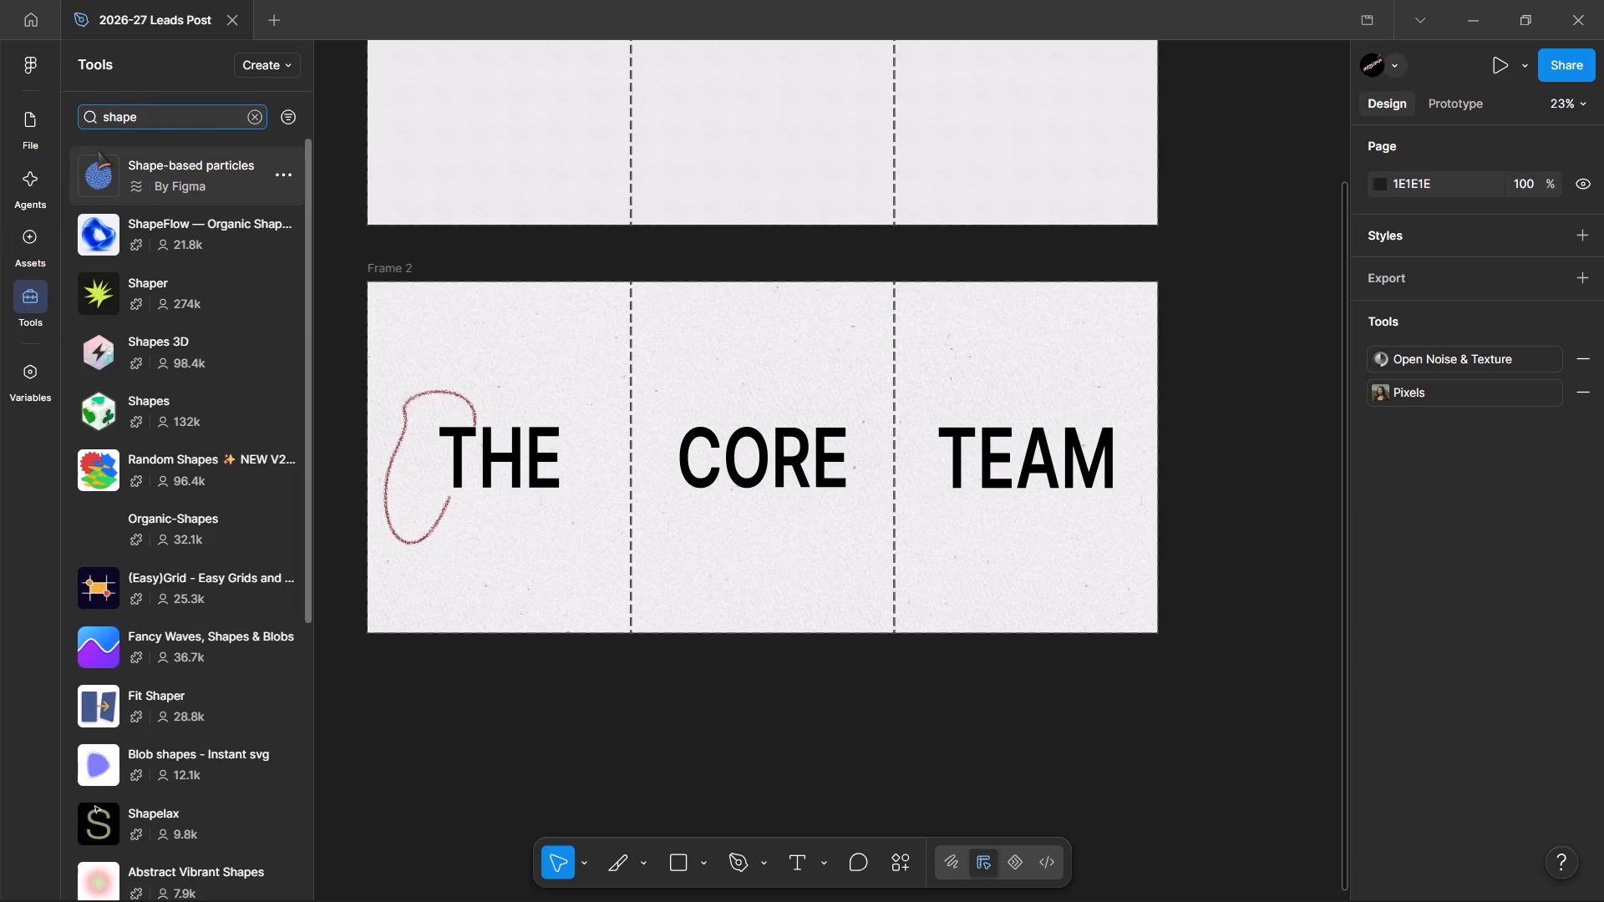
left_click(167, 286)
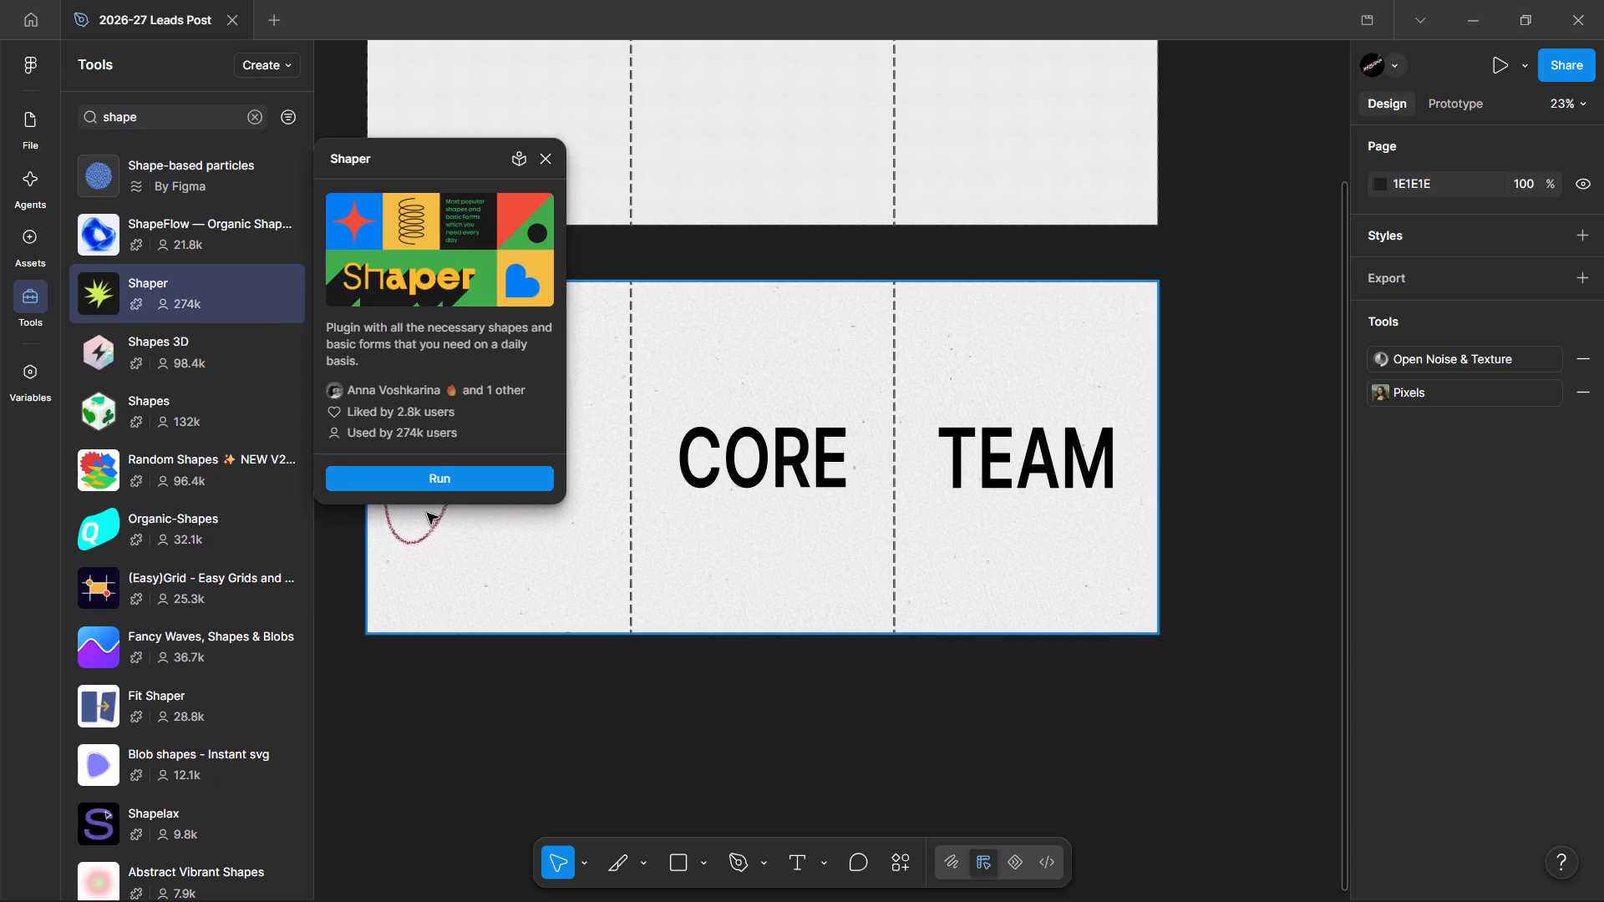
left_click(439, 480)
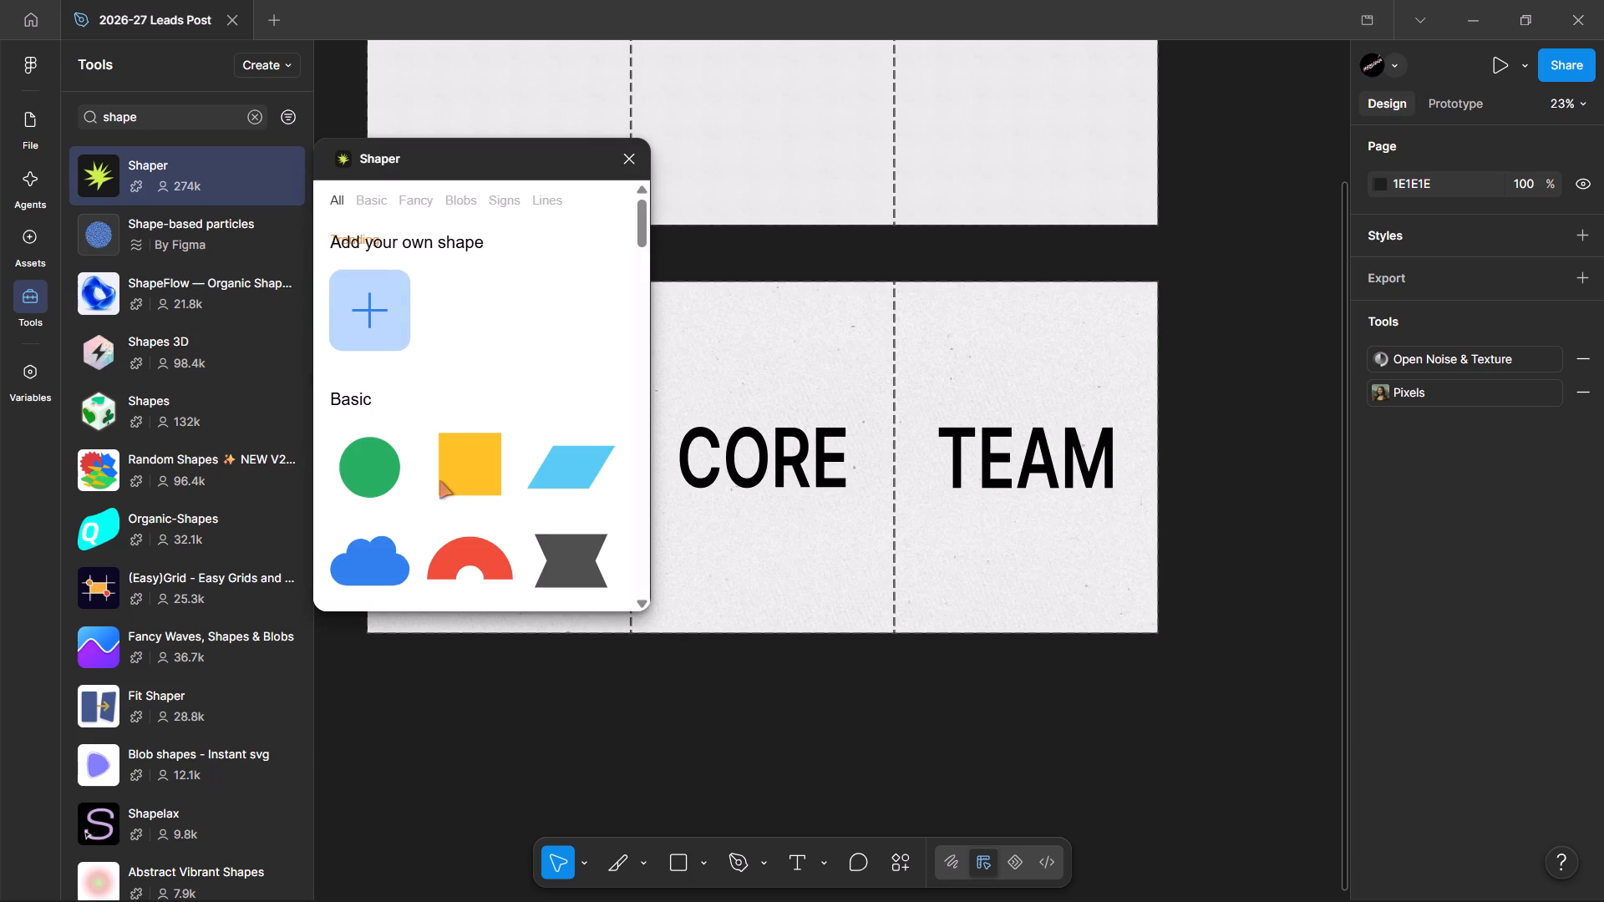
Insert the green semicircle from Shaper's shape collection and close the plugin.
scroll(501, 484, "down", 3)
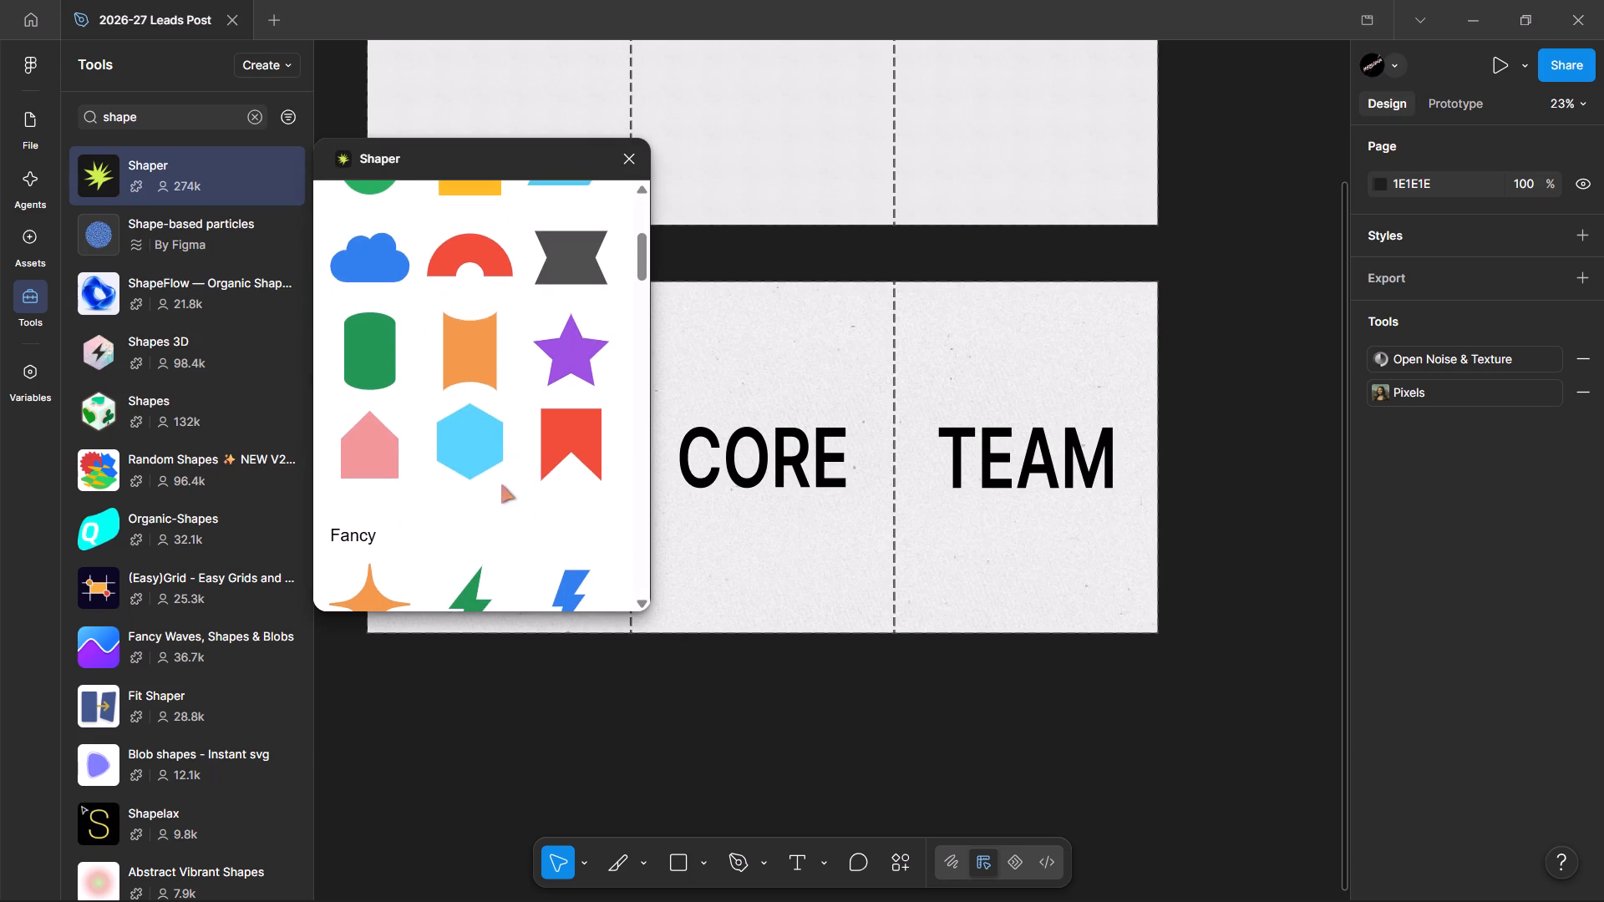
scroll(501, 484, "down", 5)
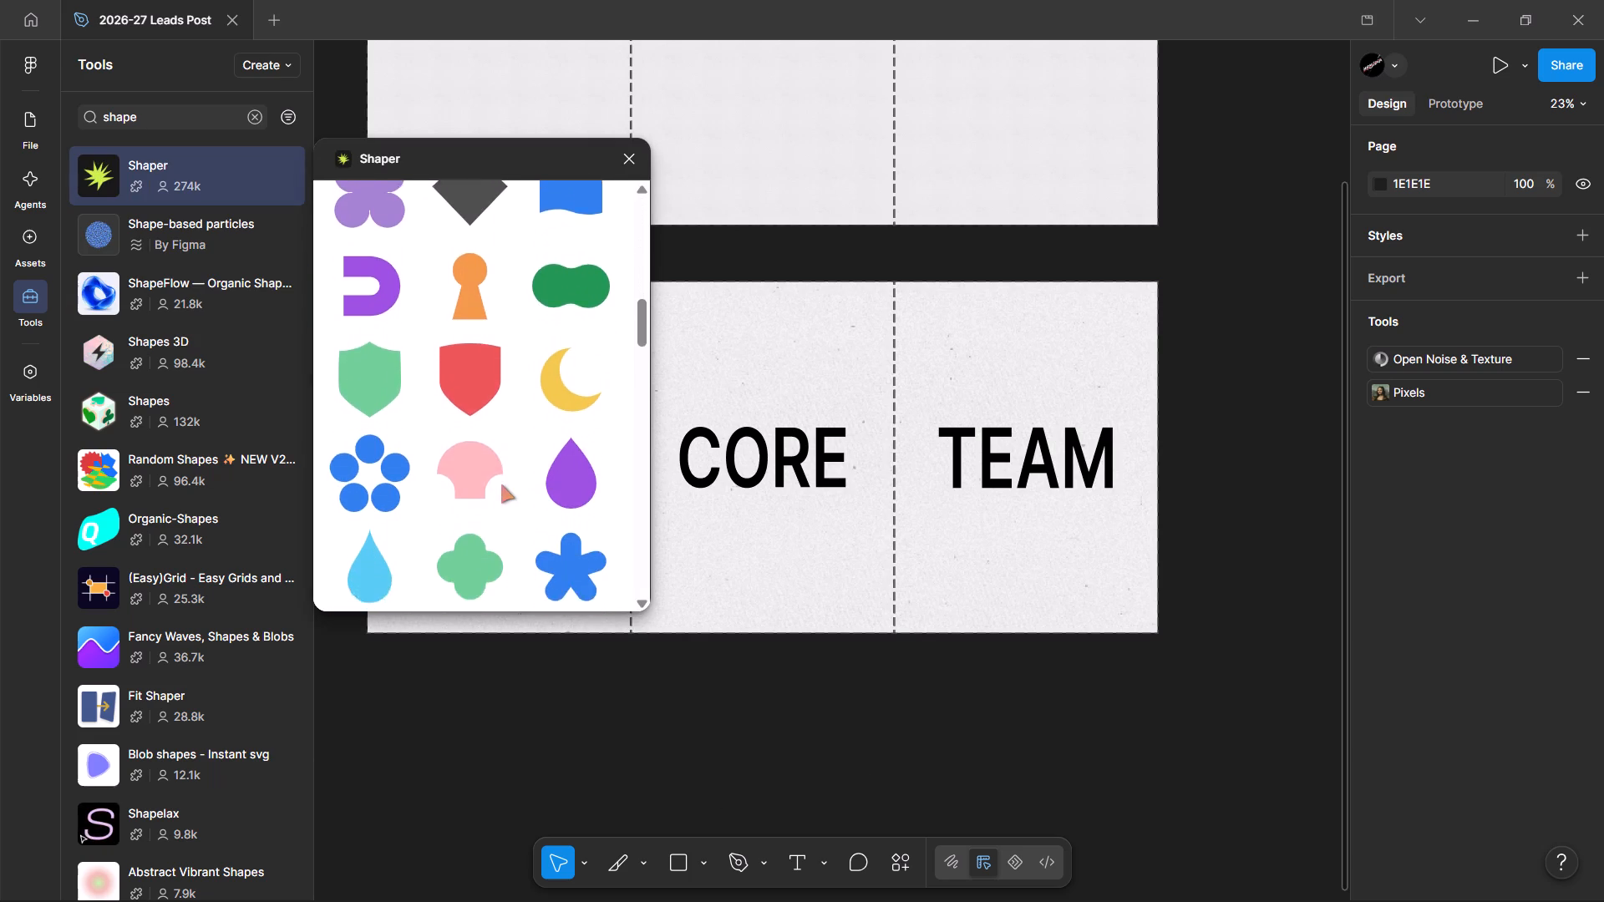
scroll(501, 484, "down", 3)
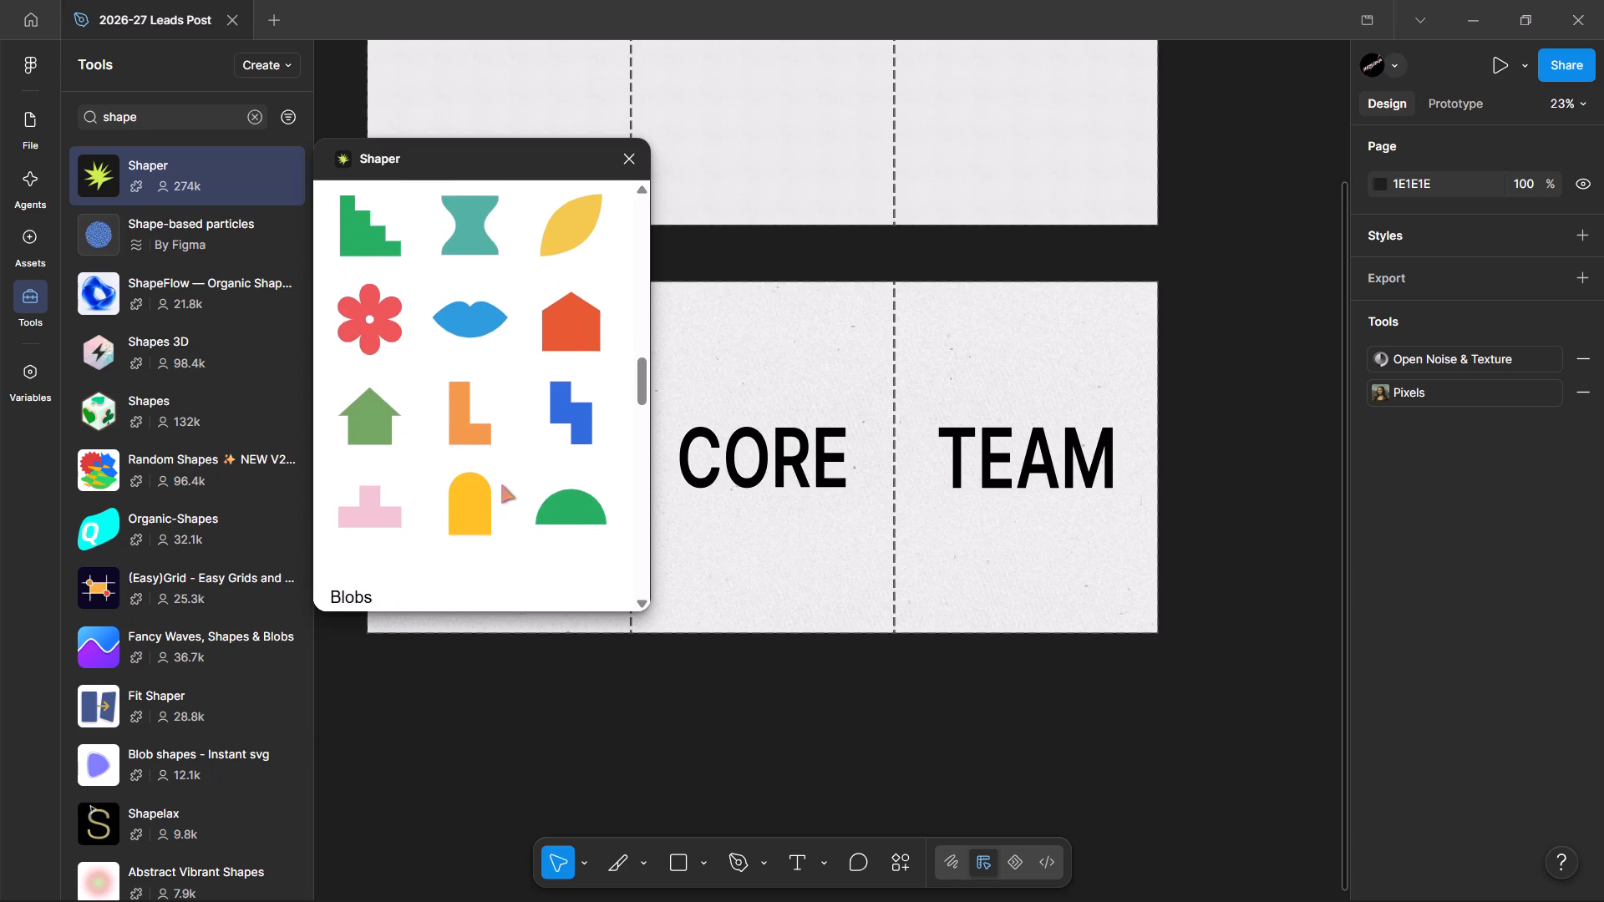
scroll(501, 484, "down", 1)
scroll(501, 484, "up", 3)
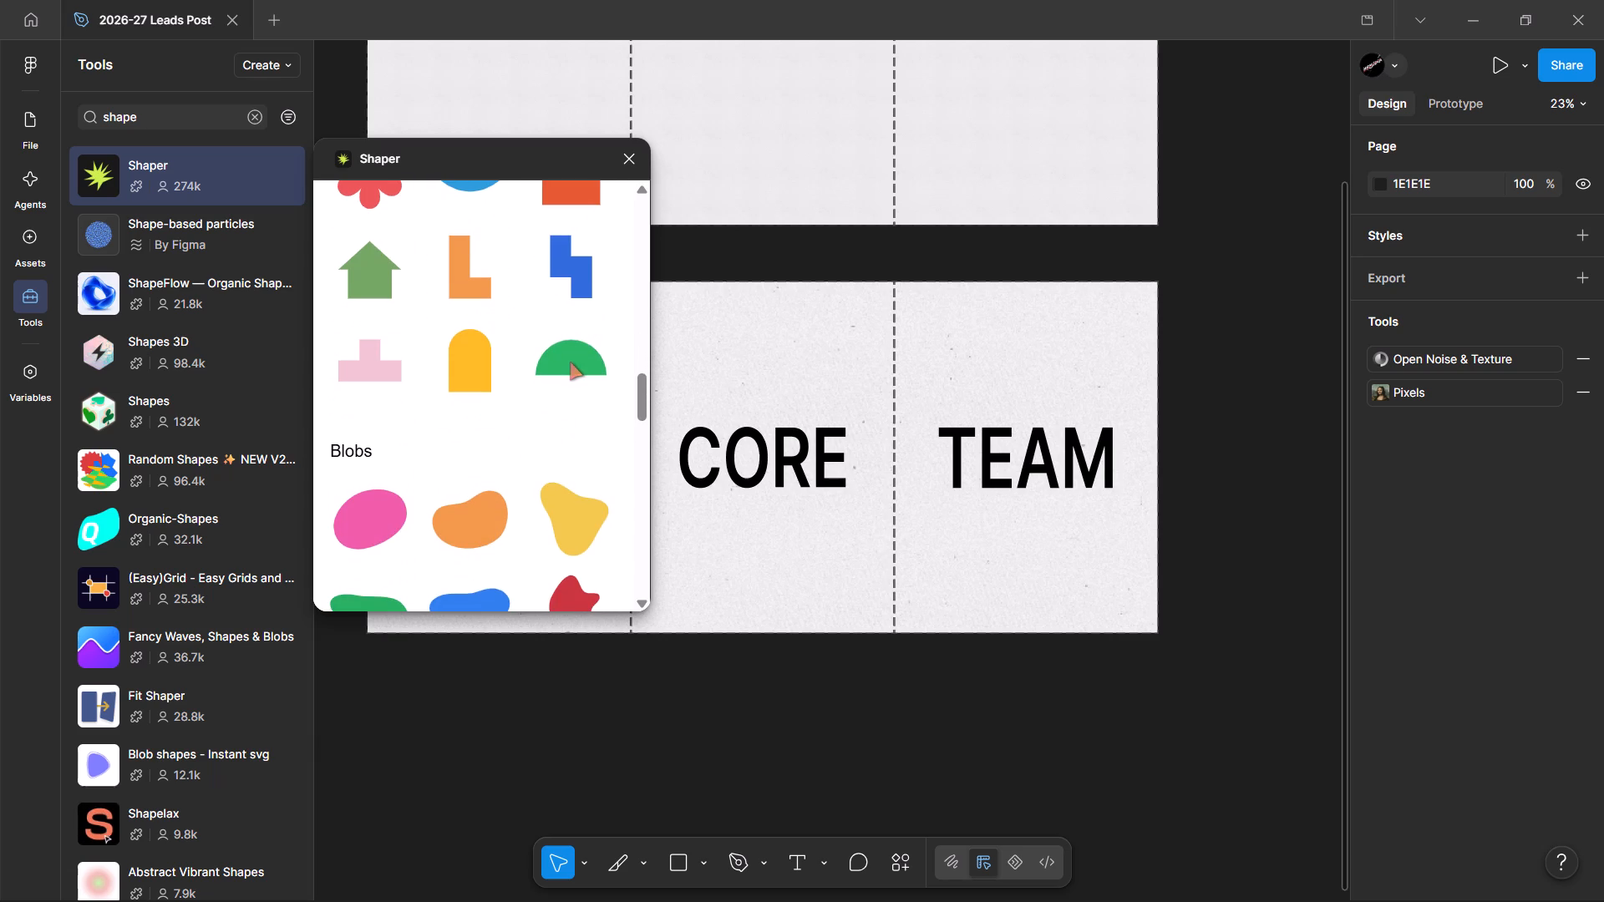
left_click(570, 362)
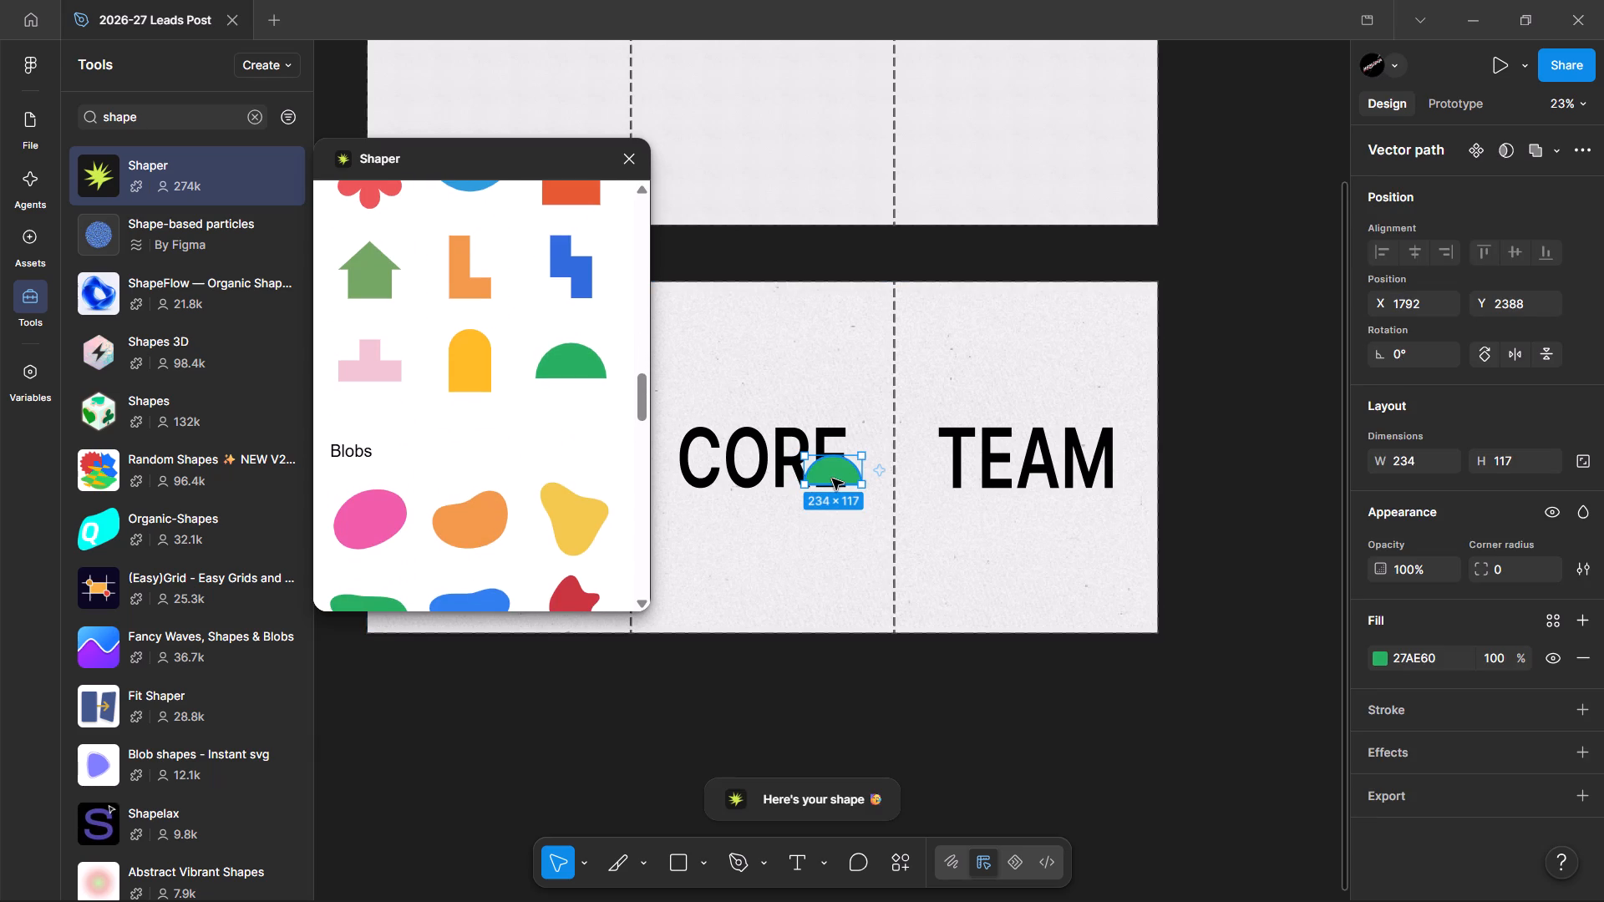
left_click(628, 165)
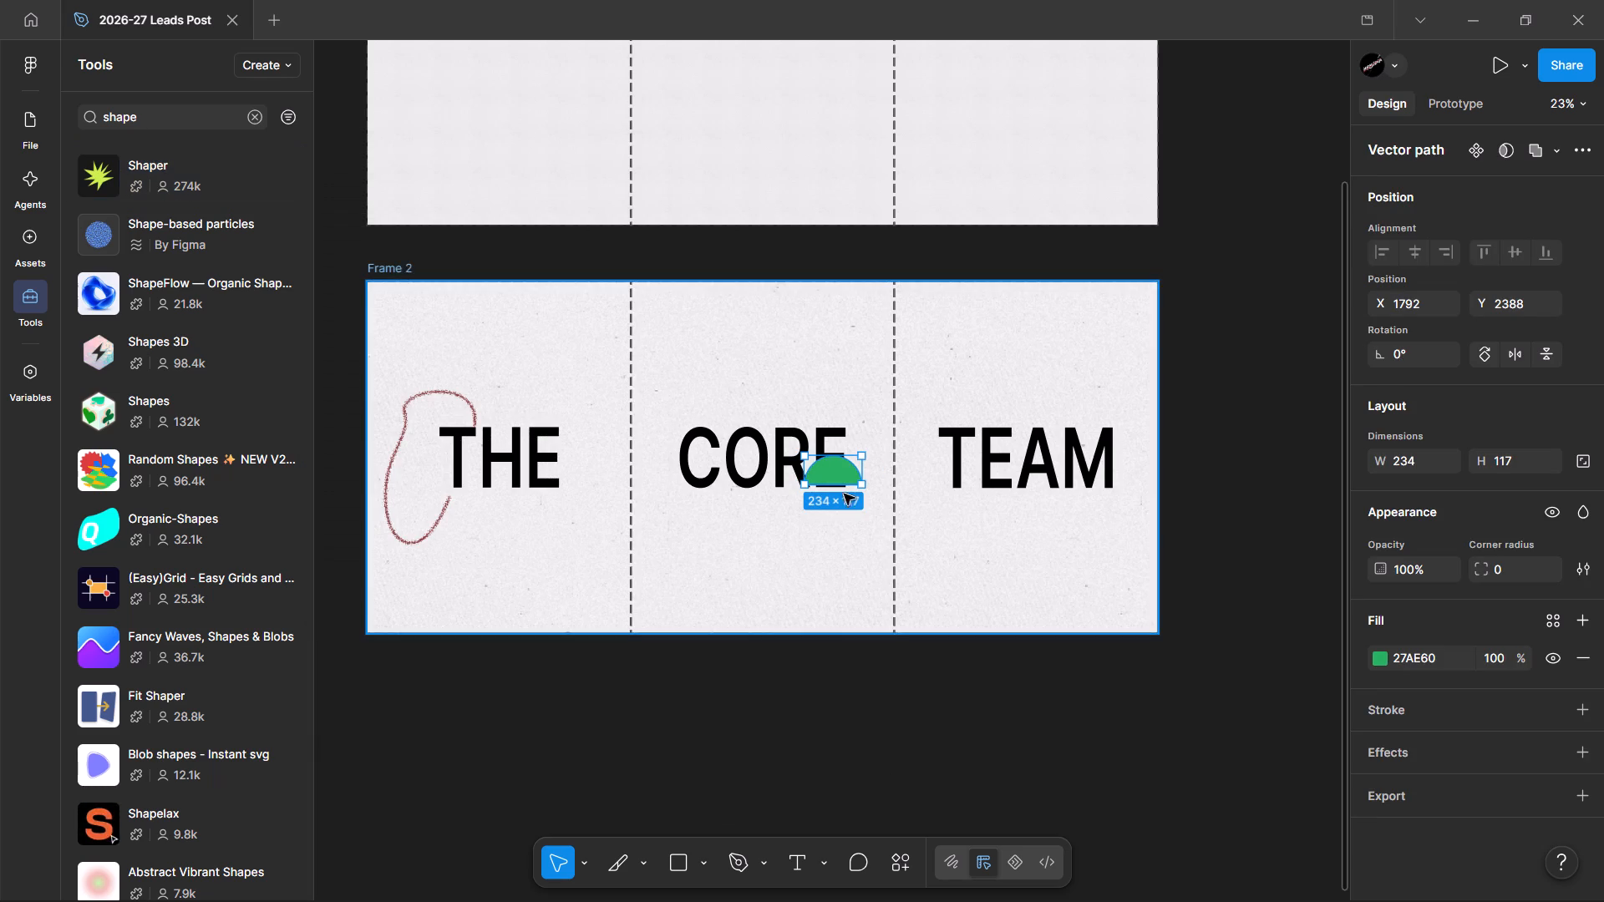
Move the semicircle to Frame 2's bottom-left corner and enlarge it to about 1062 × 315.
left_click_drag(835, 469, 397, 615)
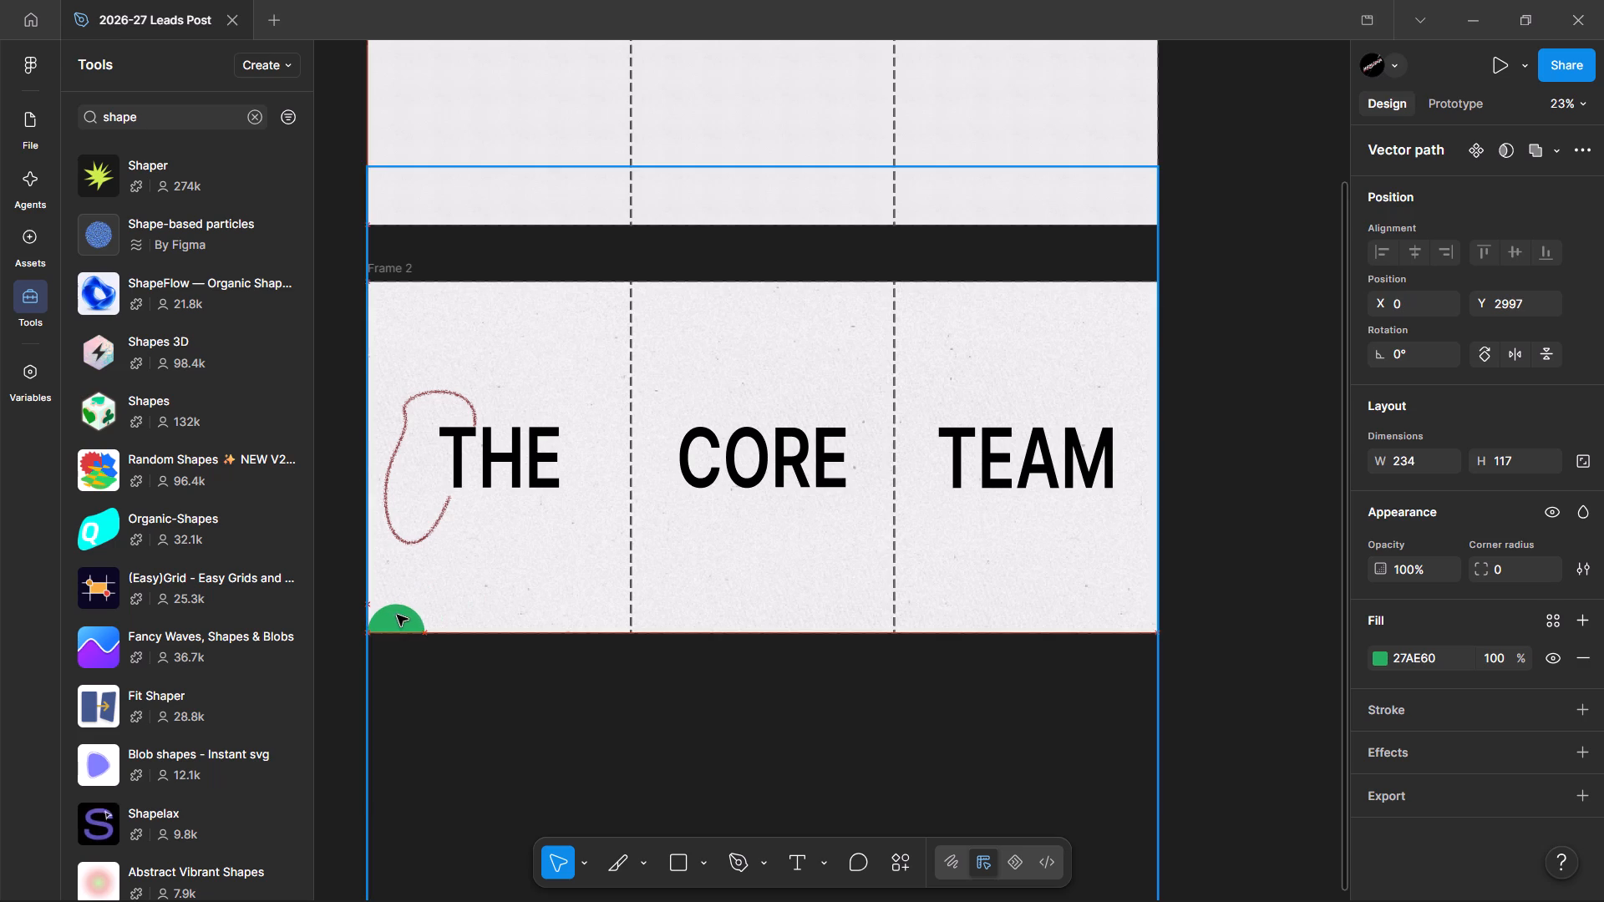
left_click_drag(425, 605, 603, 569)
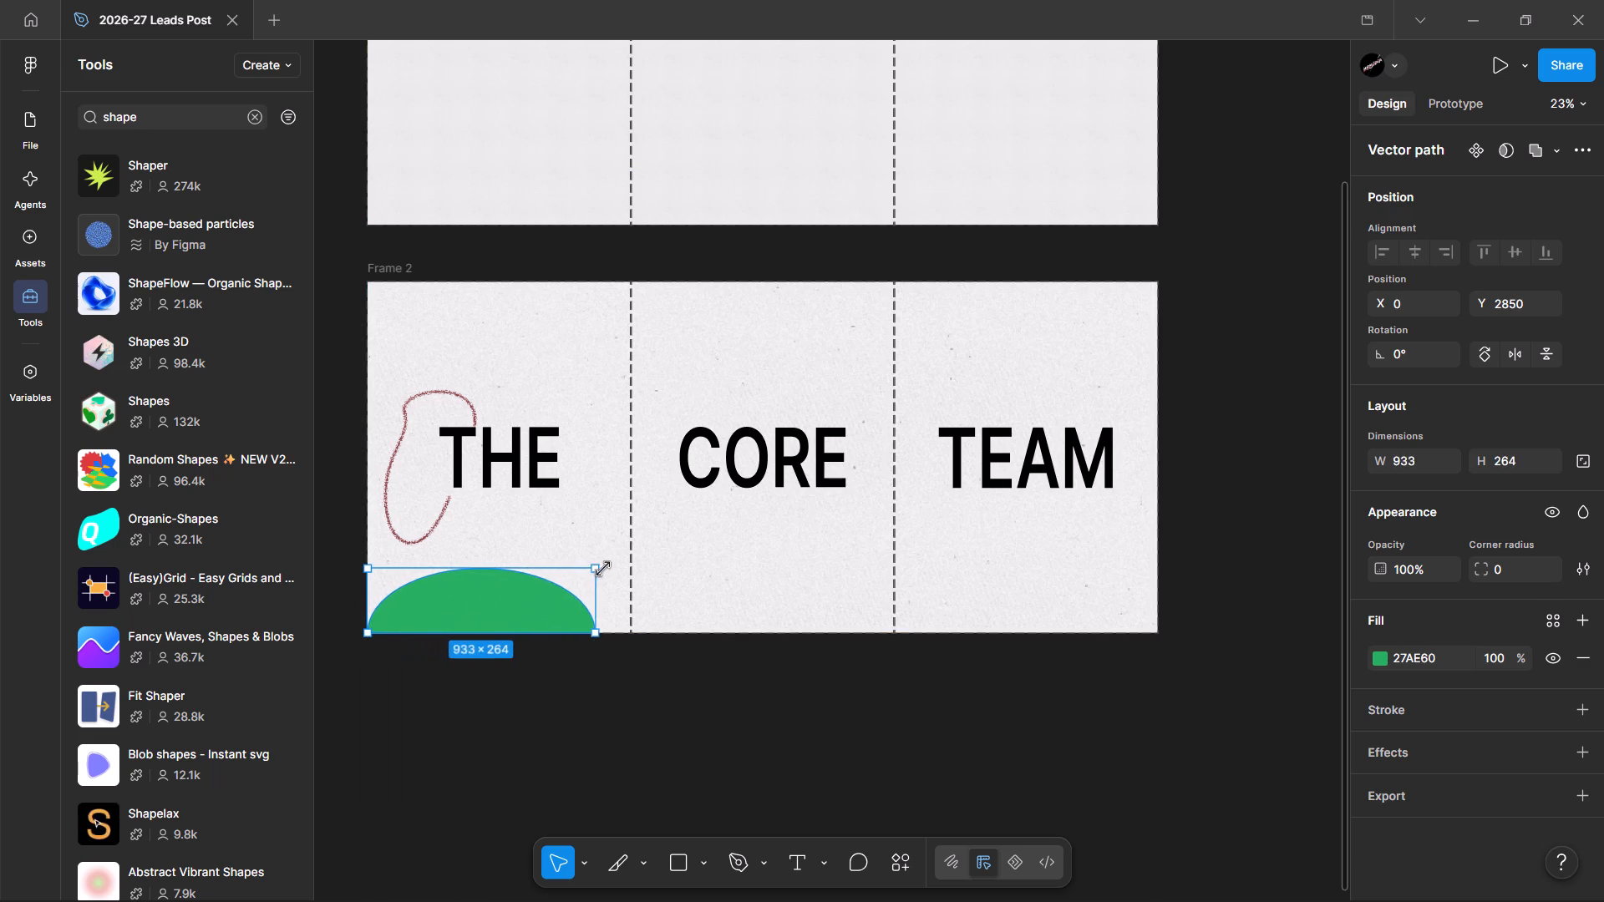
left_click_drag(603, 569, 624, 569)
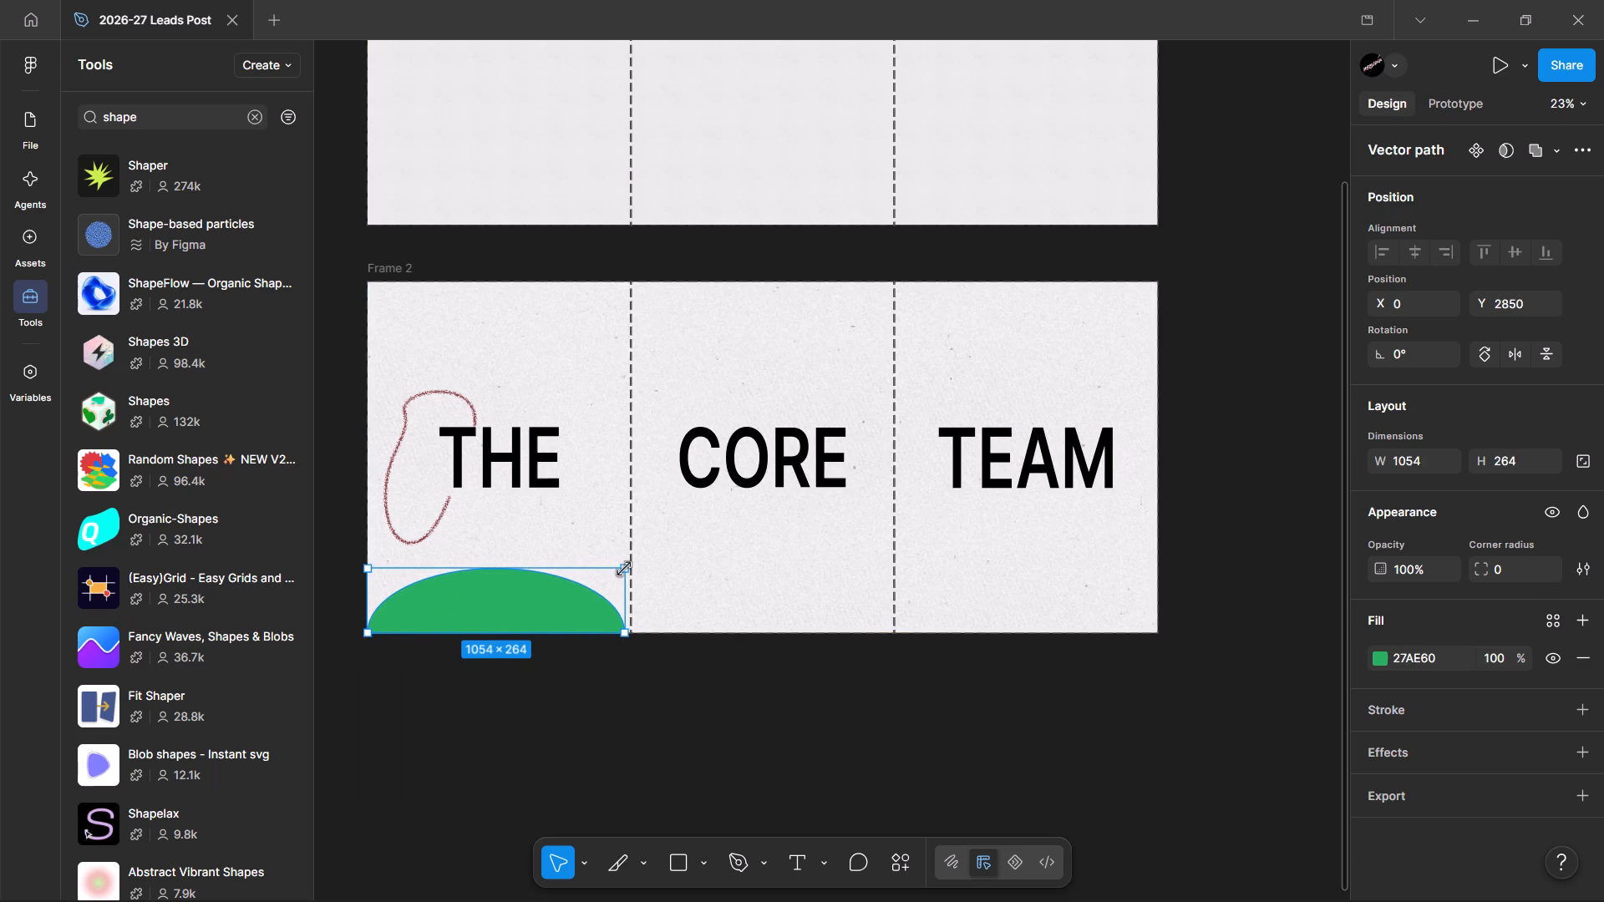
left_click_drag(624, 569, 627, 570)
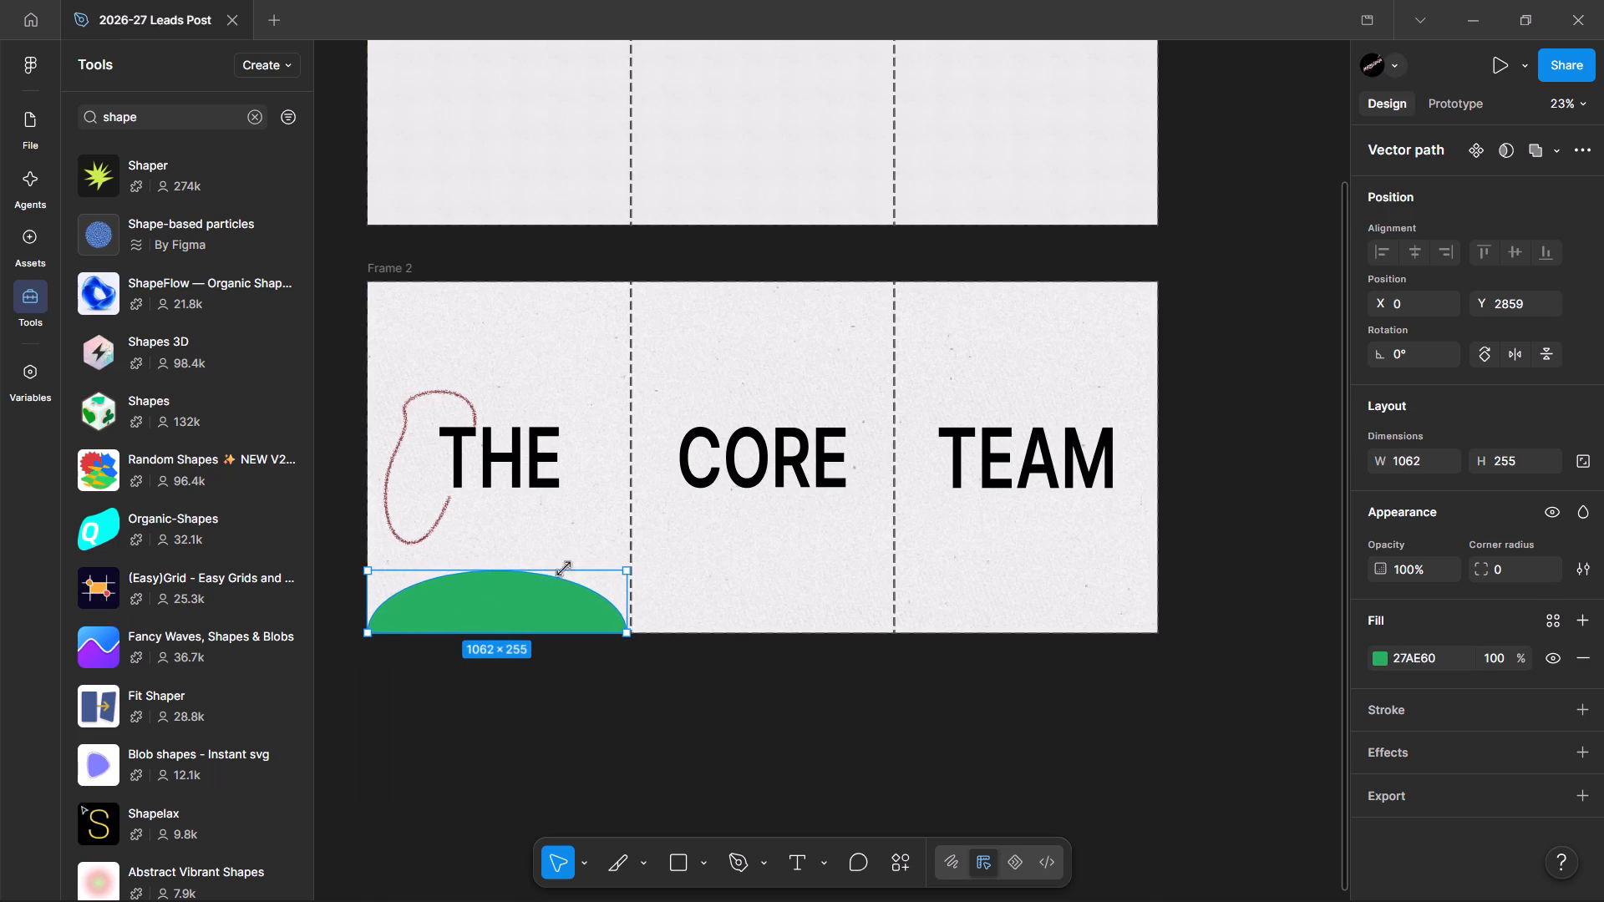
left_click_drag(520, 564, 520, 555)
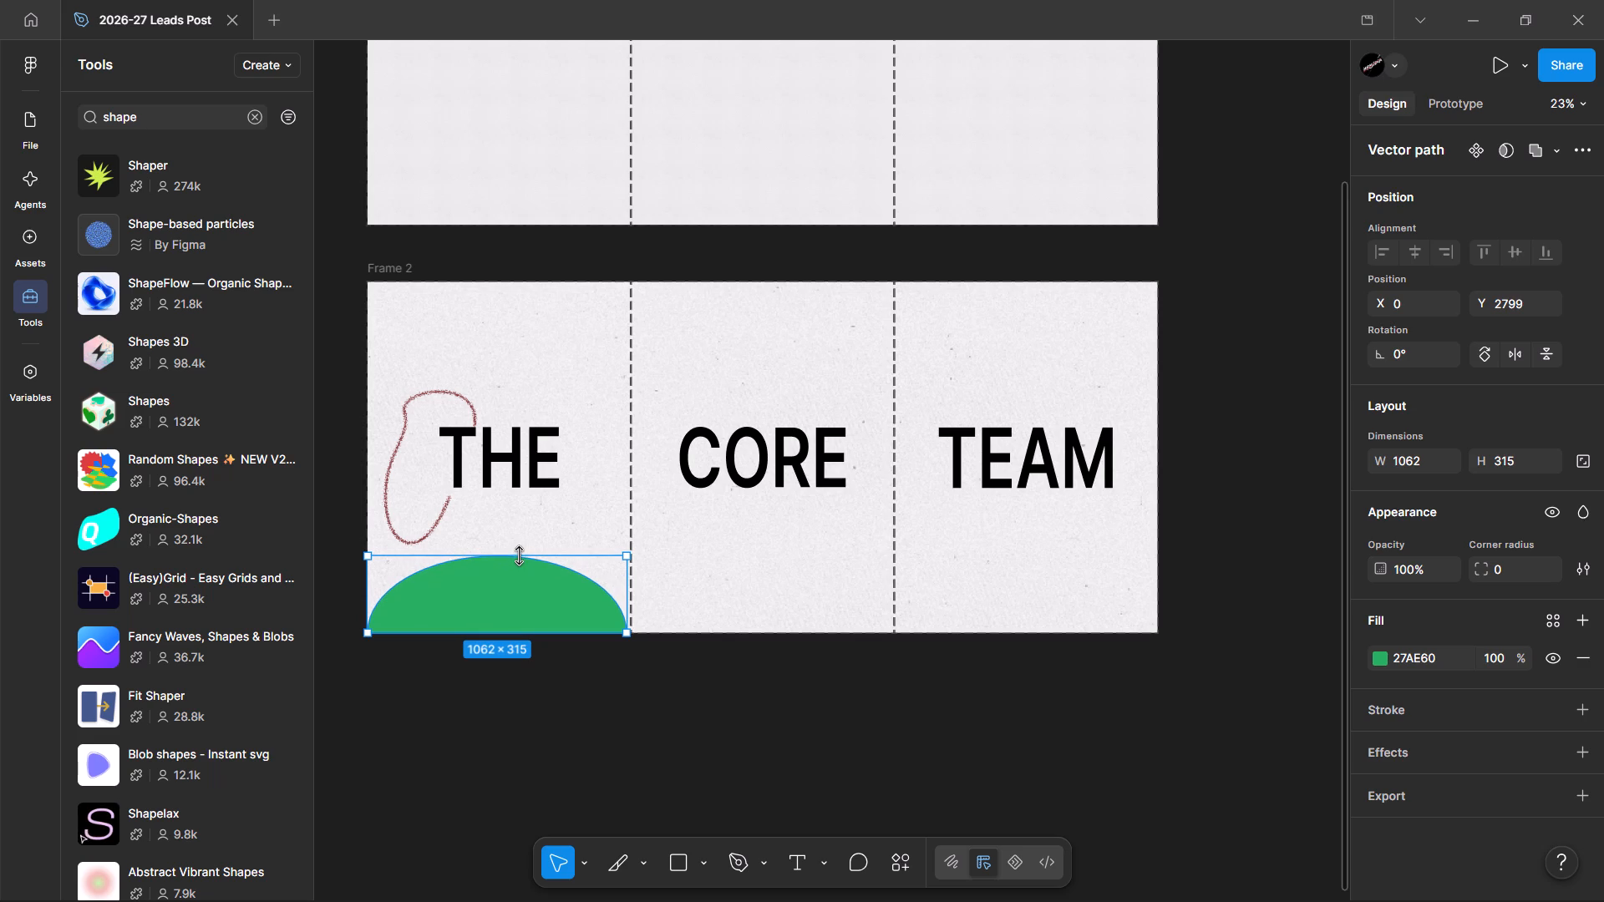
Change the semicircle's fill to bright red F10004.
left_click(1384, 656)
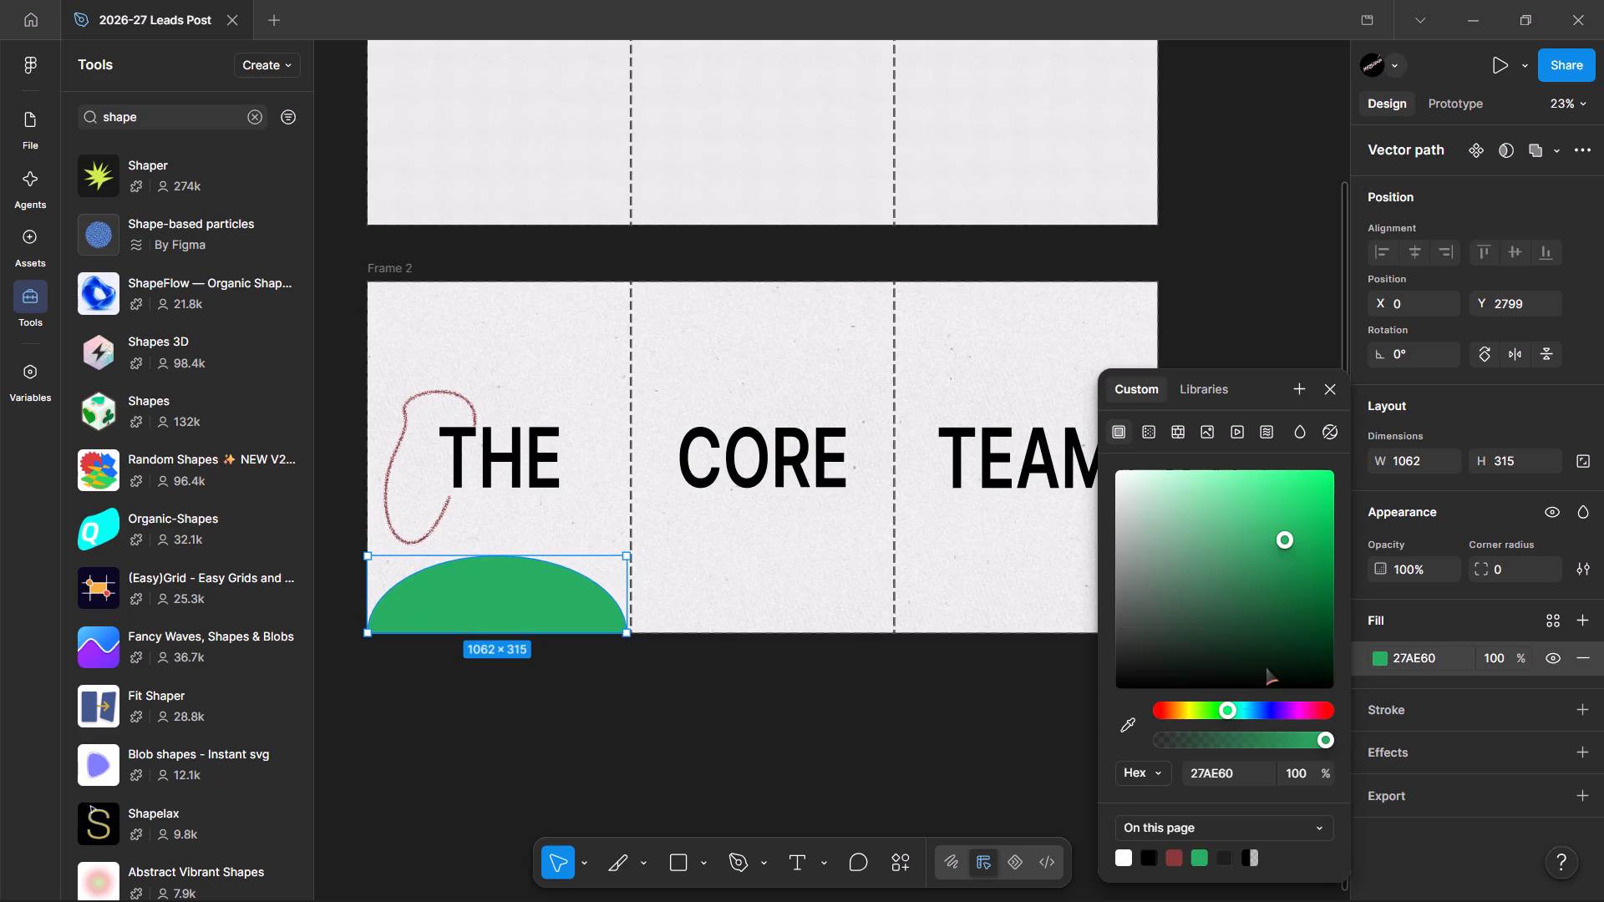
left_click_drag(1210, 710, 1374, 717)
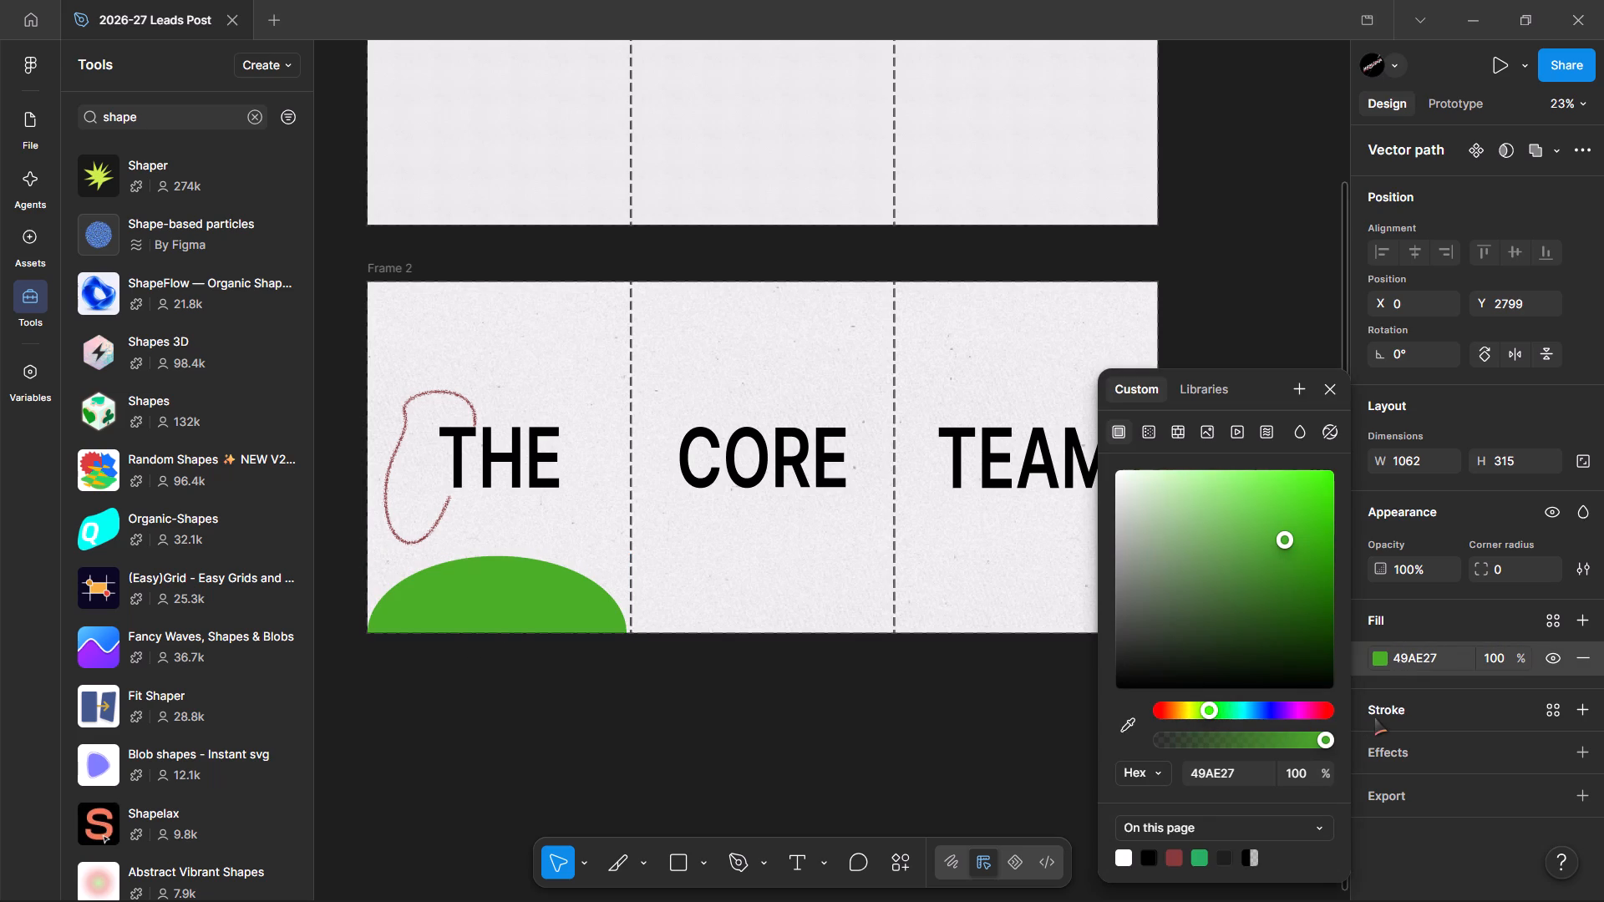
left_click_drag(1325, 712, 1338, 711)
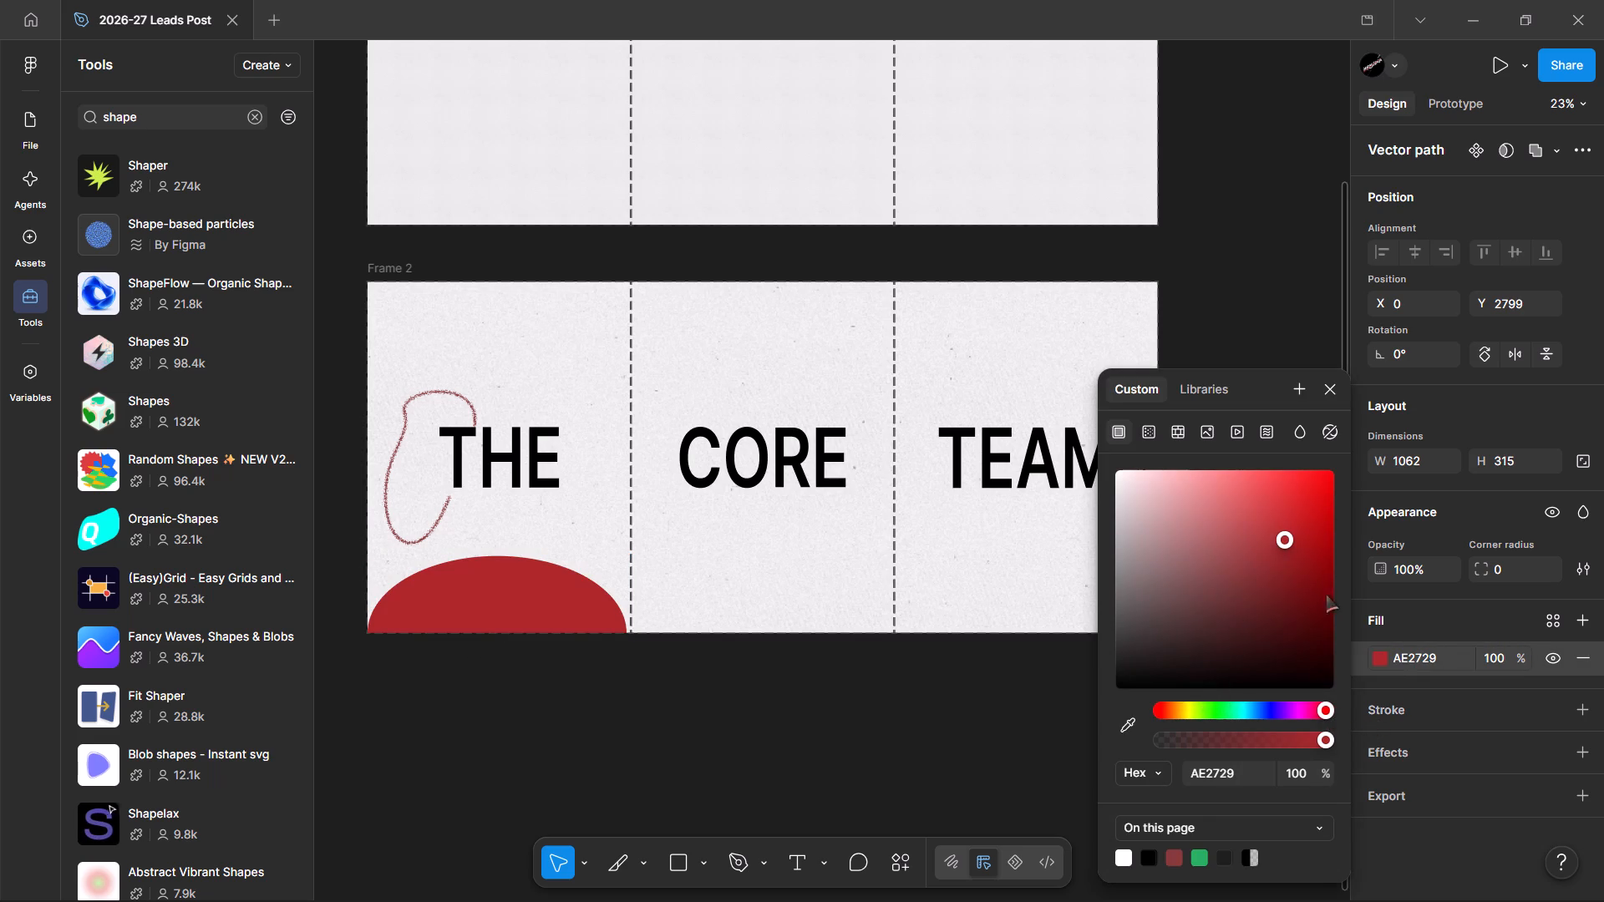
left_click_drag(1317, 509, 1340, 481)
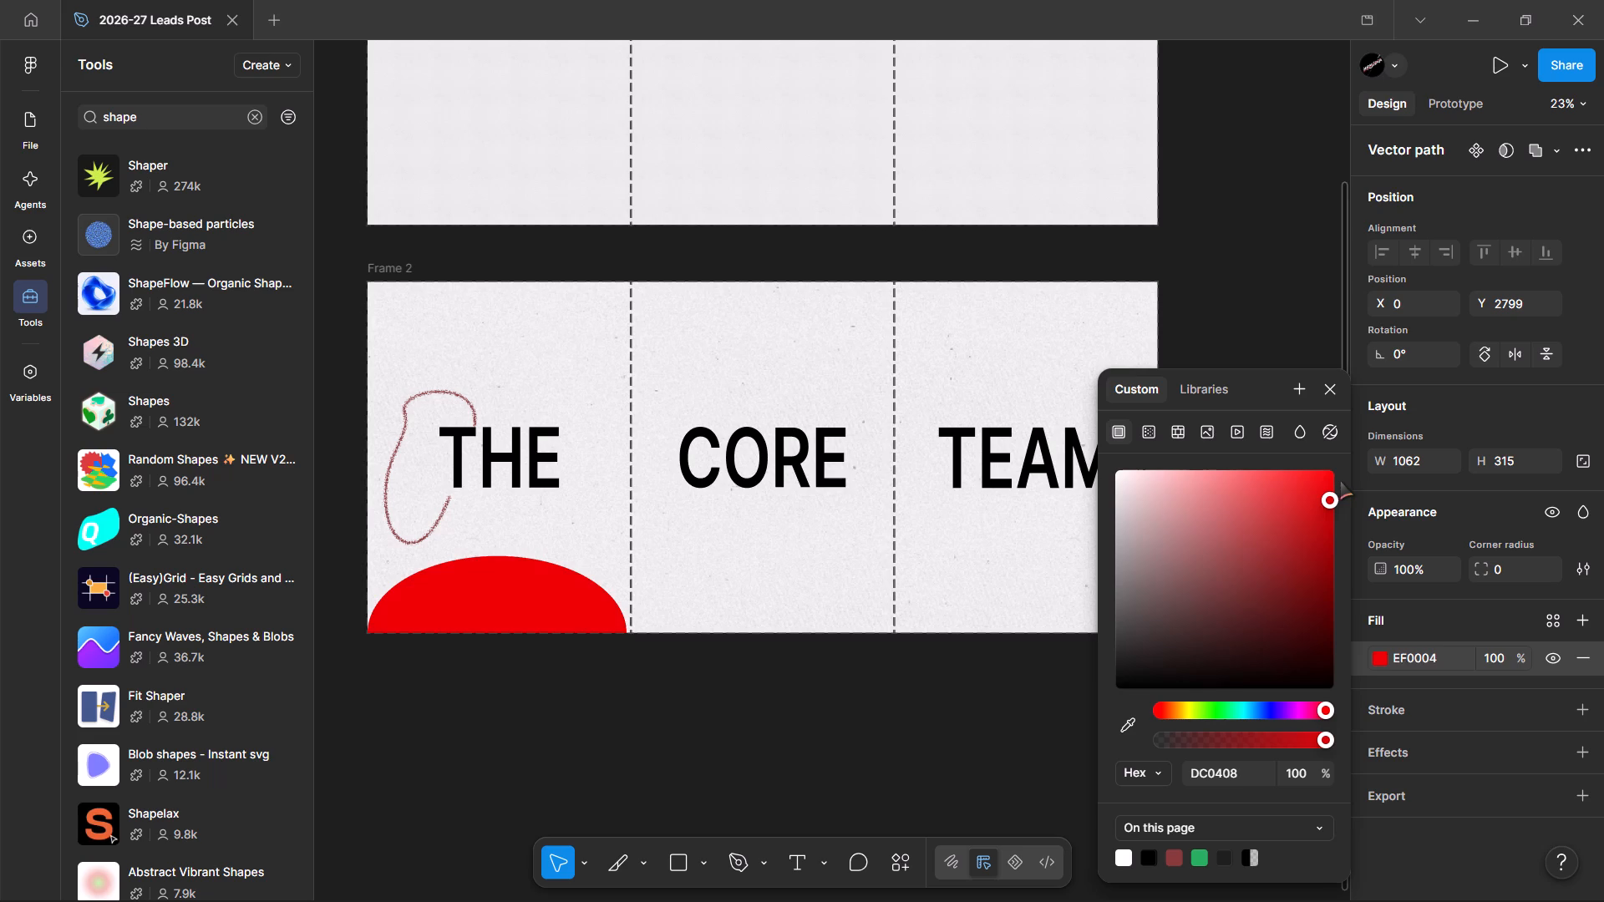
left_click_drag(1340, 481, 1339, 483)
left_click(1332, 392)
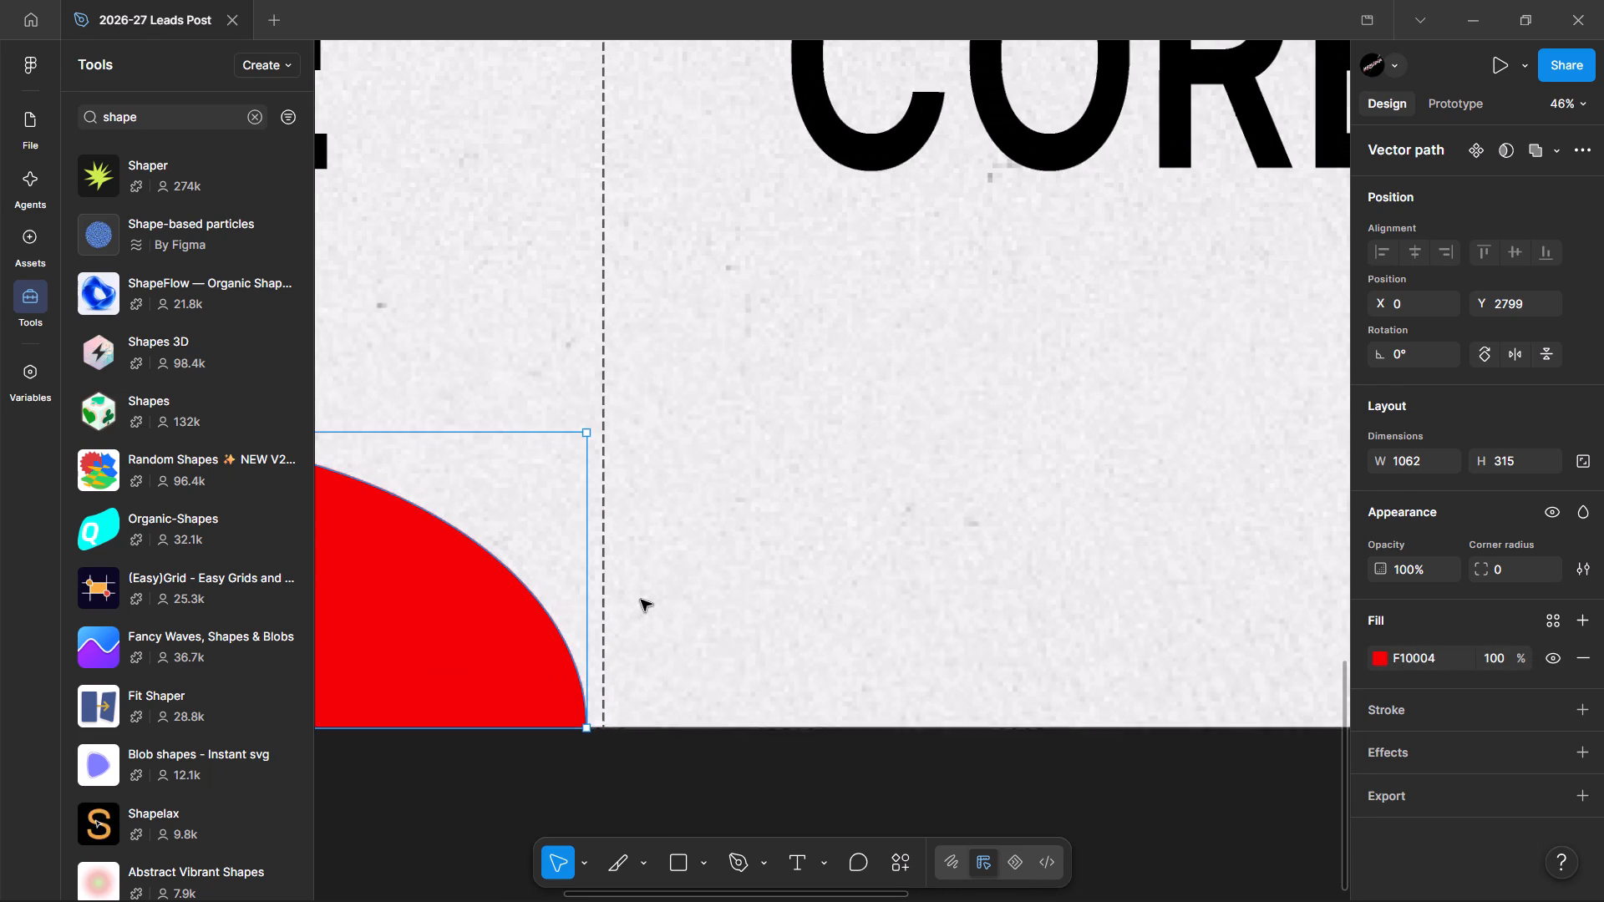
Widen the red semicircle to about 1078 so it reaches the first dashed slice divider.
left_click_drag(585, 625, 590, 625)
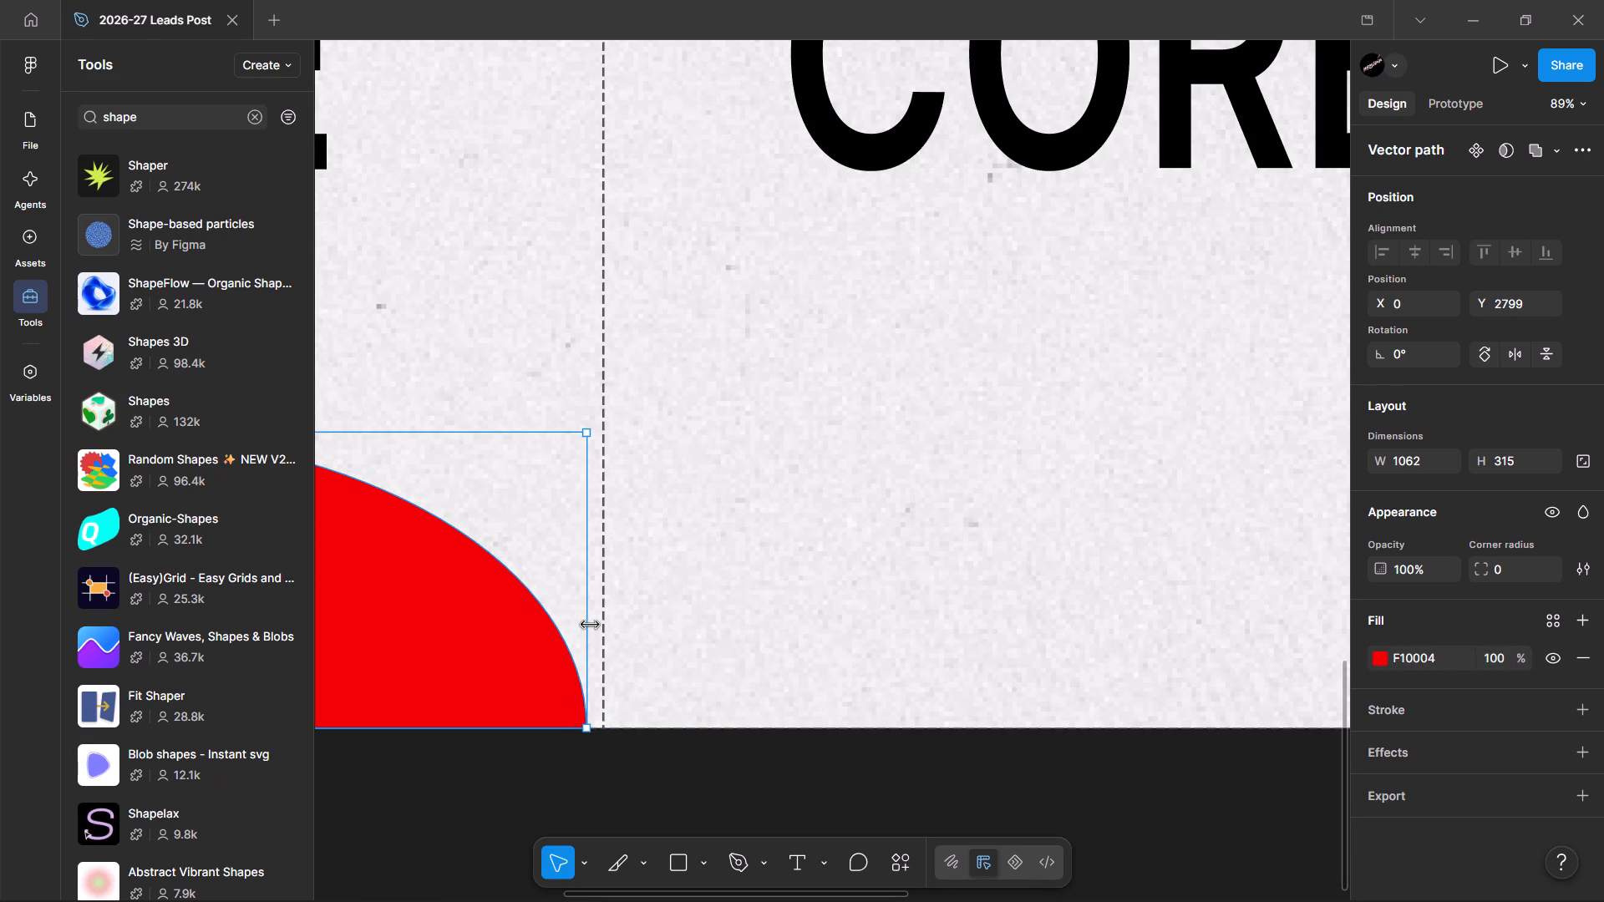
left_click_drag(590, 625, 601, 628)
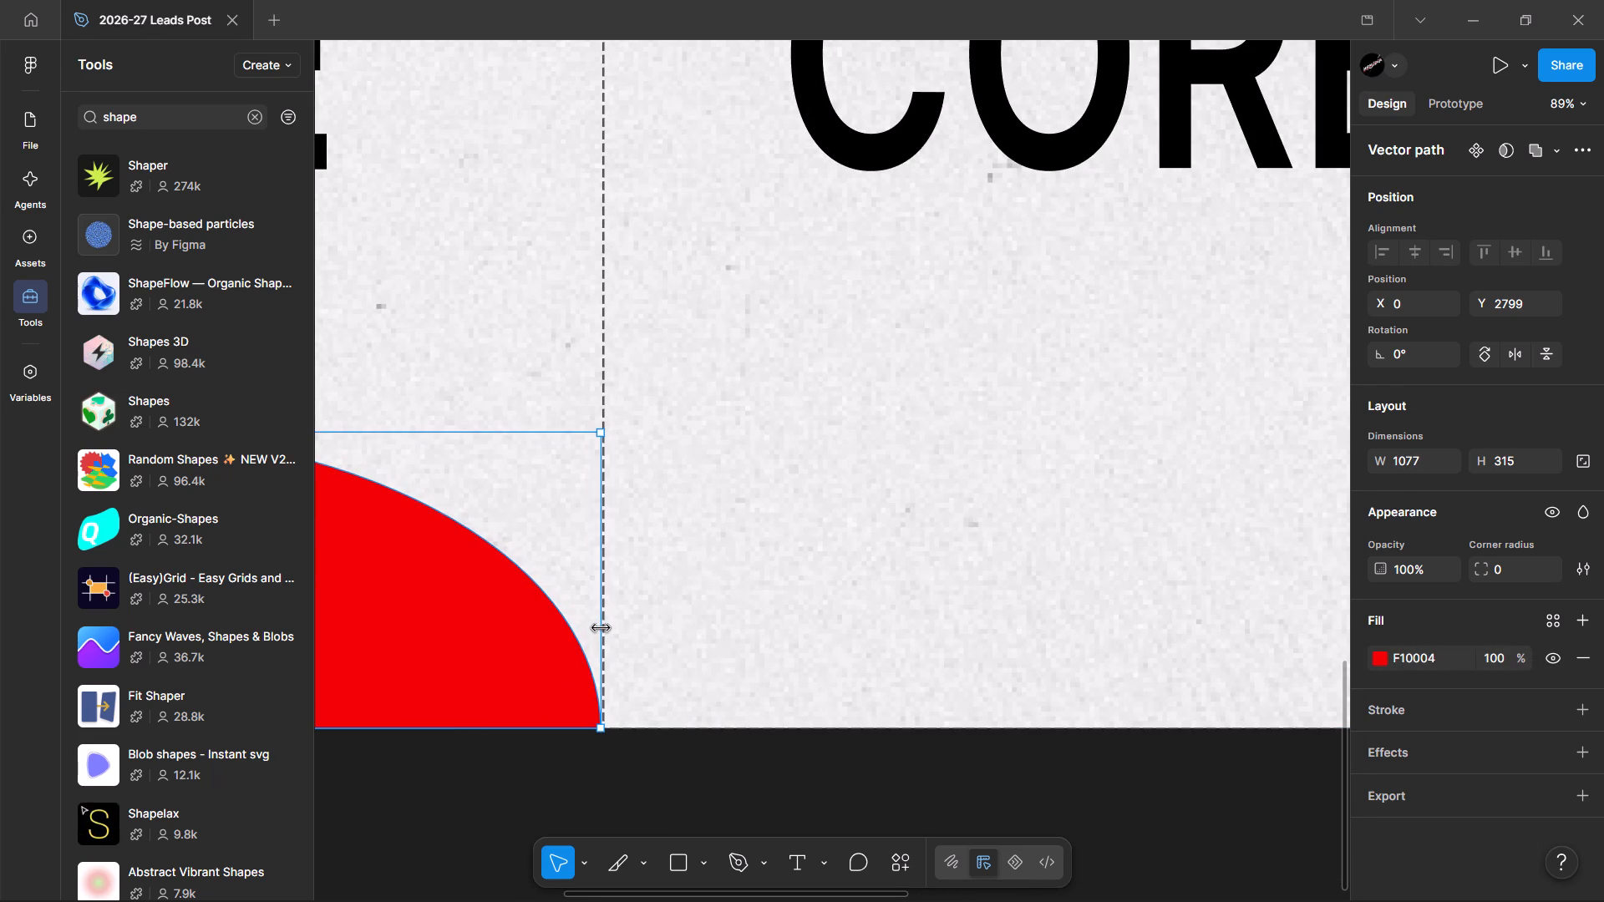
left_click(601, 628)
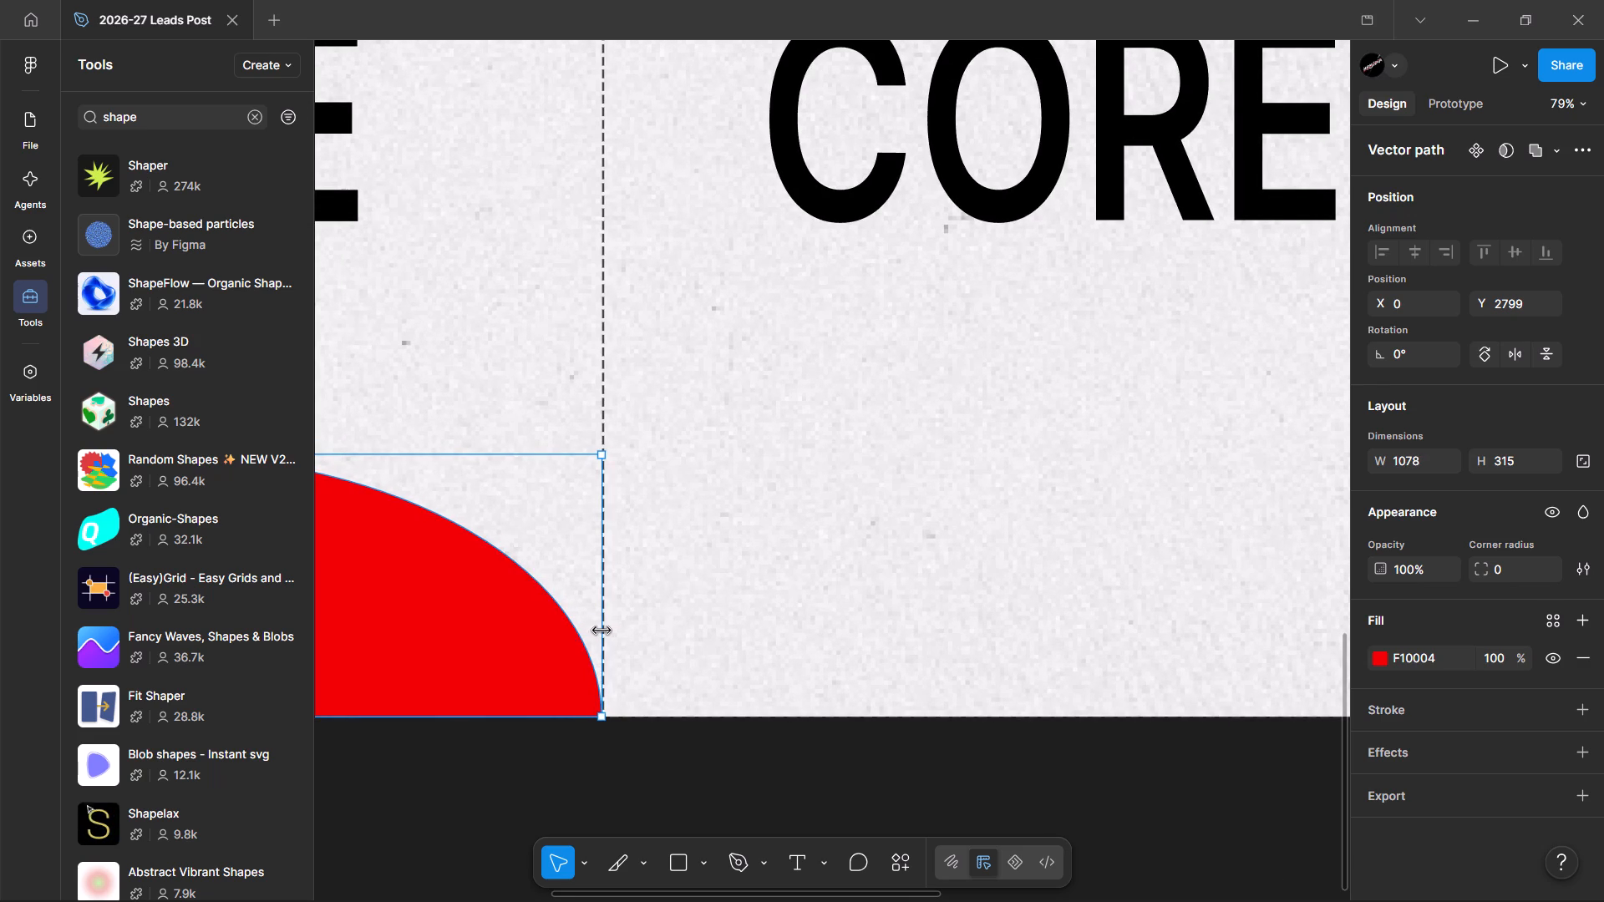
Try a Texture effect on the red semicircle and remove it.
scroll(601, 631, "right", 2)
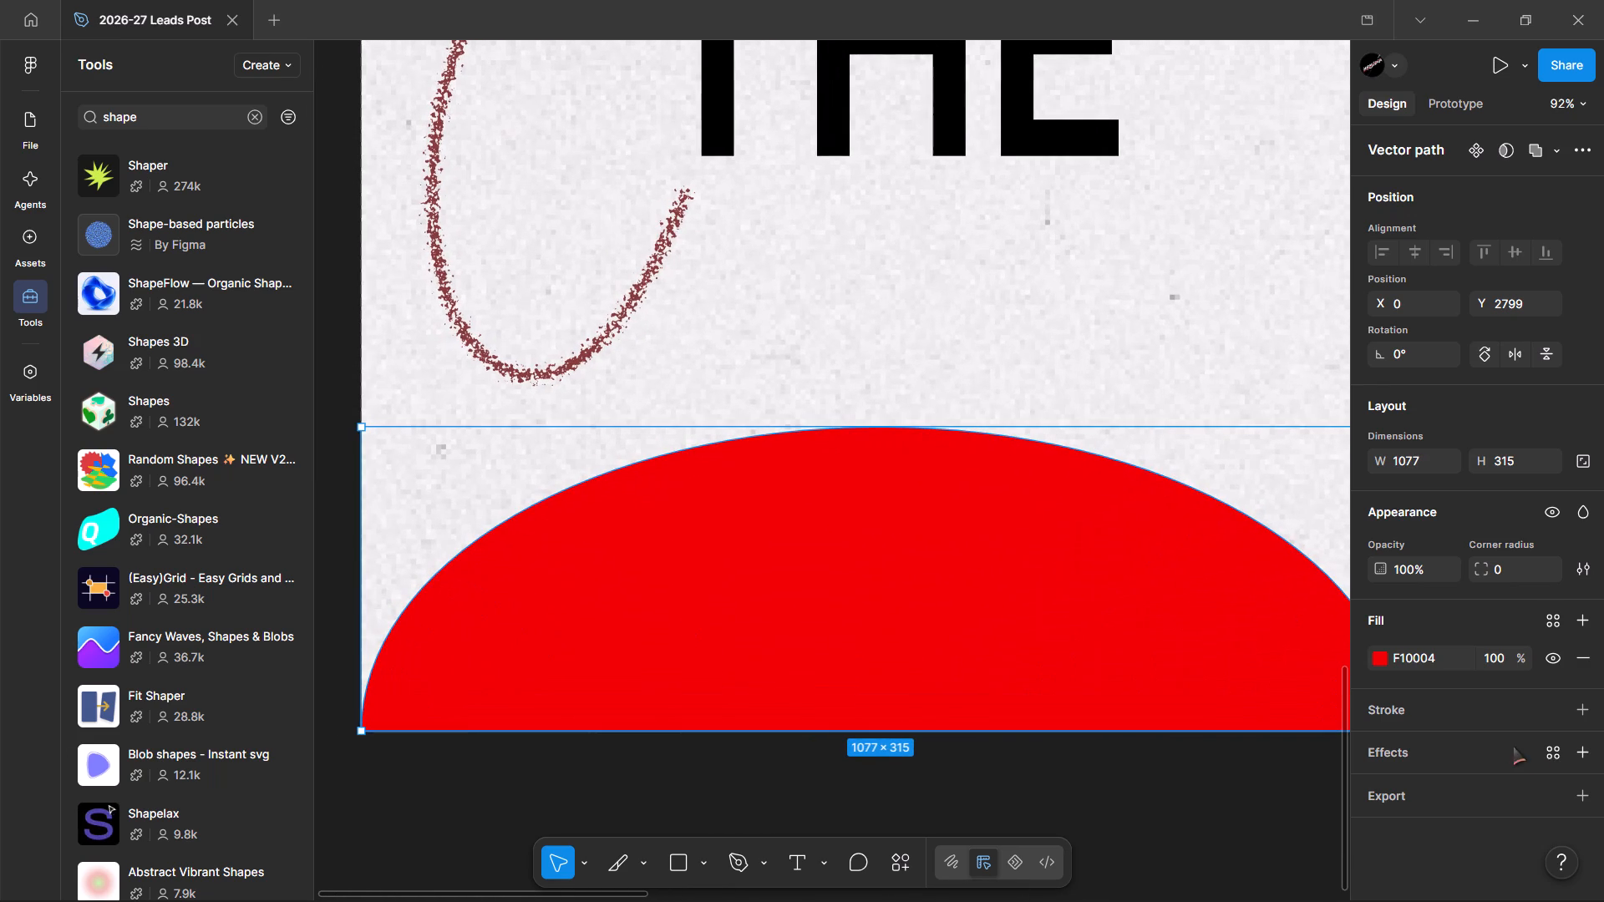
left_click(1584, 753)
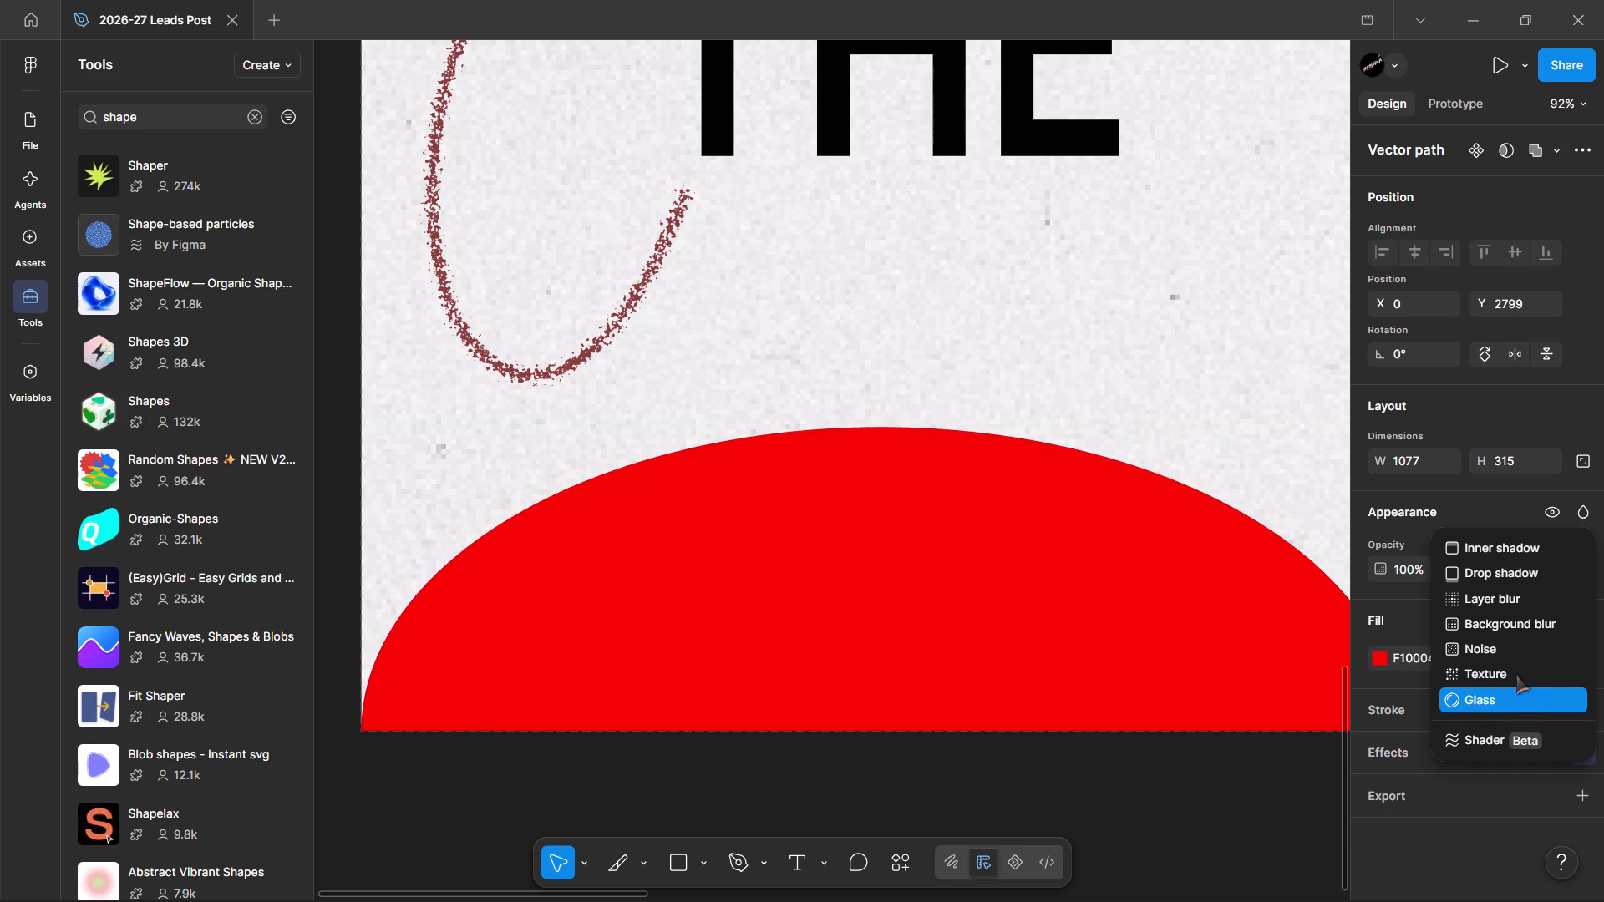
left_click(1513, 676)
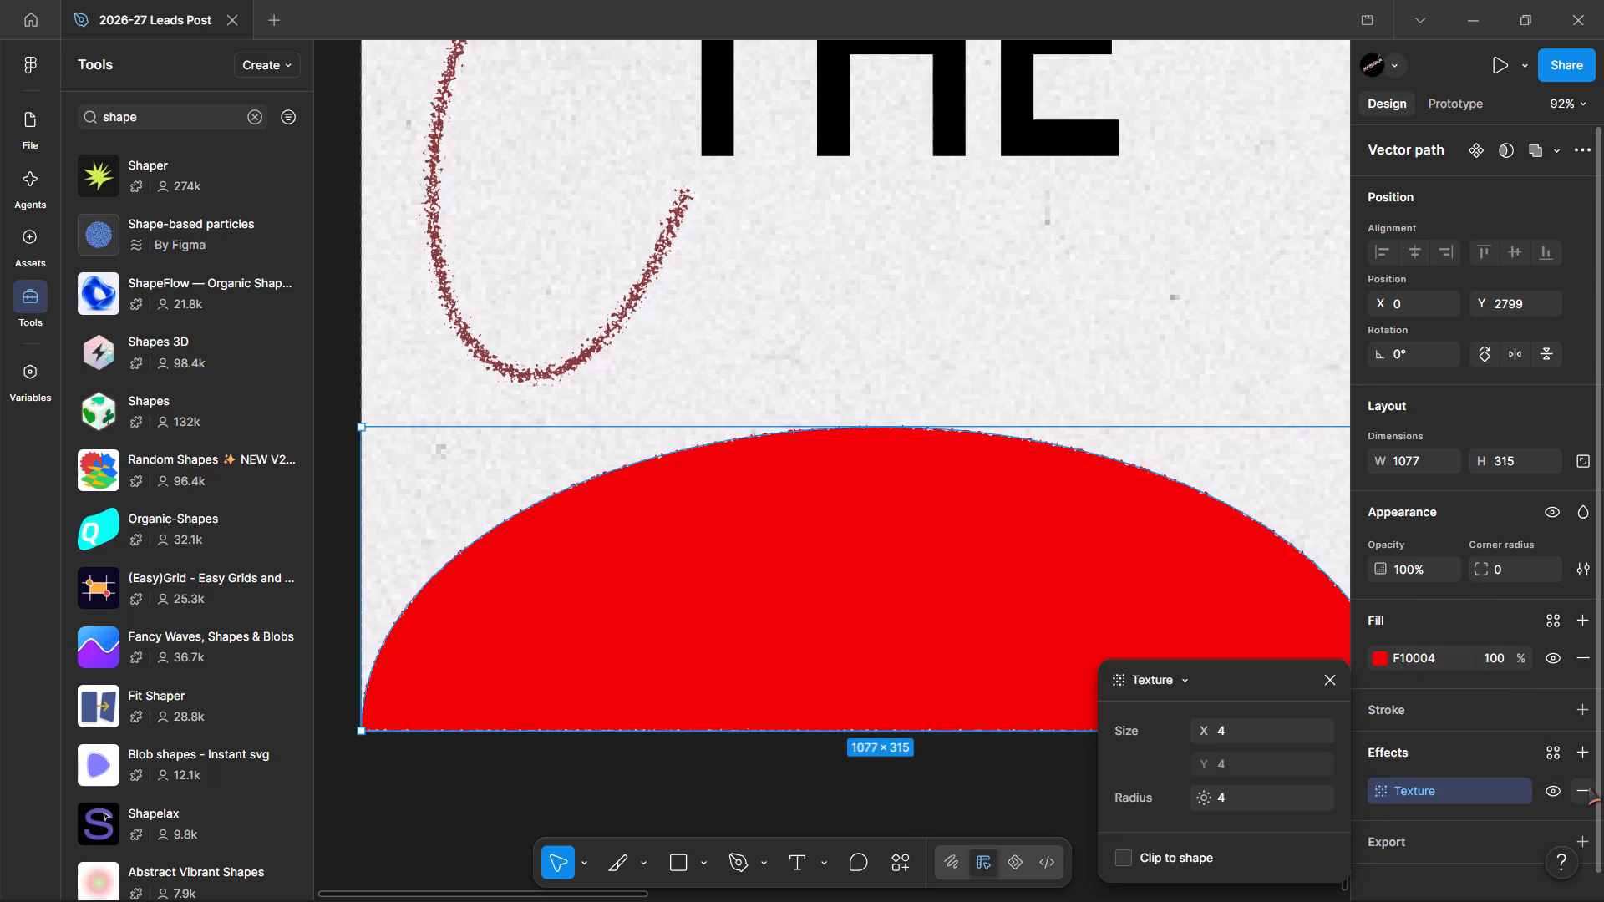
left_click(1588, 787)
Add a Mono Noise effect to the red semicircle with its black noise color at 43% opacity.
left_click(1581, 758)
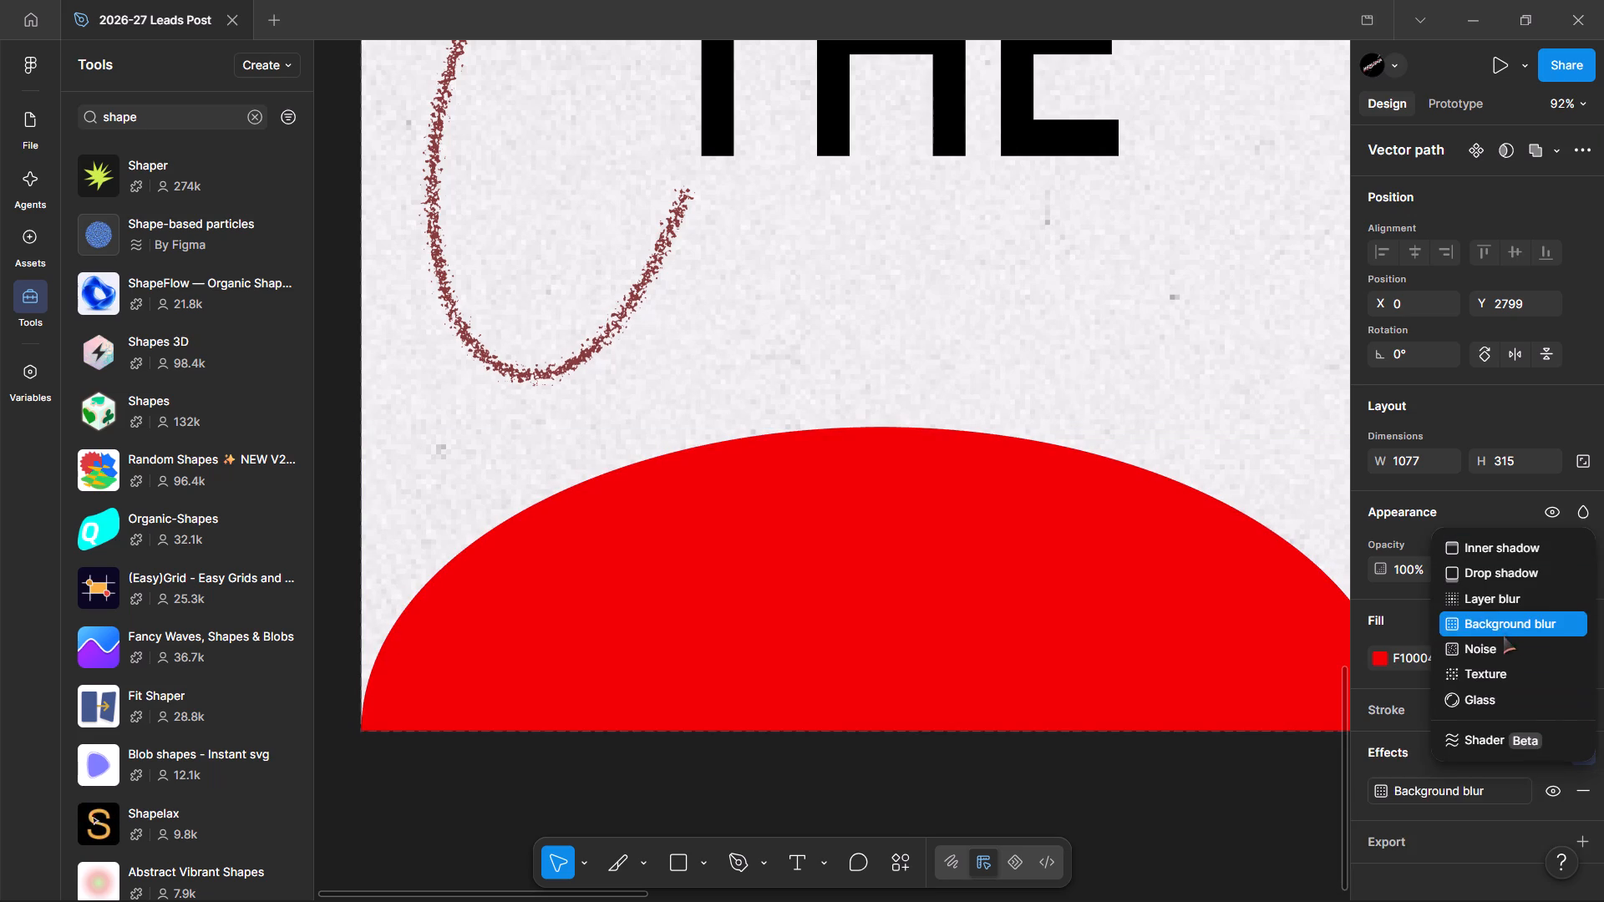
left_click(1500, 646)
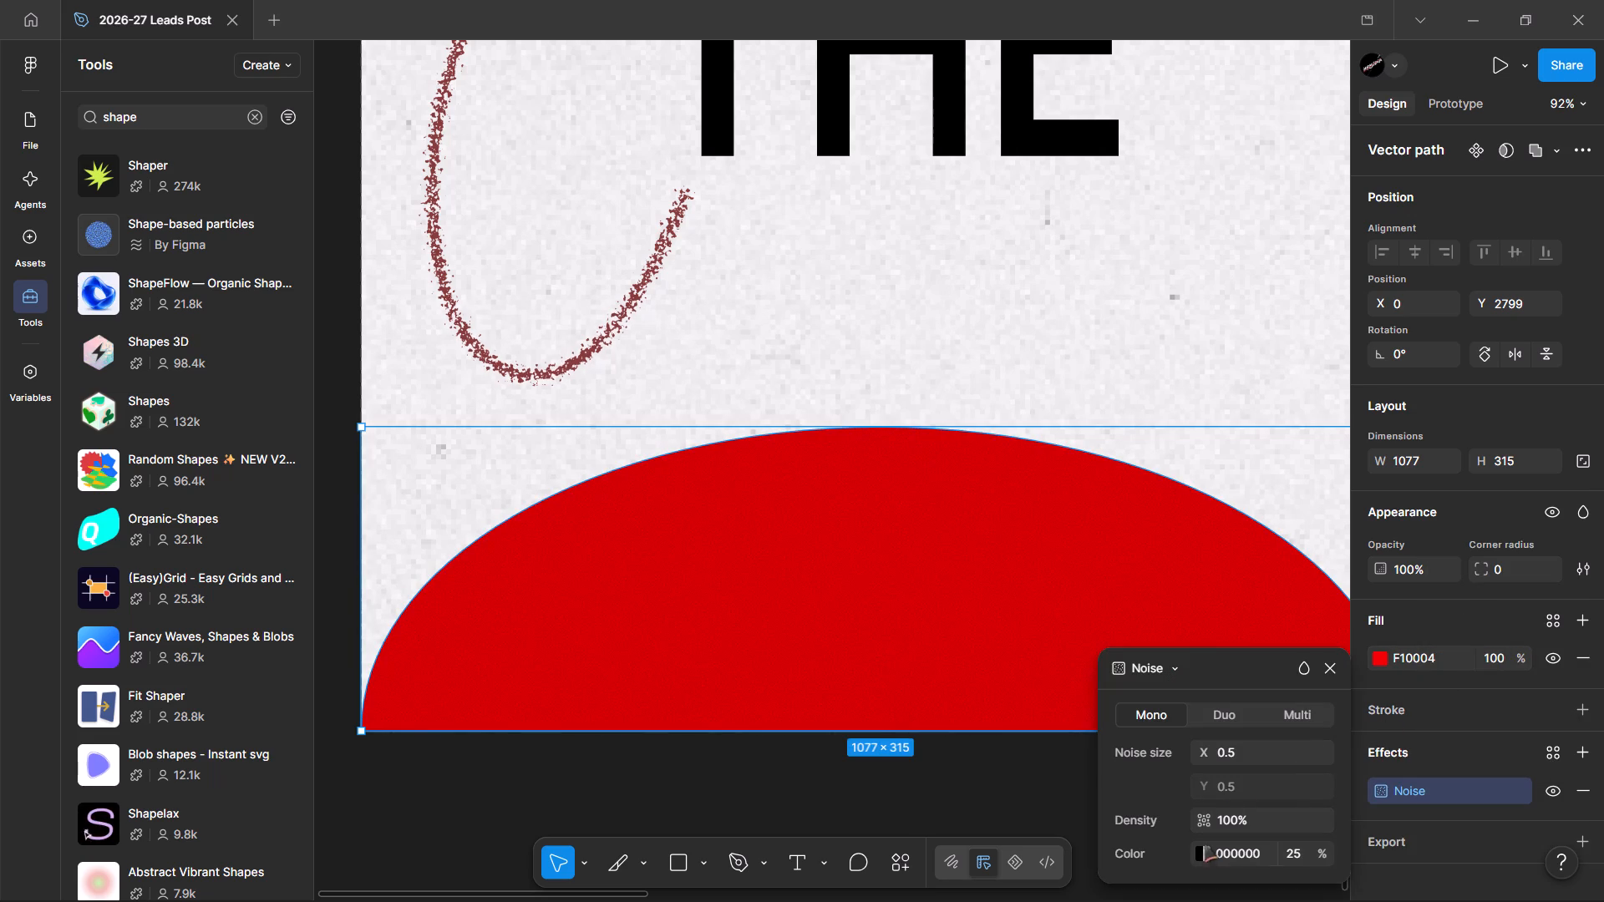
left_click_drag(1318, 854, 818, 469)
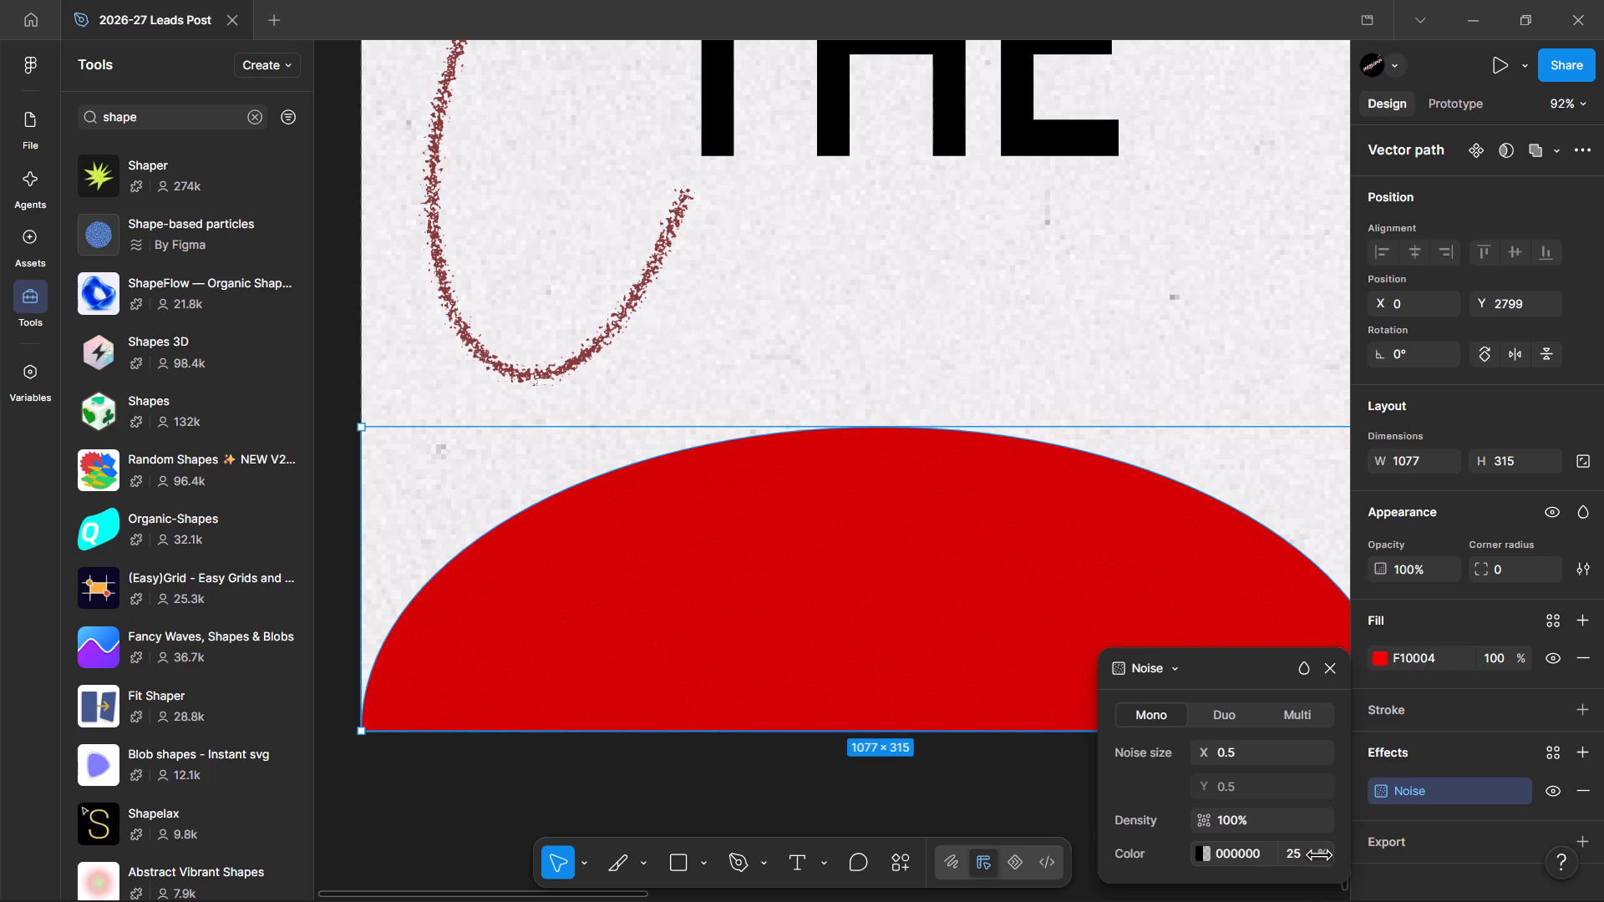
left_click_drag(818, 469, 863, 473)
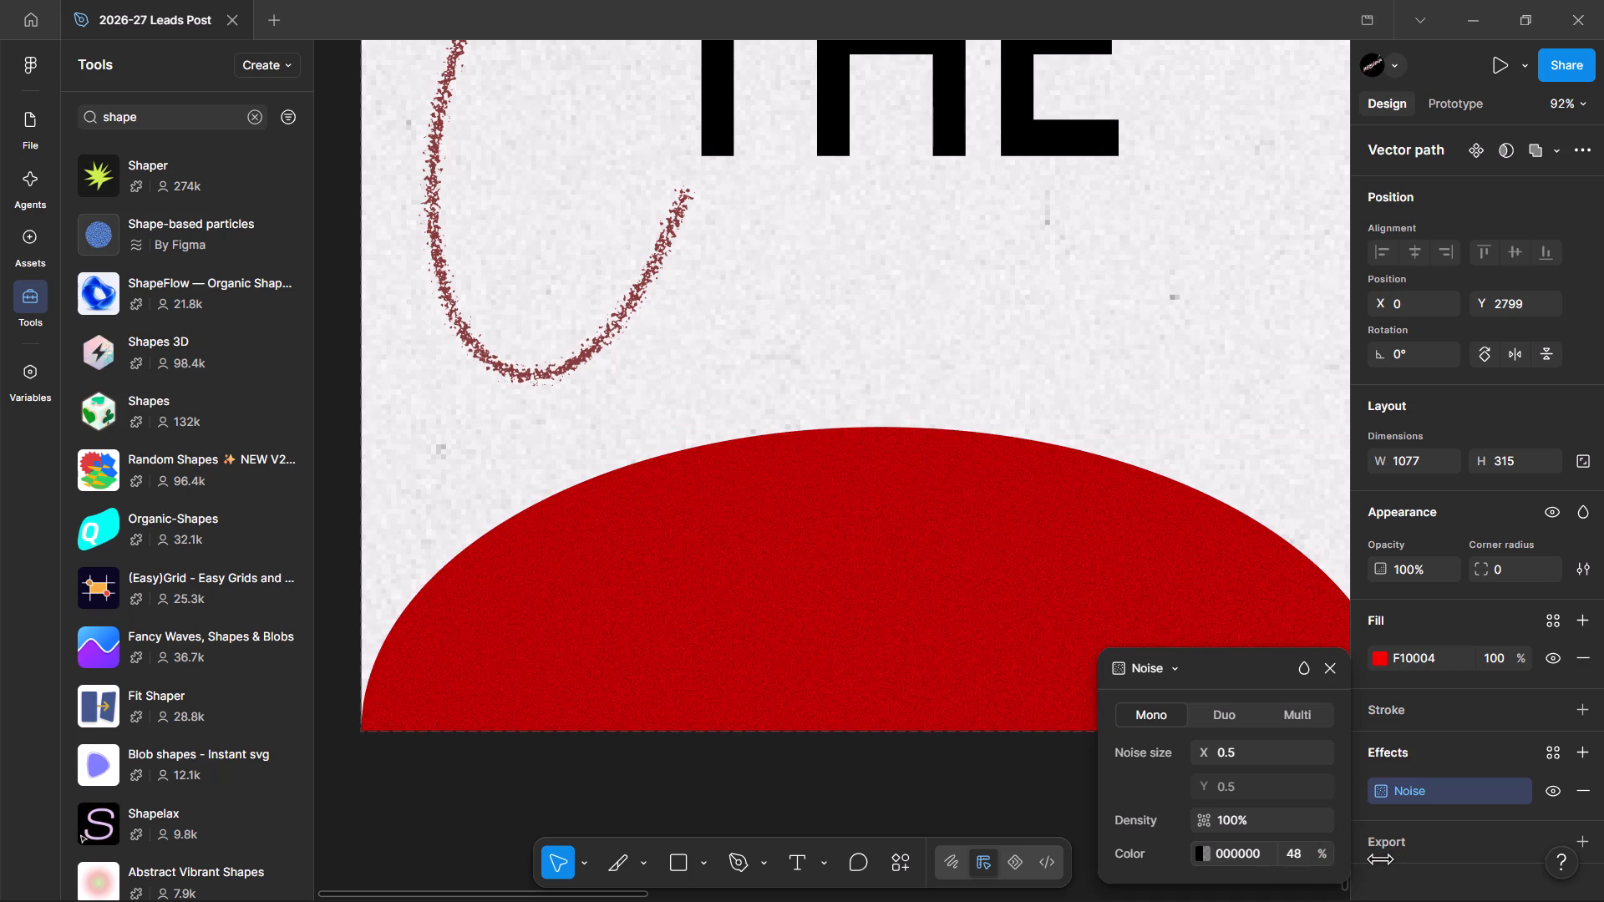
left_click_drag(863, 473, 848, 474)
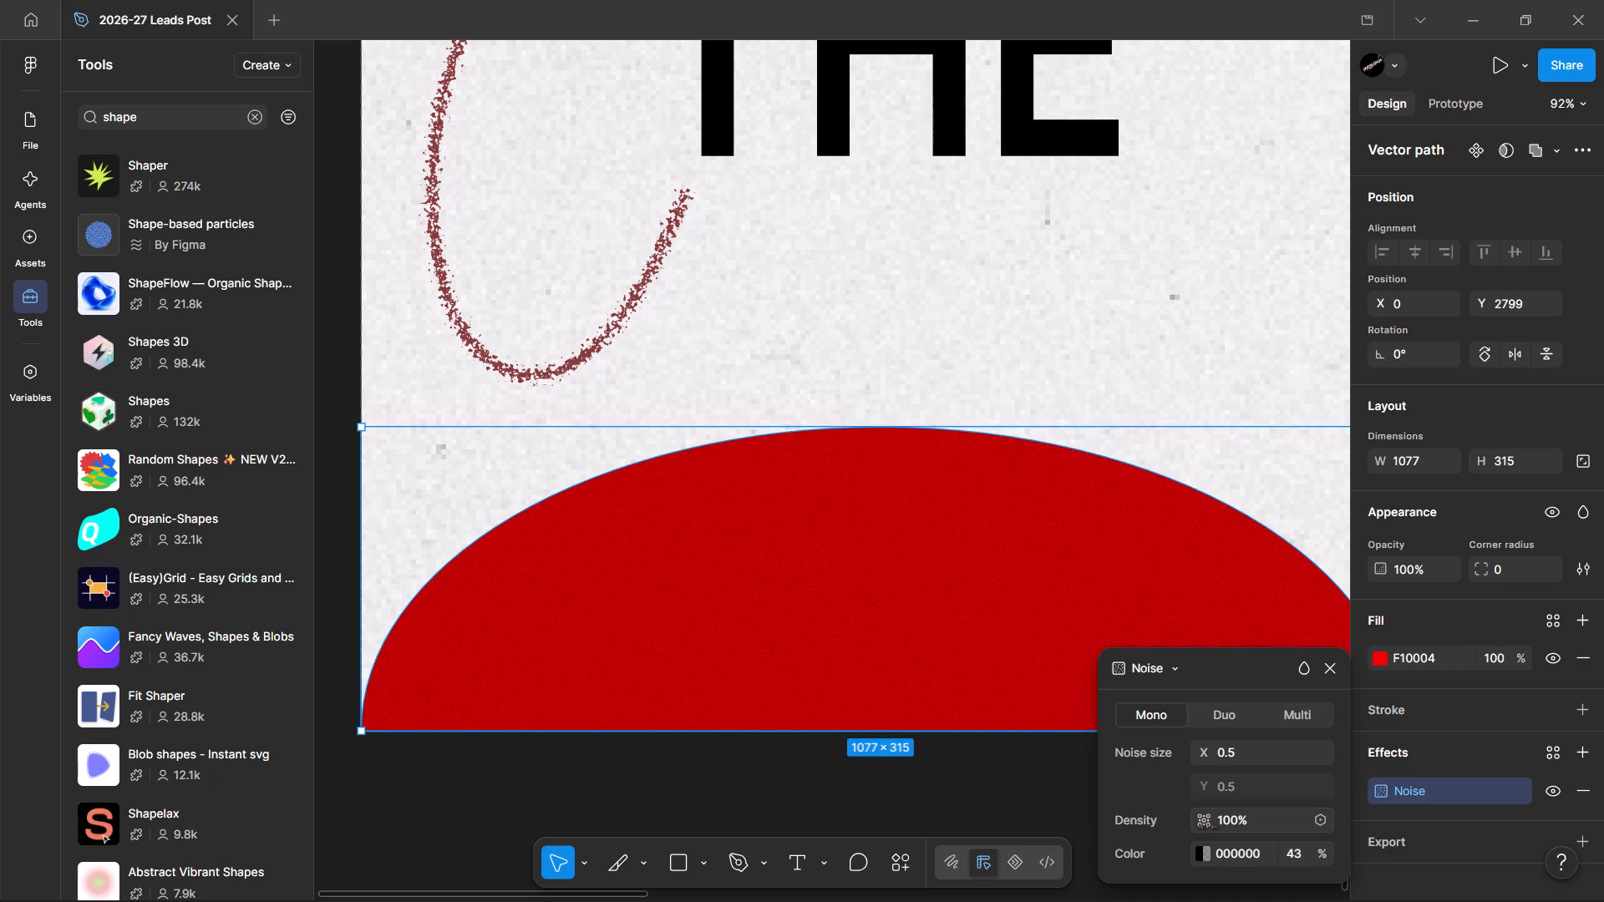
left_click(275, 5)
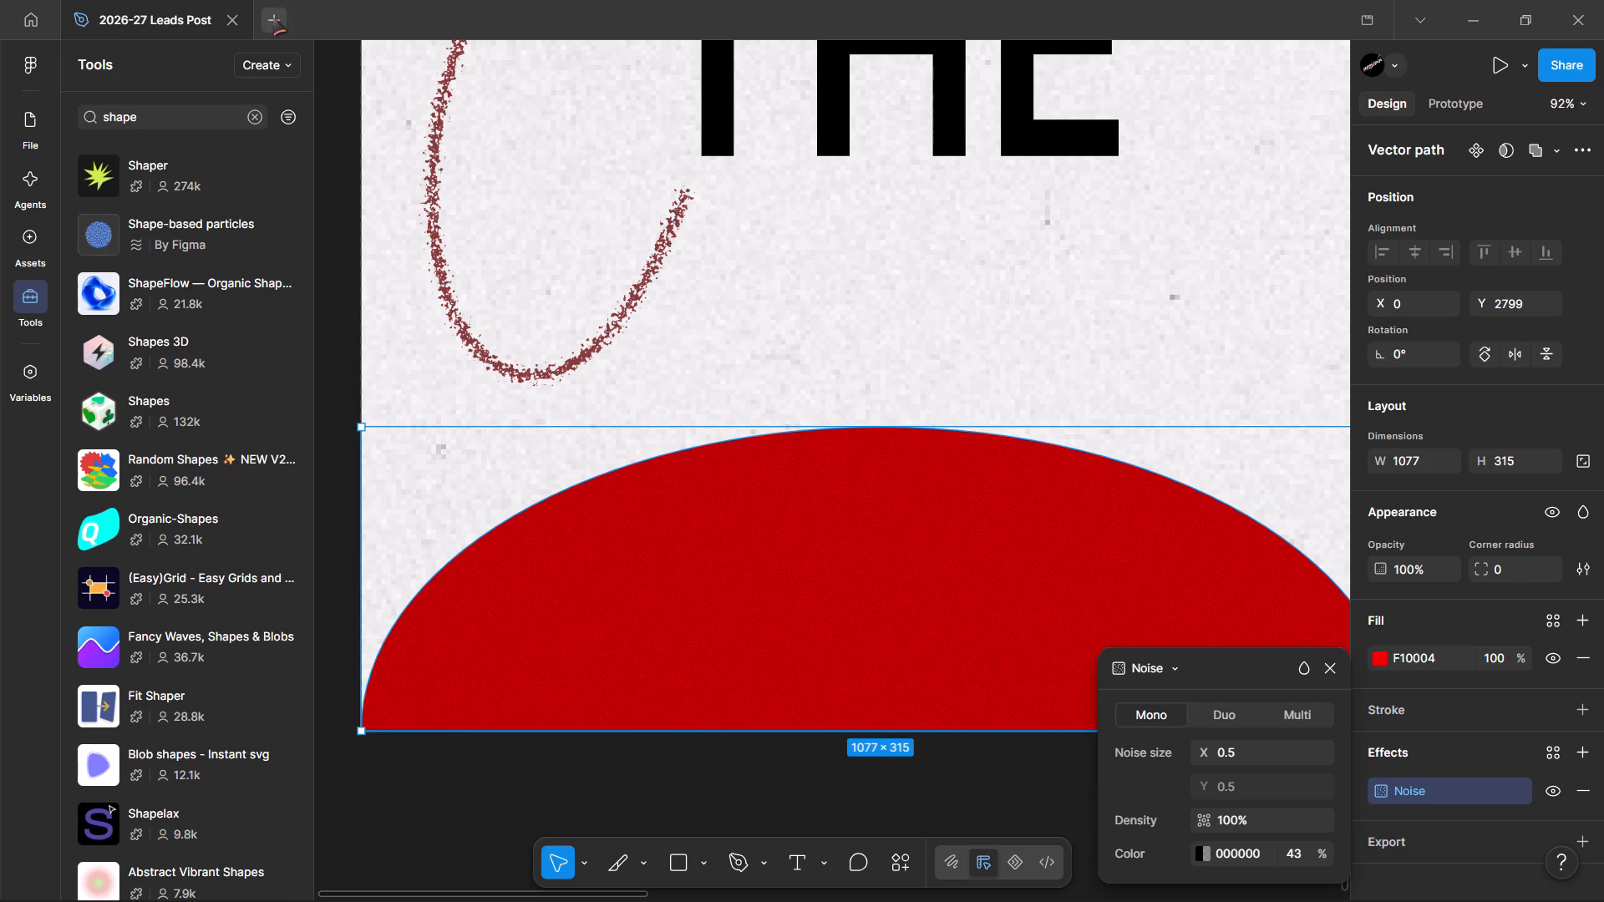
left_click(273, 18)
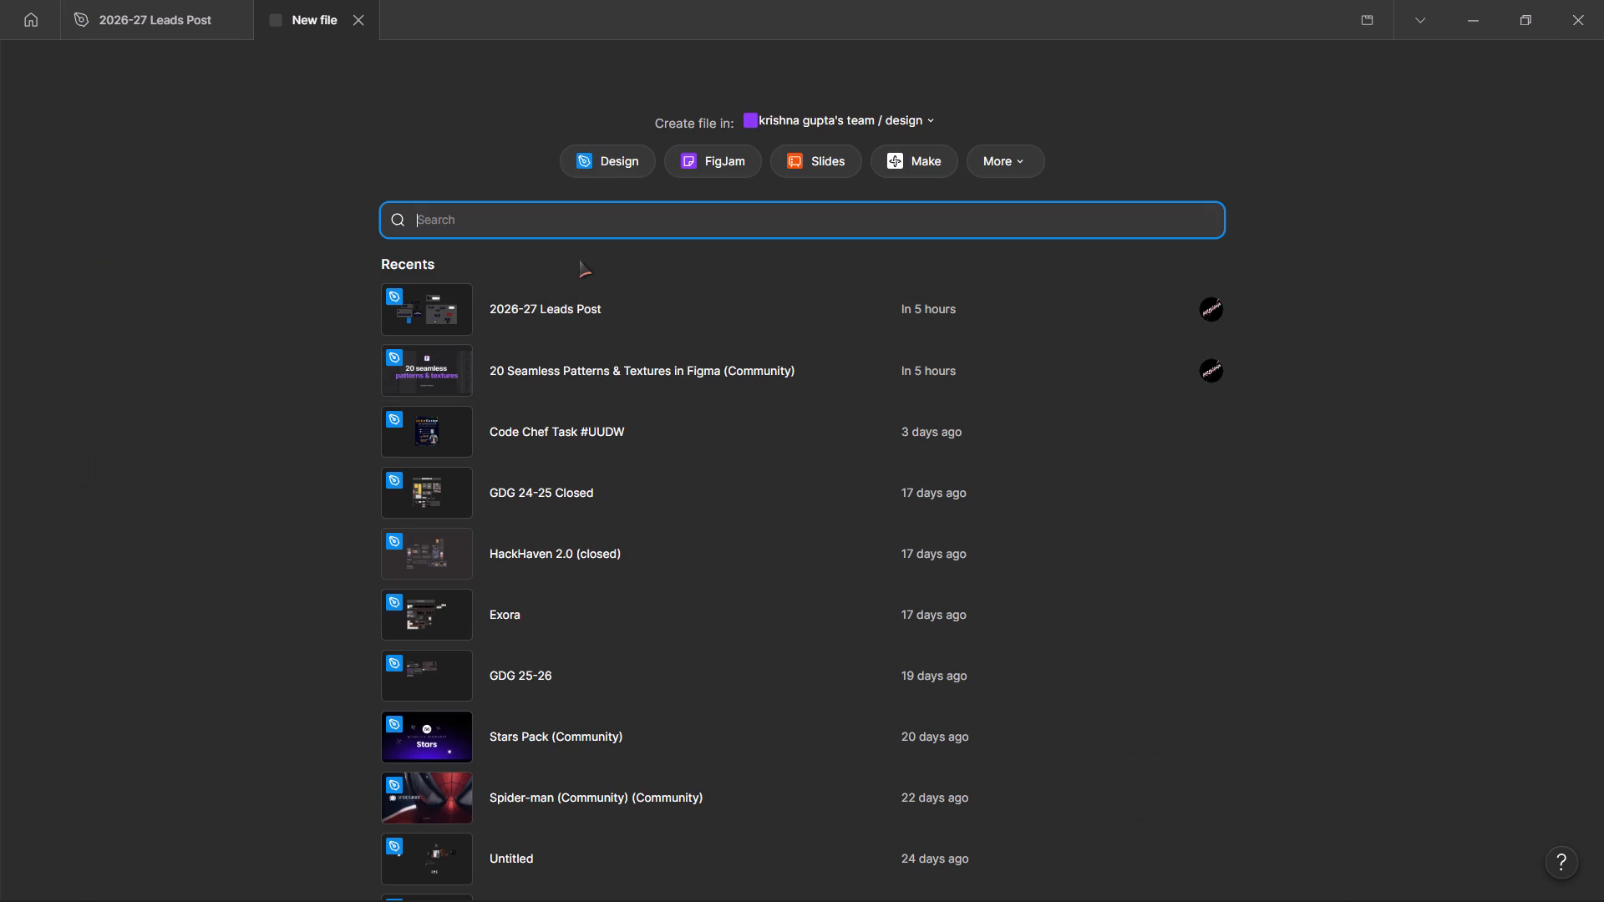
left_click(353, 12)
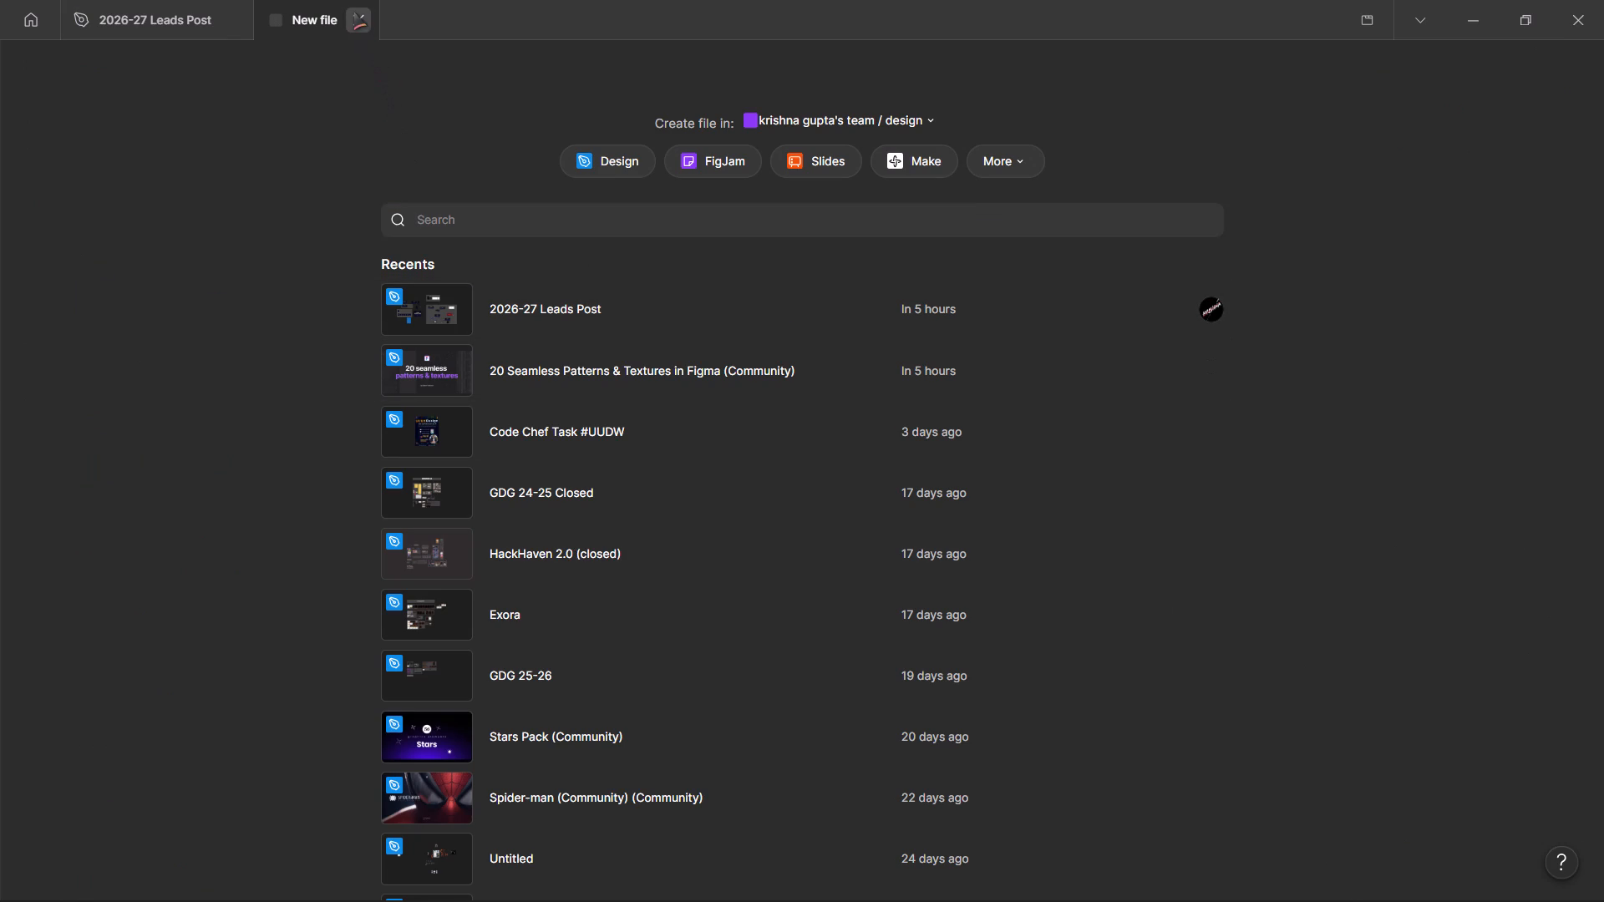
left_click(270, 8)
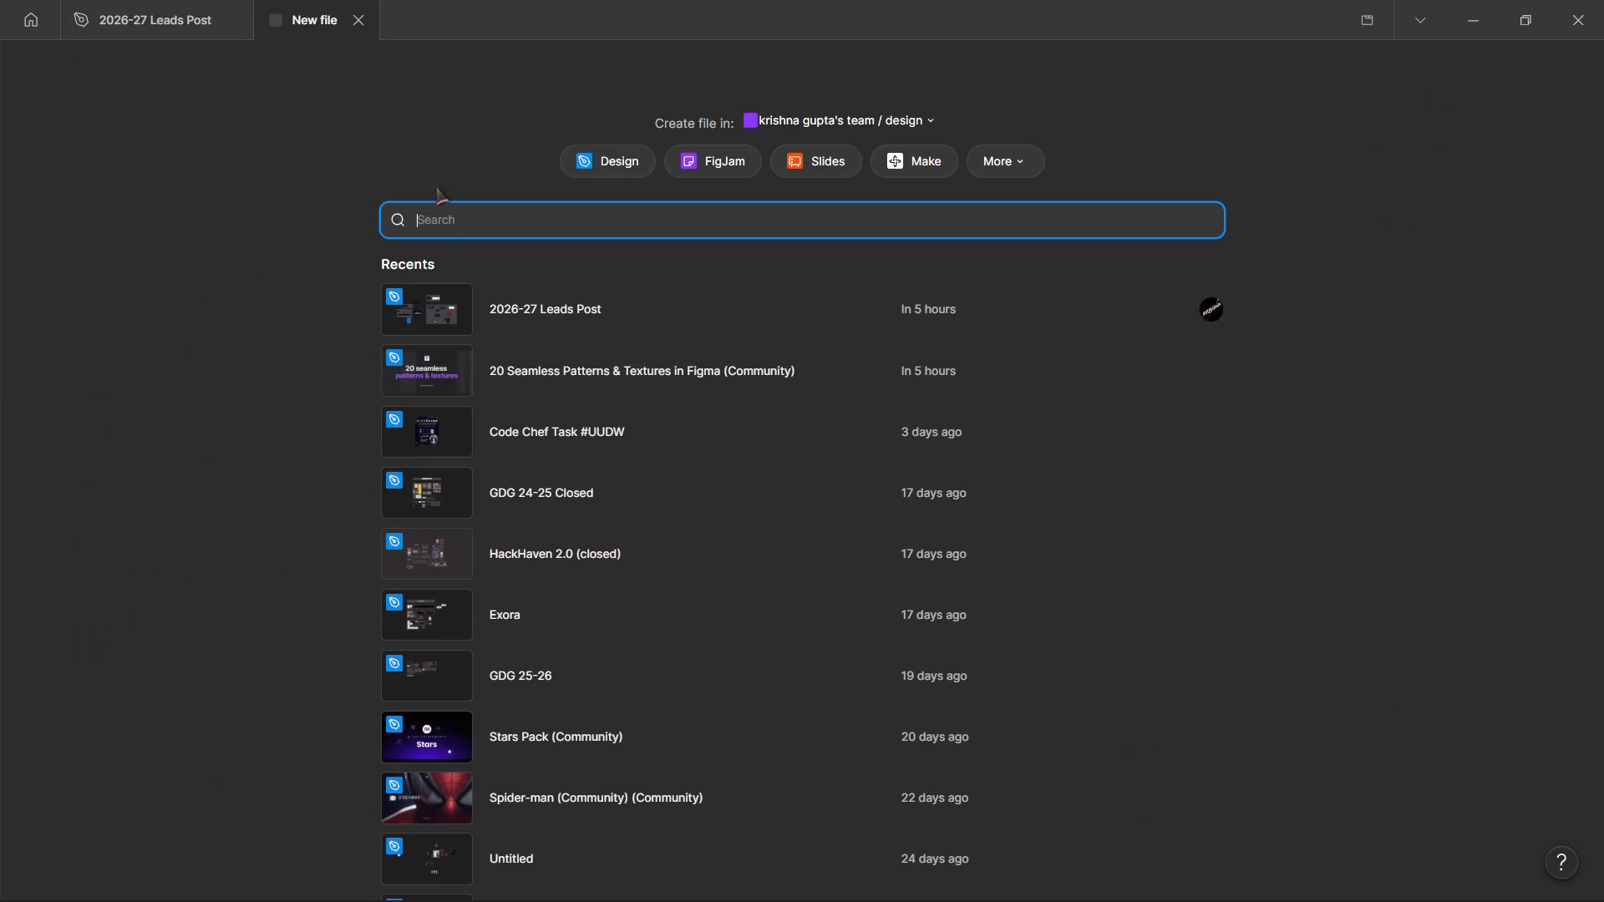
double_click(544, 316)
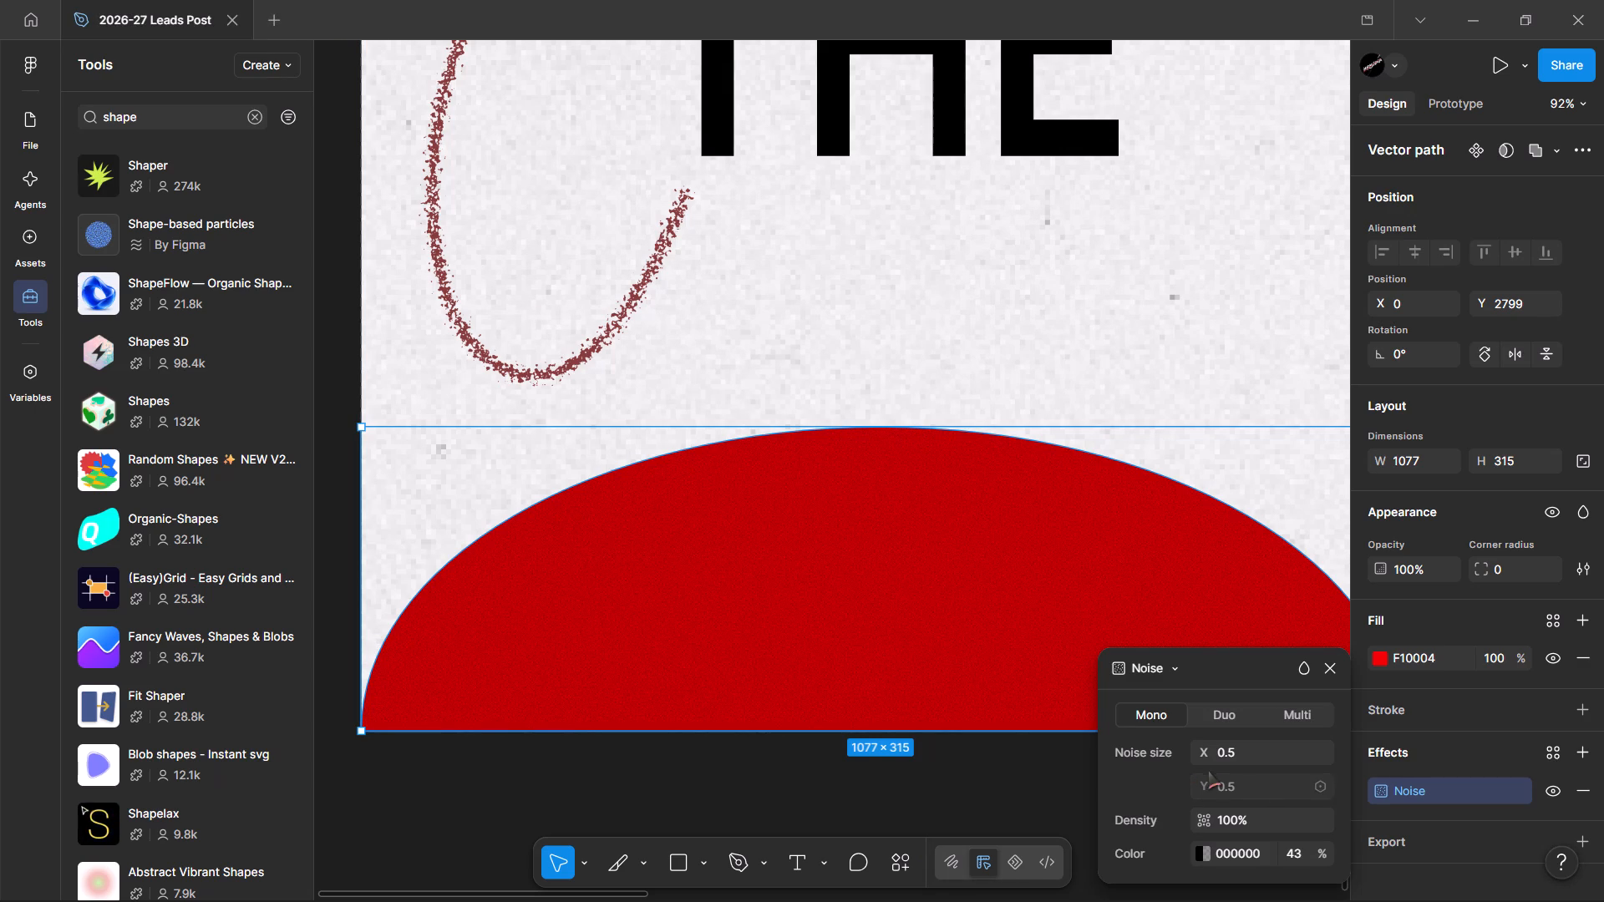
Set the semicircle's noise size to 3.8.
left_click_drag(1202, 753, 1256, 742)
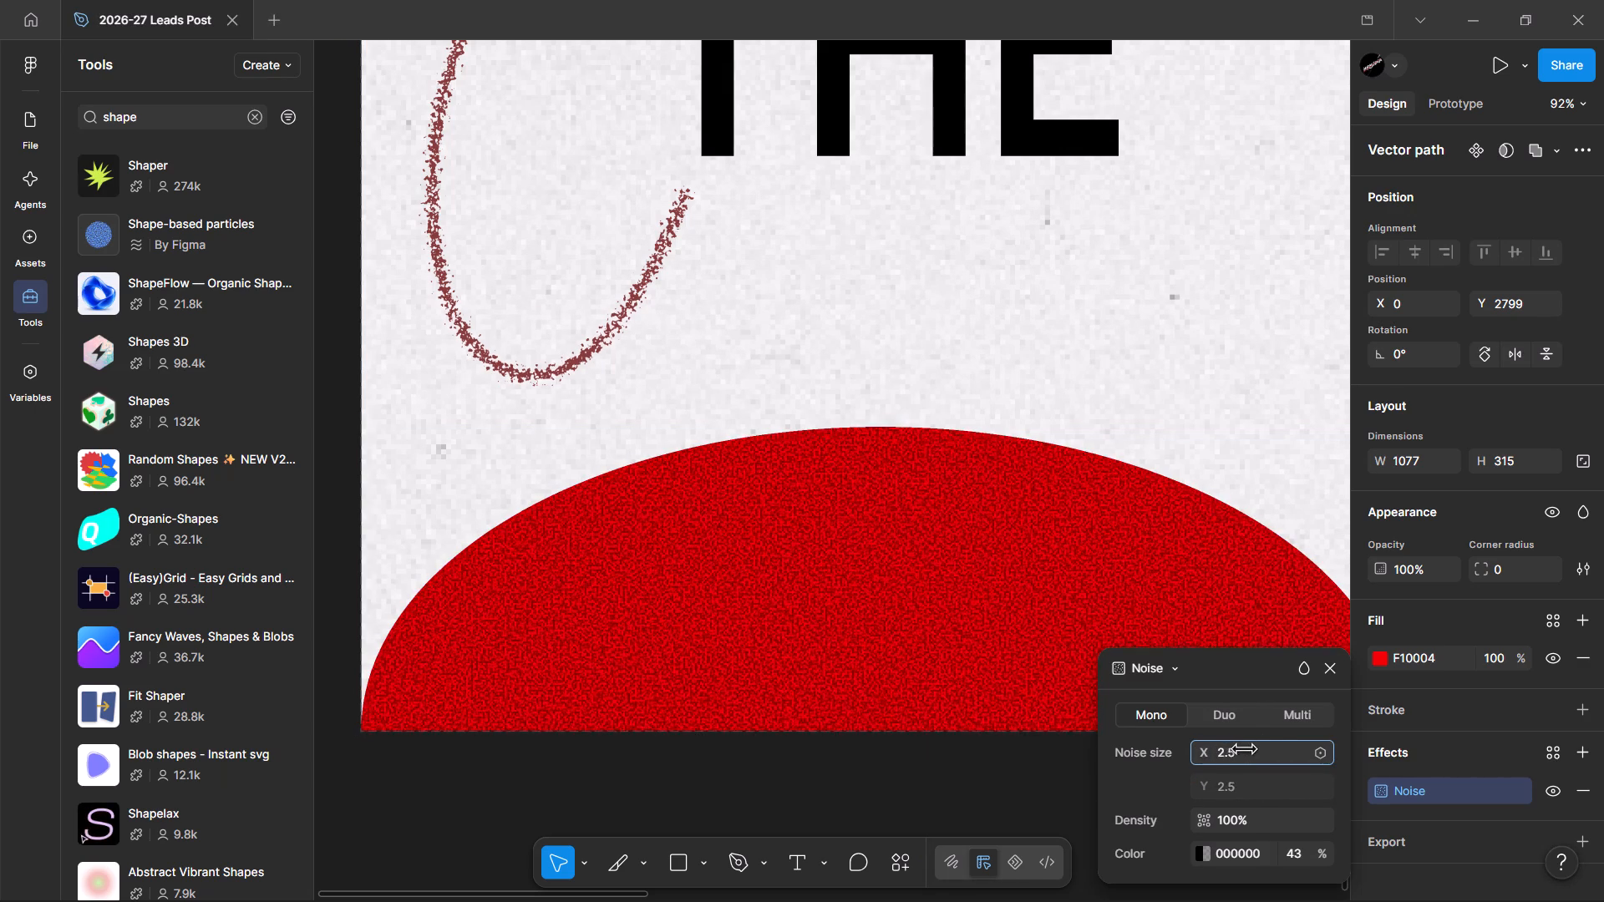
left_click_drag(1256, 742, 833, 475)
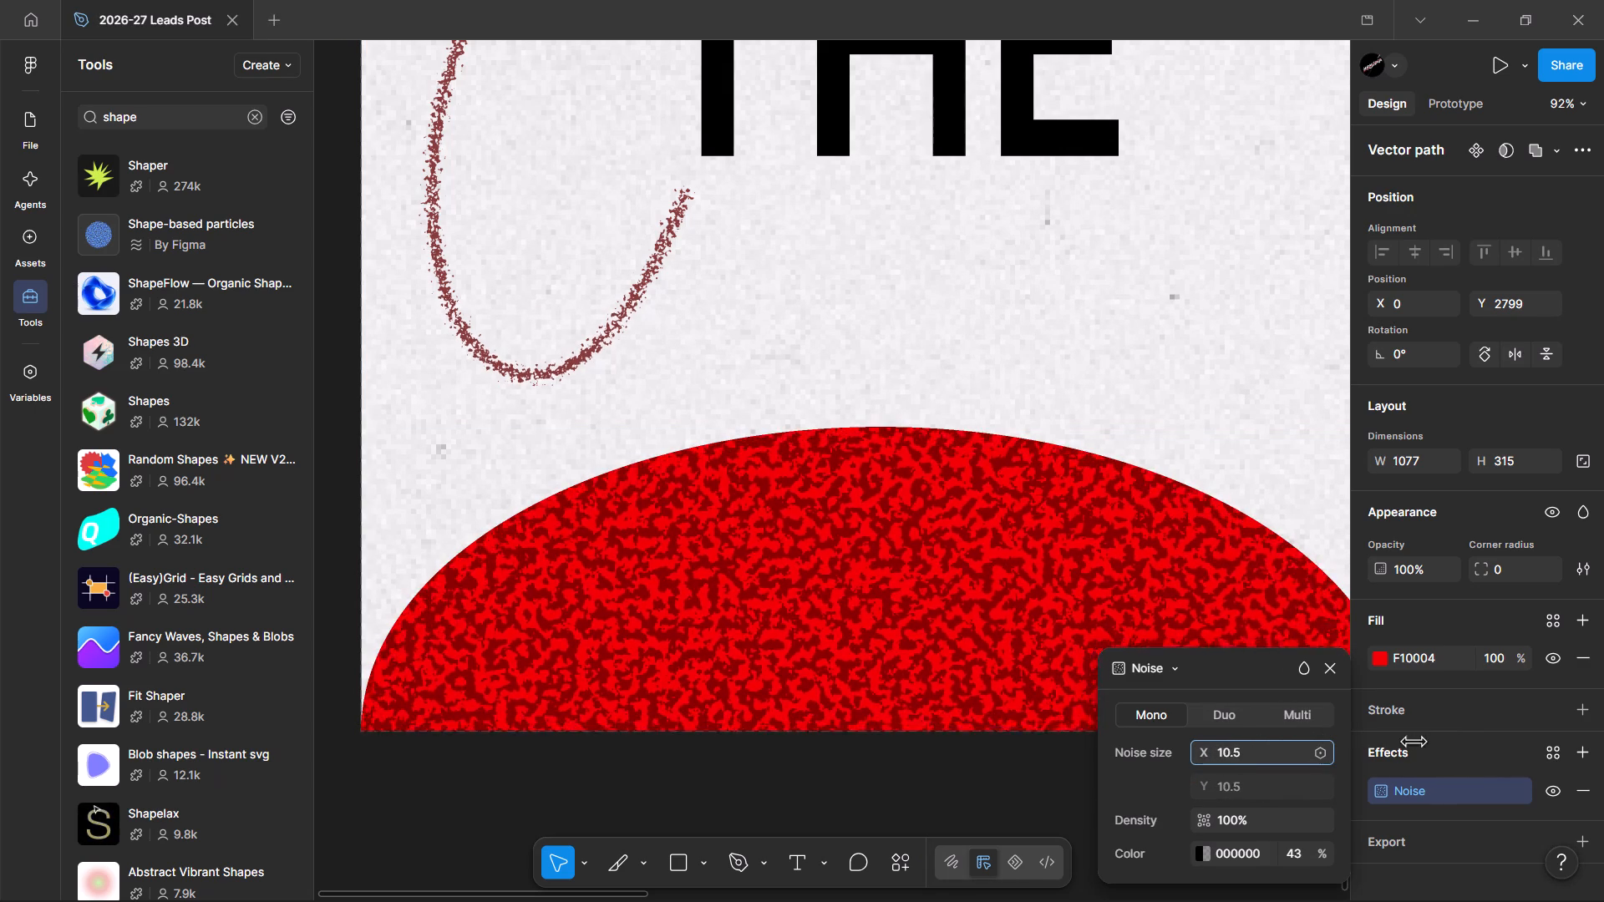
left_click_drag(833, 475, 708, 483)
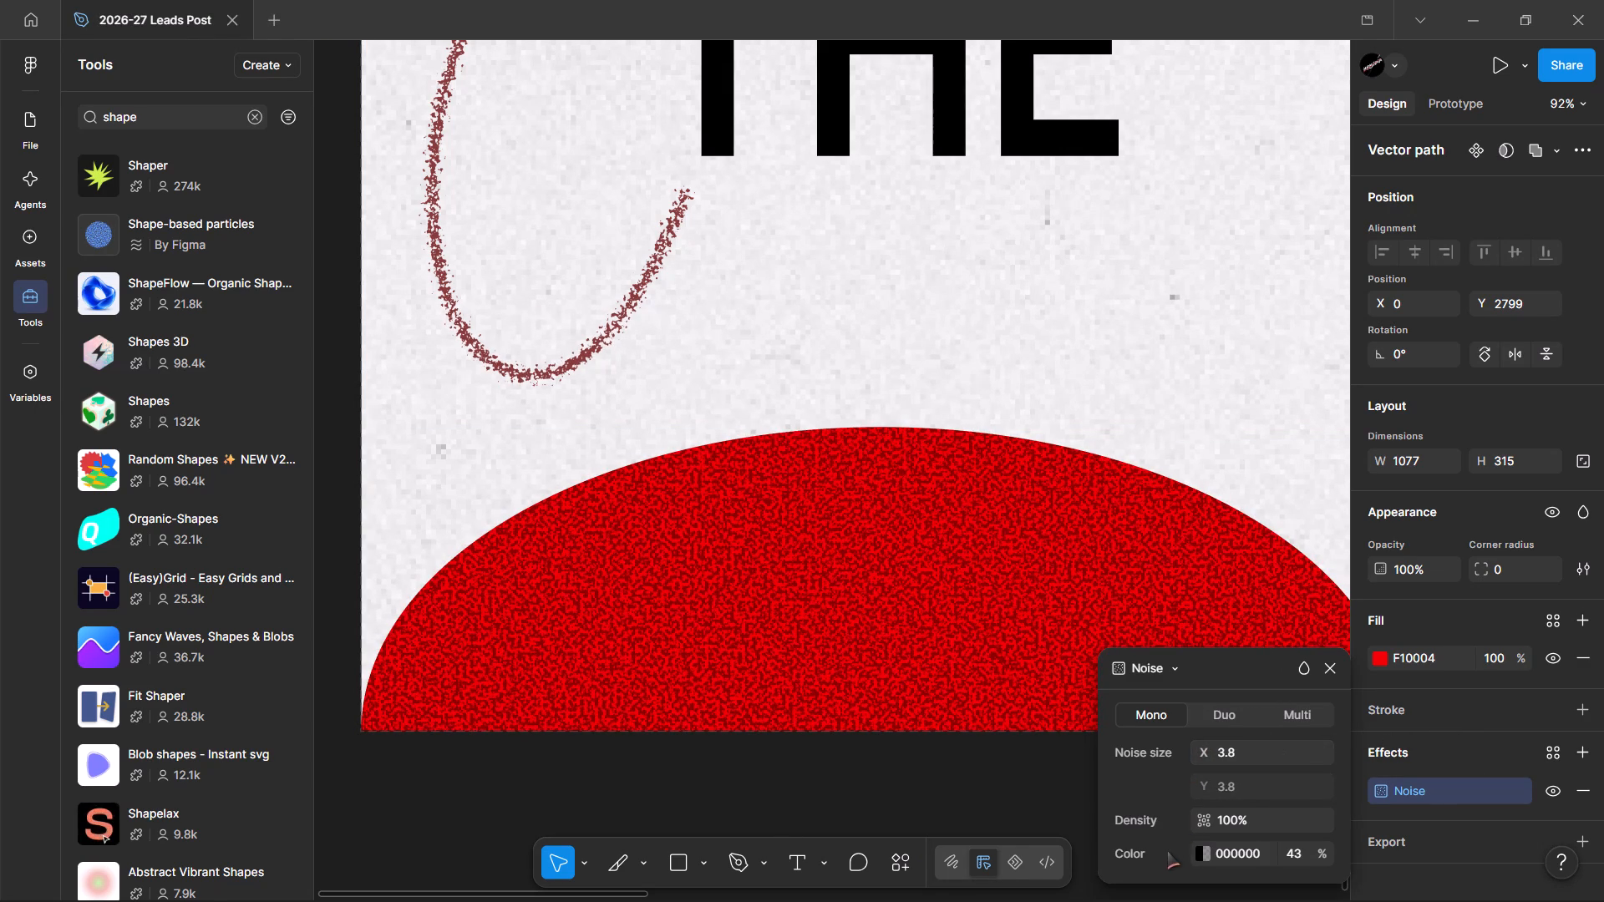
Change the semicircle's noise color to dark red C10303 and deselect the shape.
left_click(1205, 854)
left_click_drag(987, 655, 970, 639)
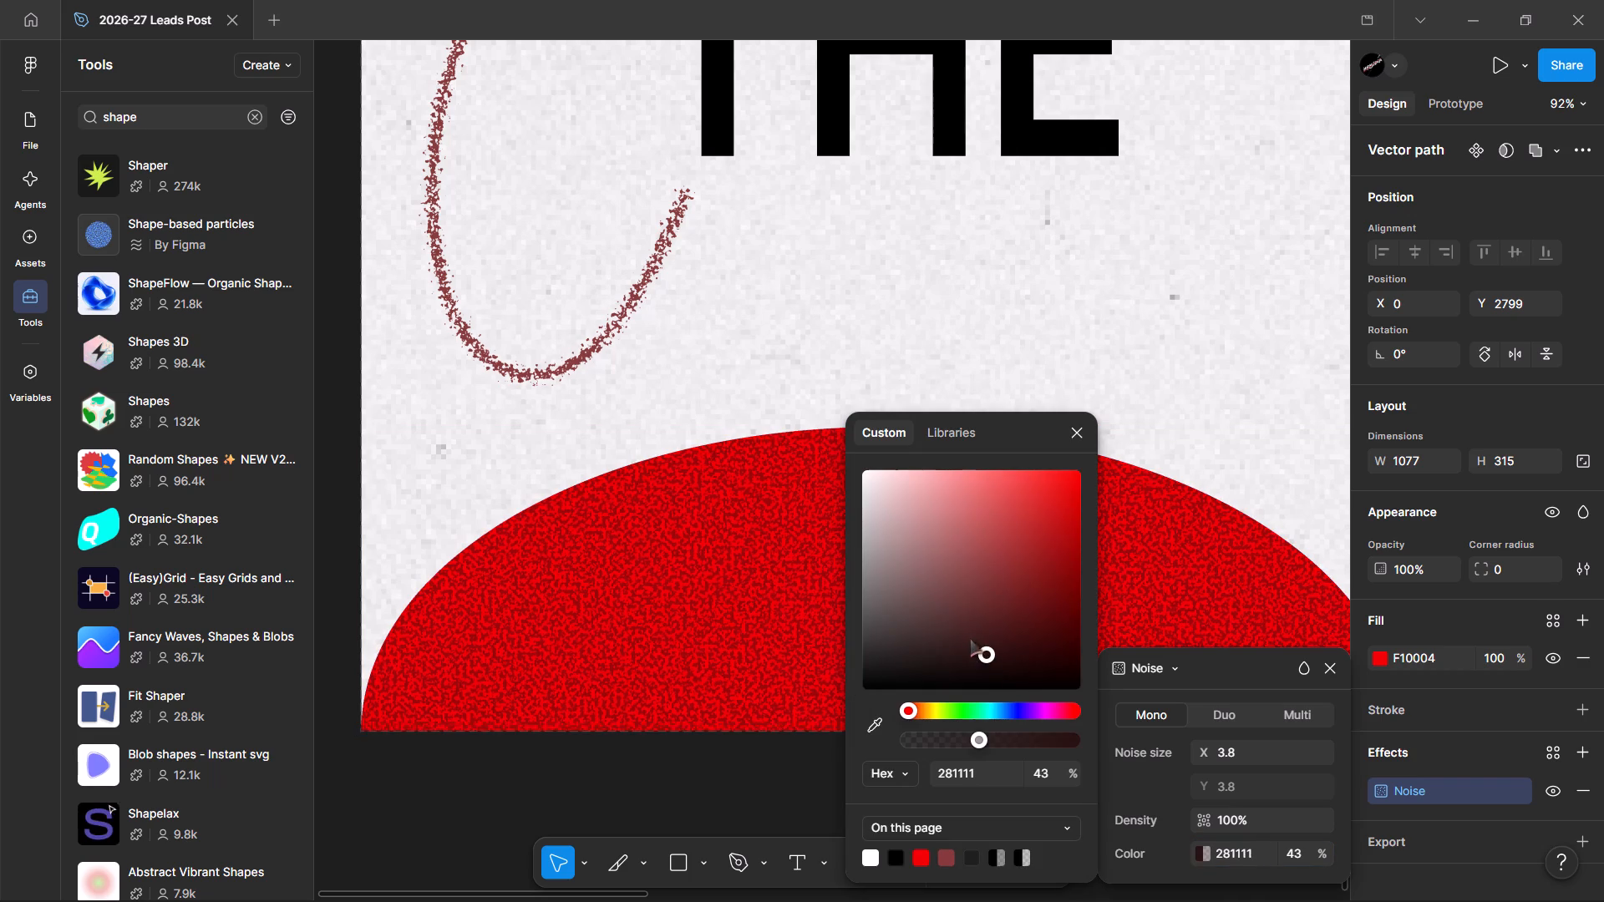
left_click_drag(970, 639, 1063, 542)
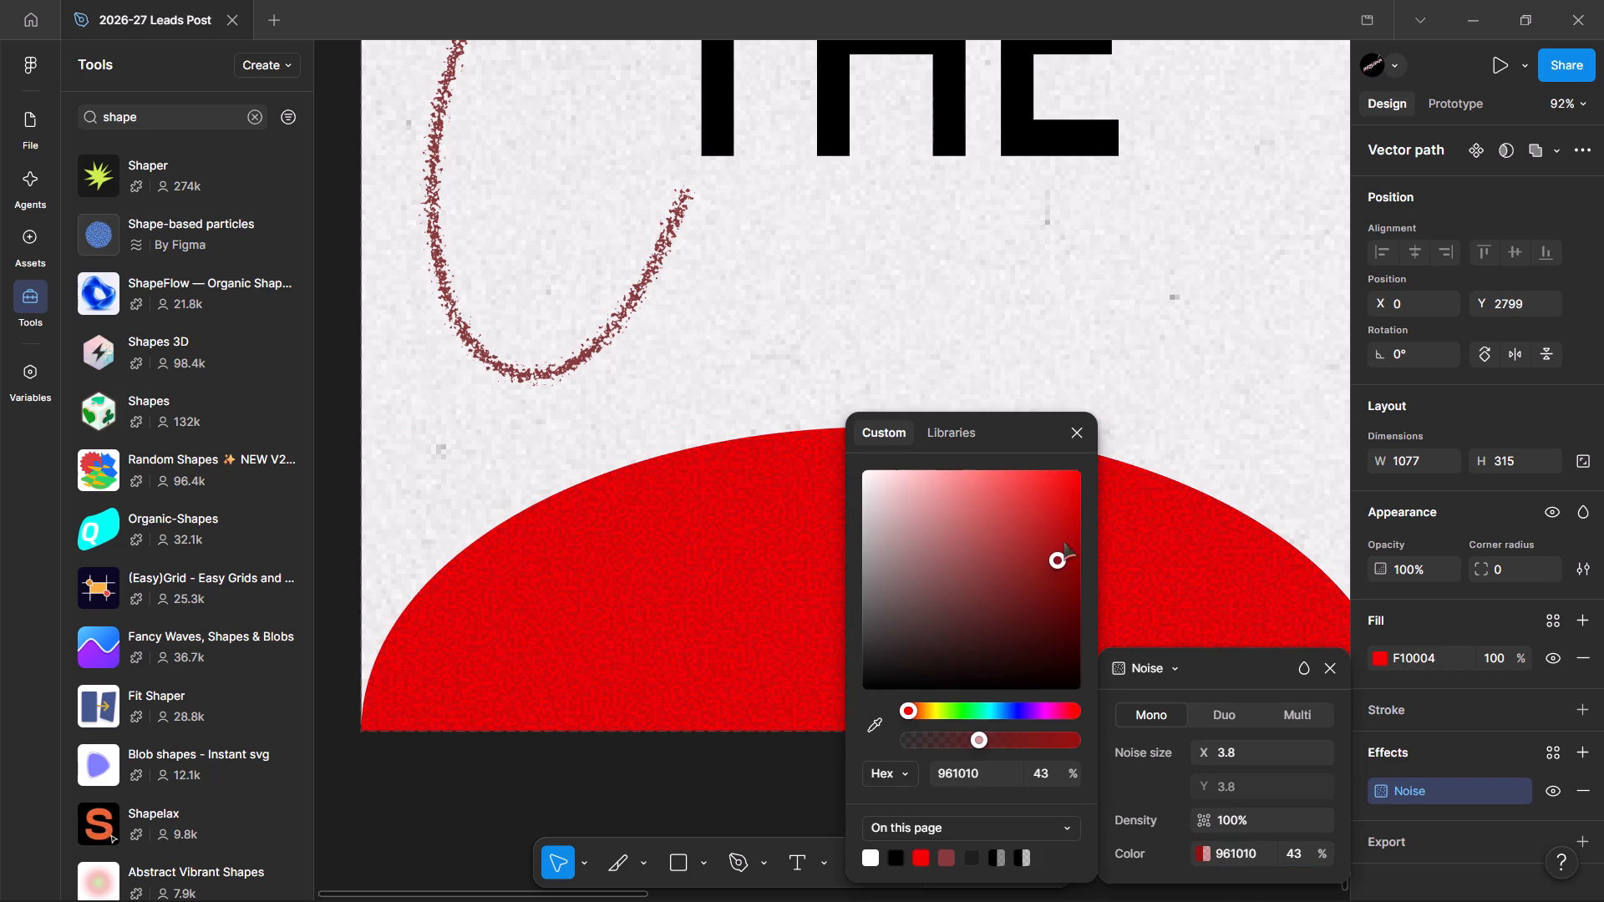
left_click_drag(1063, 542, 1058, 549)
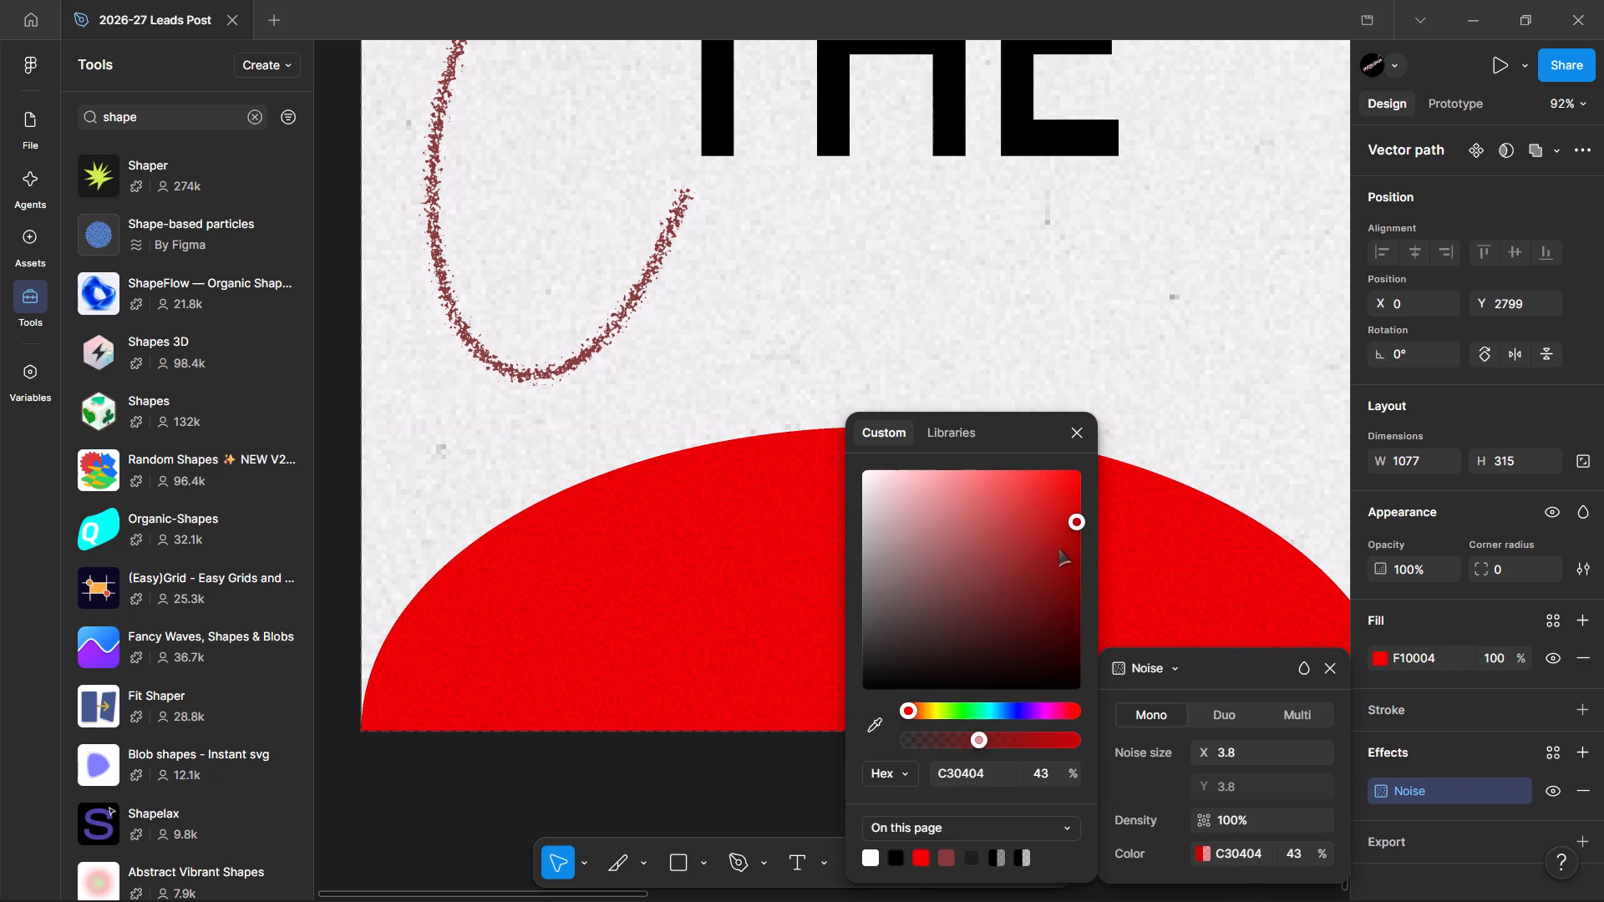
left_click_drag(1058, 549, 1079, 524)
left_click(1077, 438)
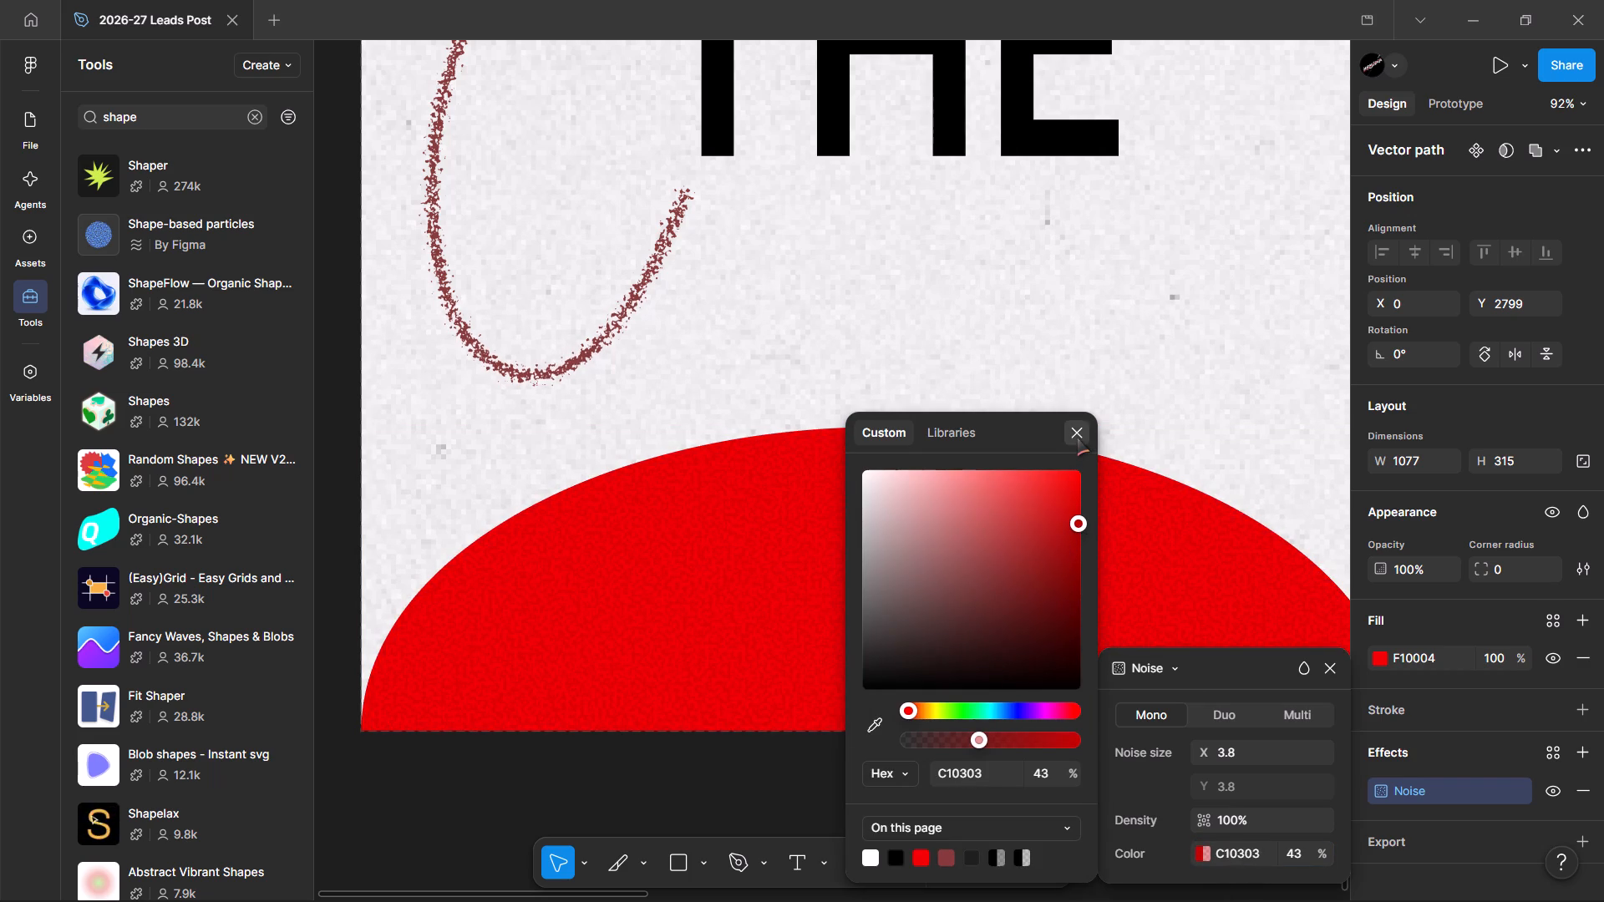
scroll(1077, 438, "left", 1)
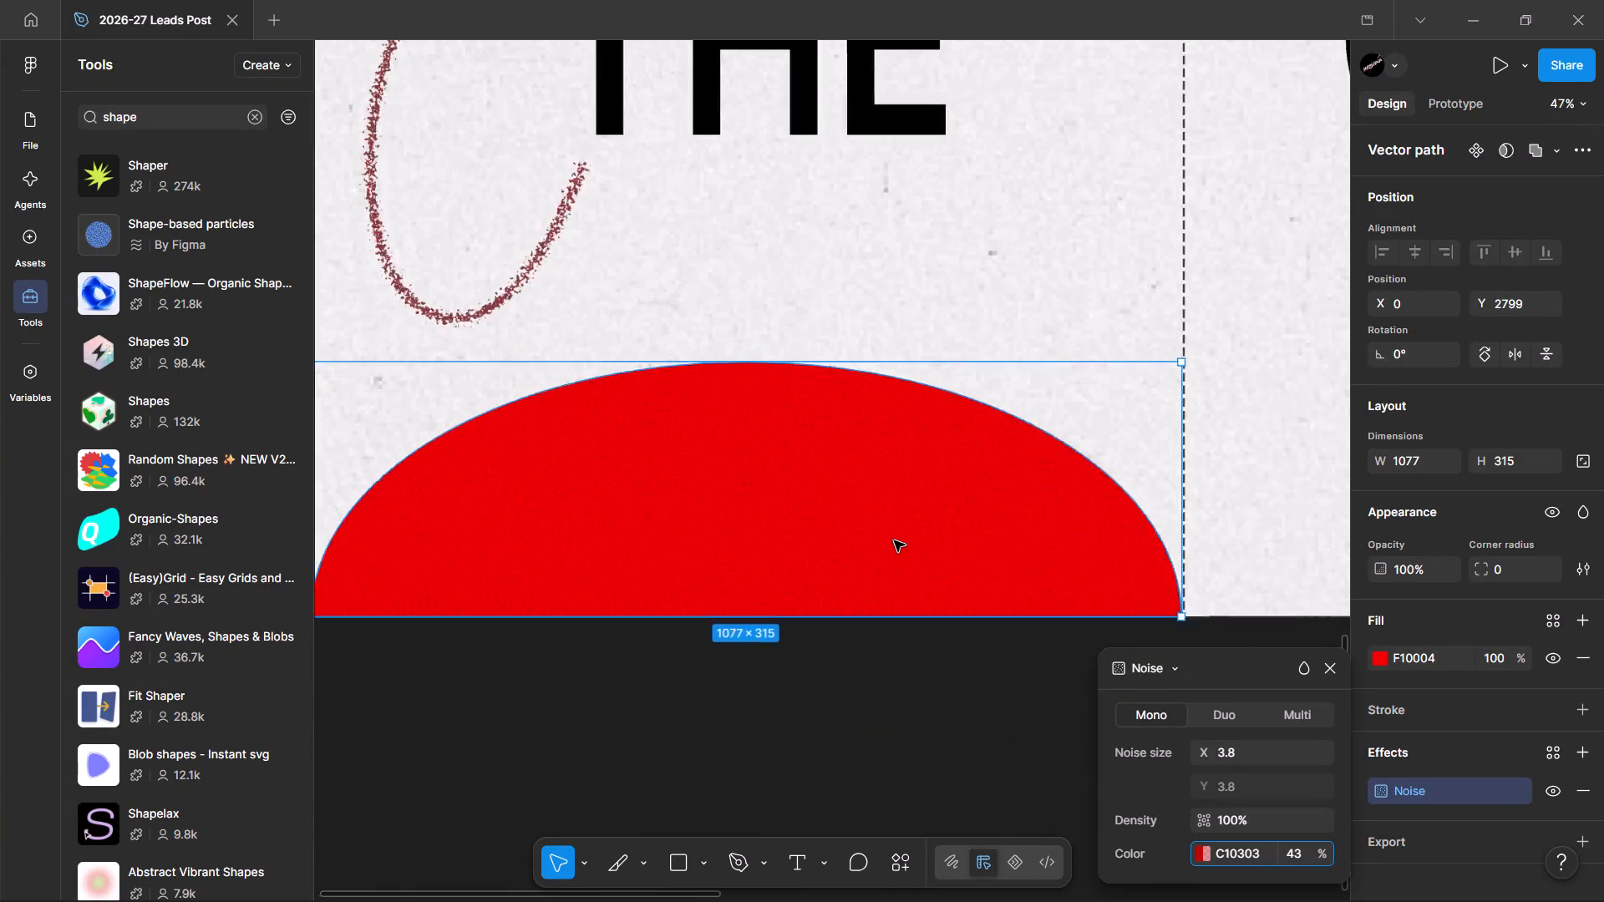
left_click(991, 828)
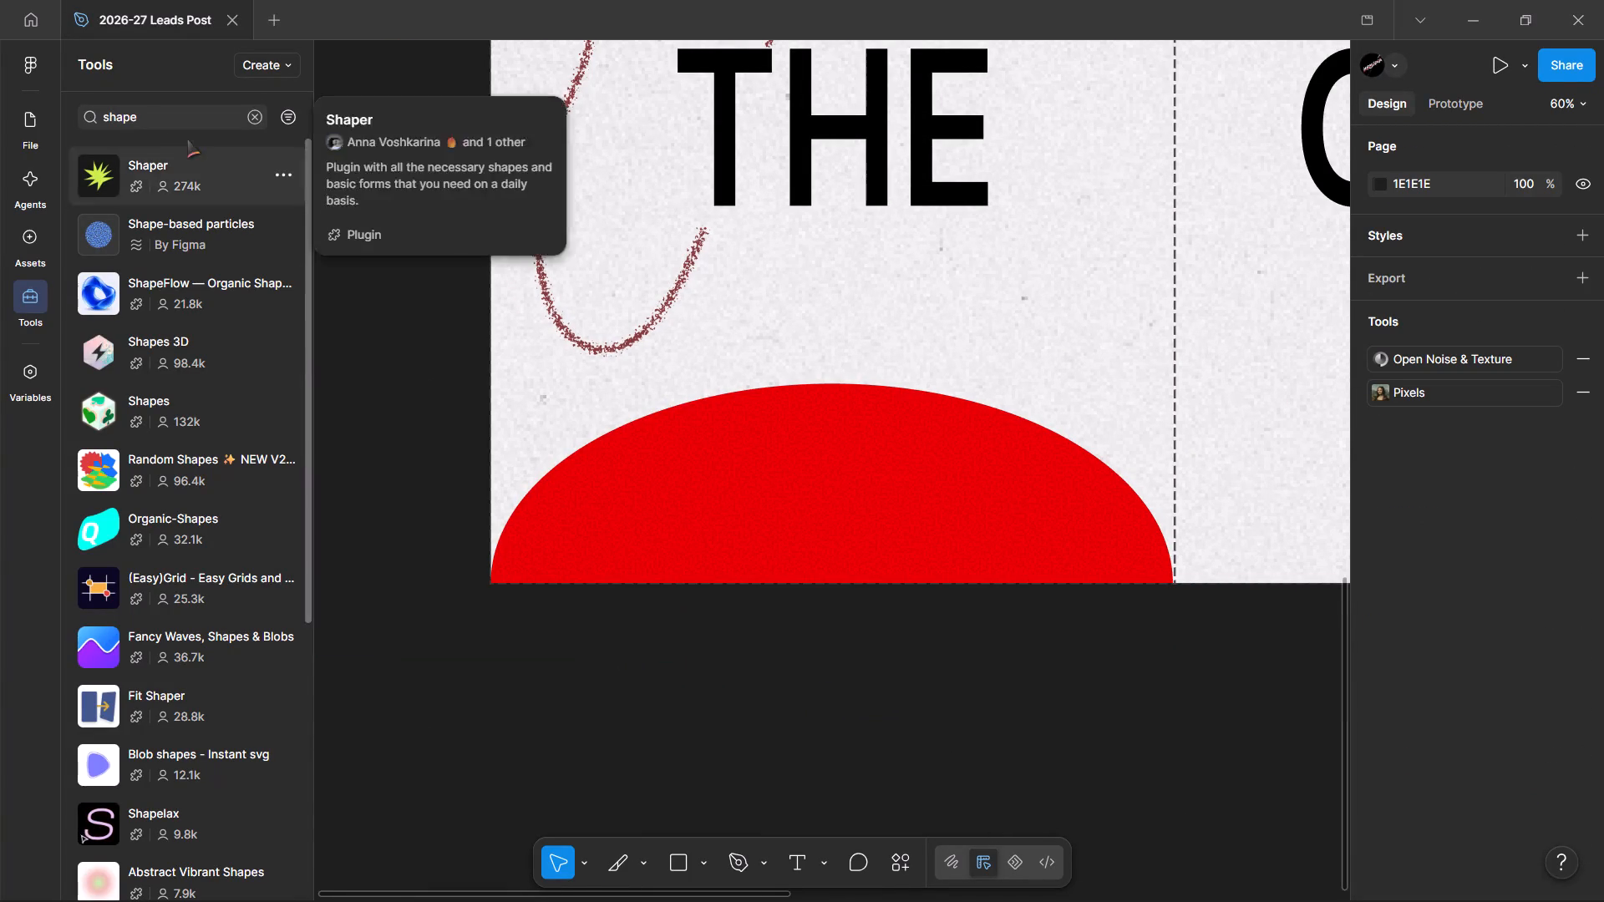
Copy the Noise & Texture image from frame 7 on the Tshirts page.
left_click(27, 134)
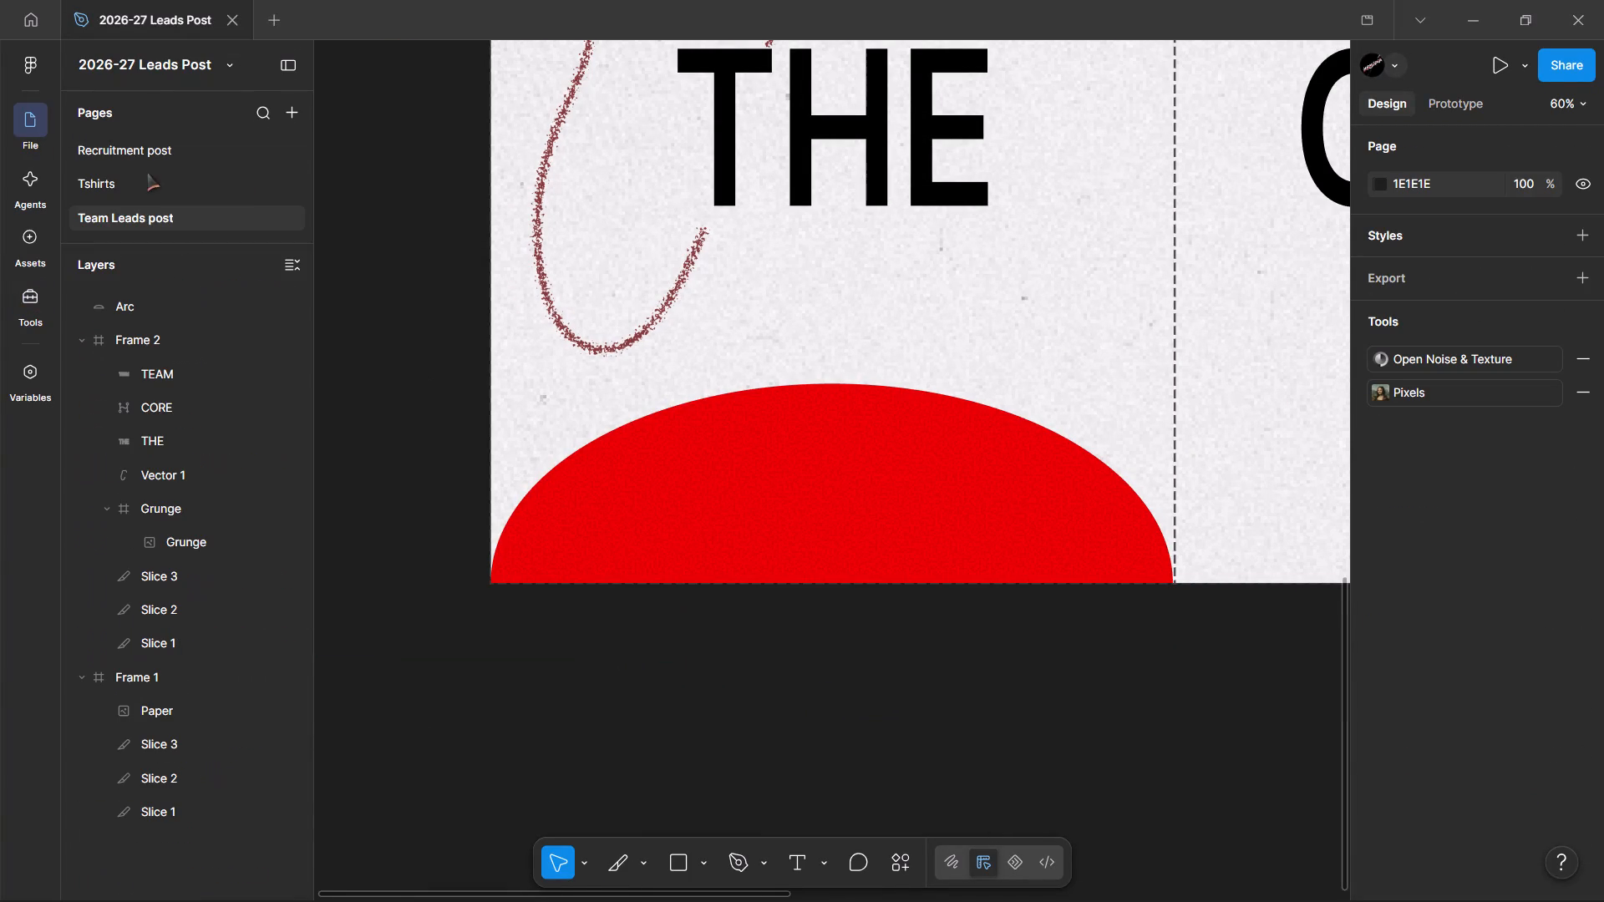
left_click(140, 176)
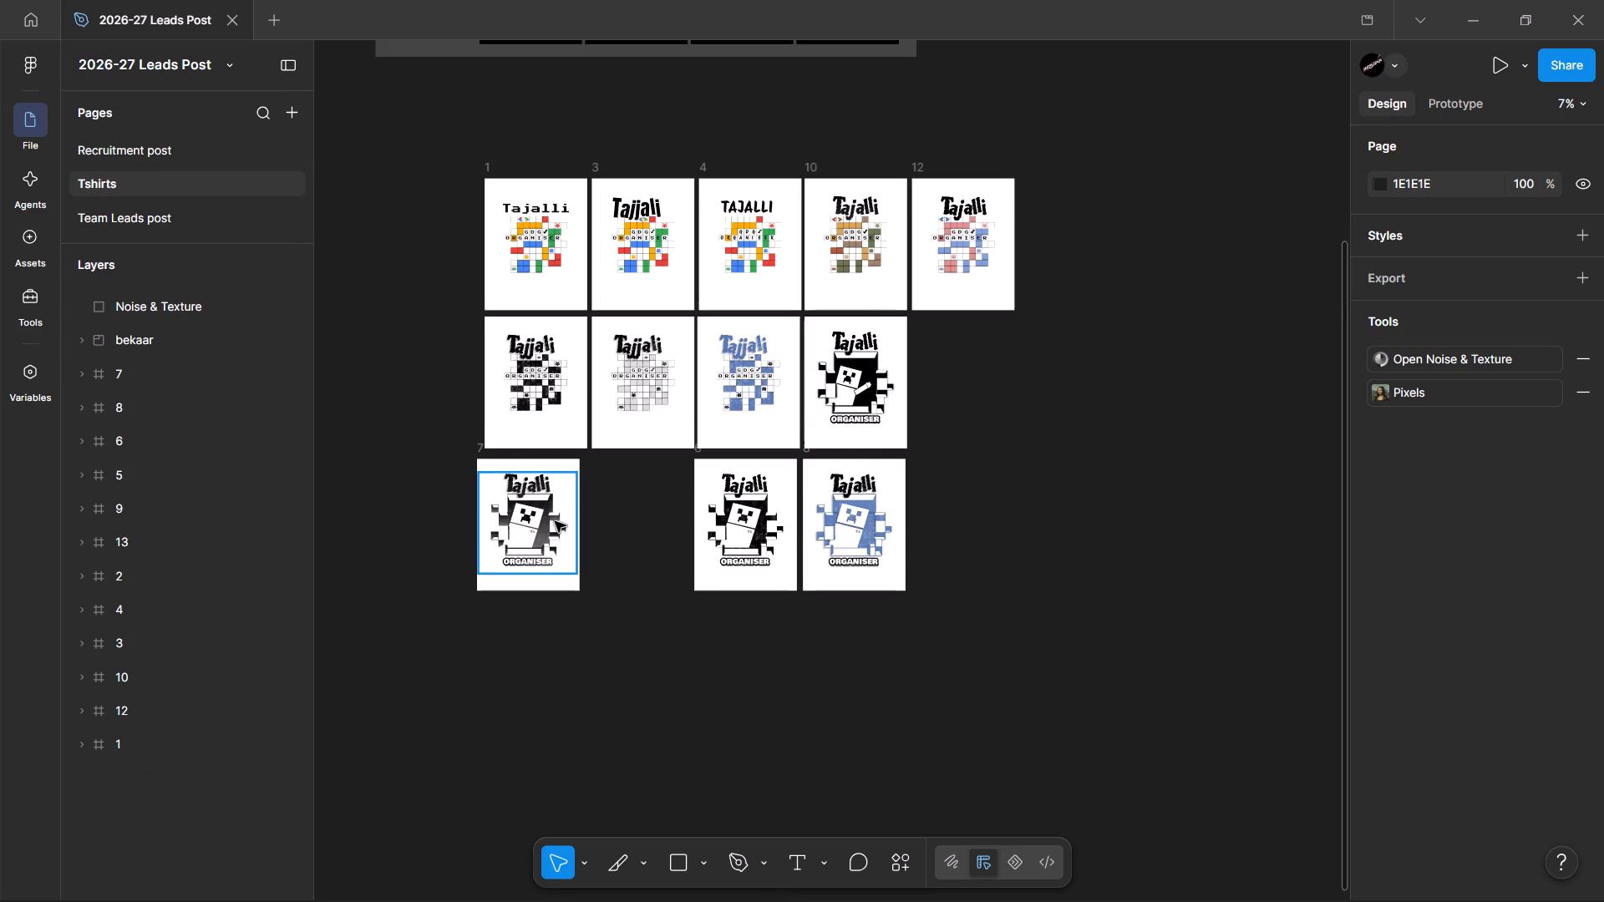
double_click(515, 506)
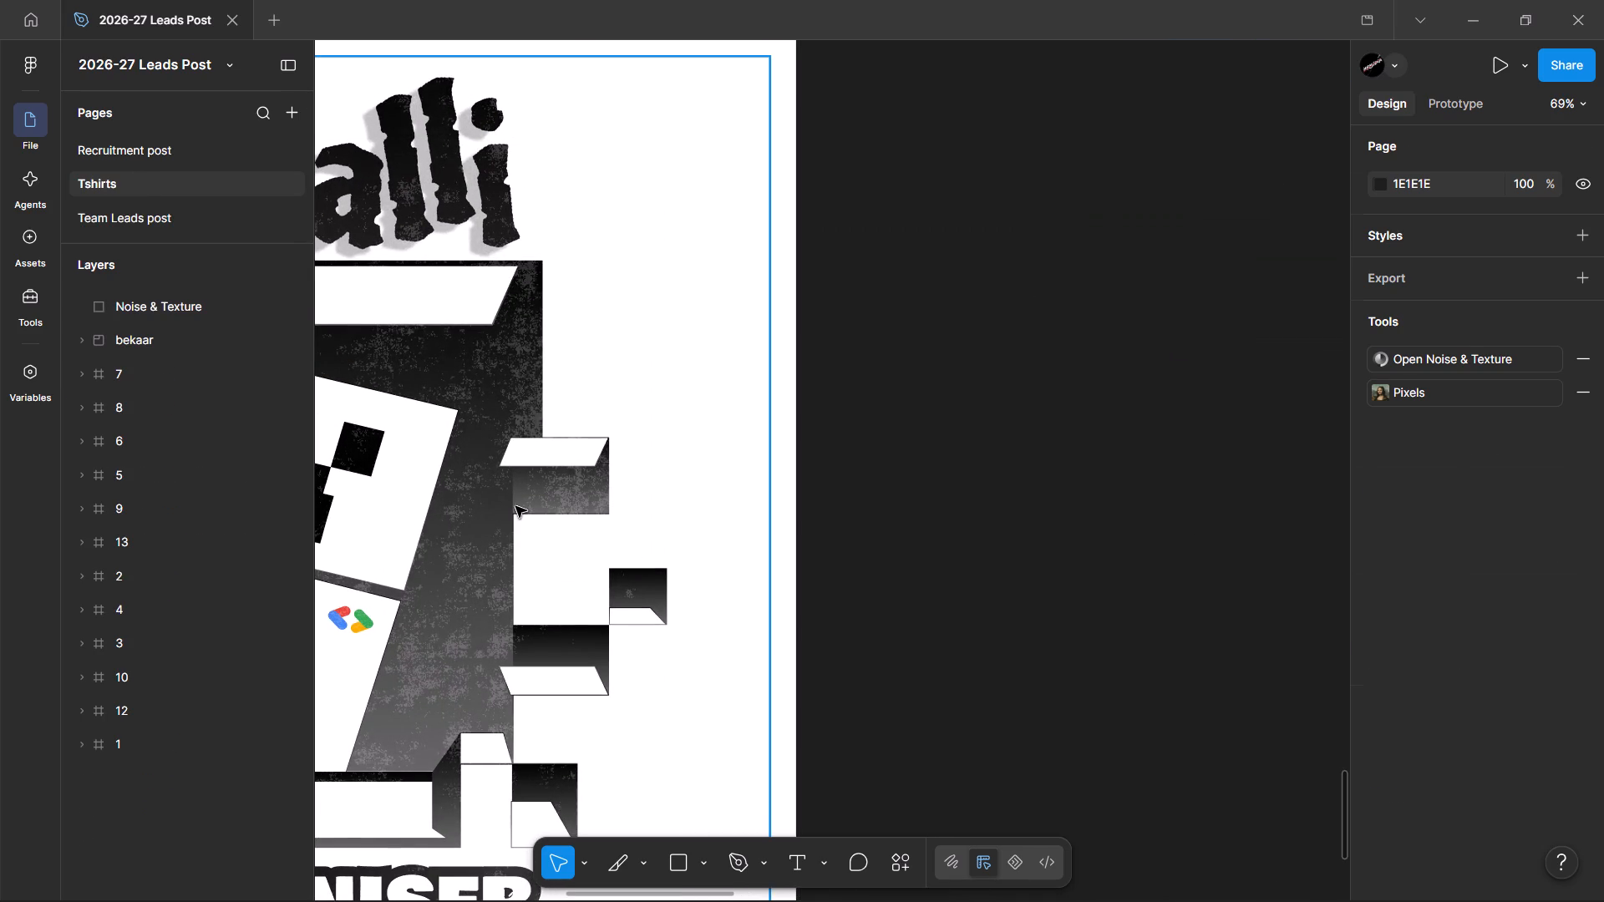
scroll(502, 504, "right", 1)
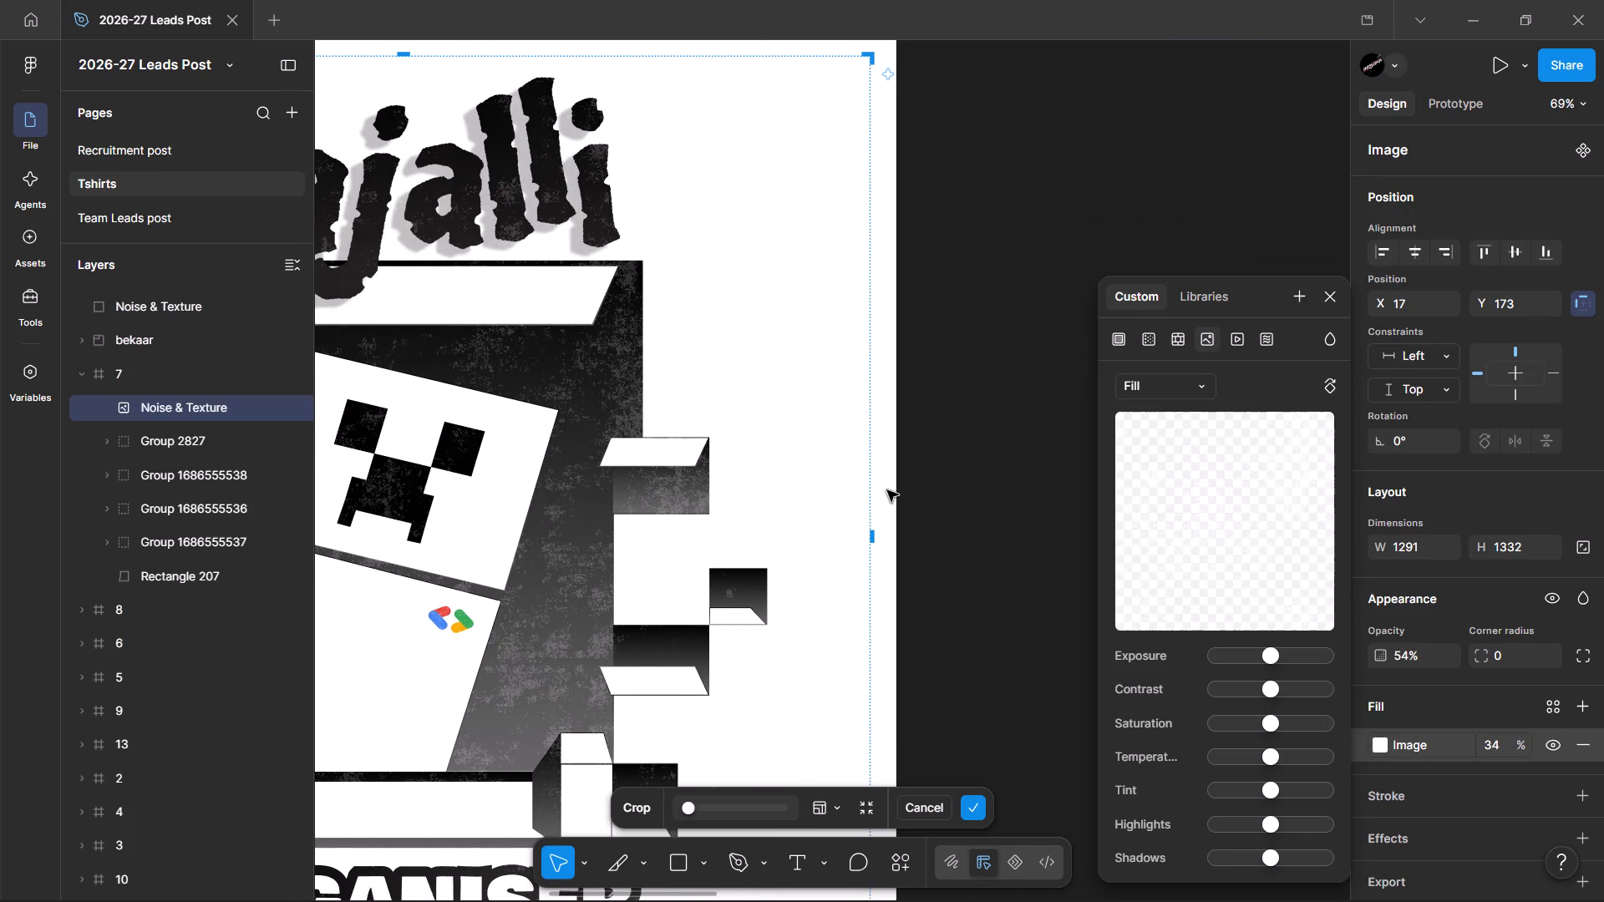
left_click(1322, 289)
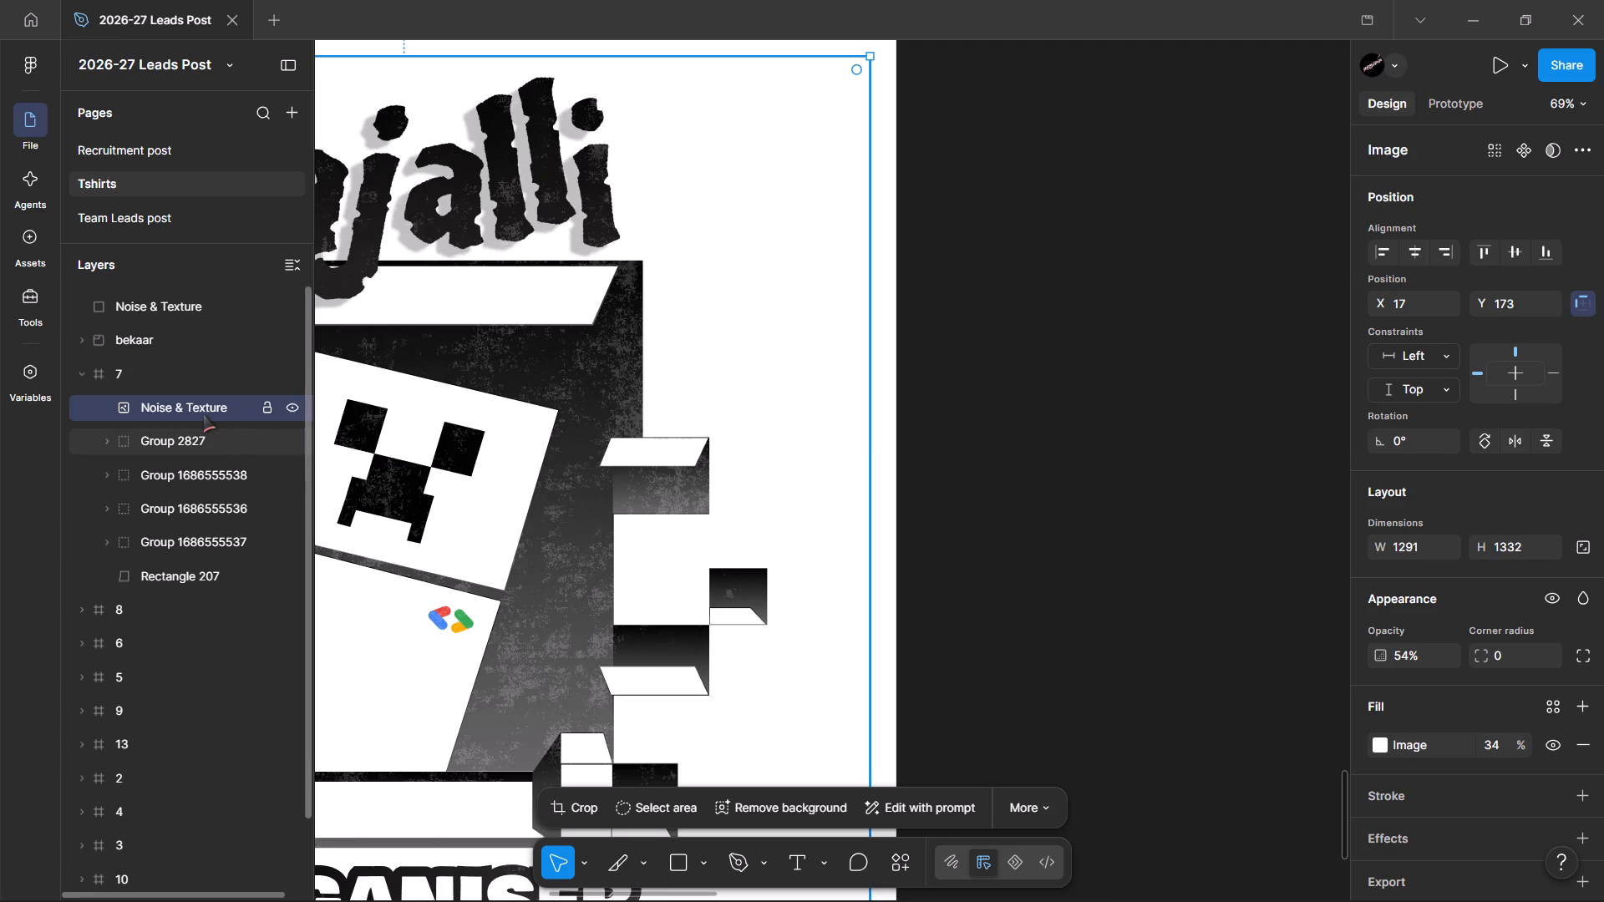
left_click(203, 414)
key("ctrl+c")
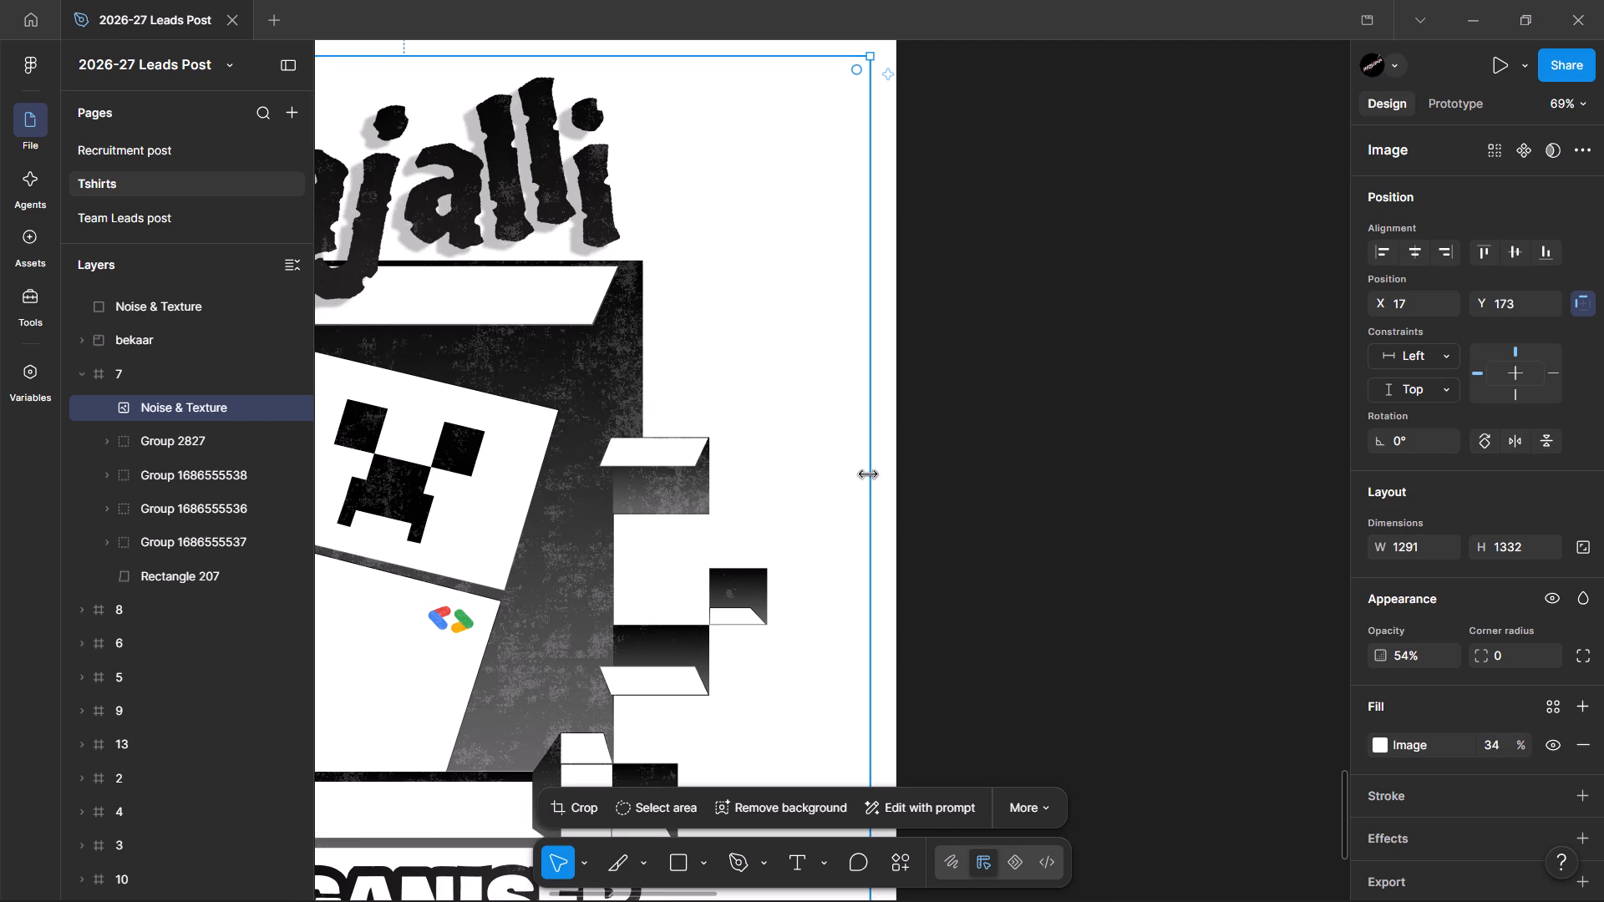
left_click(868, 474)
left_click(1024, 458)
Paste the Noise & Texture image onto the Team Leads post page and shift it to about X -178, Y 2199 over the semicircle.
left_click(78, 223)
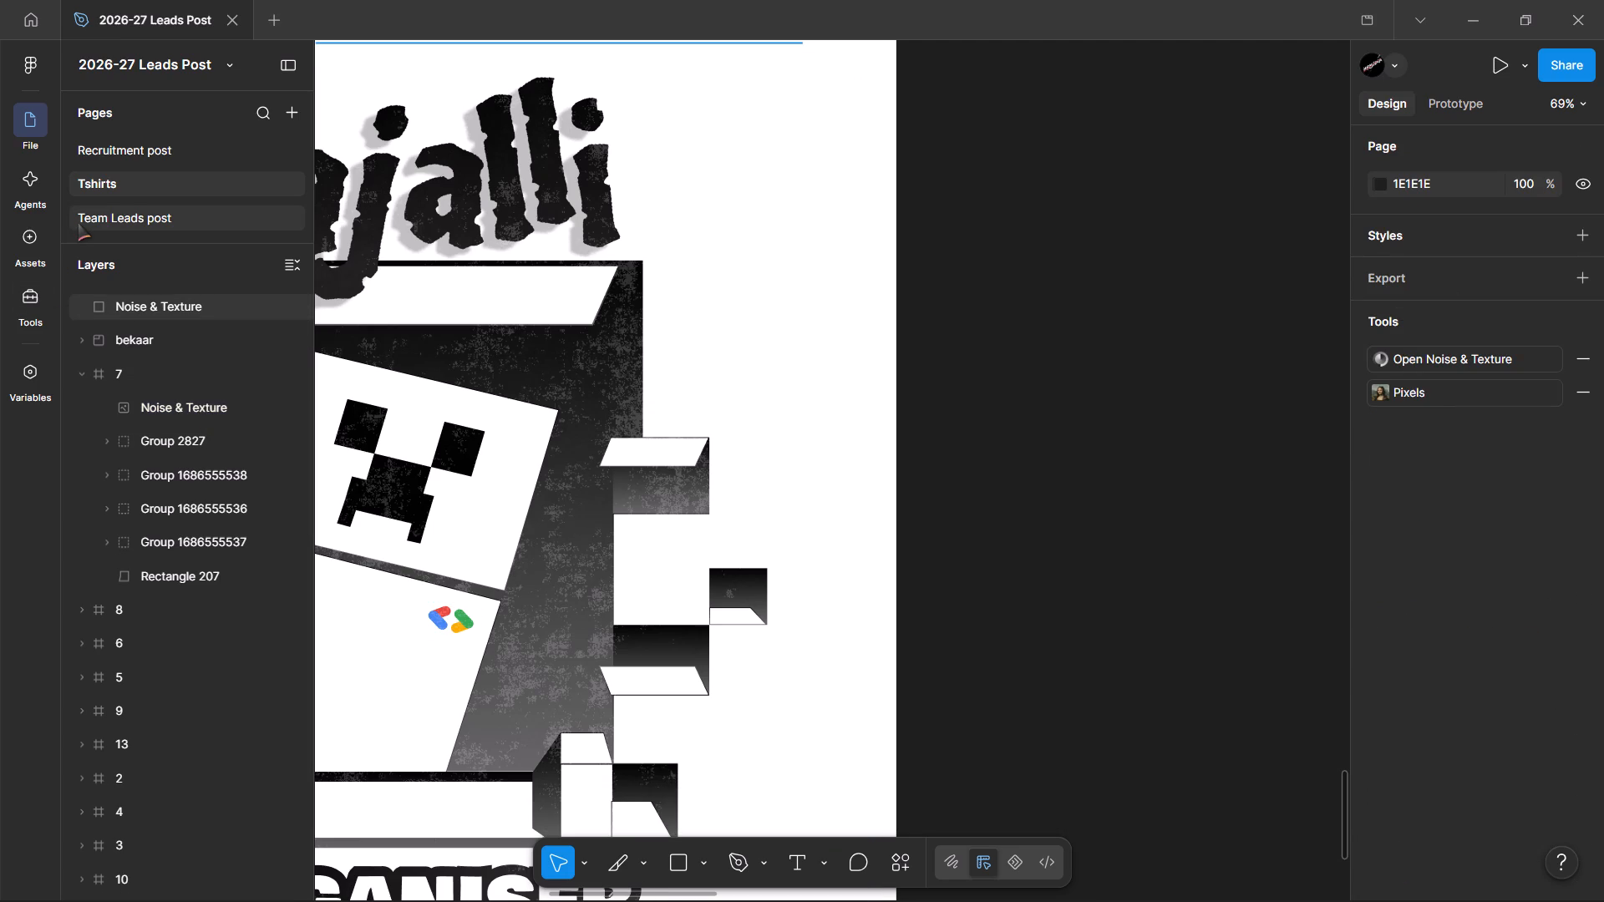
key("ctrl+v")
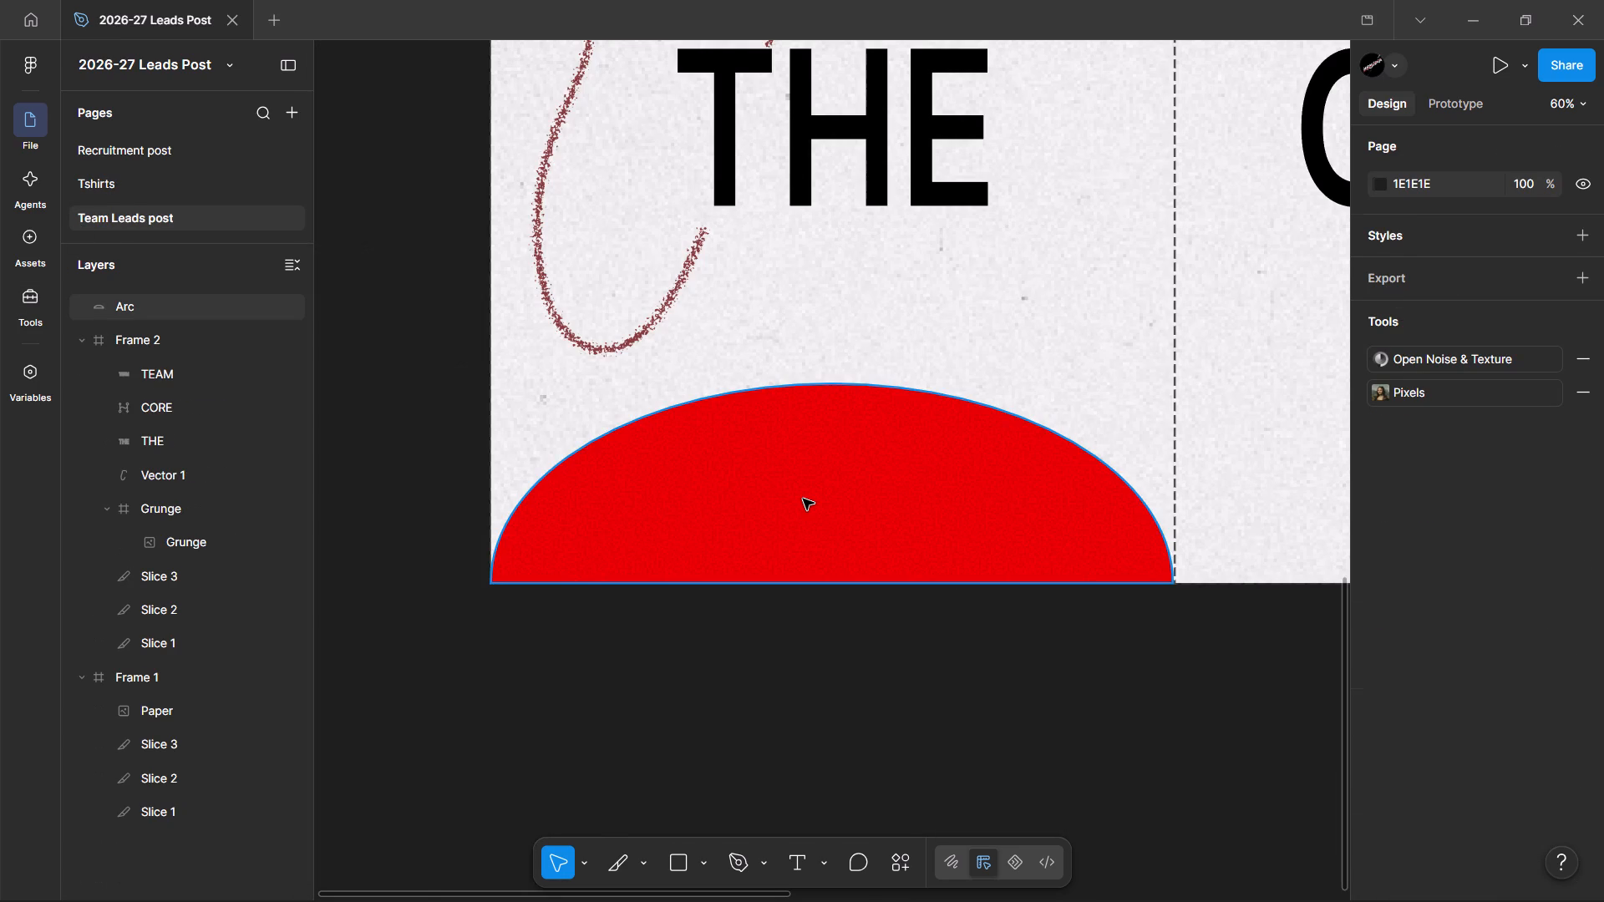
left_click_drag(837, 528, 796, 488)
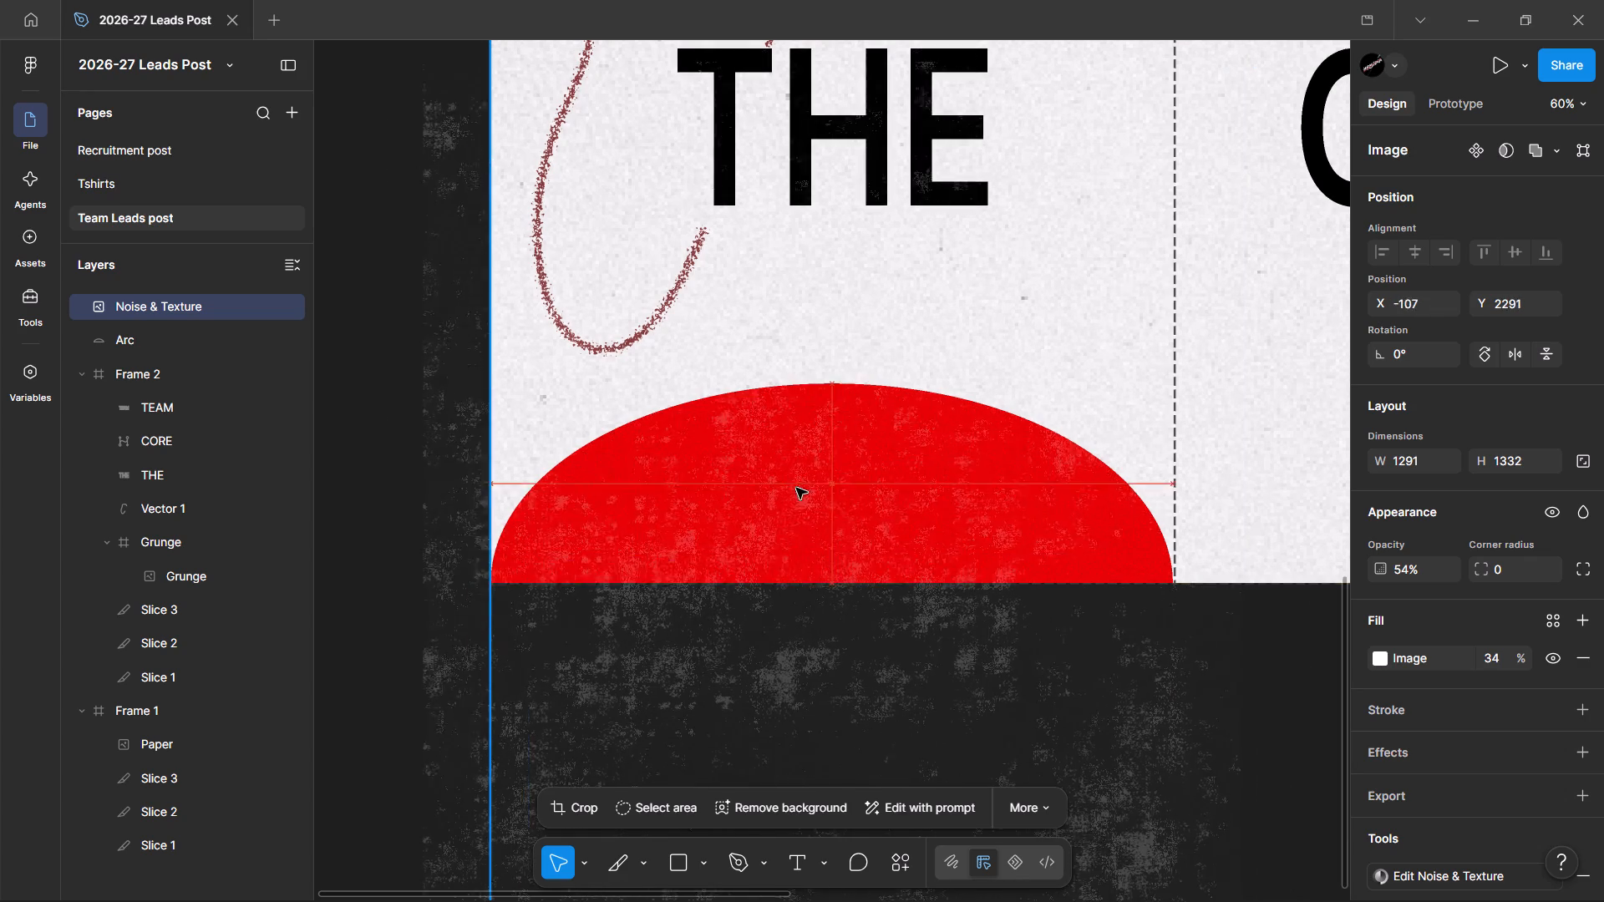
left_click_drag(796, 488, 791, 482)
scroll(1011, 595, "down", 1, "ctrl")
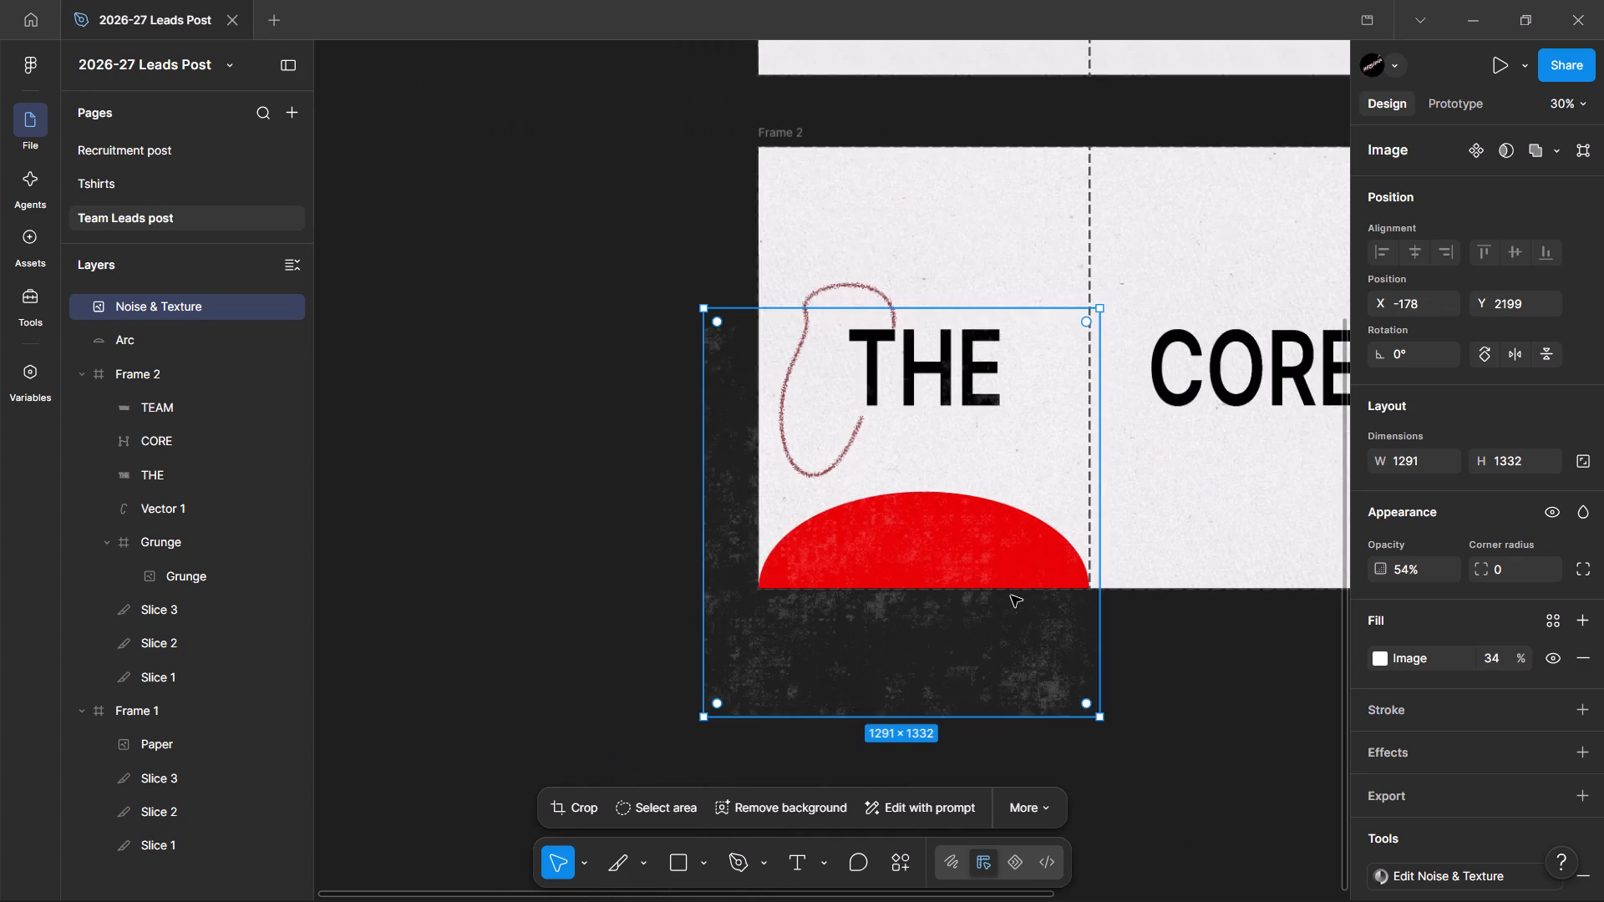
Shrink the Noise & Texture image to about 665 × 427 and move it onto the semicircle at about X 155, Y 2687.
left_click_drag(1098, 717, 921, 465)
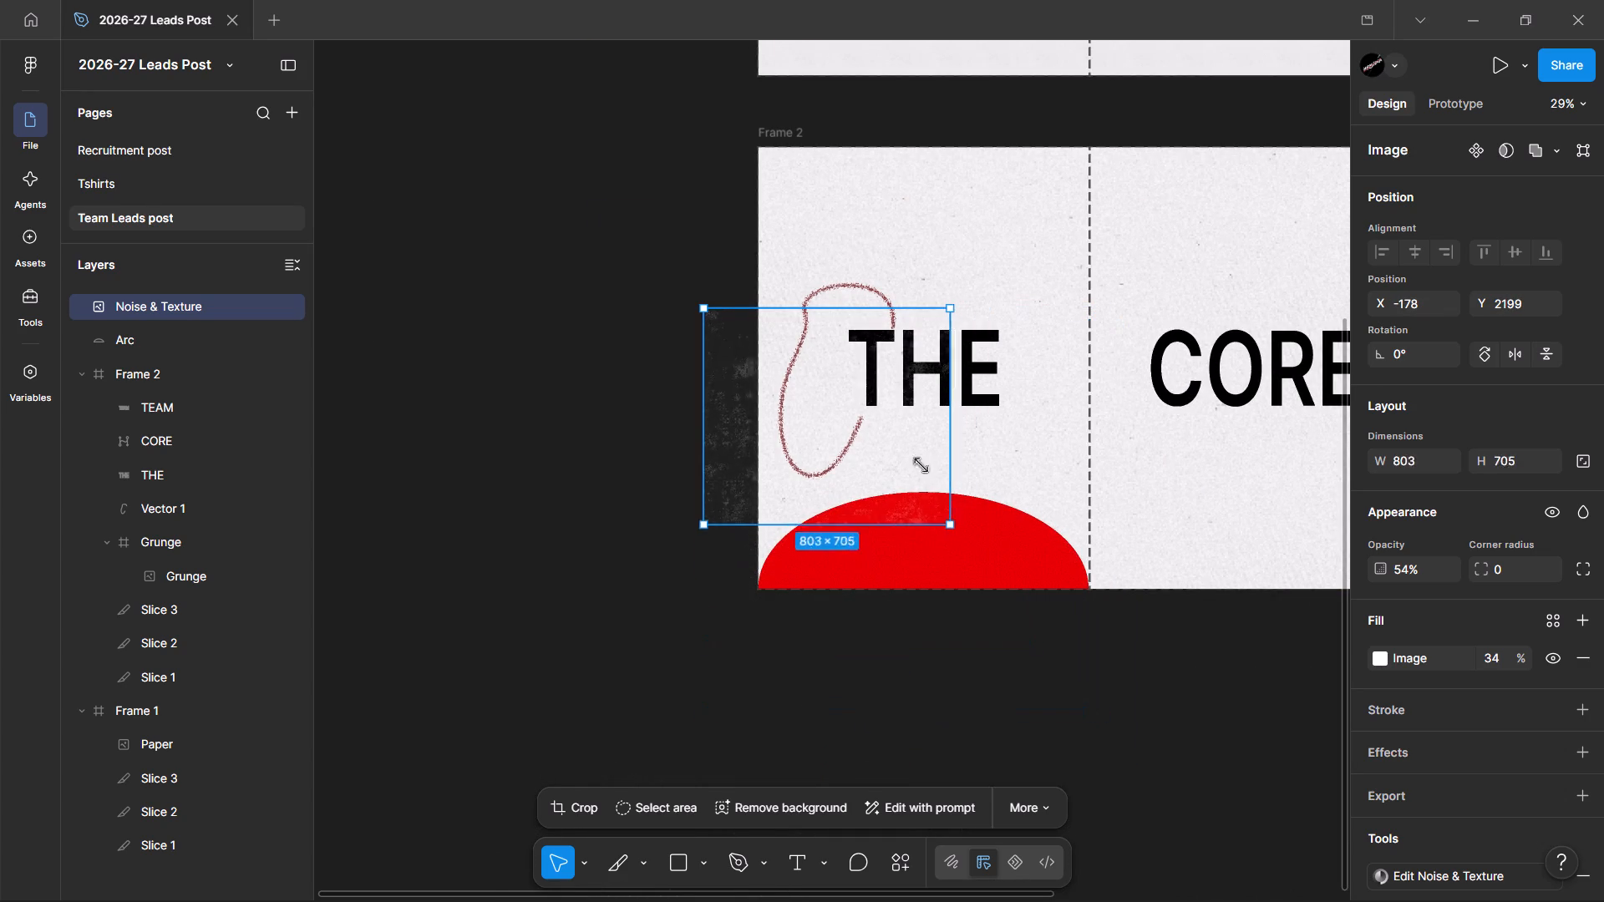
left_click_drag(921, 465, 907, 439)
left_click_drag(838, 394, 940, 549)
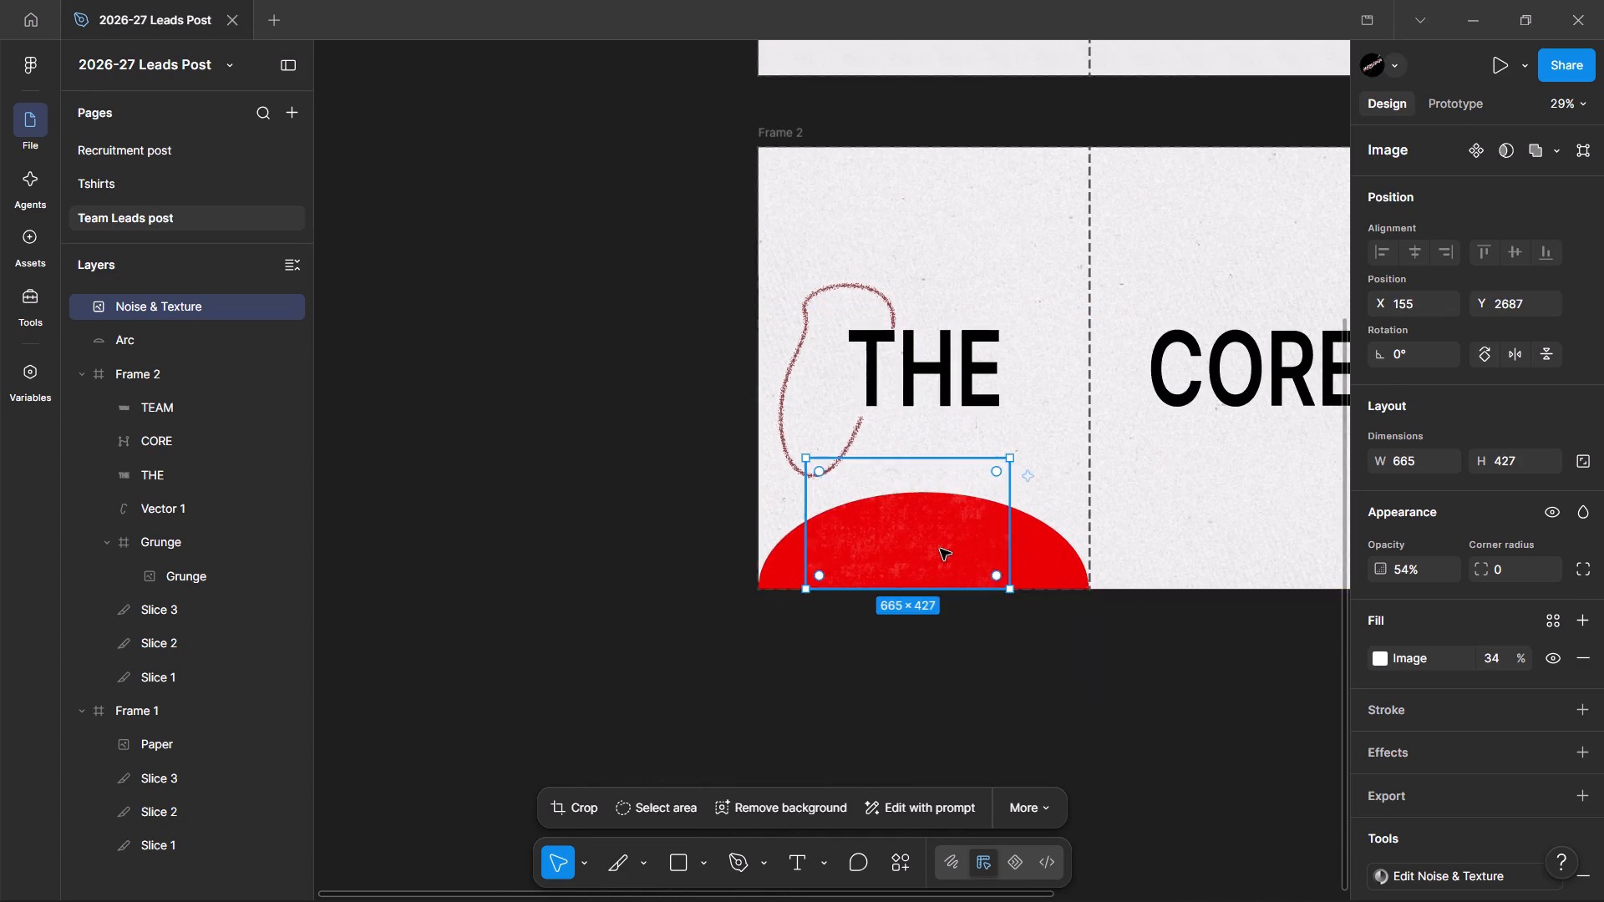
scroll(940, 549, "up", 3, "ctrl")
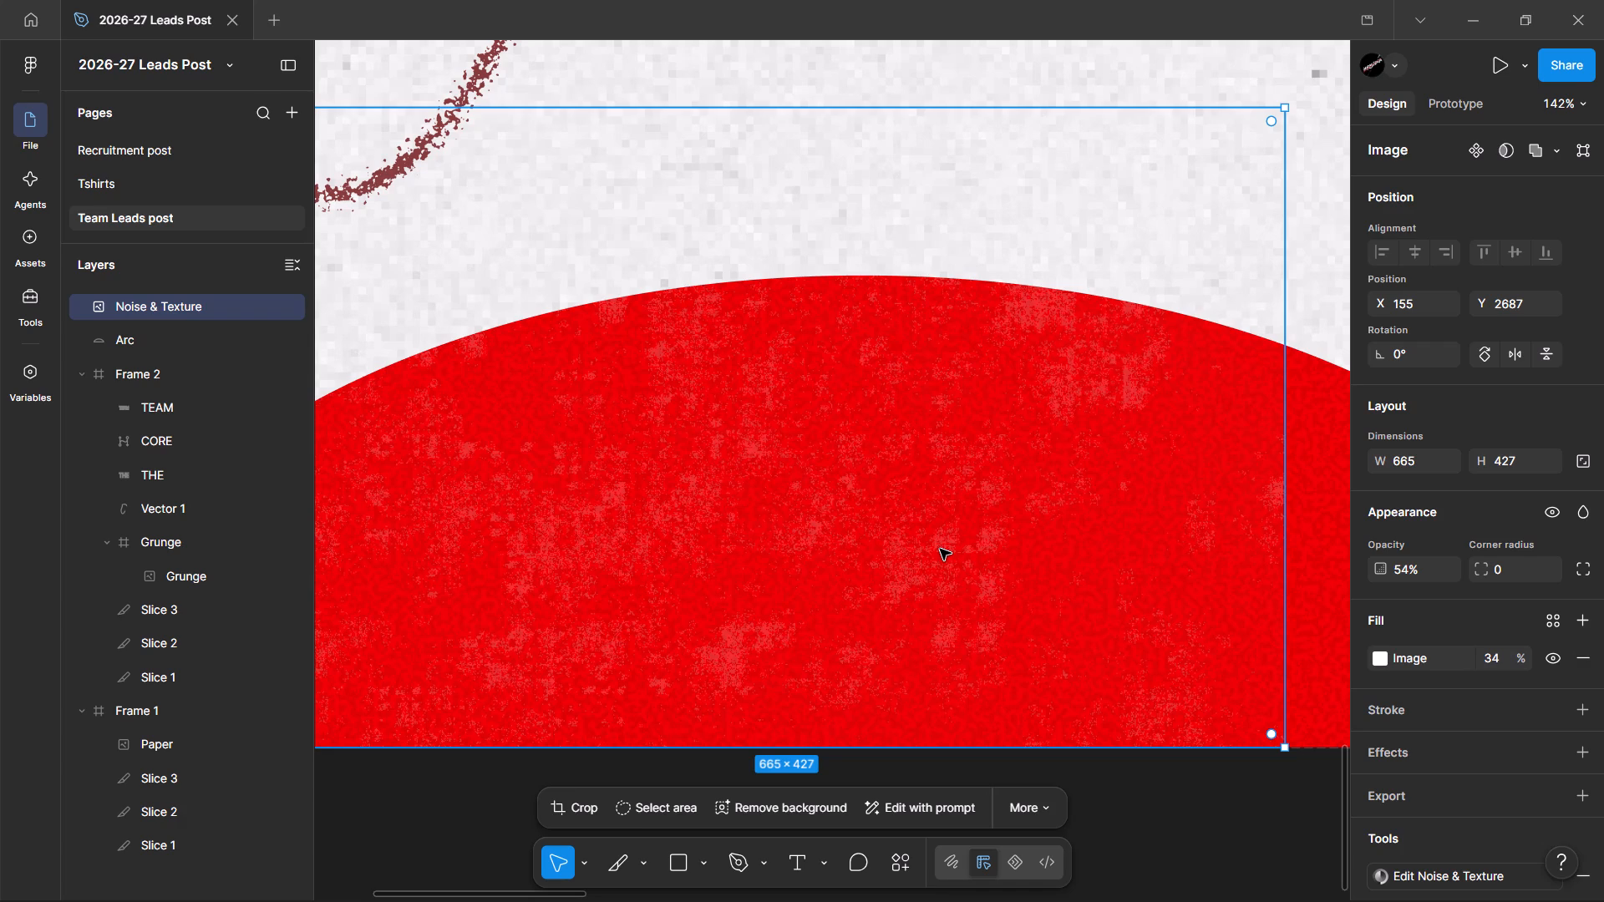
Move the Noise & Texture image off the semicircle to the empty canvas beside Frame 2, at about X -695, Y 2697.
left_click_drag(940, 549, 657, 664)
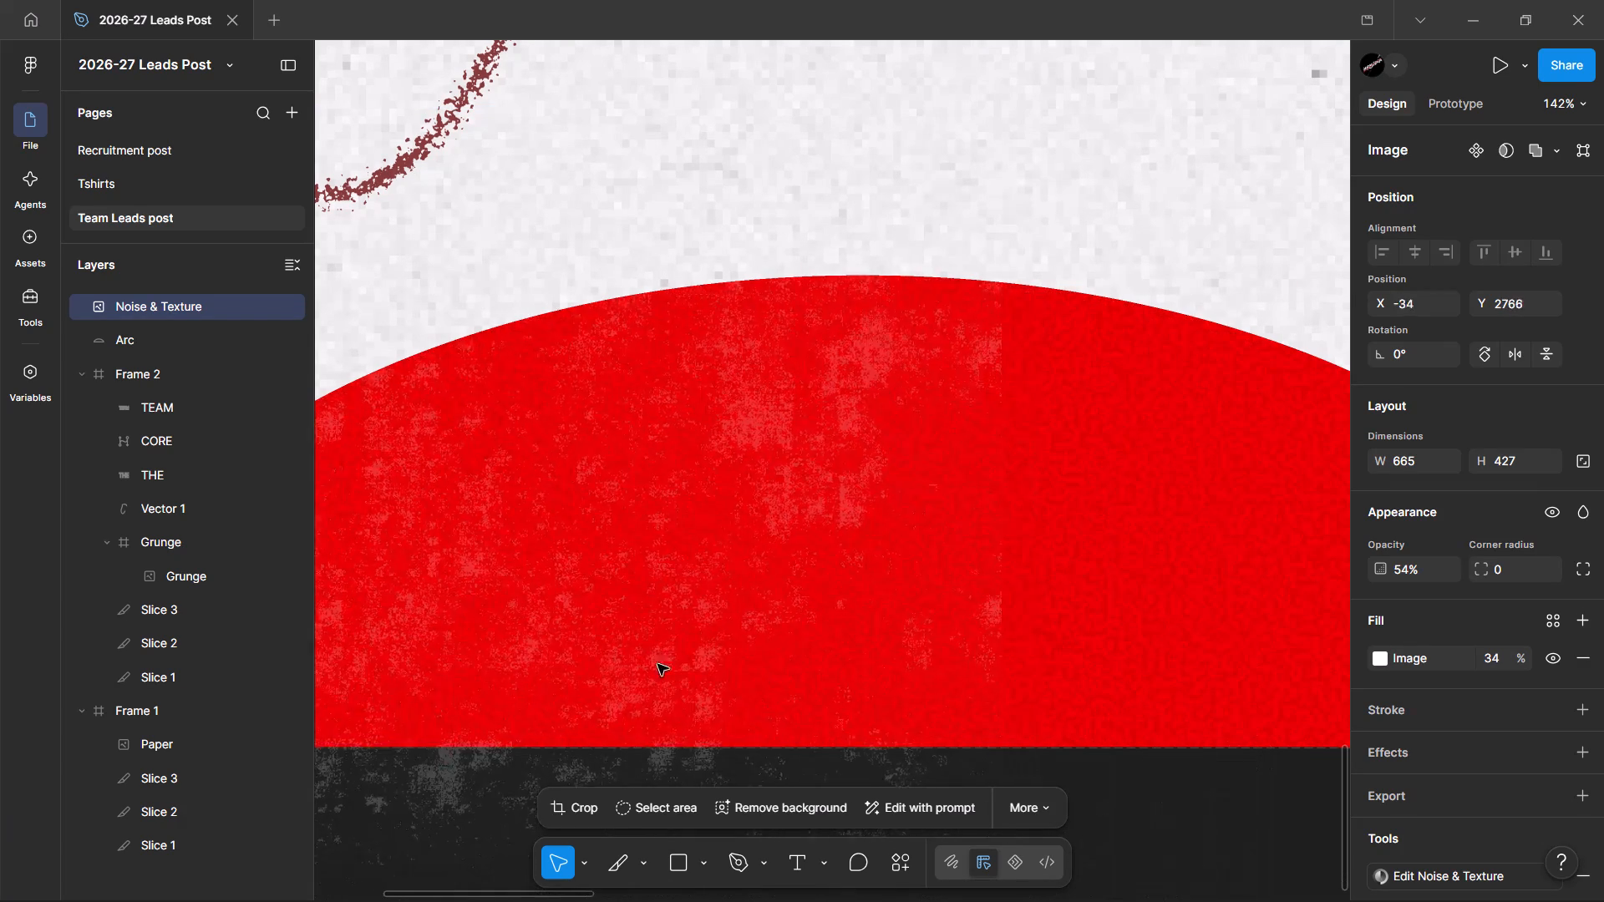
left_click_drag(657, 664, 953, 597)
scroll(953, 597, "up", 2, "ctrl")
scroll(953, 597, "down", 1, "ctrl")
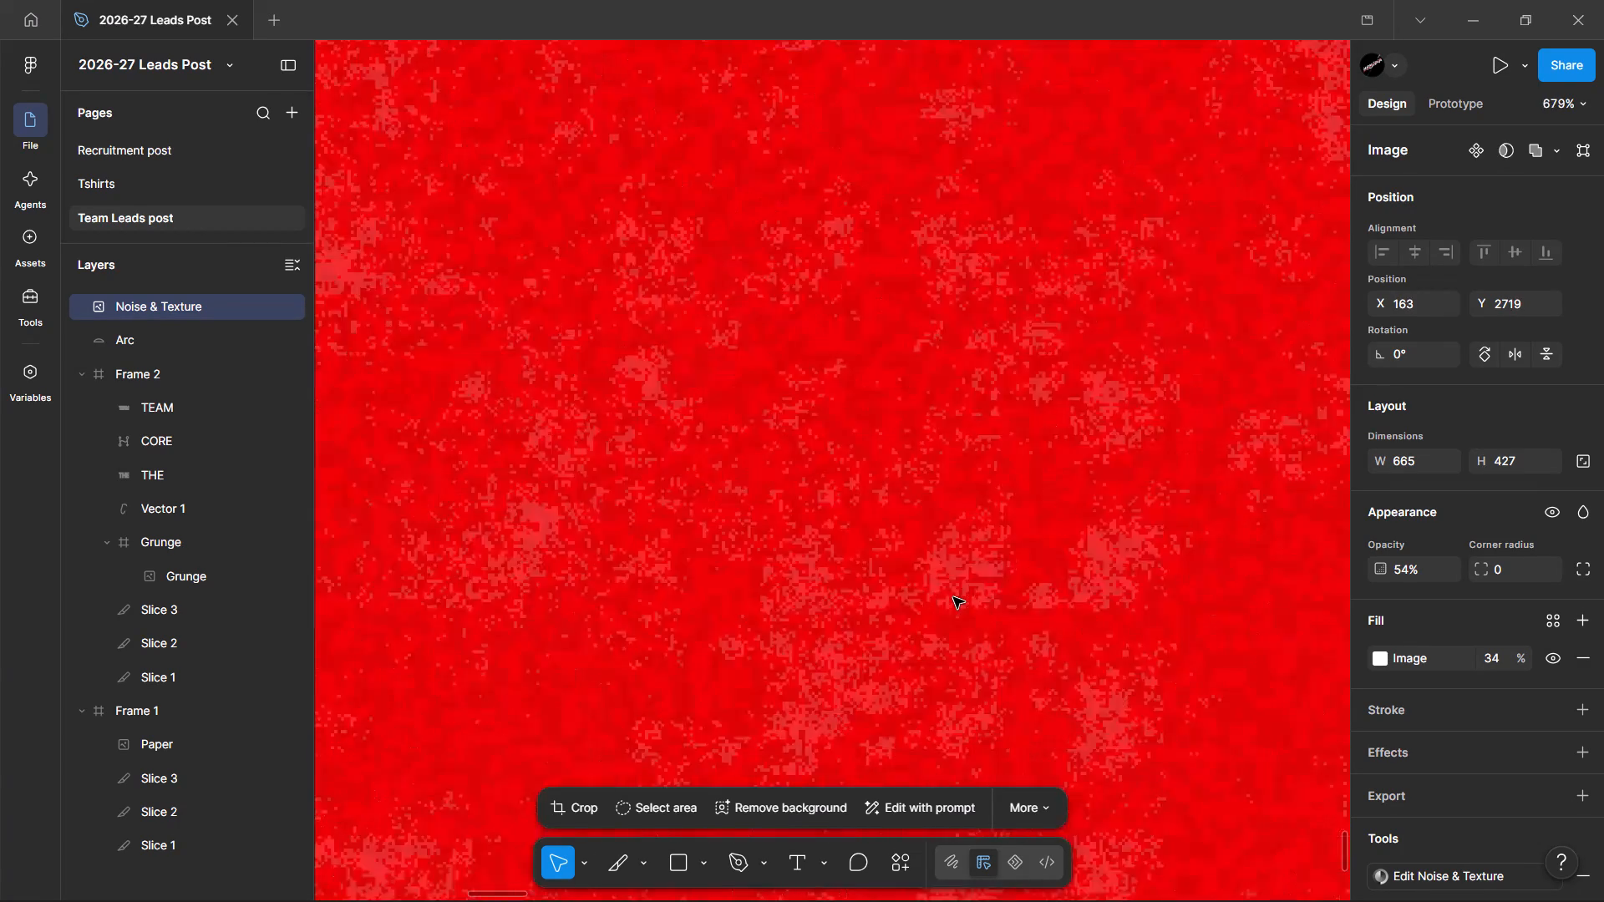
scroll(953, 597, "down", 1, "ctrl")
scroll(953, 597, "up", 8, "ctrl")
scroll(953, 597, "down", 4, "ctrl")
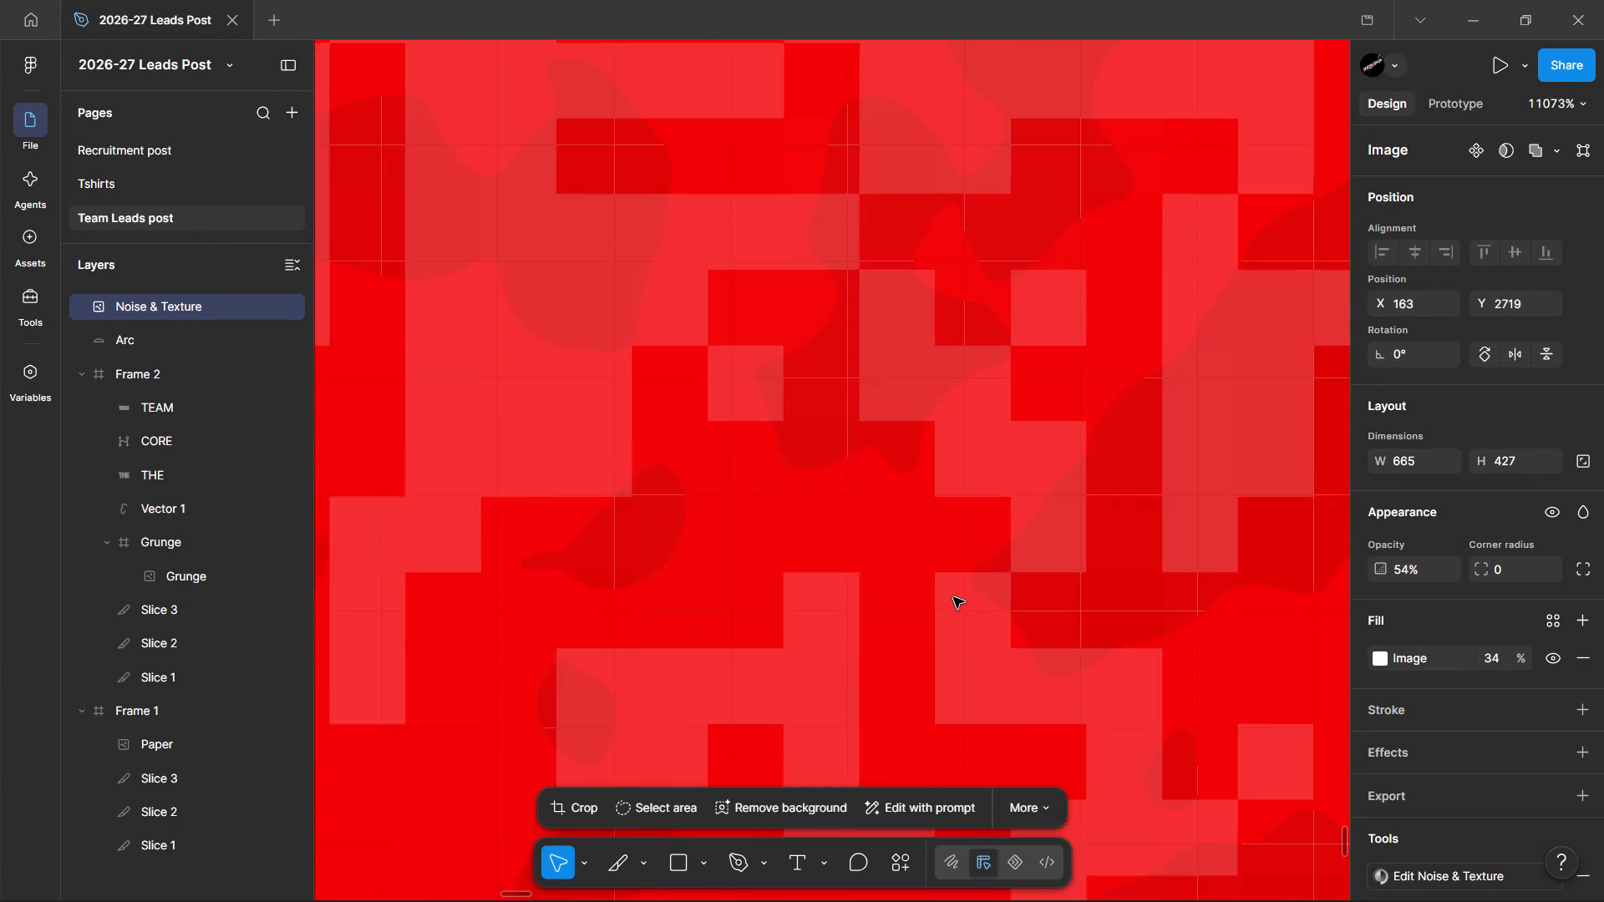
scroll(953, 597, "down", 11, "ctrl")
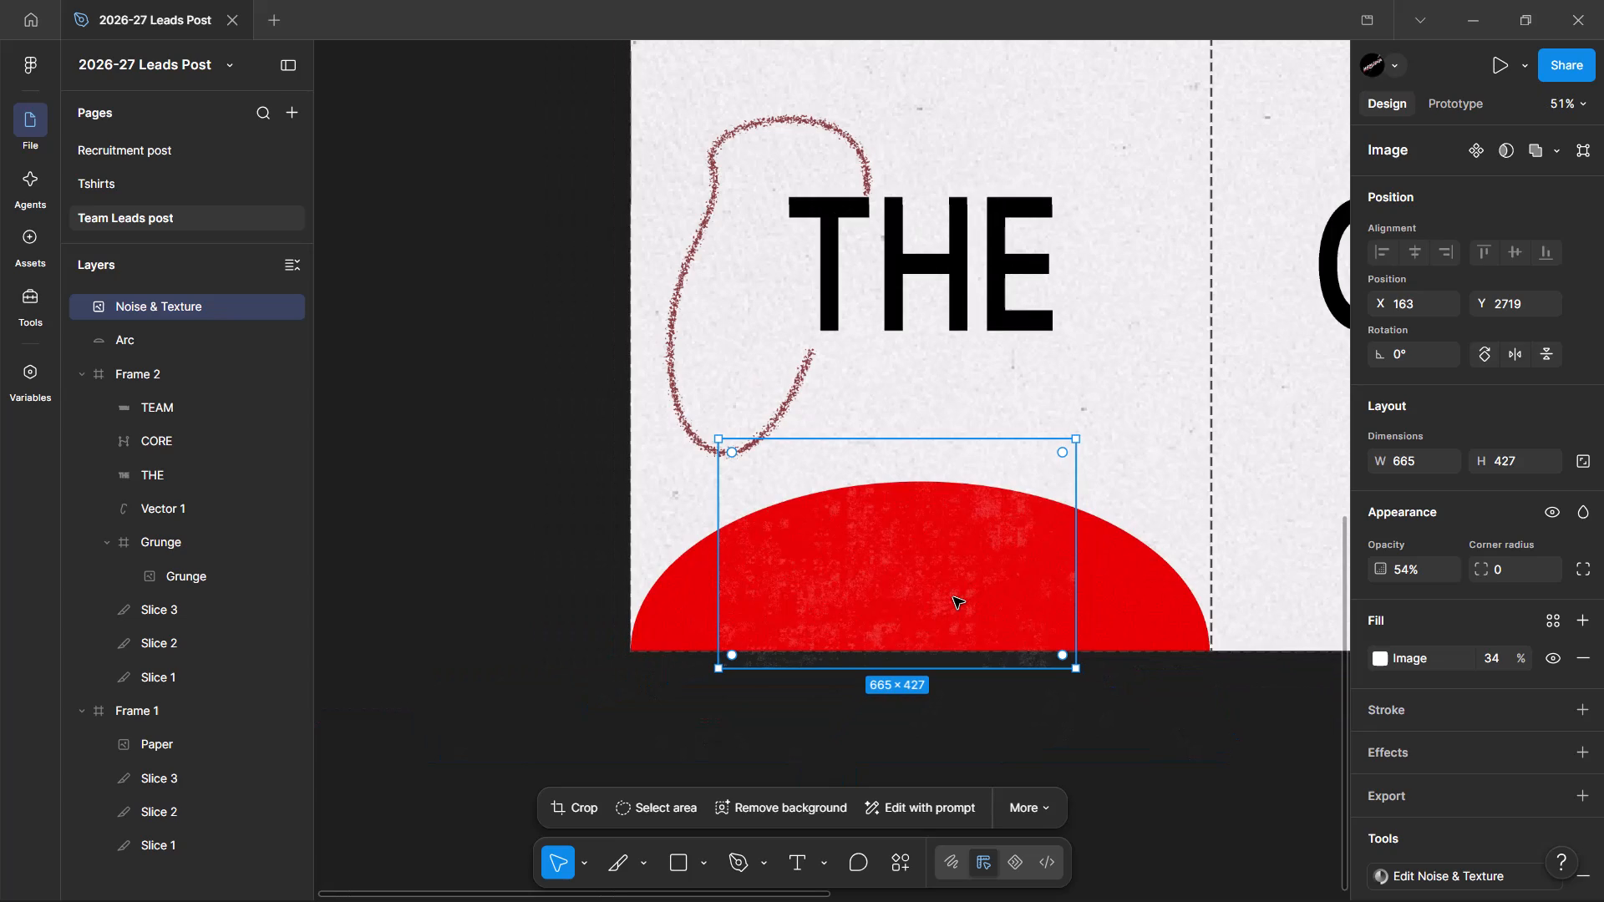
left_click_drag(953, 597, 491, 585)
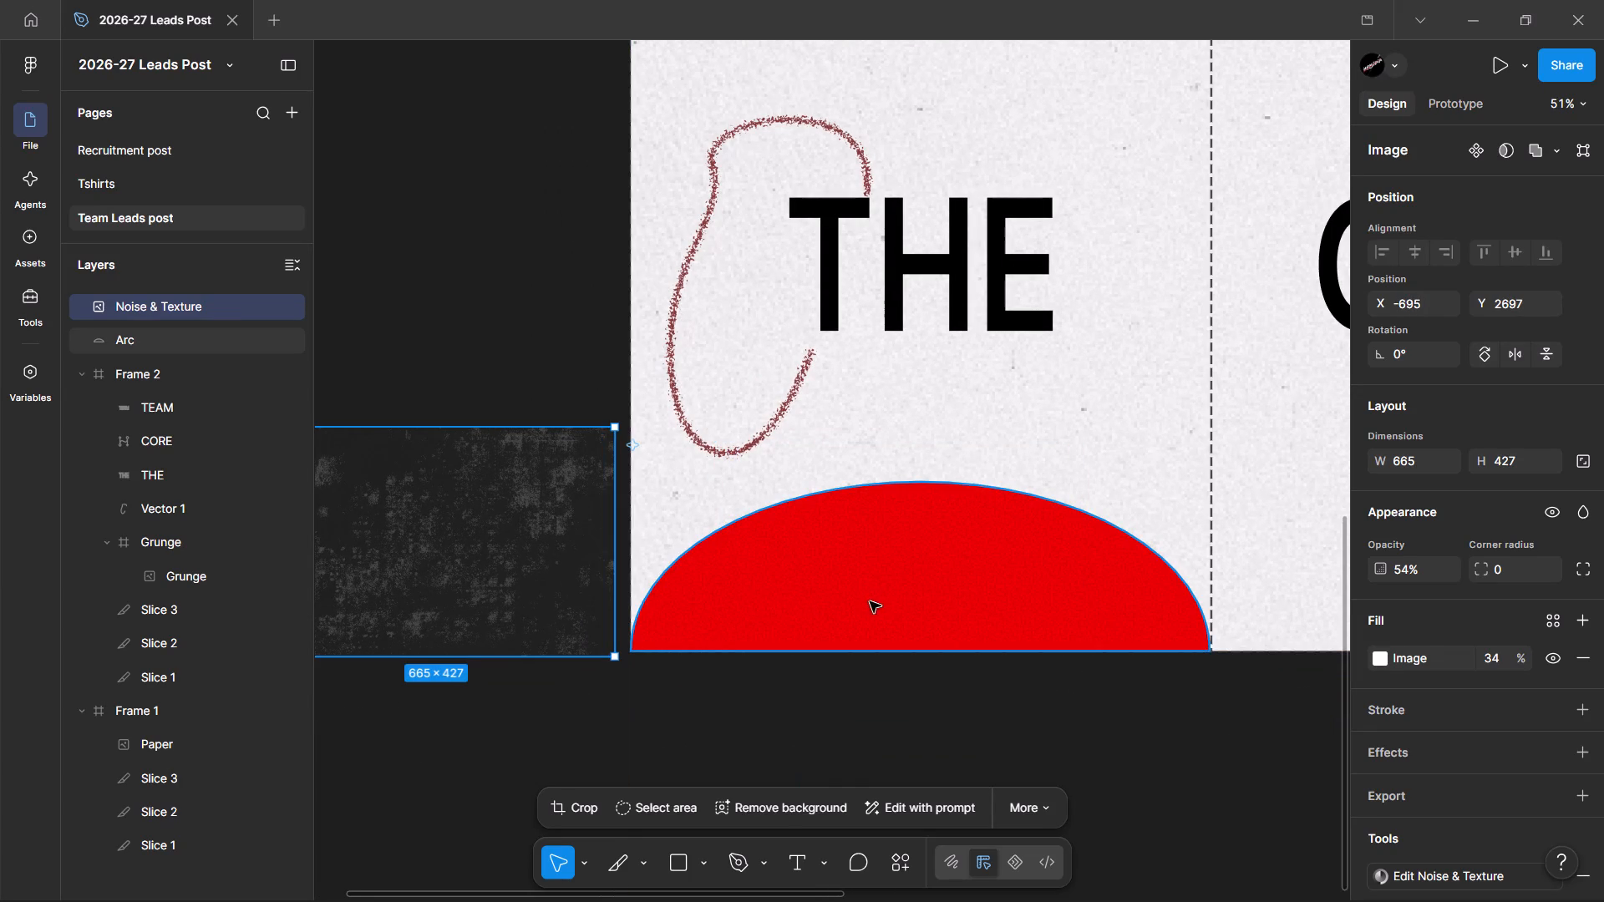
Add a Texture effect to the red semicircle with size about 16.4 and radius about 11.2, and deselect the shape.
left_click(872, 601)
scroll(943, 606, "up", 2, "ctrl")
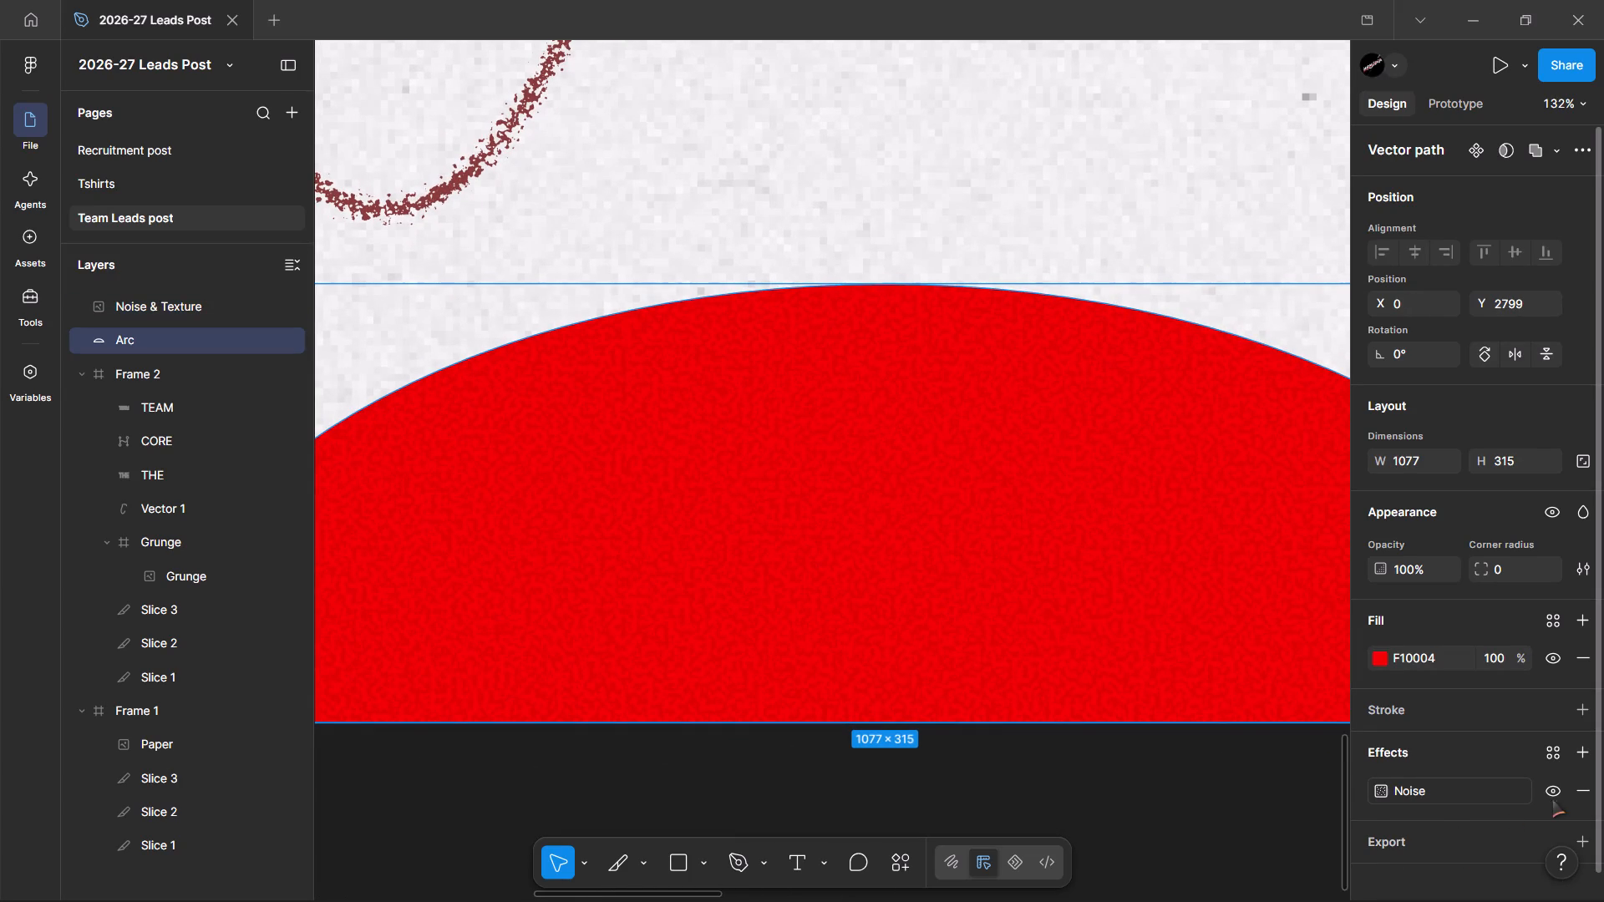
left_click(1574, 759)
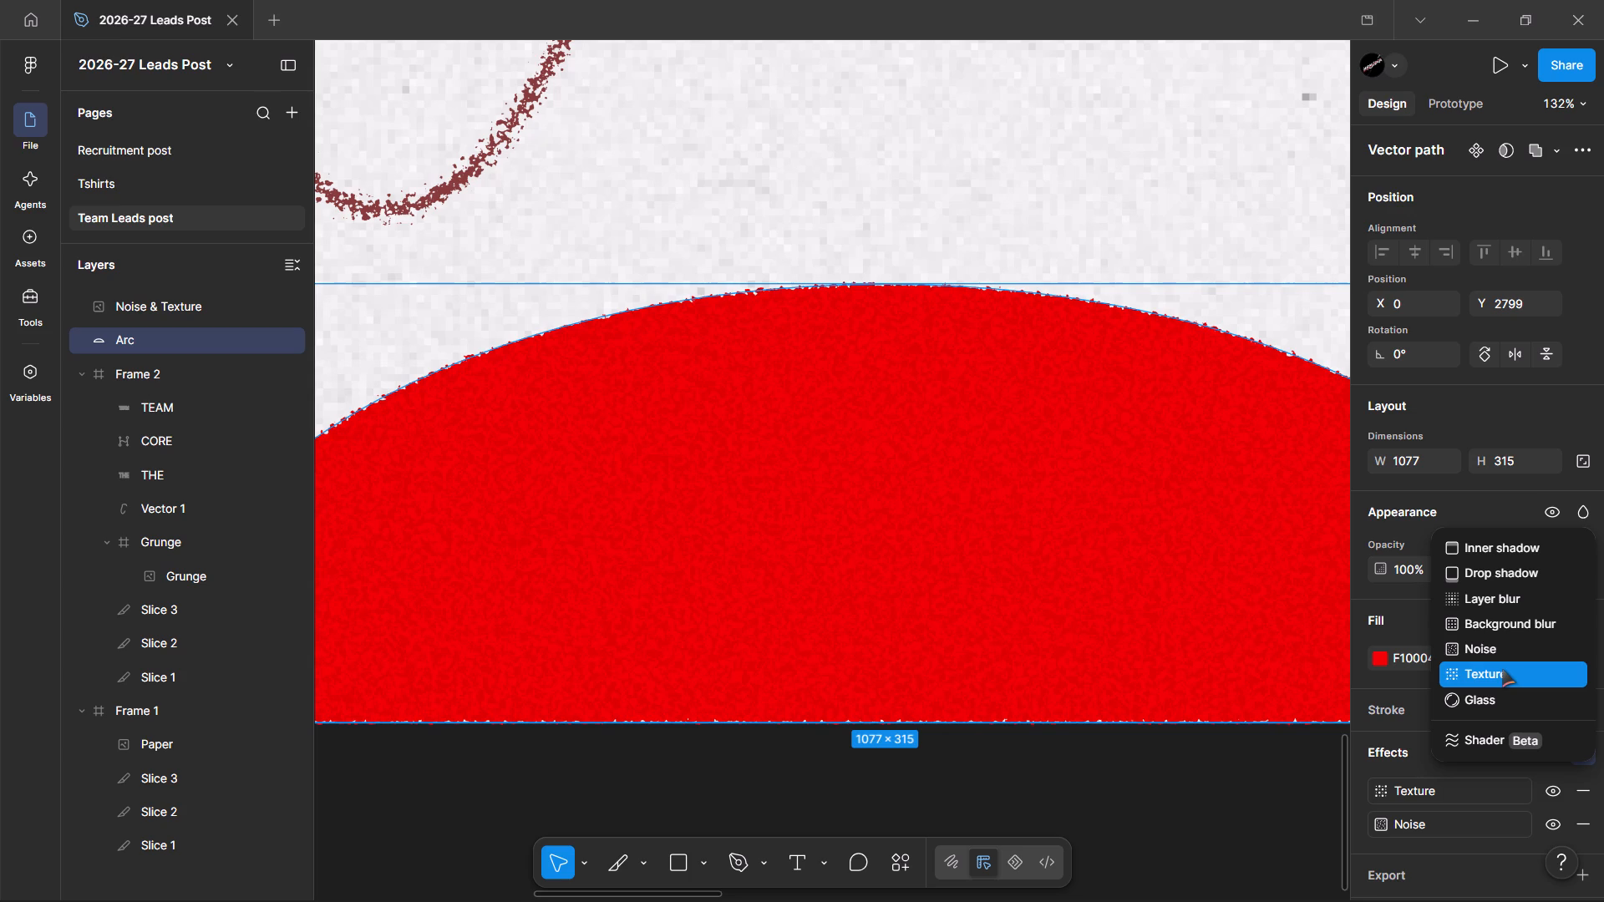
left_click(1502, 669)
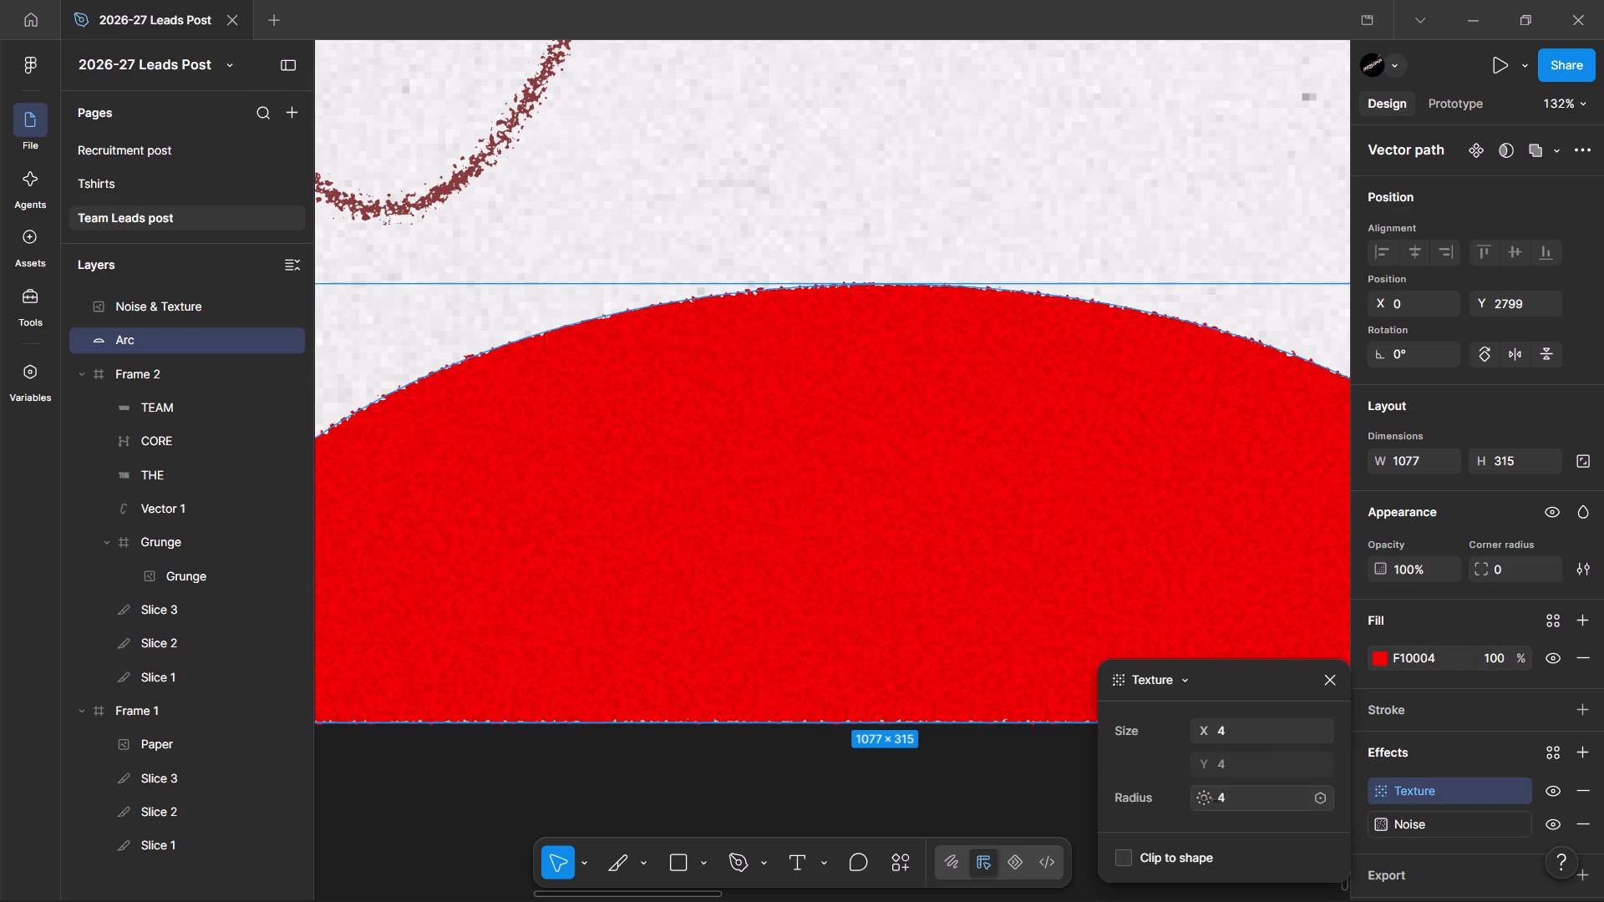
left_click_drag(1207, 799, 924, 452)
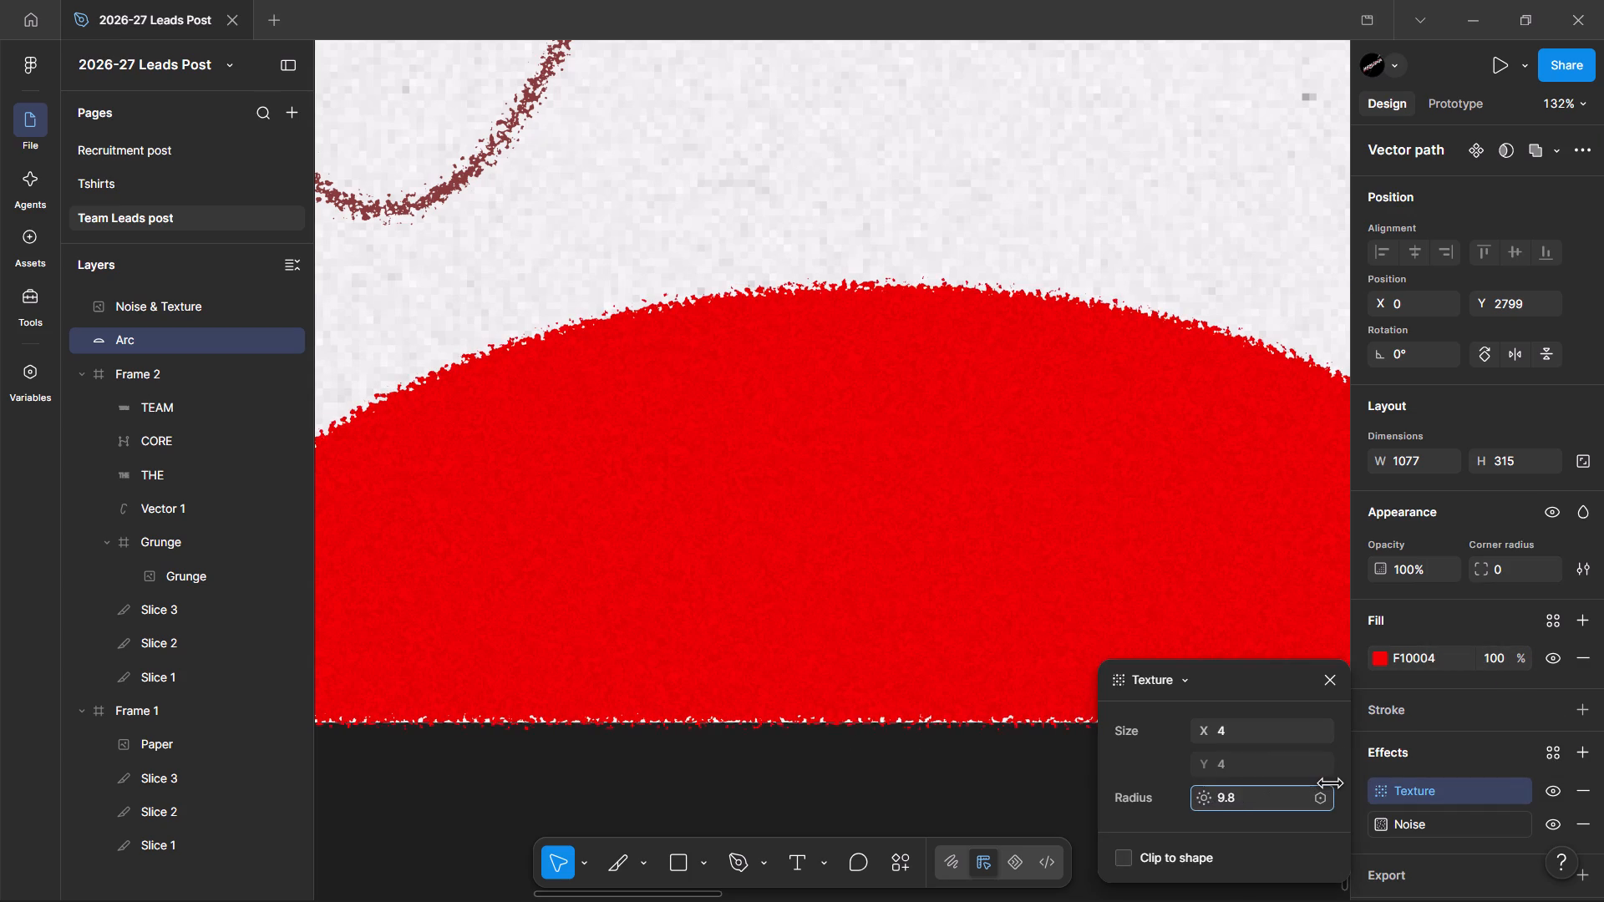
left_click_drag(924, 452, 955, 448)
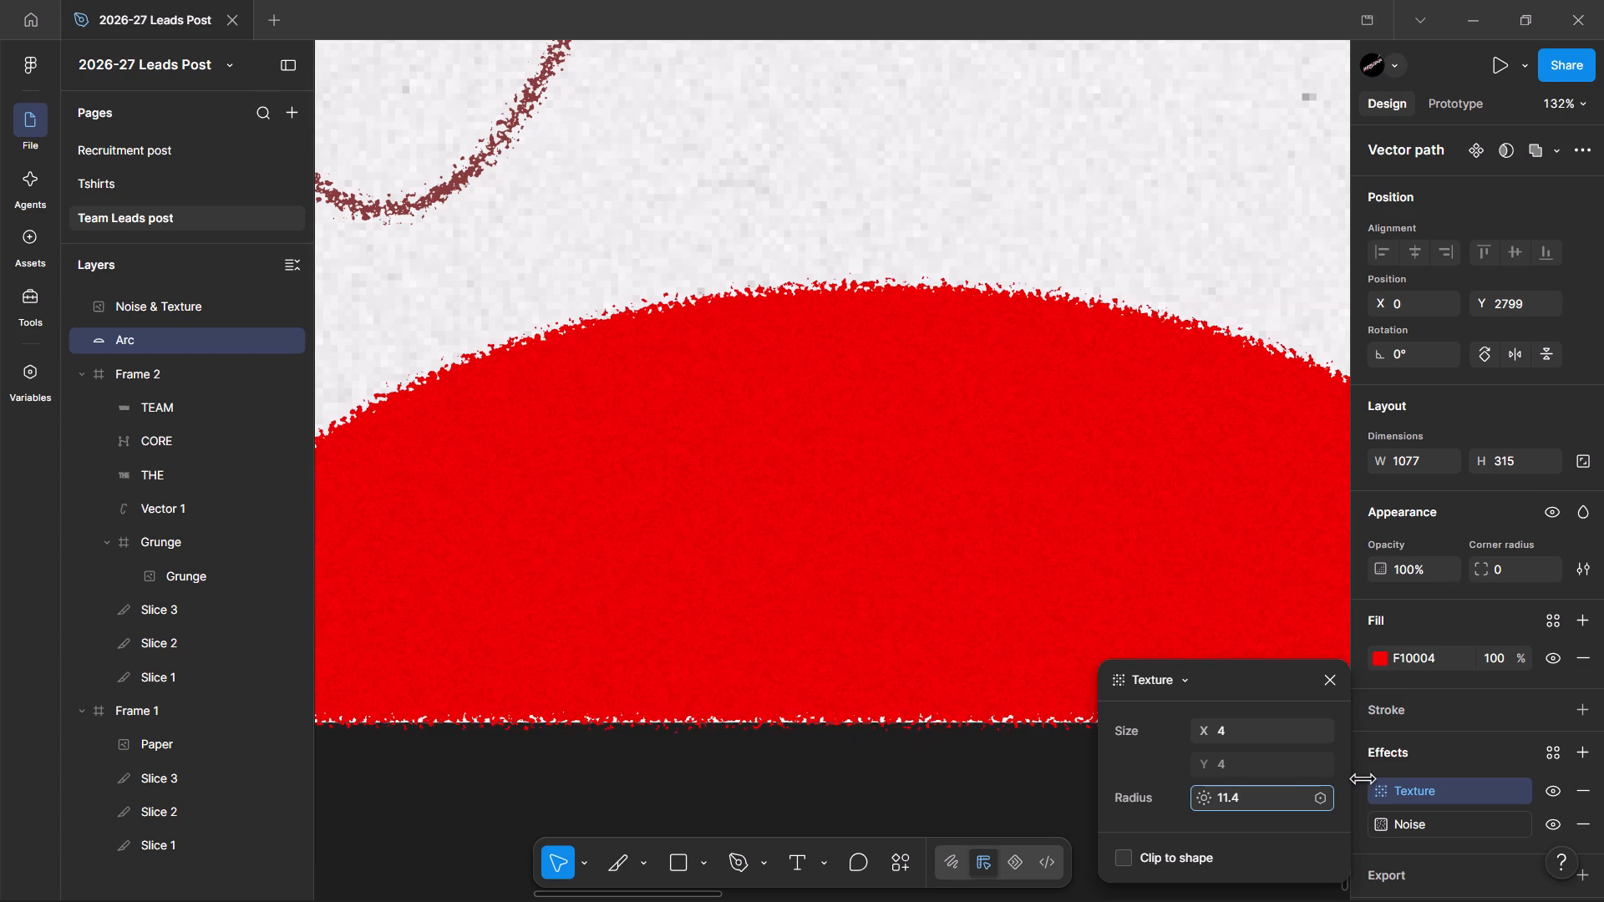
left_click_drag(955, 448, 953, 448)
left_click_drag(1199, 730, 1333, 727)
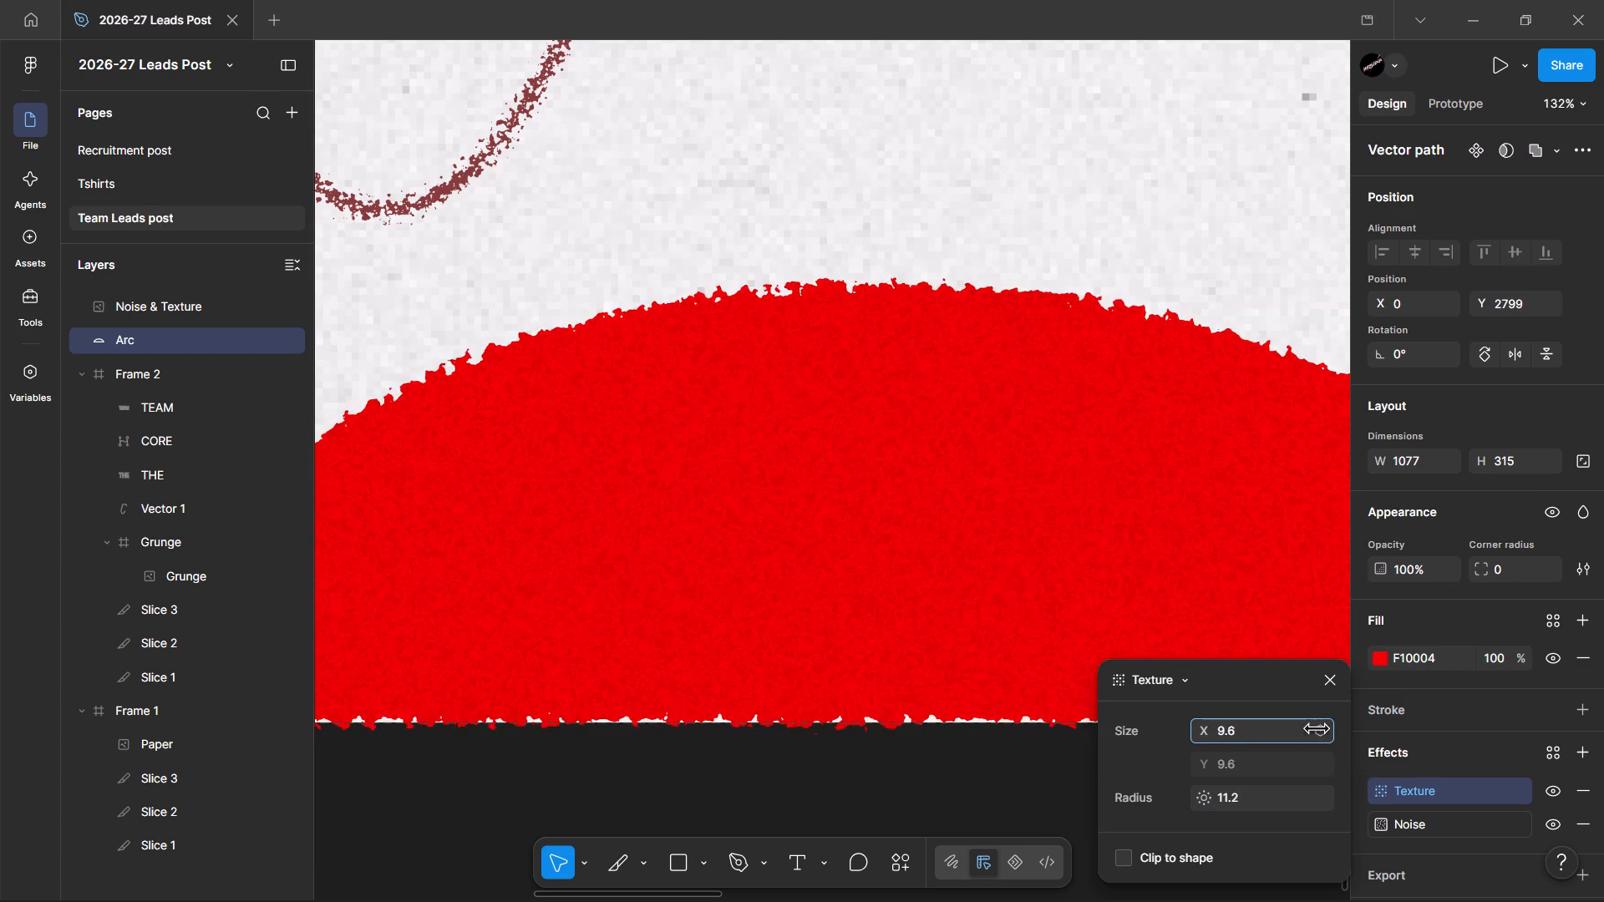
left_click_drag(1333, 727, 899, 475)
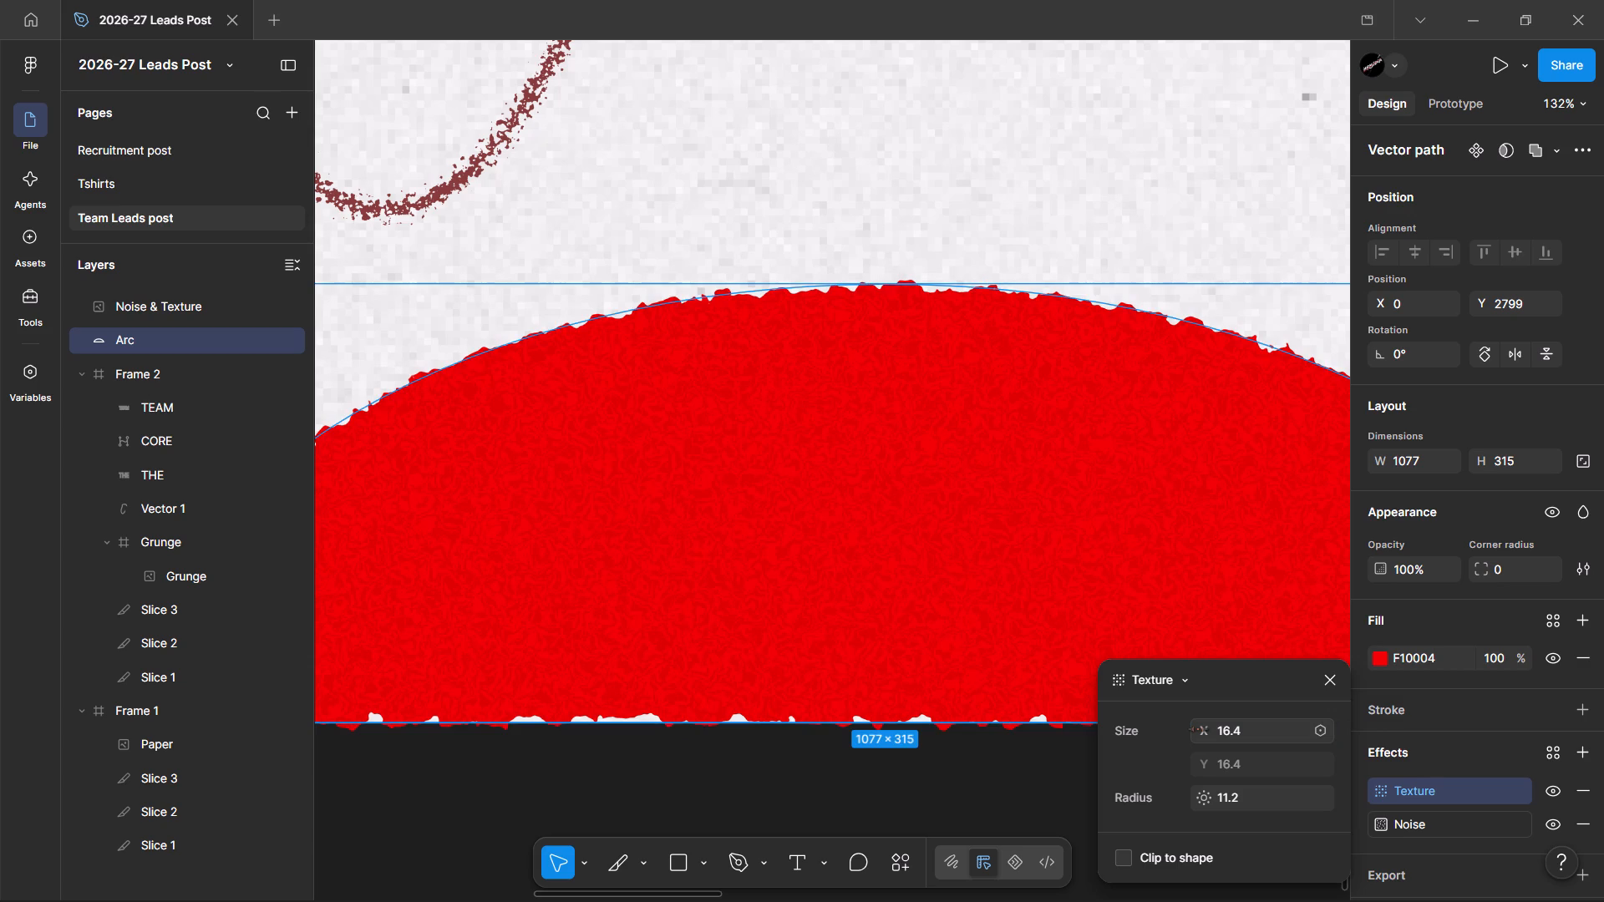
left_click(935, 776)
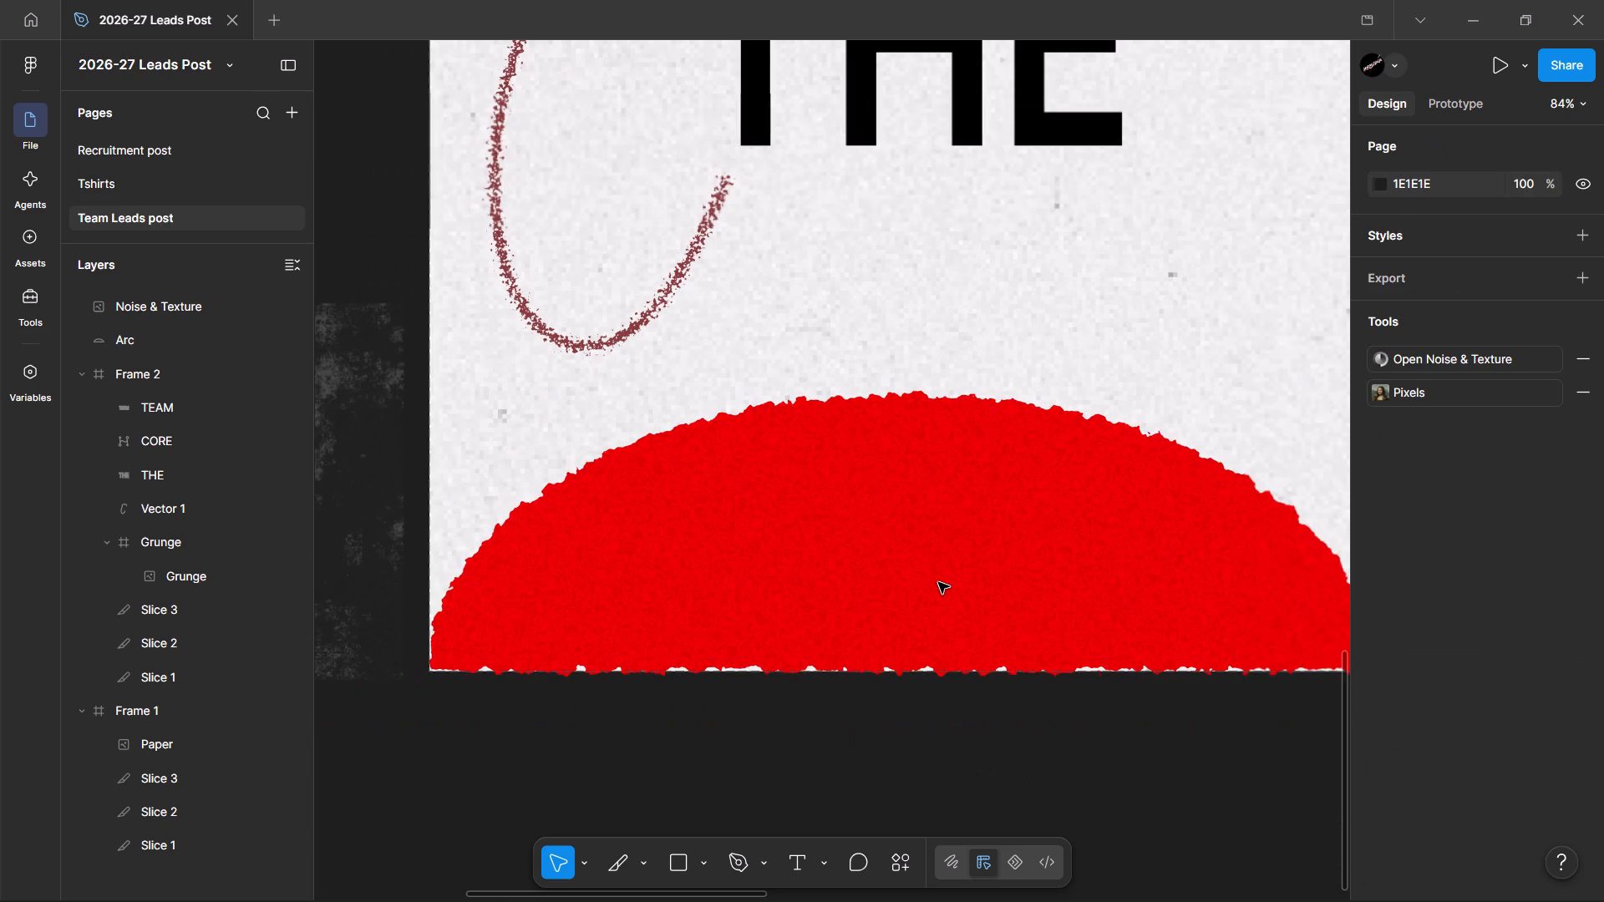
left_click(1010, 749)
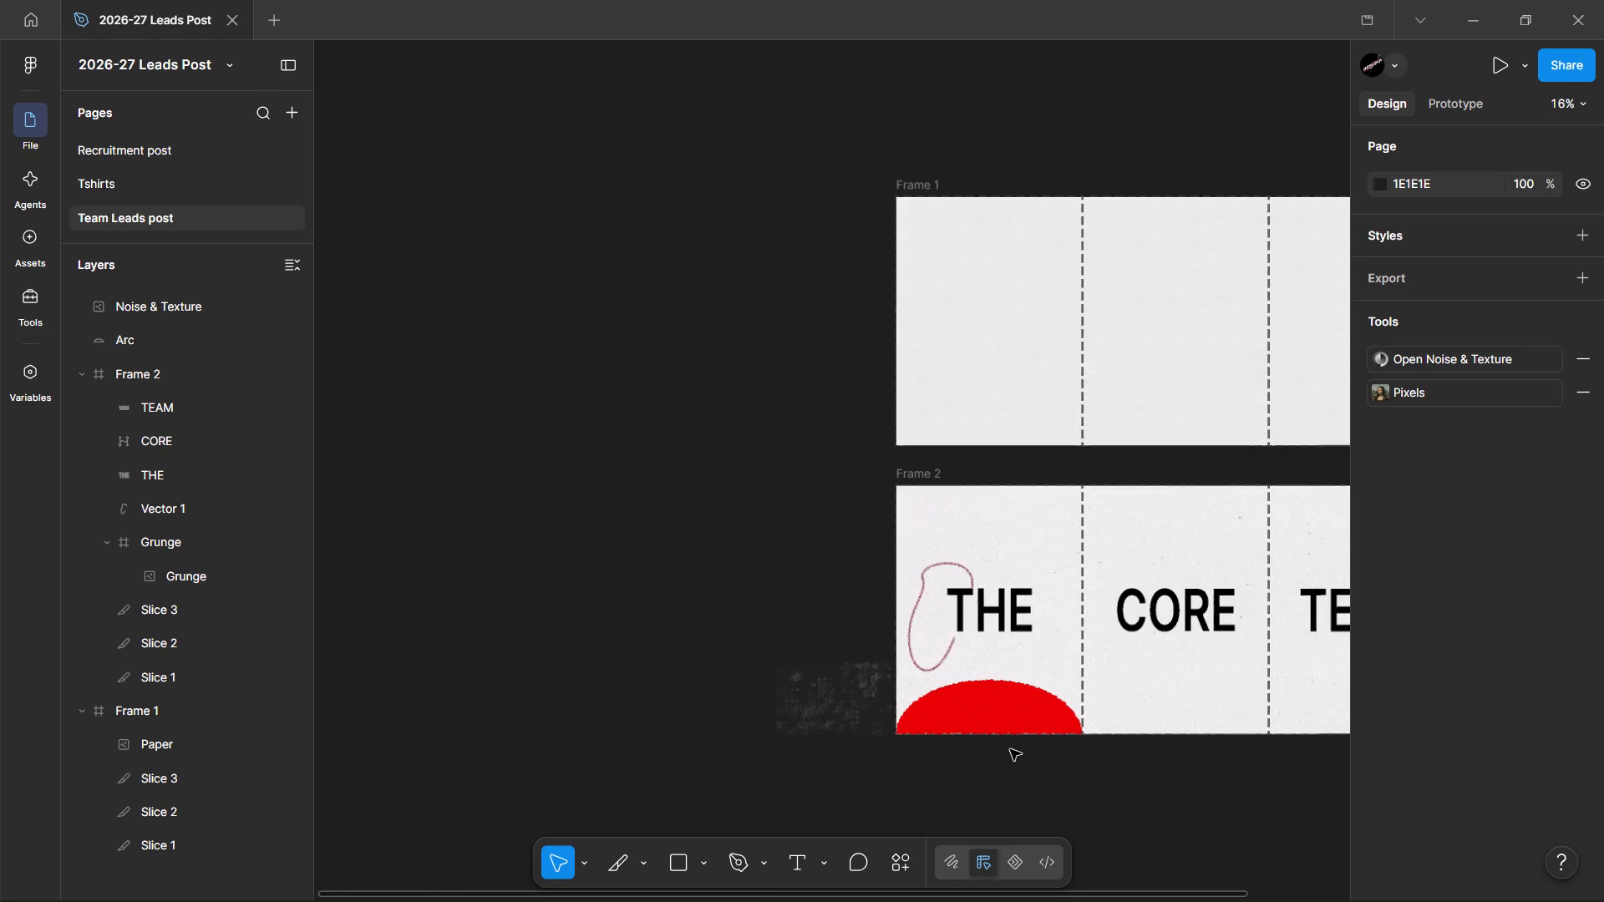
scroll(1010, 749, "left", 2)
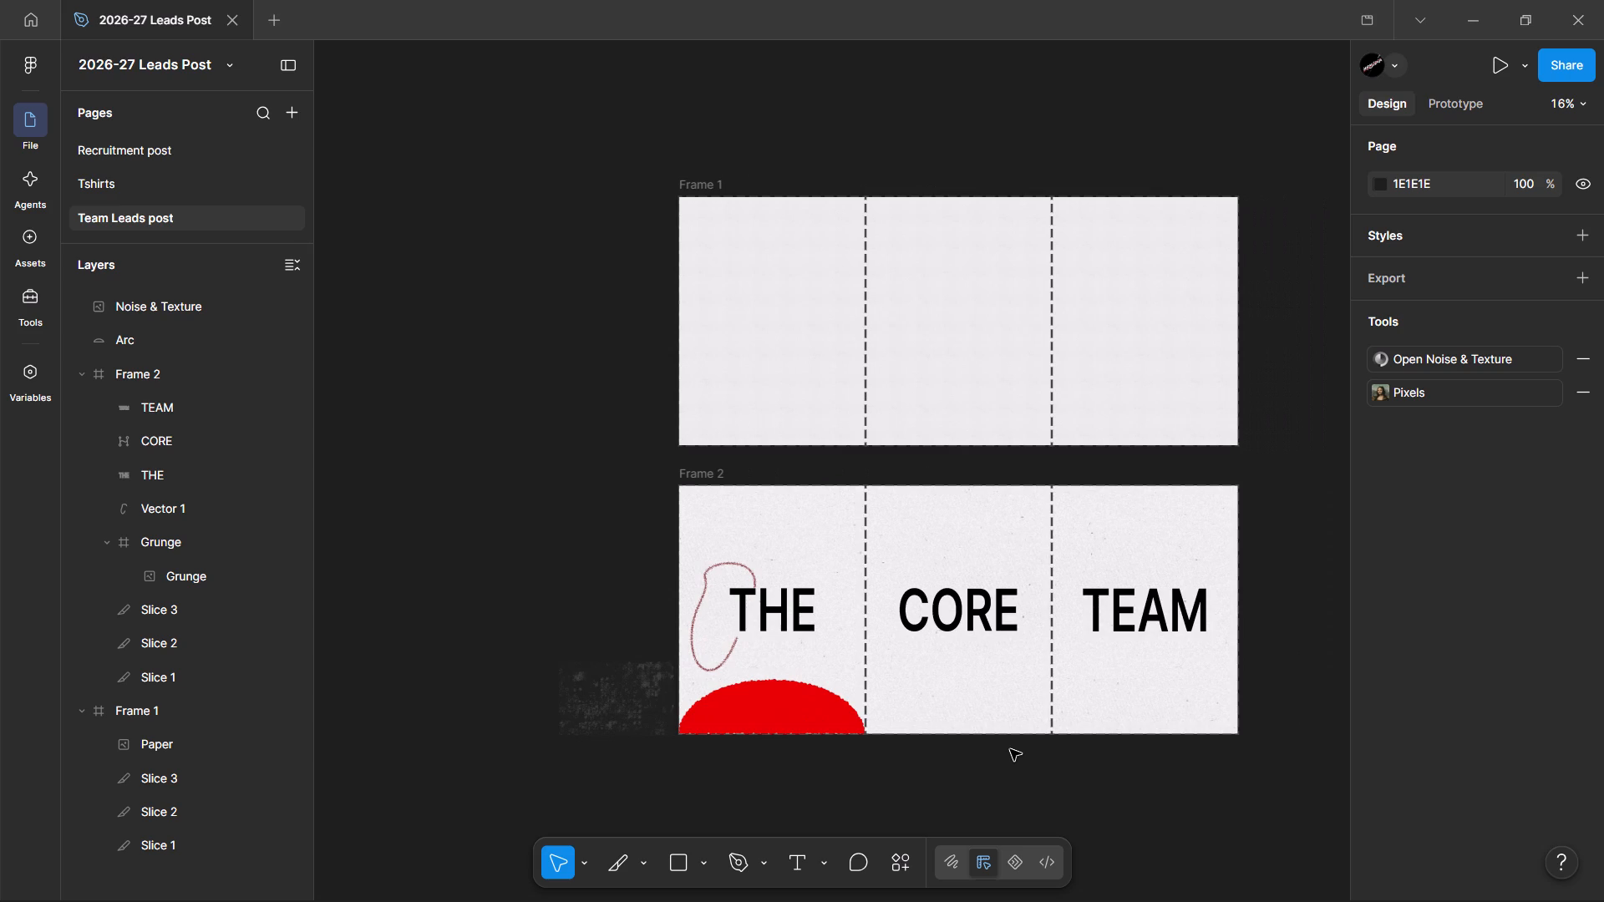
Stretch the semicircle's bottom edge slightly below Frame 2 so its height is about 325.
left_click(830, 727)
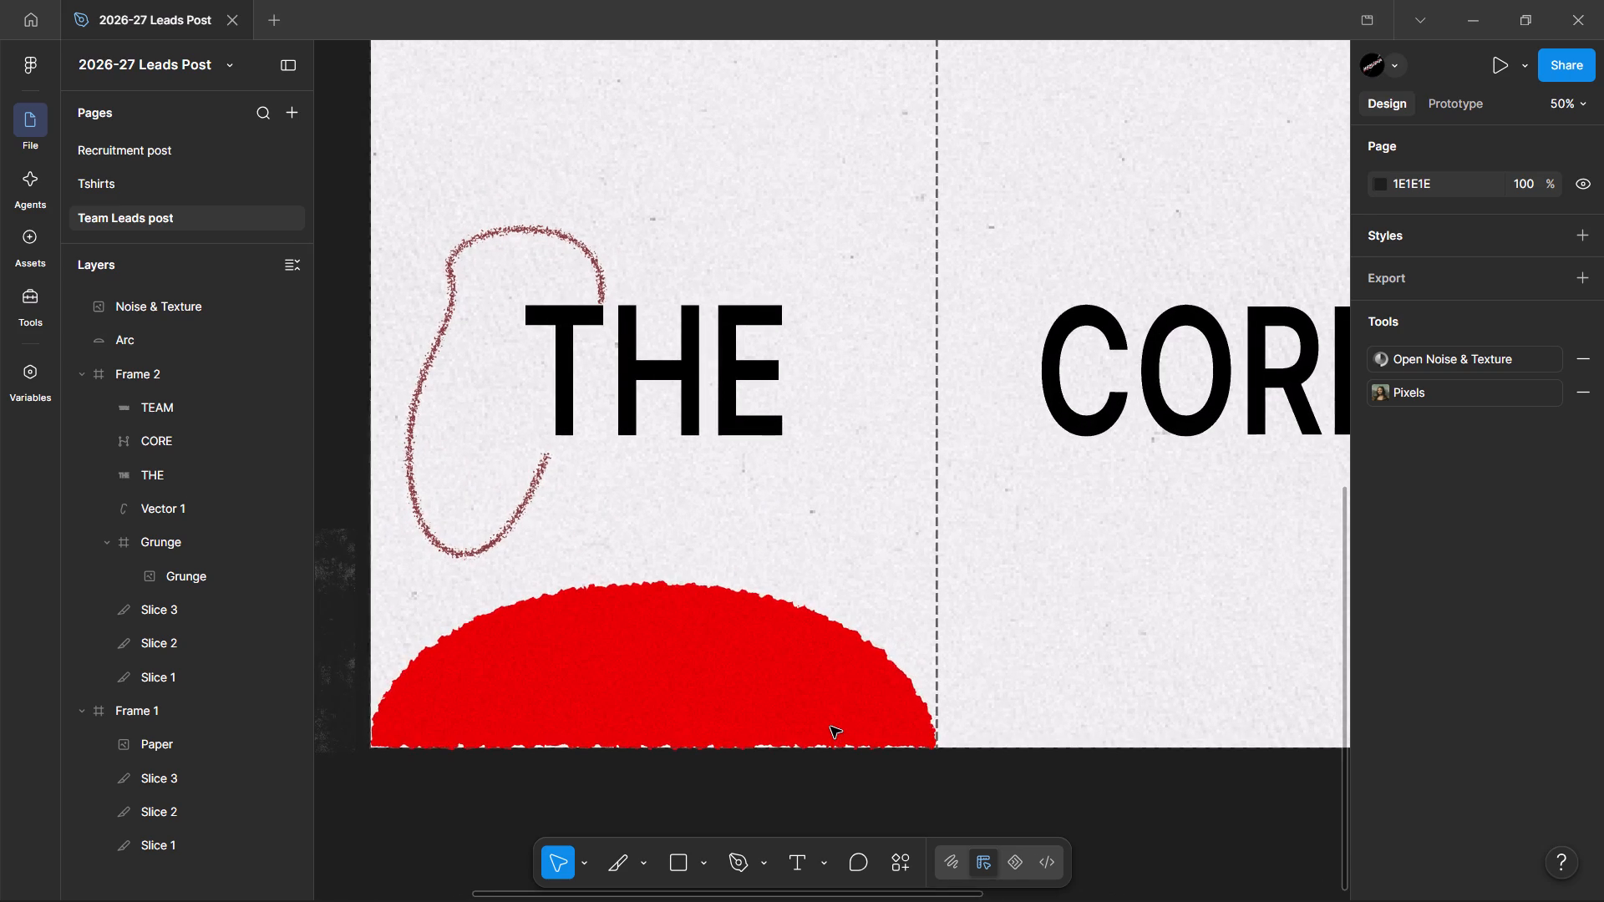
left_click_drag(866, 747, 866, 767)
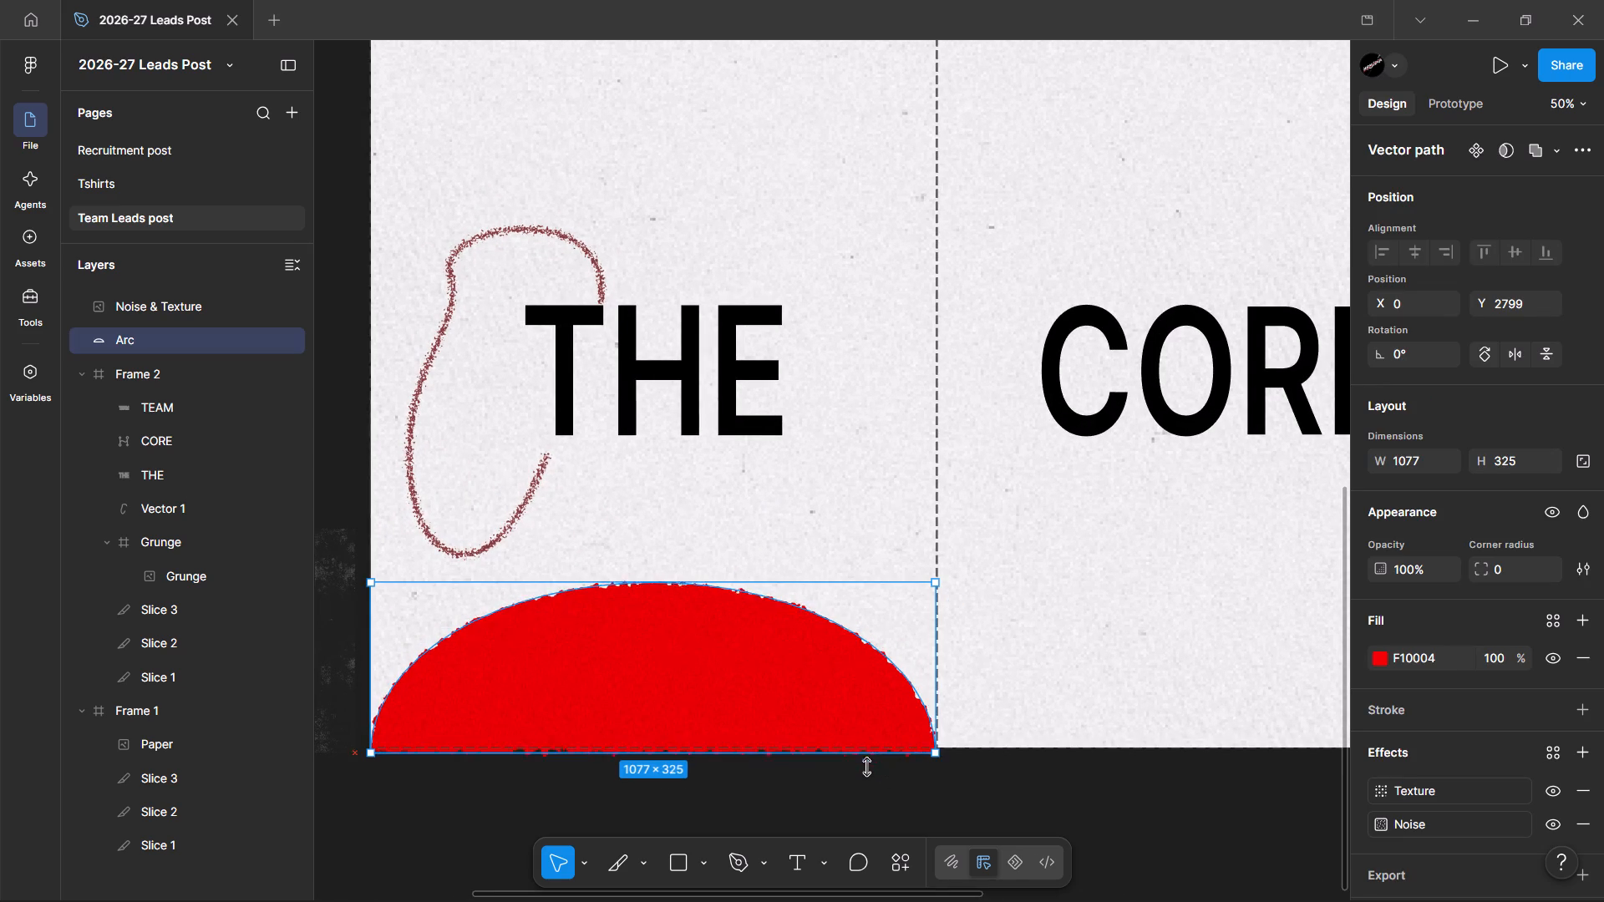
left_click_drag(866, 767, 870, 747)
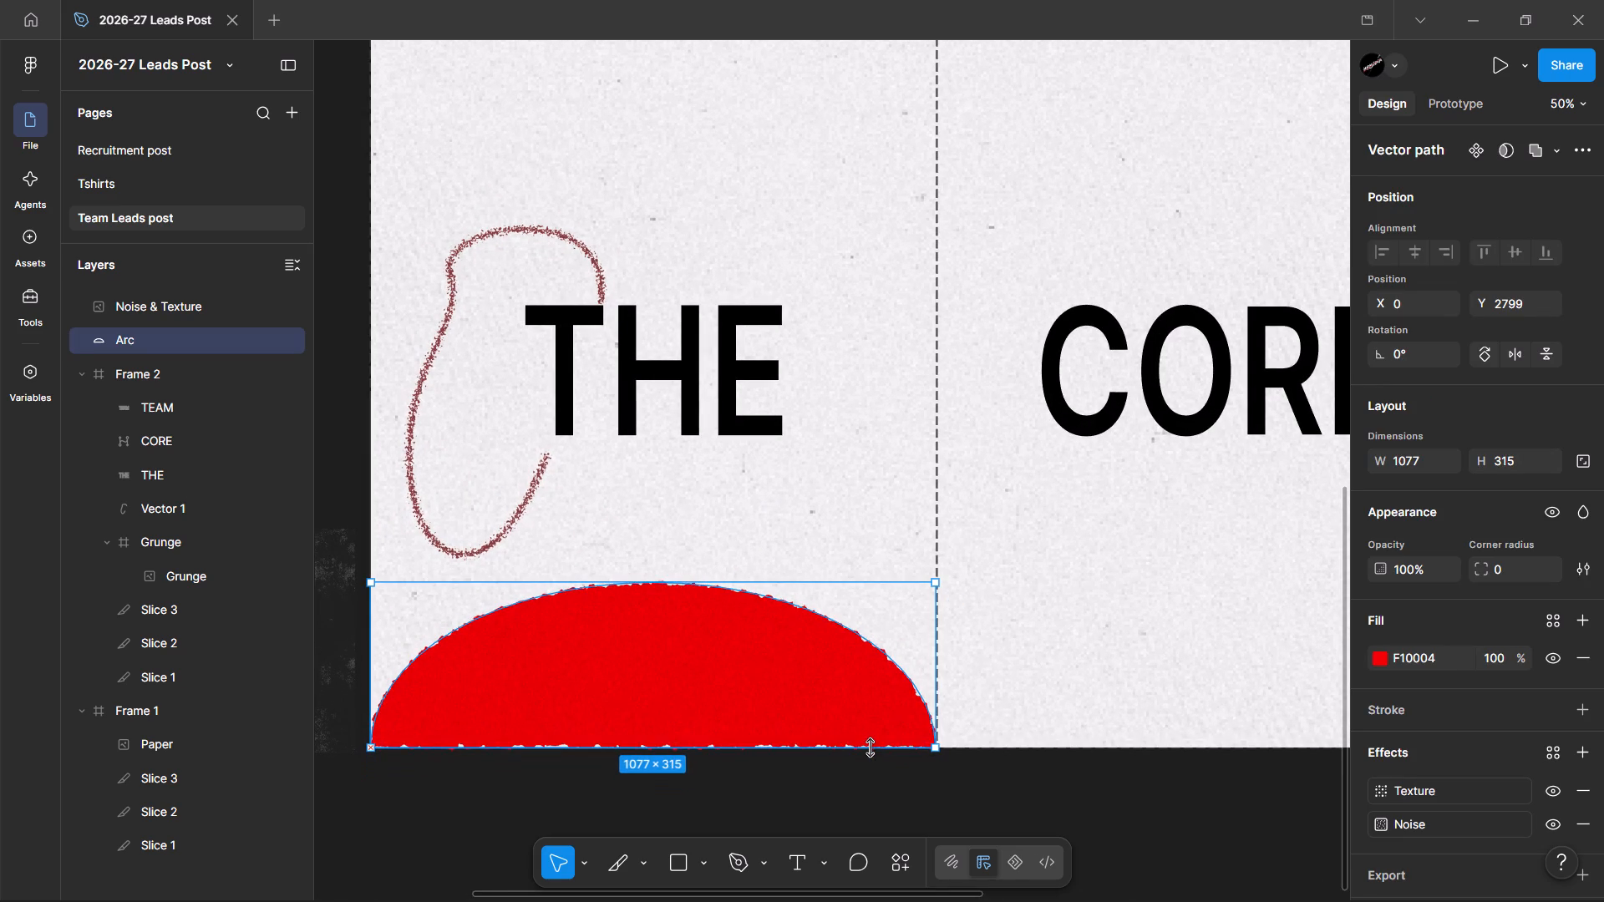
left_click_drag(870, 747, 870, 754)
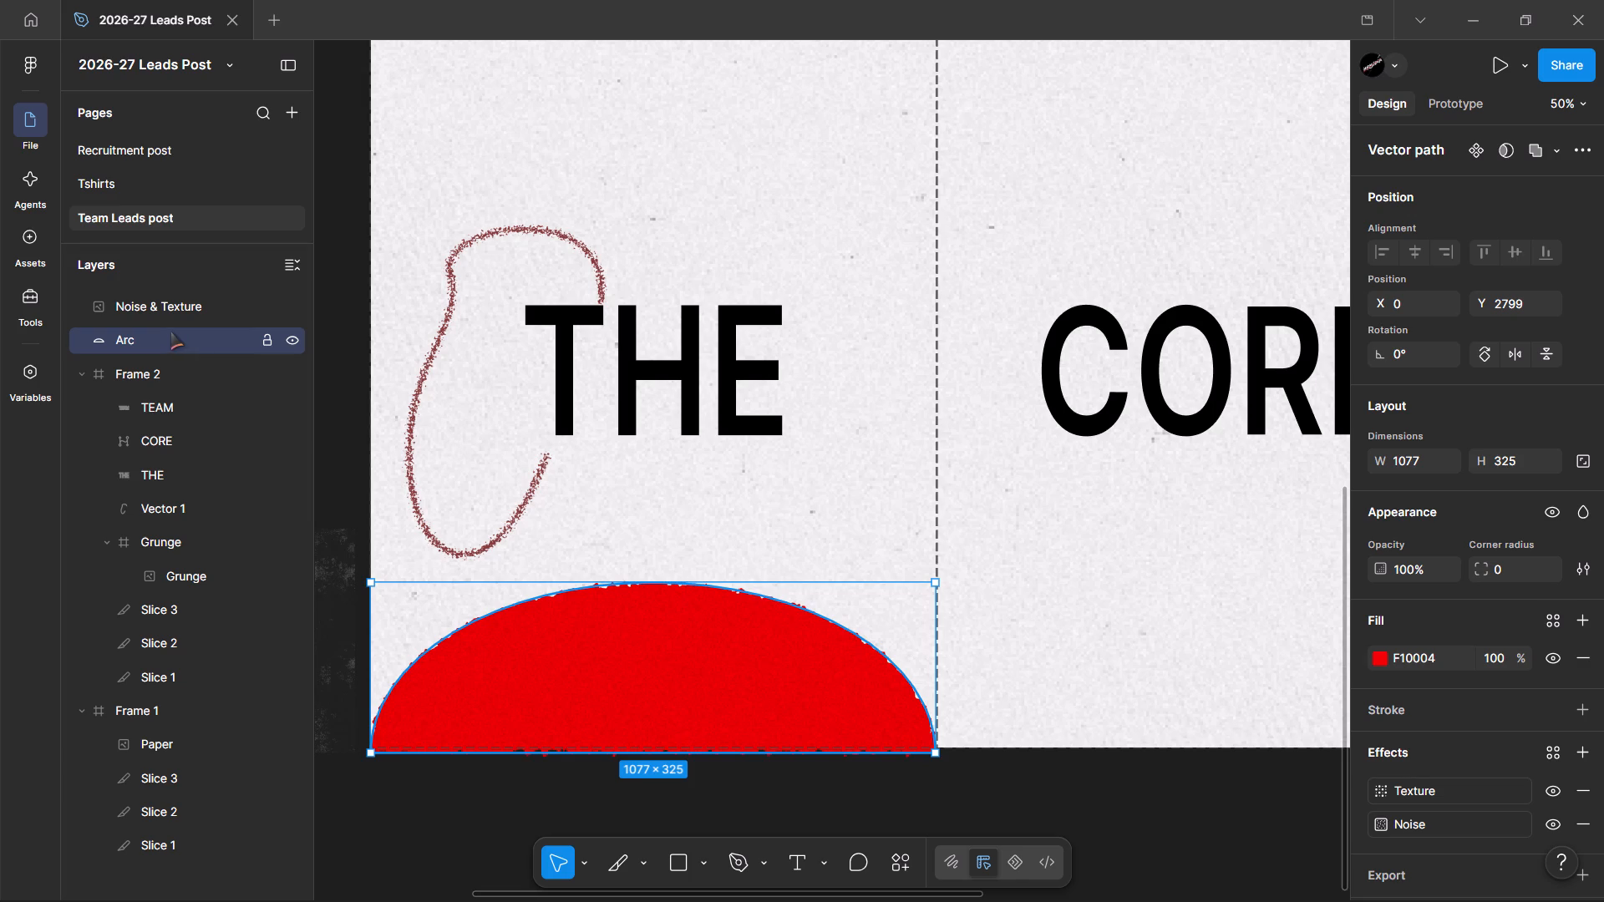
Nest the Arc layer inside Frame 2, above the TEAM layer.
left_click_drag(170, 332, 160, 370)
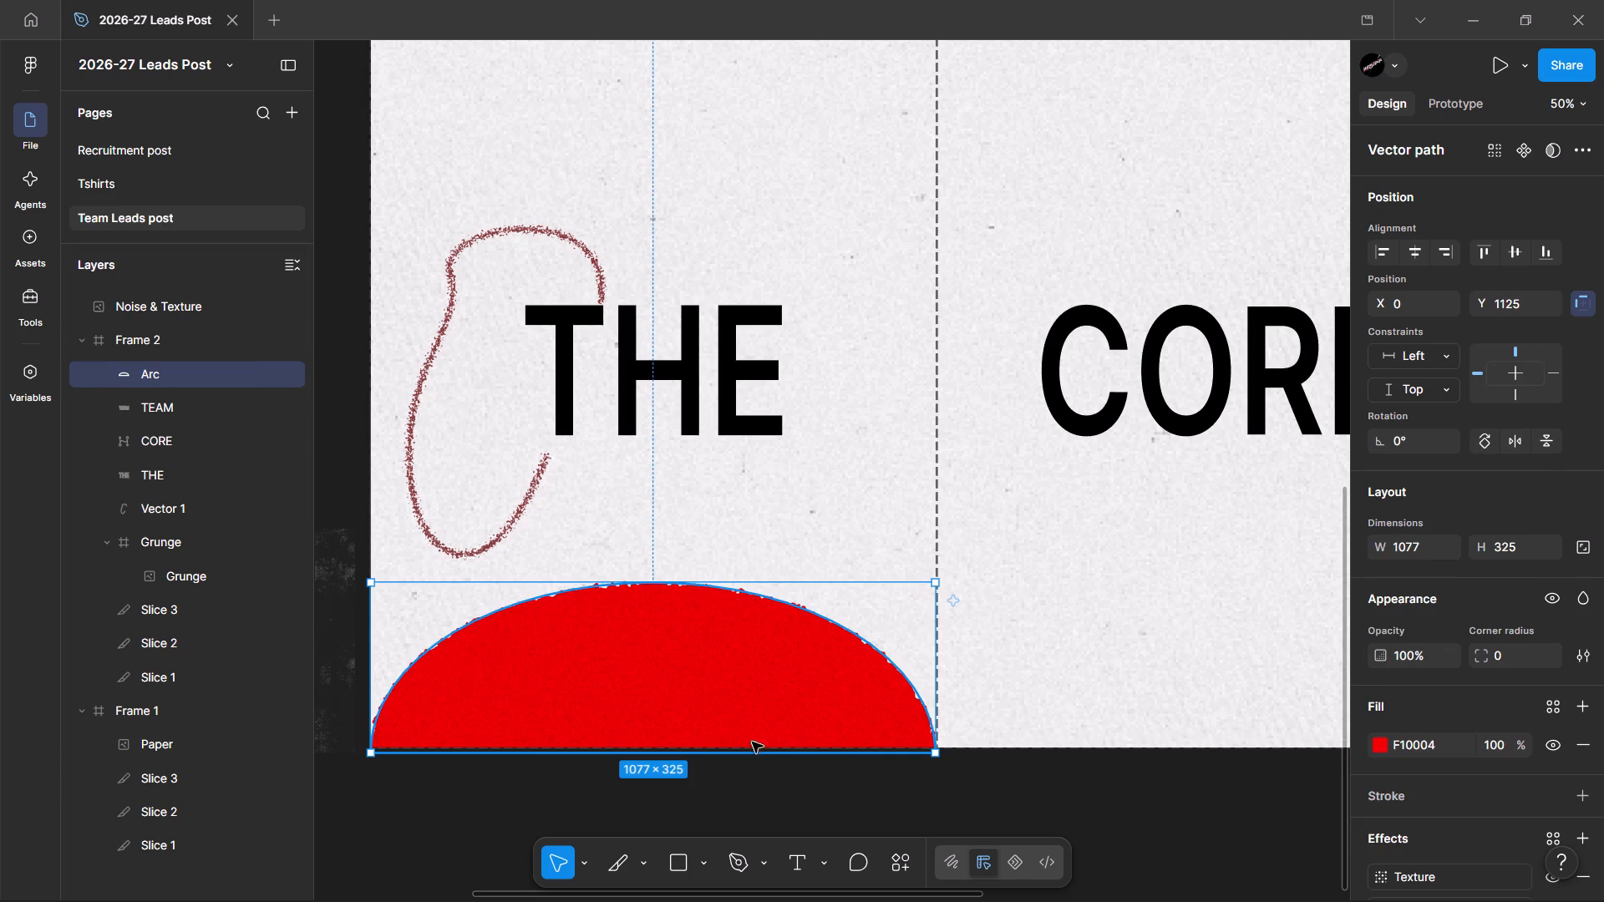
Widen the semicircle on both sides to about 1096, with its left edge at about X -16, and deselect it.
left_click(942, 673)
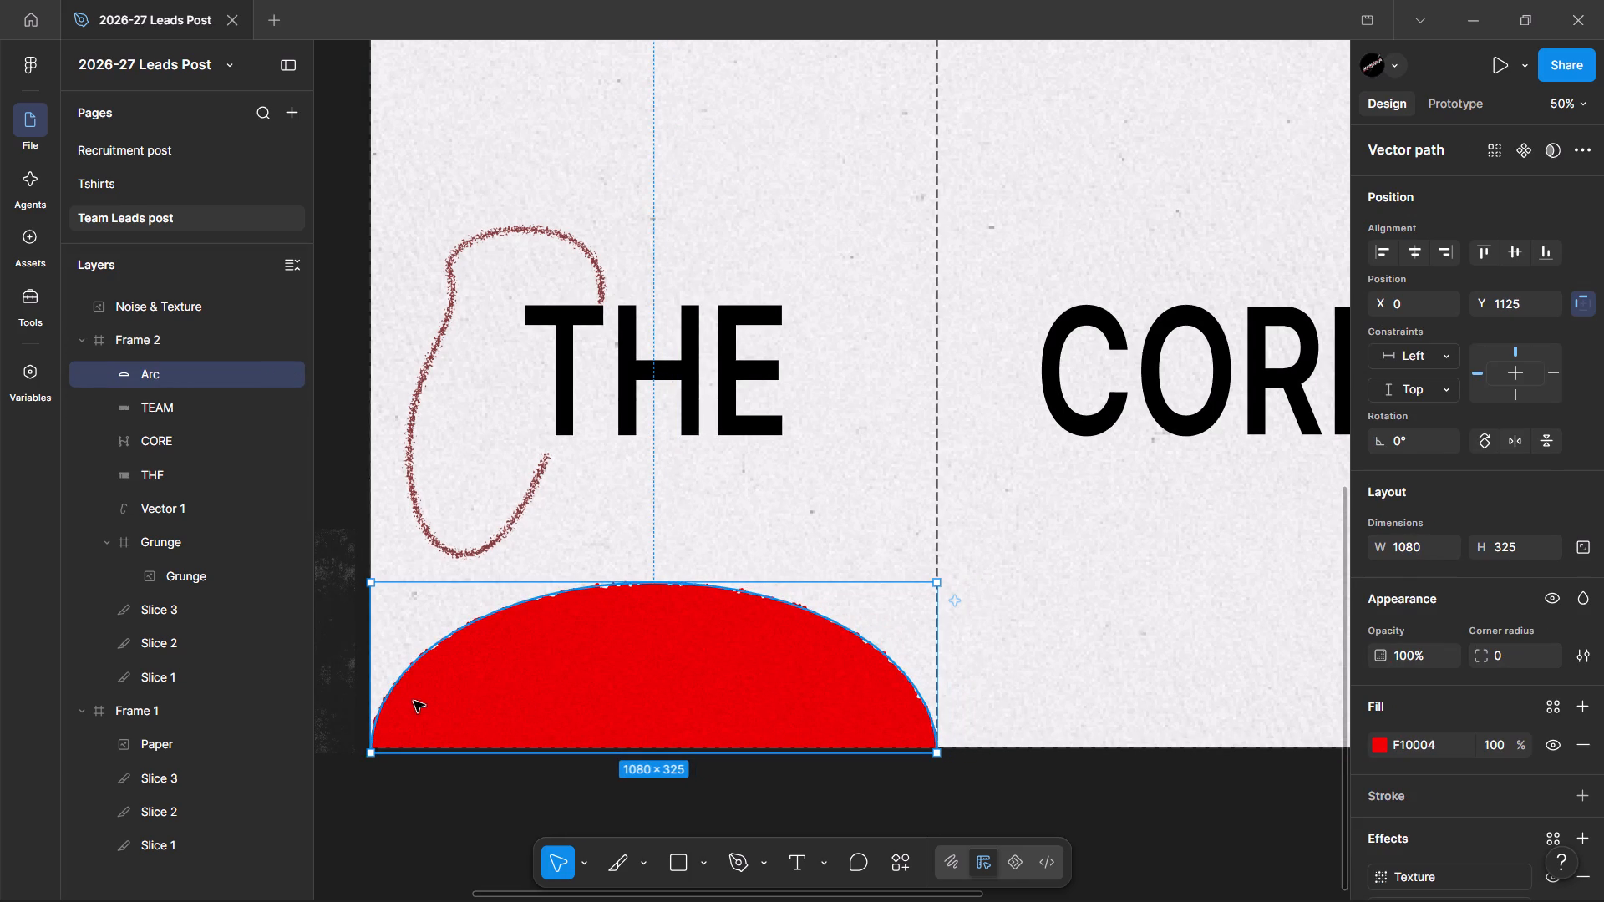
left_click(368, 696)
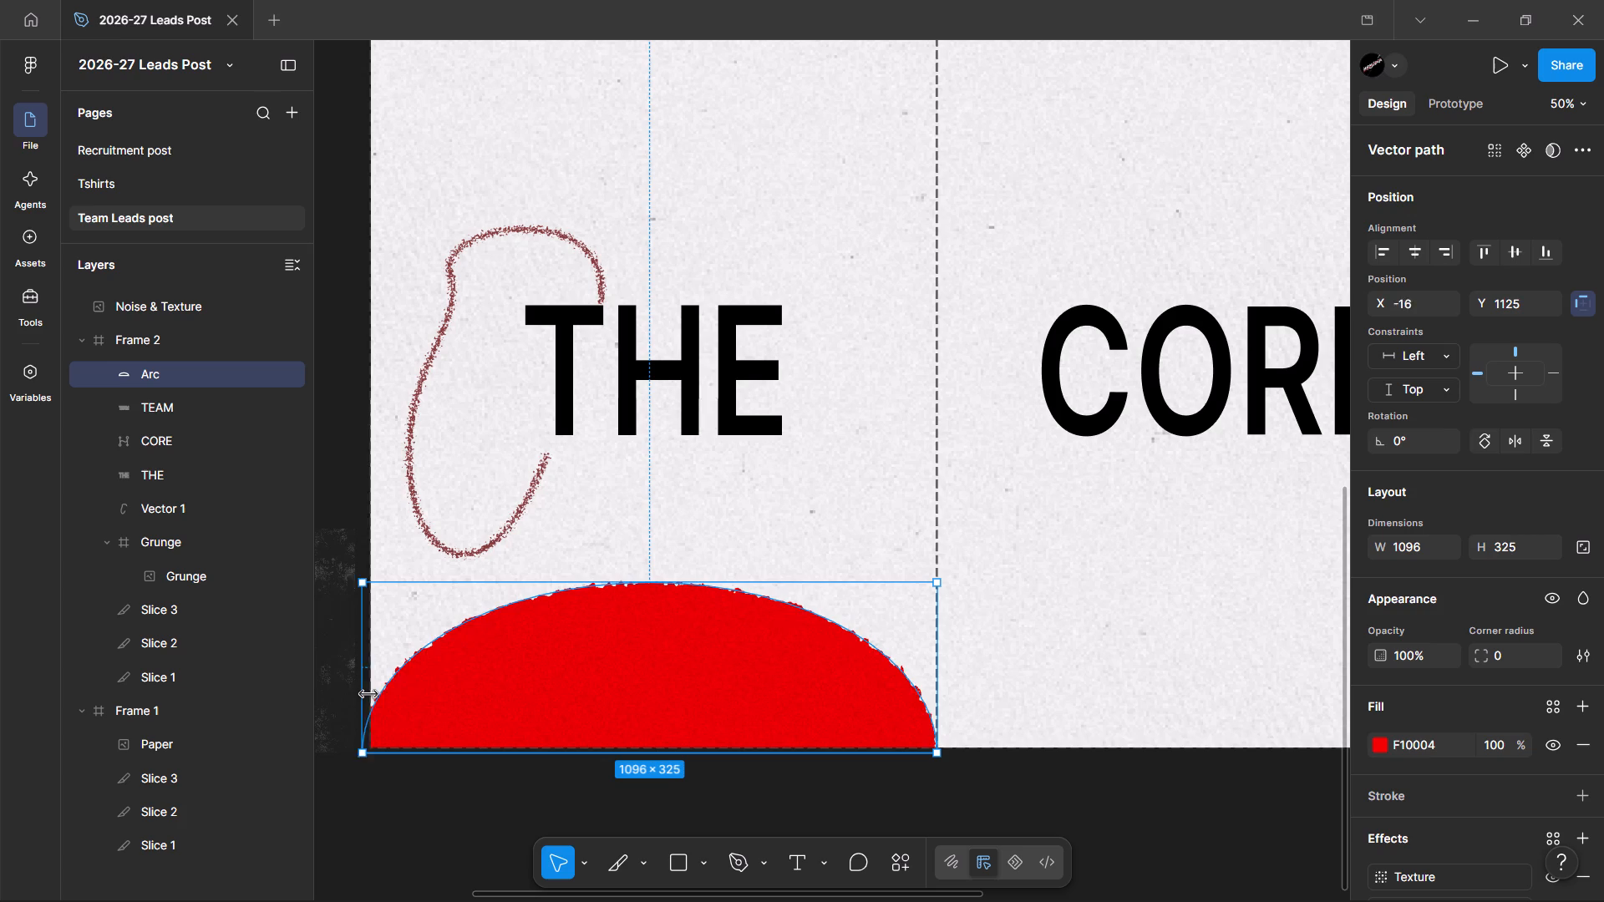
left_click(730, 817)
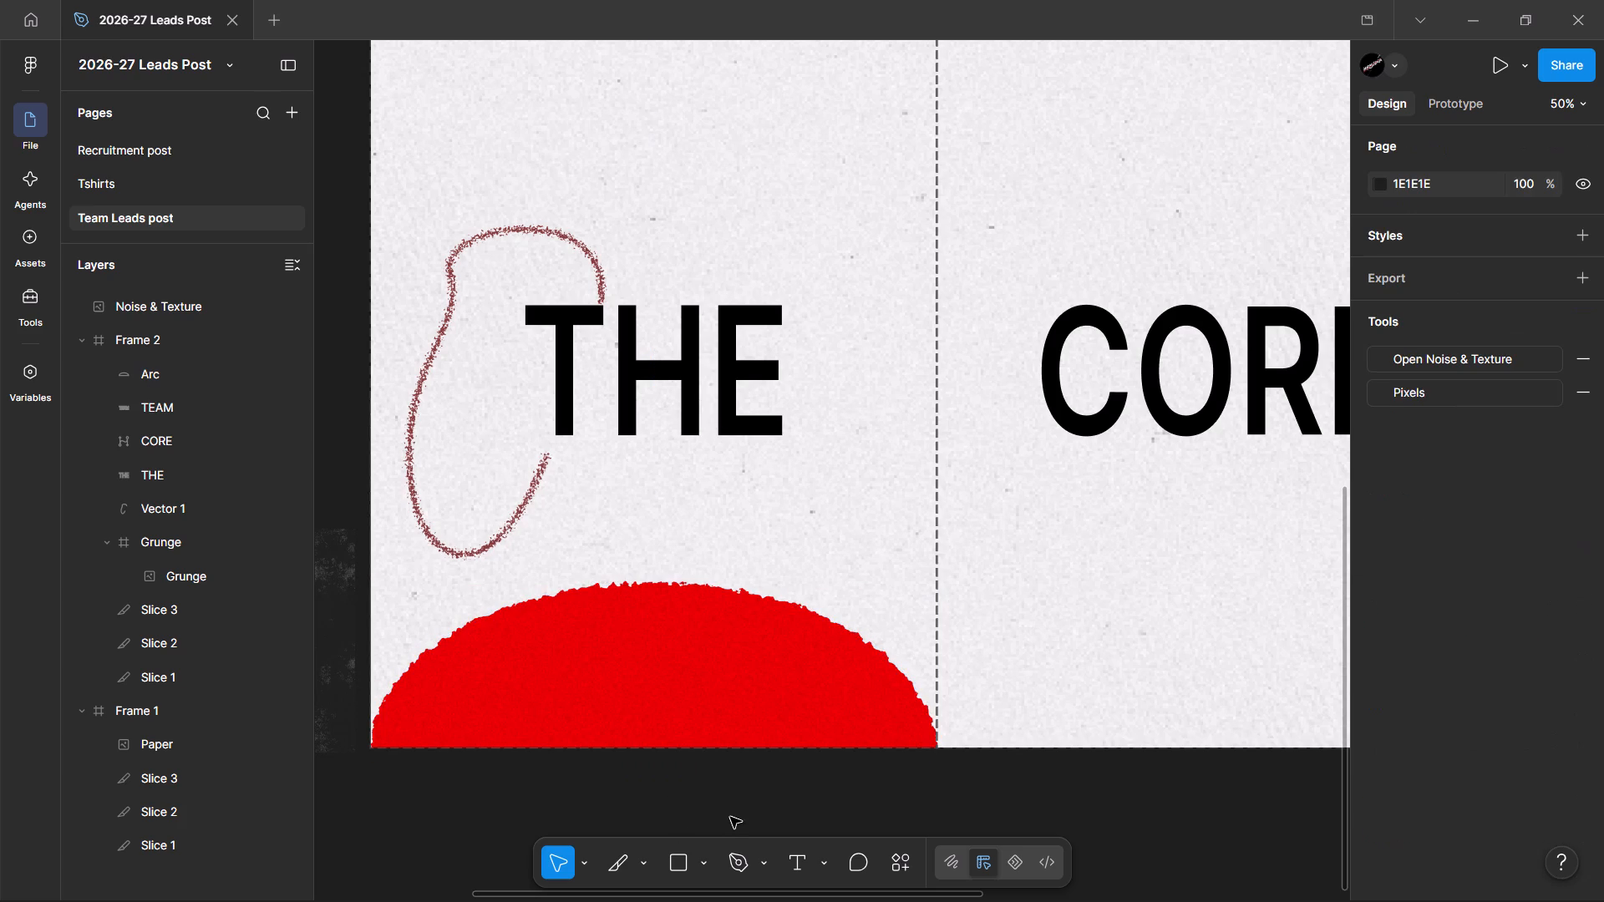
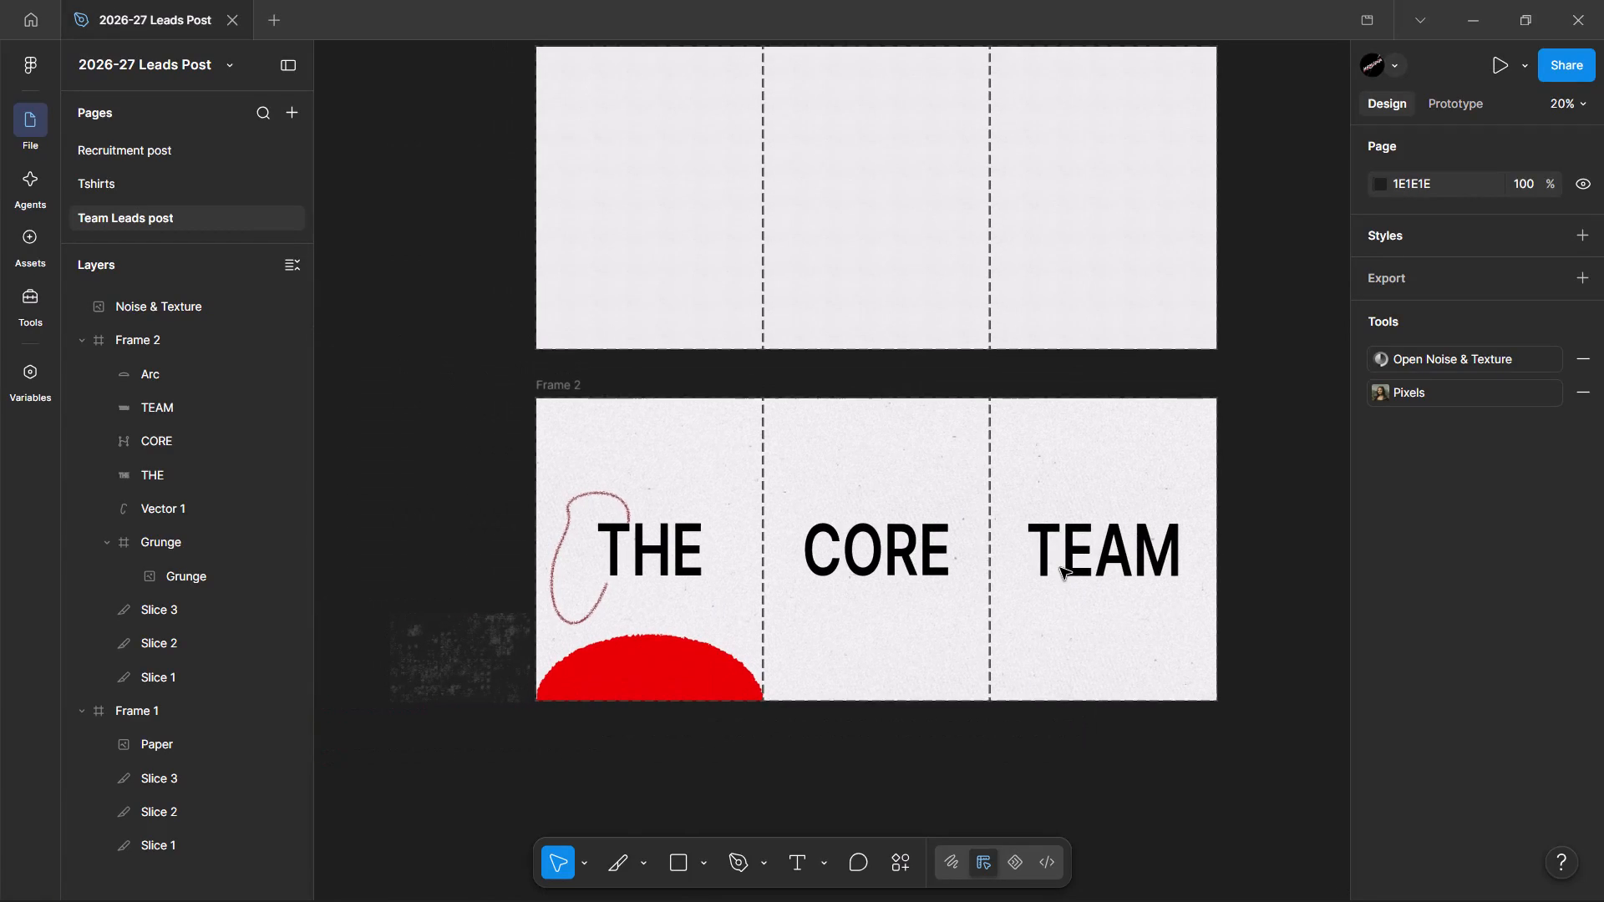
Copy the Google Developer Groups logo group from the Recruitment post page's banner and paste it into Frame 2 on the Team Leads post page.
scroll(1060, 568, "right", 1)
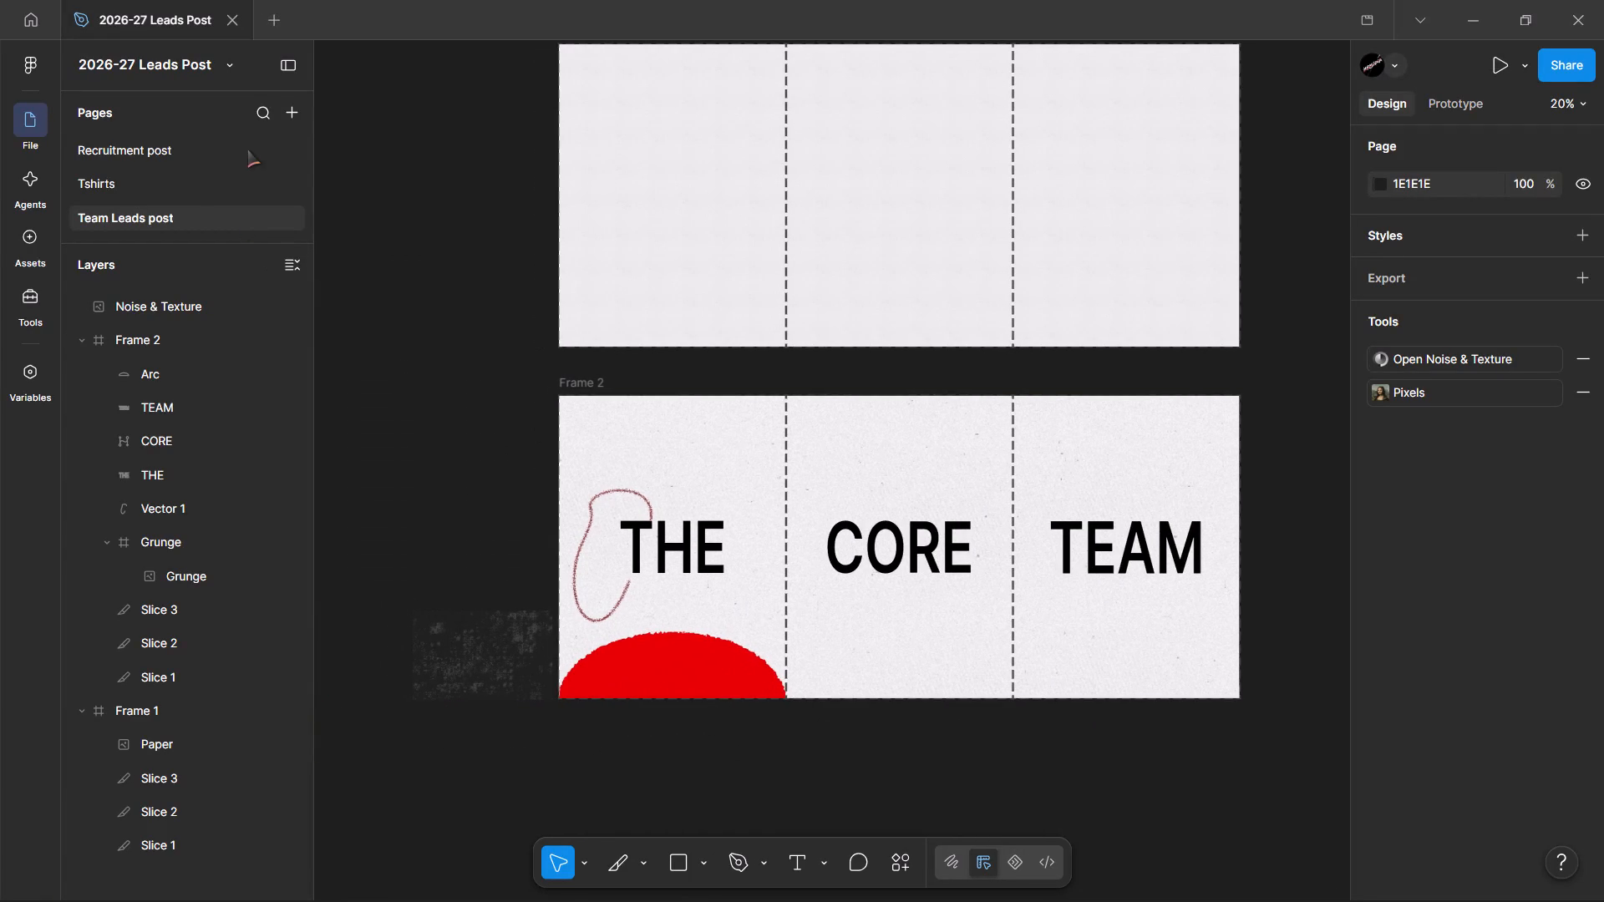
left_click(195, 184)
left_click(191, 160)
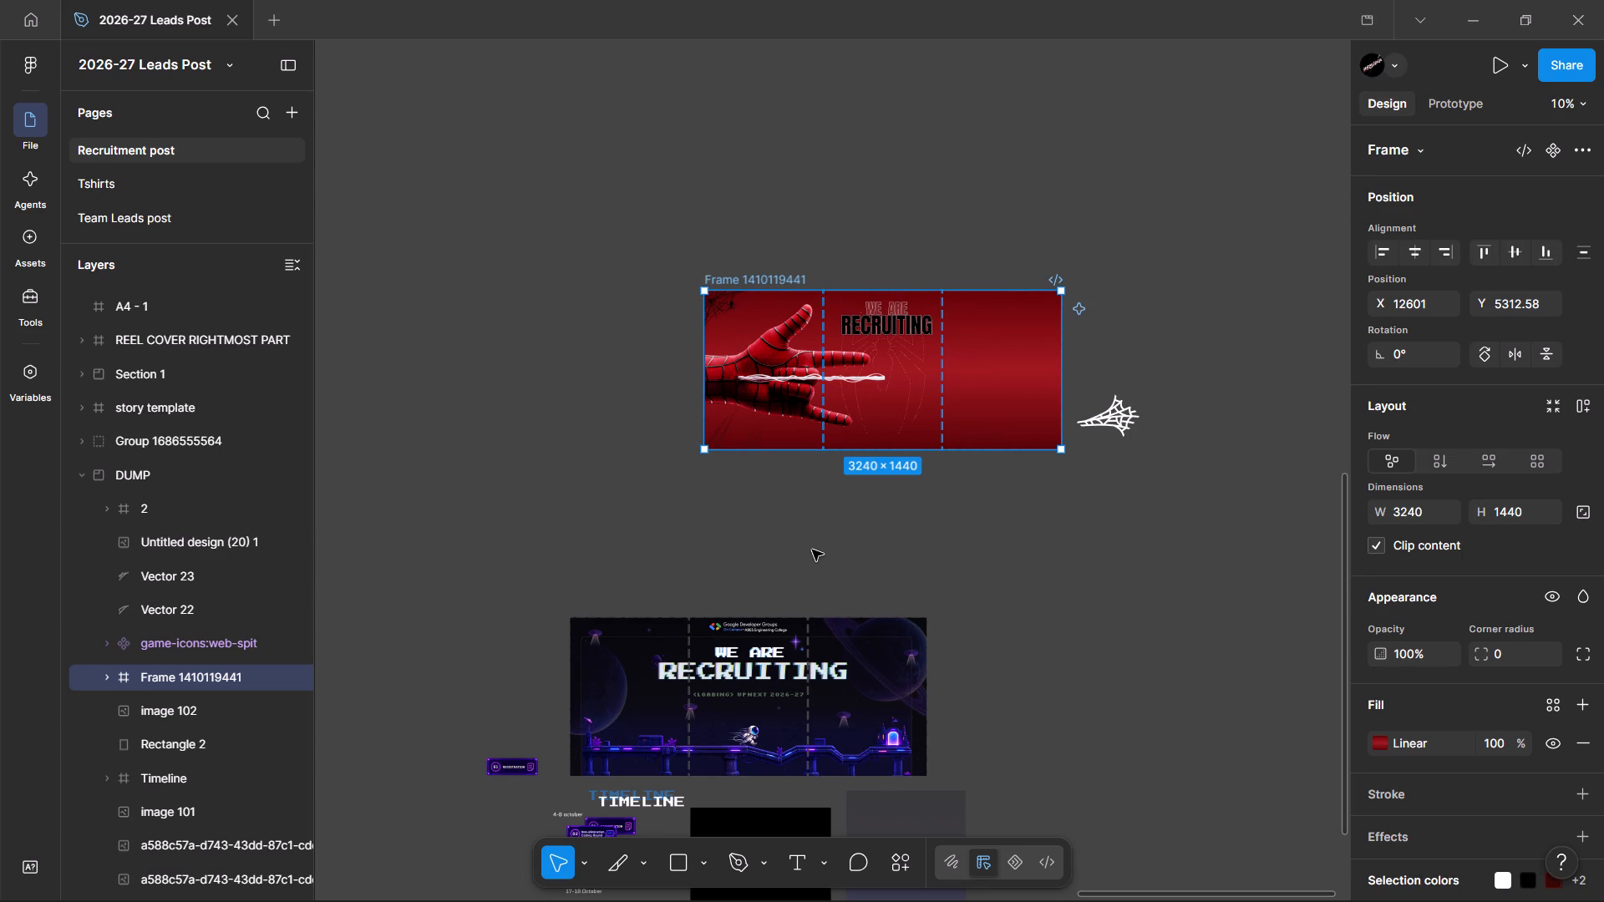
scroll(812, 550, "down", 1)
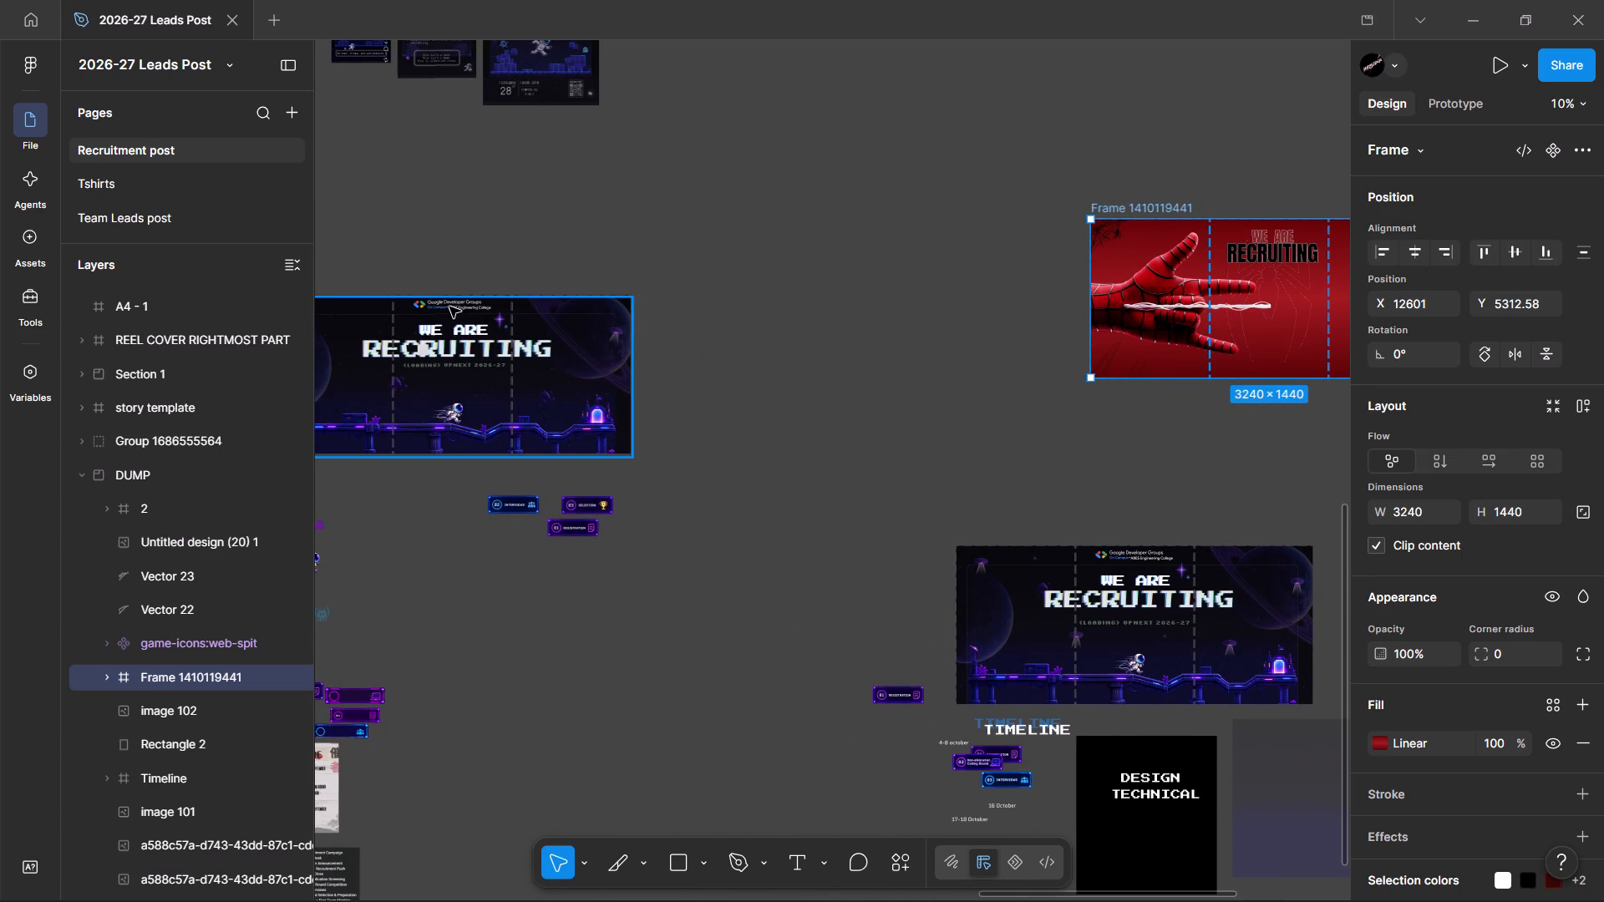
left_click(1131, 557)
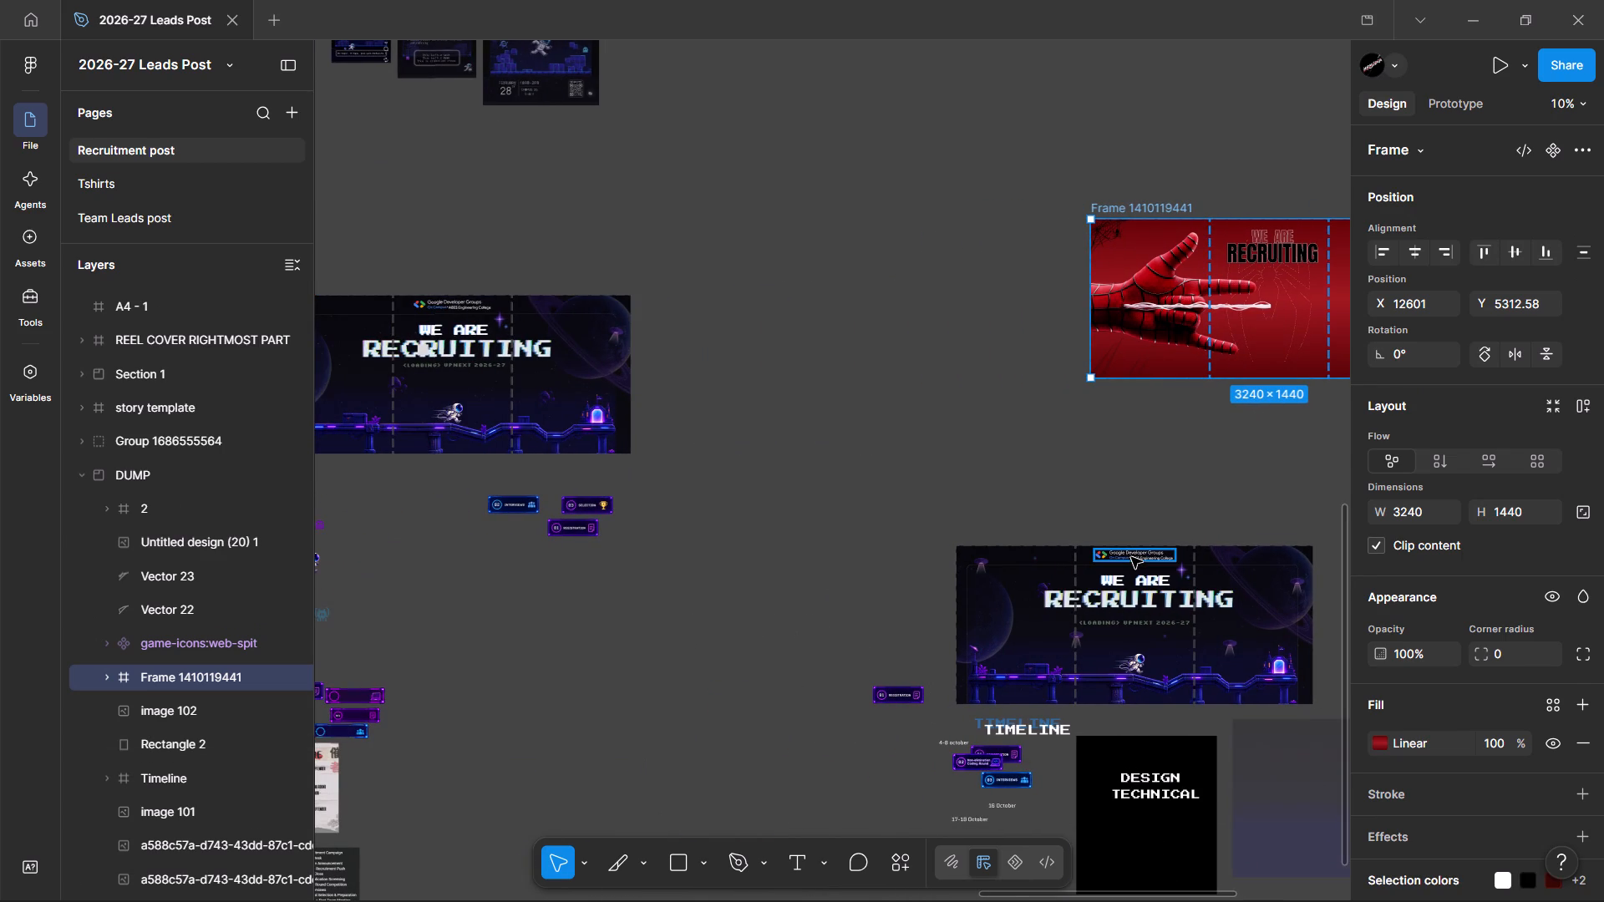
key("ctrl+c")
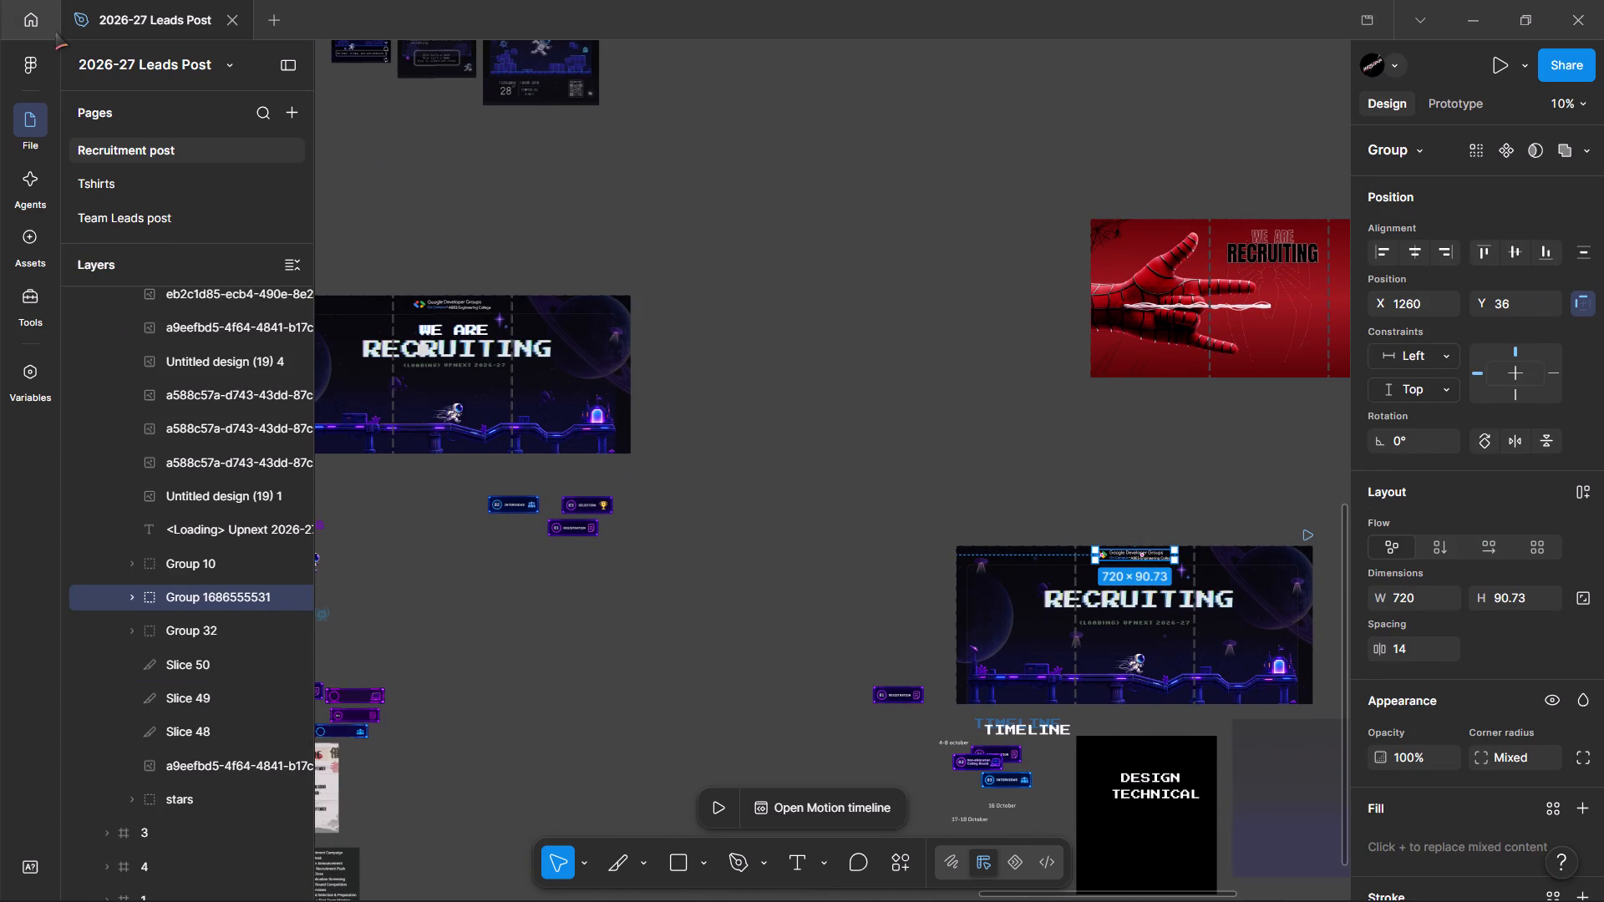
left_click(196, 215)
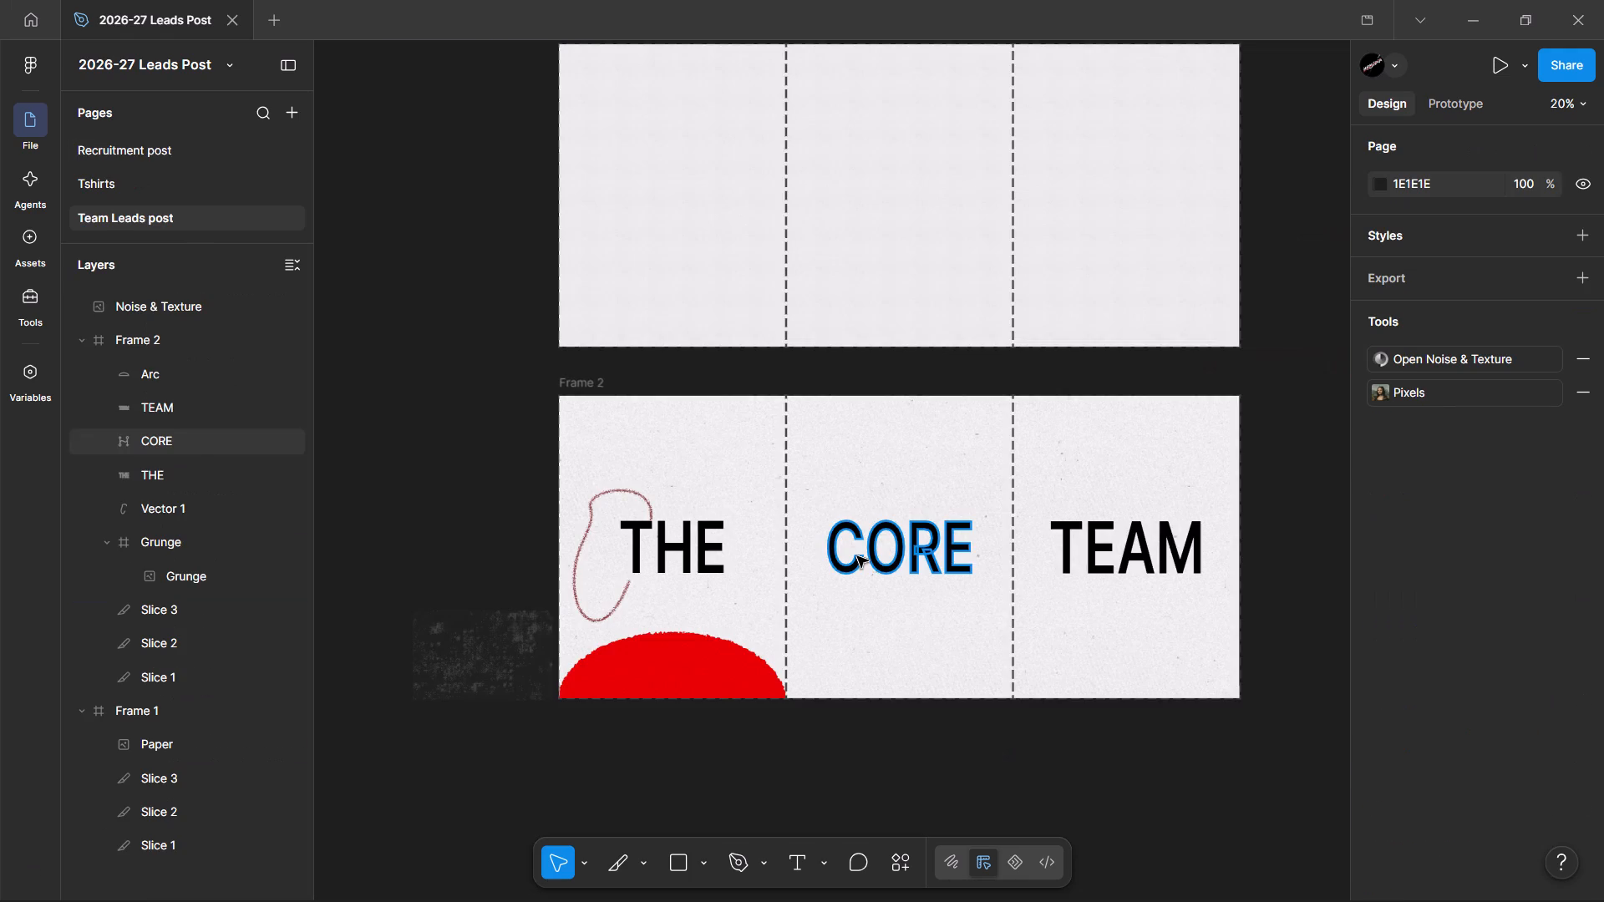
scroll(857, 556, "left", 1)
left_click(865, 413)
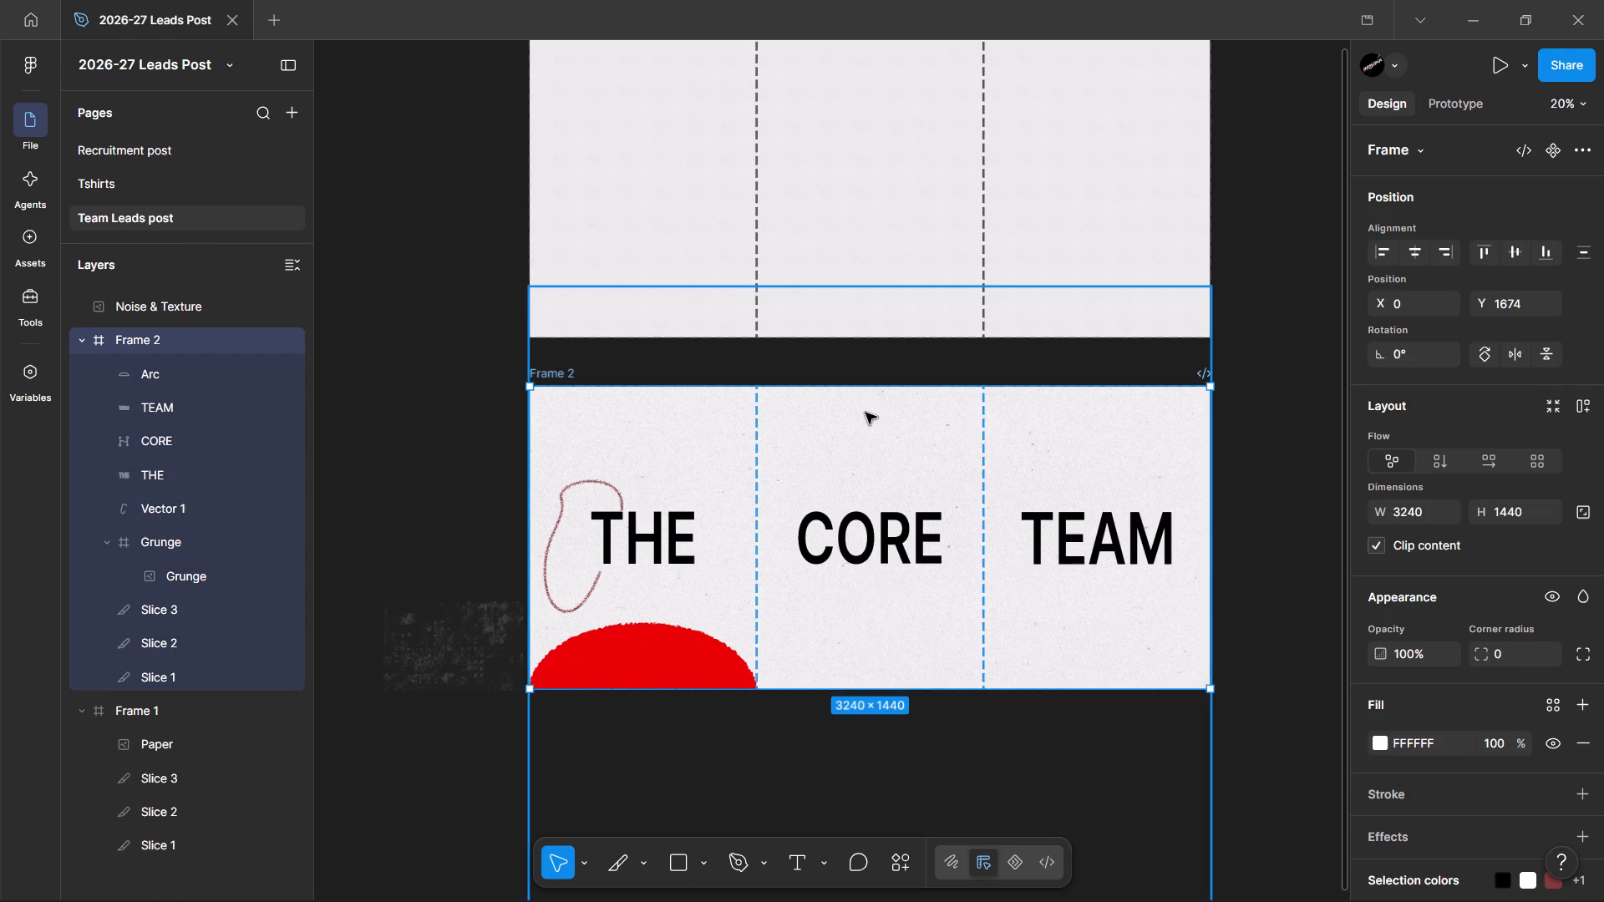
key("ctrl+v")
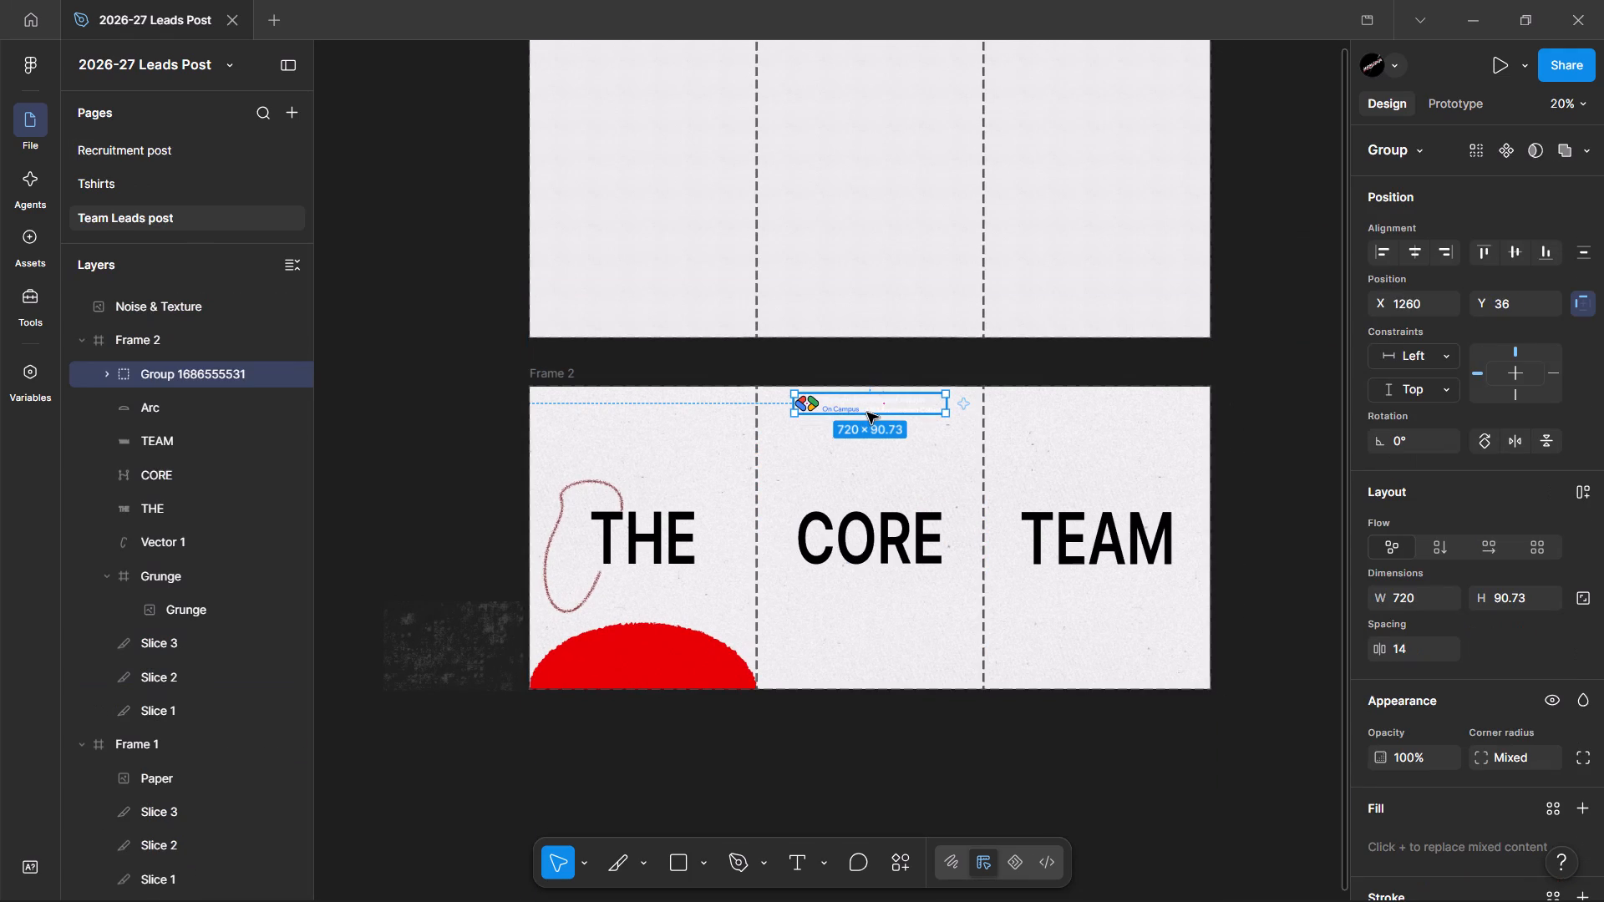
Change the fill of the logo's "Google Developer Groups" text to black, 000000.
left_click(865, 404)
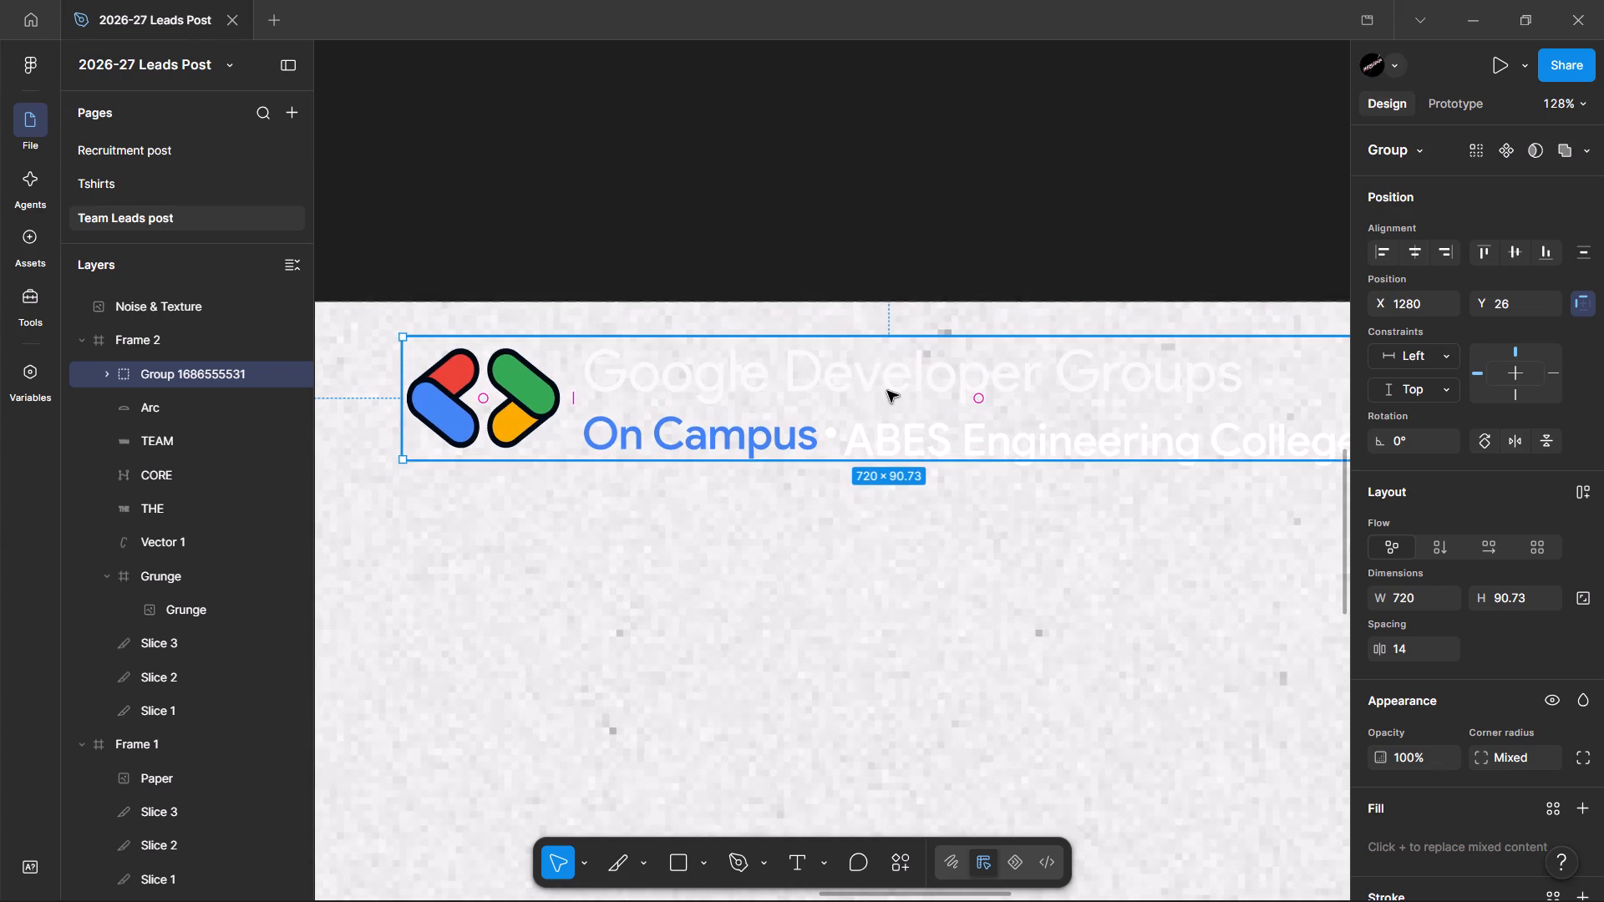
double_click(891, 386)
double_click(891, 386)
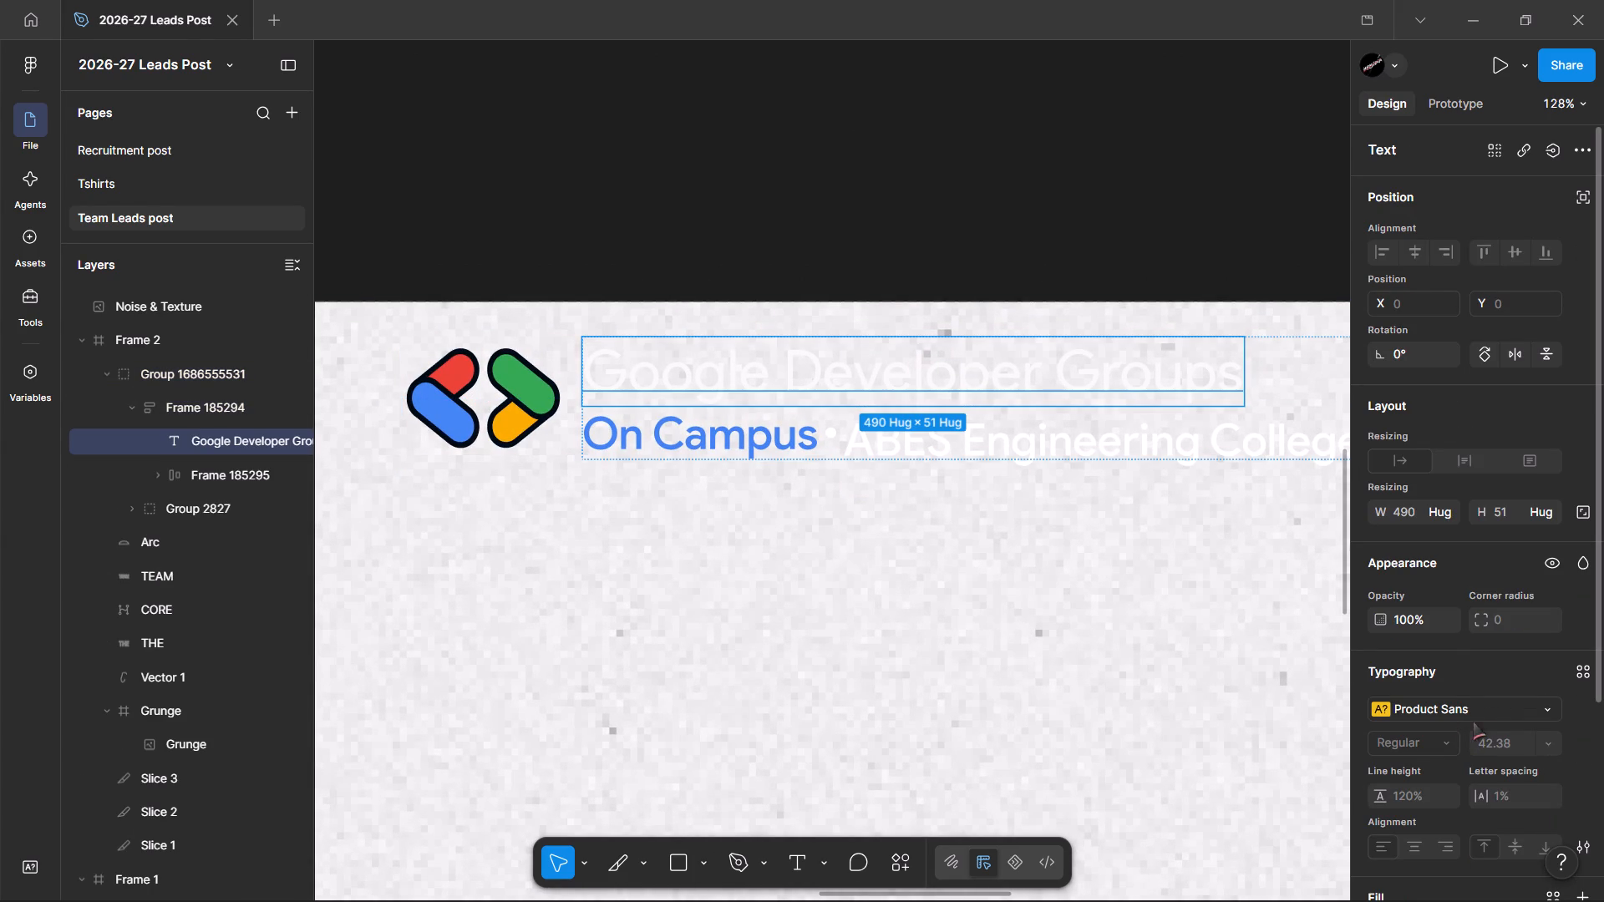
left_click(1387, 707)
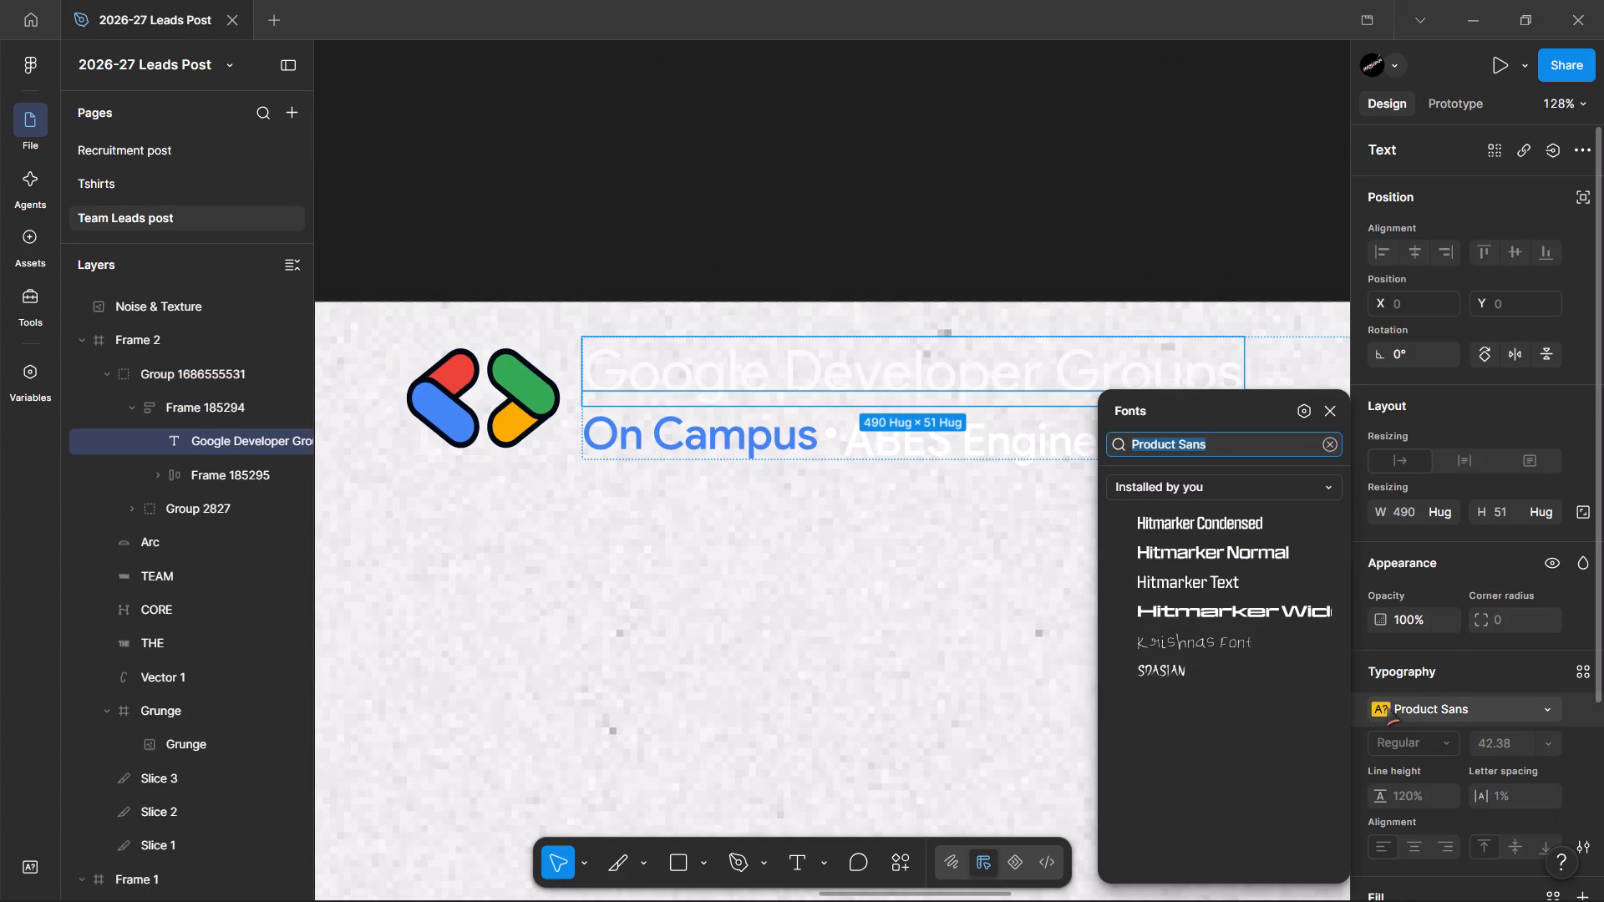
left_click(1340, 410)
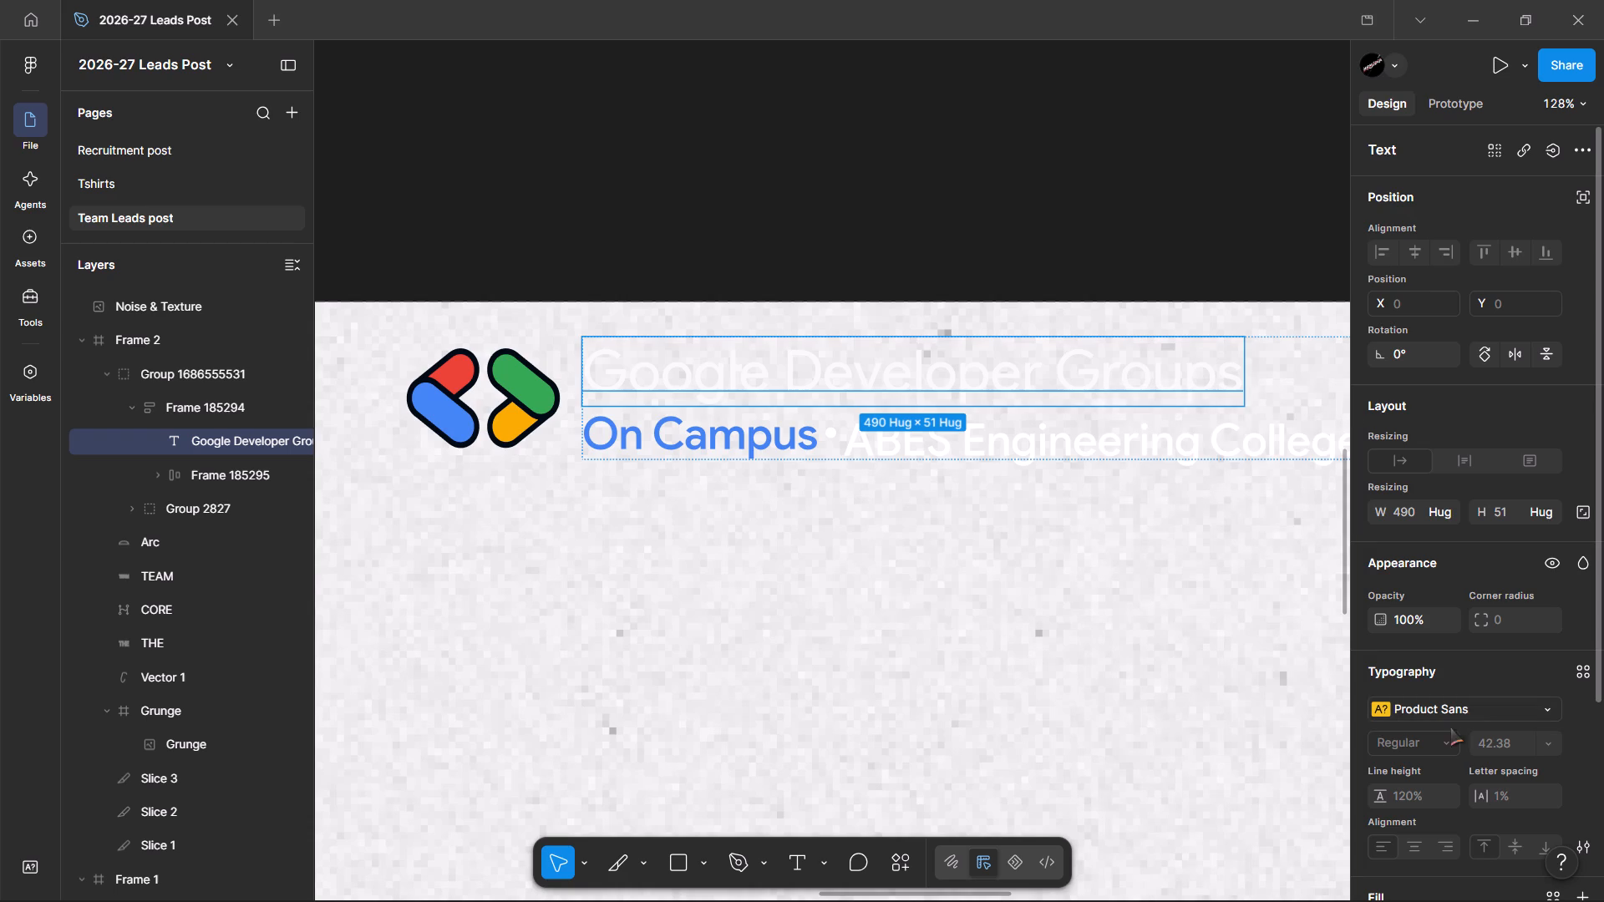
scroll(1439, 780, "down", 3)
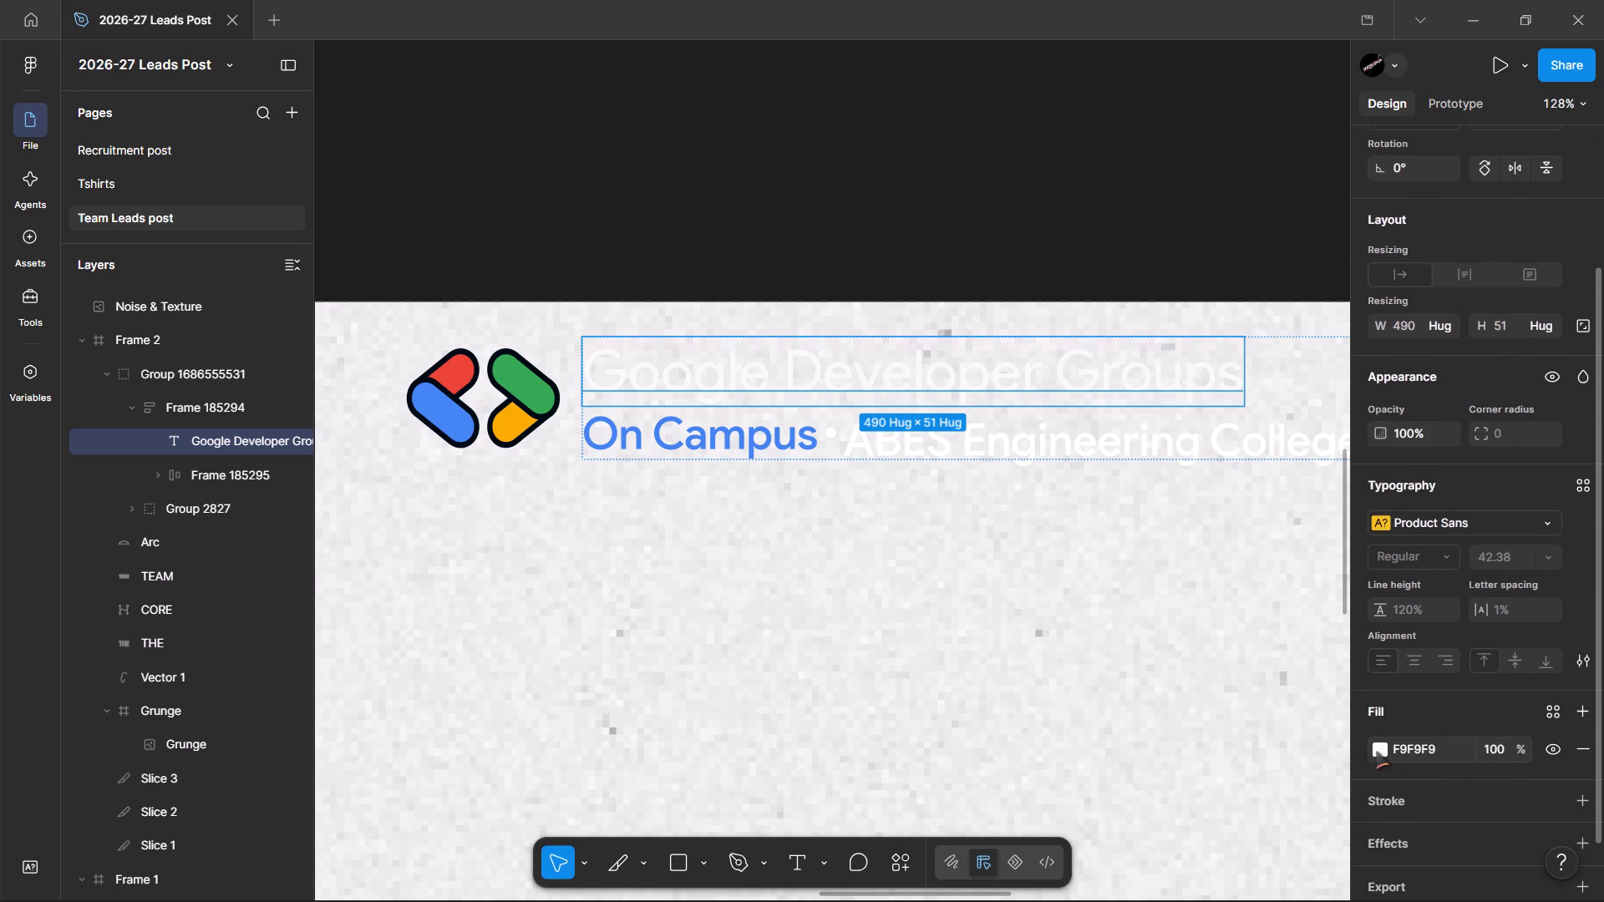
left_click(1376, 751)
left_click_drag(1203, 554, 1127, 651)
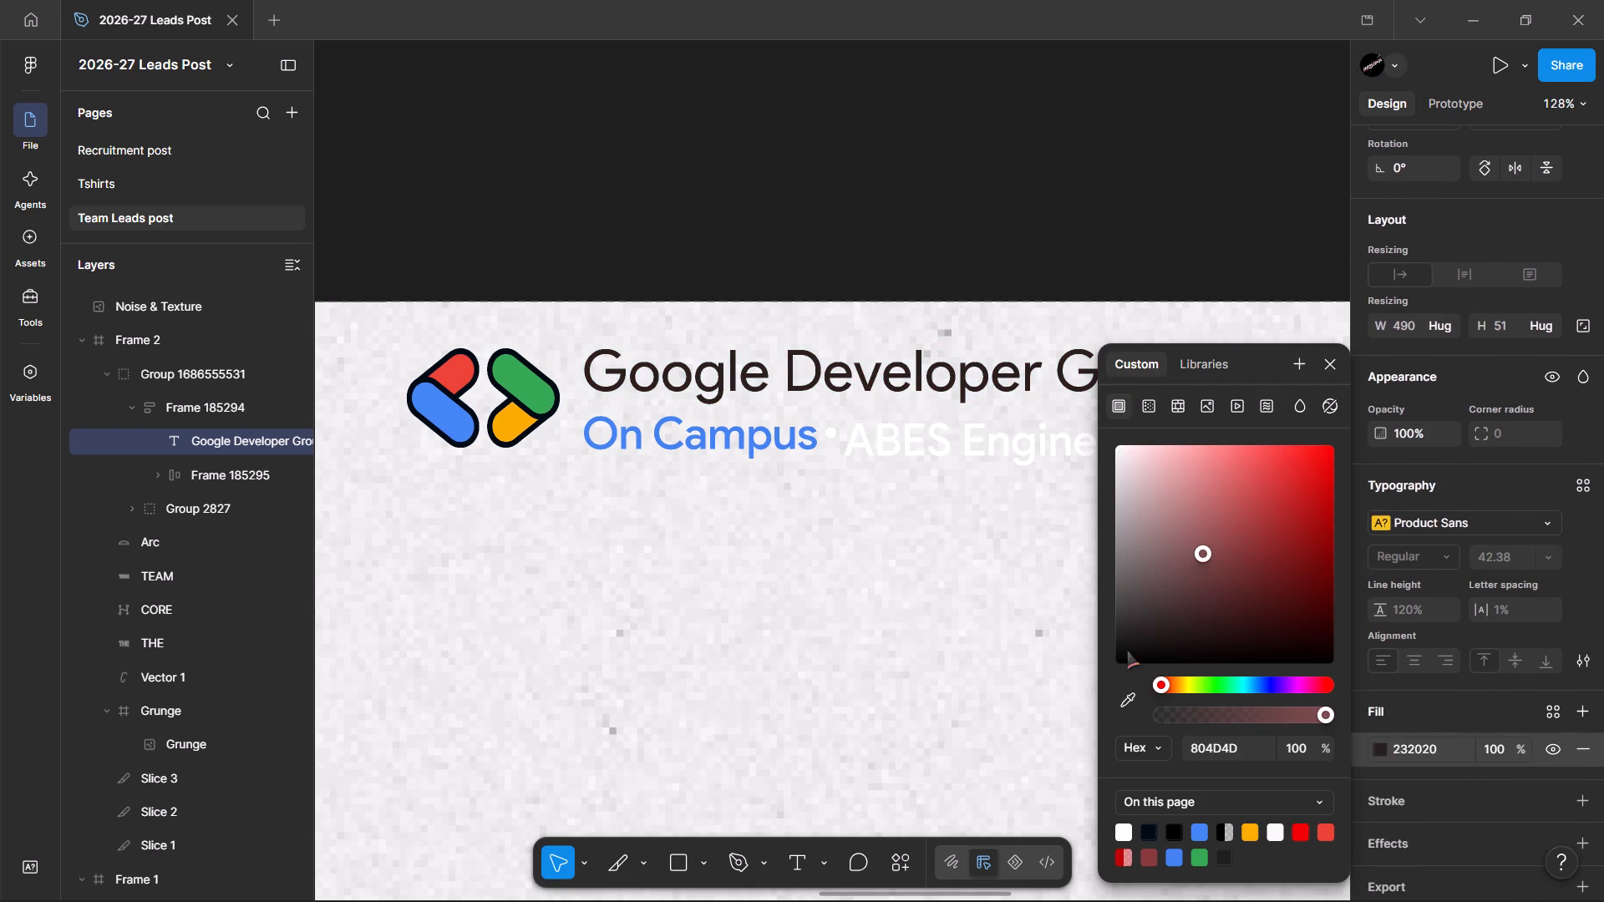
left_click_drag(1127, 651, 1114, 682)
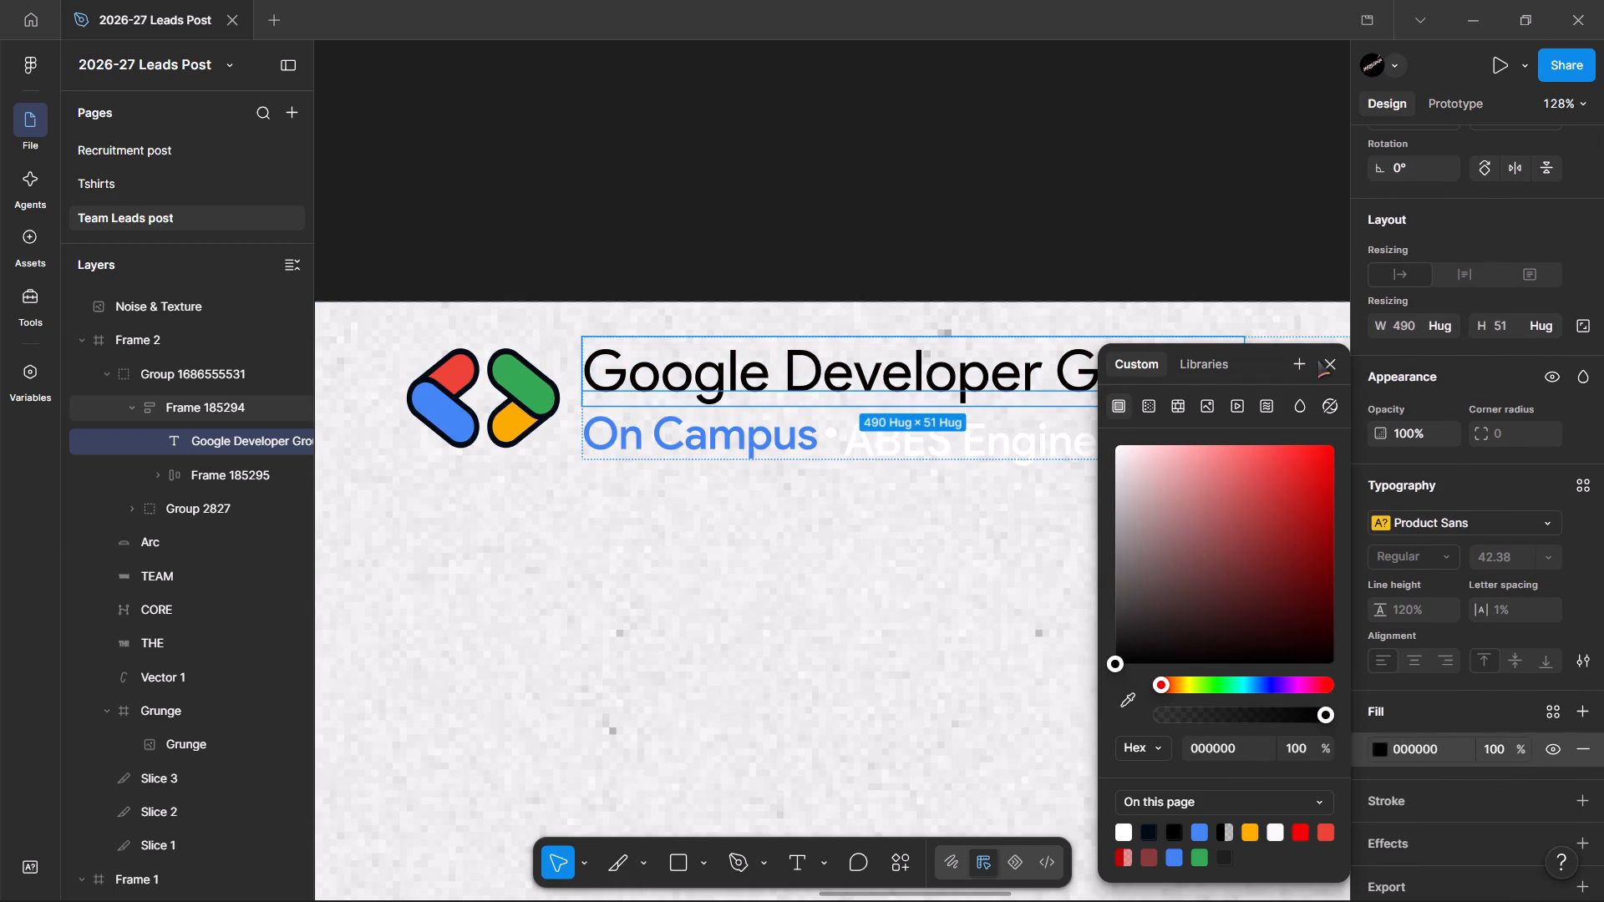
left_click(1317, 360)
Change the fill of the logo's "ABES Engineering College" text to black, 000000, and deselect it.
double_click(1026, 444)
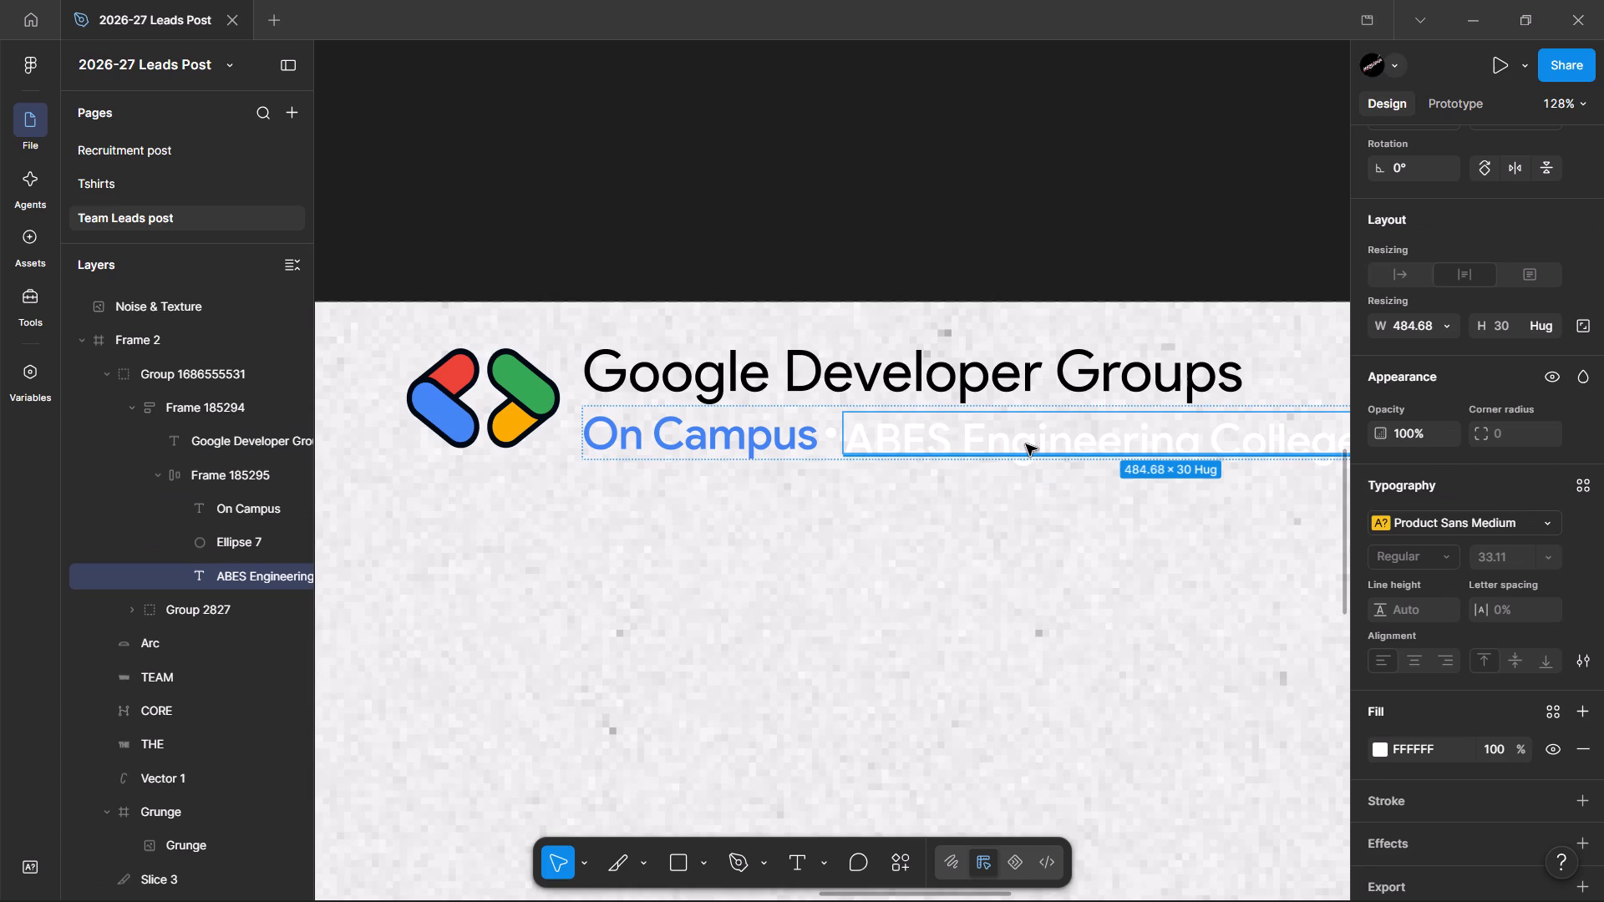
left_click(1380, 747)
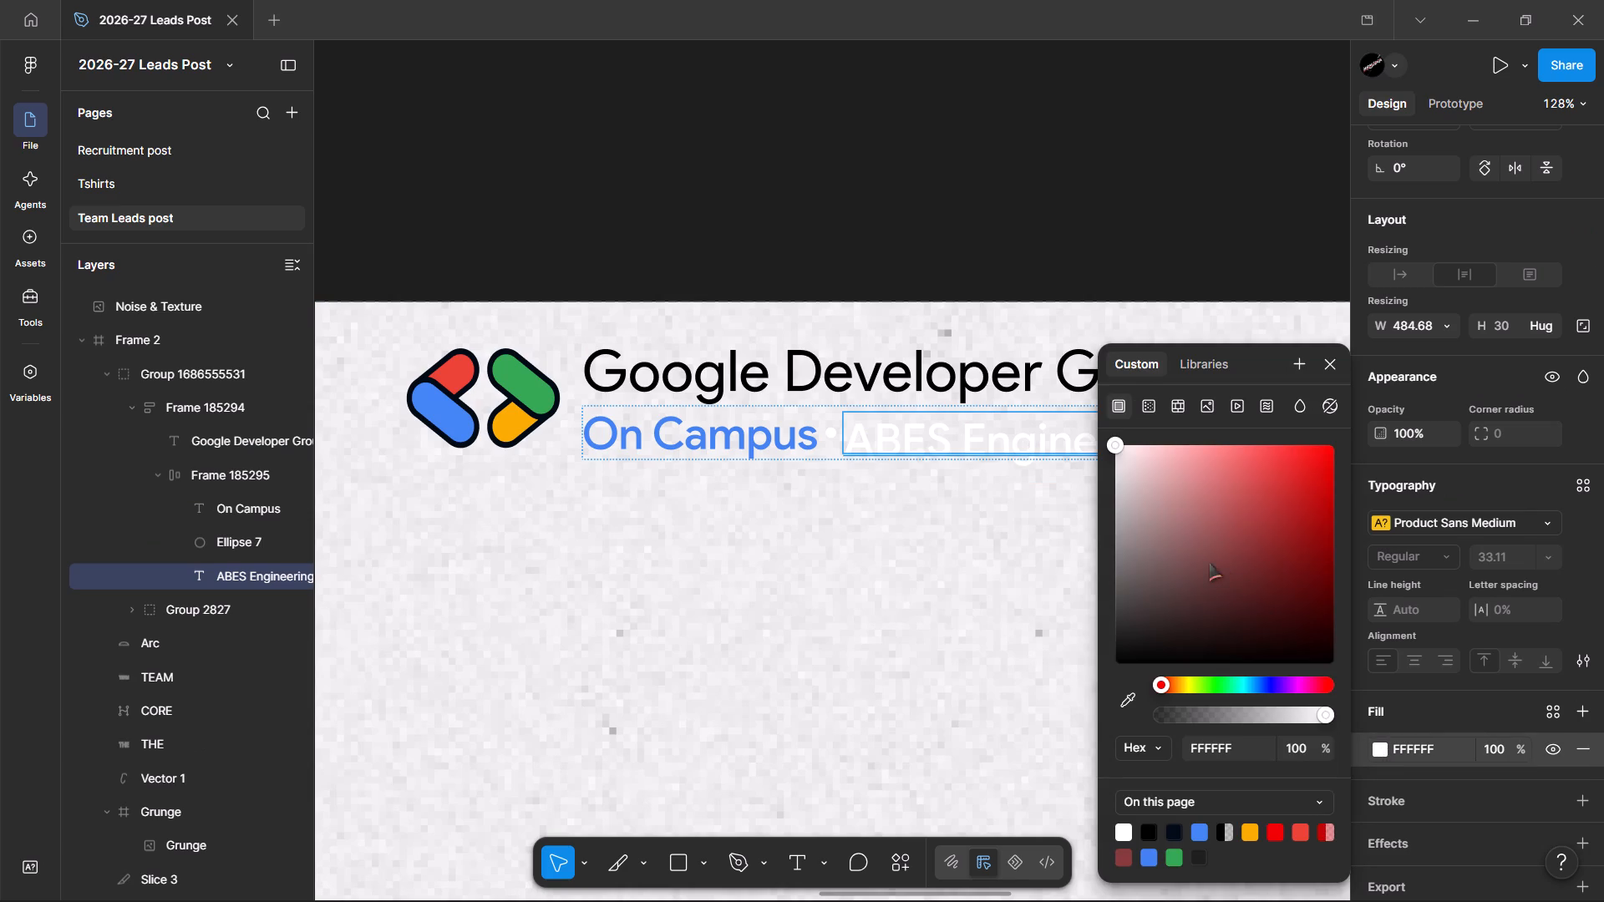
left_click_drag(1185, 575, 1083, 702)
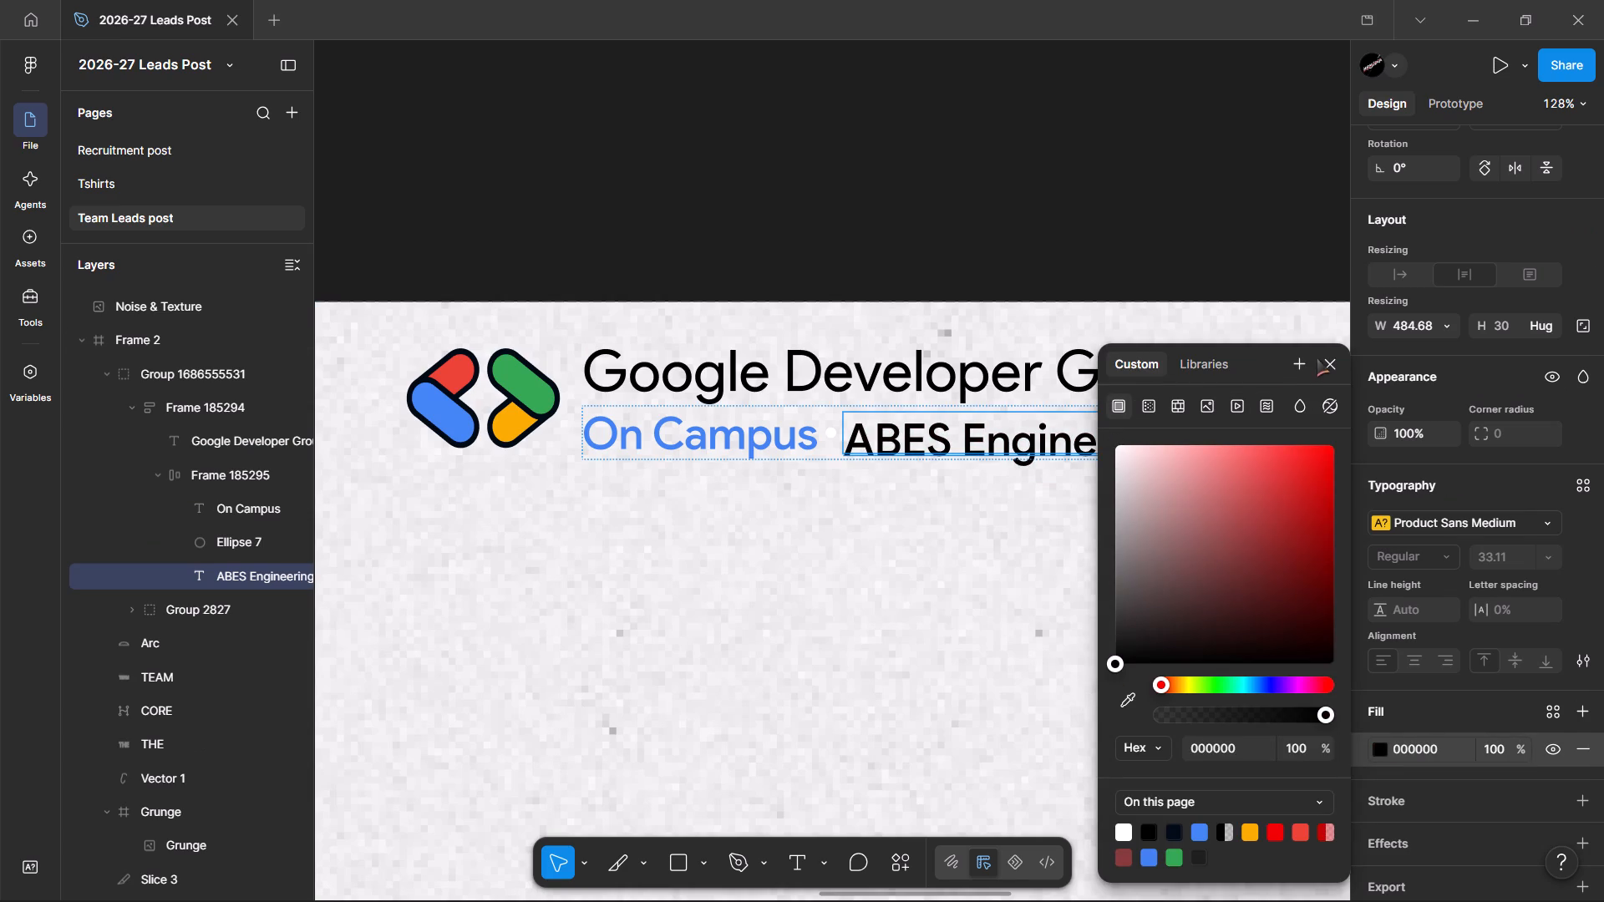
left_click(1317, 361)
left_click(1318, 361)
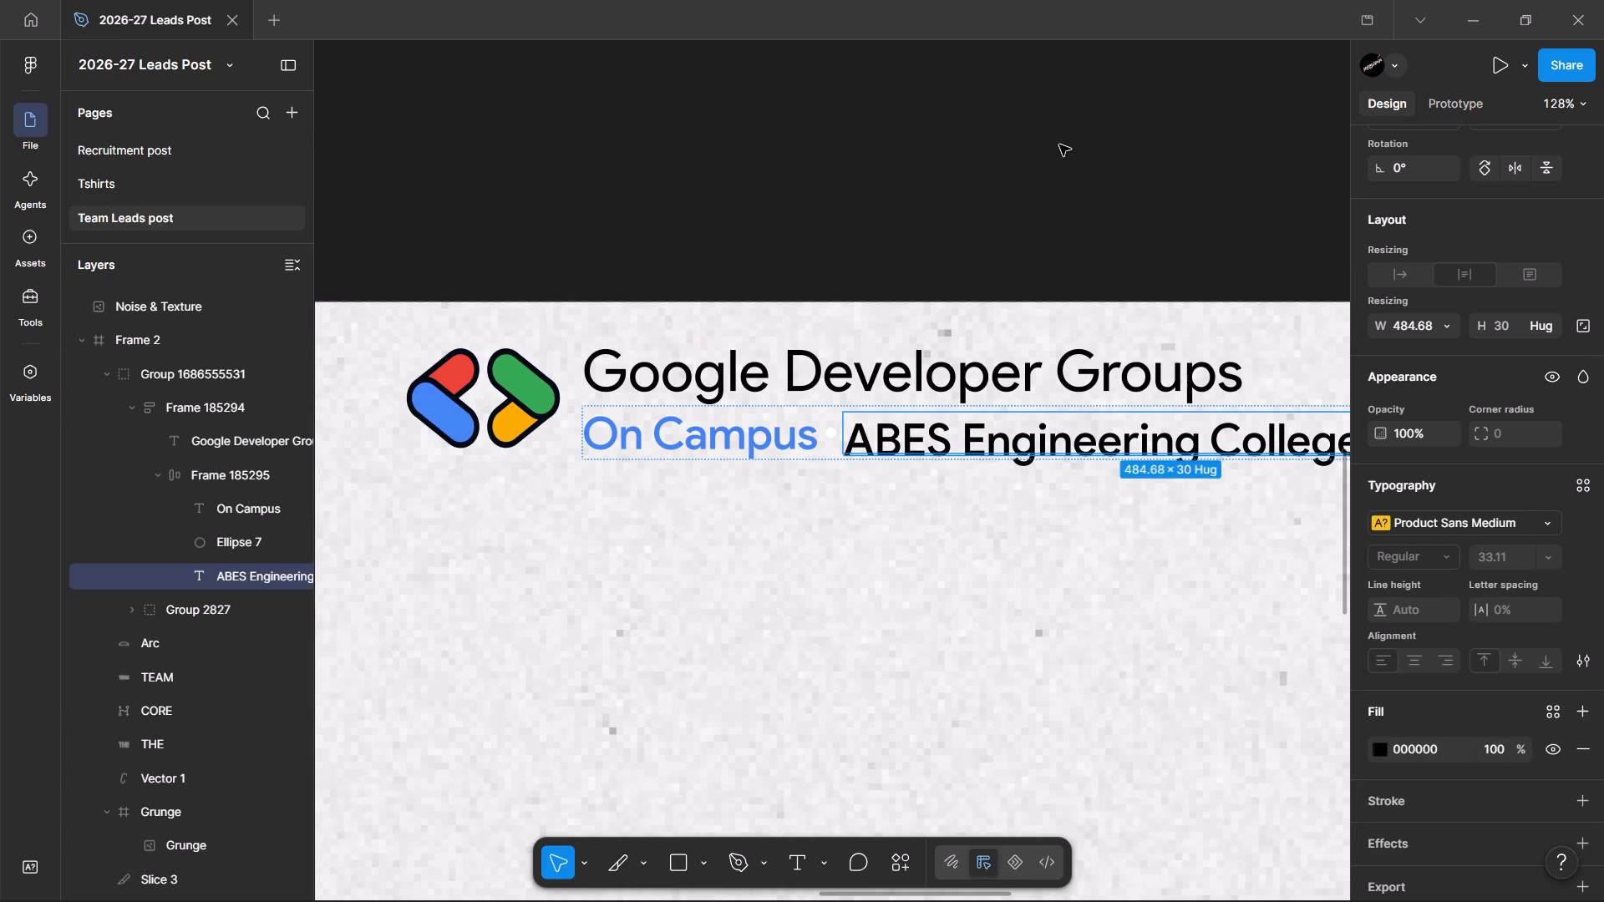
left_click(1059, 144)
Centre the Google Developer Groups logo group horizontally in Frame 2, with its top at about Y 31, and deselect it.
scroll(807, 340, "left", 1)
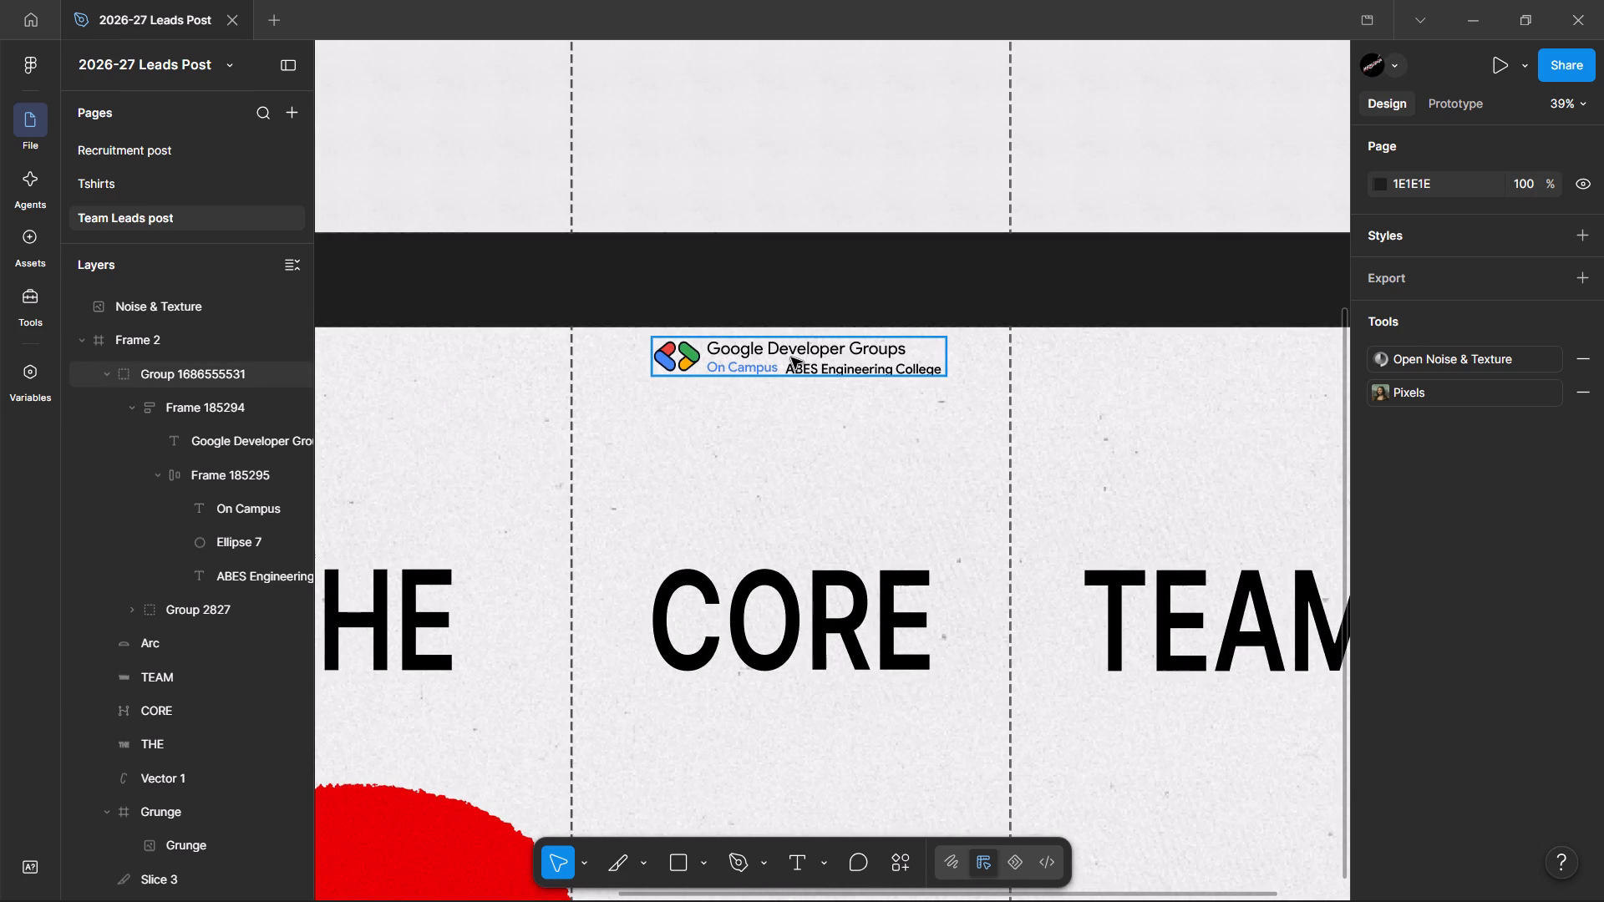
left_click(791, 357)
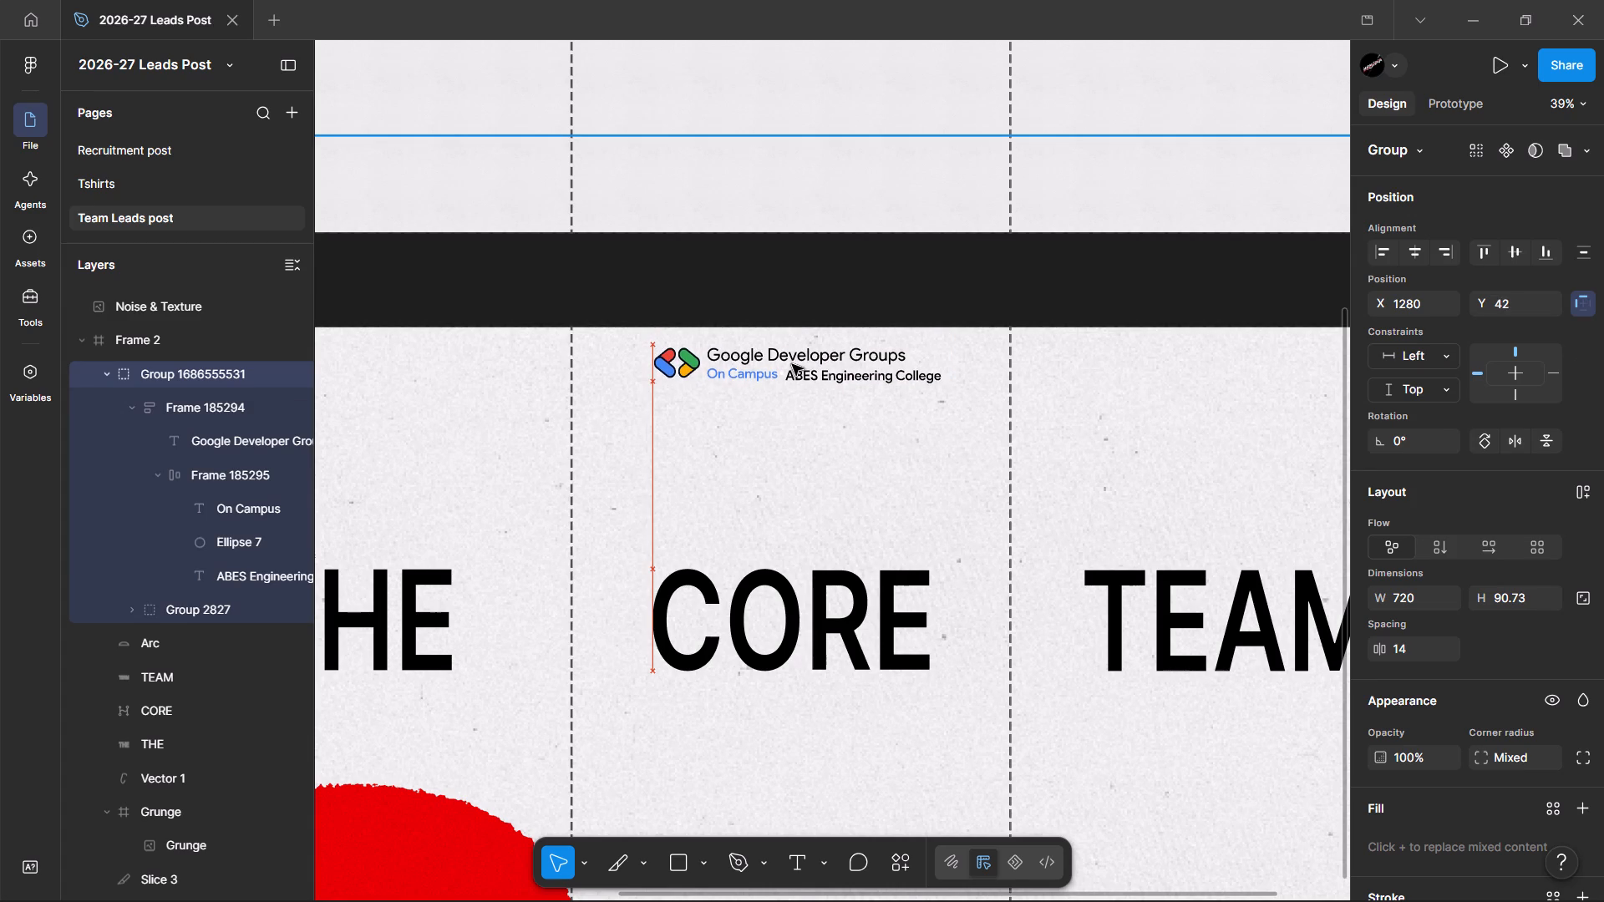
left_click(1421, 261)
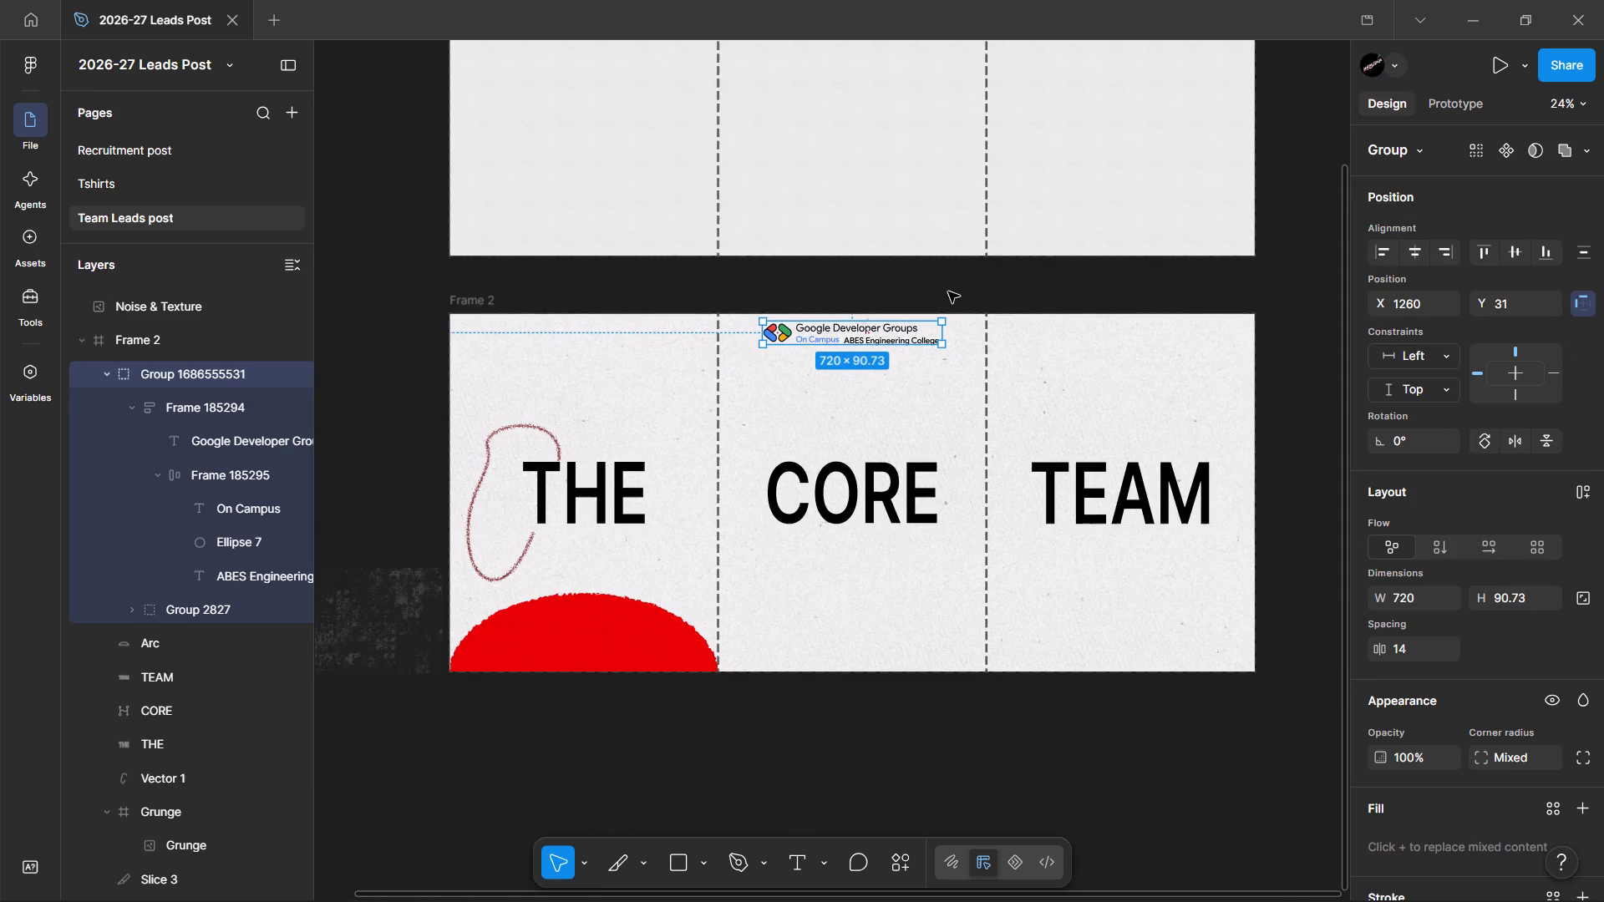
left_click(983, 737)
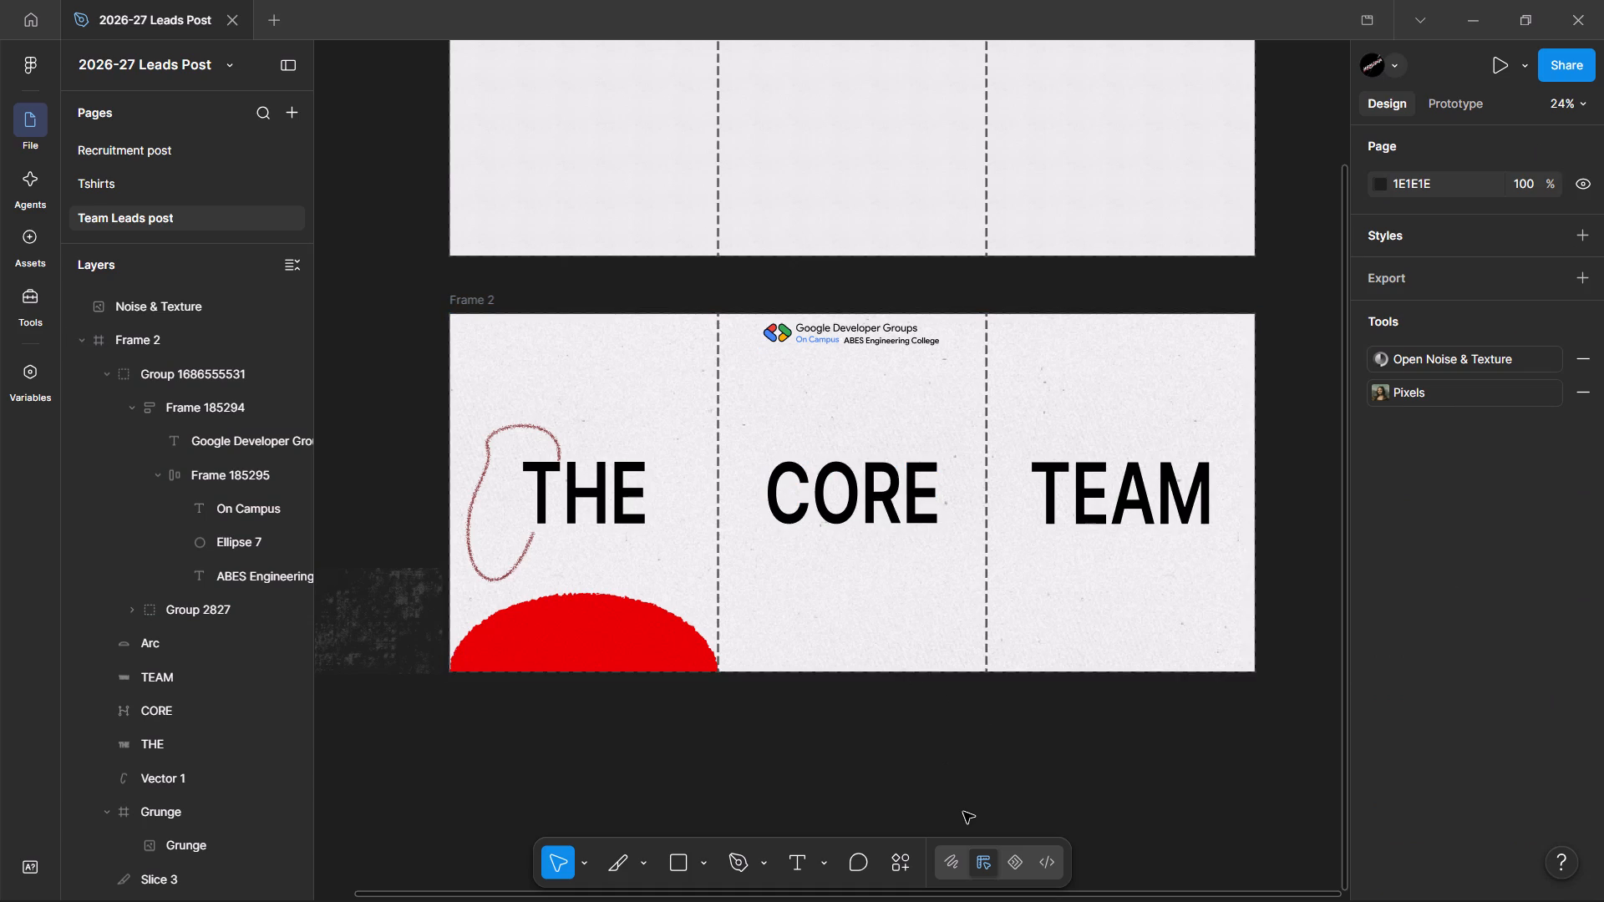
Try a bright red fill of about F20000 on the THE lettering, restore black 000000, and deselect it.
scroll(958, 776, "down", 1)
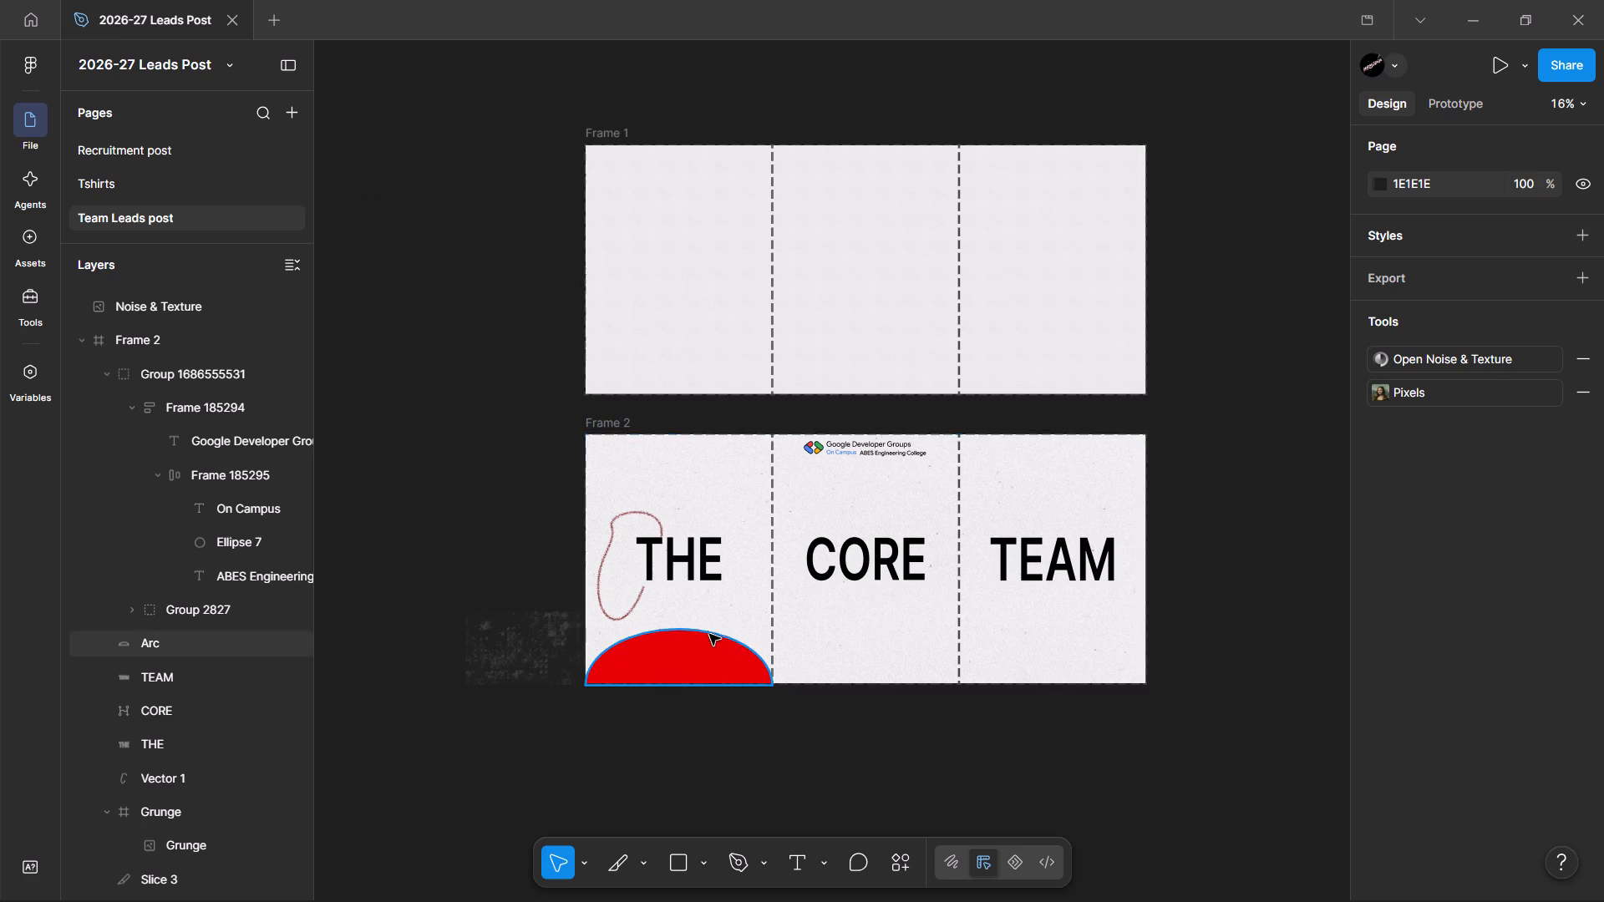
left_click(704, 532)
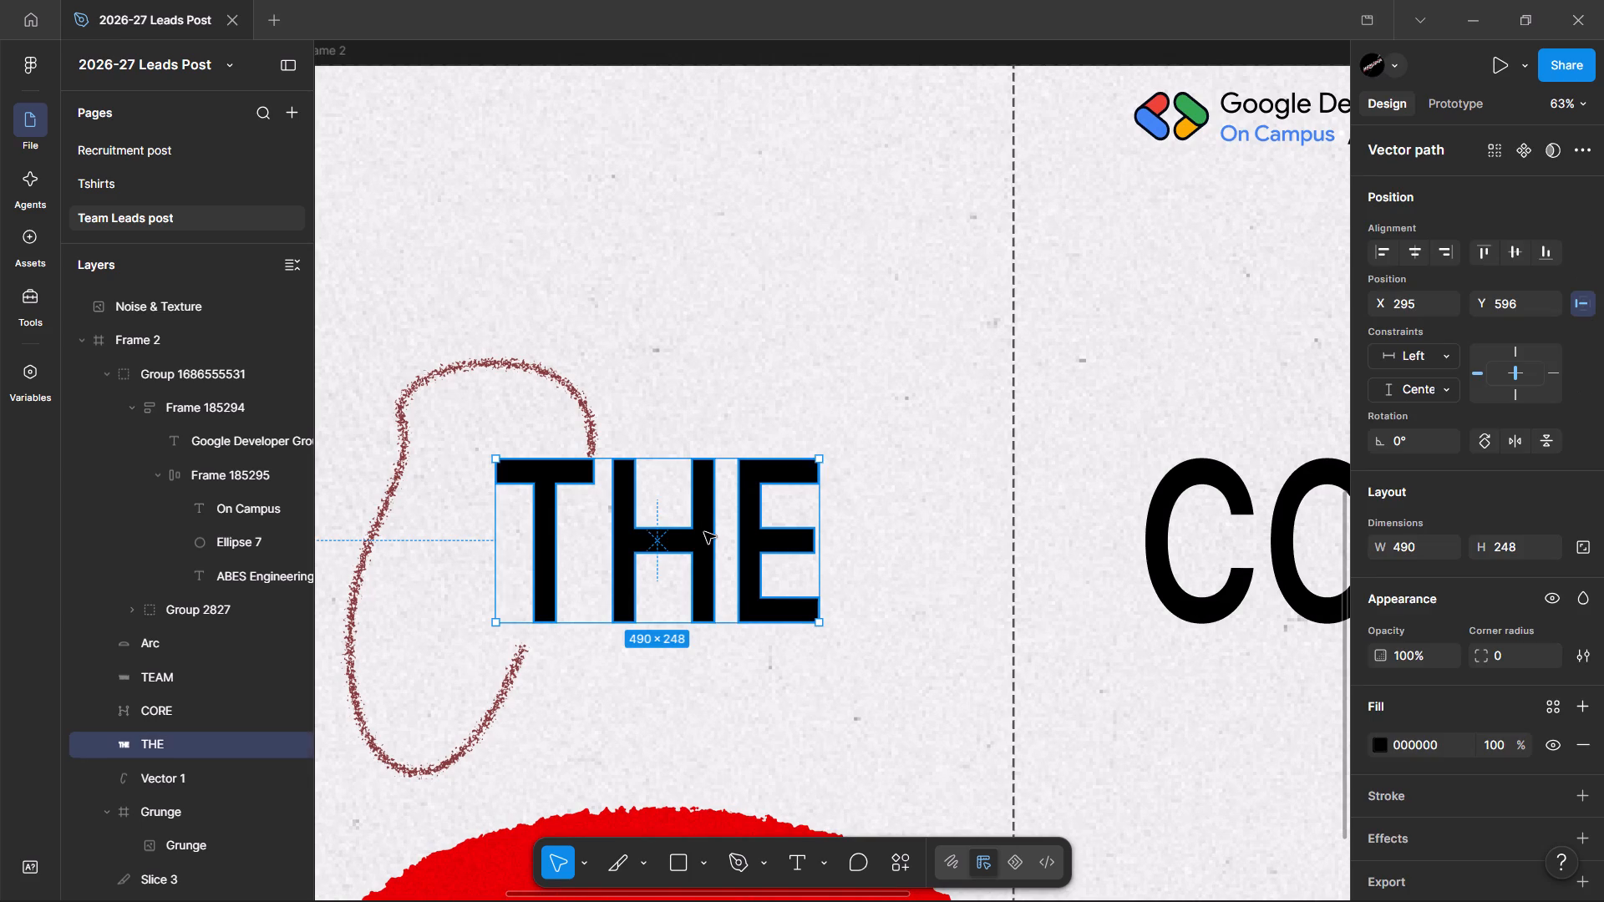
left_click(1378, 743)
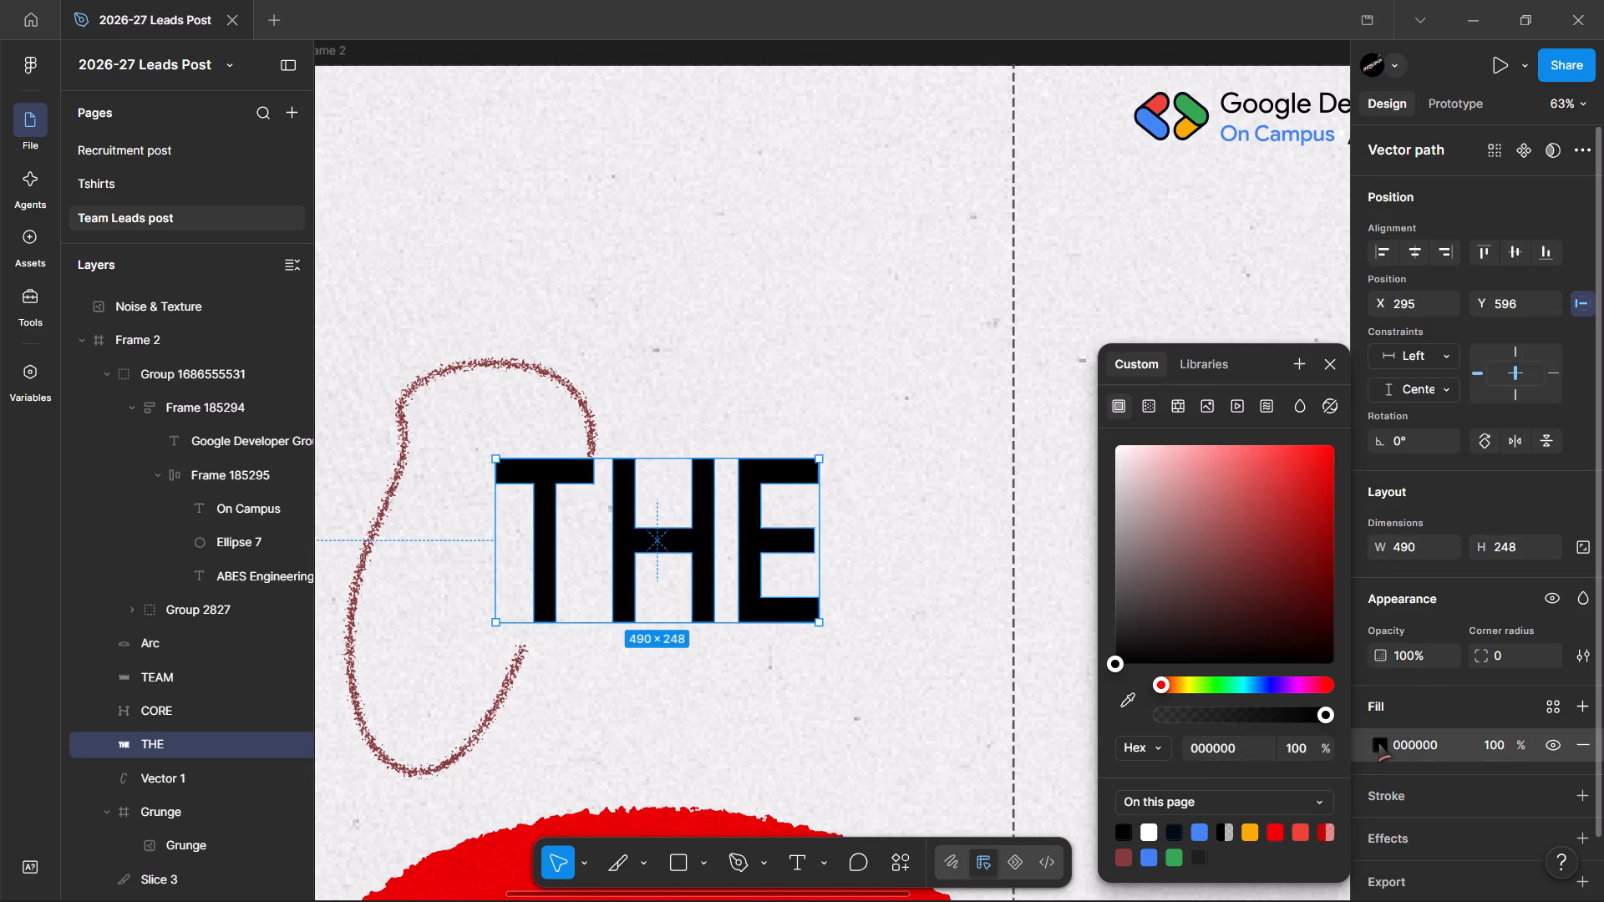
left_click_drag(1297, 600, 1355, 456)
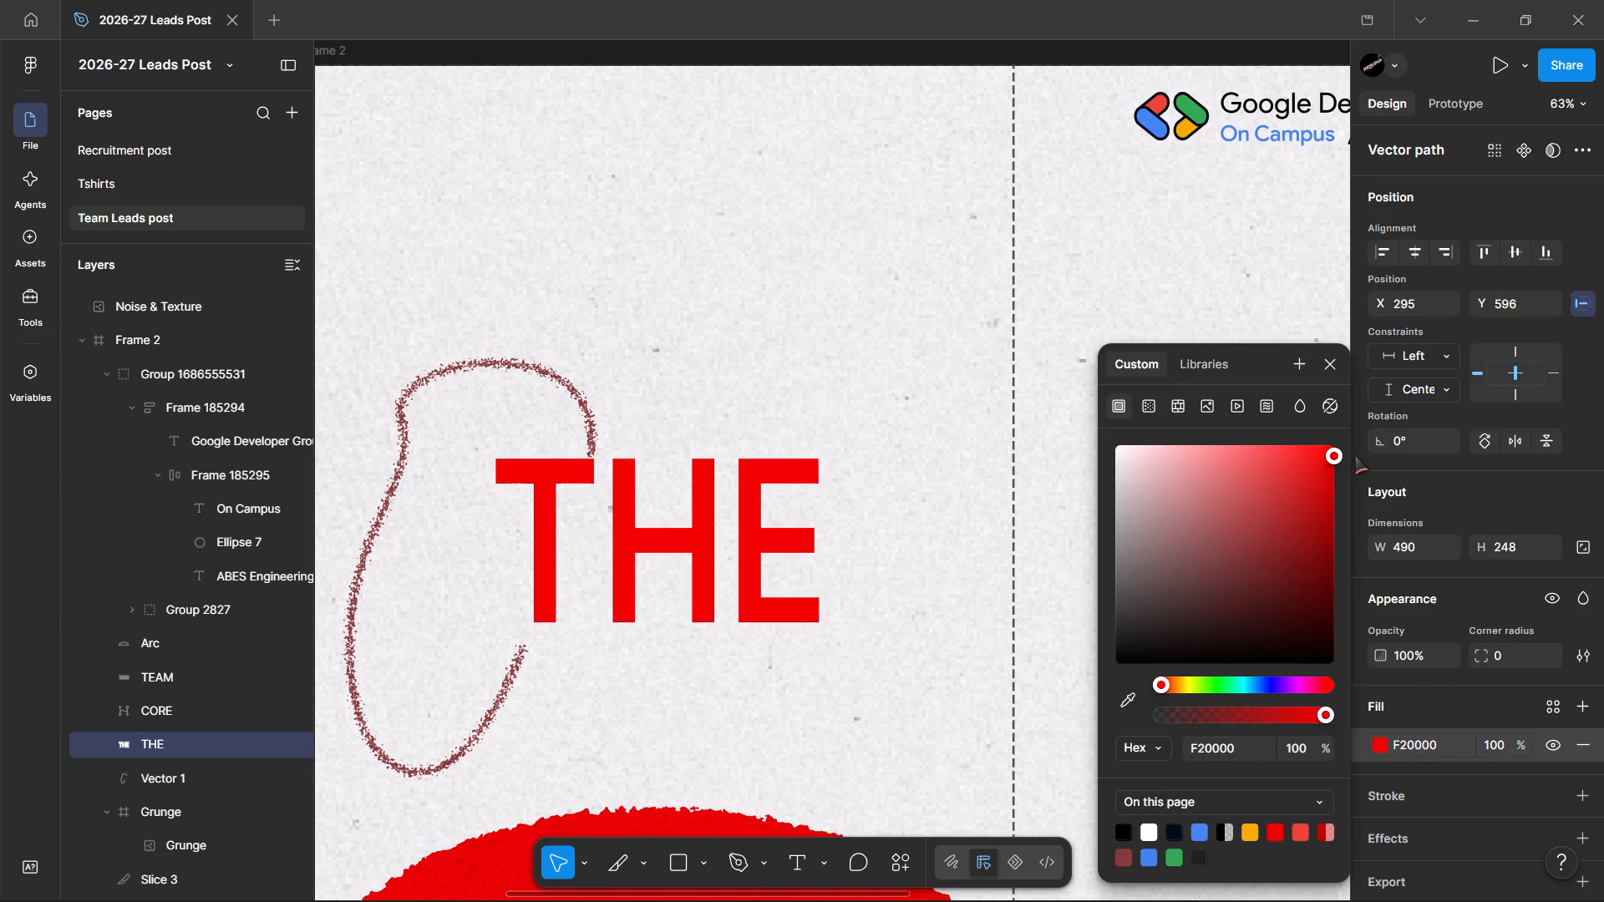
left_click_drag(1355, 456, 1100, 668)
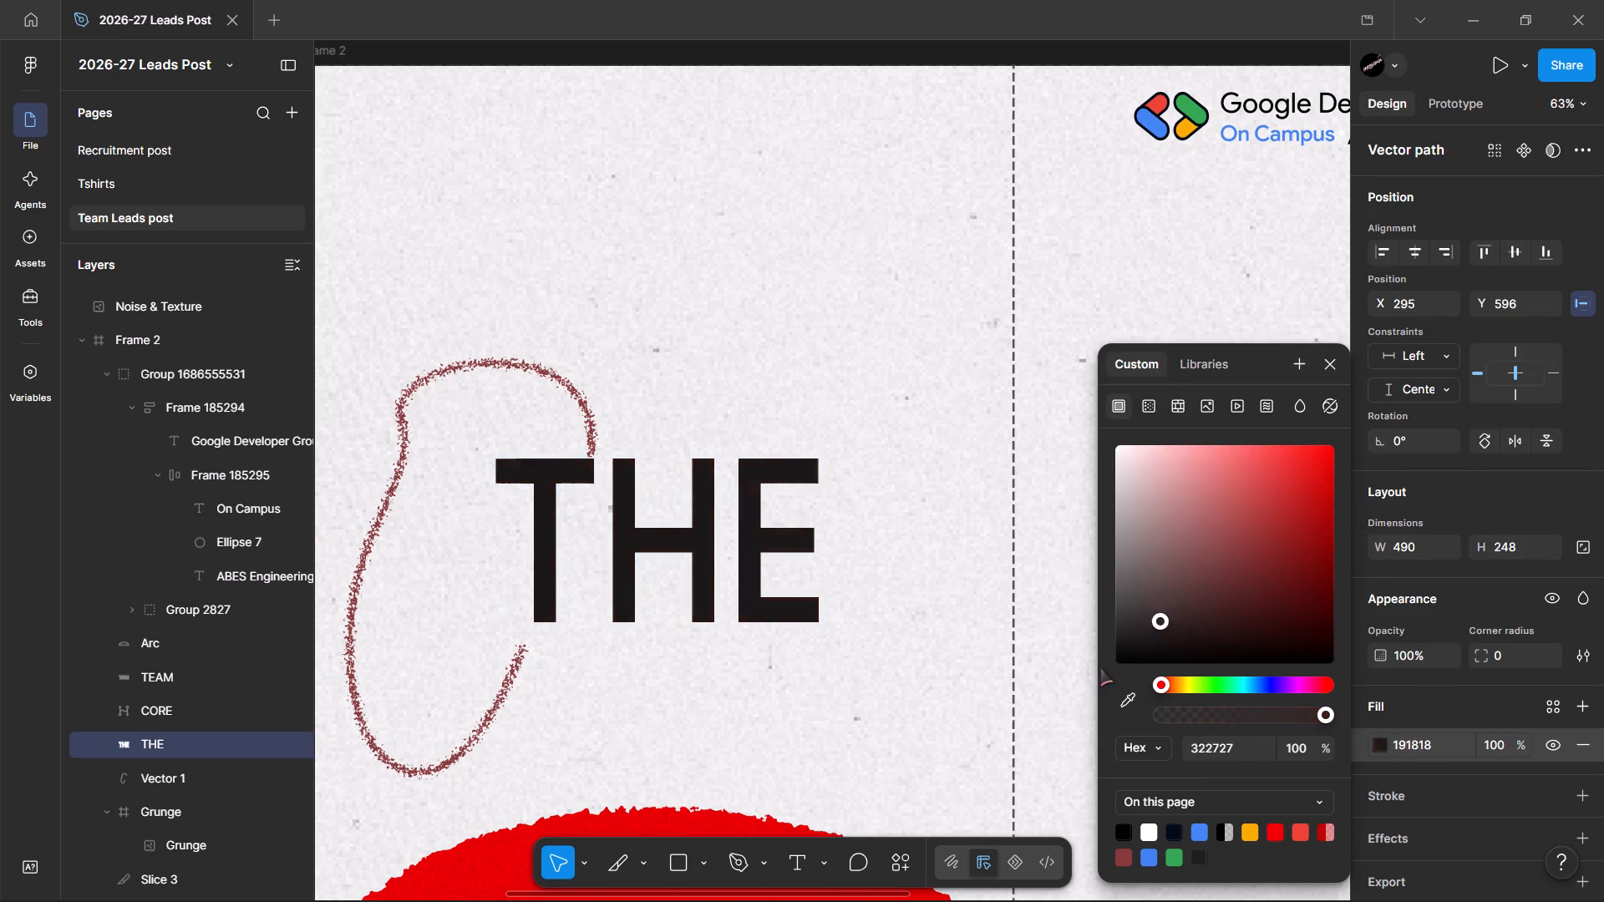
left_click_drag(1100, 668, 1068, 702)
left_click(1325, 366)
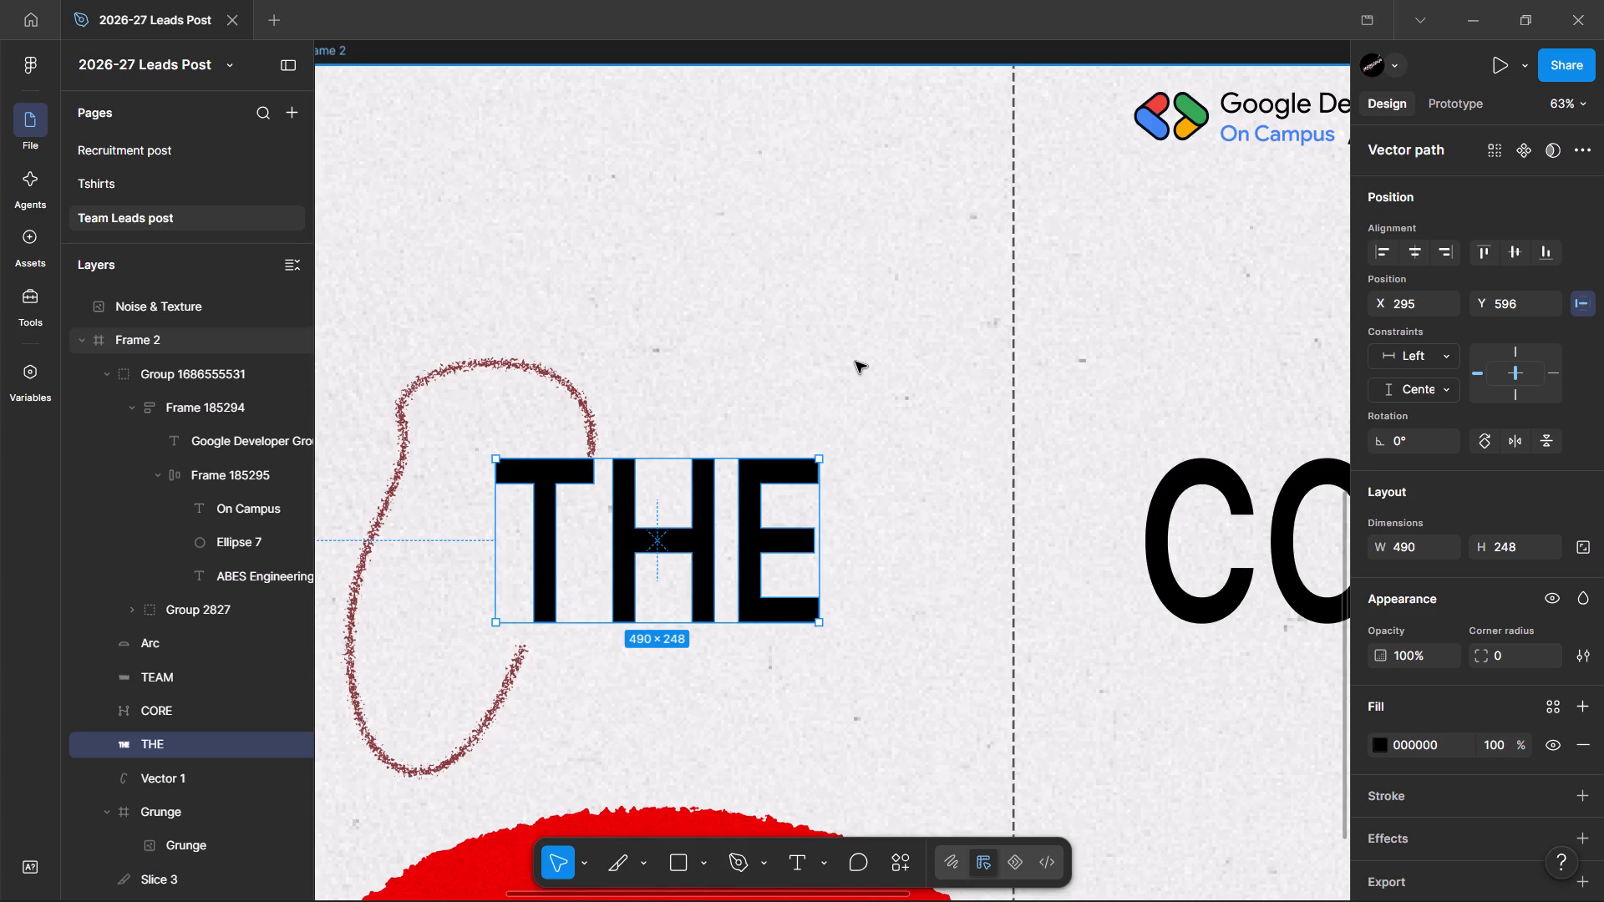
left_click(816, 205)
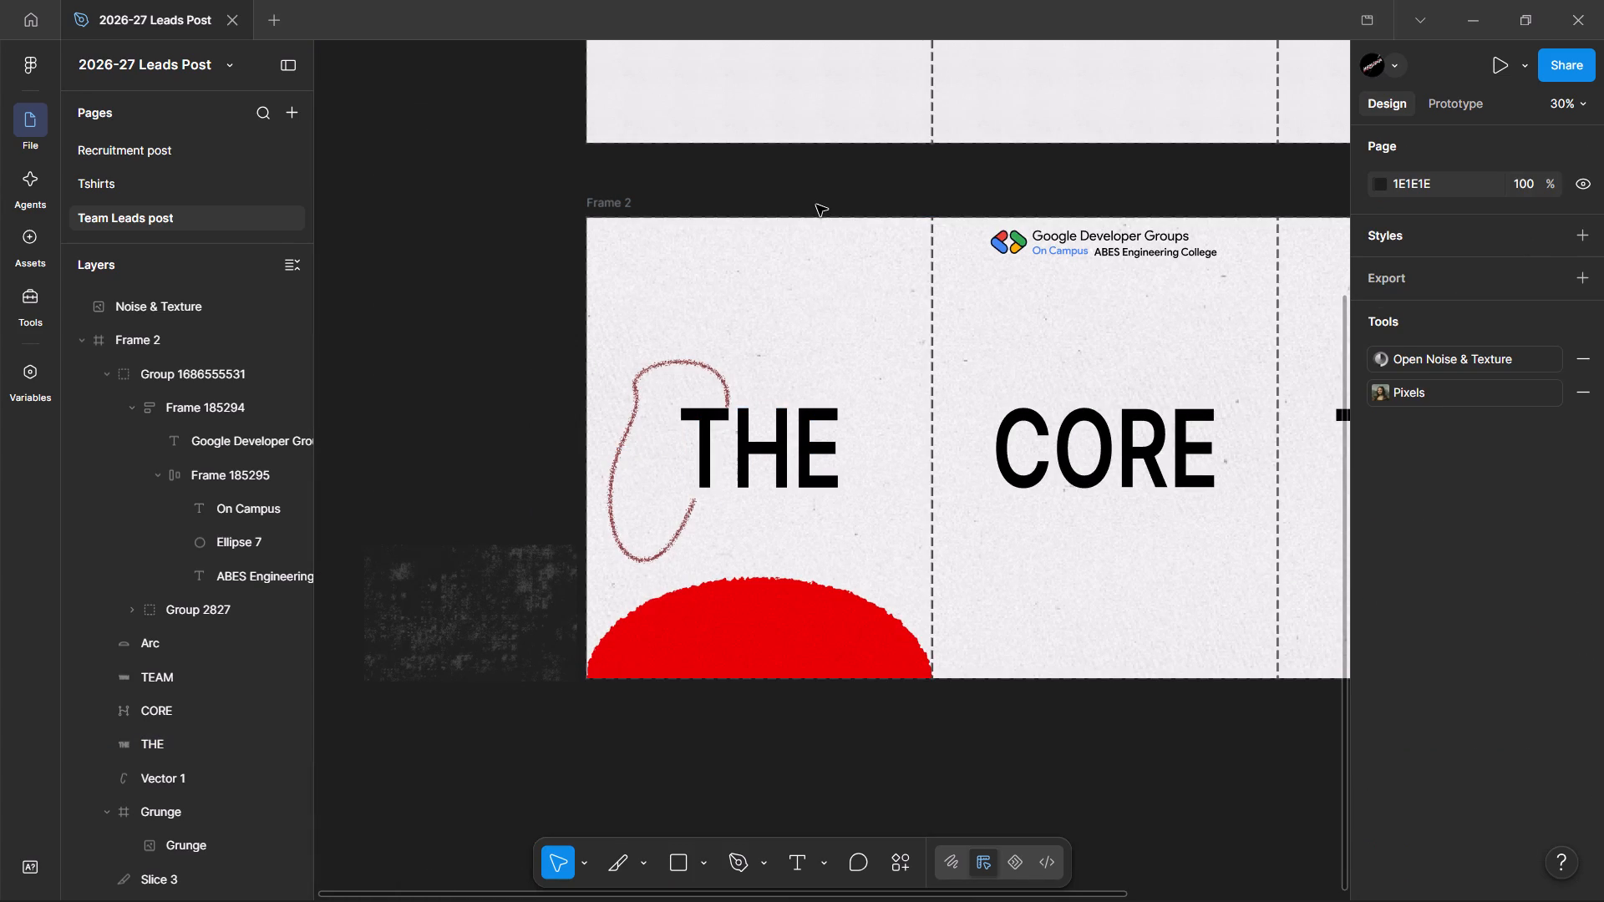
Duplicate the red pencil-like path into Frame 2's third slice below TEAM, at about X 2160, Y 846.
scroll(816, 205, "left", 1)
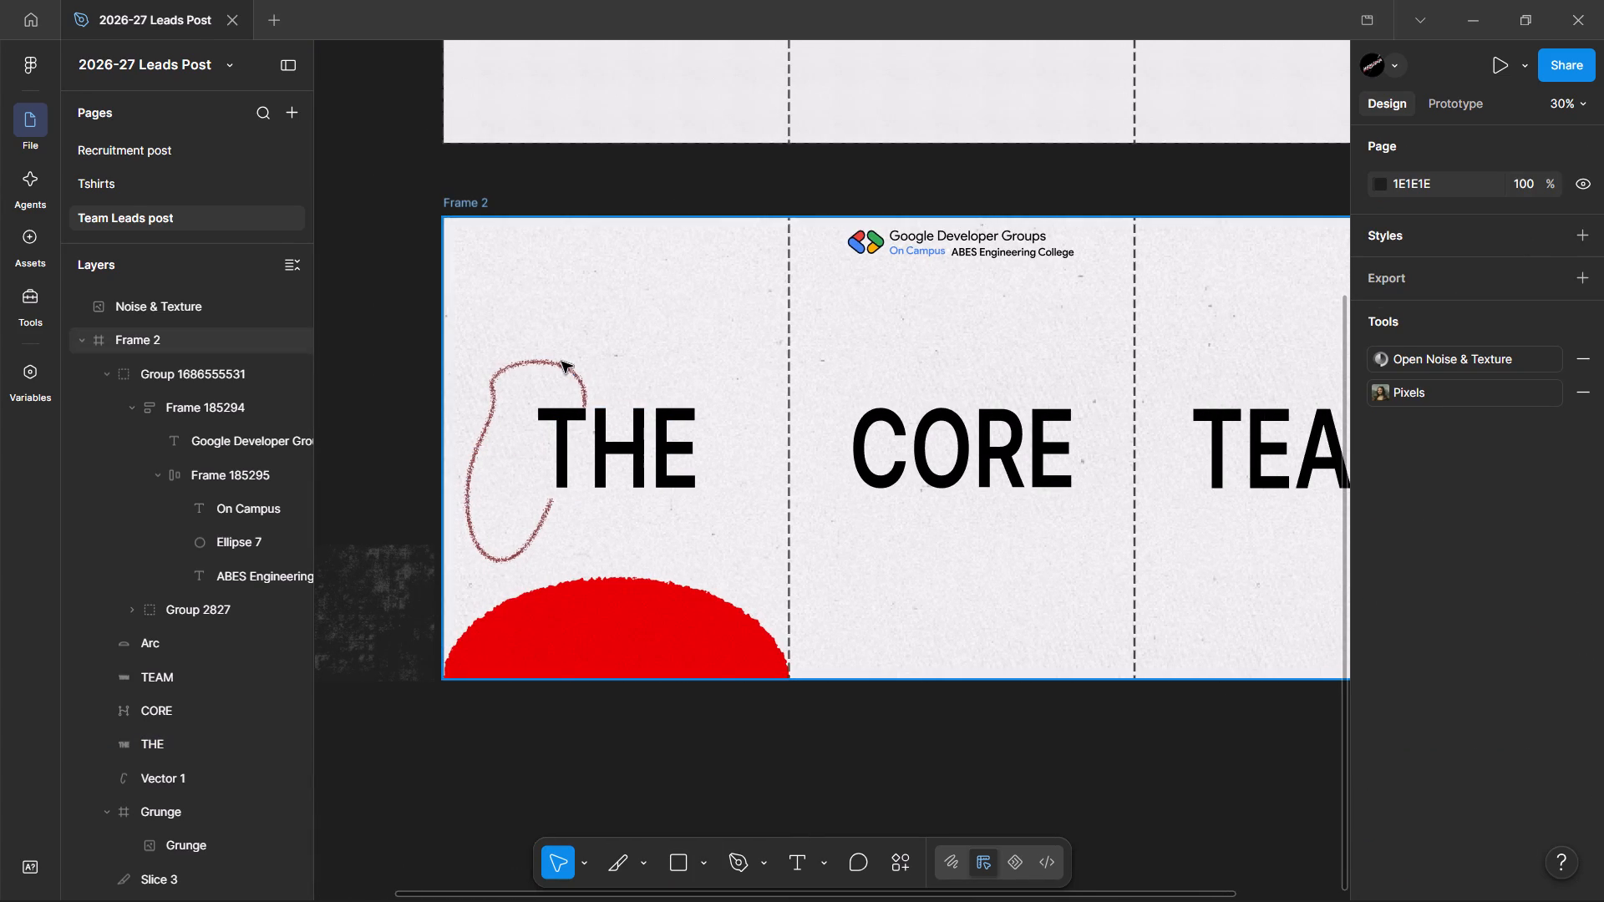
left_click(546, 359)
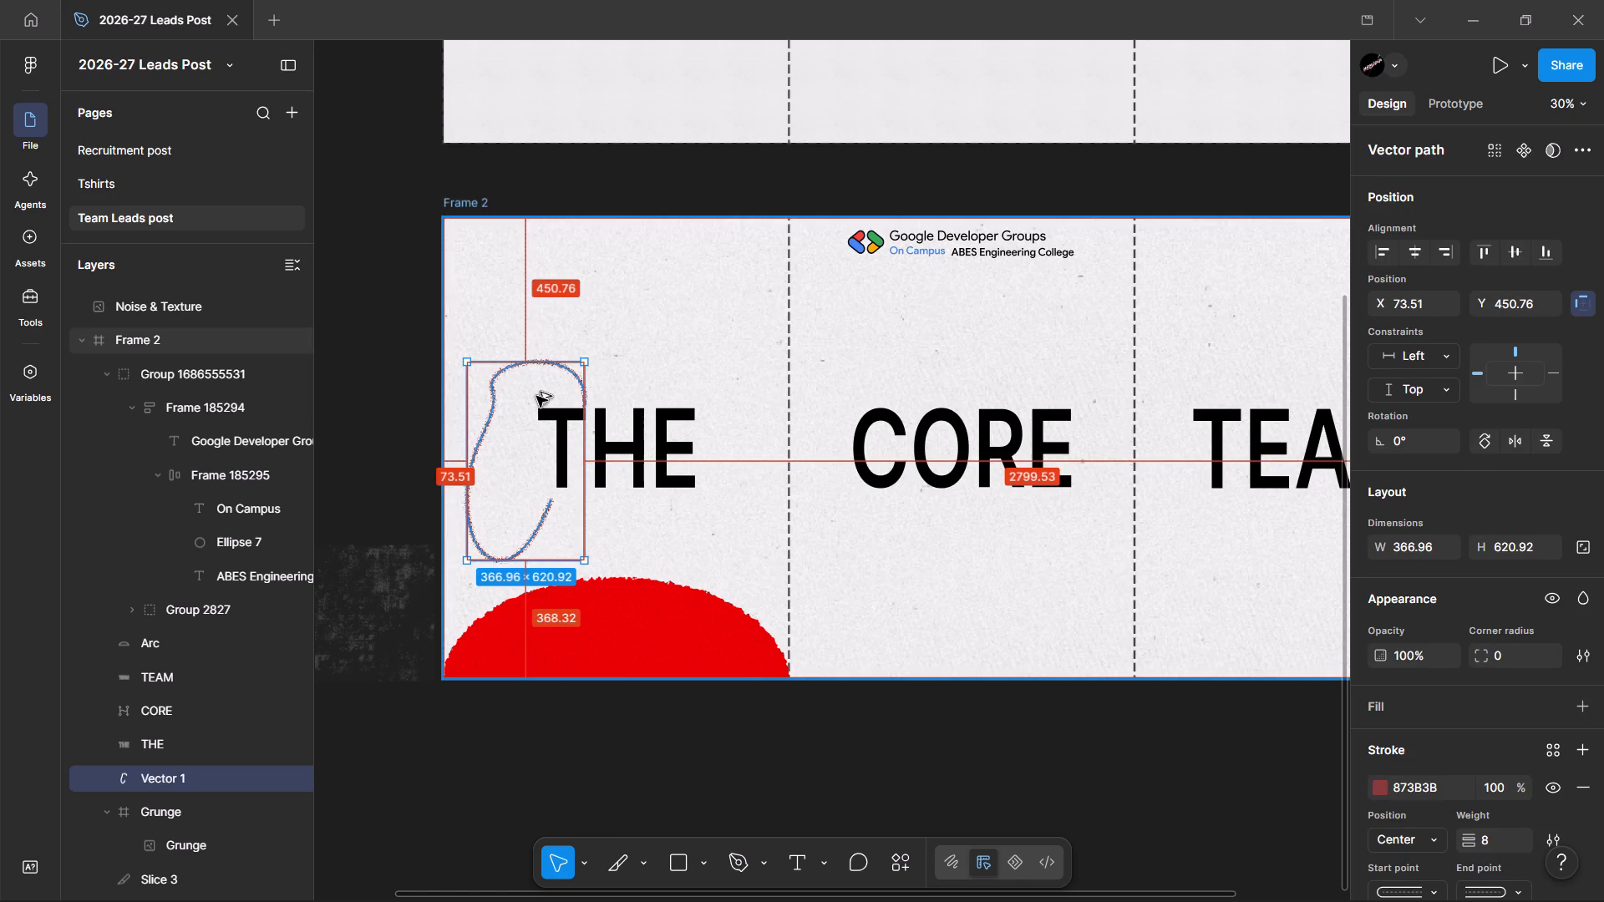
left_click_drag(536, 396, 1208, 528, "alt")
scroll(1208, 528, "left", 1)
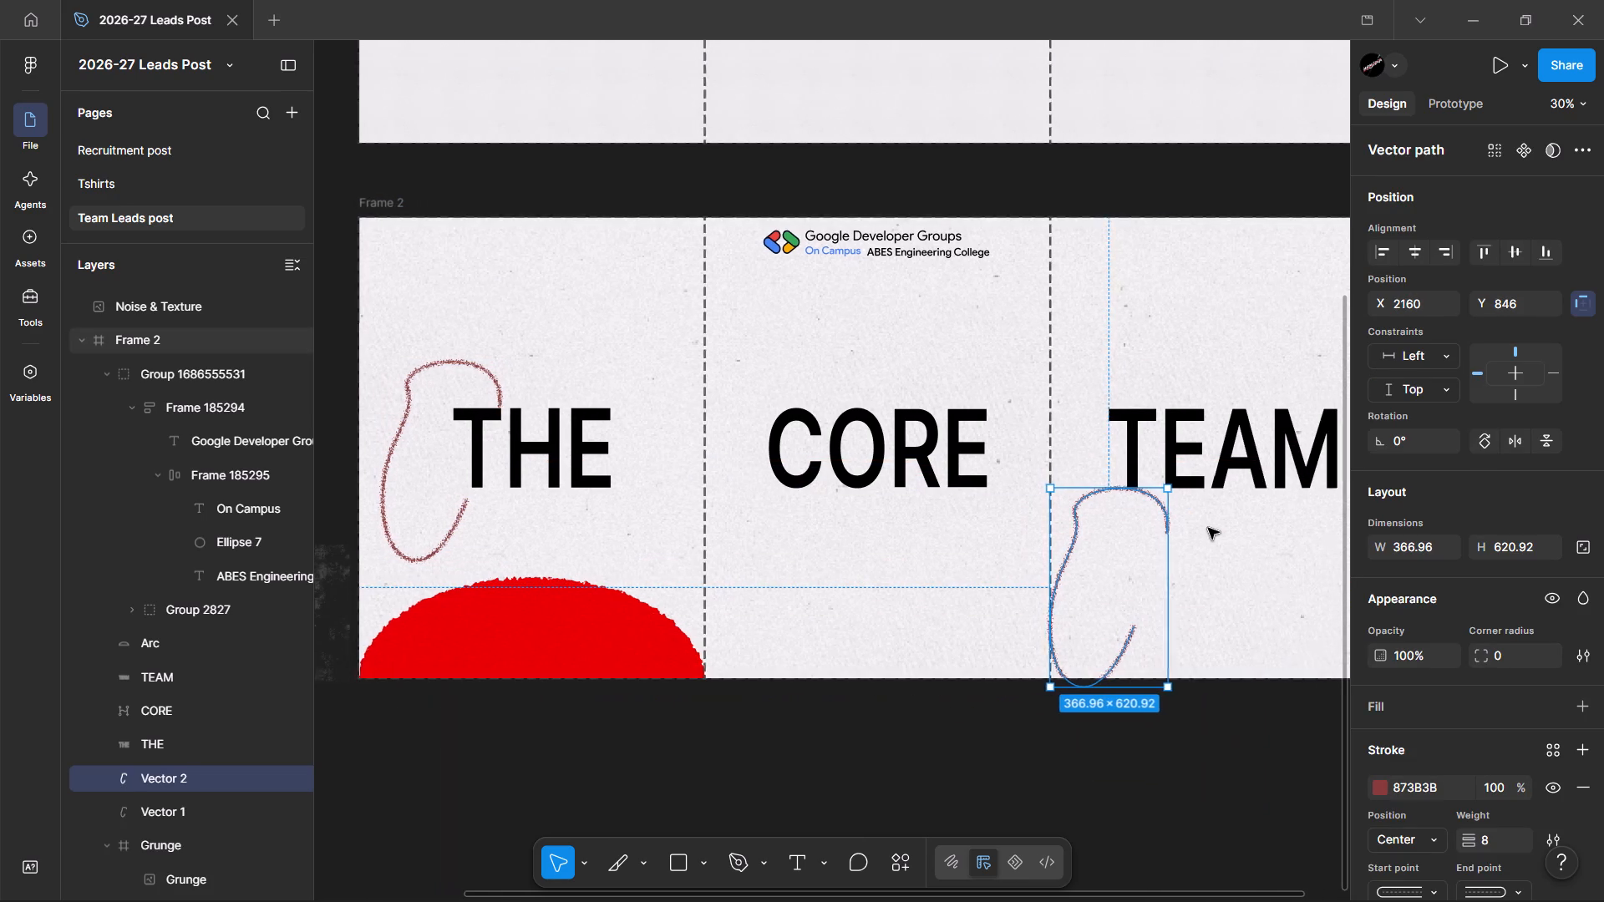
Stretch the duplicated path to about 871 × 465 and move it over Frame 2's bottom-right corner, at about X 2828, Y 1182.
scroll(1208, 528, "left", 1)
left_click_drag(1109, 689, 1236, 575)
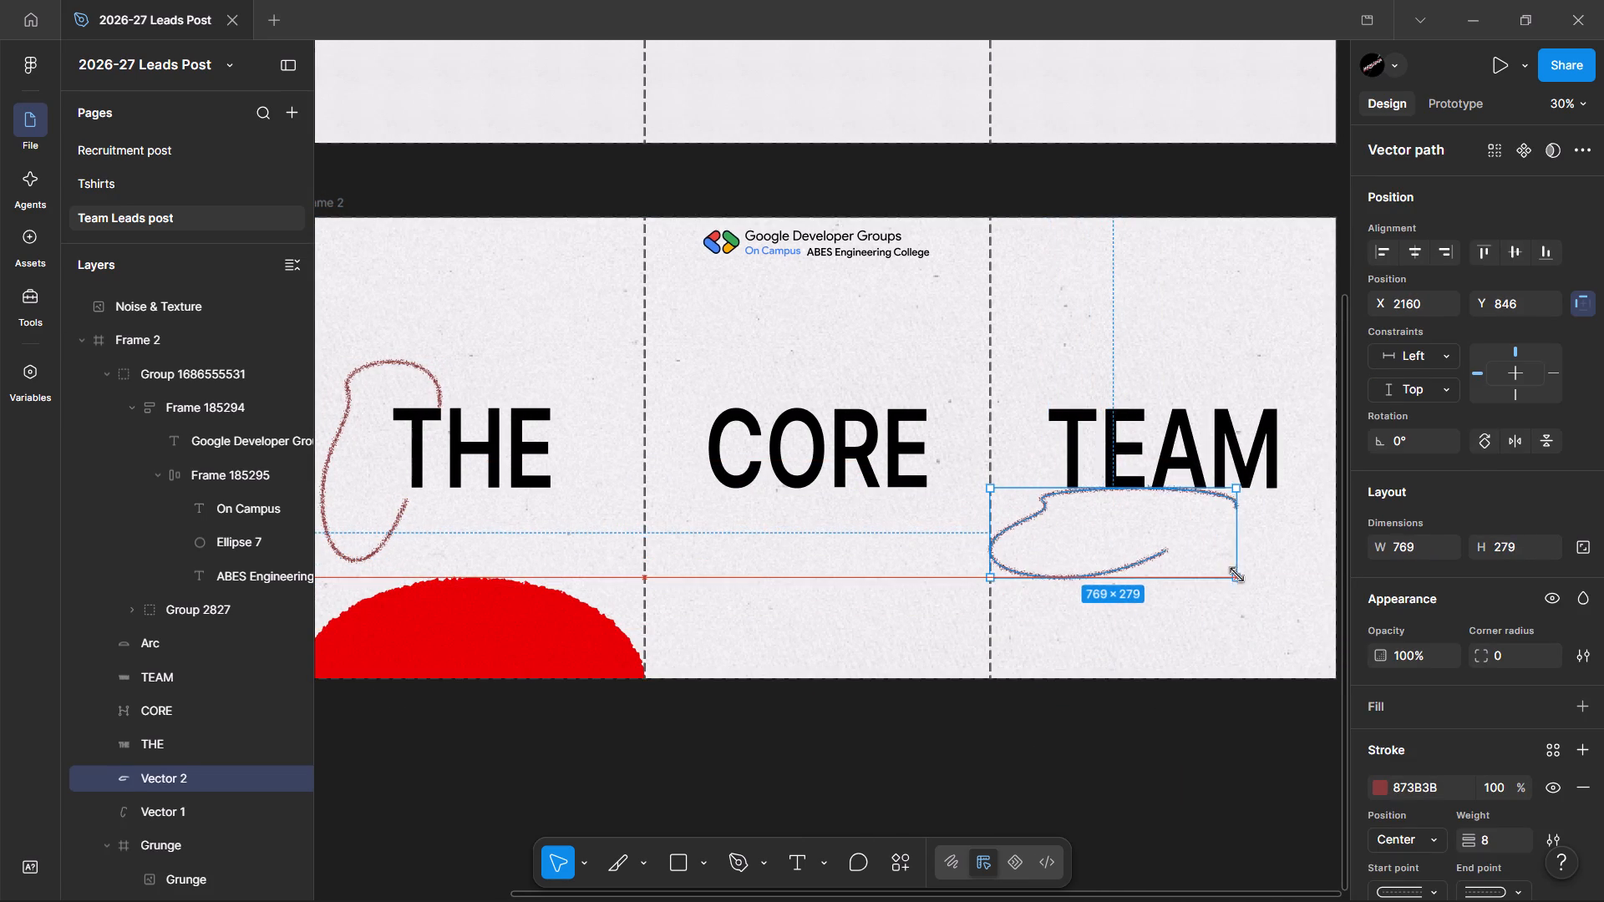
left_click_drag(1236, 575, 1269, 637)
left_click_drag(1155, 582, 1340, 686)
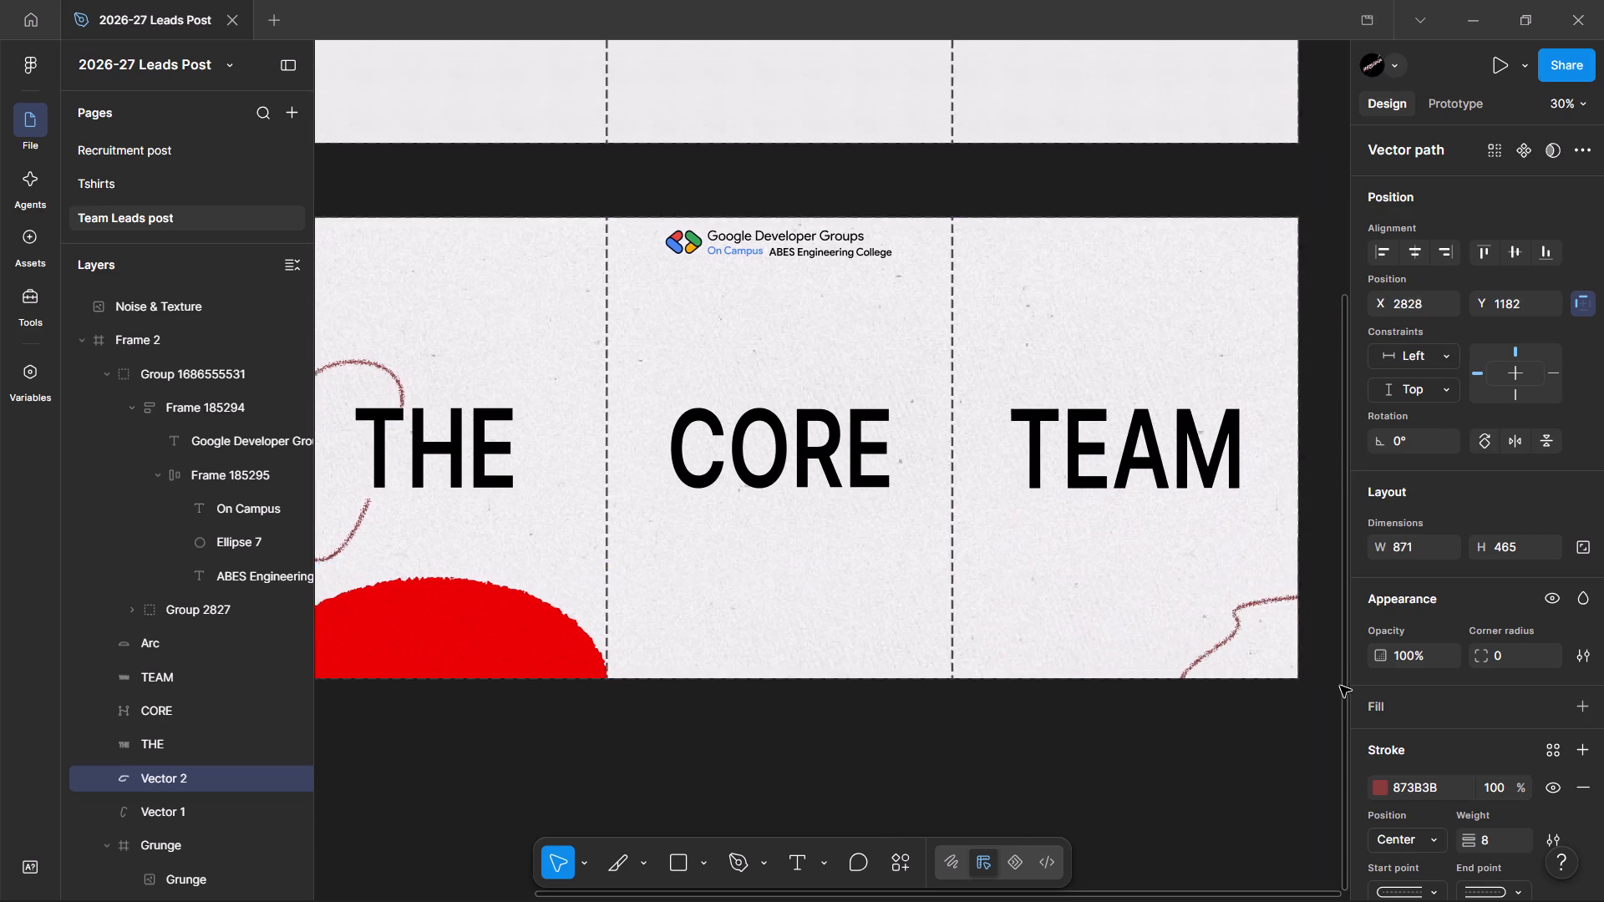
Move the duplicated red path below TEAM, at about page X 2210, Y 2540, and nest it as Frame 2's topmost layer.
left_click_drag(1340, 686, 1292, 666)
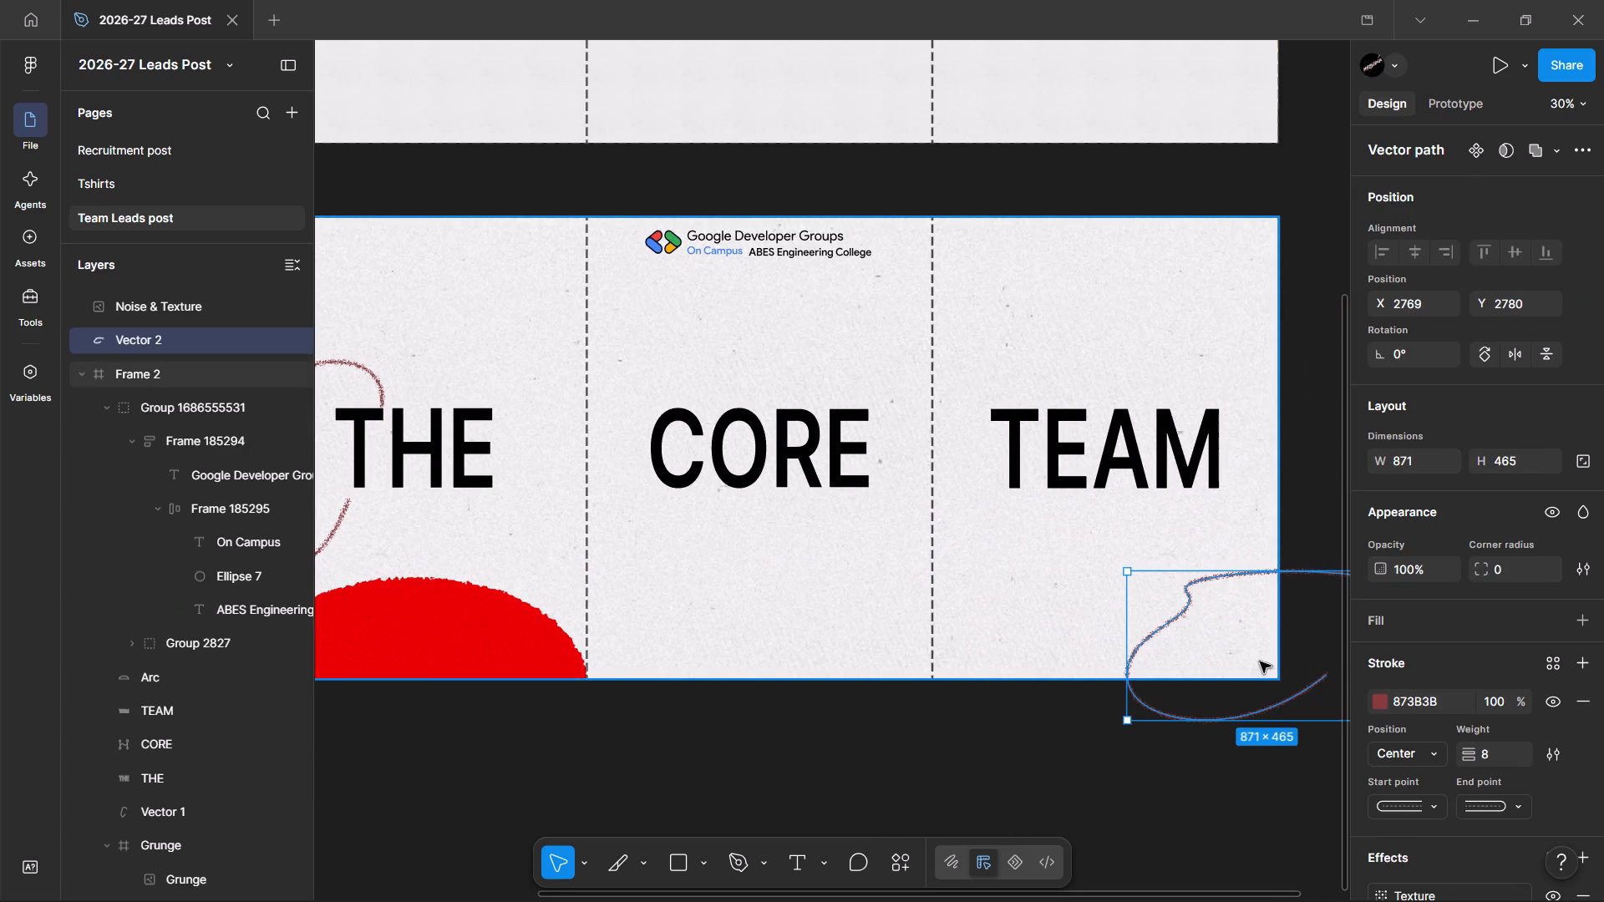
left_click_drag(1260, 661, 1080, 584)
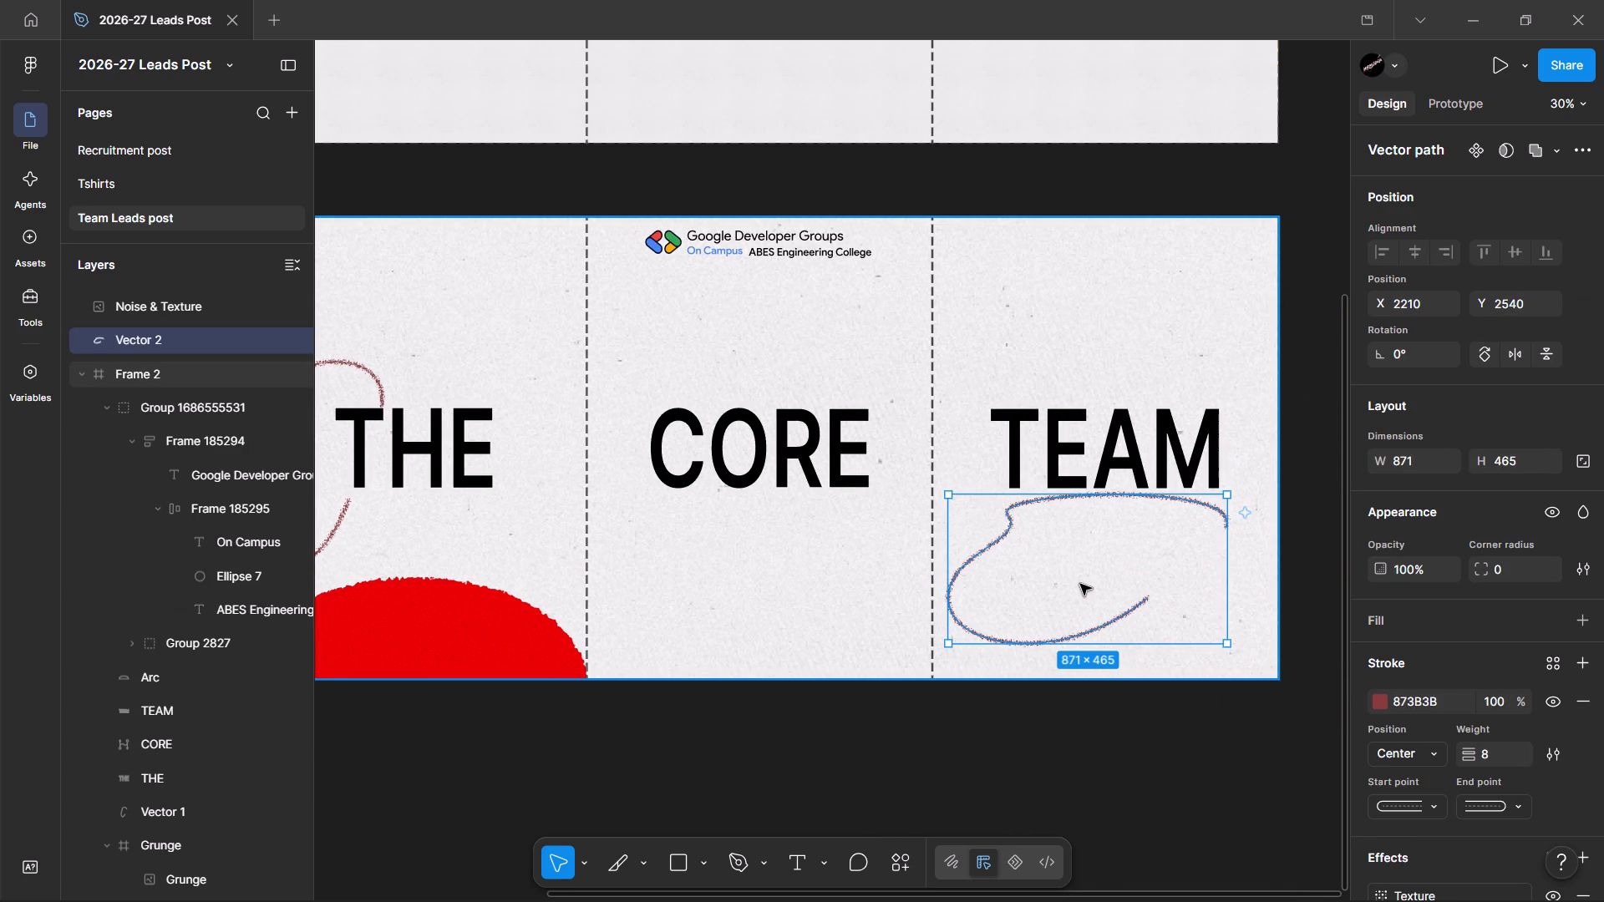
left_click_drag(179, 342, 171, 375)
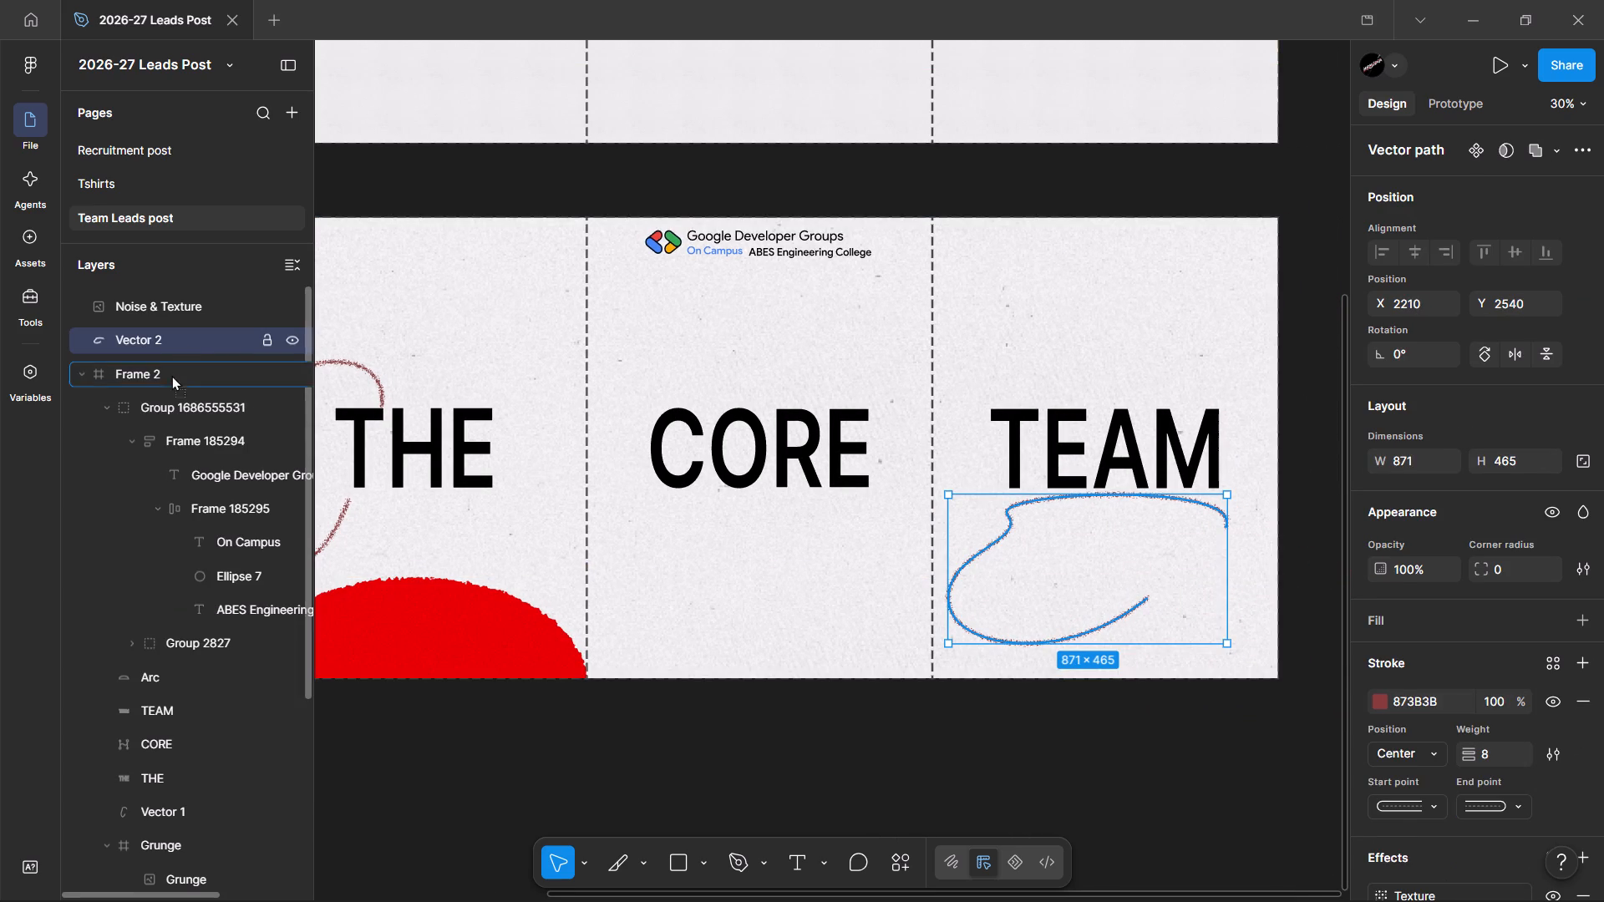
left_click_drag(171, 375, 171, 376)
Move the nested red path over Frame 2's bottom-right corner, at about X 2825, Y 1125, and deselect it.
left_click_drag(1098, 613, 1218, 656)
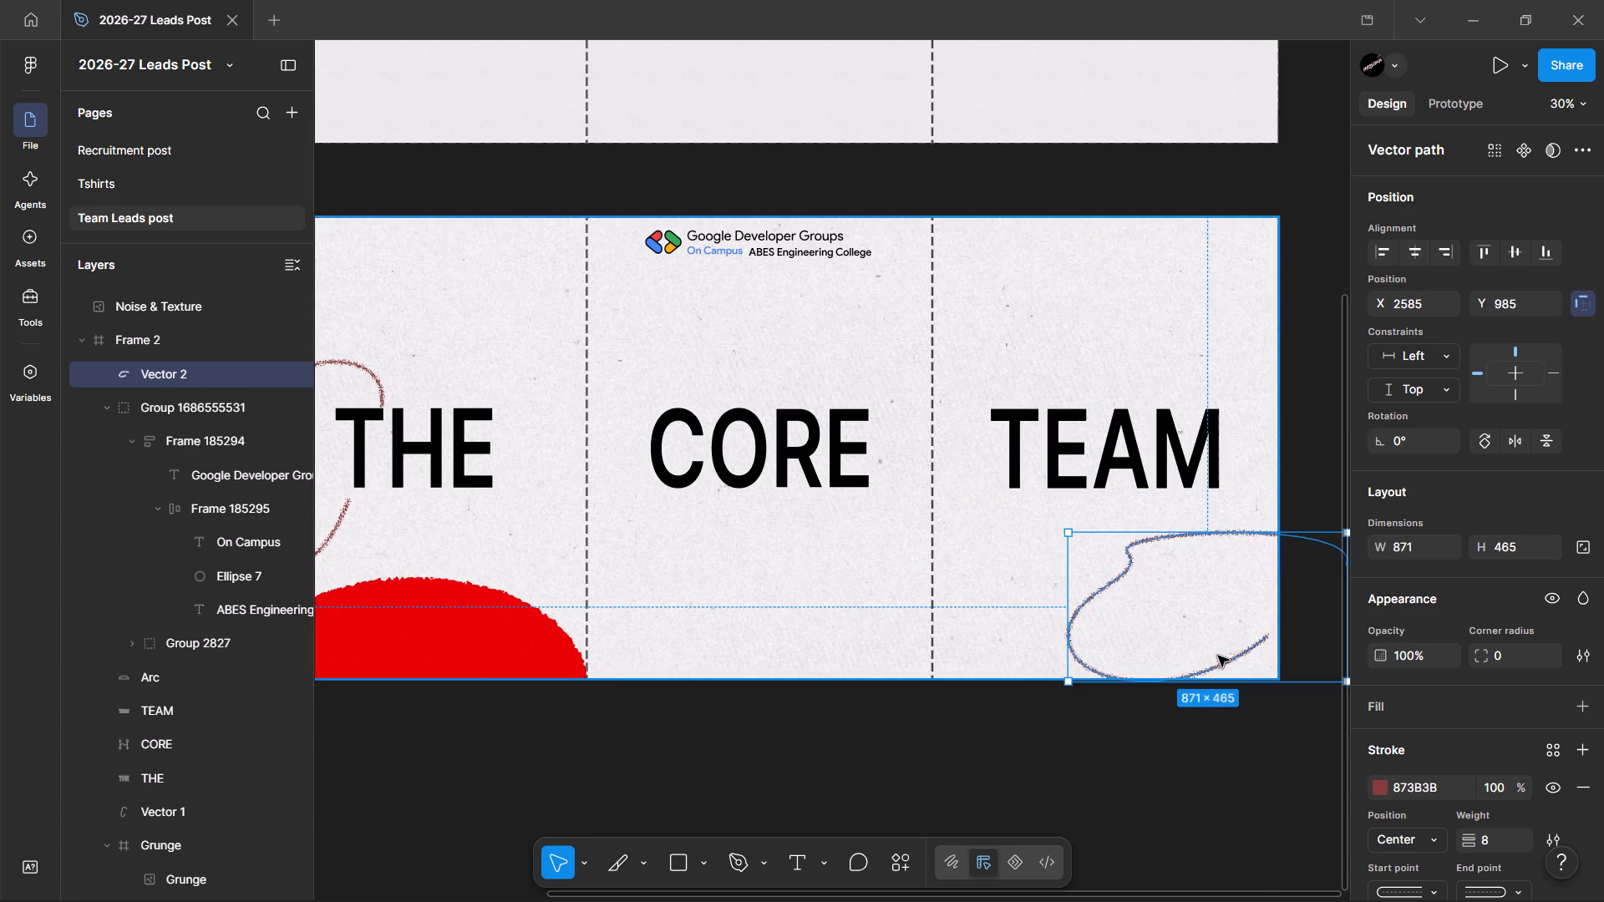
left_click_drag(1171, 626, 1235, 671)
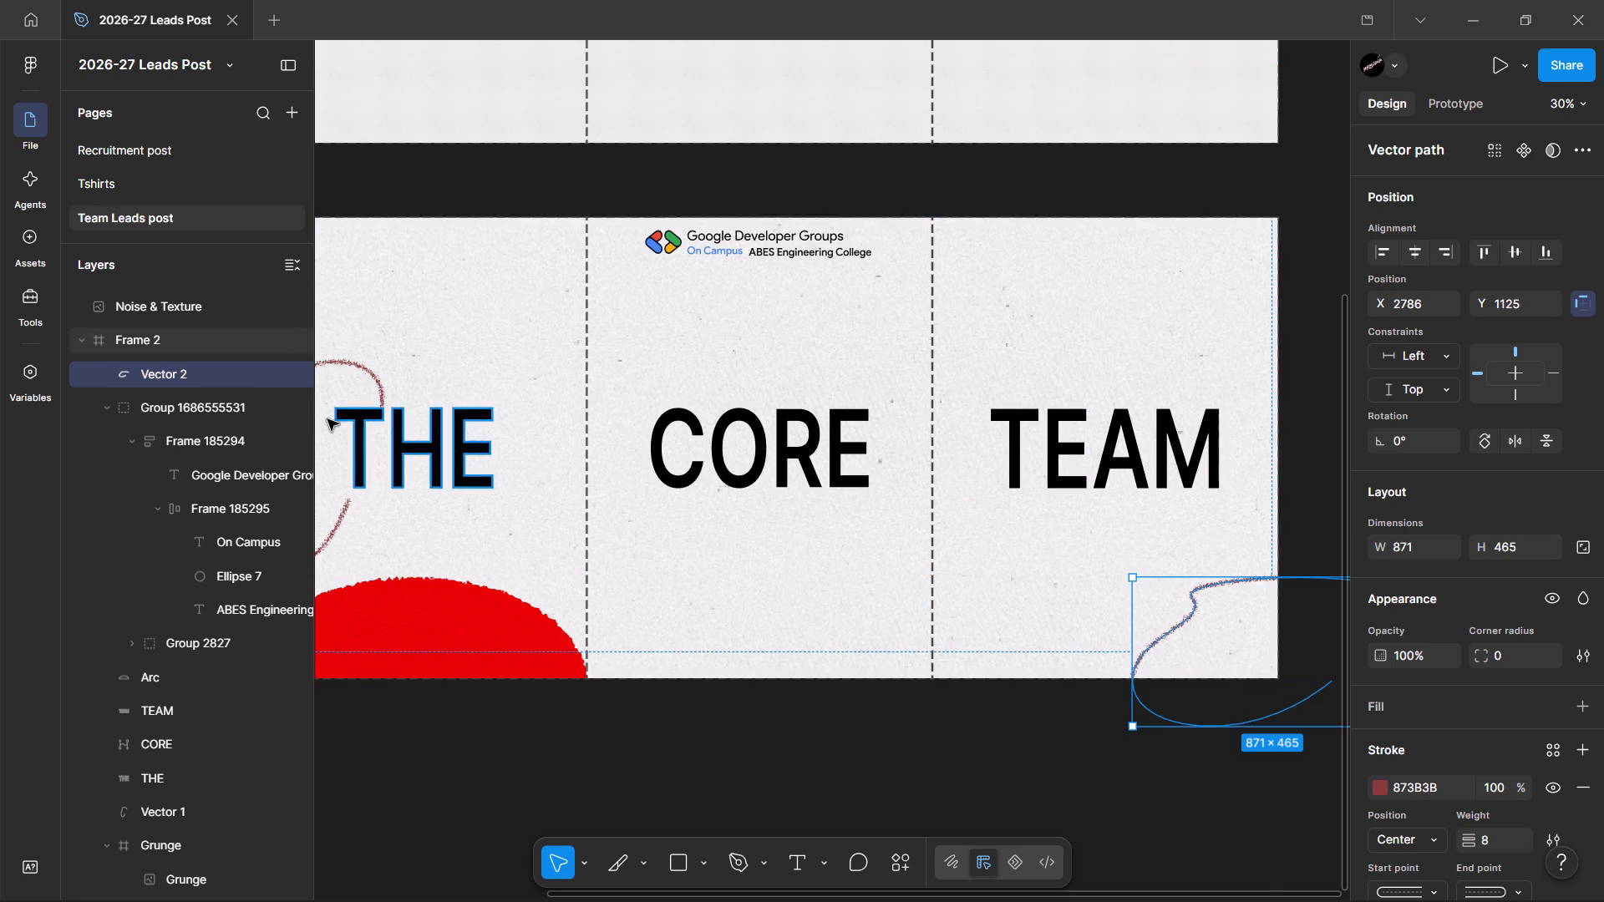
left_click_drag(1220, 623, 1238, 626)
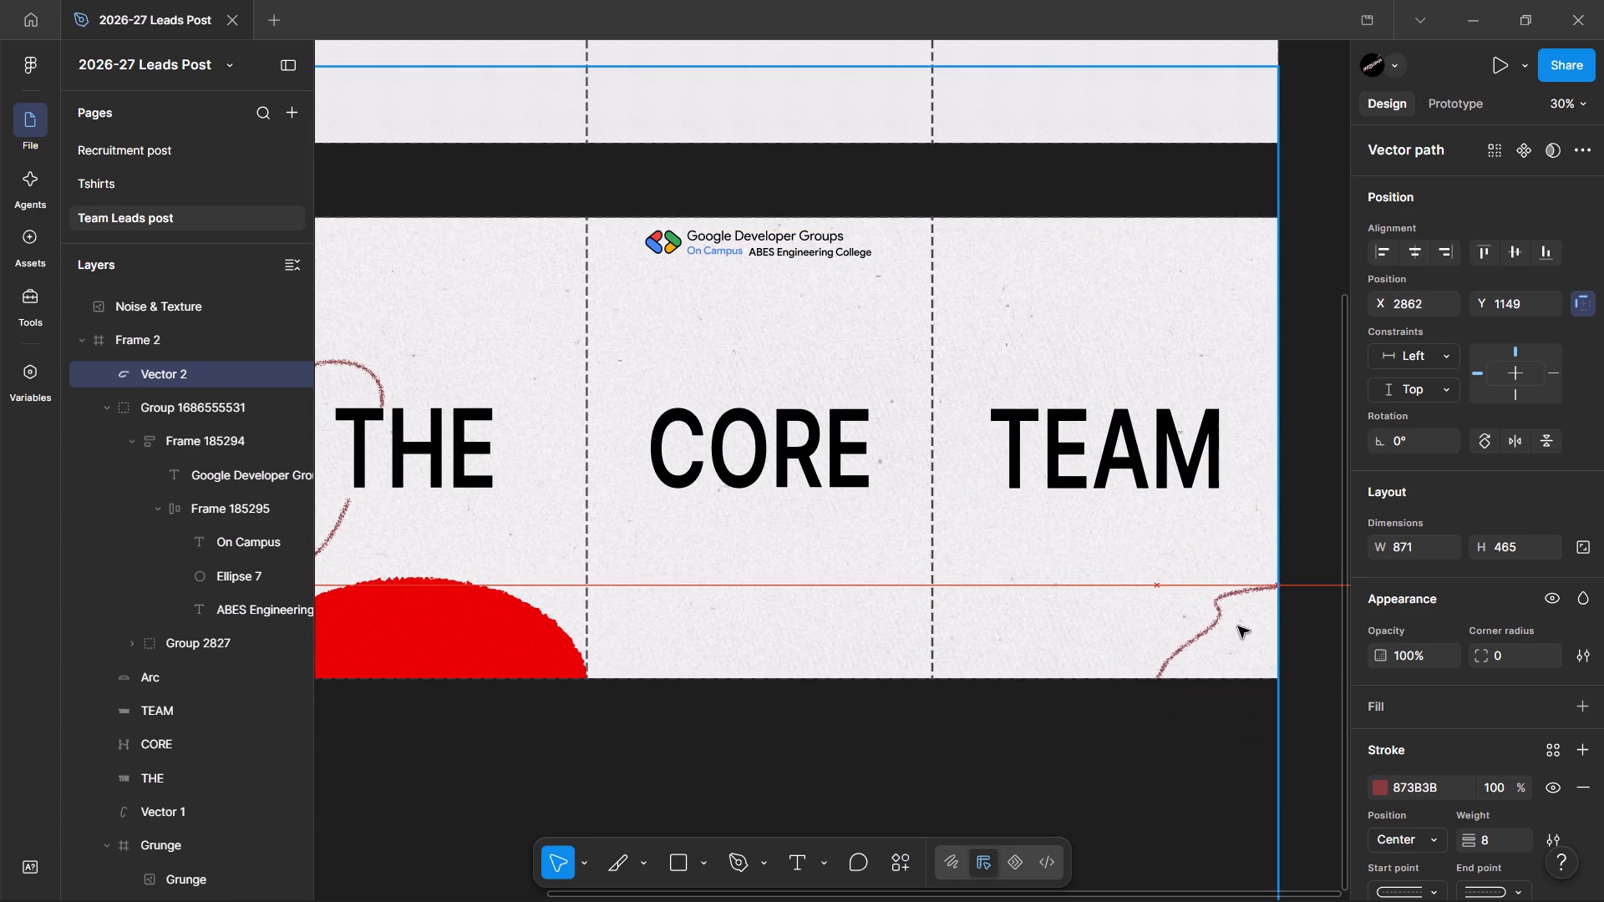
left_click_drag(1238, 626, 1232, 625)
left_click(1290, 521)
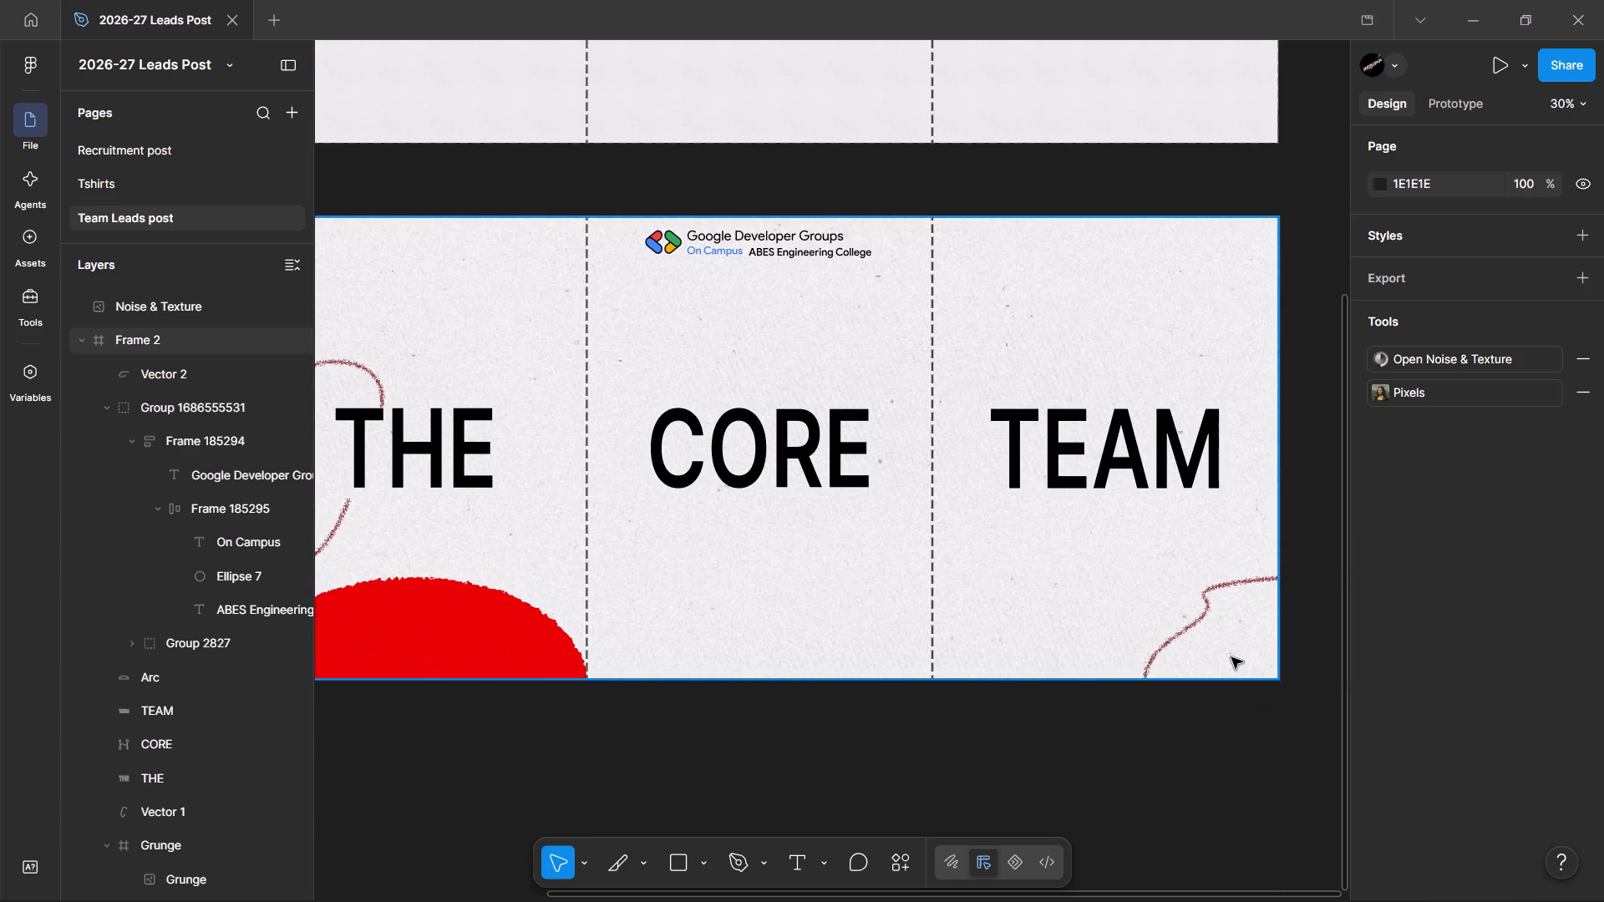
Narrow the bottom-right red path to about 807 × 465, rotate it to about -5.77°, and deselect it.
scroll(1231, 657, "left", 1)
scroll(1231, 657, "down", 1, "ctrl")
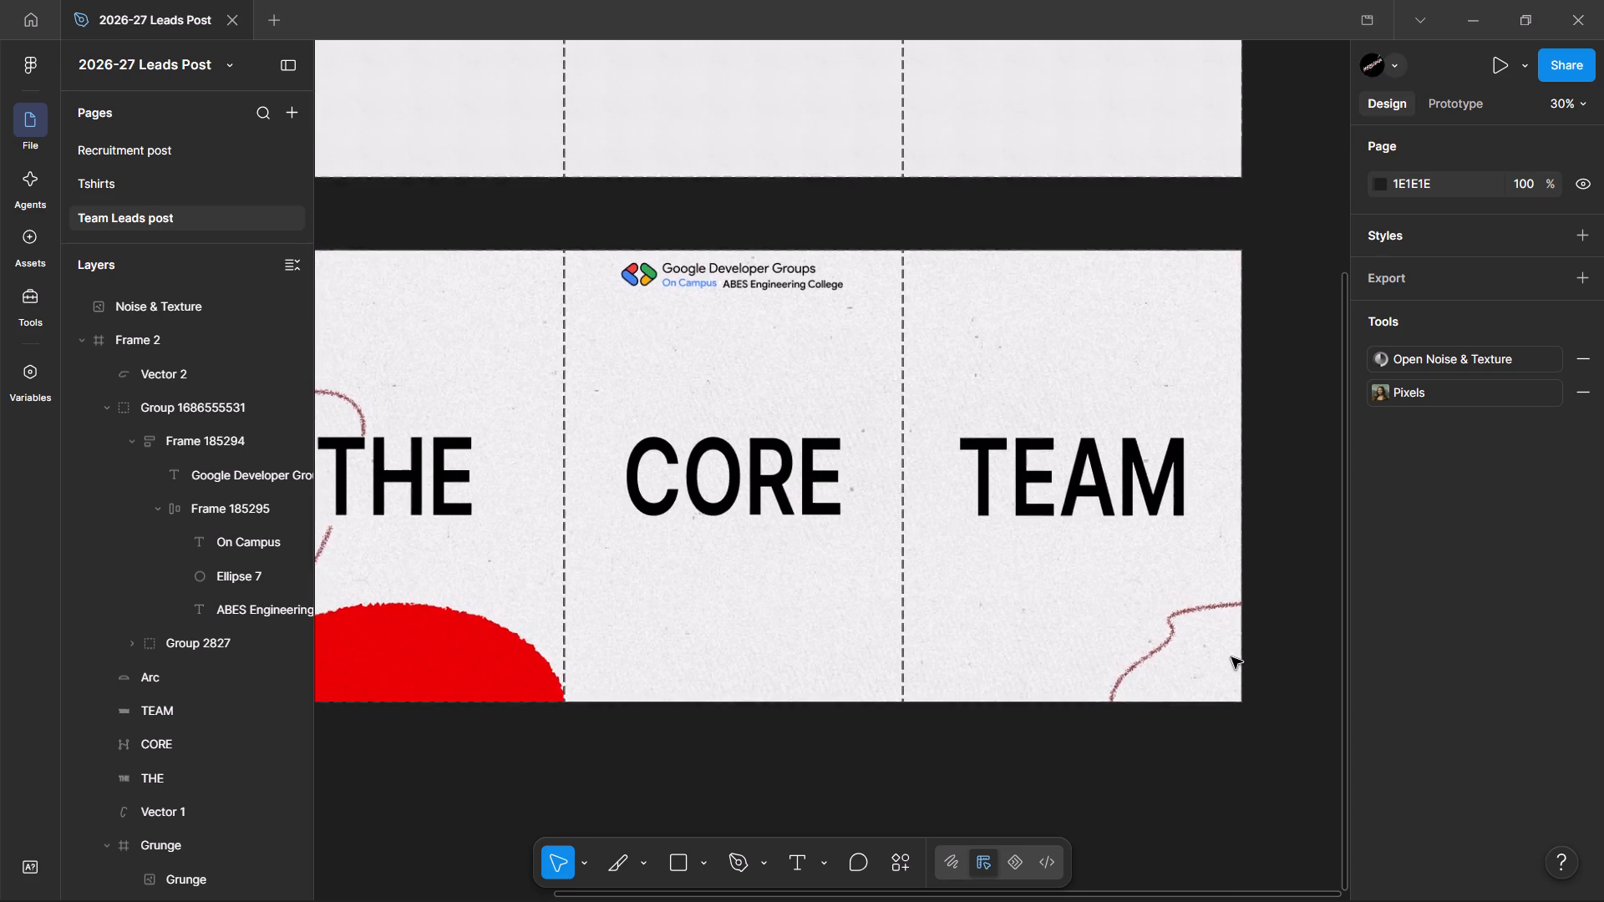
scroll(1231, 657, "down", 1, "ctrl")
left_click(1176, 651)
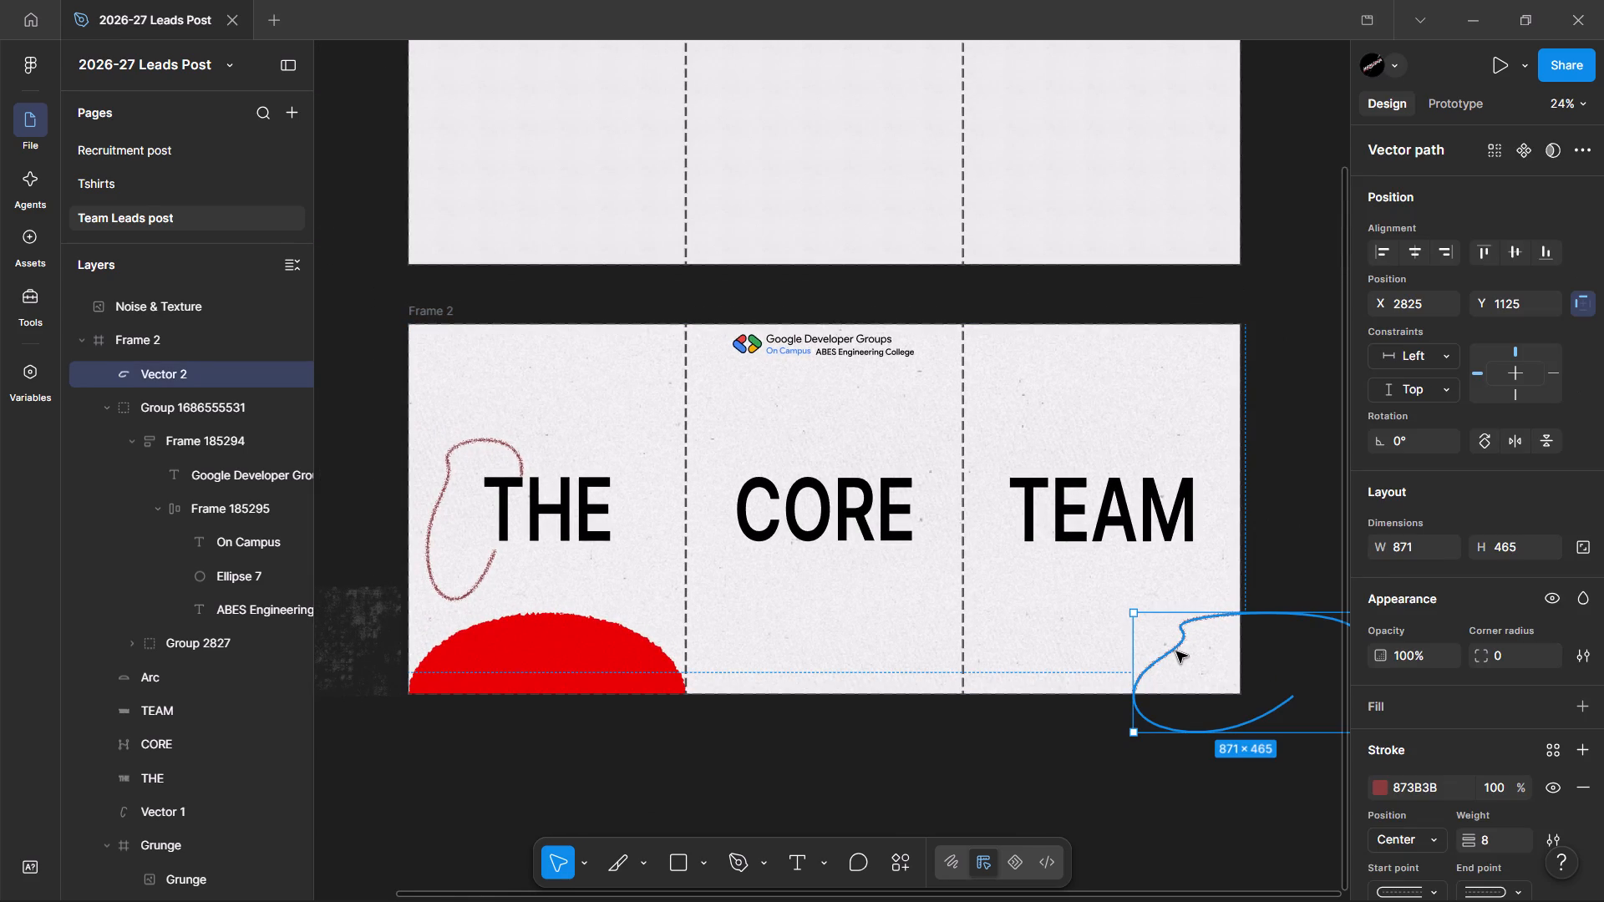
left_click_drag(1129, 672, 1152, 675)
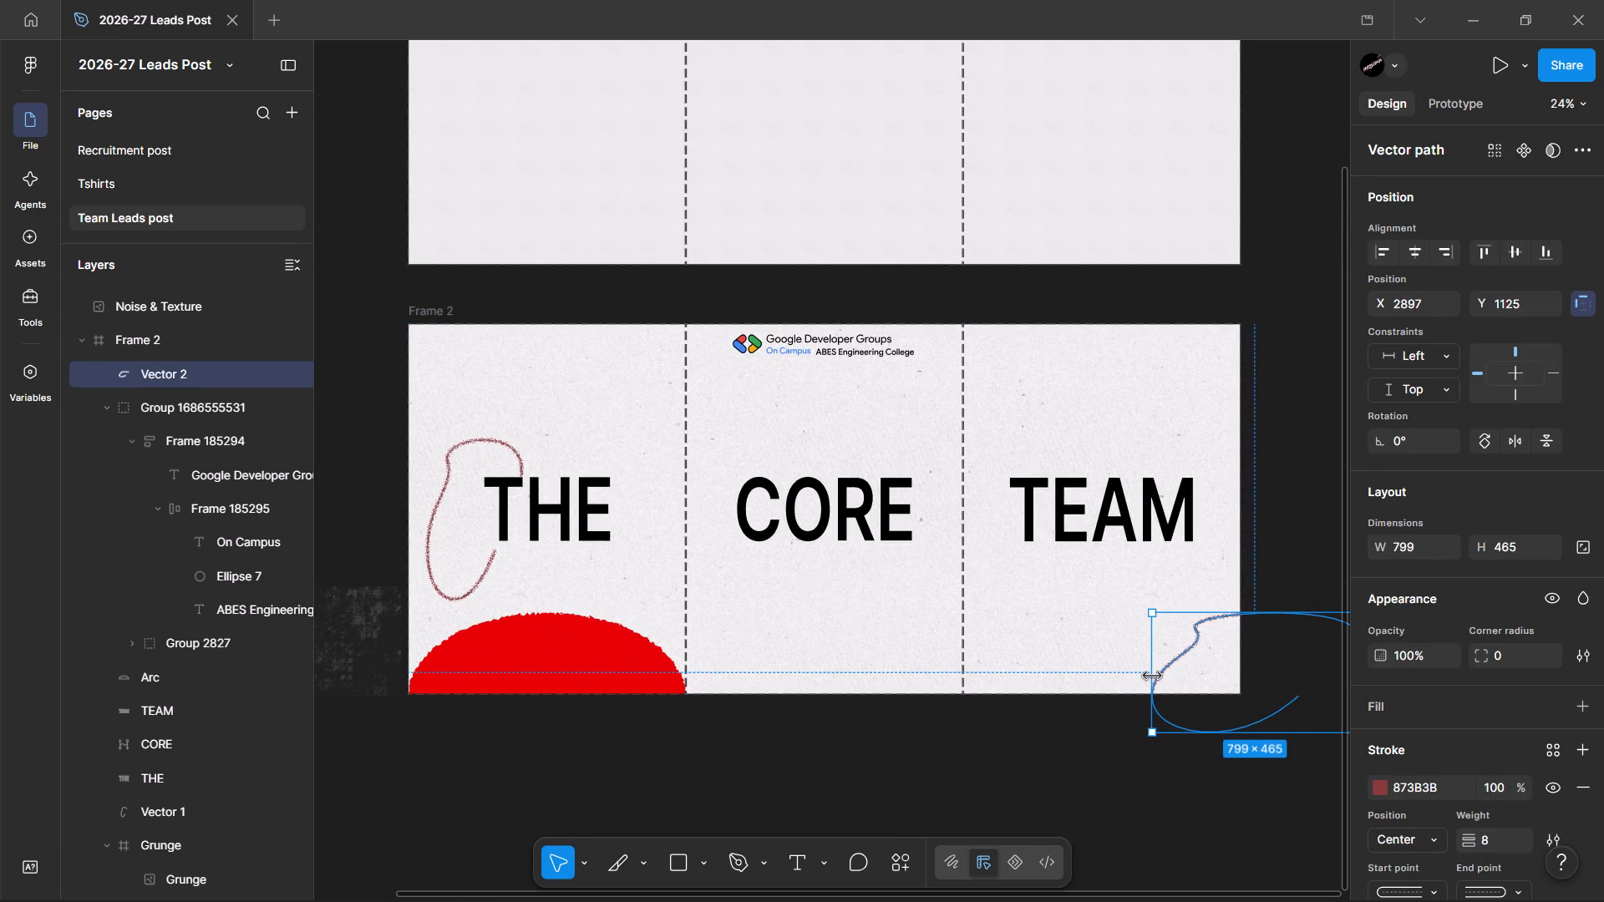
left_click_drag(1152, 675, 1150, 675)
scroll(1189, 657, "left", 1)
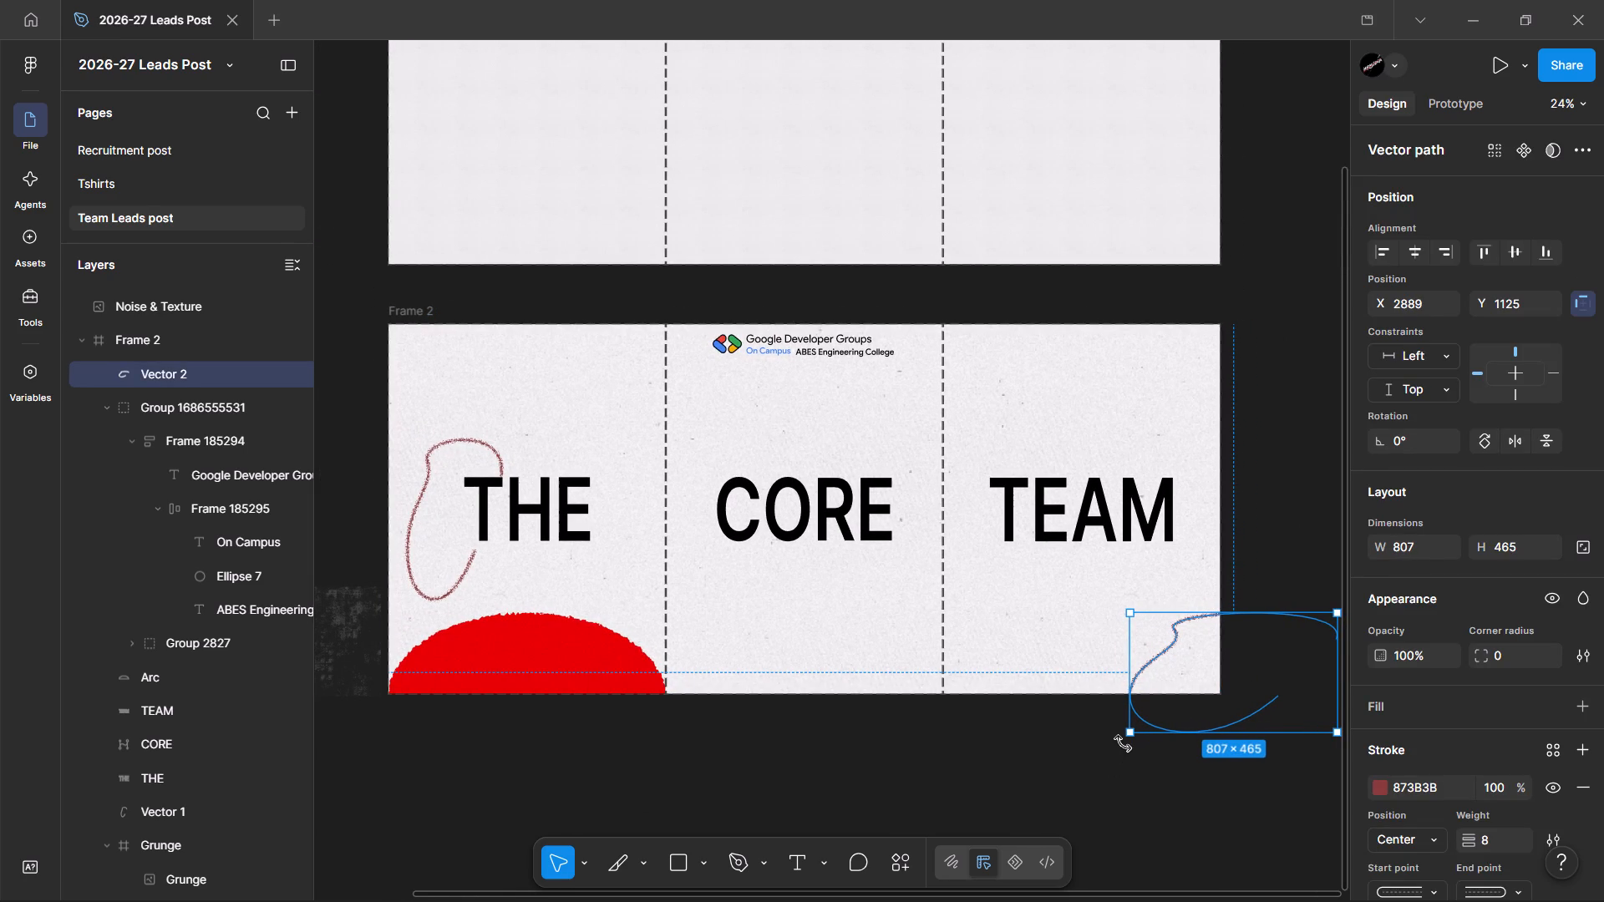
left_click_drag(1123, 743, 1106, 737)
left_click(1281, 573)
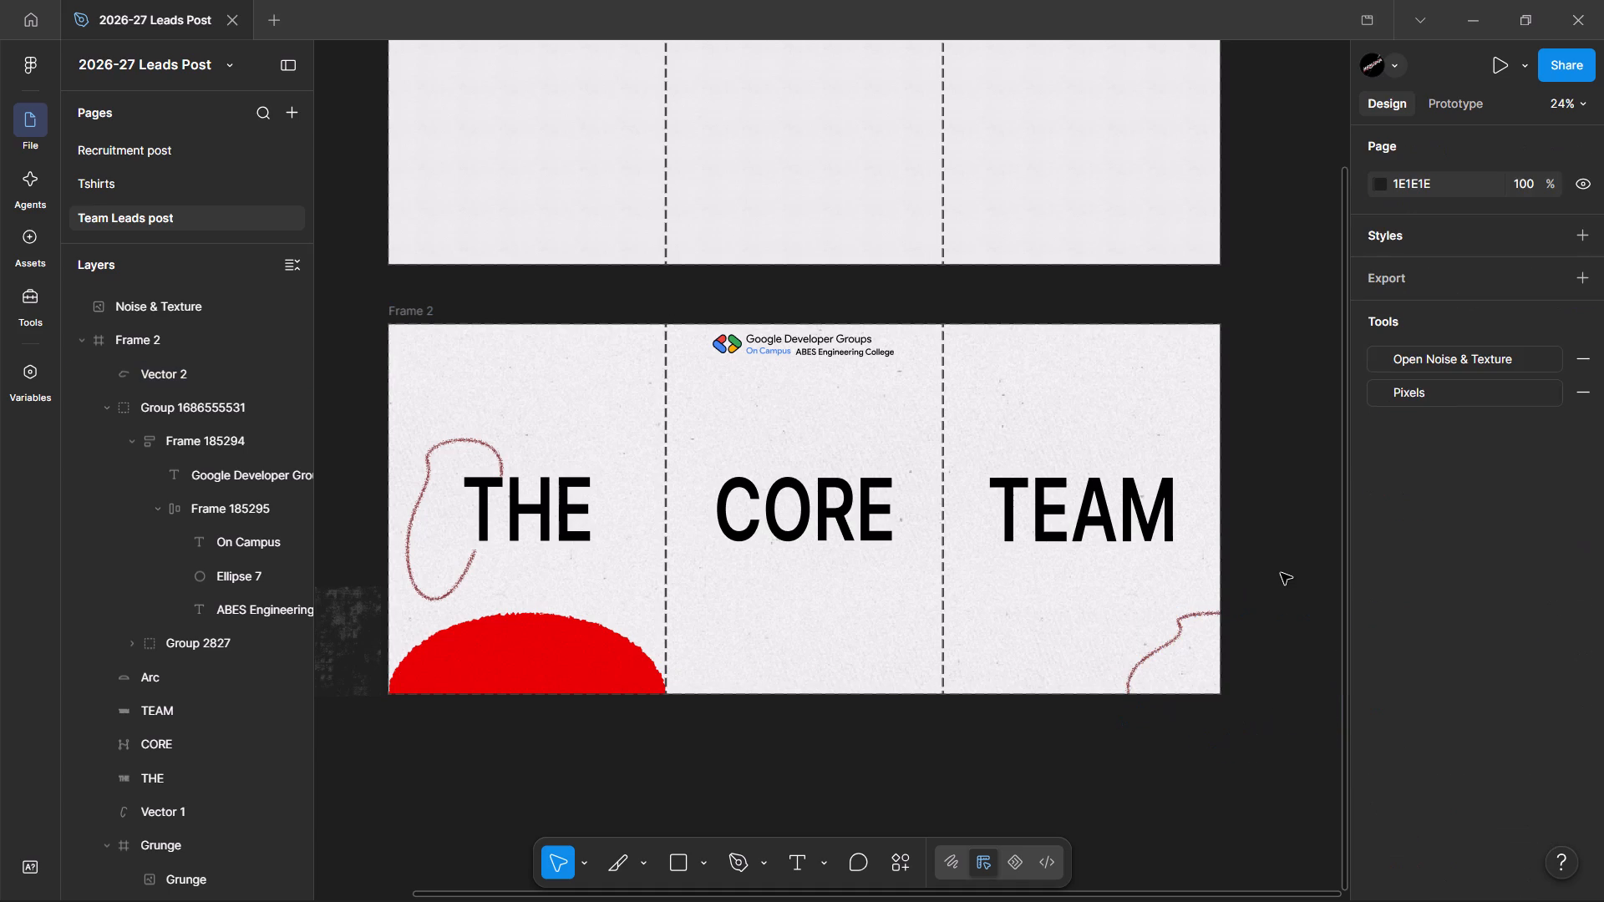
Duplicate the bottom-right red path to the top edge of Frame 2's third slice, at about X 2018, Y -190.
scroll(1218, 590, "up", 1)
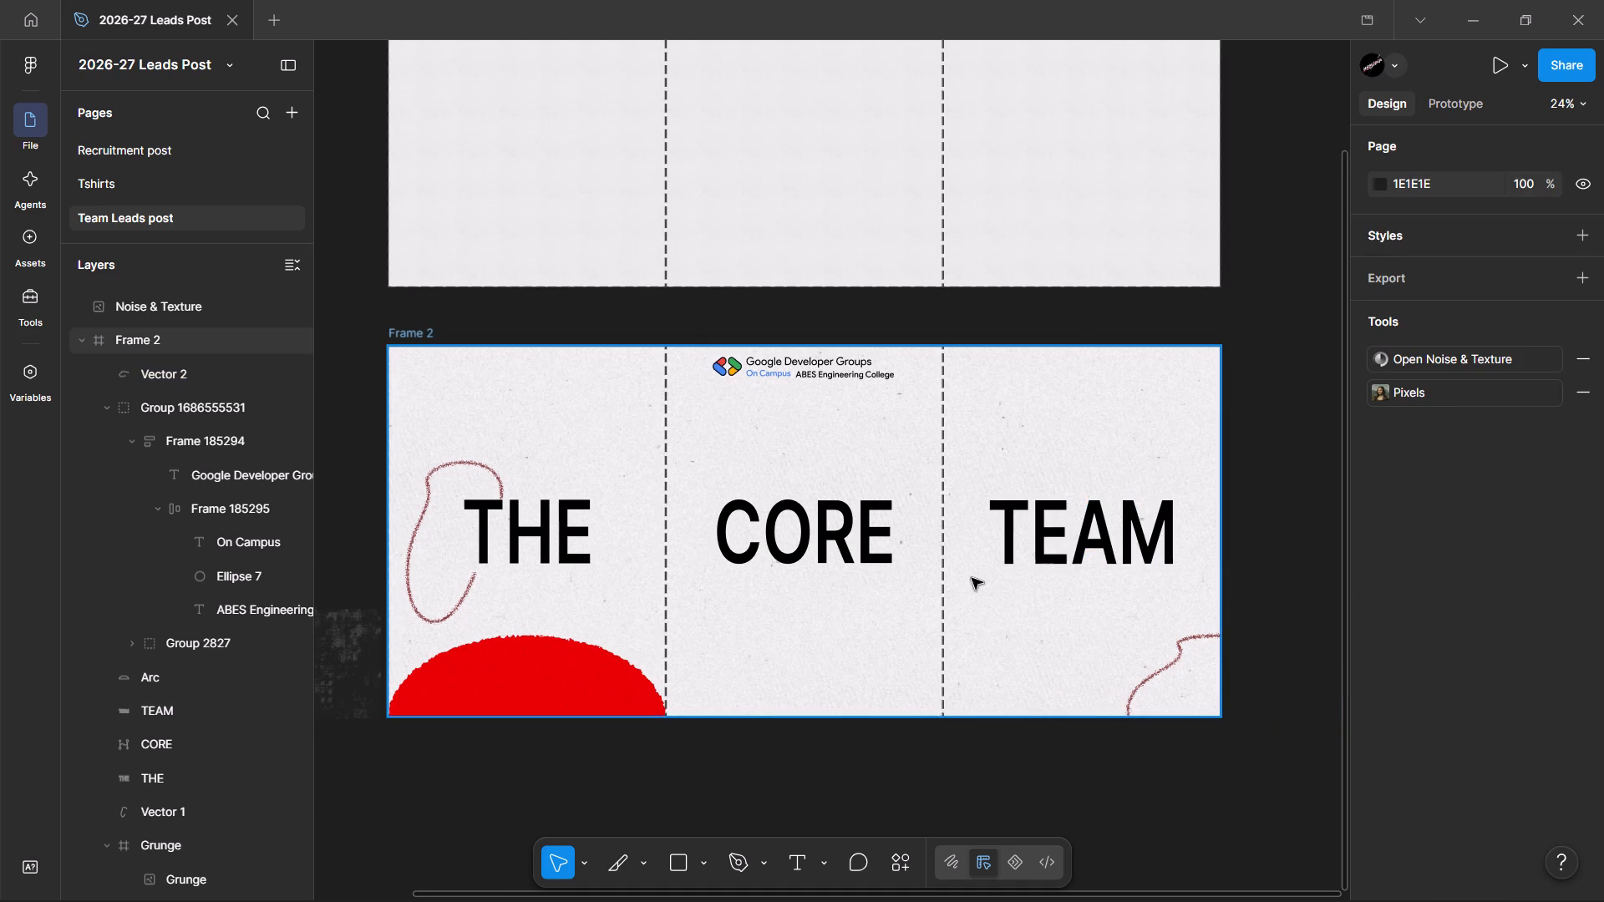
left_click(1181, 653)
left_click_drag(1181, 653, 1048, 408, "alt")
left_click_drag(1048, 408, 985, 329)
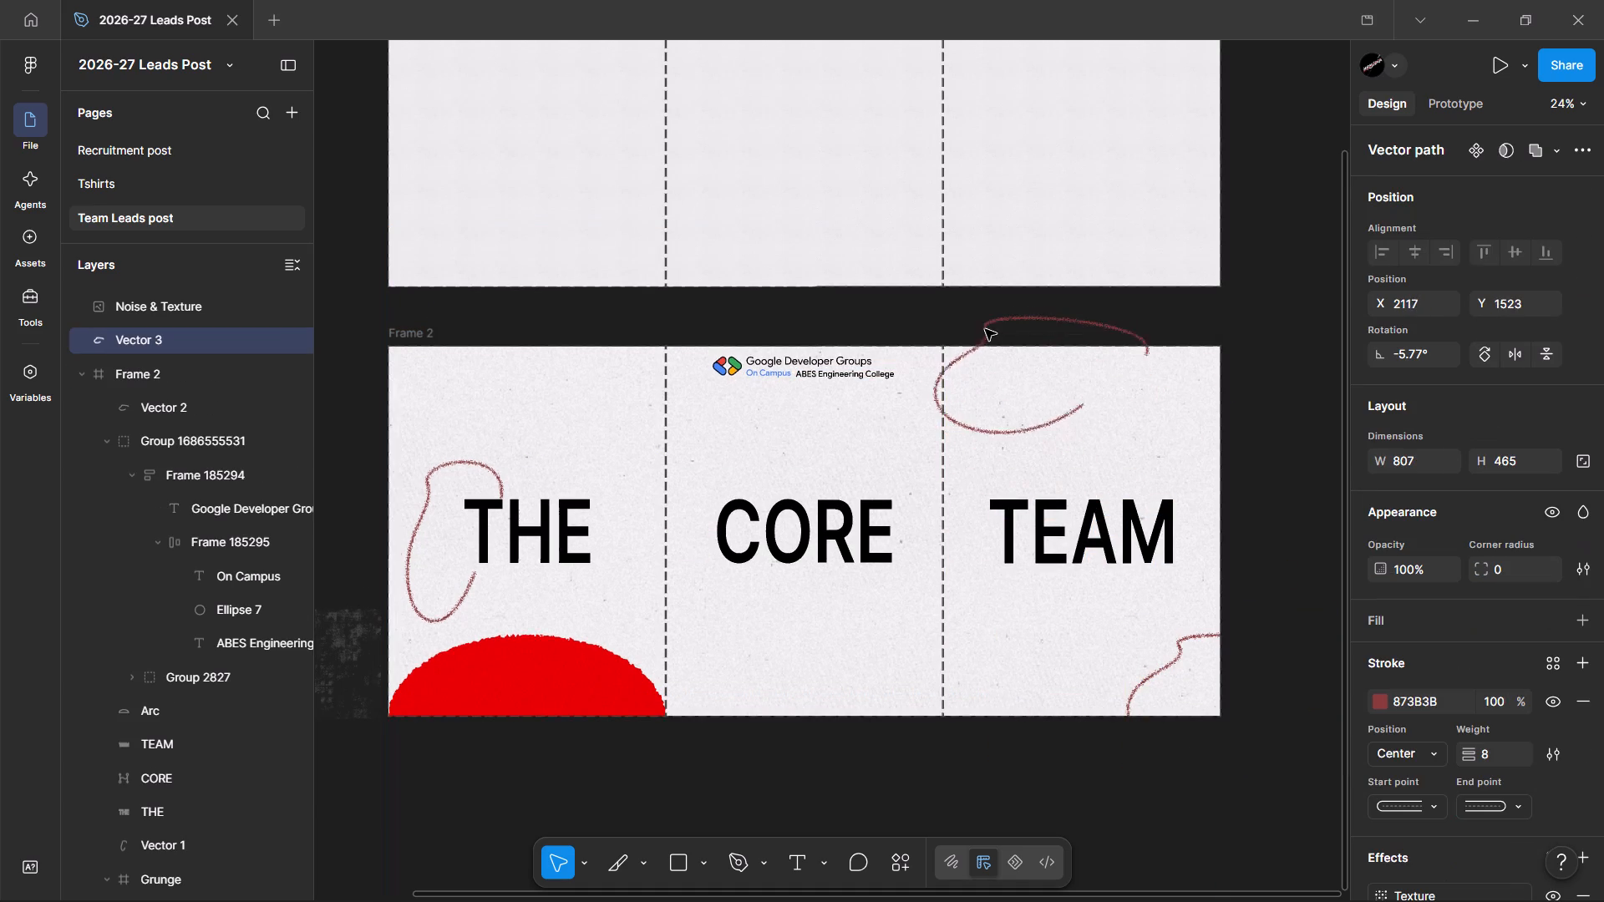
left_click_drag(985, 329, 972, 362)
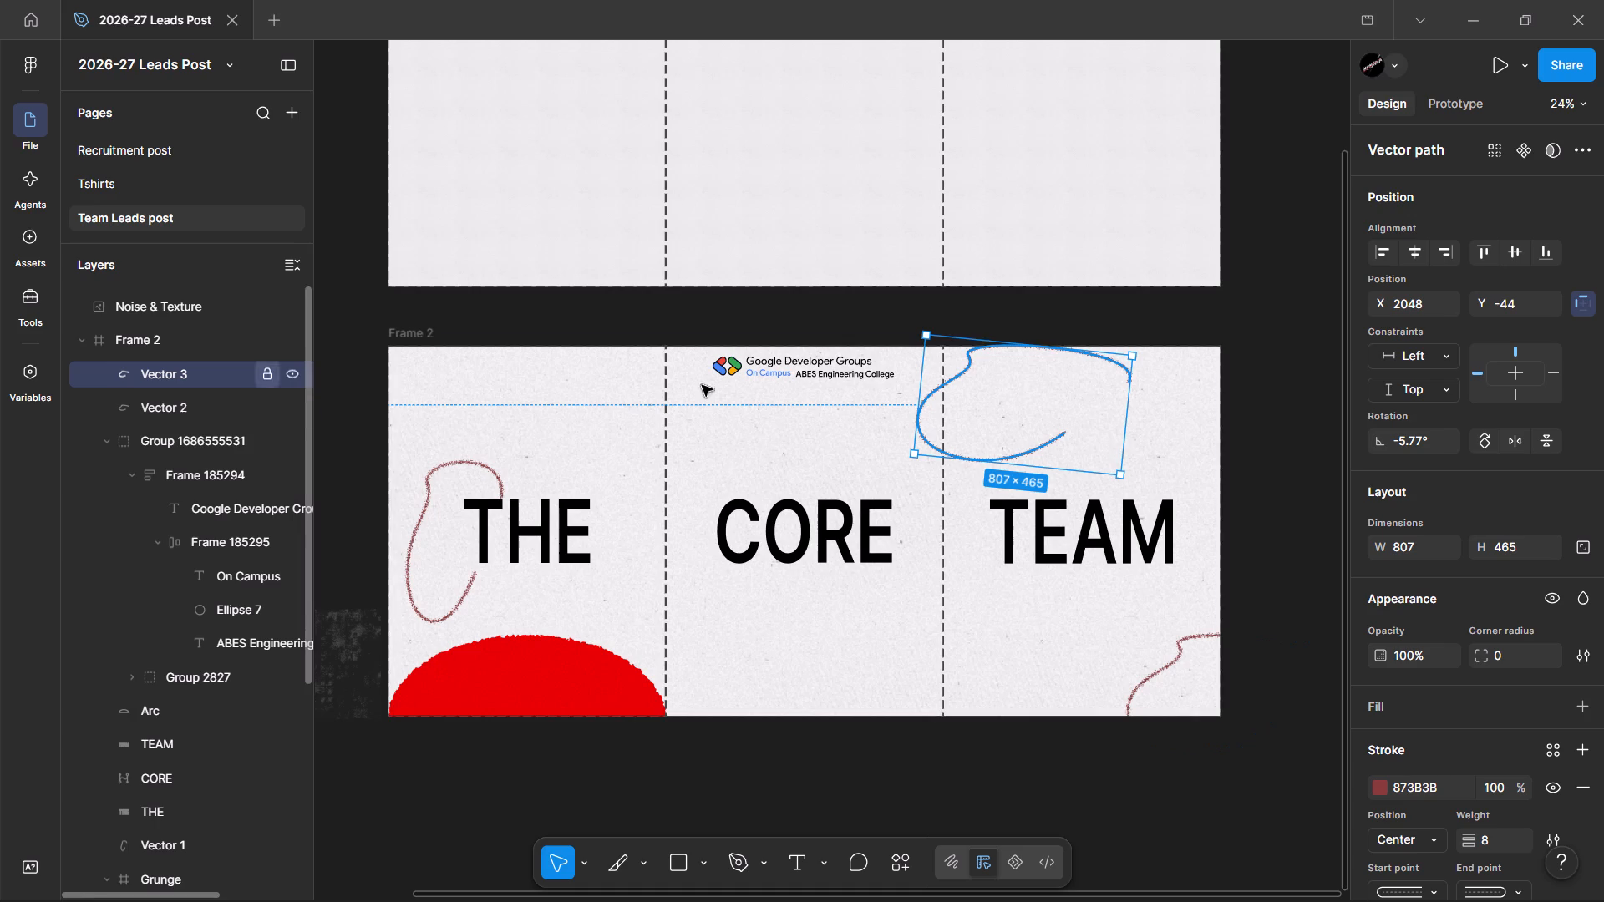
left_click_drag(1054, 420, 1046, 387)
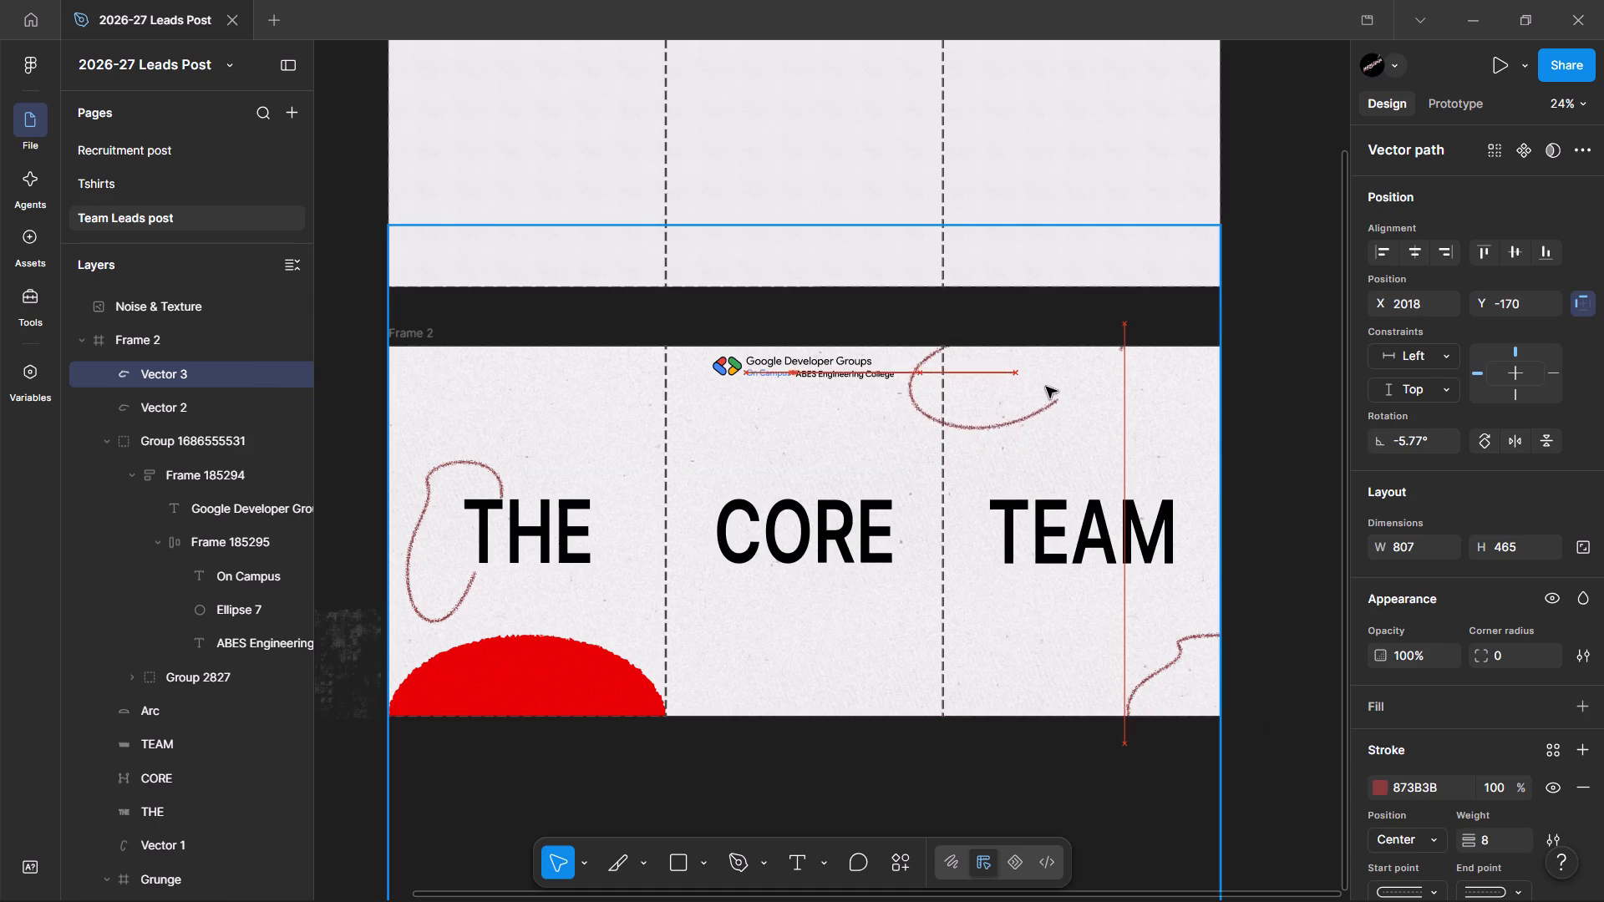
left_click_drag(1046, 387, 1047, 383)
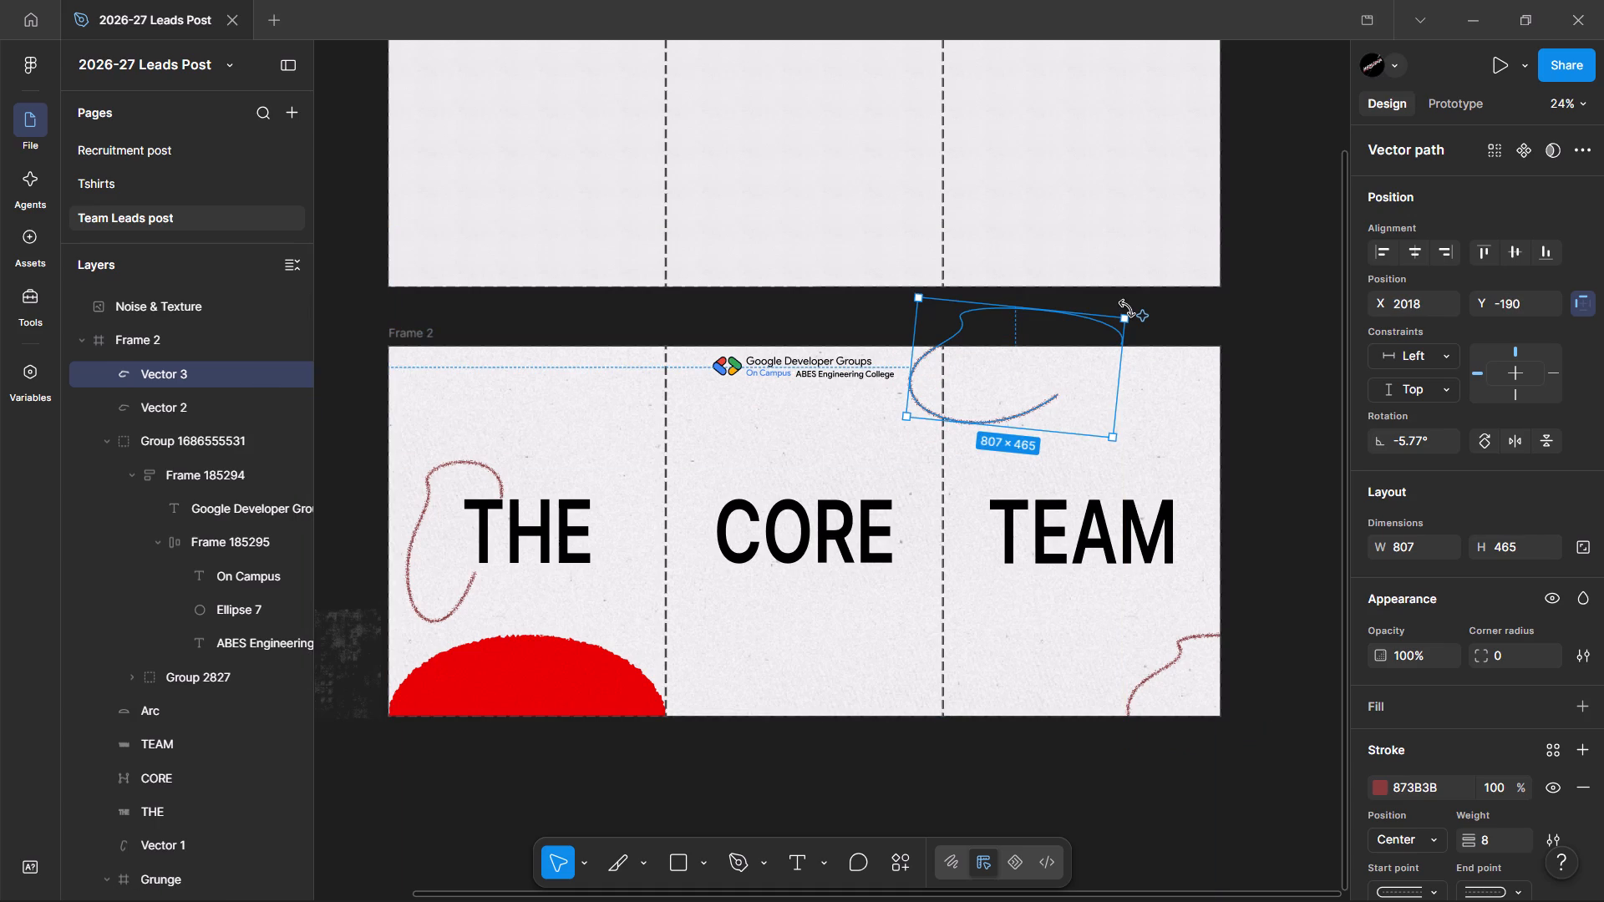
Rotate the new copy to about 32.67° and place it over Frame 2's top-right corner, at about X 2729, Y -500.
left_click_drag(1127, 308, 1016, 271)
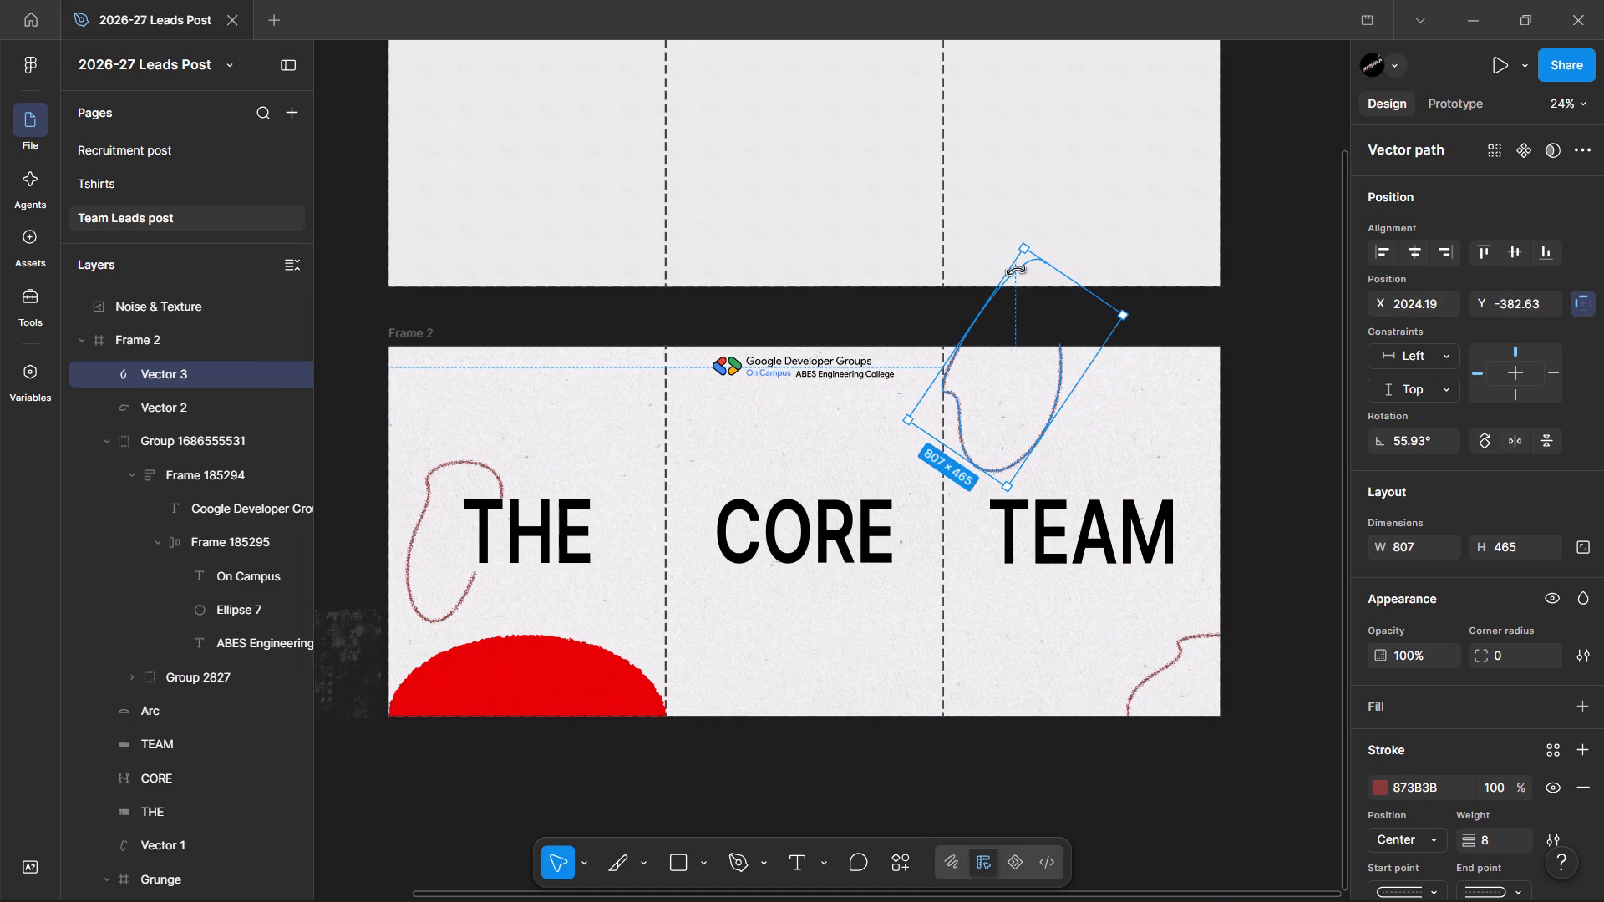
left_click_drag(1016, 271, 1002, 272)
left_click_drag(1008, 358, 1016, 354)
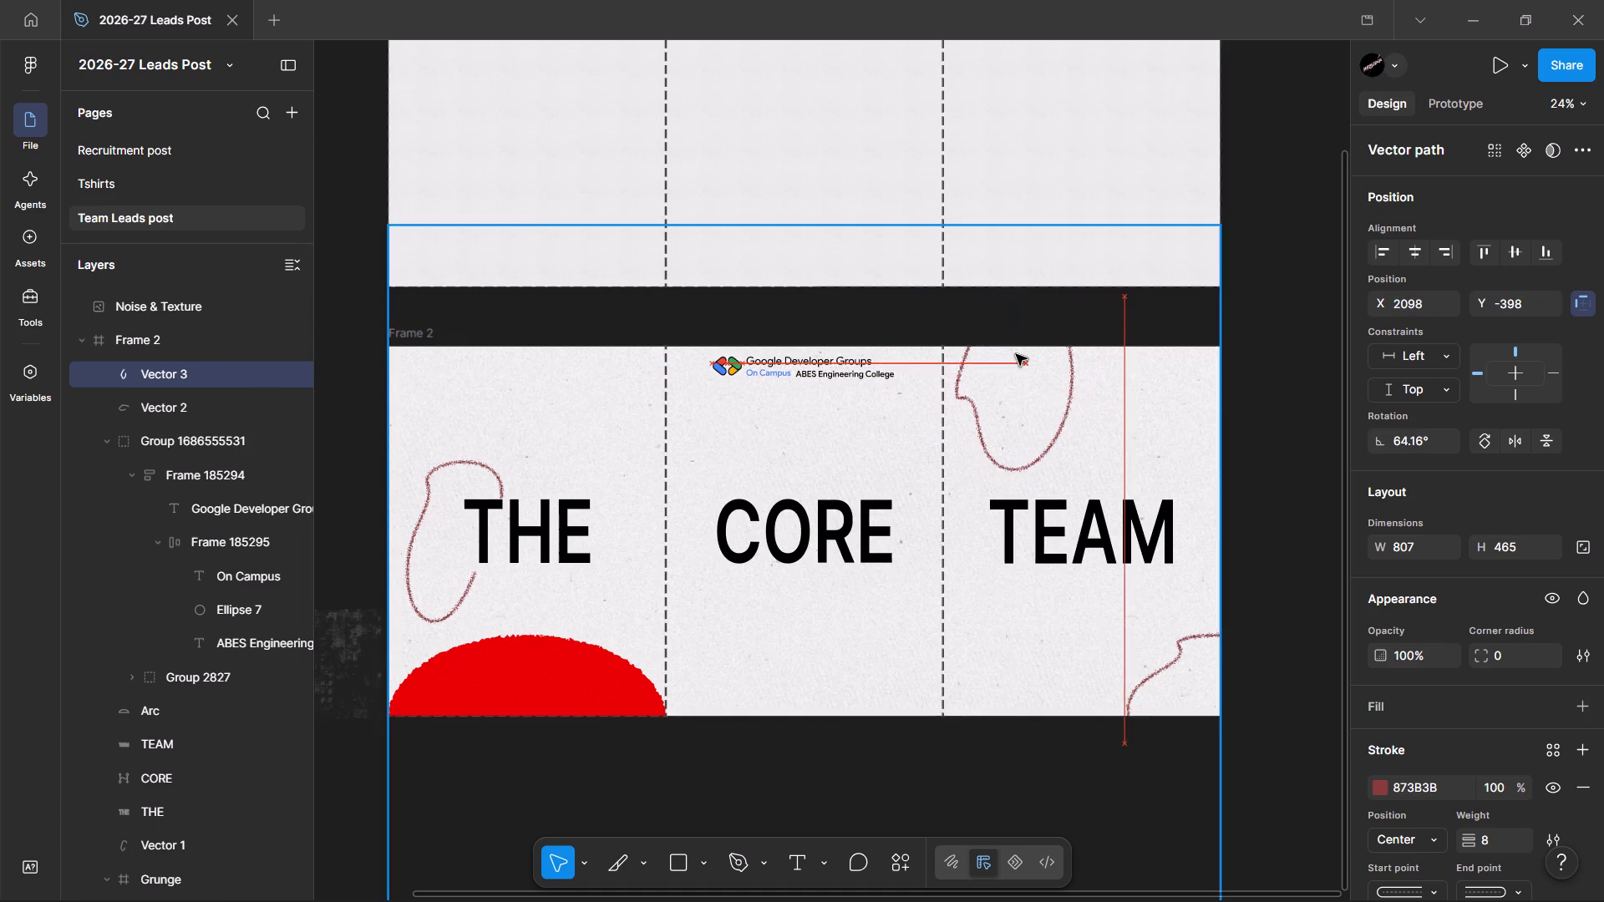
left_click_drag(1016, 354, 1016, 355)
left_click_drag(998, 383, 1071, 358)
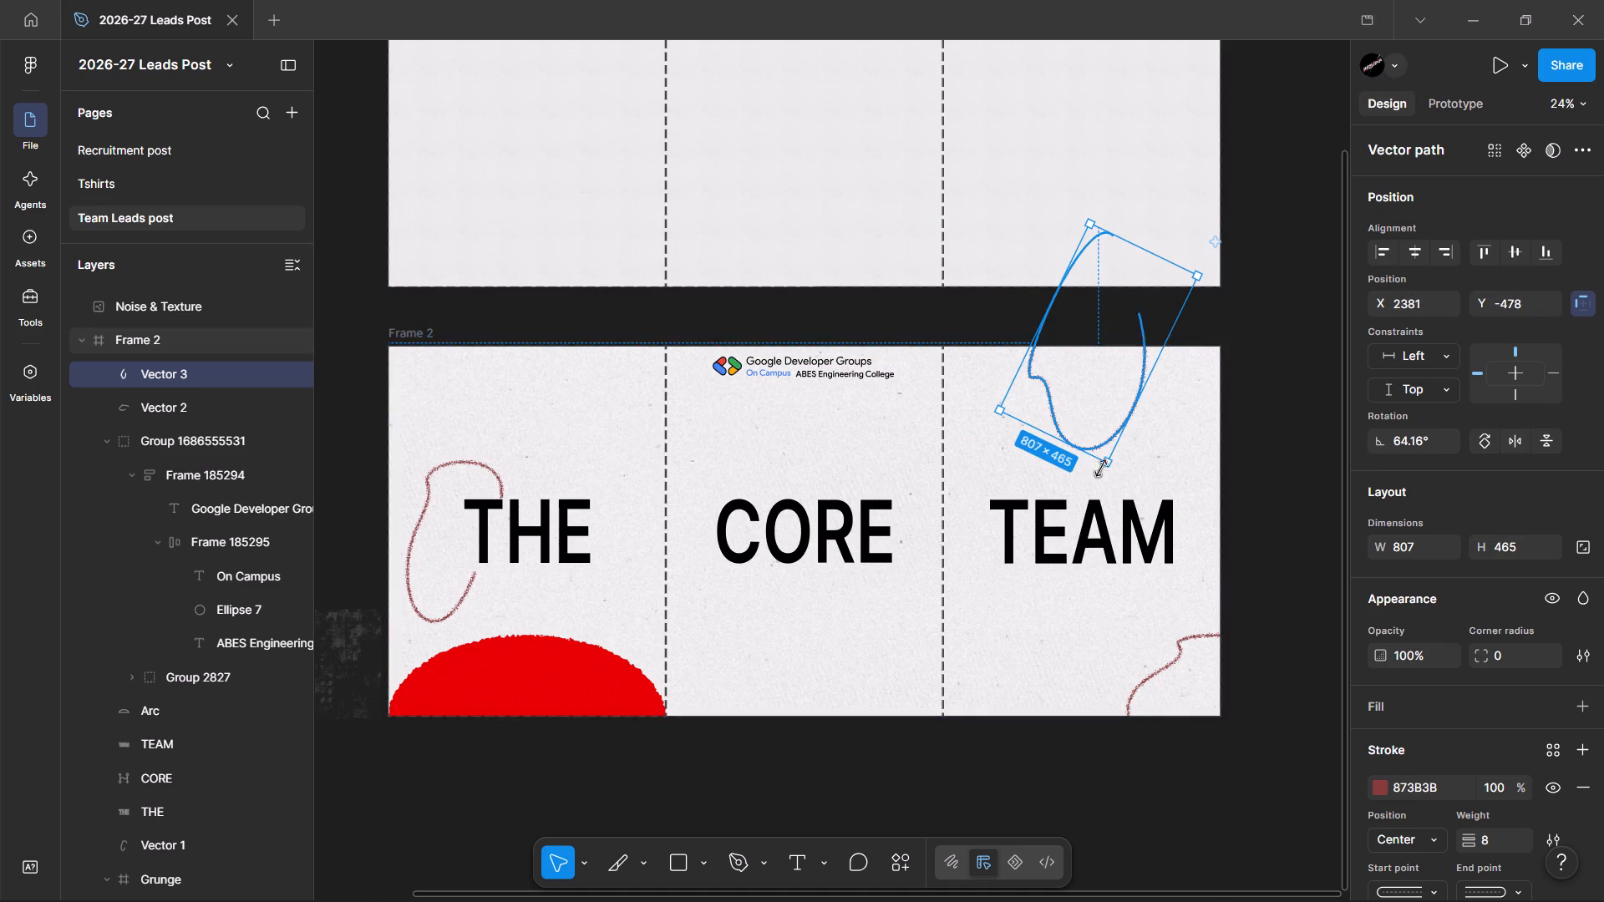
left_click_drag(1108, 474, 1043, 451)
left_click_drag(1075, 388, 1142, 374)
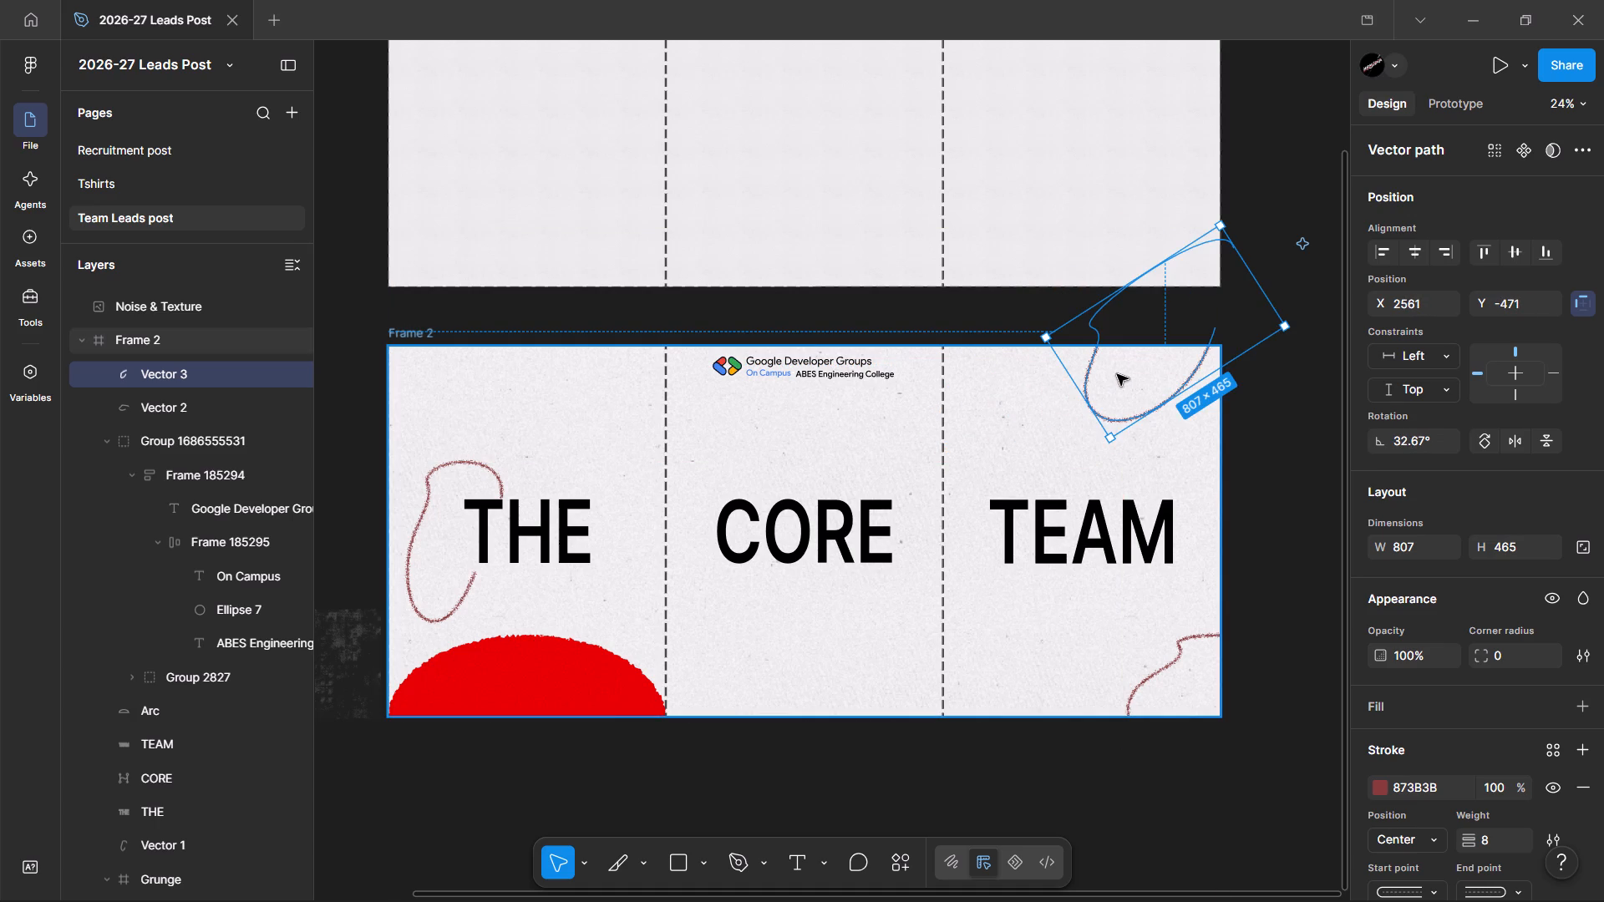
left_click_drag(1117, 374, 1160, 367)
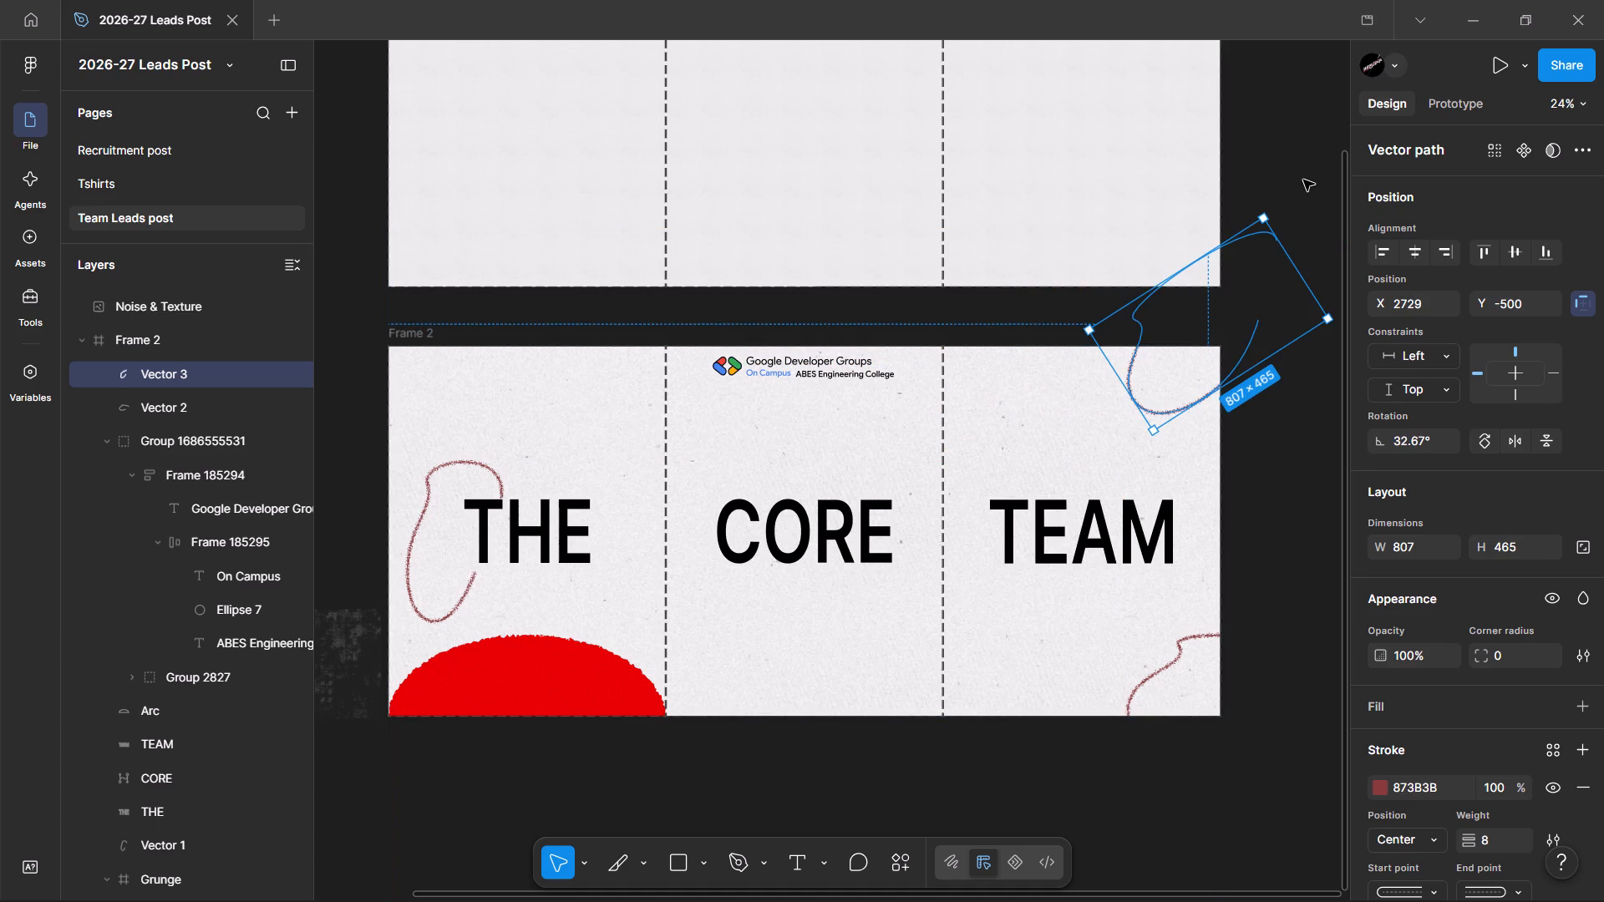
left_click(1303, 180)
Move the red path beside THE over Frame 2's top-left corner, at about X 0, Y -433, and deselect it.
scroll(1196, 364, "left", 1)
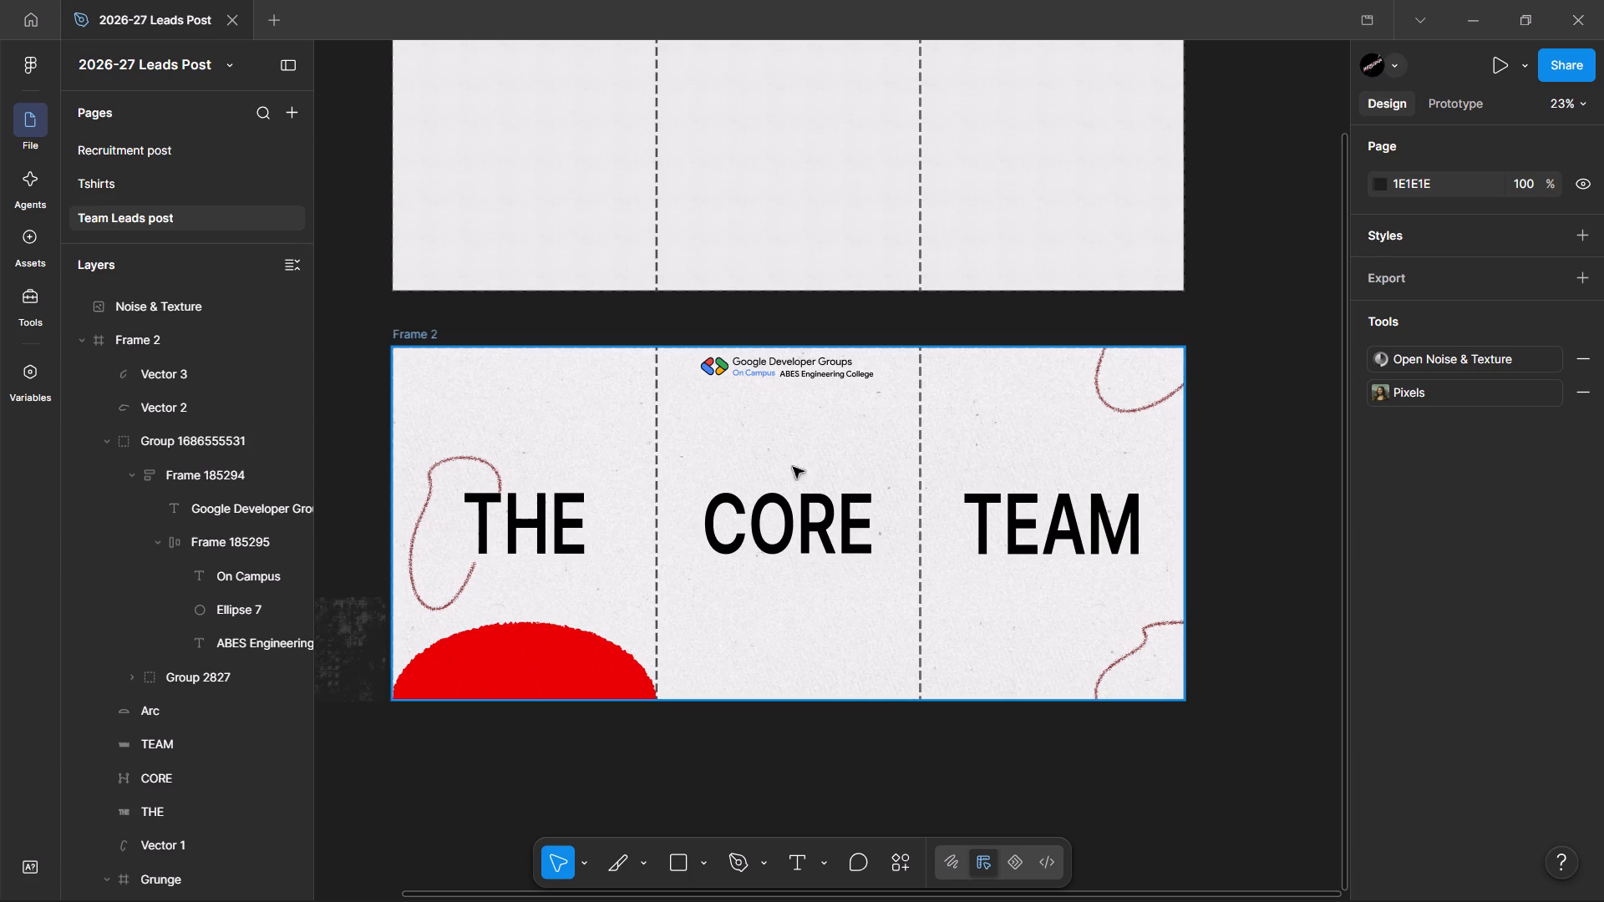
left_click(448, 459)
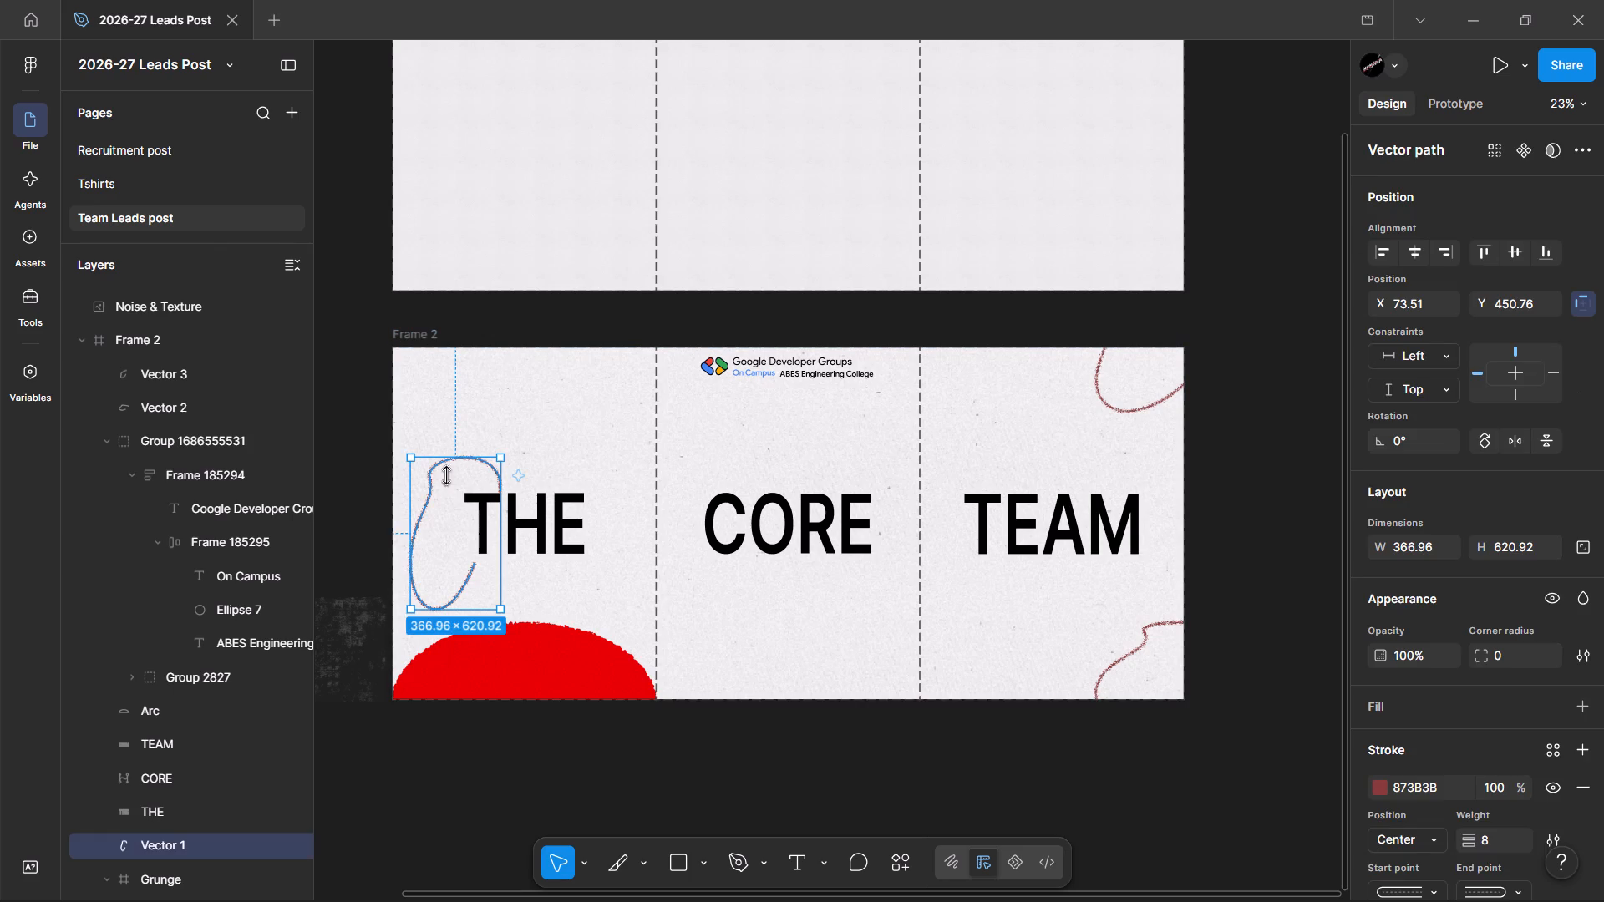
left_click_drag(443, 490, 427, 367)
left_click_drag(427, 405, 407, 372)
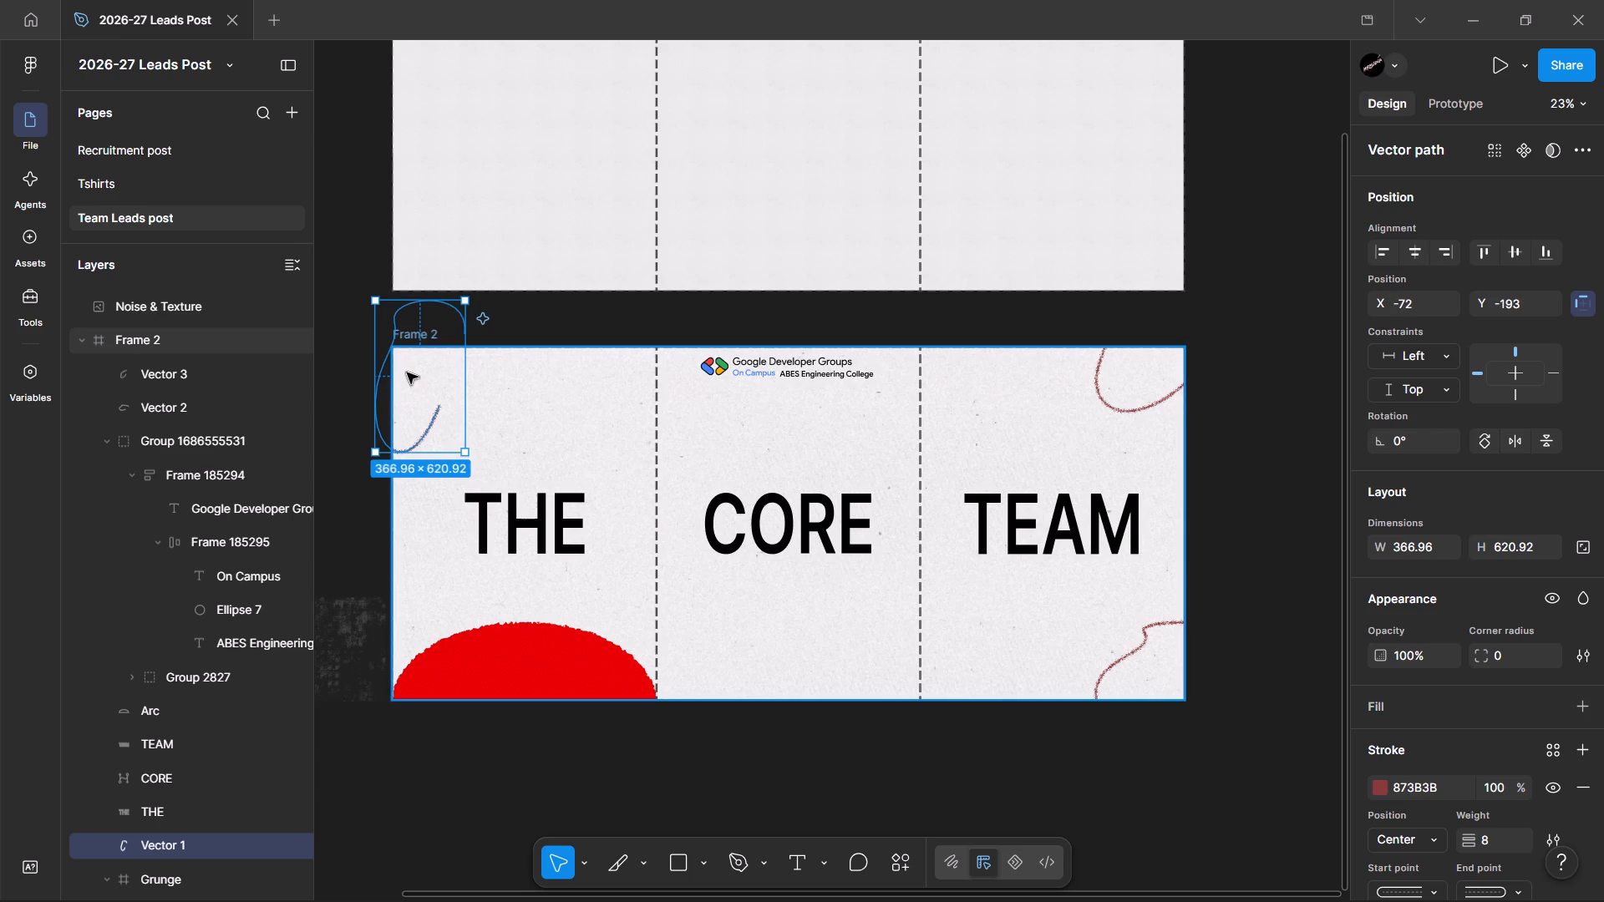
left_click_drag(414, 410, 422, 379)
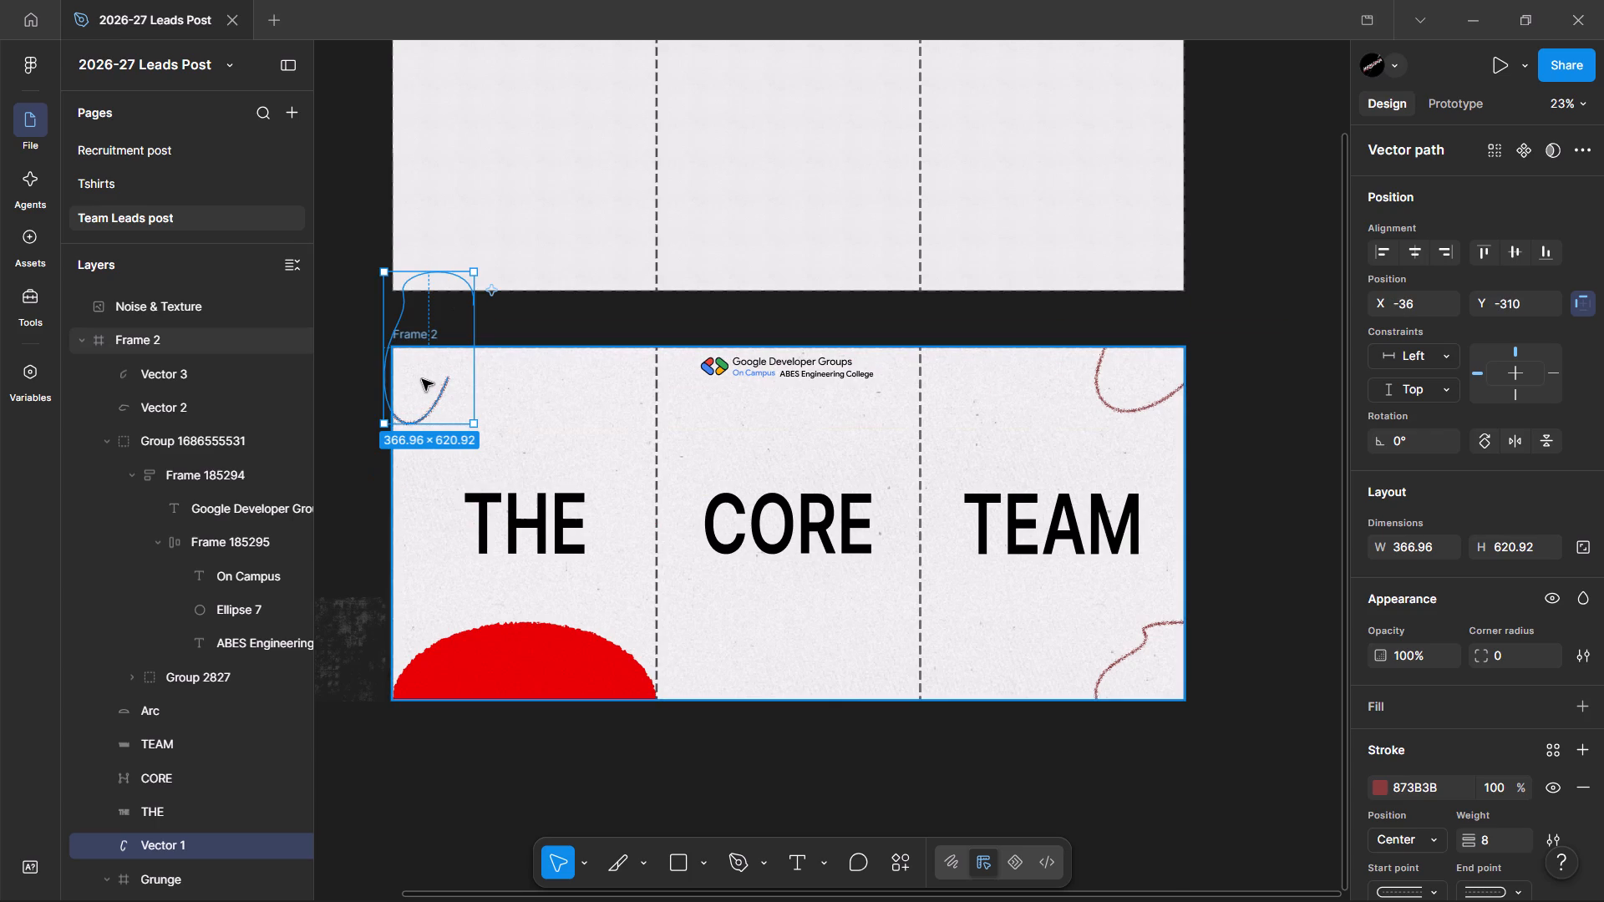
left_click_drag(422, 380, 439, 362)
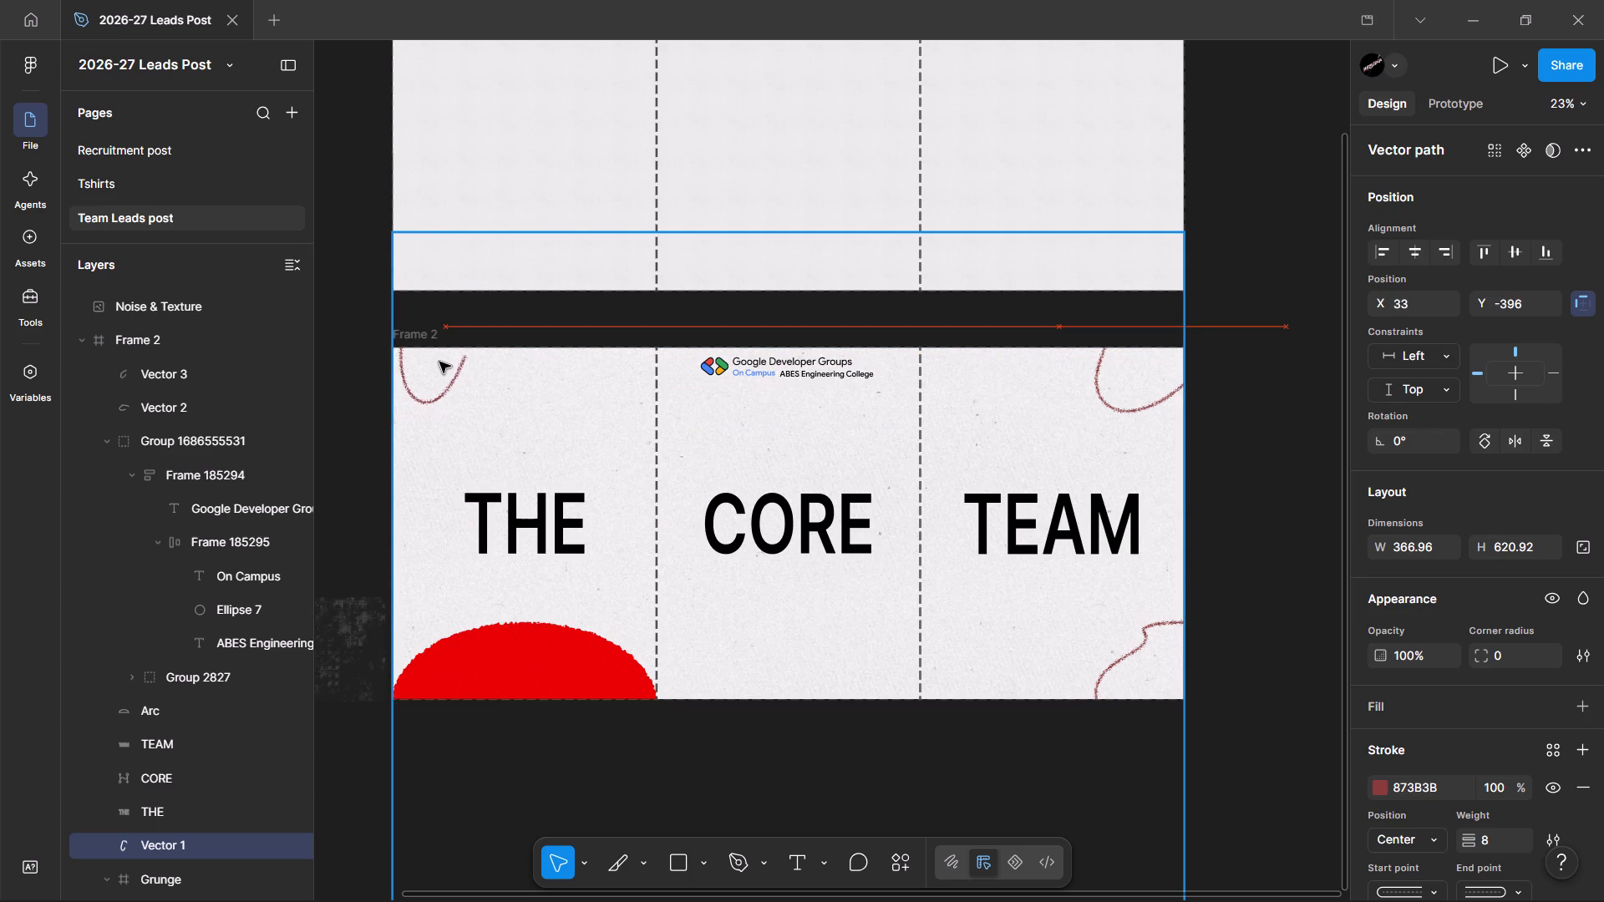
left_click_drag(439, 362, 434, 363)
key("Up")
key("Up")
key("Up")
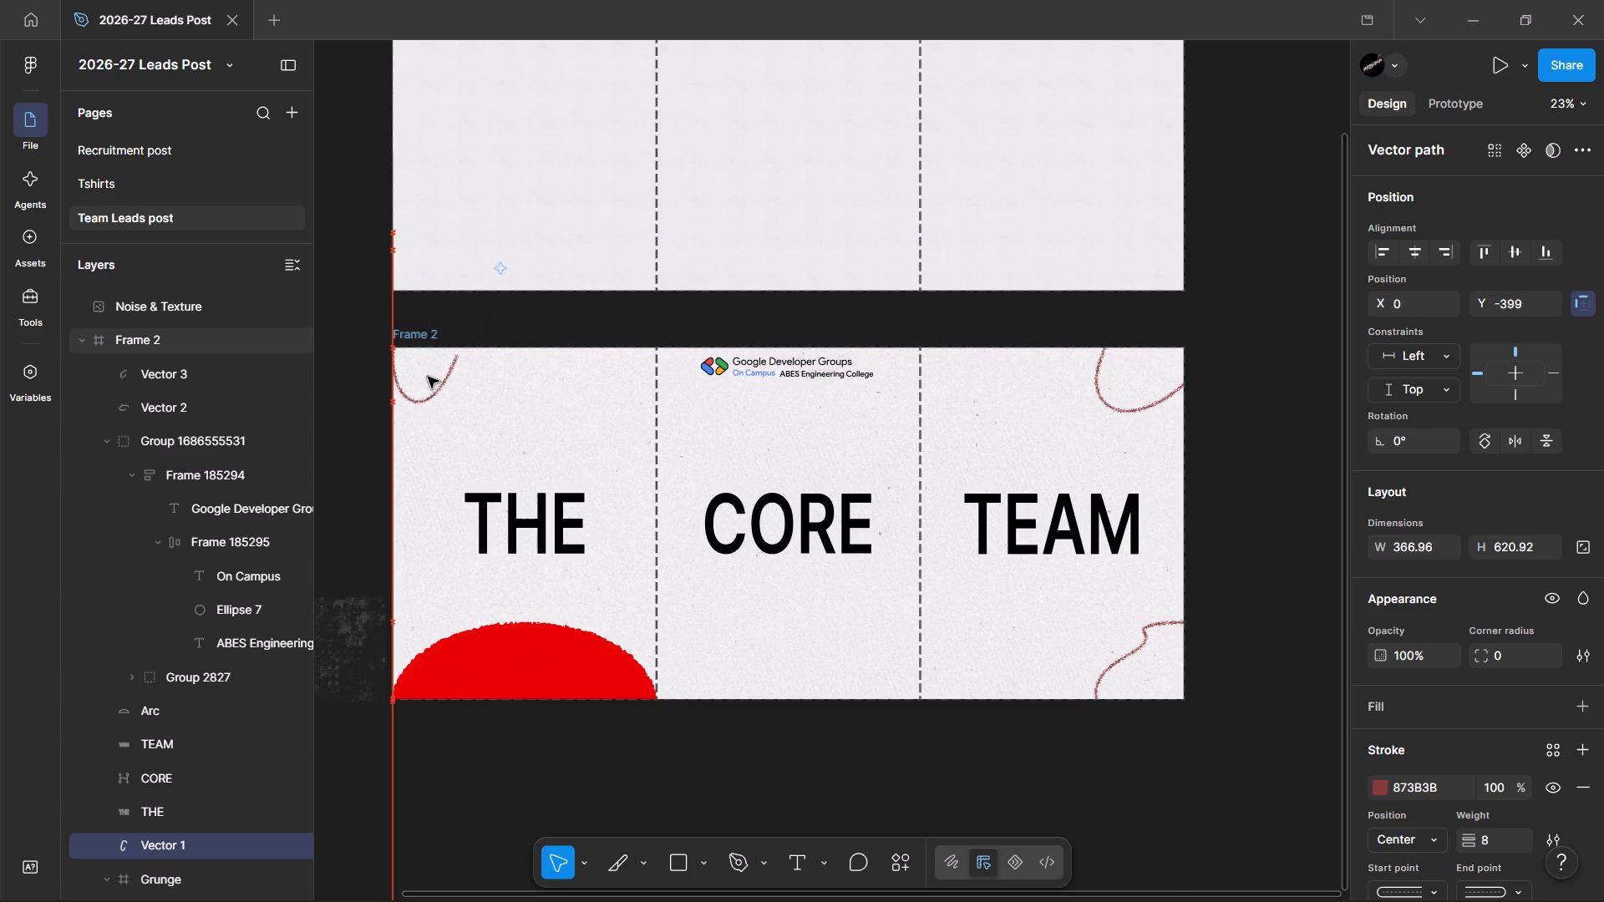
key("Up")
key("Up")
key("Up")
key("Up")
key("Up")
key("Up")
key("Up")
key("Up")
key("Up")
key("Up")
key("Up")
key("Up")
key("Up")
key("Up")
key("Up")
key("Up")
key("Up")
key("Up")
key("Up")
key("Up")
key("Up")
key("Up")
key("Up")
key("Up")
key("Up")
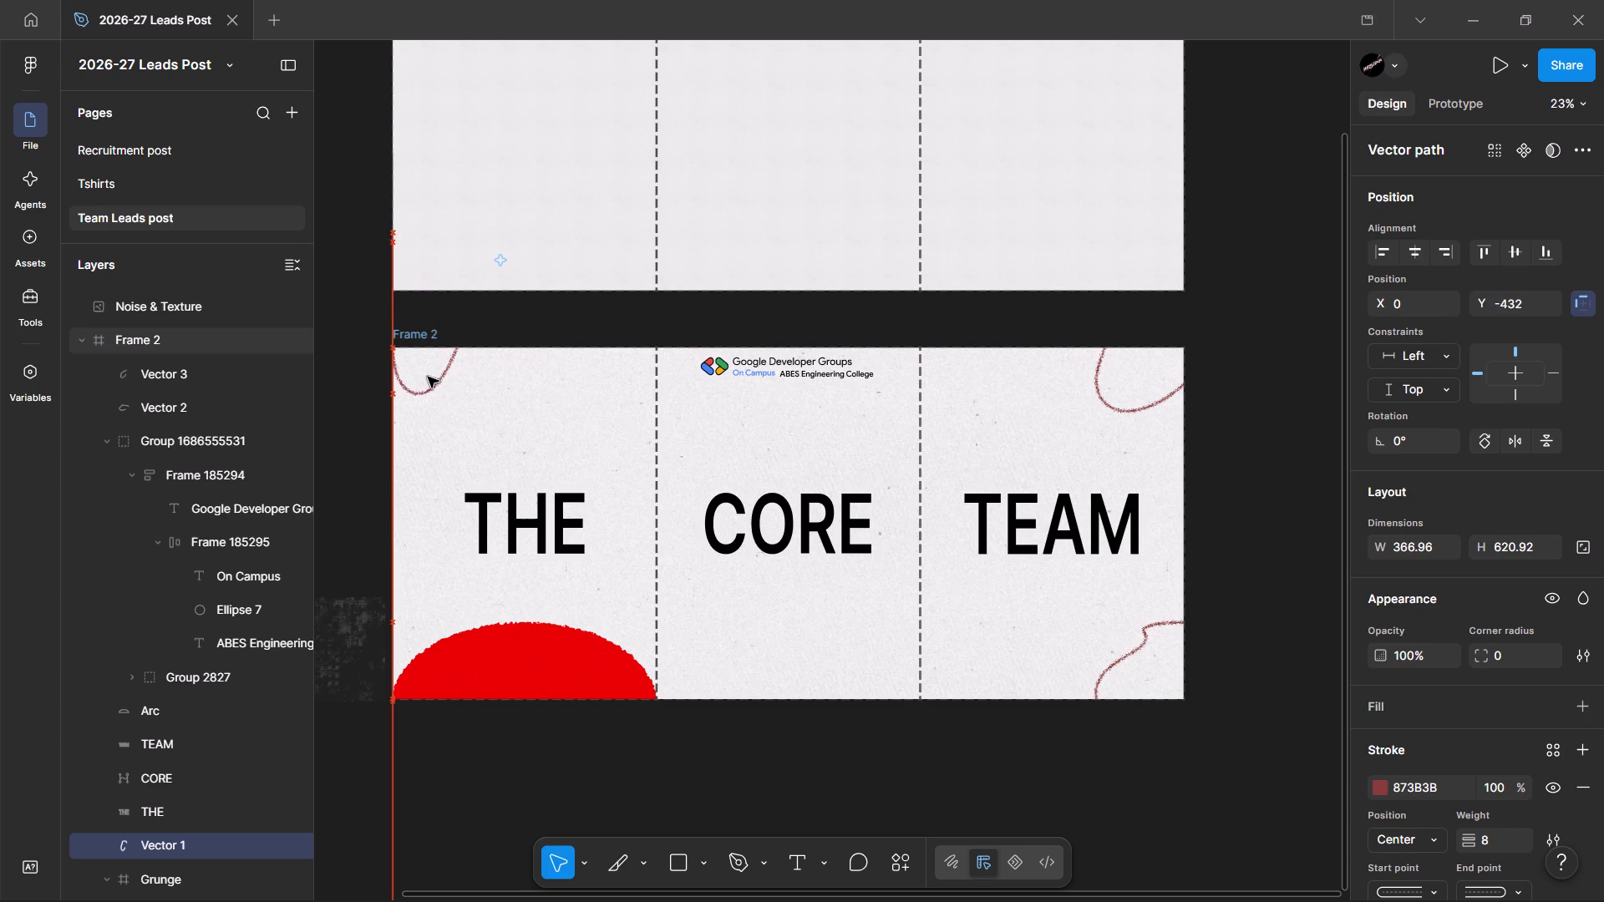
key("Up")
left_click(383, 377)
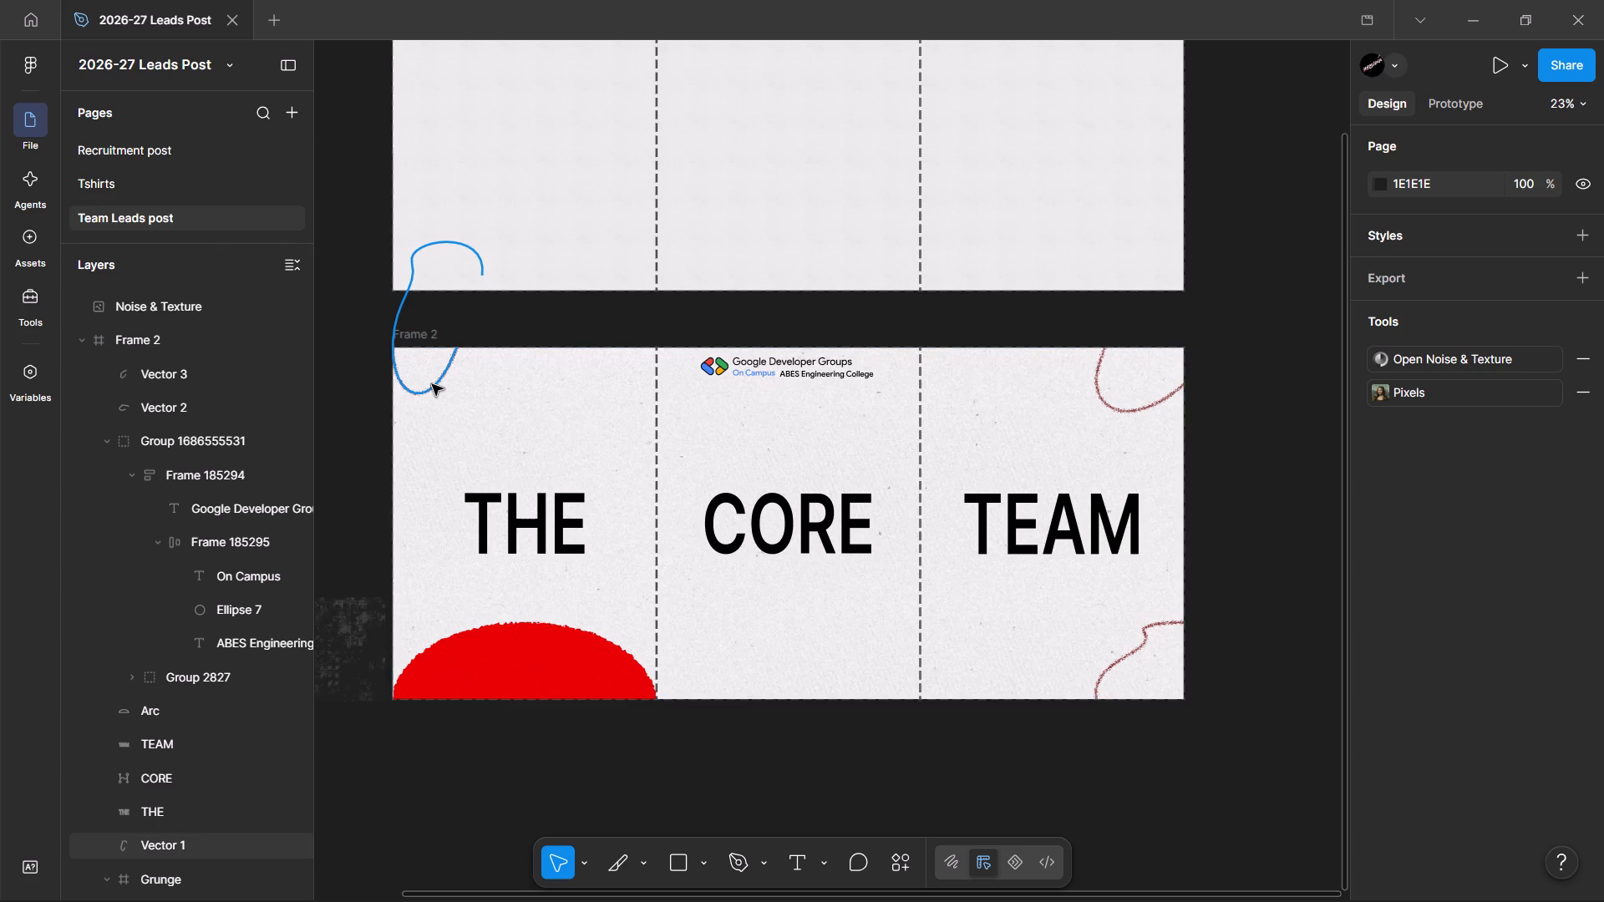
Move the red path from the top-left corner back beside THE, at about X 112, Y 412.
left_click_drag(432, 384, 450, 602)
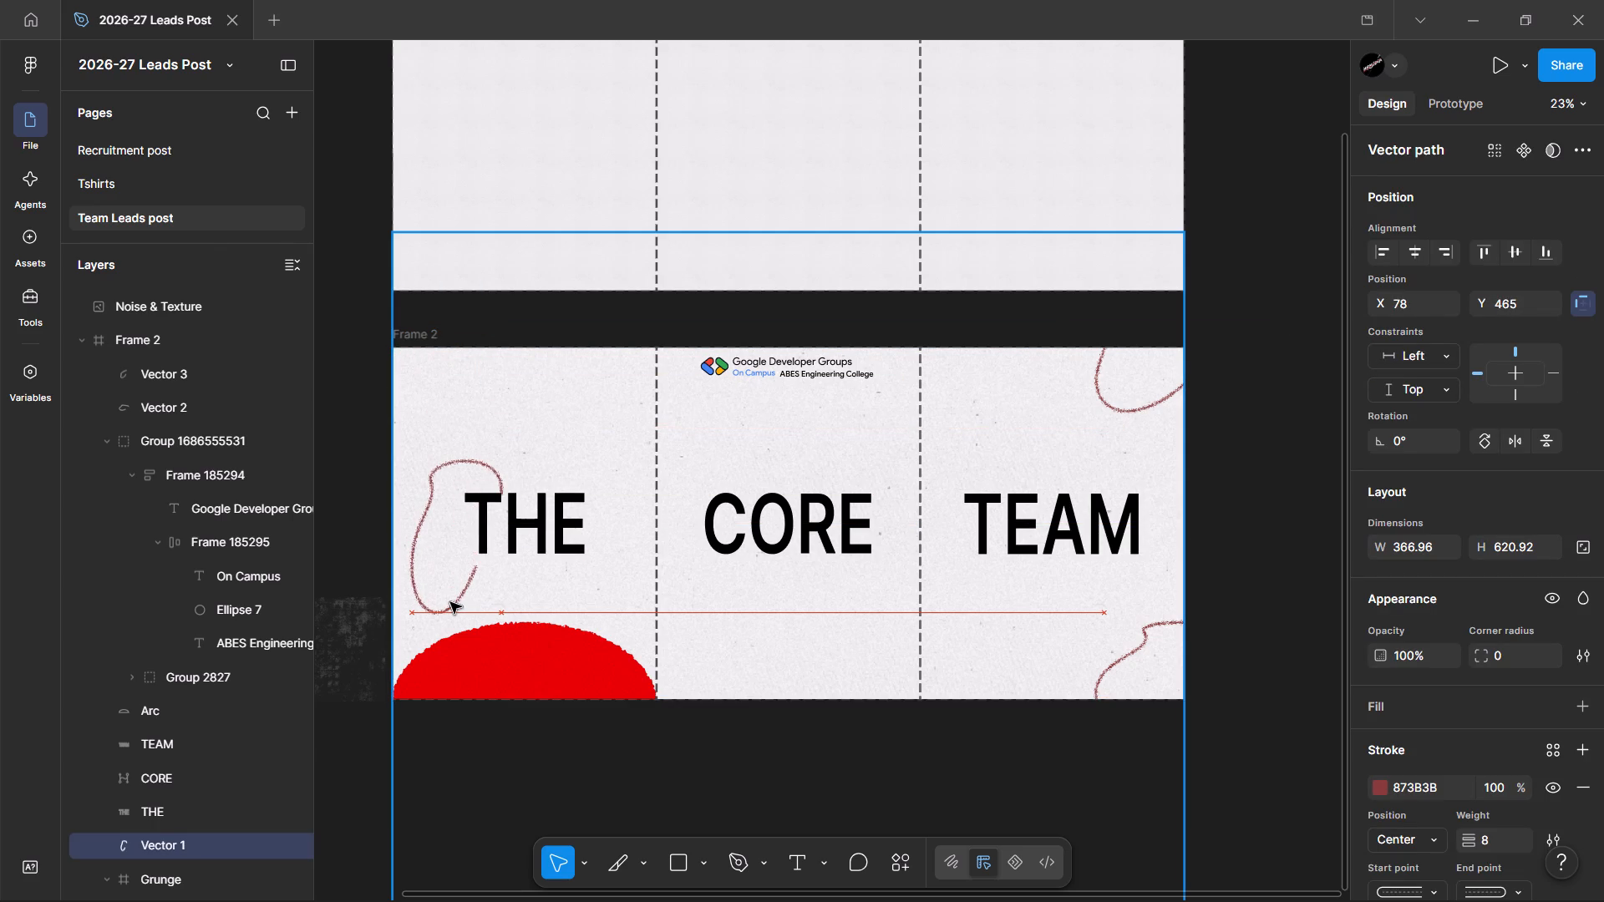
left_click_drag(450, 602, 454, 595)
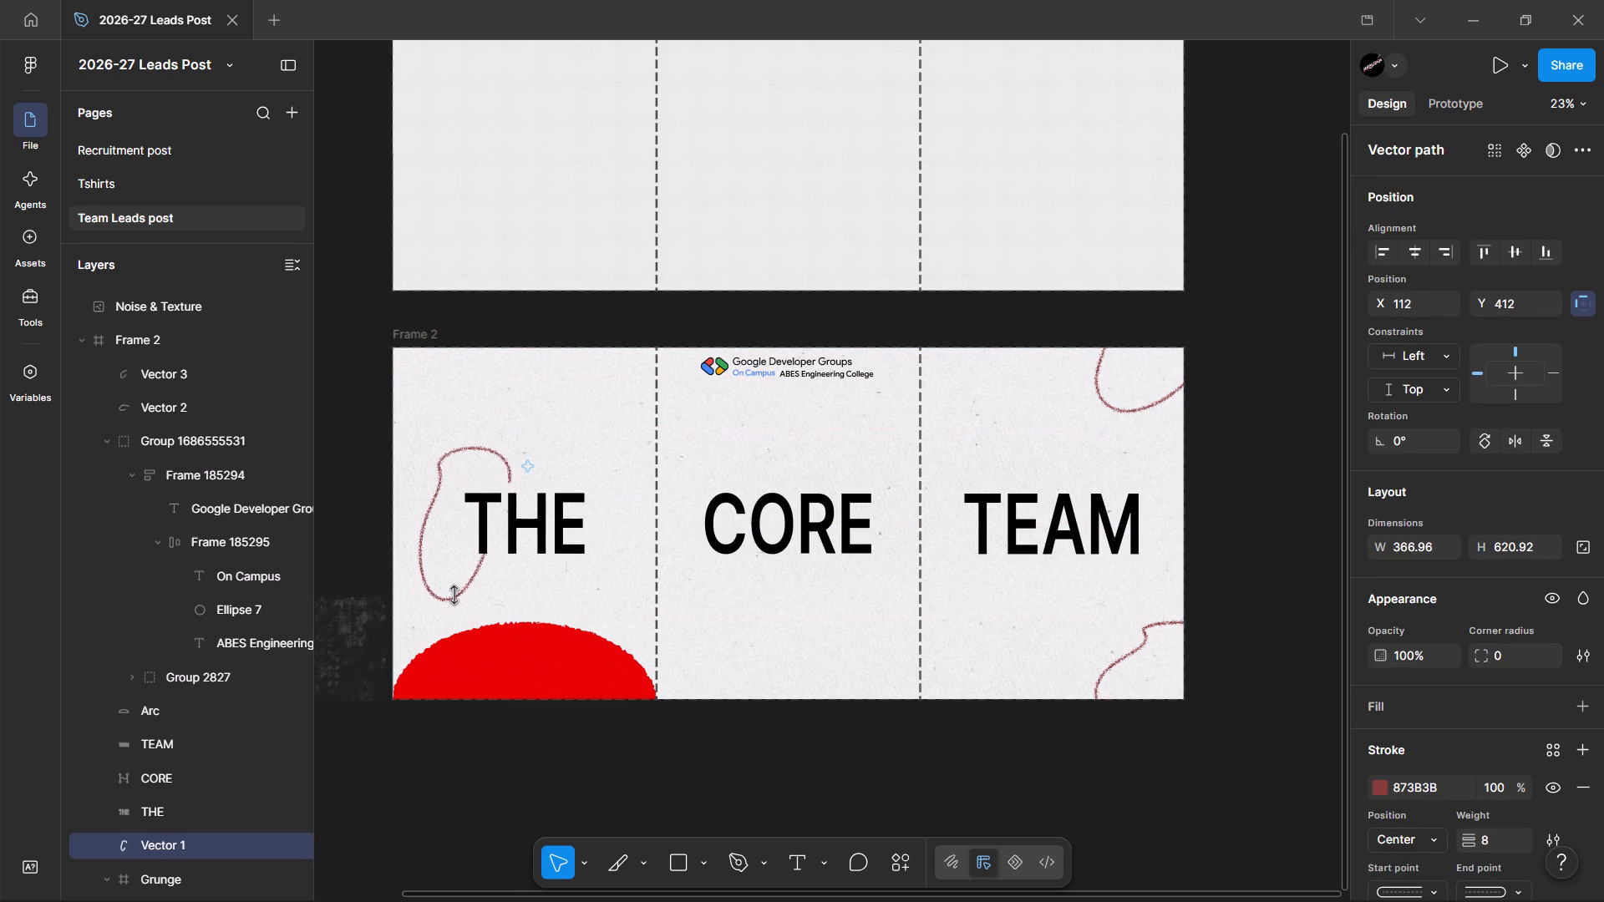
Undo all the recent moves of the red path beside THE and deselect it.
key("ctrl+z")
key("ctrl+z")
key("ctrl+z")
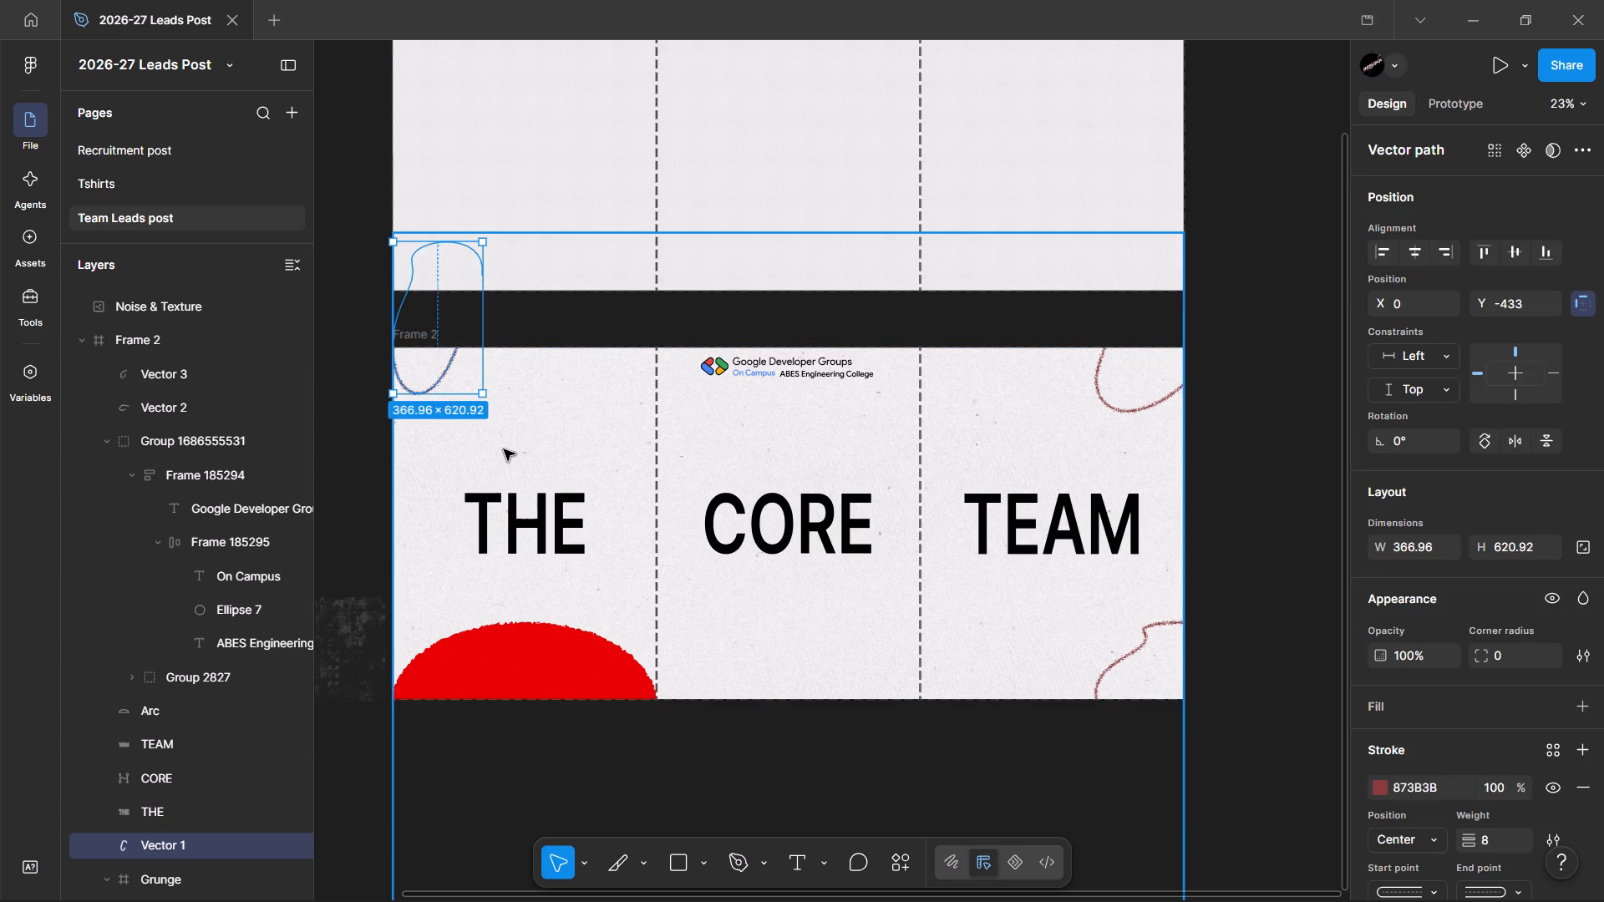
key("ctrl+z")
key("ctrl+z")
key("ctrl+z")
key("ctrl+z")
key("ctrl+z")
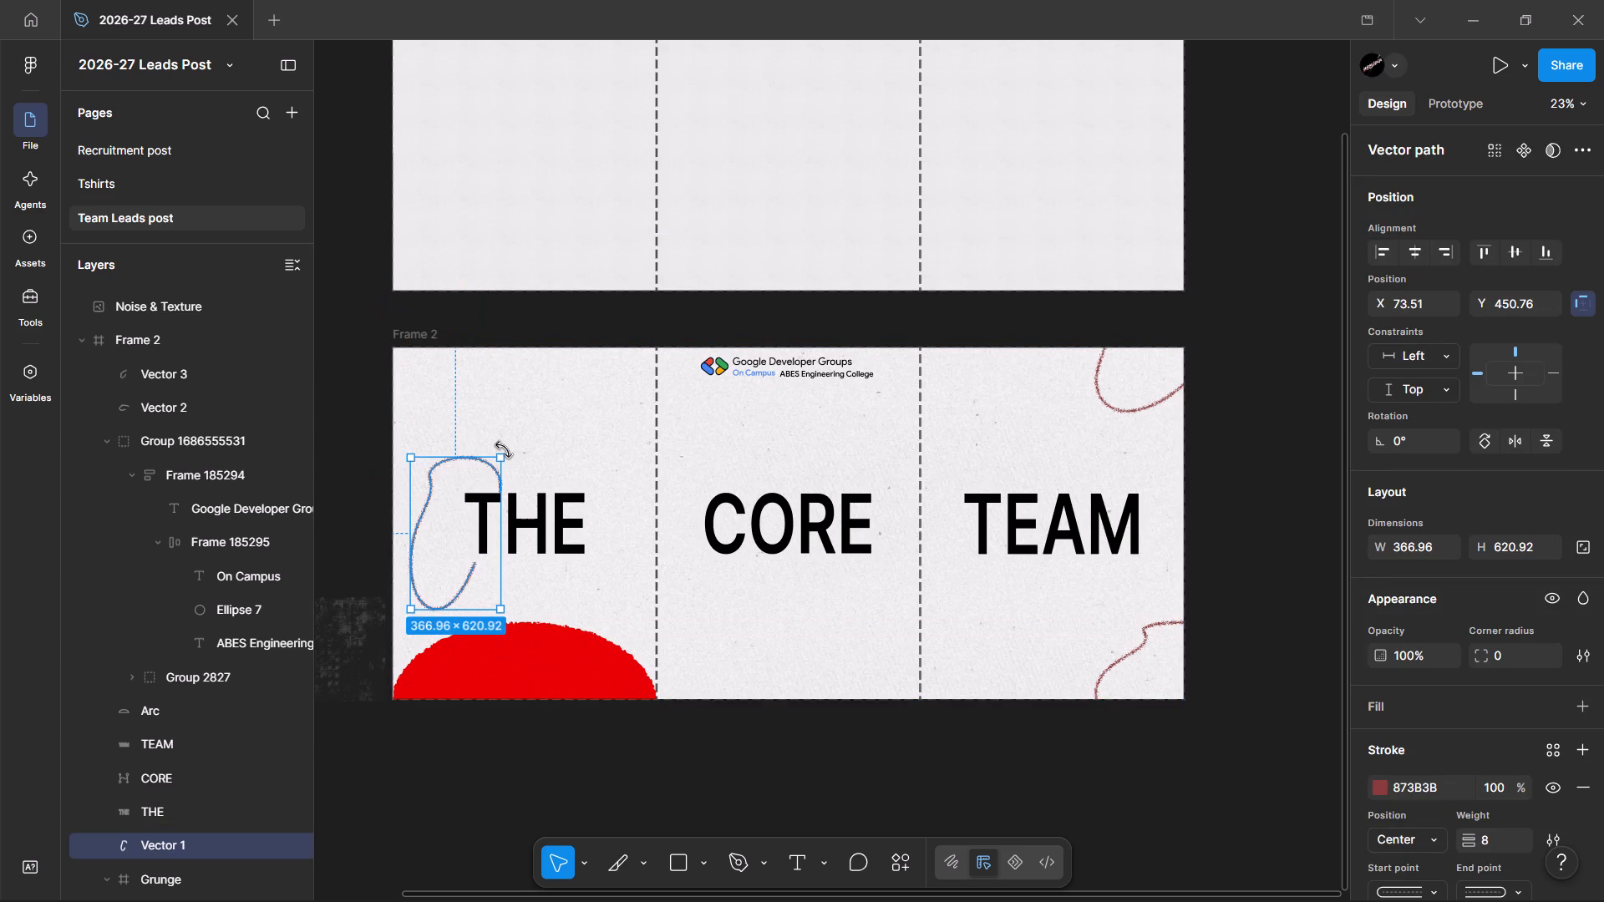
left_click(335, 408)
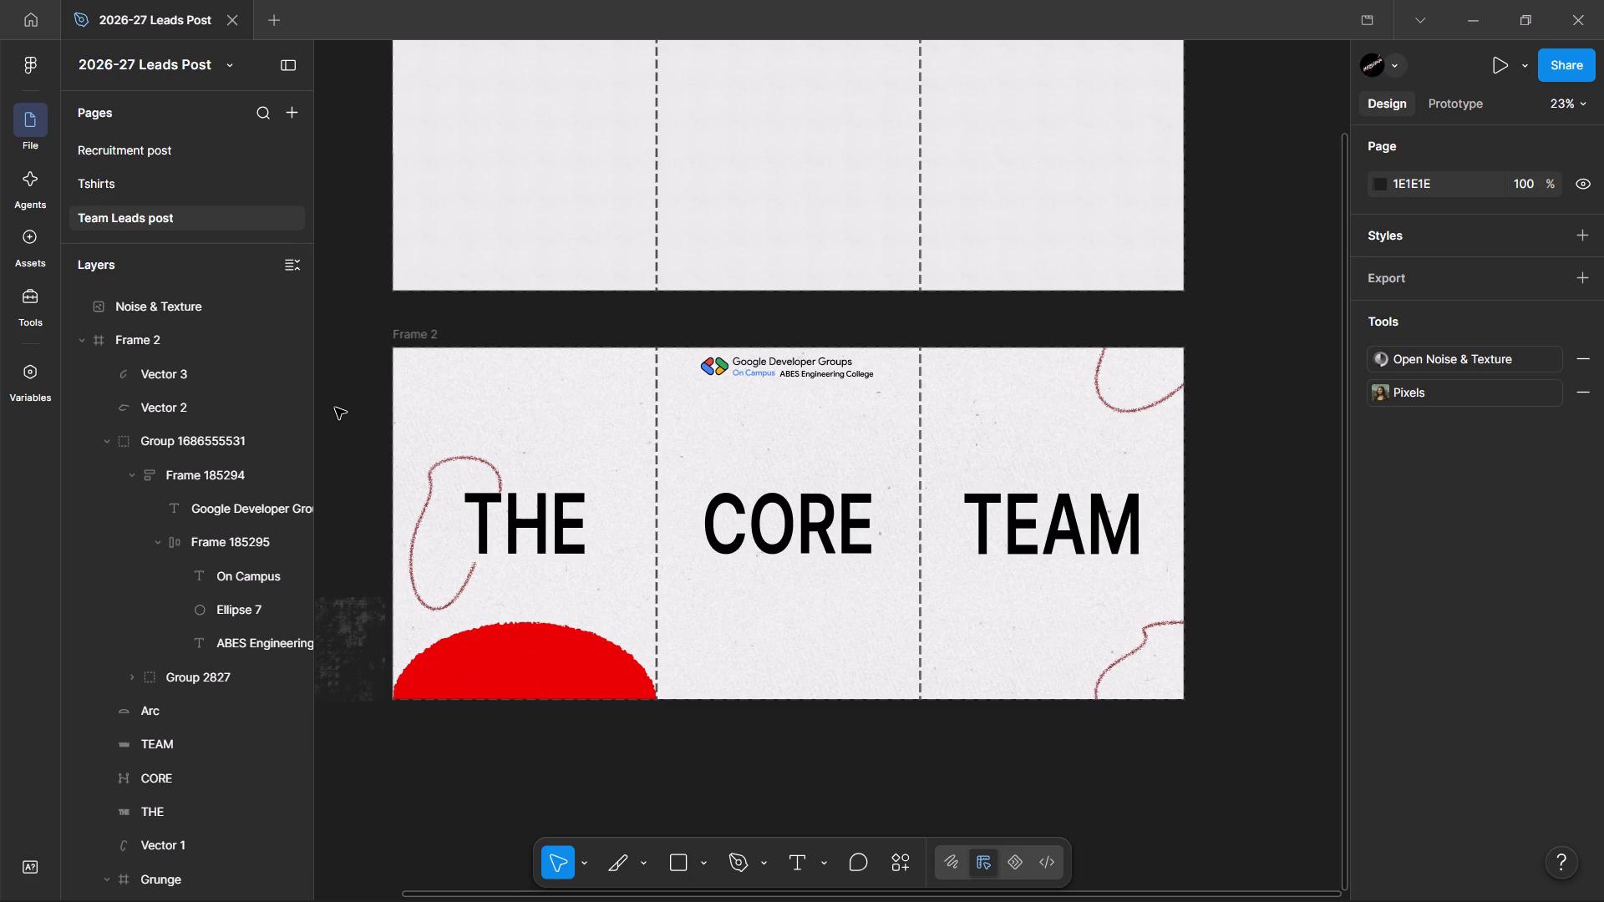
Open the file's version history to view the saved versions, and close it again.
left_click(235, 71)
left_click(287, 104)
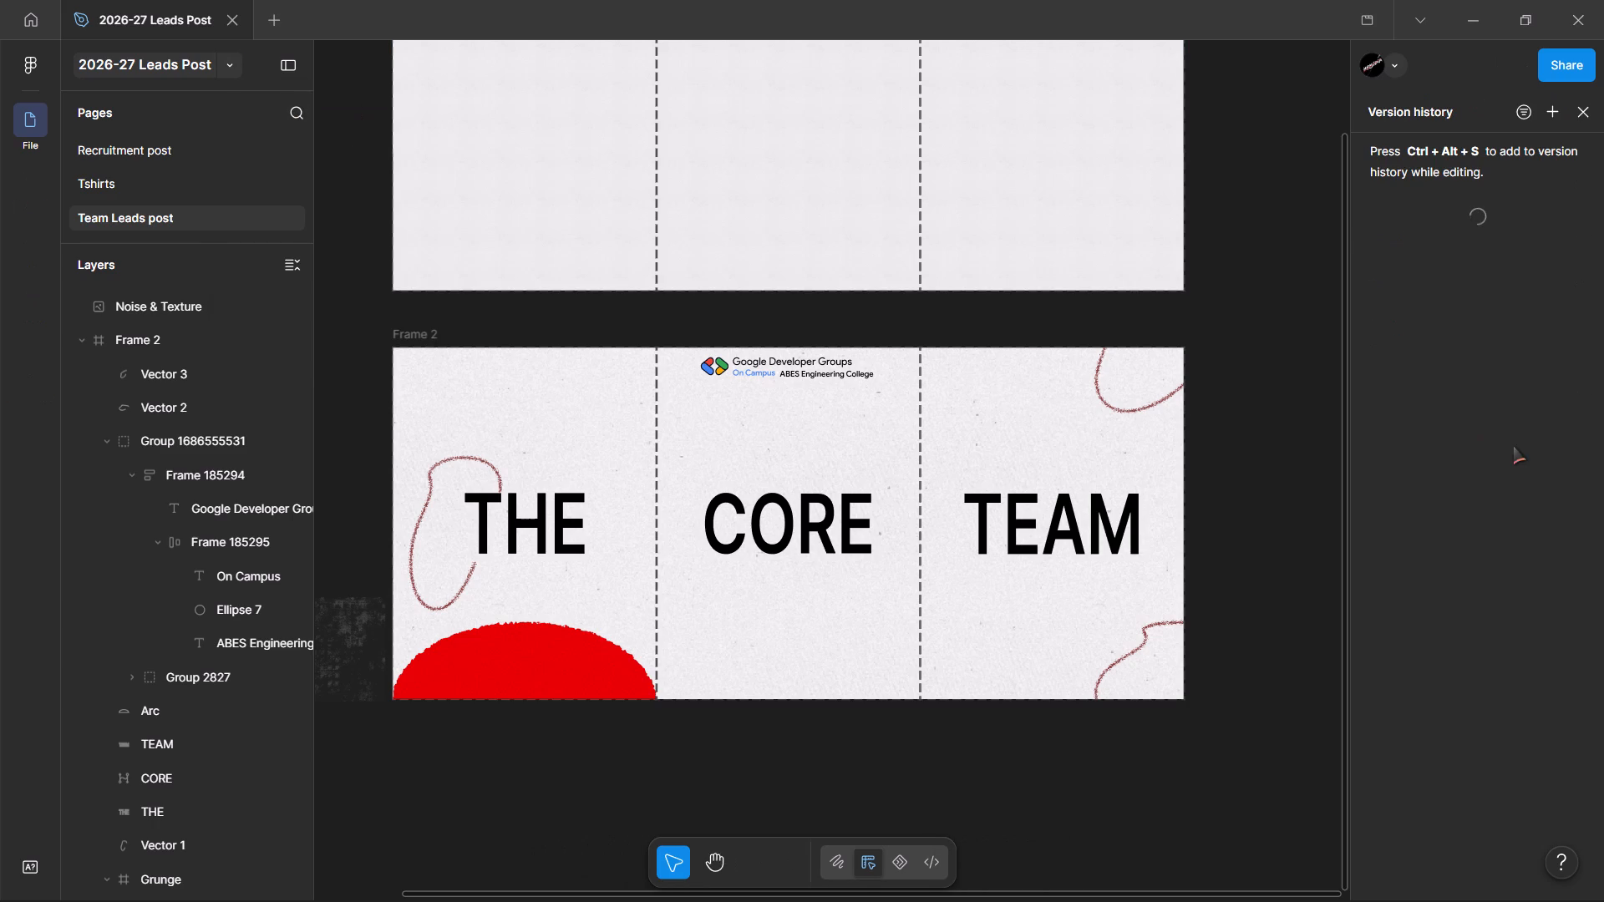
left_click(1569, 114)
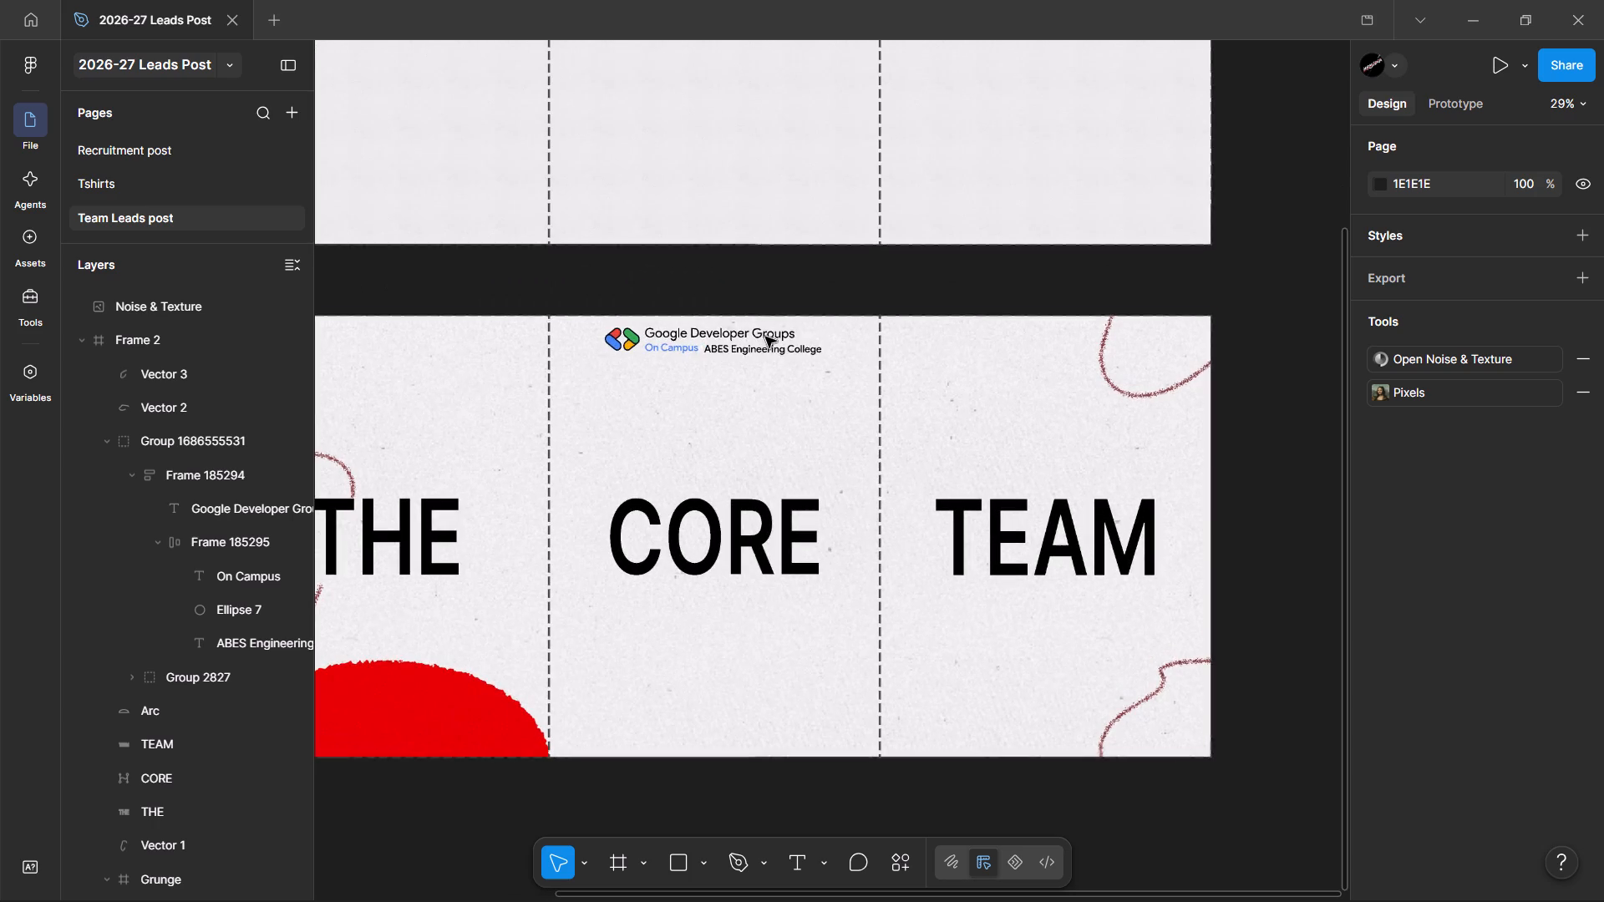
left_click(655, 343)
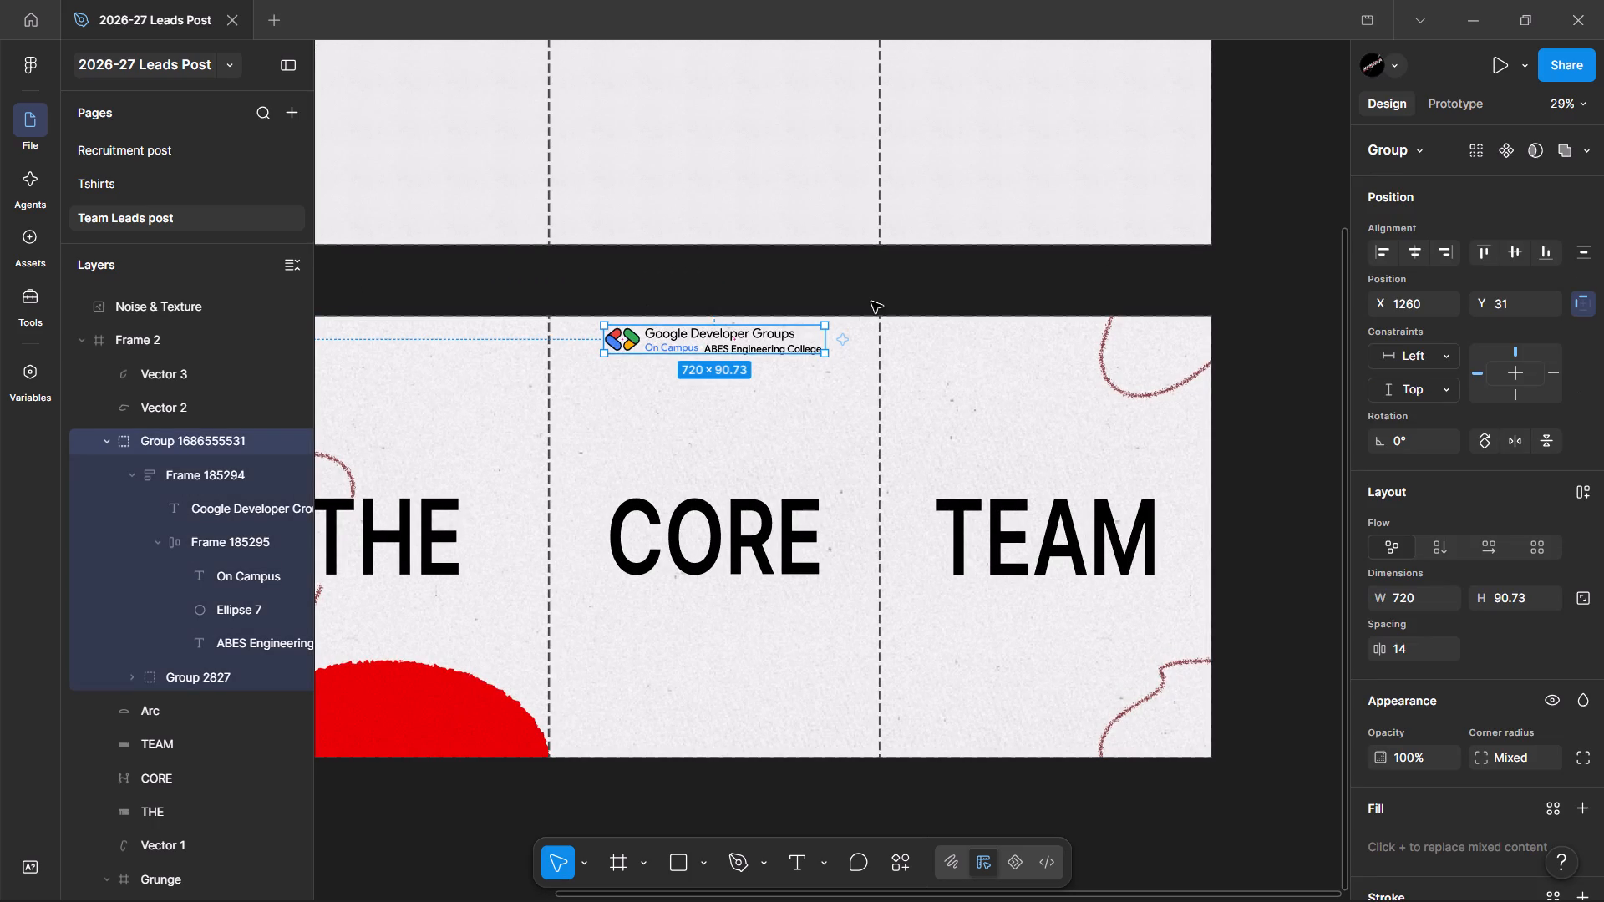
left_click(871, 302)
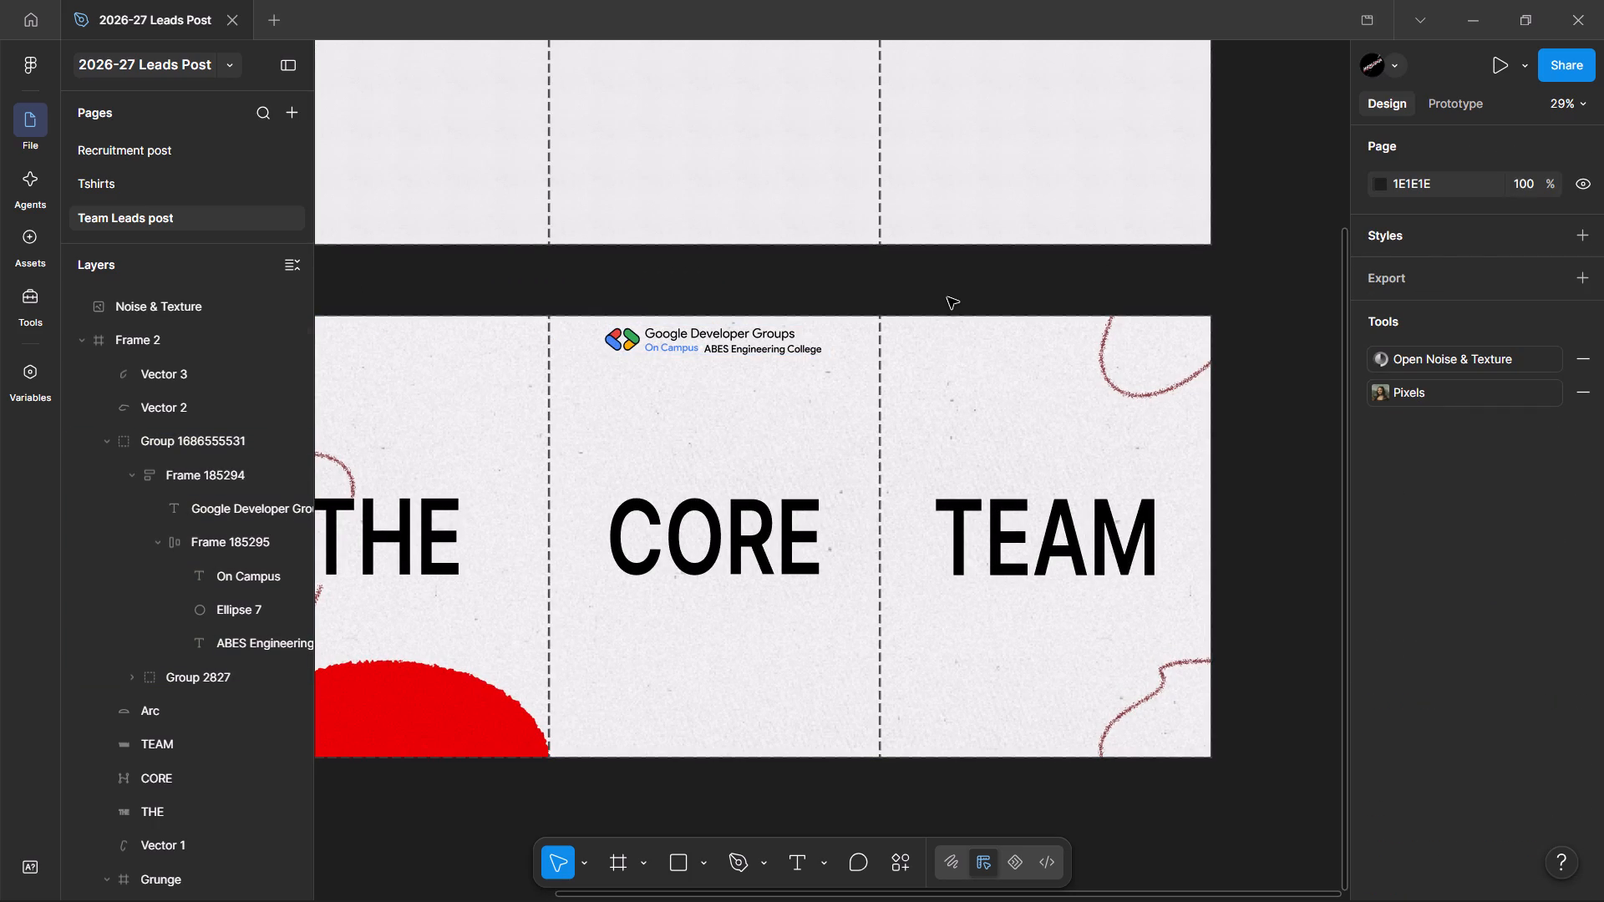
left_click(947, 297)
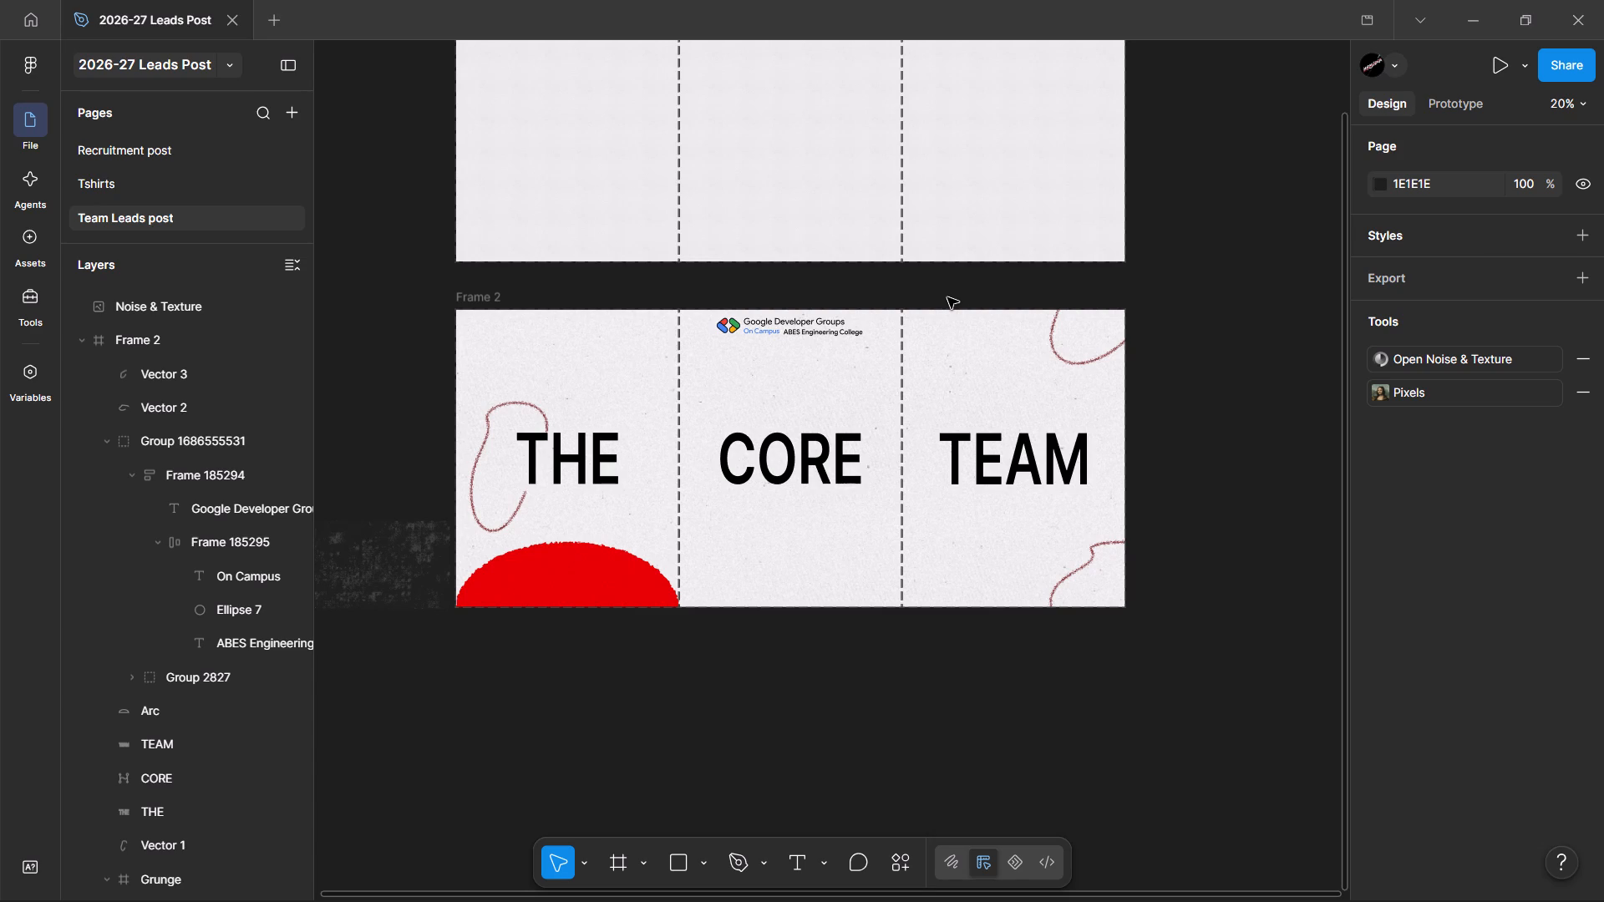
Align the THE lettering to the vertical centre of Frame 2 and deselect it.
left_click(568, 468)
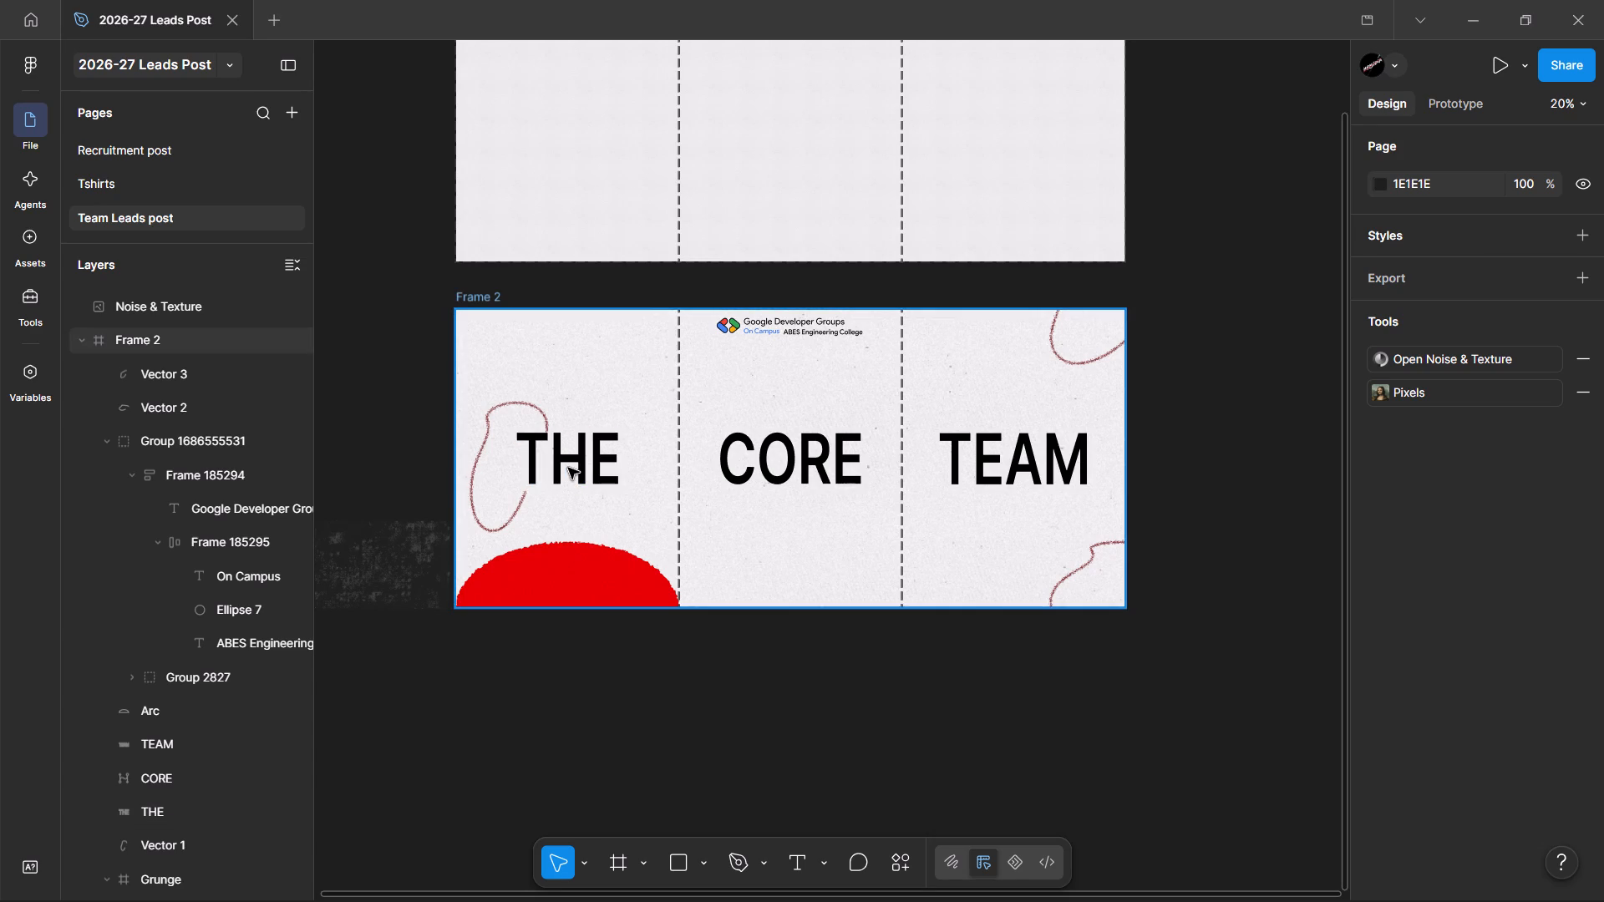
left_click(579, 457)
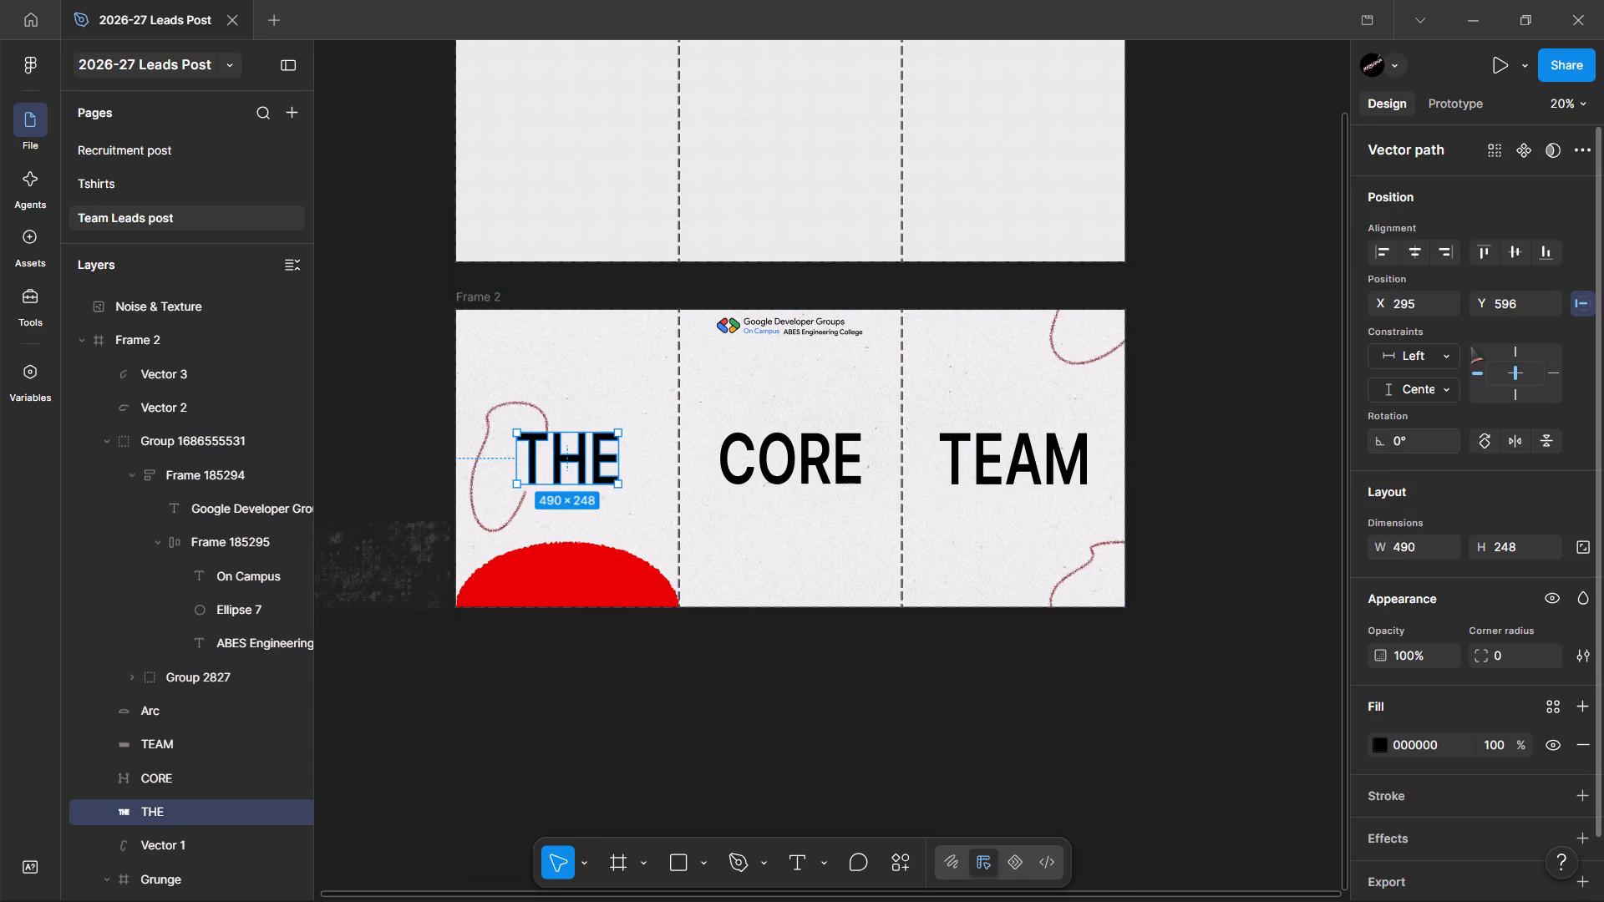
left_click(1520, 248)
left_click(1520, 248)
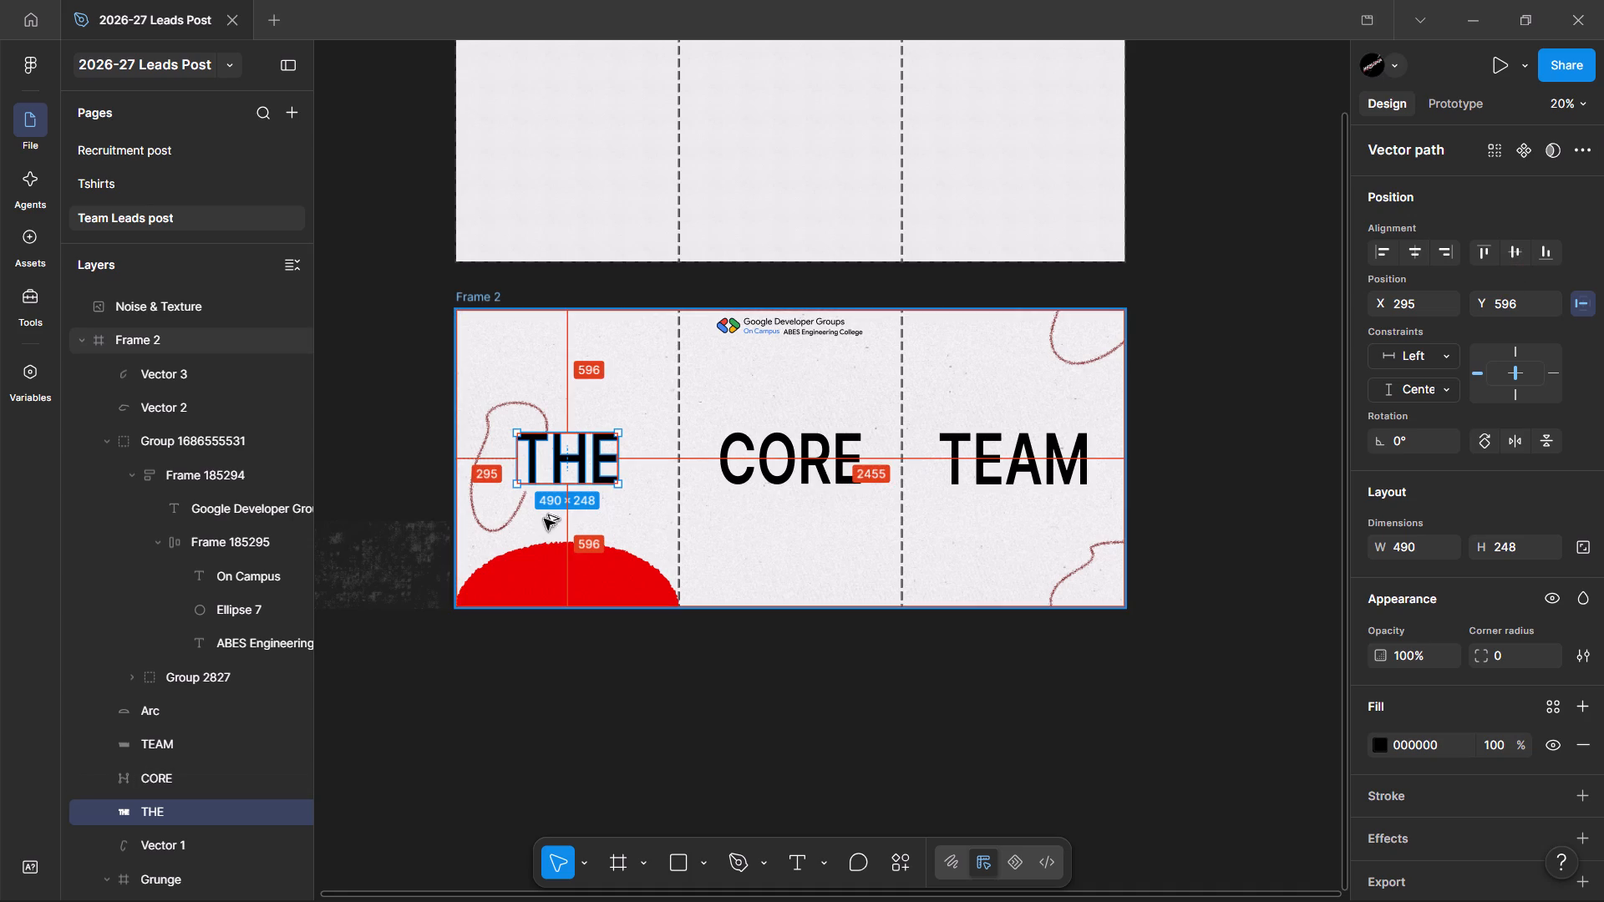
left_click(1146, 470)
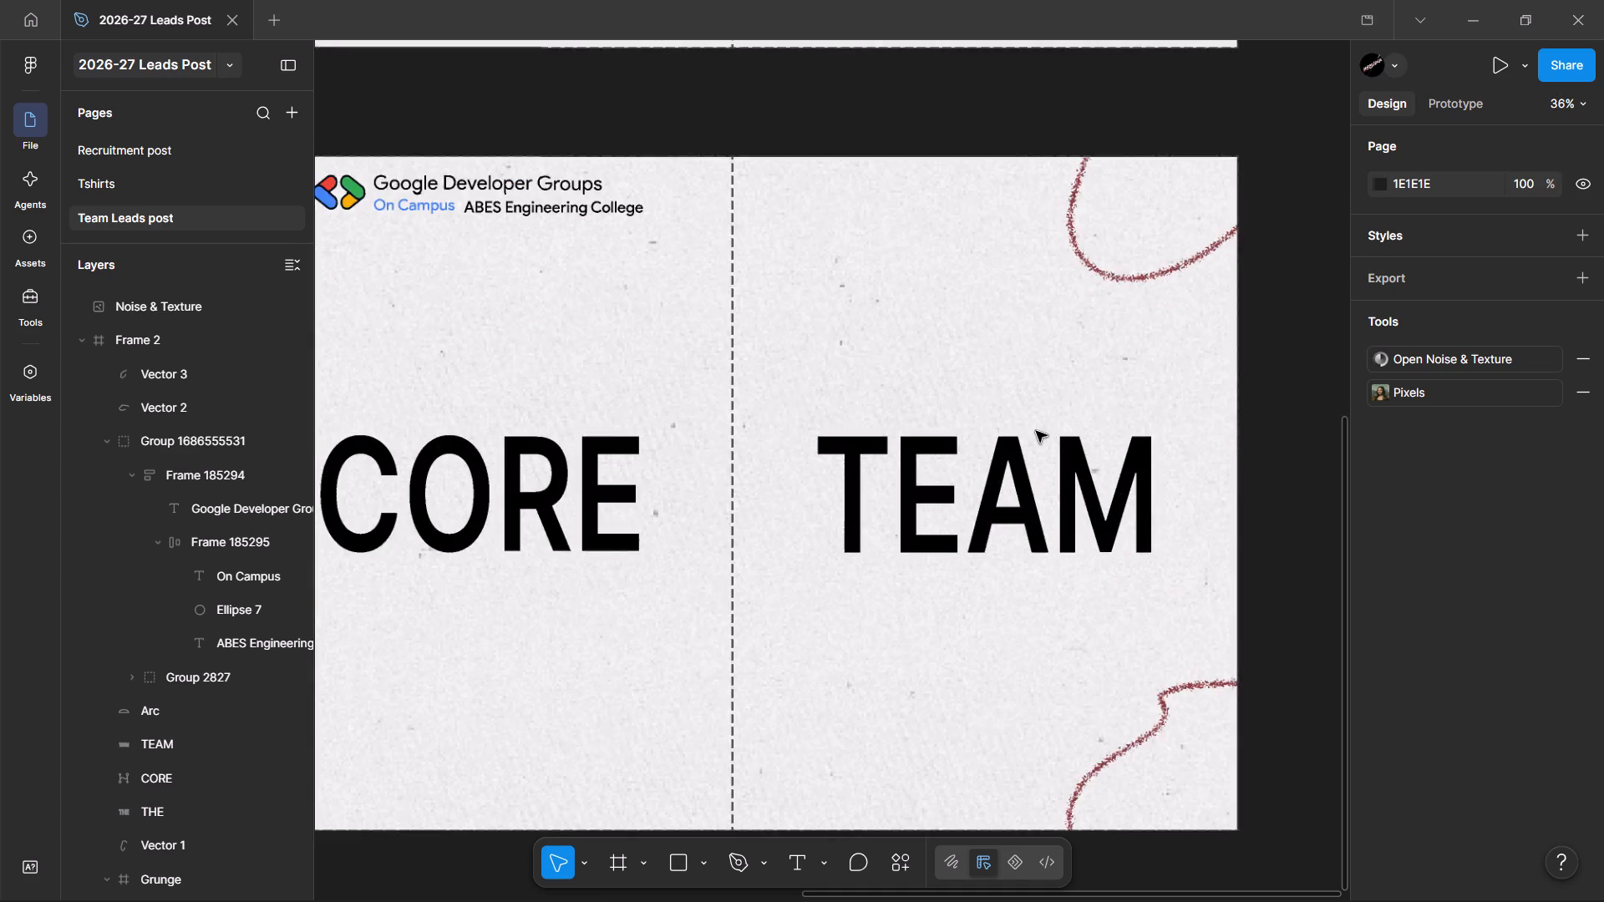
Examine Frame 2's lettering, Grunge texture and red paths up close and across the whole carousel layout.
scroll(811, 351, "right", 2)
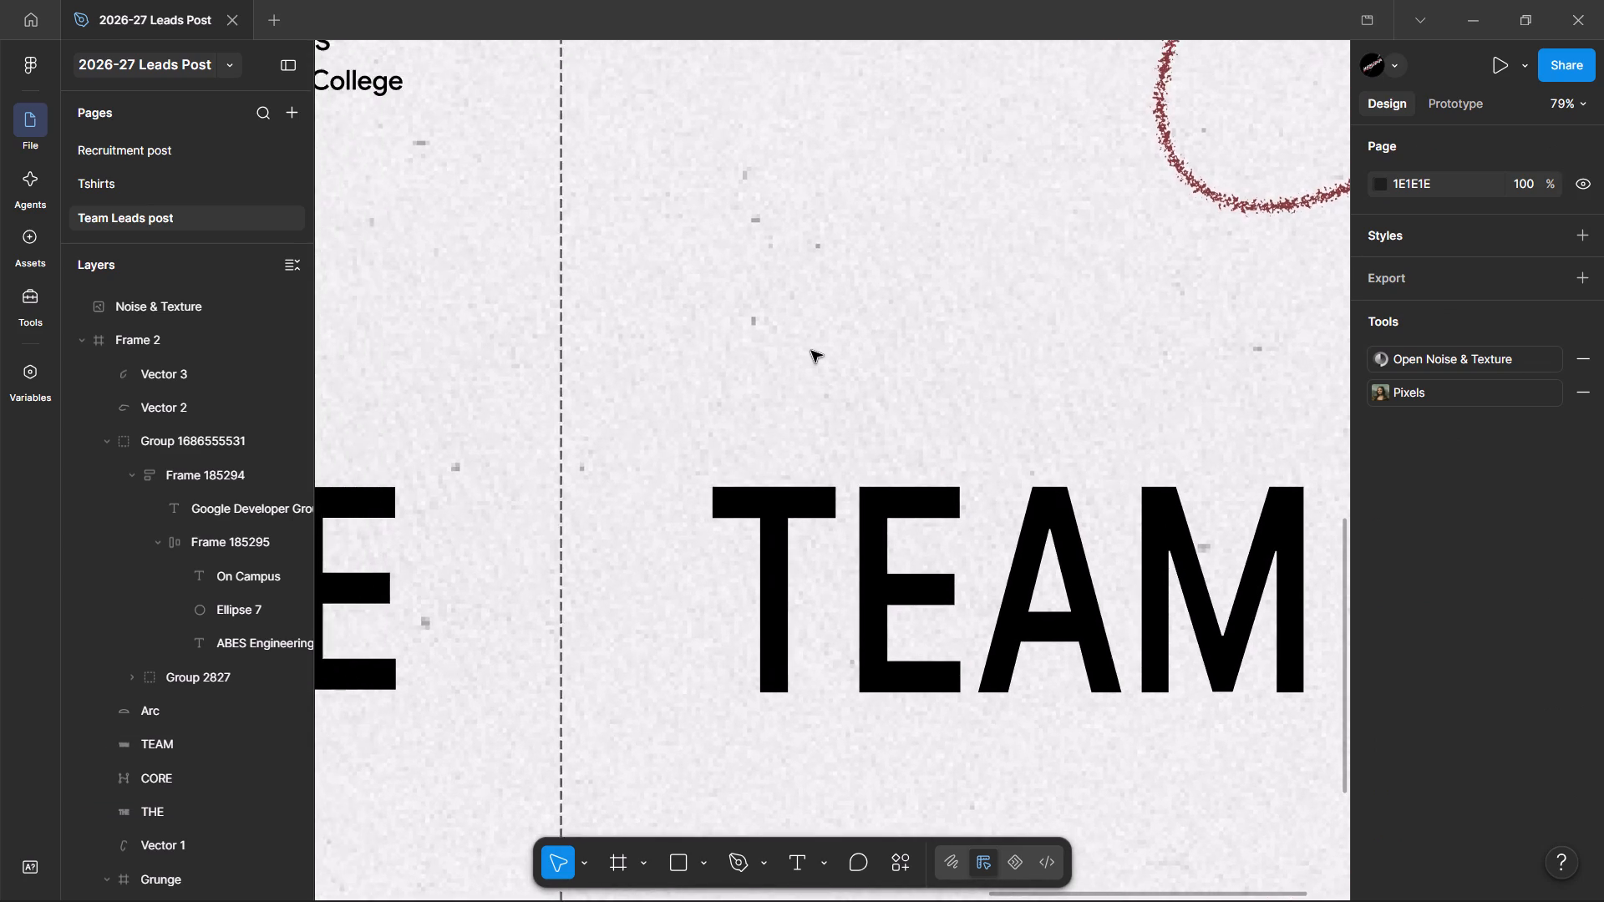
scroll(811, 351, "right", 2)
scroll(811, 351, "up", 4)
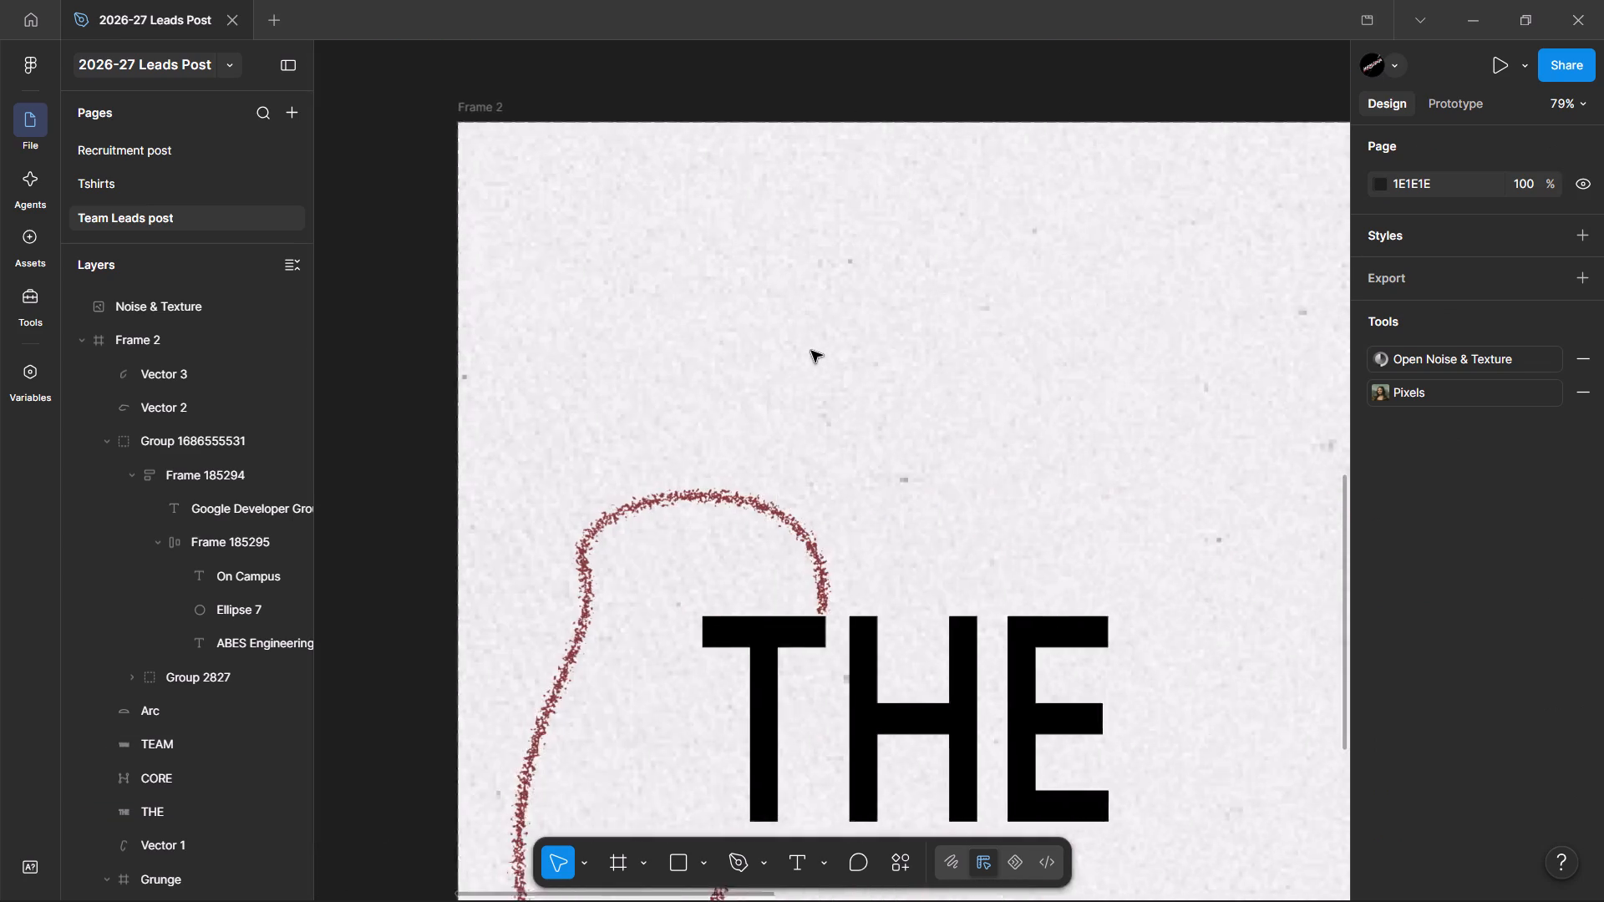
scroll(811, 351, "up", 3)
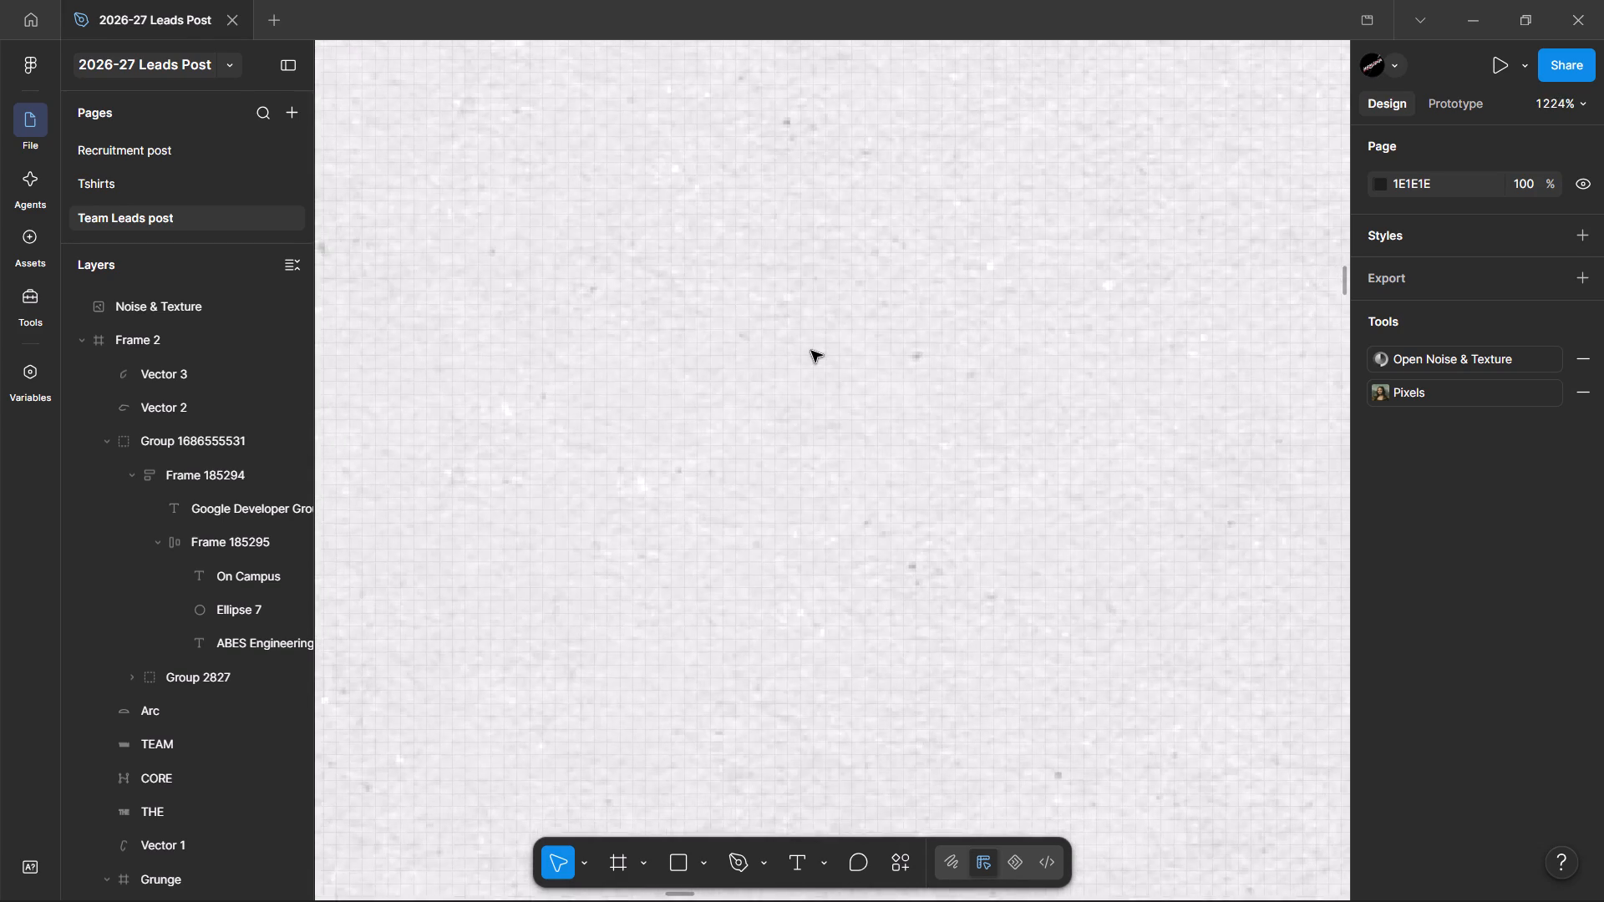
scroll(811, 351, "down", 7, "ctrl")
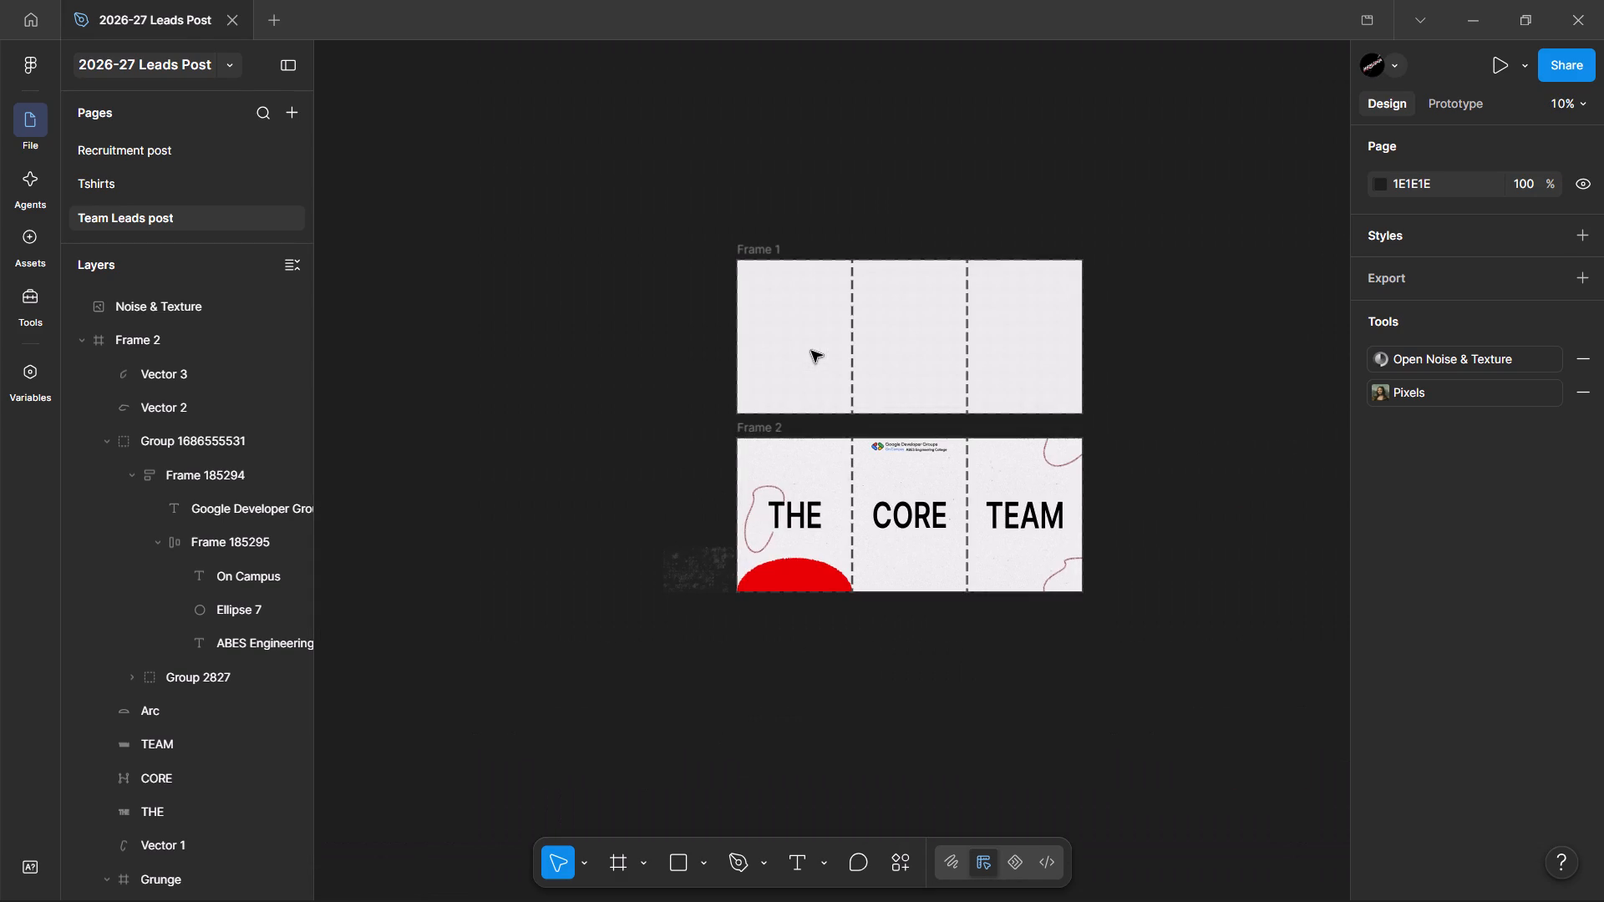
scroll(874, 539, "up", 2, "ctrl")
scroll(874, 539, "down", 2, "ctrl")
scroll(874, 539, "left", 1)
scroll(874, 539, "down", 1, "ctrl")
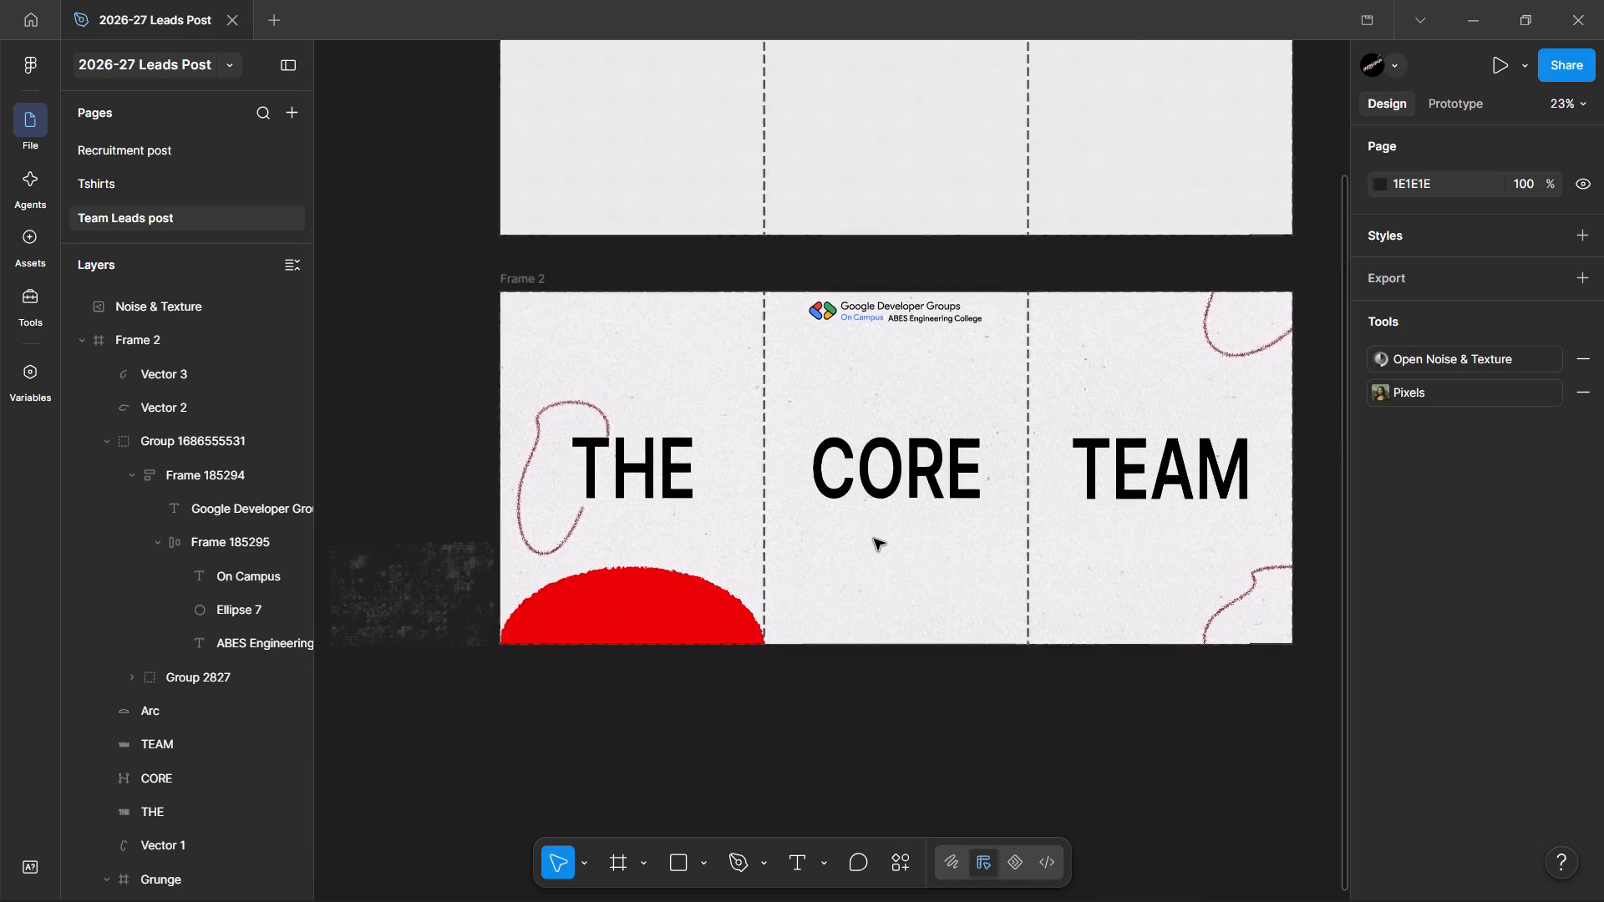
scroll(874, 539, "down", 1, "ctrl")
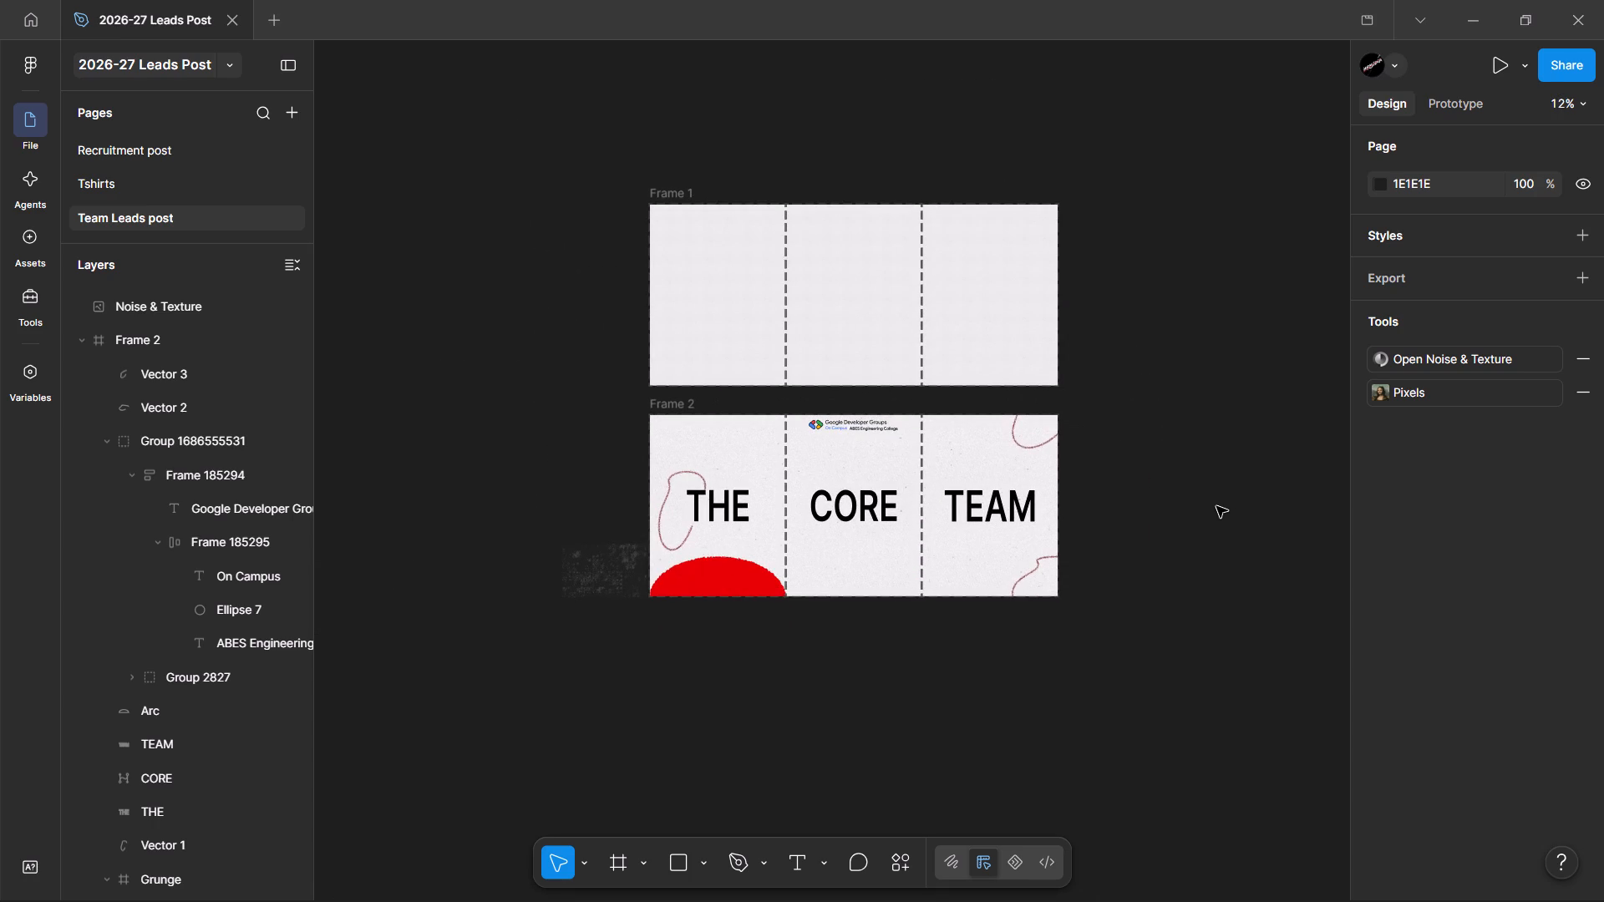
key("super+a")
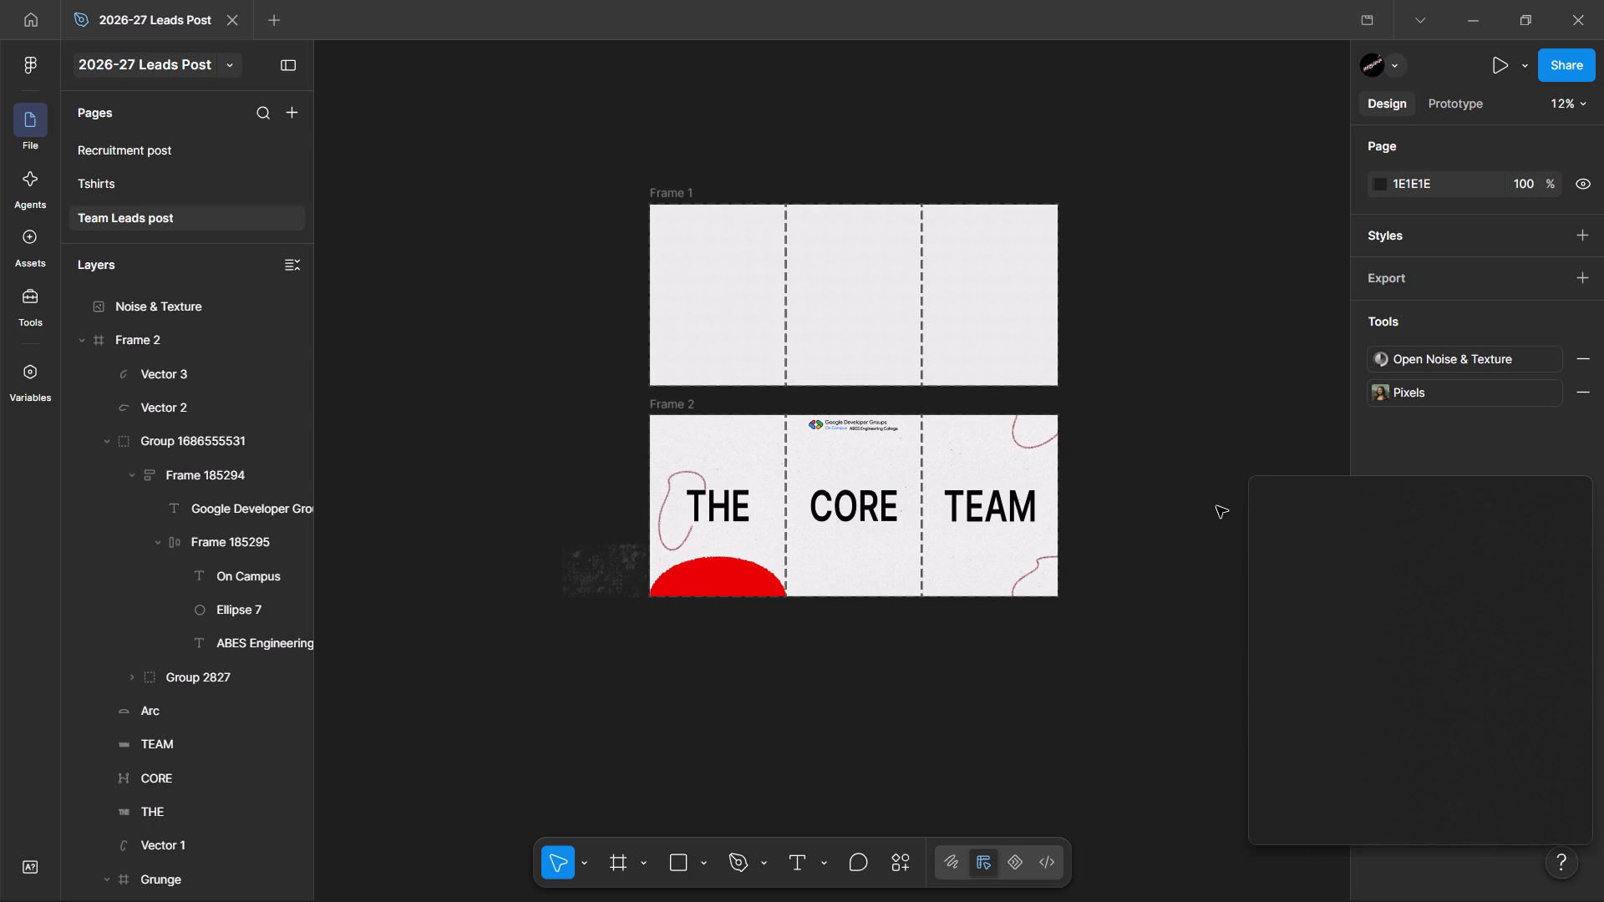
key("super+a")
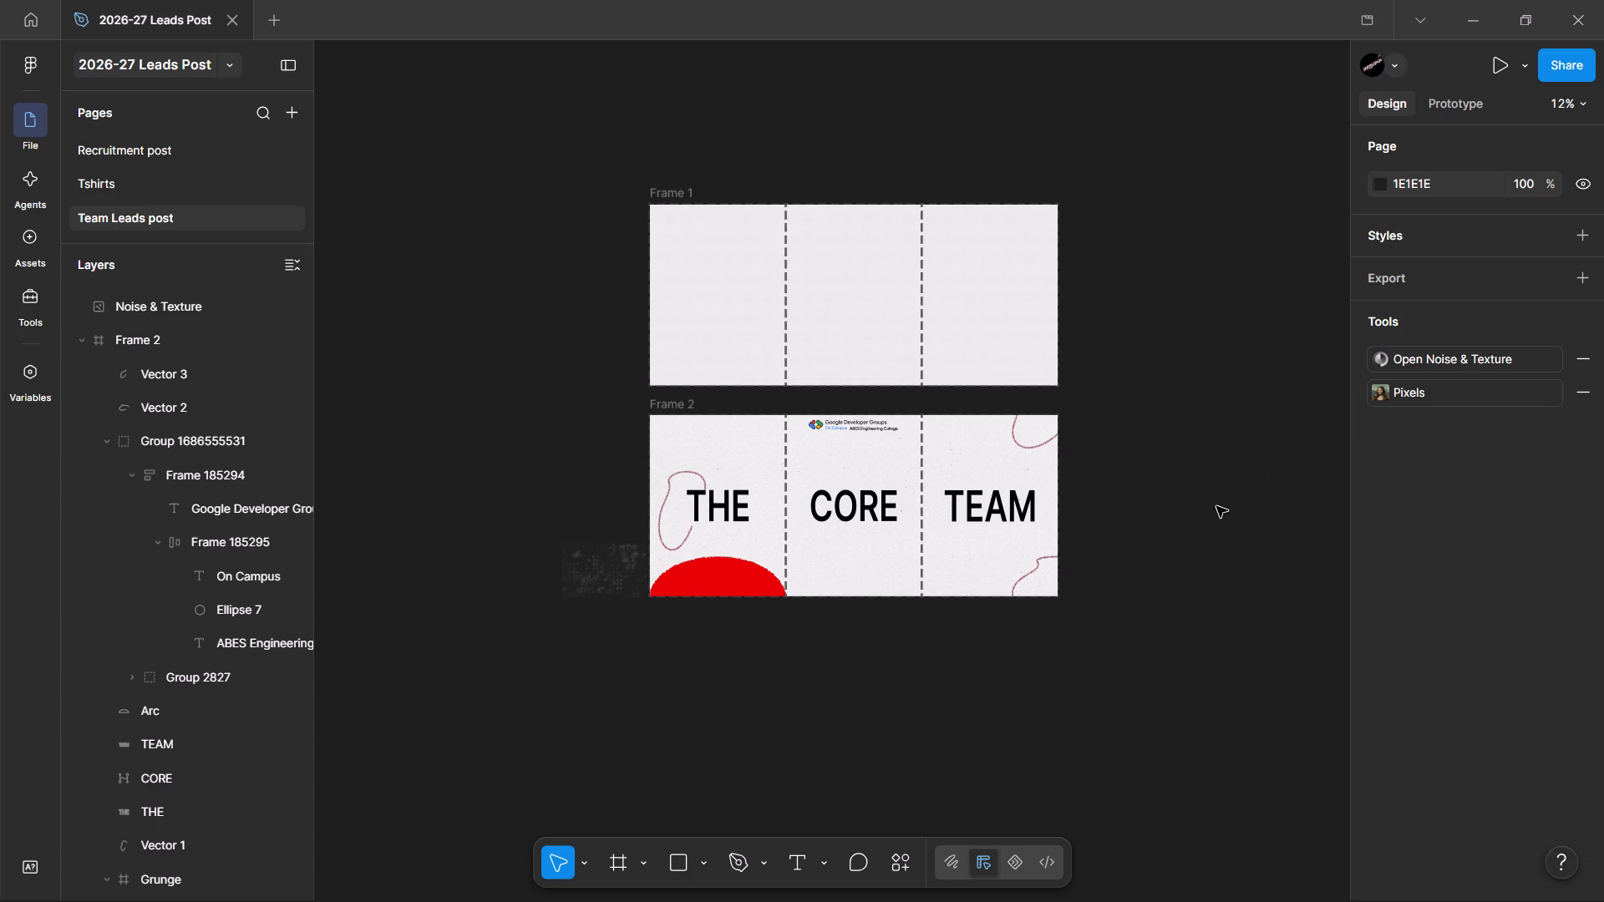
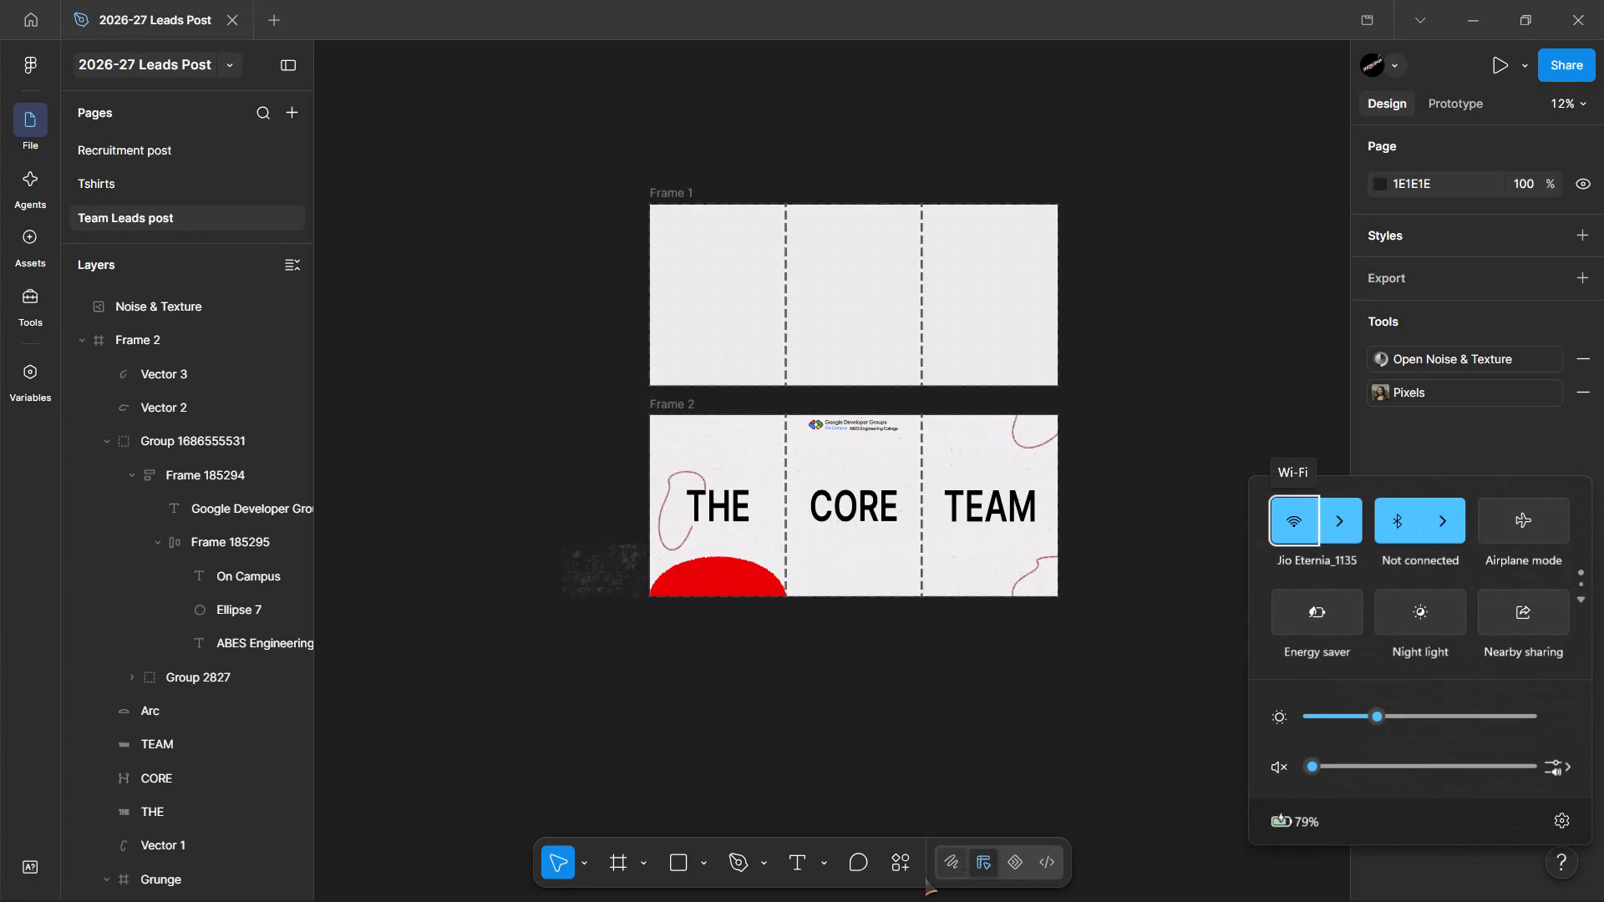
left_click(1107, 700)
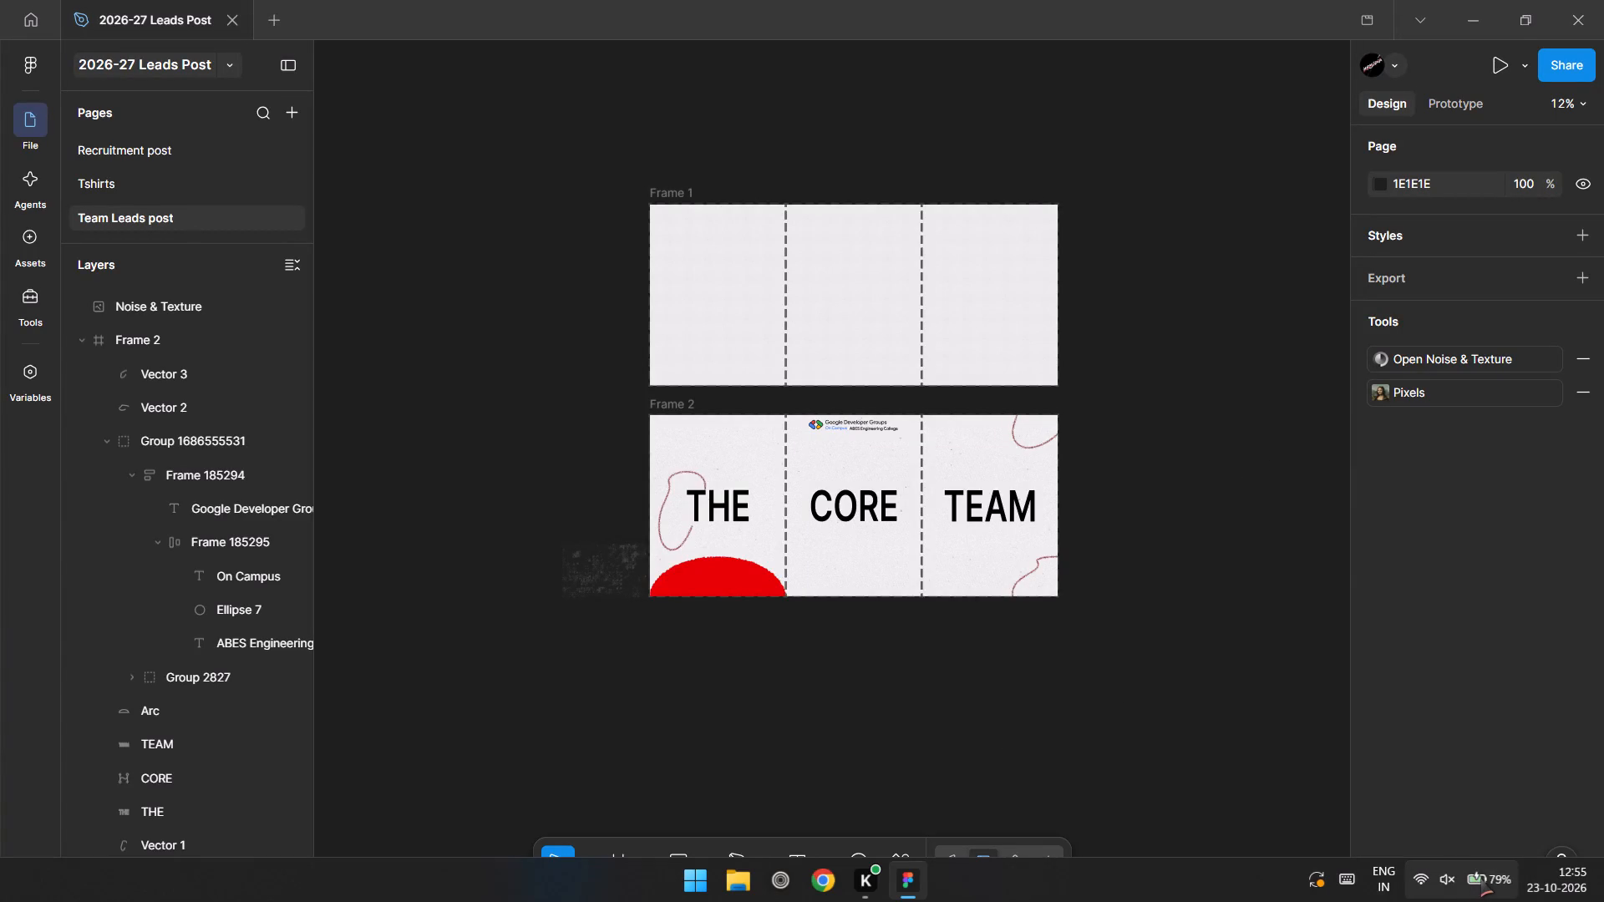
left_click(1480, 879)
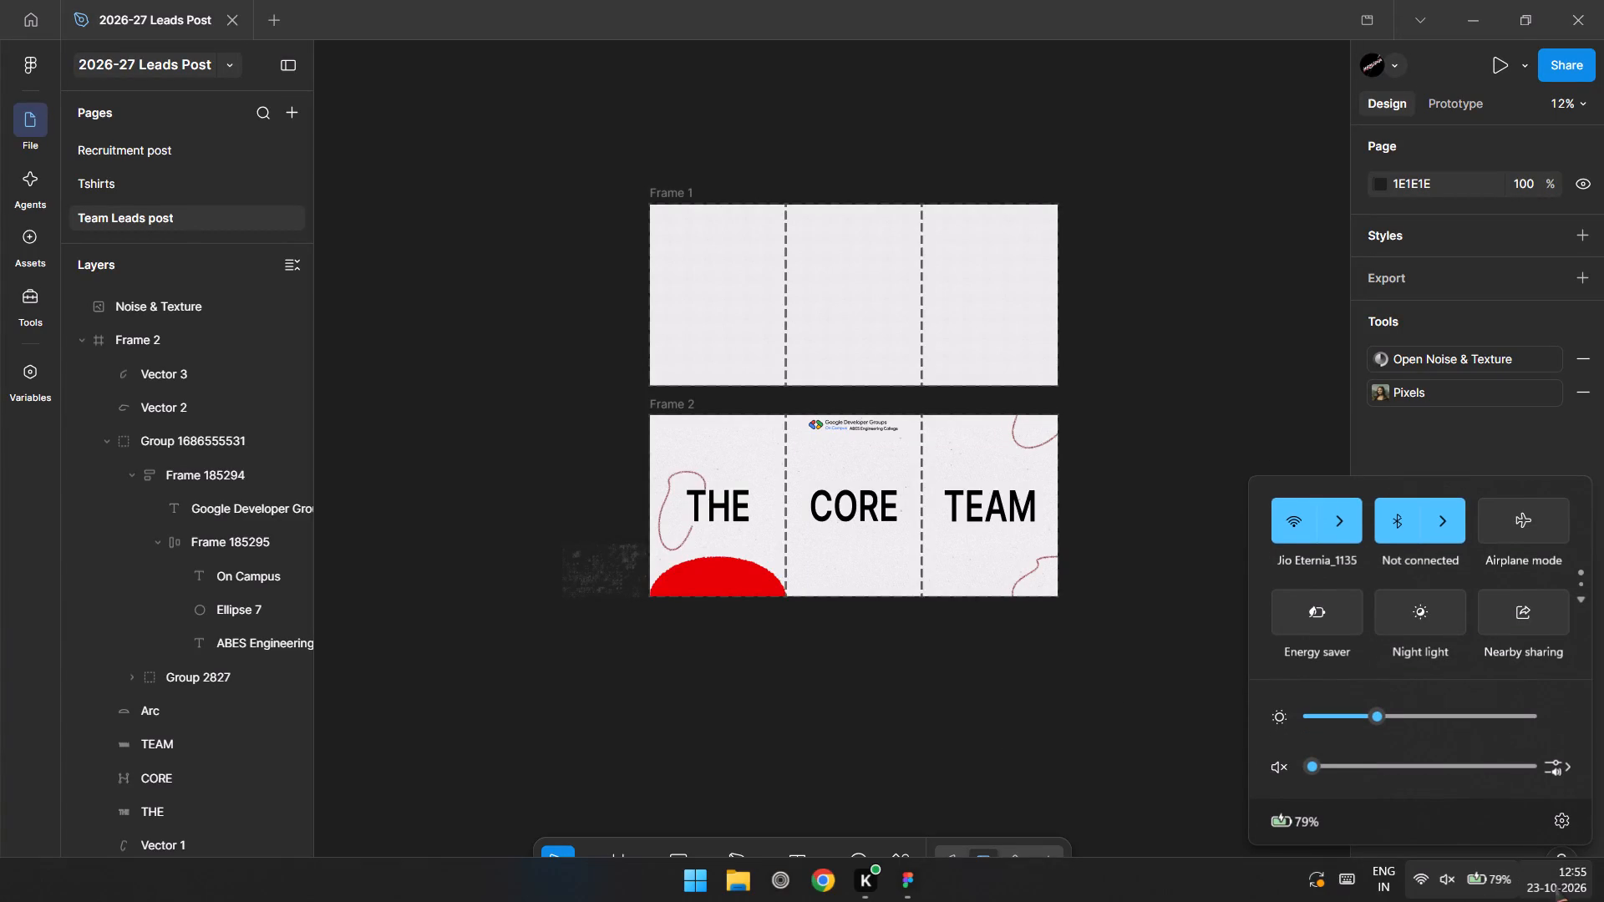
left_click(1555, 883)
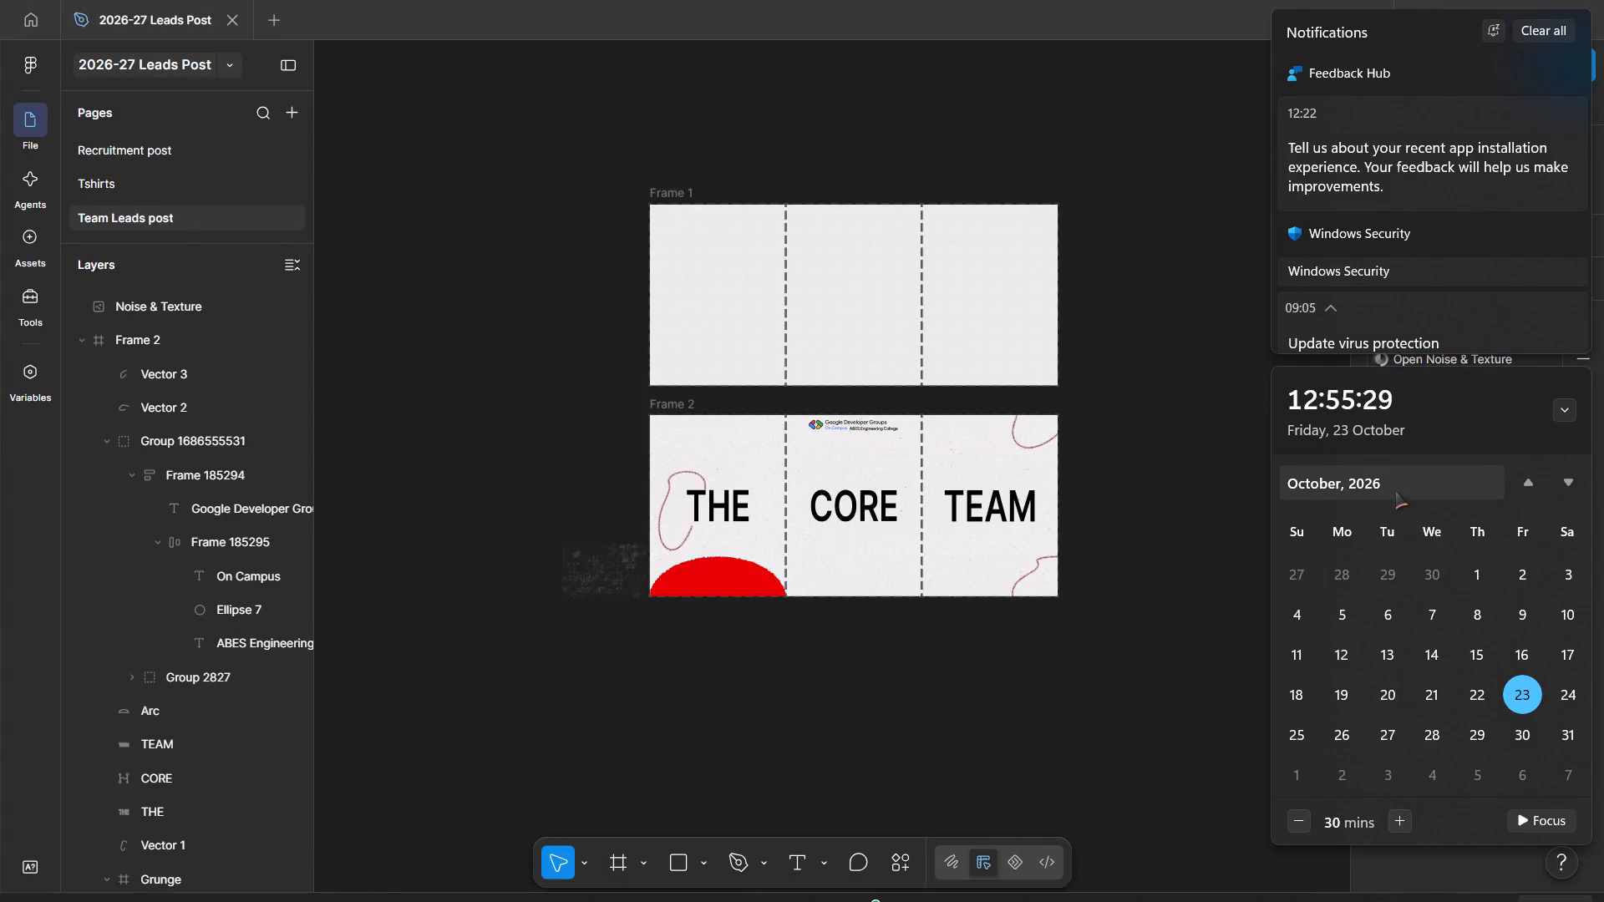